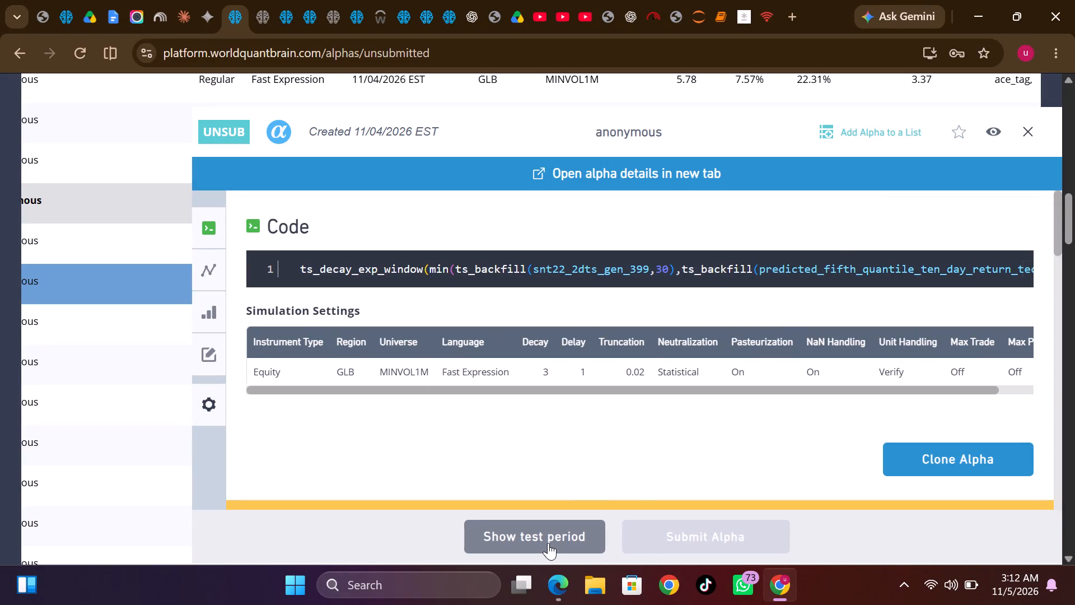
# Reveal the test period of the open snt22_2dts_gen_399 alpha, run its Self, Power Pool and Prod Correlation checks, and close its details.
pyautogui.click(548, 543)
pyautogui.scroll(-3, 759, 475)
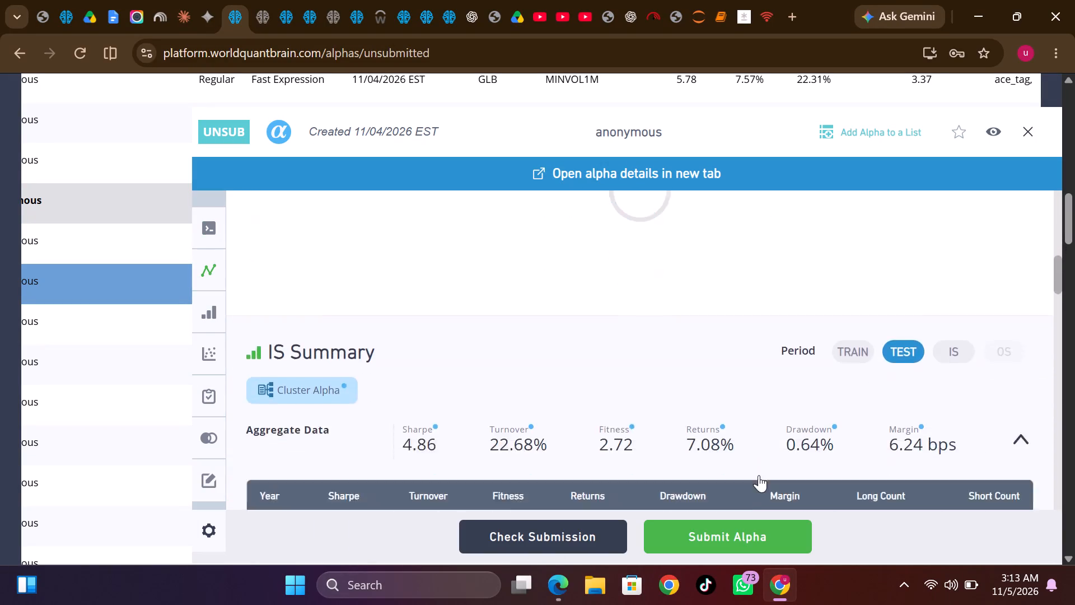
pyautogui.scroll(-1, 759, 475)
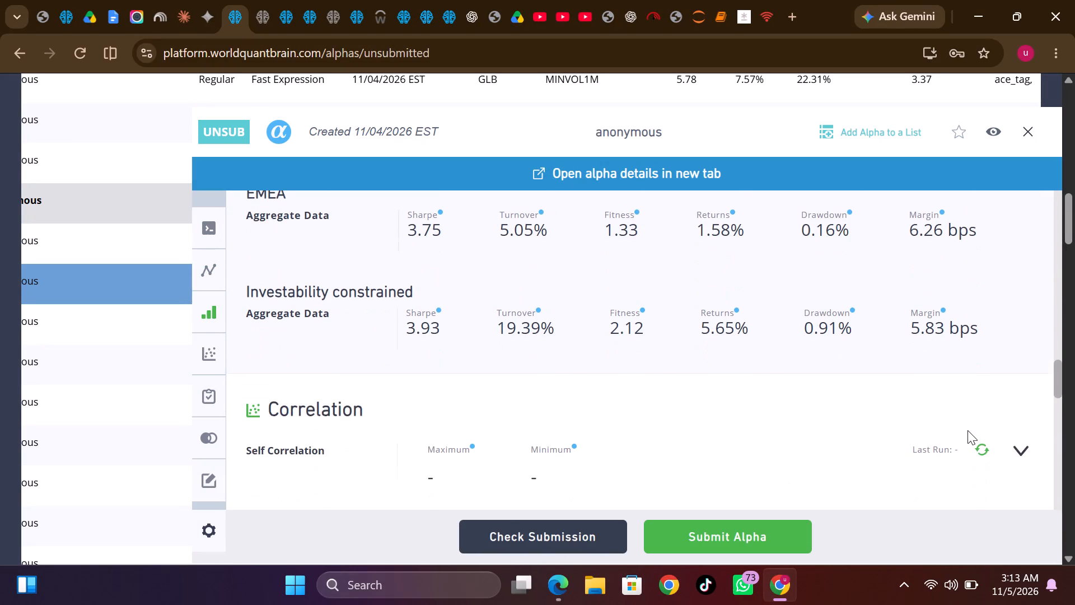
pyautogui.scroll(-1, 968, 430)
pyautogui.click(985, 445)
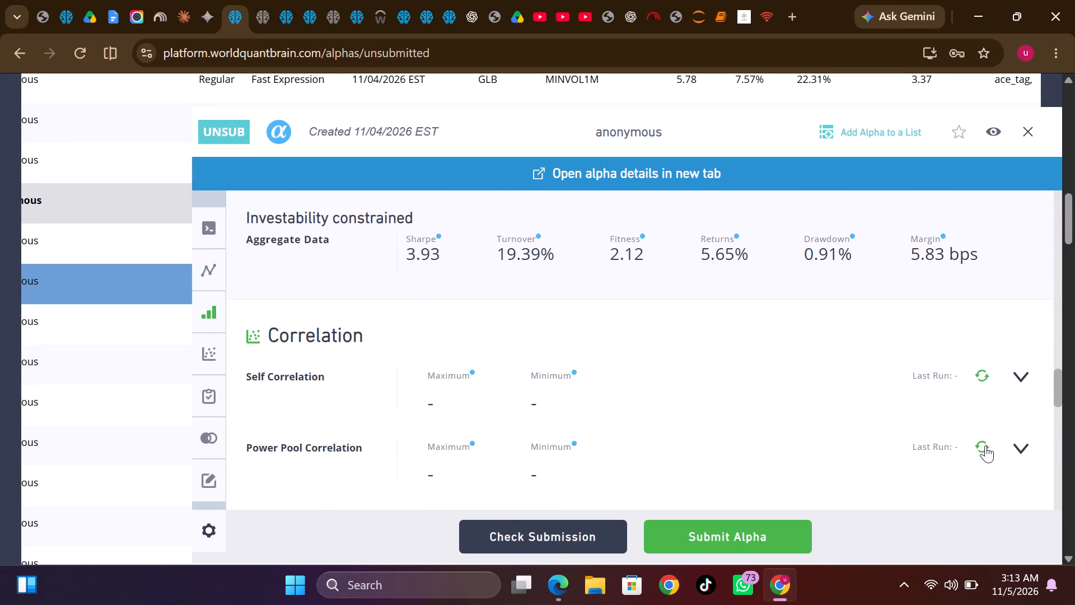
pyautogui.click(982, 374)
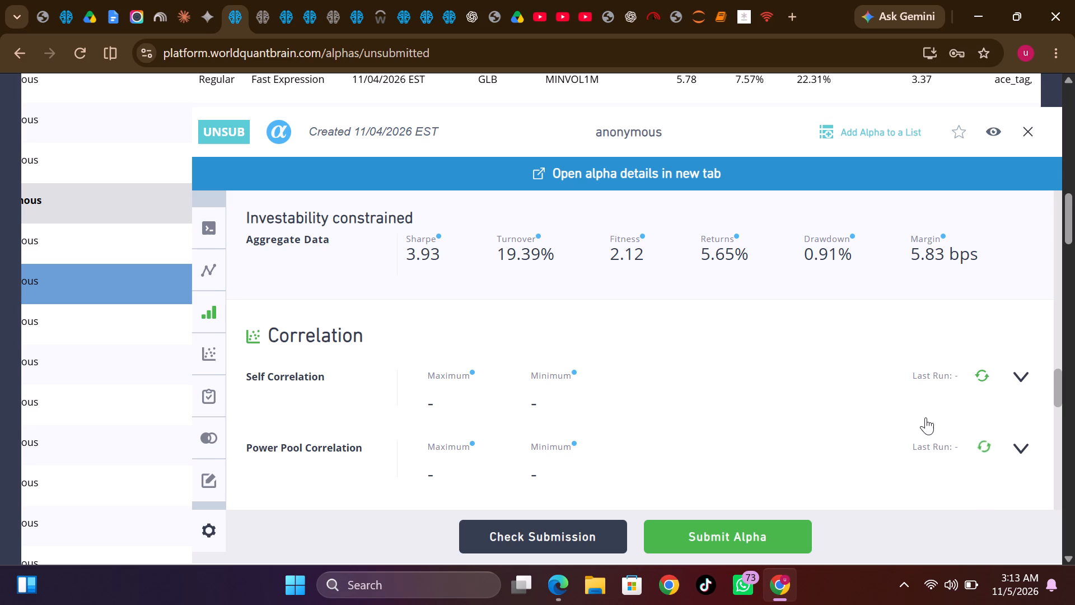
pyautogui.scroll(-1, 926, 417)
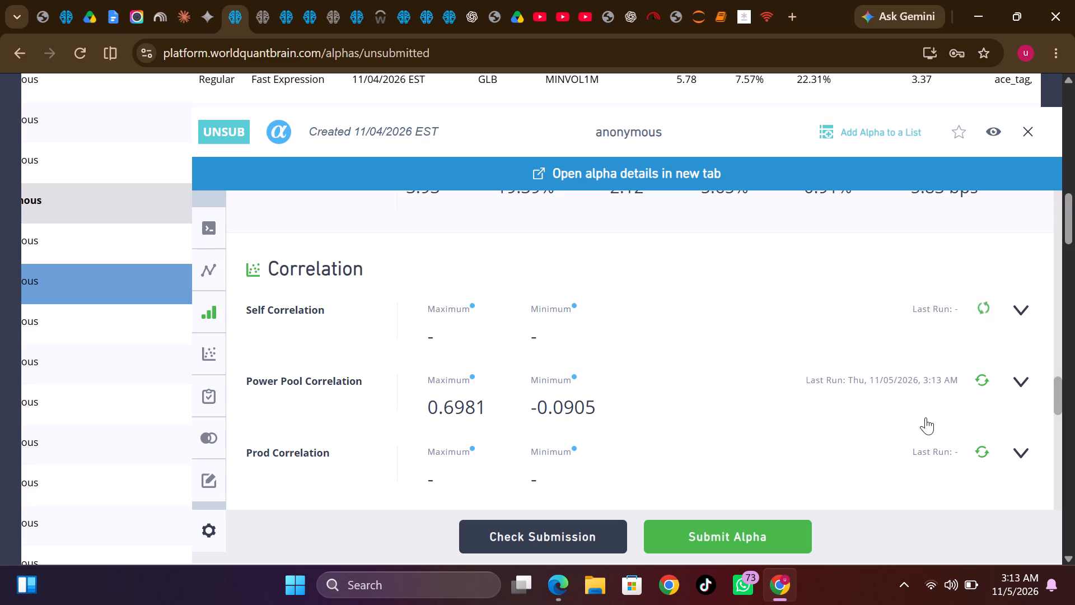
pyautogui.click(983, 450)
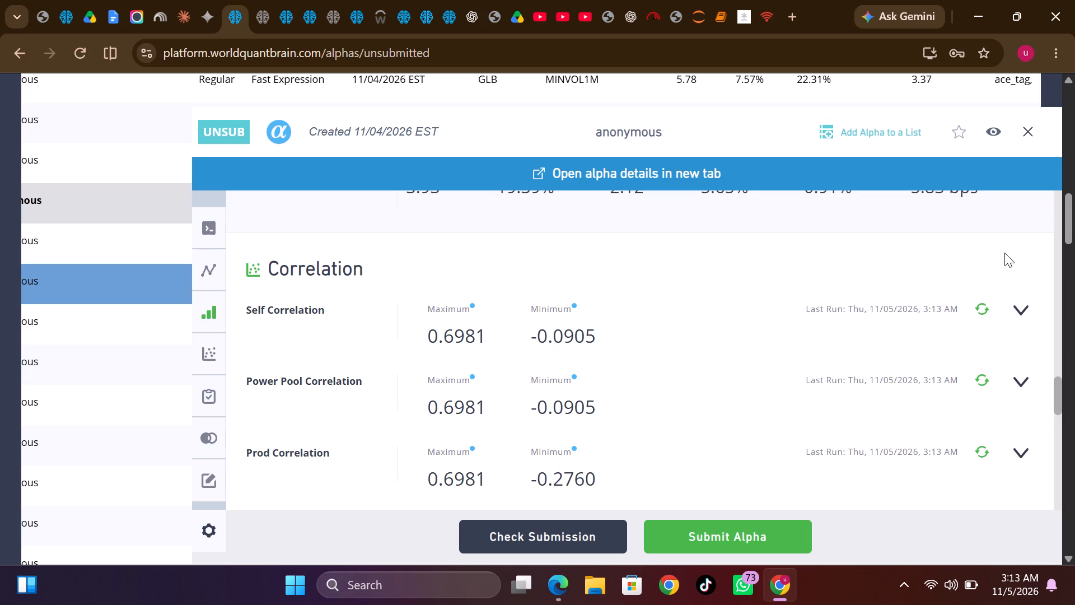
pyautogui.click(1031, 129)
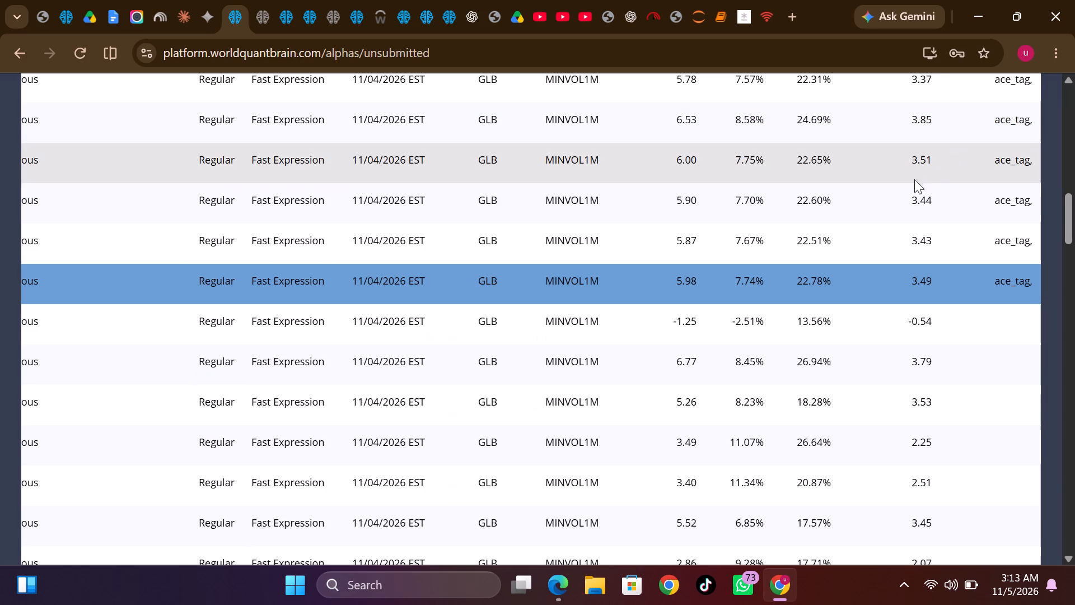
# For the unsubmitted alpha with the 6.00 Sharpe, reveal the test period and run the Self and Power Pool Correlation checks.
pyautogui.click(904, 152)
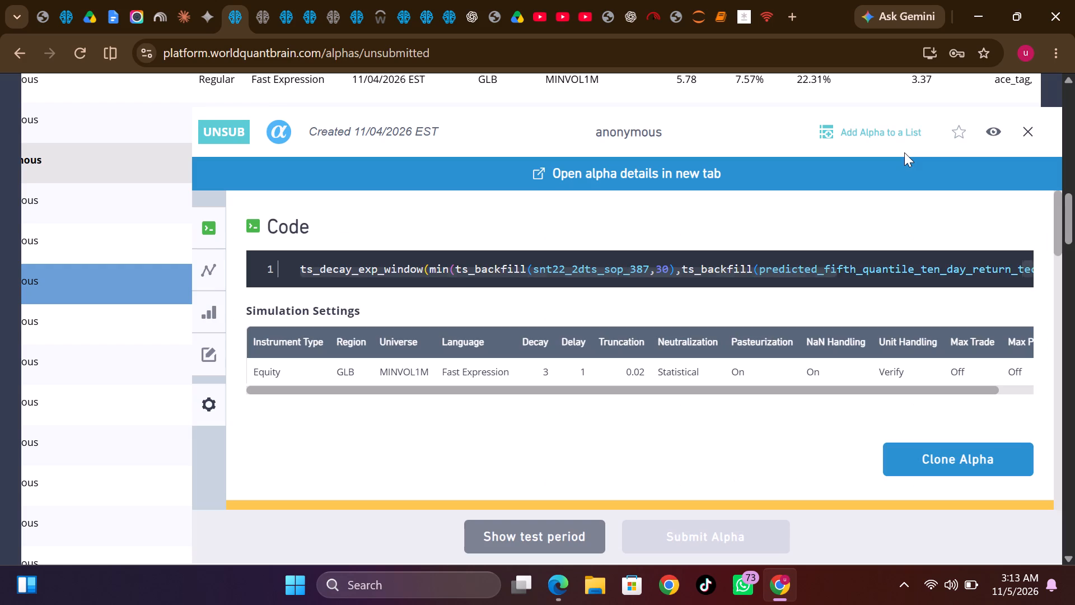
pyautogui.click(578, 544)
pyautogui.scroll(-5, 788, 428)
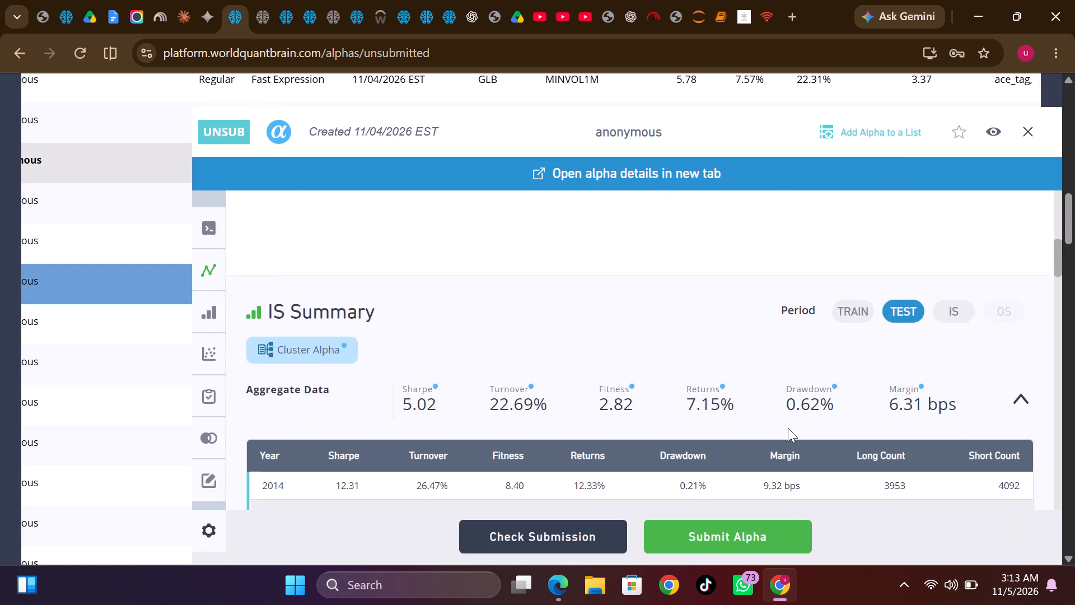
pyautogui.scroll(-4, 788, 428)
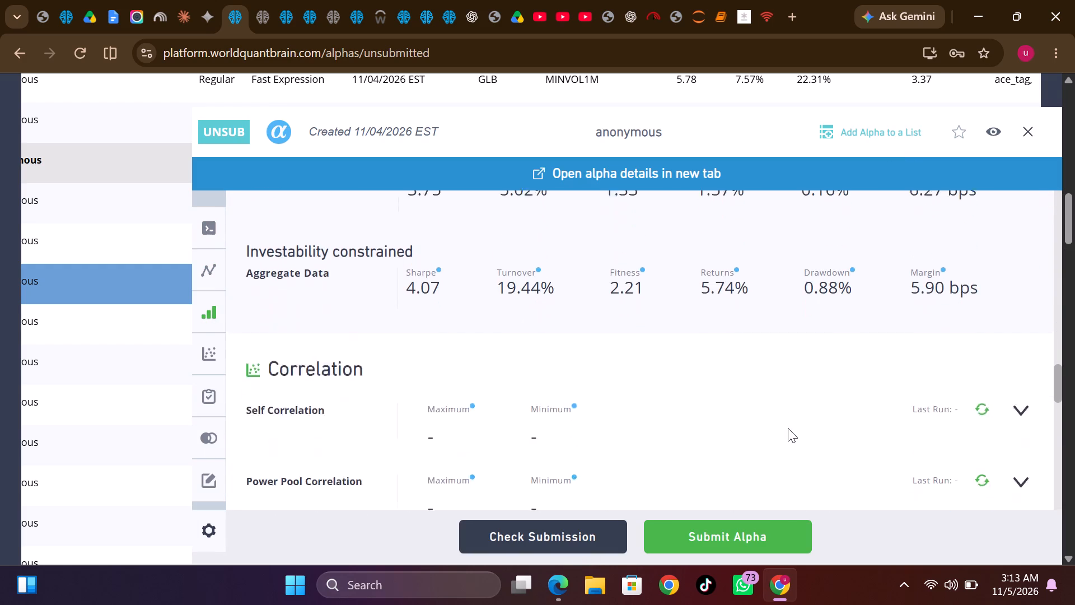
pyautogui.scroll(-1, 788, 428)
pyautogui.click(983, 309)
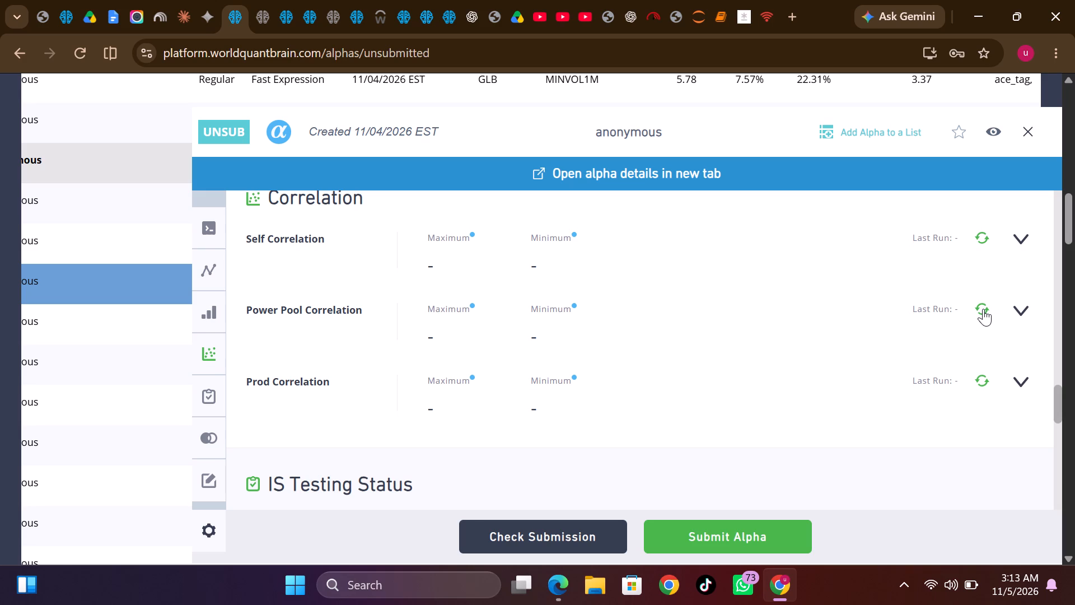
pyautogui.click(984, 240)
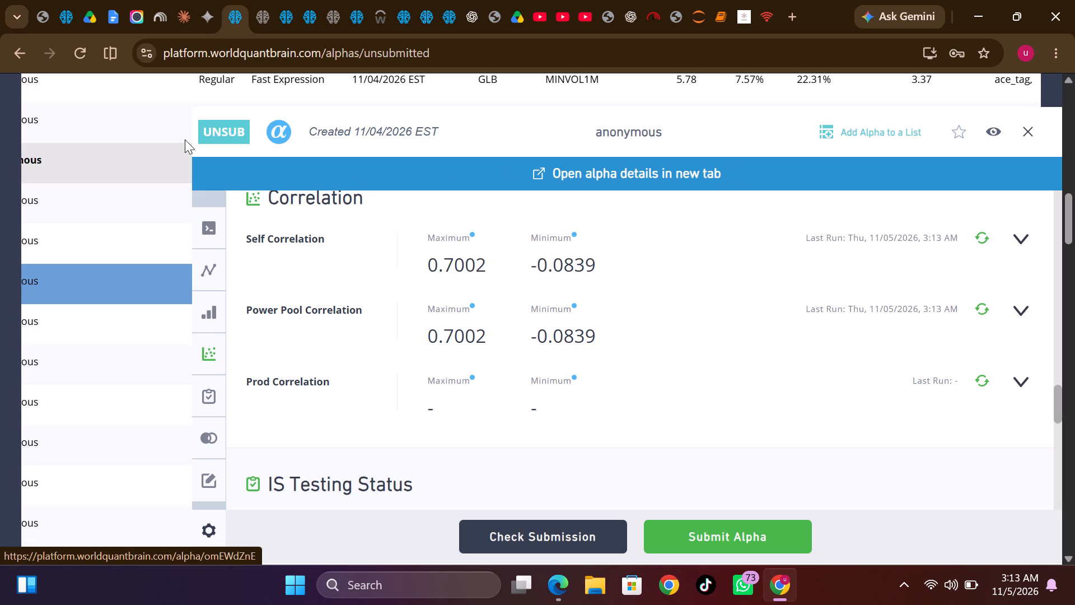
# Open the details of the unsubmitted alpha with the 6.53 Sharpe, one row above the current one.
pyautogui.click(163, 117)
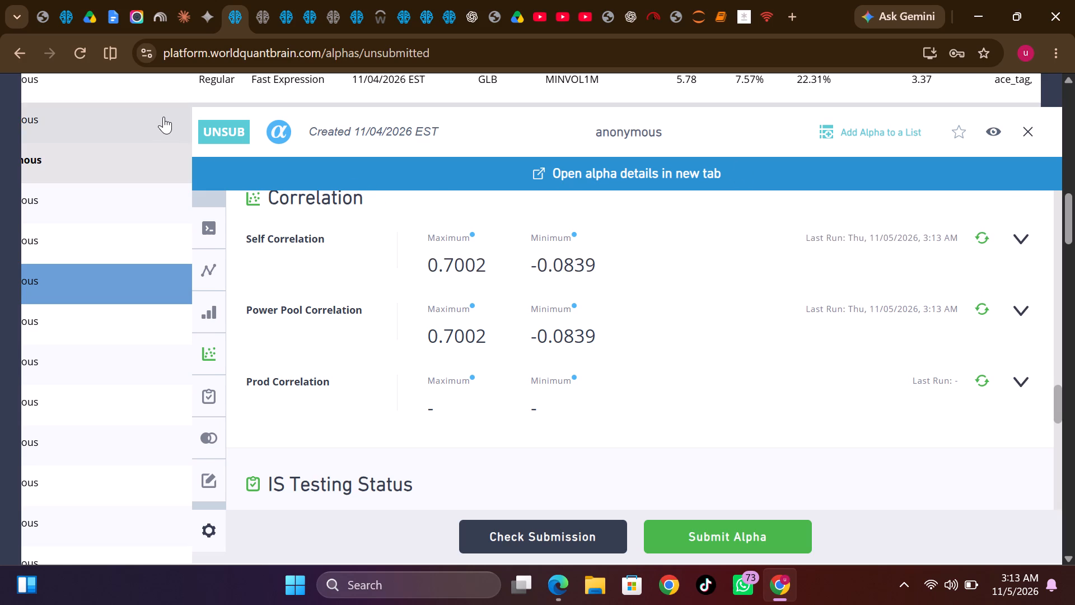
# Reveal the test period of the open unsubmitted alpha gJeZ2LxJ and run its Prod Correlation check.
pyautogui.click(540, 530)
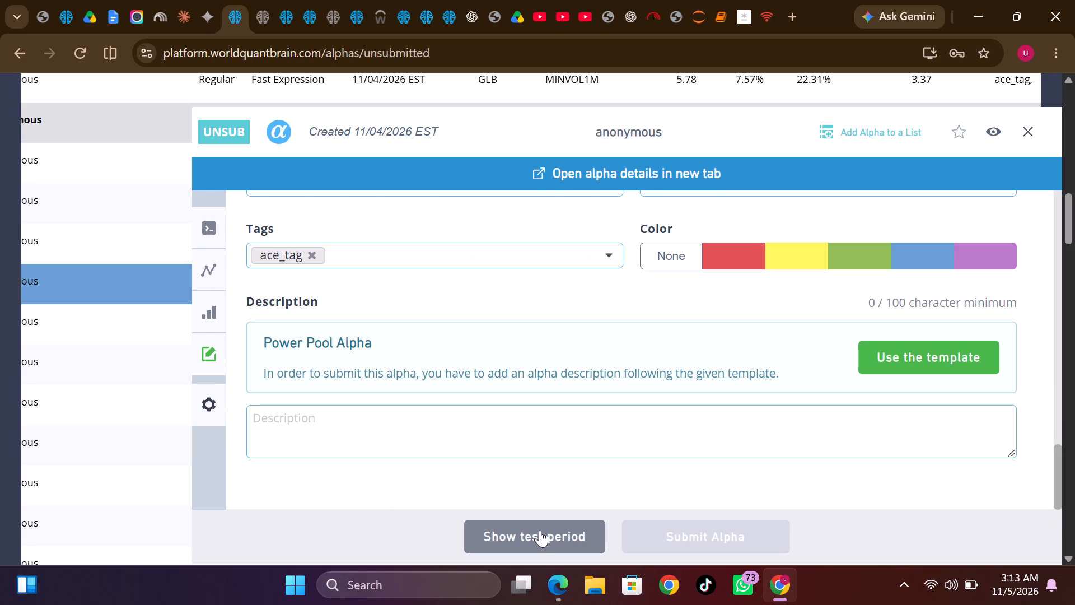
pyautogui.scroll(3, 1009, 211)
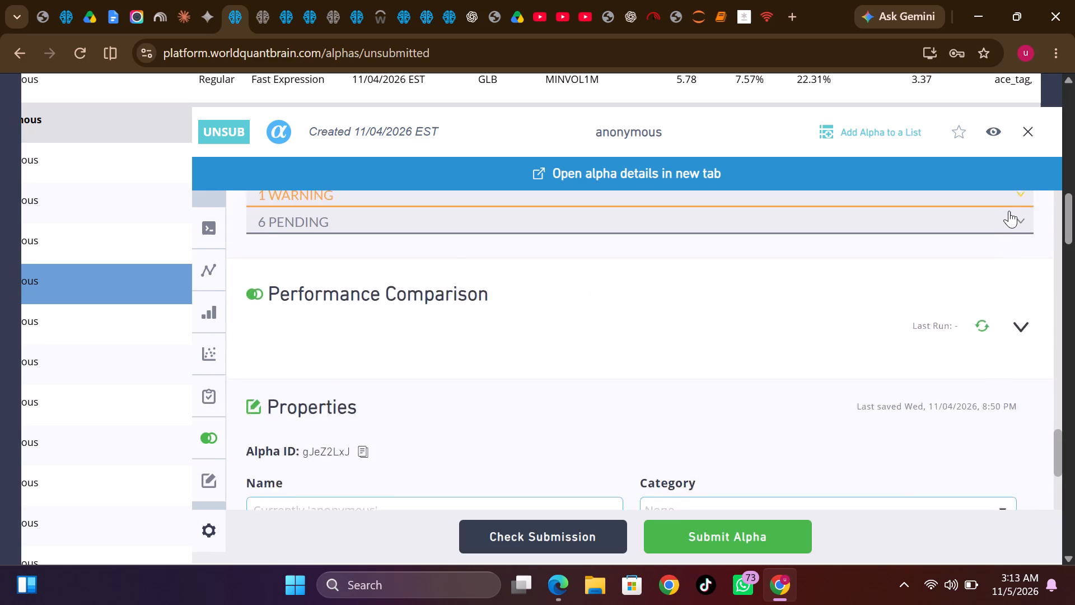
pyautogui.scroll(3, 1009, 211)
pyautogui.scroll(-3, 949, 367)
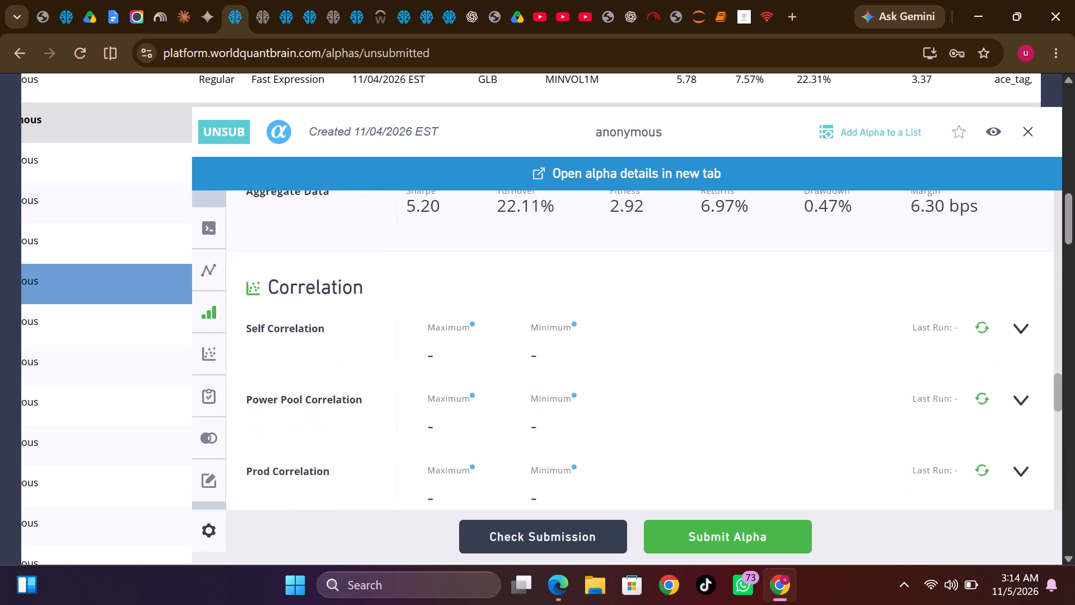
pyautogui.click(978, 374)
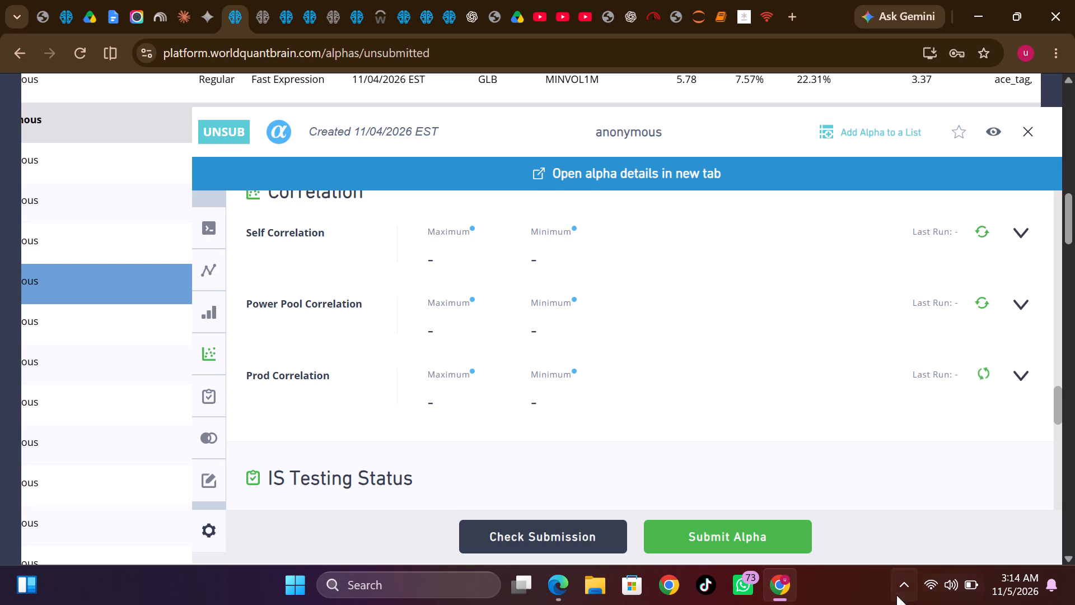
# Turn on the mobile hotspot in Windows Settings and return to the alpha details in the browser.
pyautogui.click(941, 584)
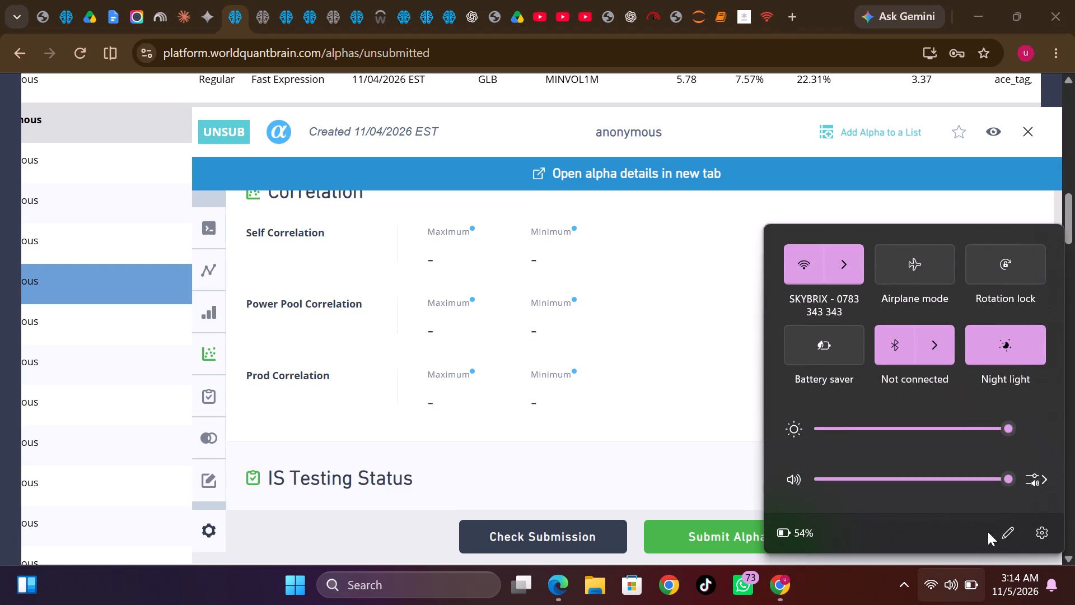
pyautogui.click(1033, 539)
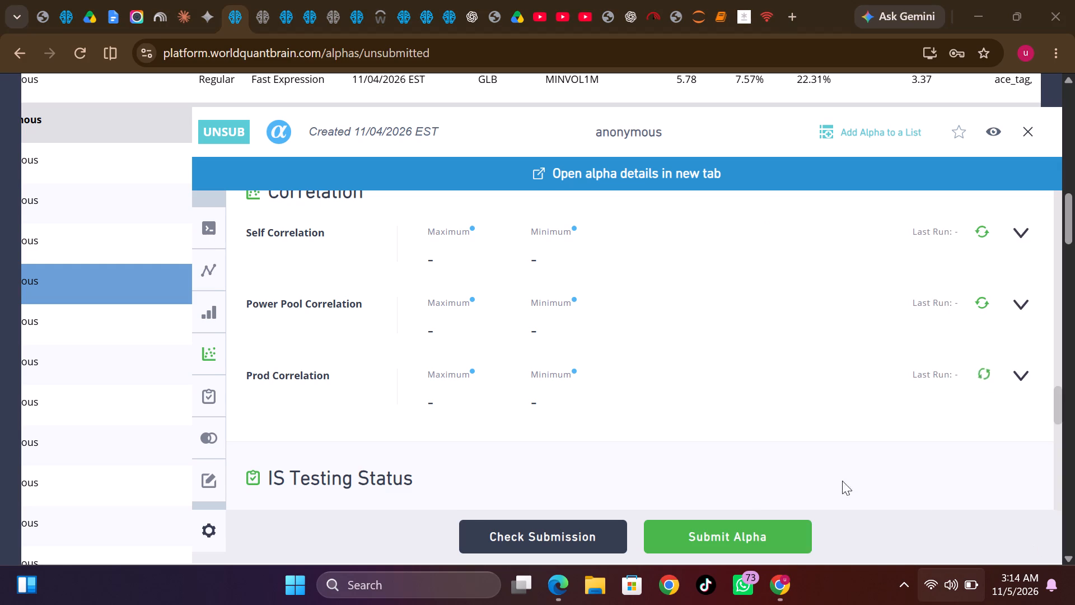
pyautogui.click(591, 304)
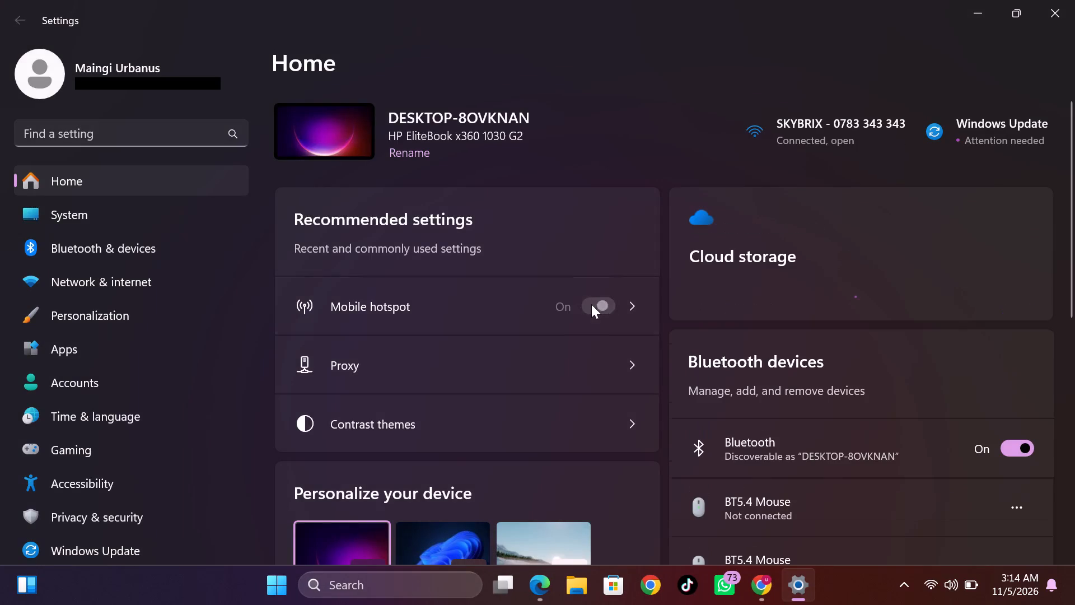
pyautogui.click(971, 11)
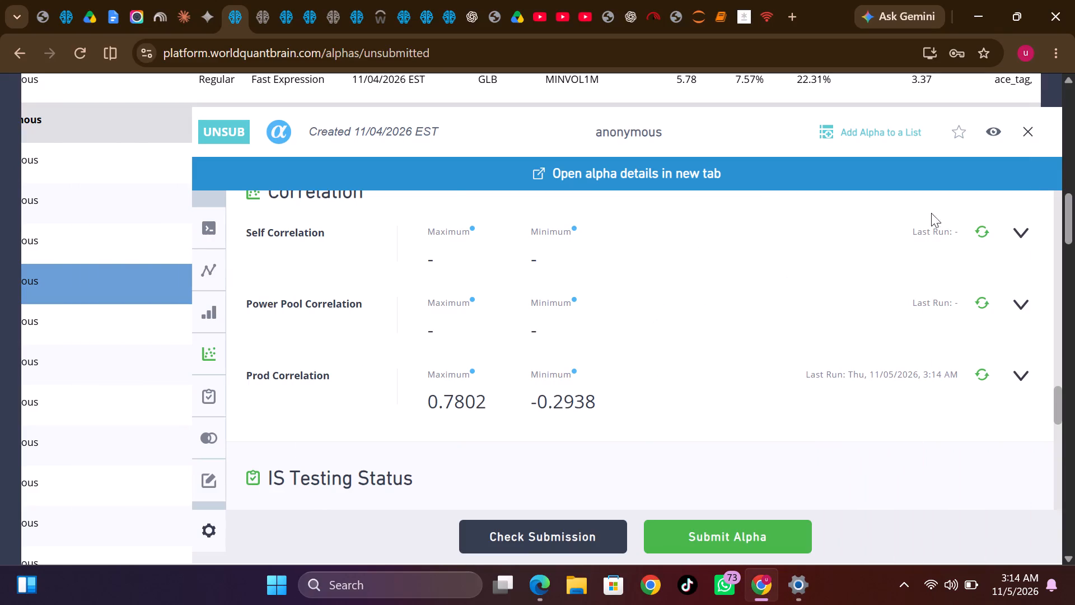
# Open the unsubmitted alpha one row above the current one, kqNgApwL, and reveal its test period.
pyautogui.scroll(4, 150, 222)
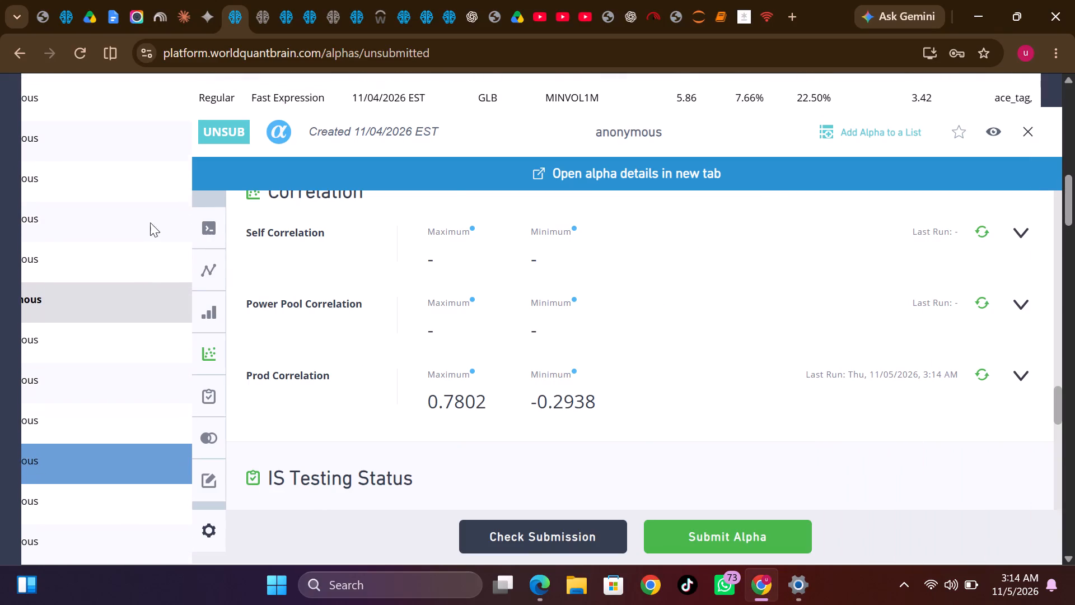
pyautogui.click(150, 259)
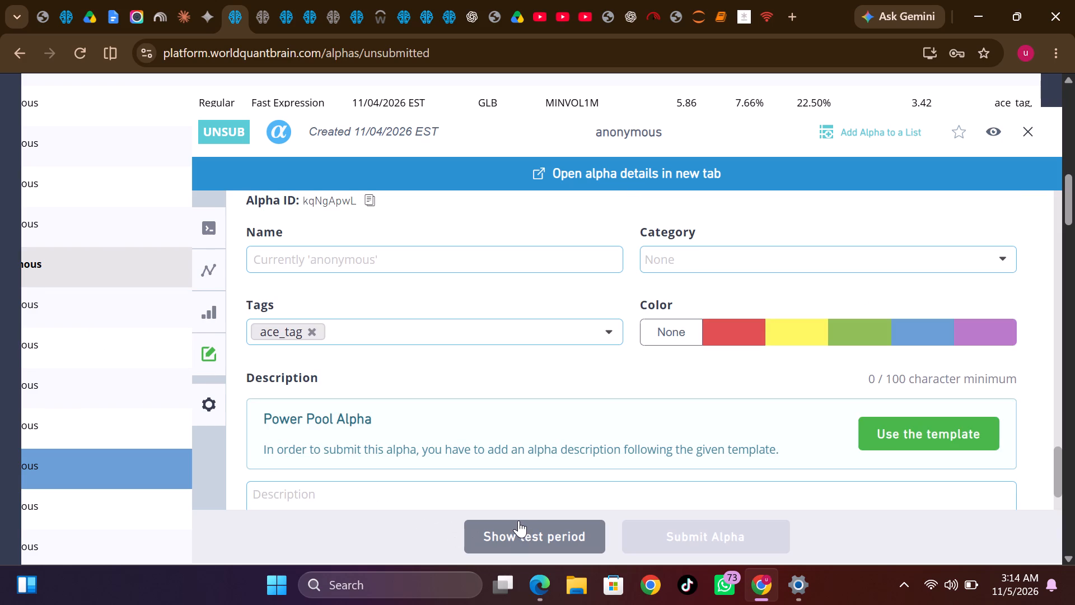
pyautogui.click(586, 534)
pyautogui.scroll(-1, 736, 335)
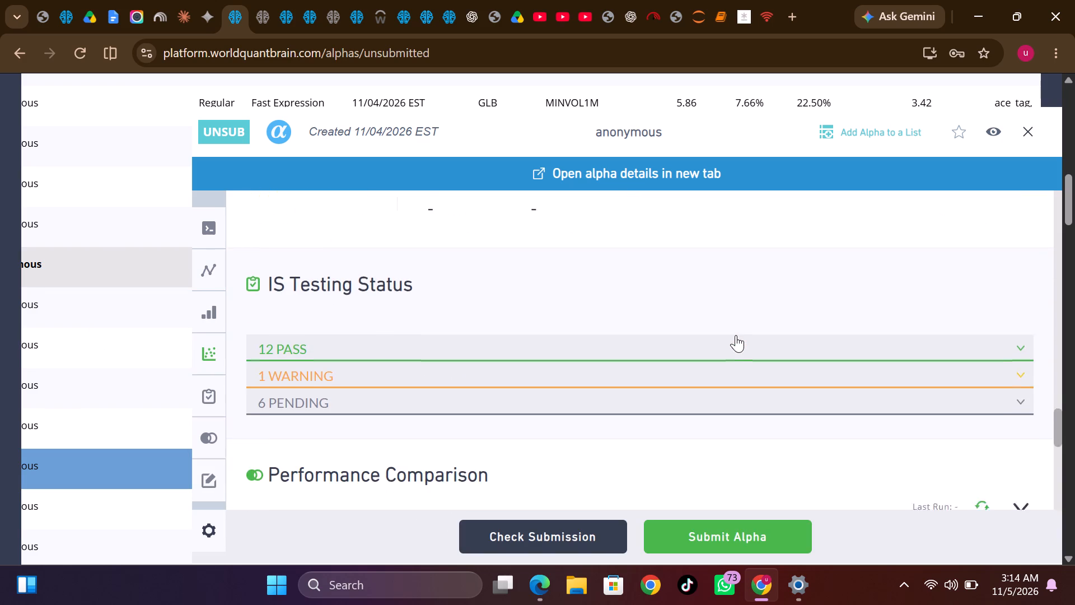
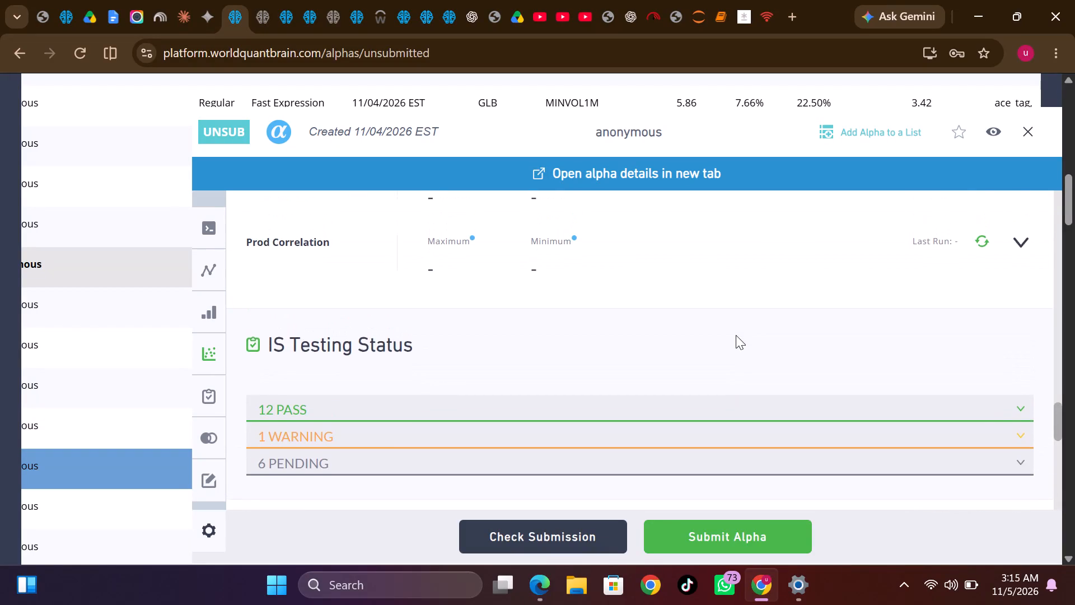
# Run the Power Pool and Self Correlation checks for the open alpha.
pyautogui.scroll(2, 736, 335)
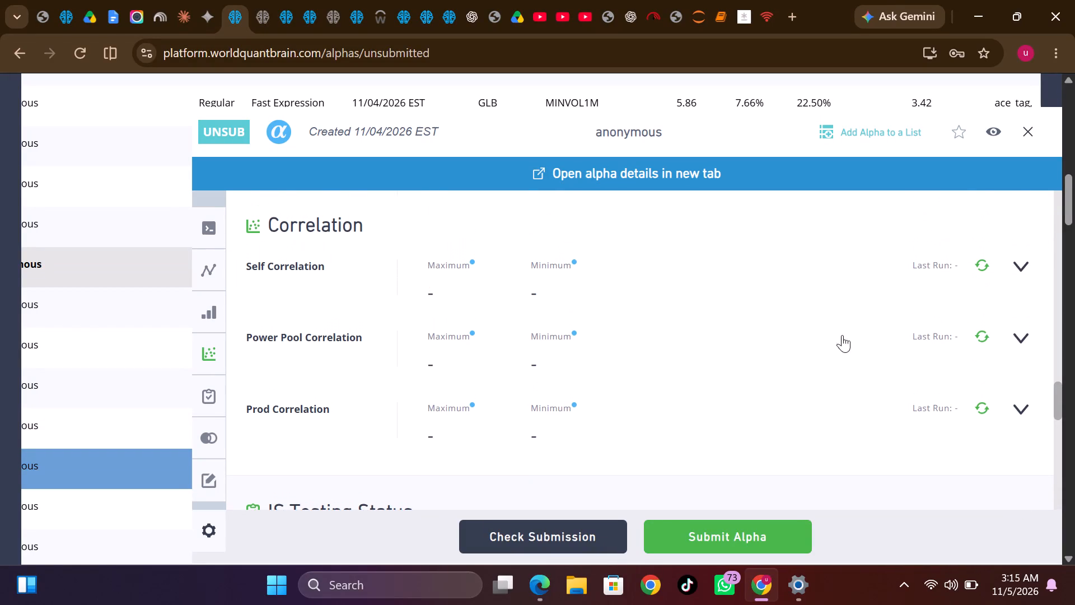
pyautogui.click(993, 336)
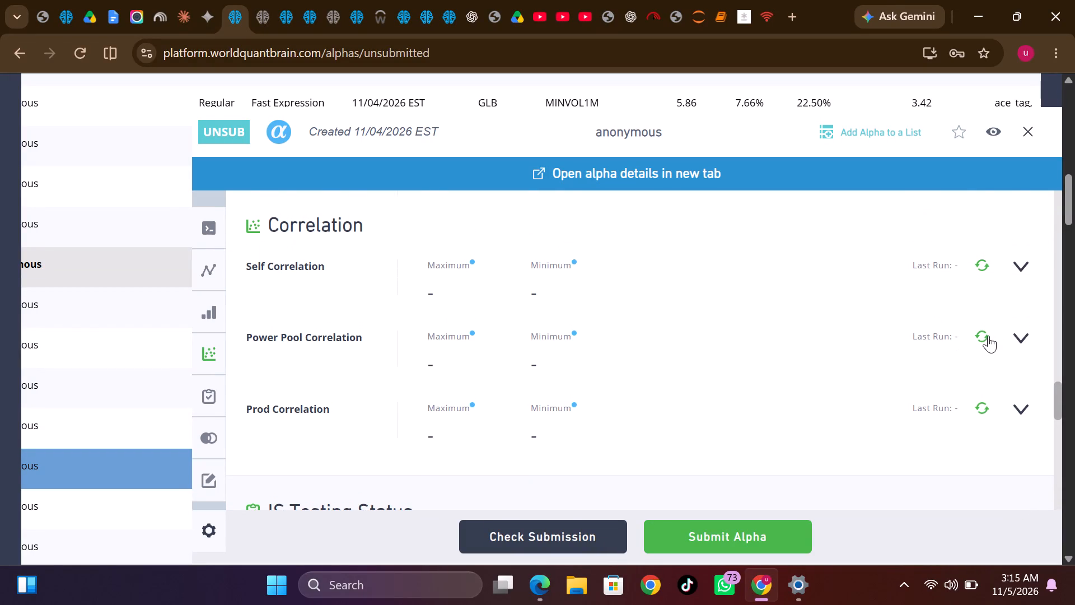
pyautogui.click(982, 336)
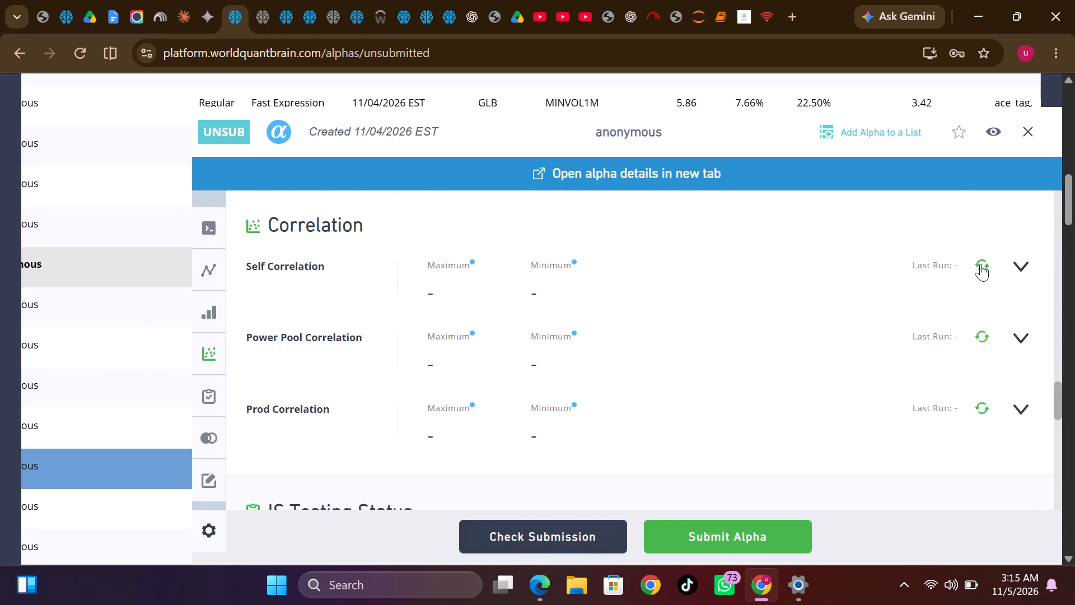
pyautogui.click(980, 264)
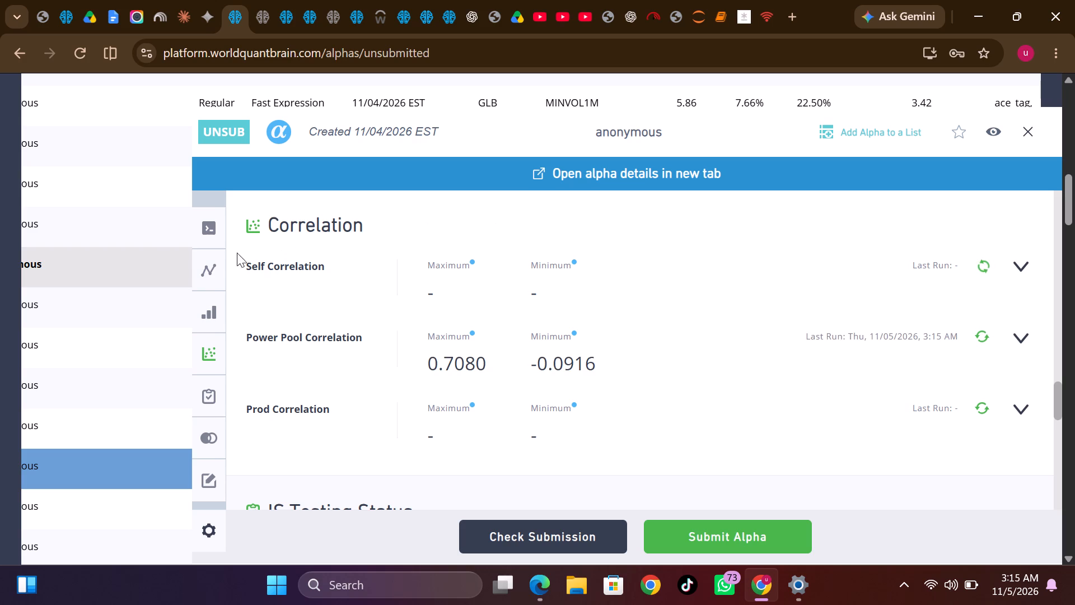
# Open the alpha one row above, reveal its test period, and run its Prod and Power Pool Correlation checks.
pyautogui.click(158, 223)
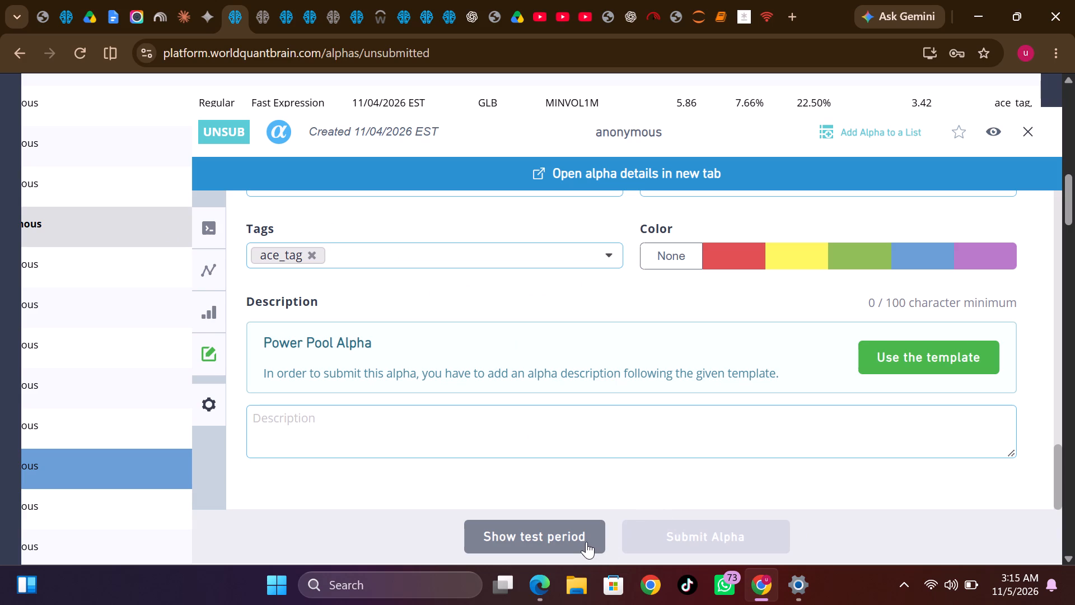
pyautogui.click(586, 542)
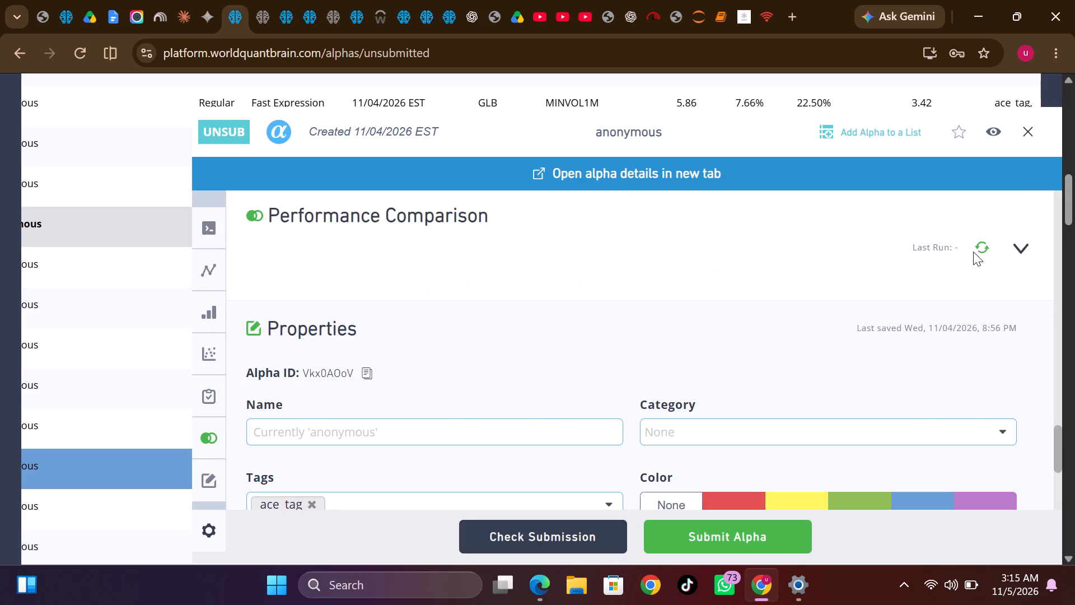
pyautogui.scroll(2, 973, 252)
pyautogui.scroll(-2, 973, 252)
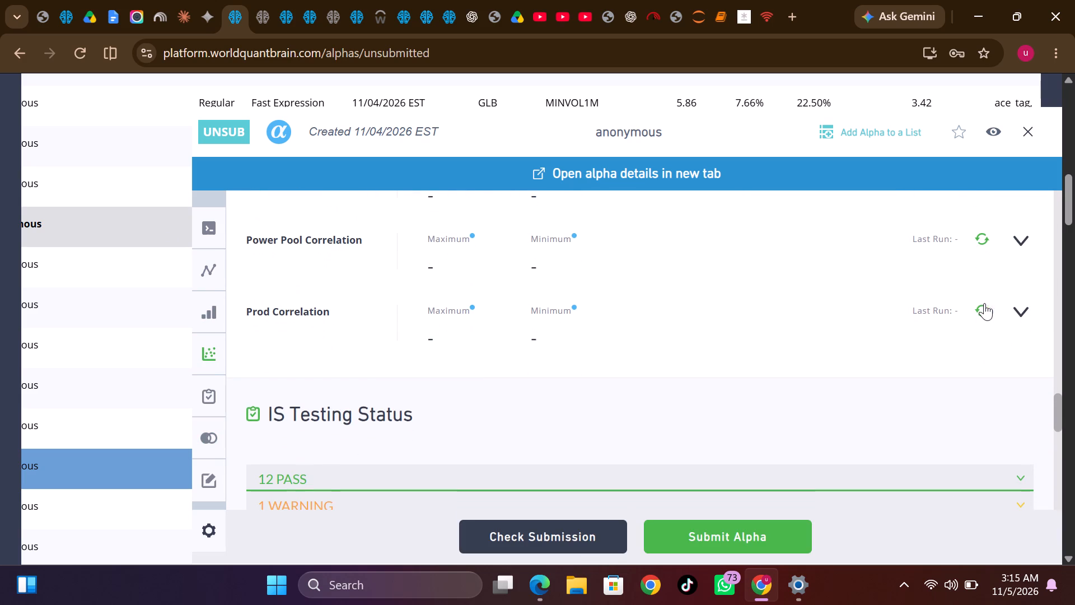
pyautogui.click(982, 309)
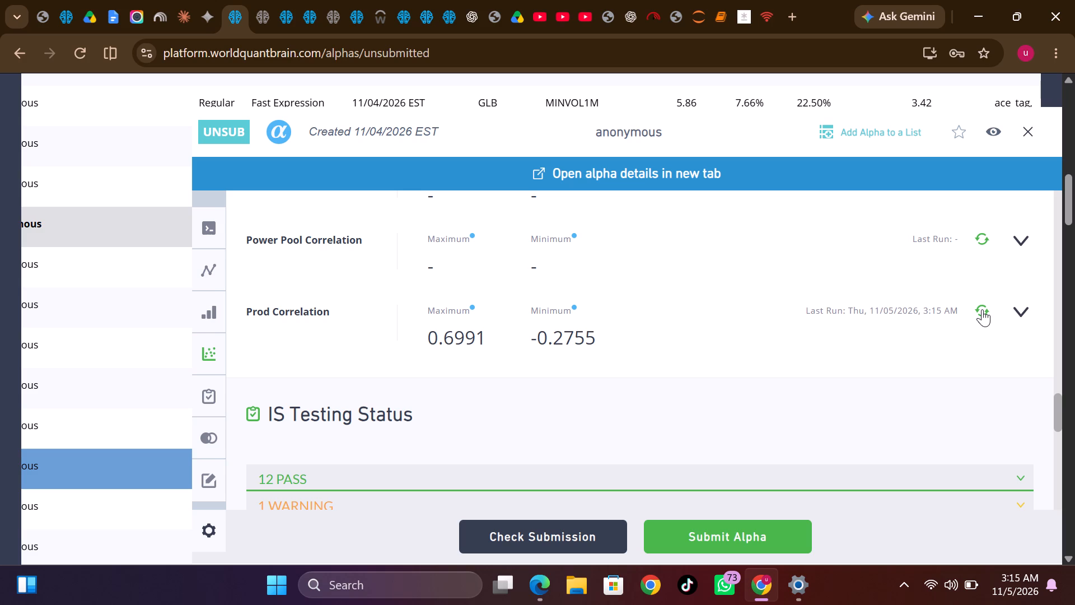
pyautogui.click(987, 238)
pyautogui.scroll(7, 927, 274)
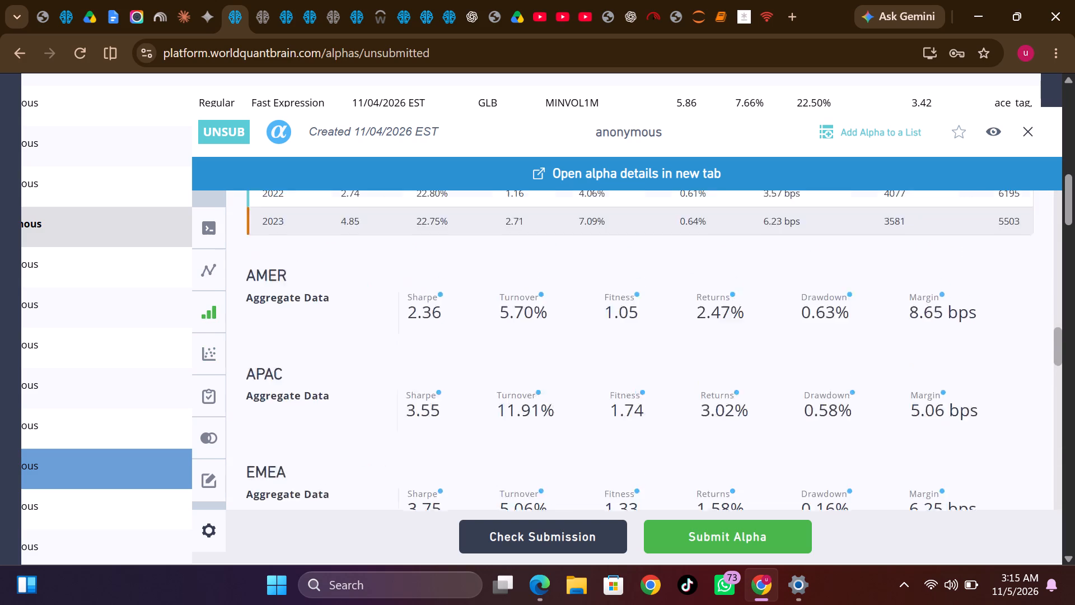
pyautogui.scroll(3, 927, 274)
pyautogui.scroll(-3, 927, 274)
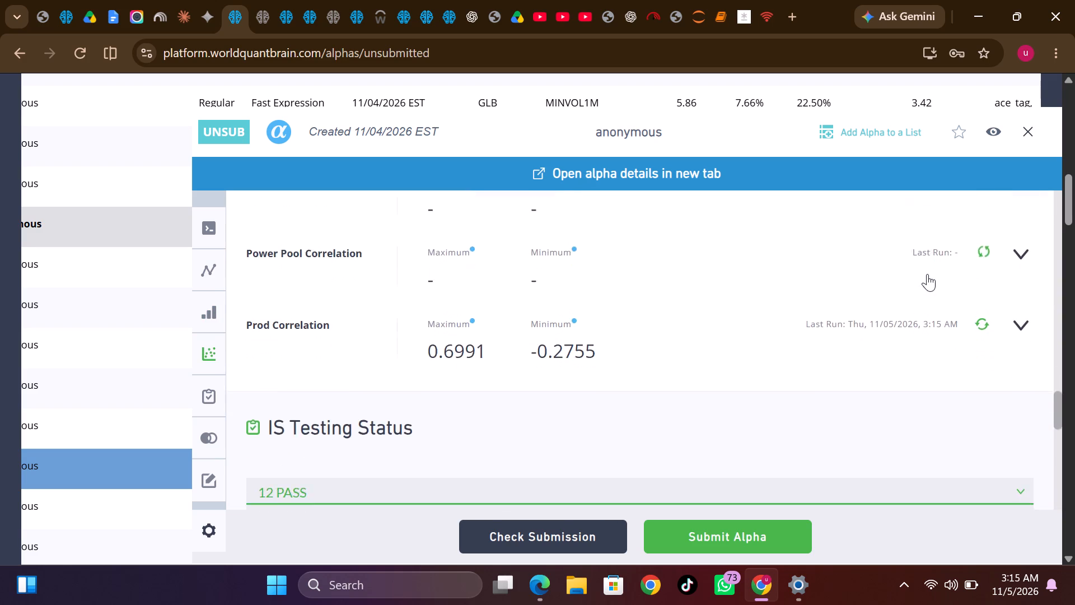
pyautogui.scroll(1, 927, 274)
pyautogui.scroll(-1, 927, 274)
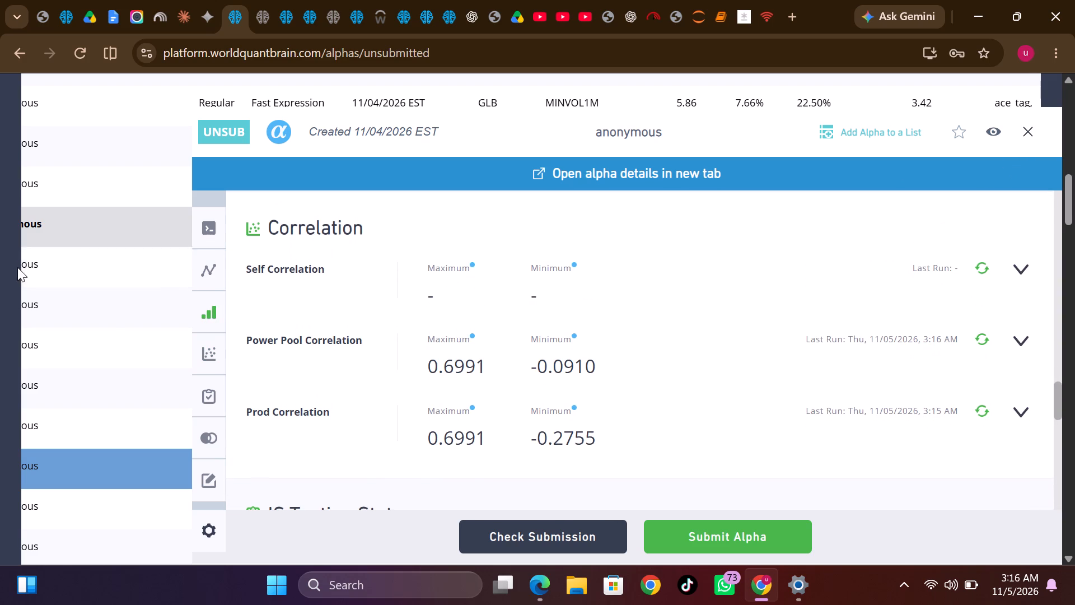
# Open the alpha one row above the current one, reveal its test period, and run its Prod, Power Pool and Self Correlation checks.
pyautogui.scroll(2, 115, 326)
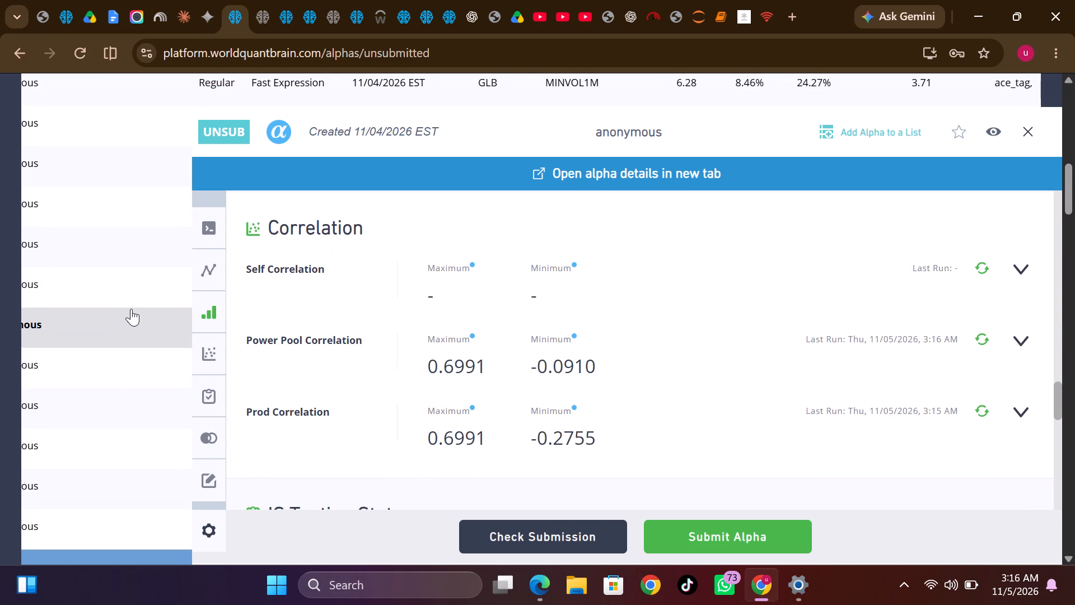
pyautogui.click(147, 277)
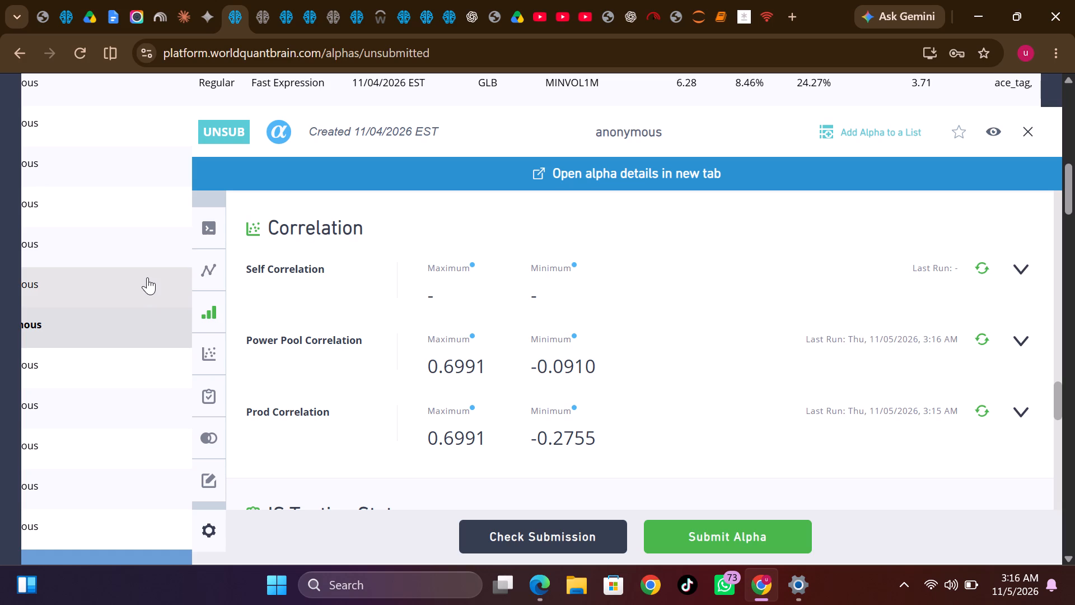
pyautogui.click(550, 524)
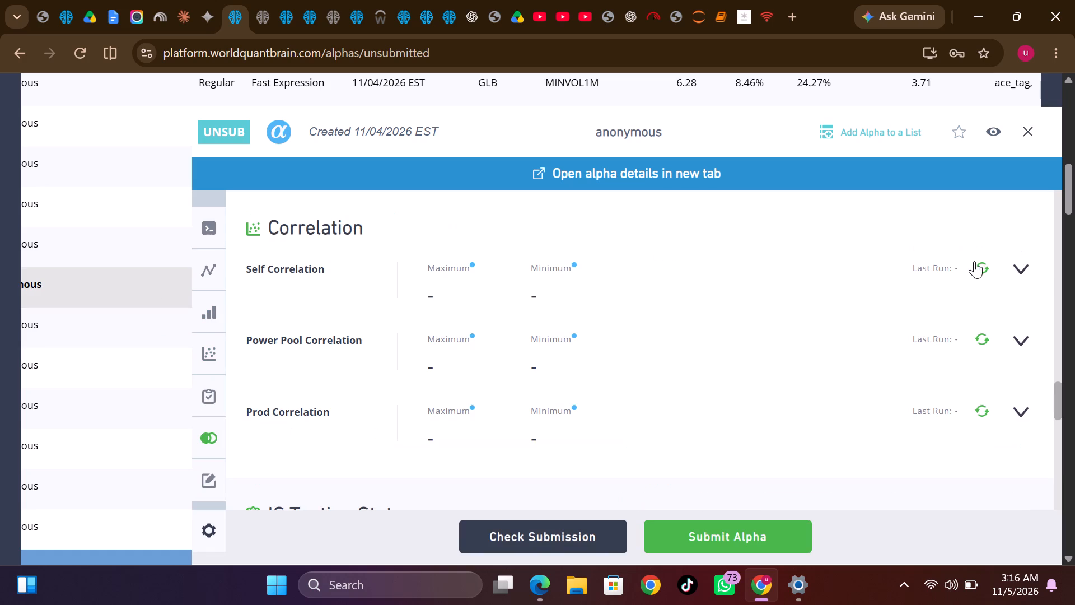
pyautogui.scroll(1, 974, 261)
pyautogui.click(984, 426)
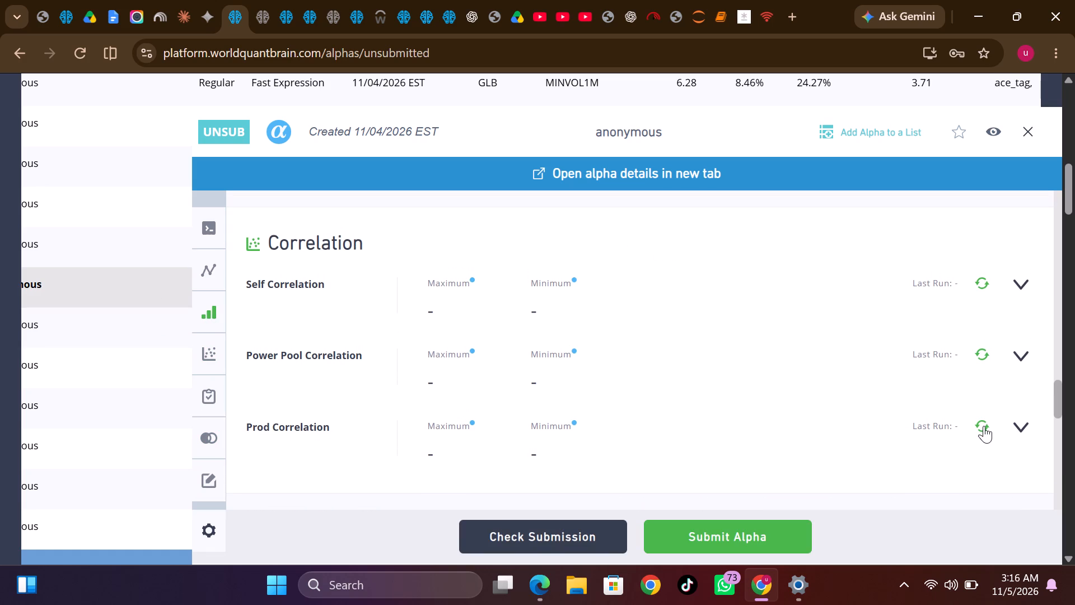
pyautogui.click(983, 354)
pyautogui.click(982, 281)
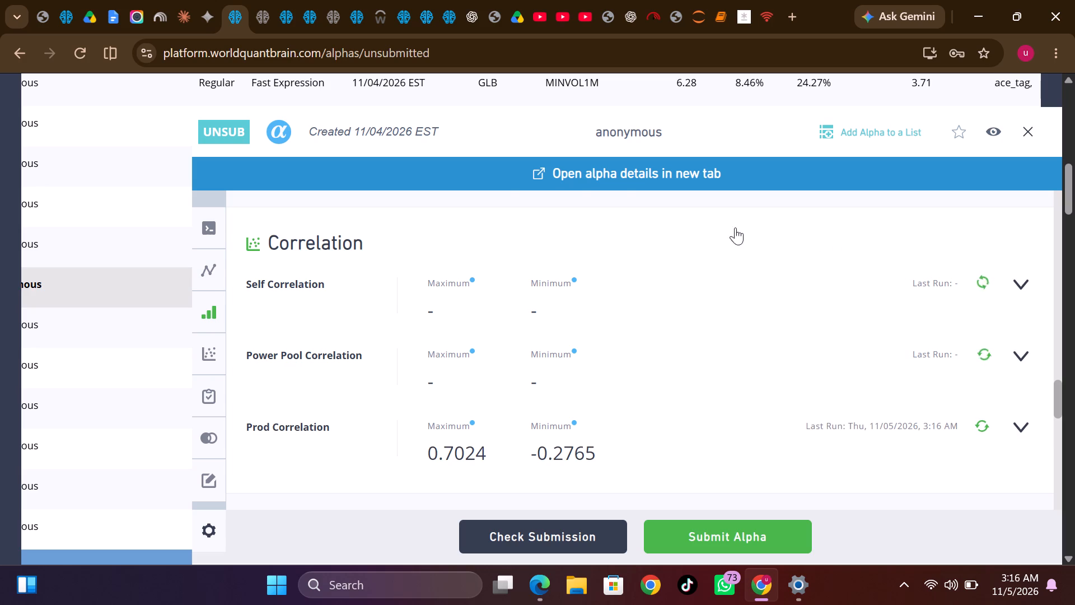
# Open the next alpha up the list, reveal its test period, and expand its failed IS tests.
pyautogui.click(136, 230)
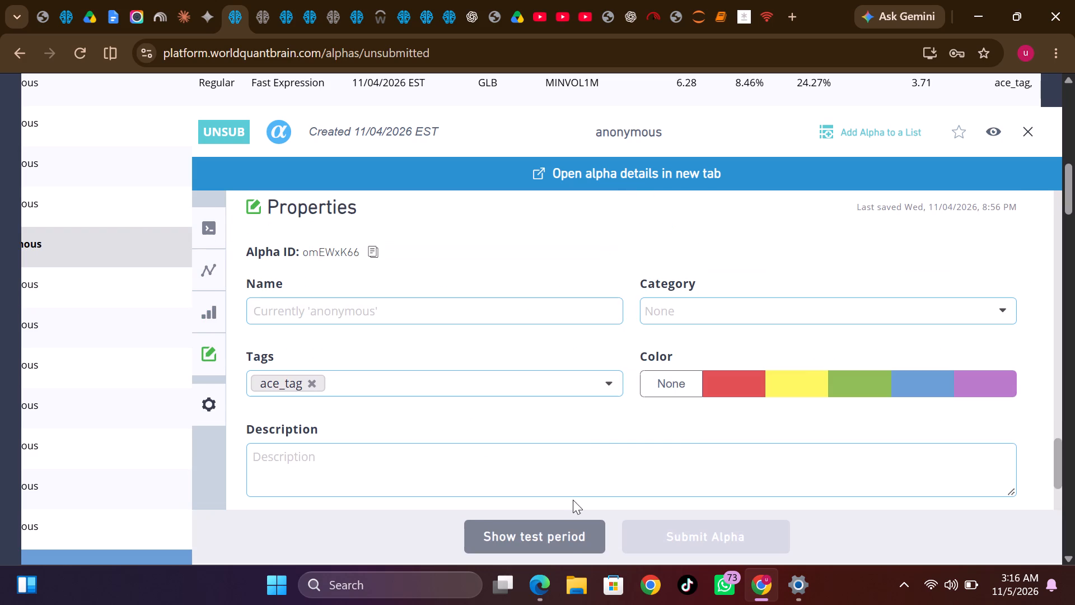
pyautogui.click(567, 537)
pyautogui.hscroll(1, 836, 401)
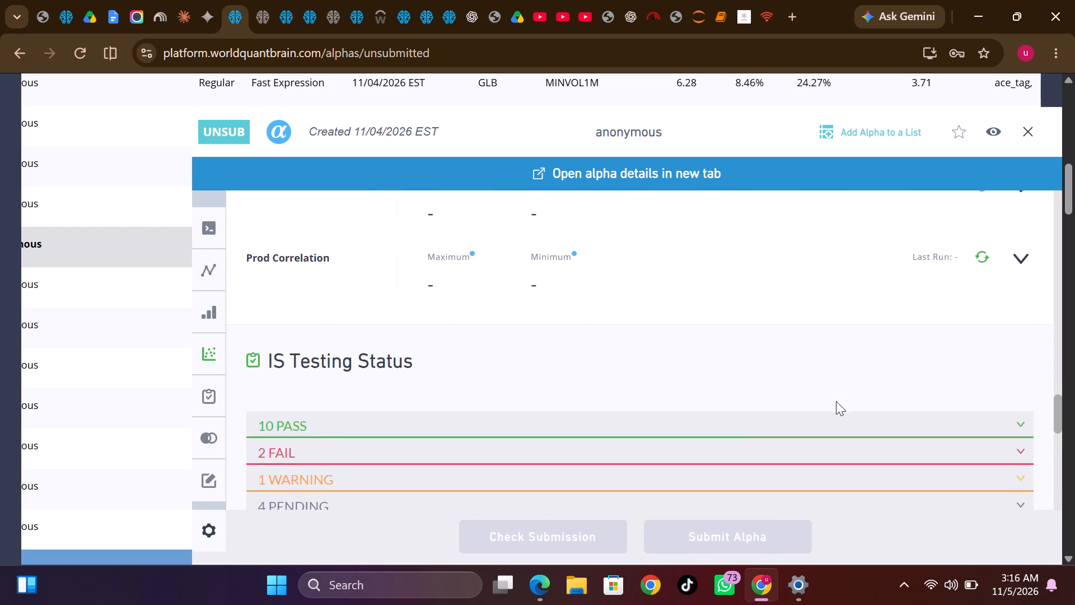
pyautogui.click(794, 404)
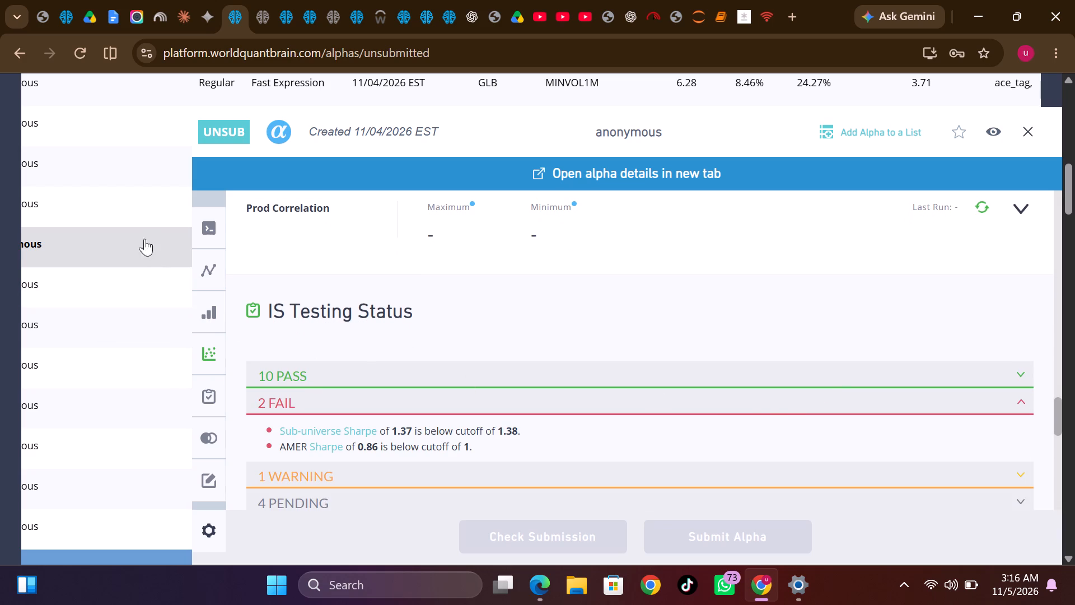
# Open the alpha directly above the one with failed tests, reveal its test period, and run its Prod and Power Pool Correlation checks.
pyautogui.click(146, 202)
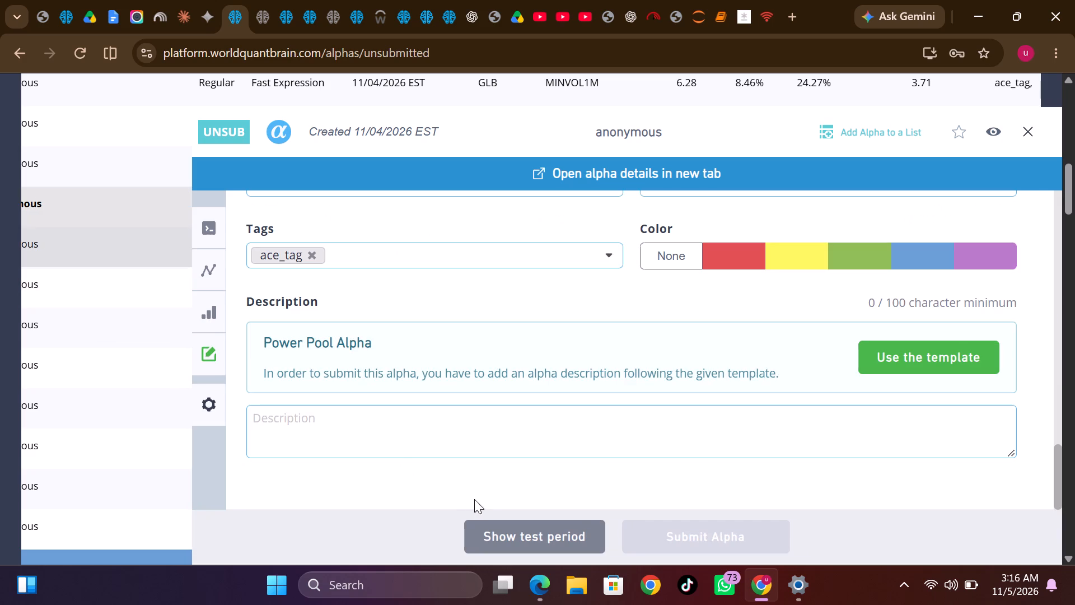
pyautogui.click(536, 542)
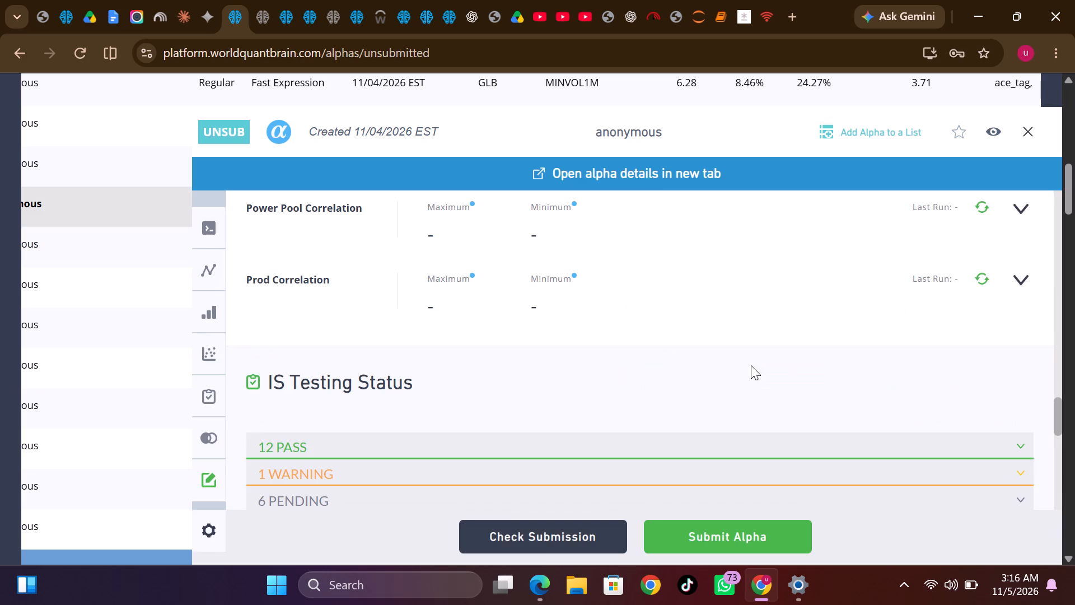
pyautogui.click(984, 276)
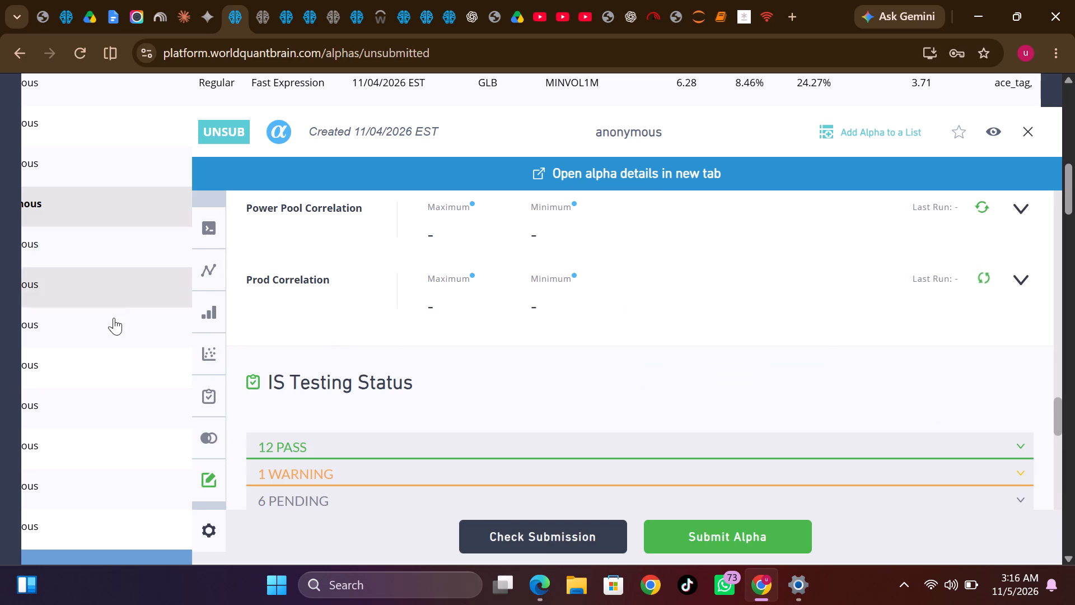
pyautogui.scroll(6, 114, 318)
pyautogui.scroll(-1, 114, 318)
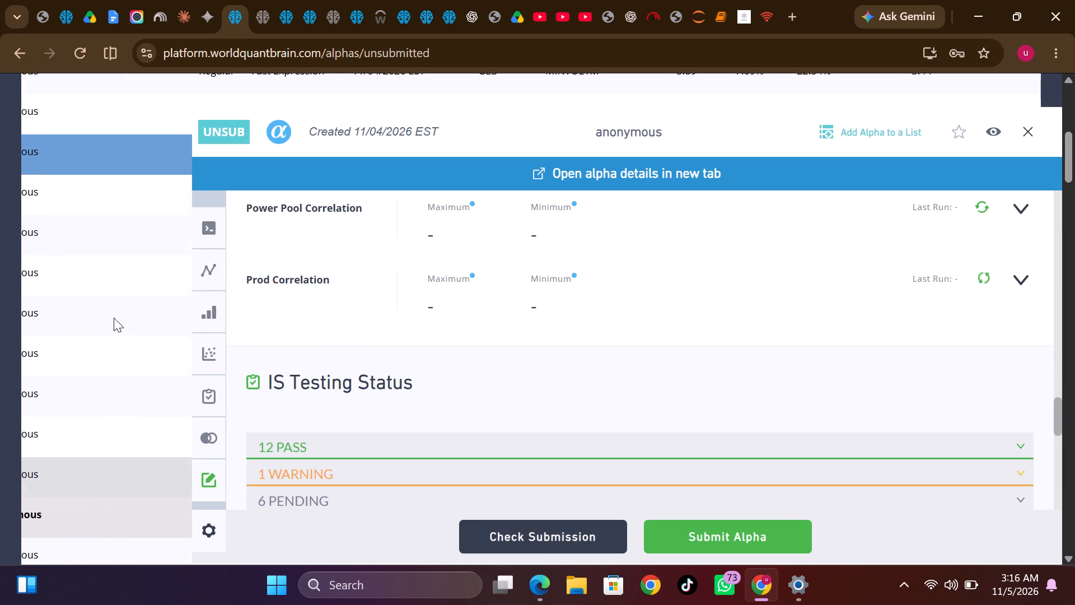
pyautogui.scroll(-1, 114, 318)
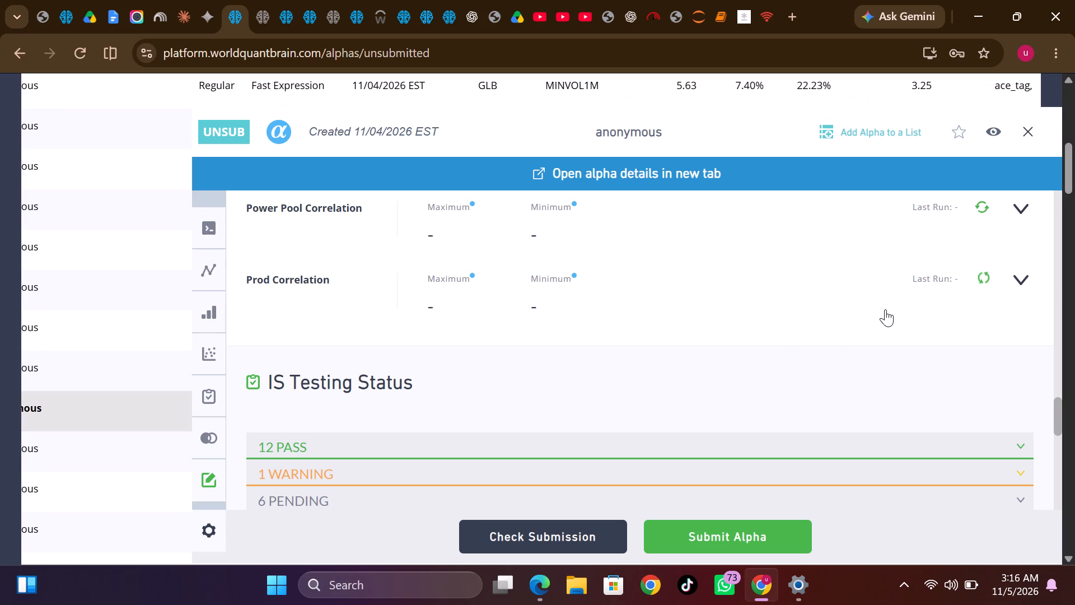
pyautogui.click(983, 202)
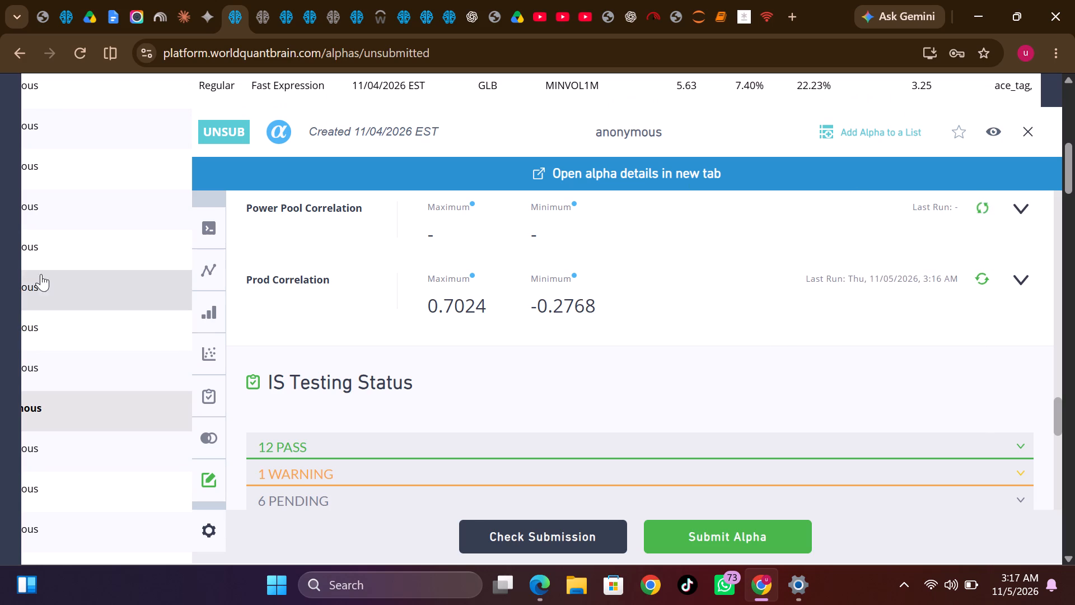
# Open the alpha one row above, reveal its test period, and run its Prod Correlation check.
pyautogui.click(127, 368)
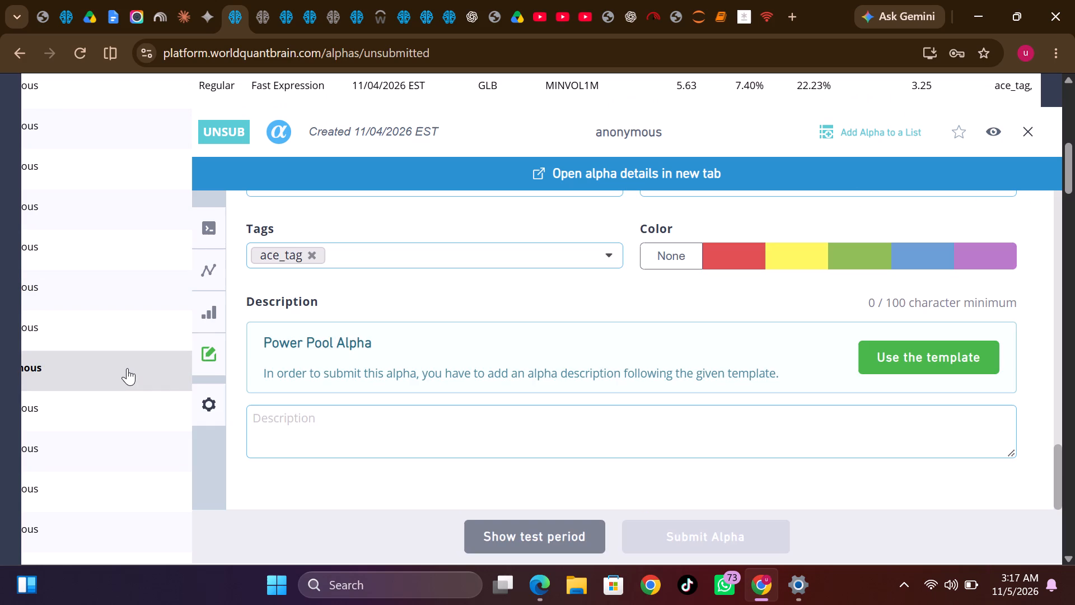
pyautogui.click(580, 544)
pyautogui.scroll(2, 761, 375)
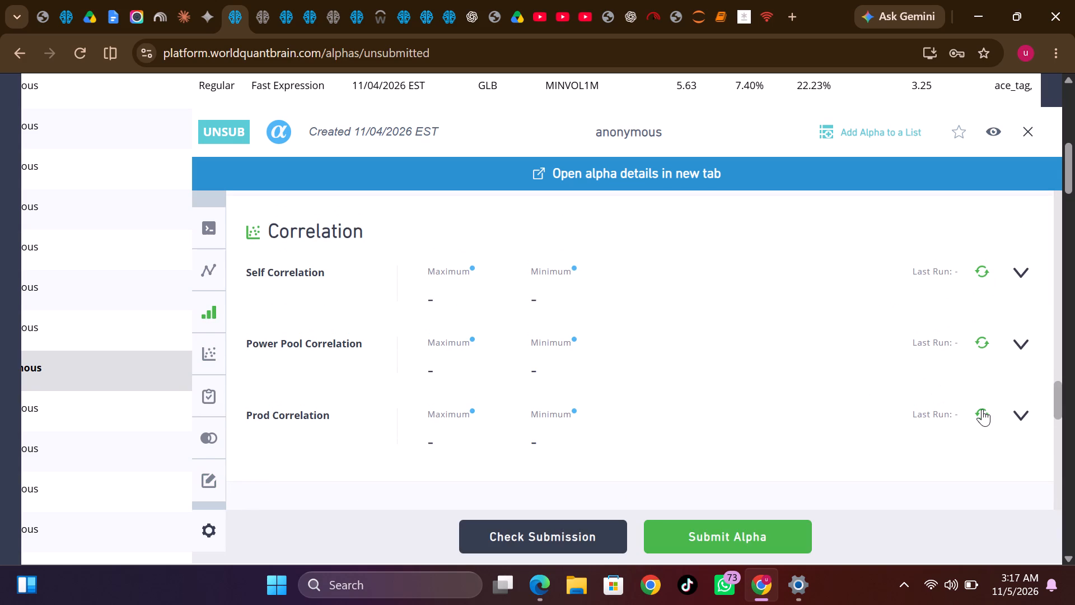
pyautogui.click(983, 411)
# Open the alpha one row above the current one, reveal its test period, and run its Prod and Power Pool Correlation checks.
pyautogui.click(158, 320)
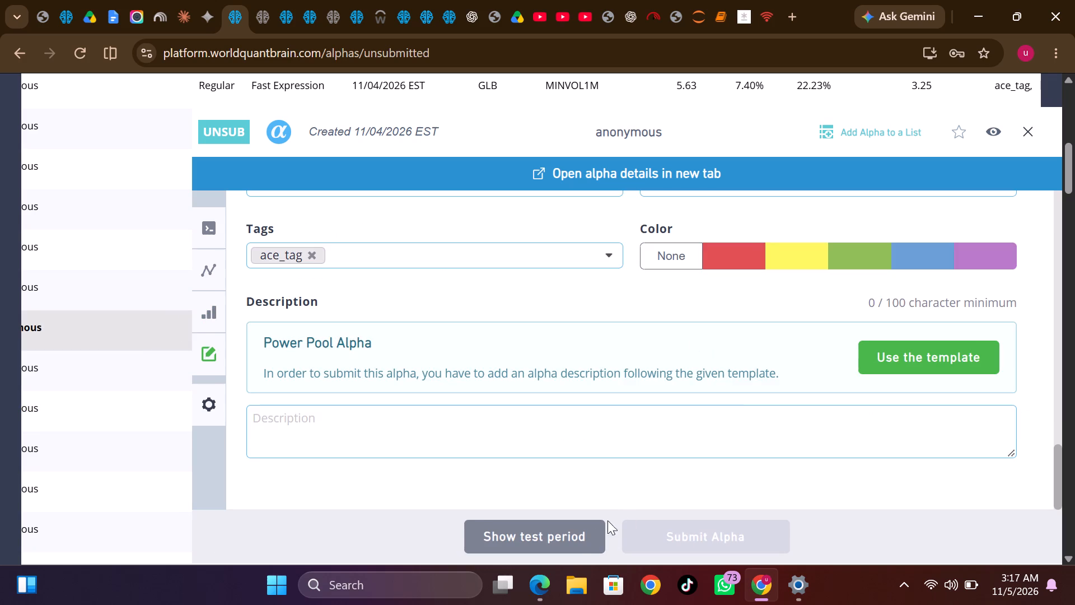
pyautogui.click(574, 537)
pyautogui.scroll(1, 732, 426)
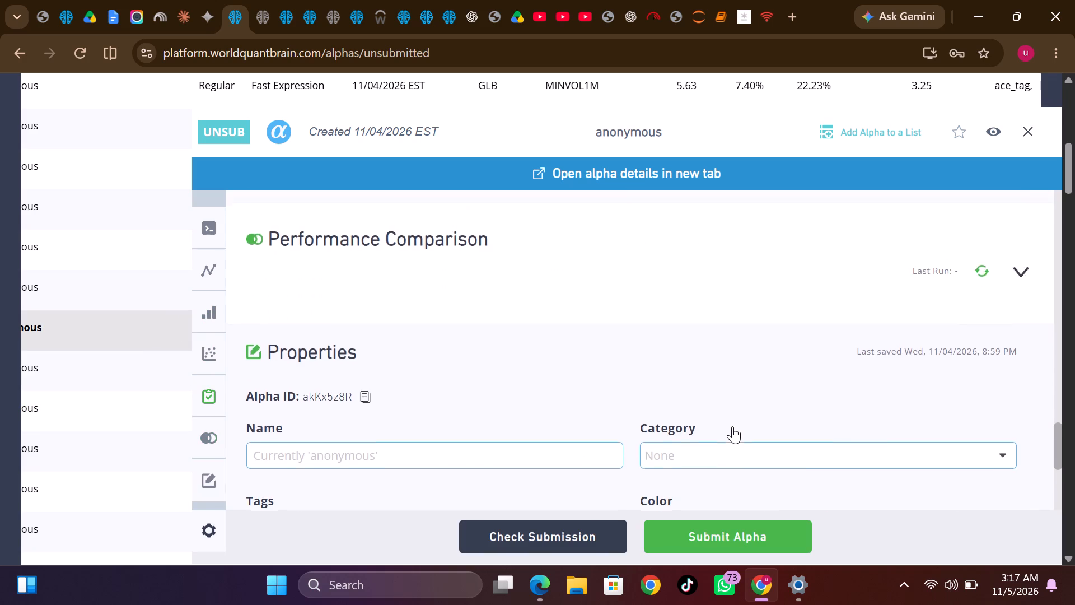
pyautogui.scroll(3, 732, 426)
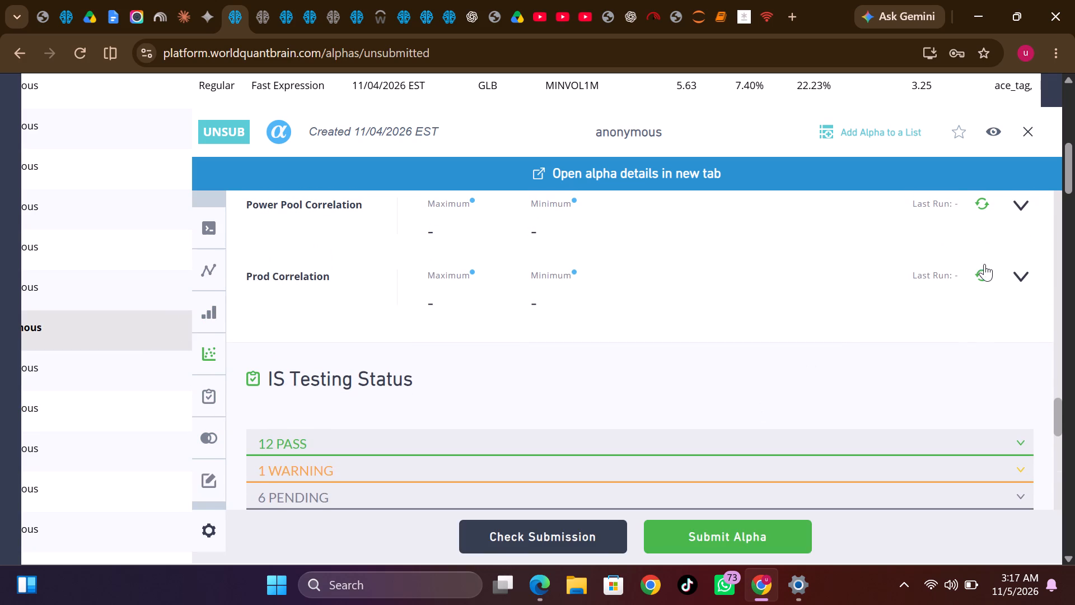
pyautogui.click(986, 273)
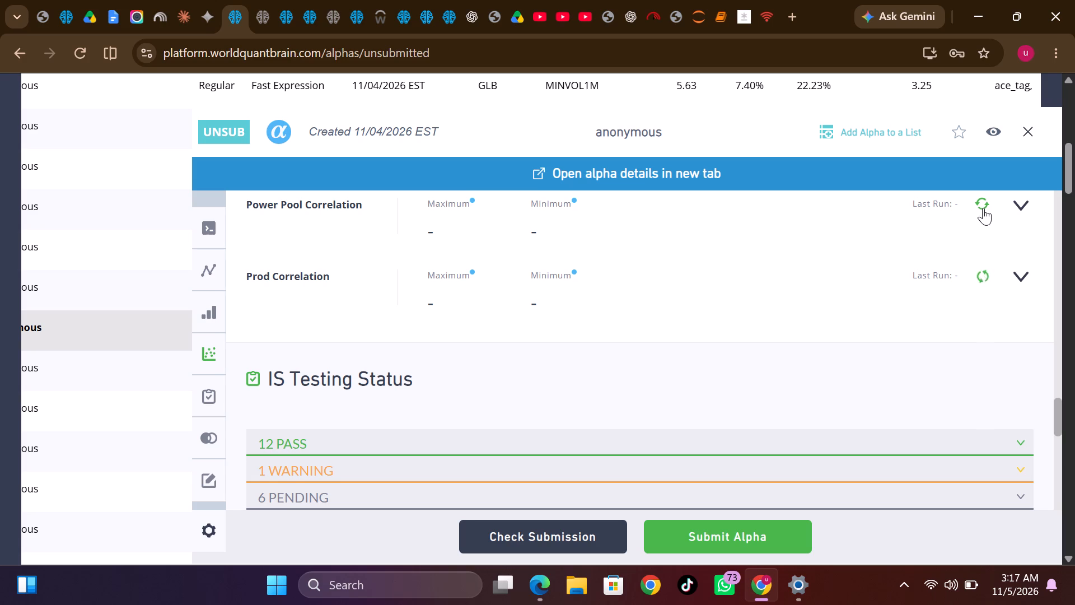
pyautogui.click(983, 202)
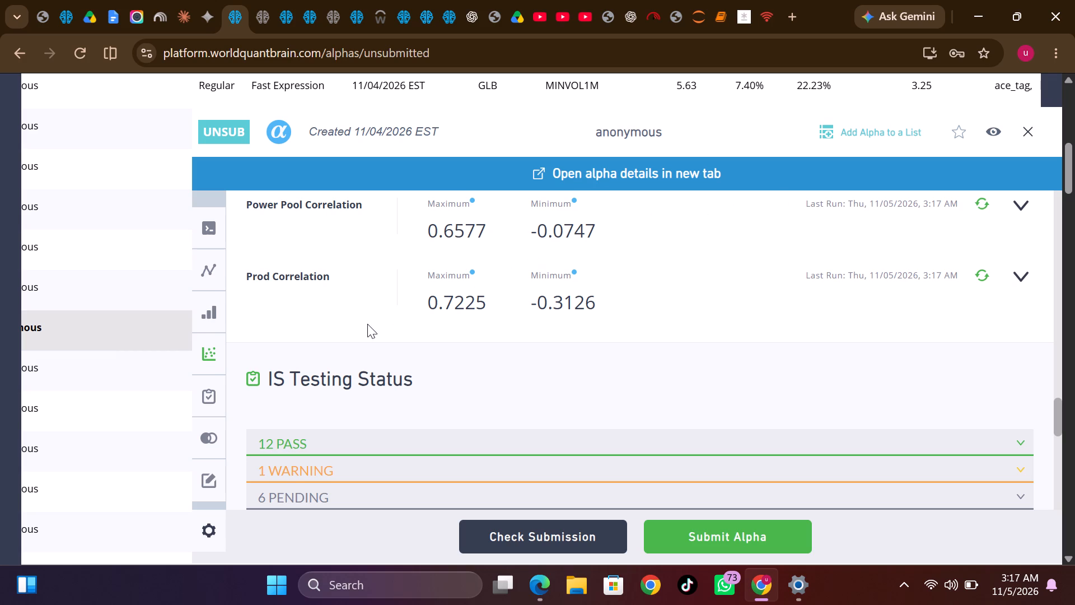
# Open the next alpha up the list, reveal its test period, and start its Prod and Power Pool Correlation checks.
pyautogui.click(147, 279)
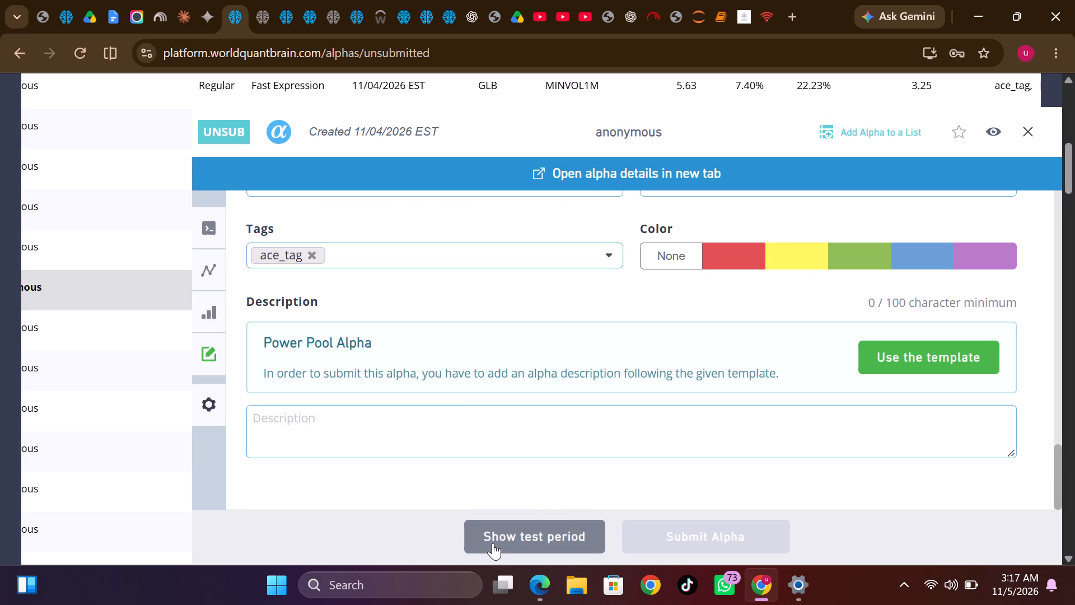
pyautogui.click(493, 543)
pyautogui.scroll(2, 789, 317)
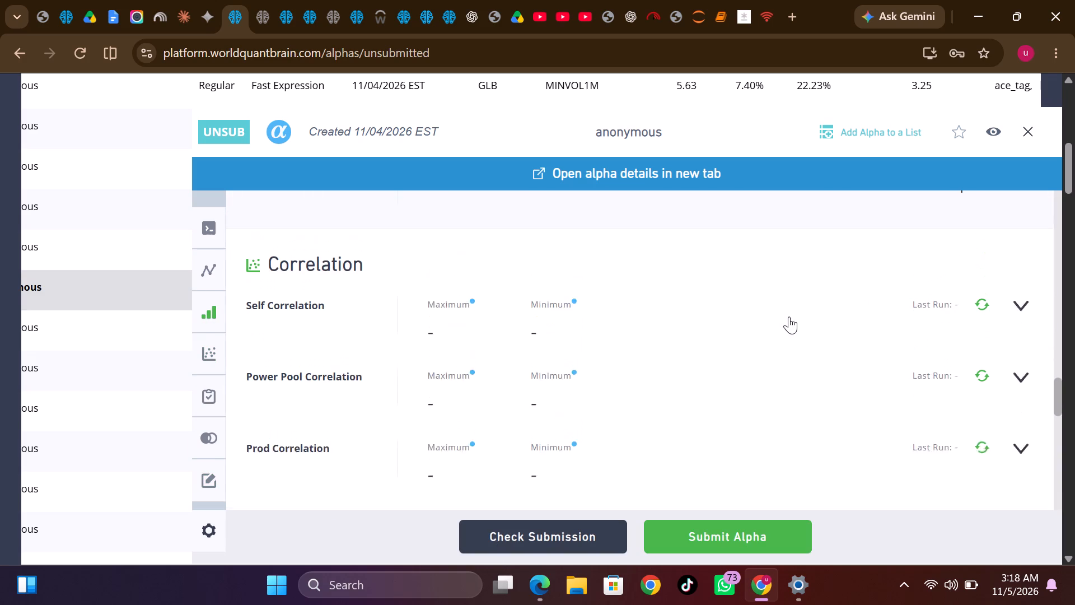
pyautogui.click(983, 459)
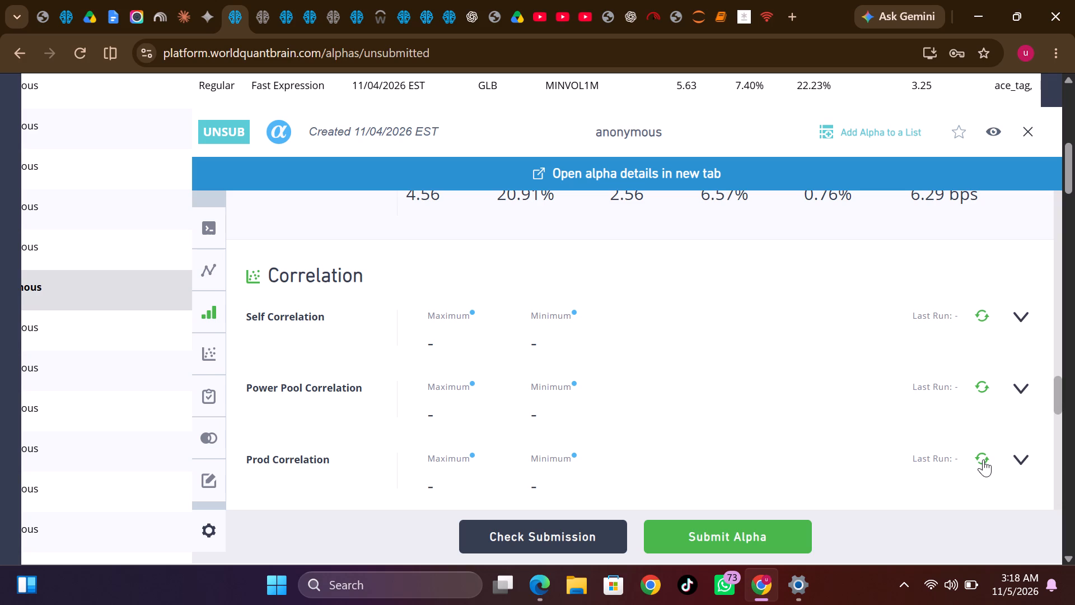
pyautogui.click(980, 385)
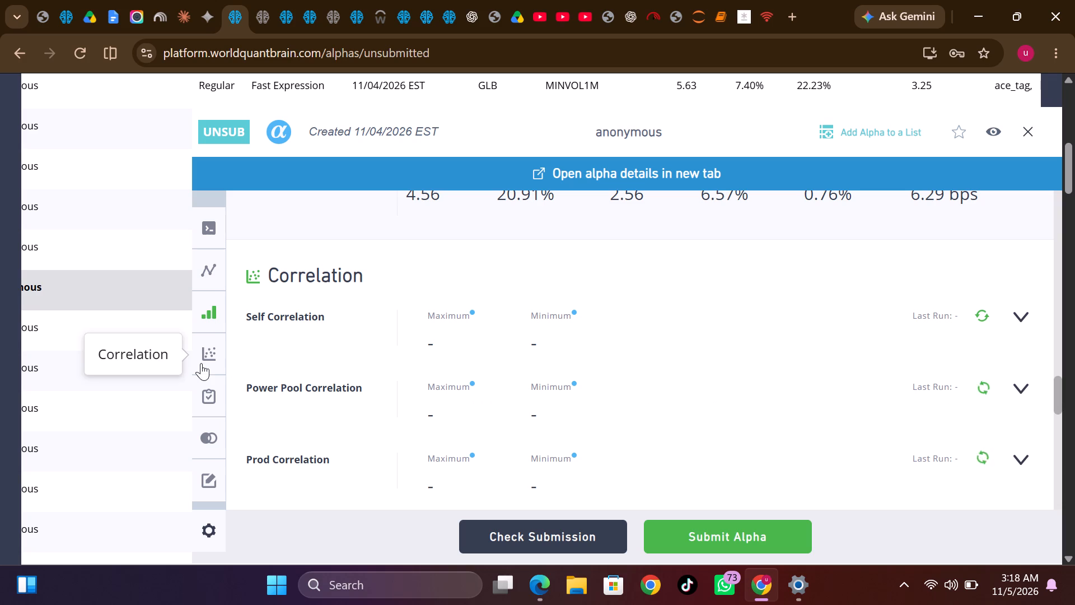
# Open the alpha directly above, reveal its test period, and run its Power Pool, Self and Prod Correlation checks.
pyautogui.scroll(2, 189, 370)
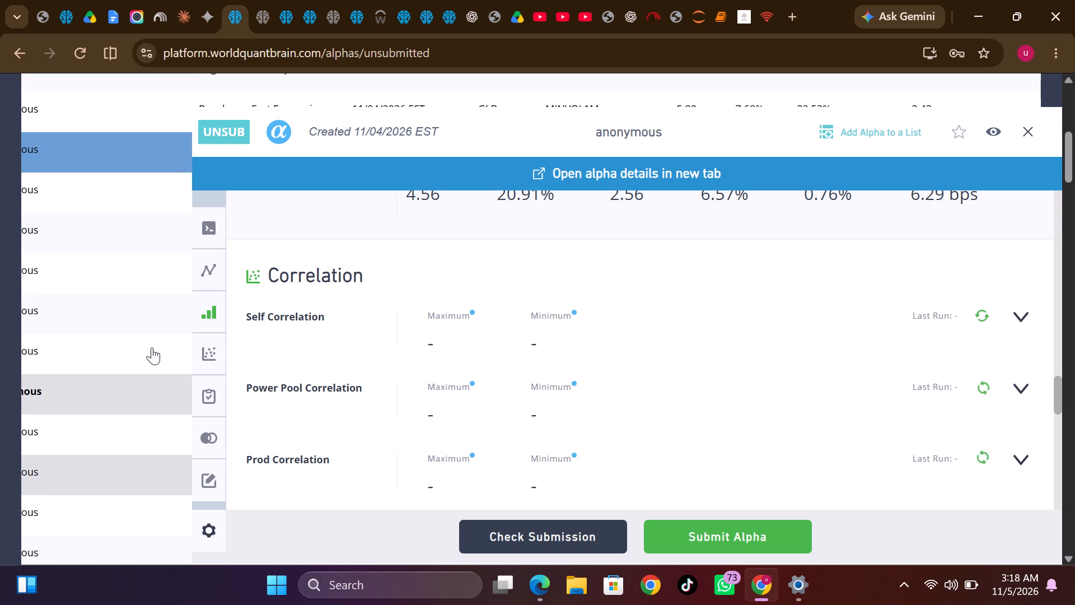
pyautogui.click(154, 339)
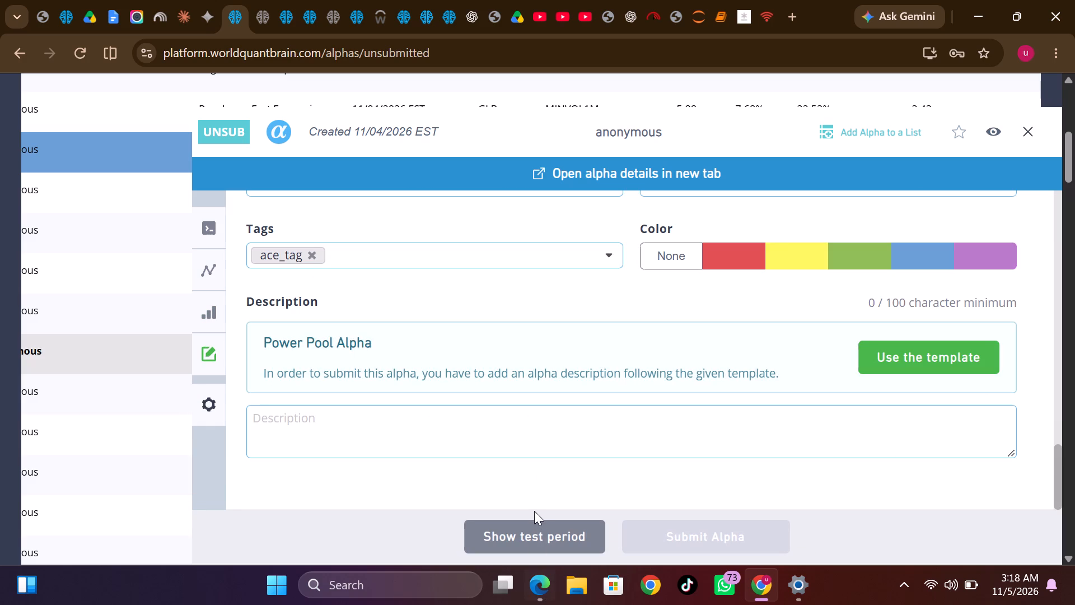
pyautogui.click(534, 528)
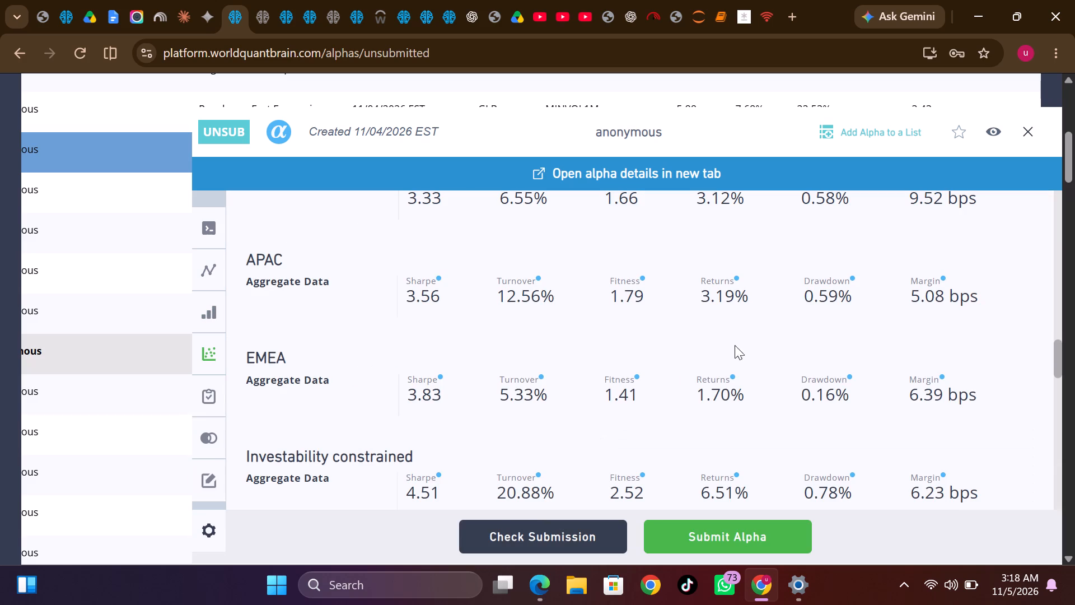
pyautogui.scroll(-4, 798, 362)
pyautogui.scroll(2, 893, 322)
pyautogui.click(983, 326)
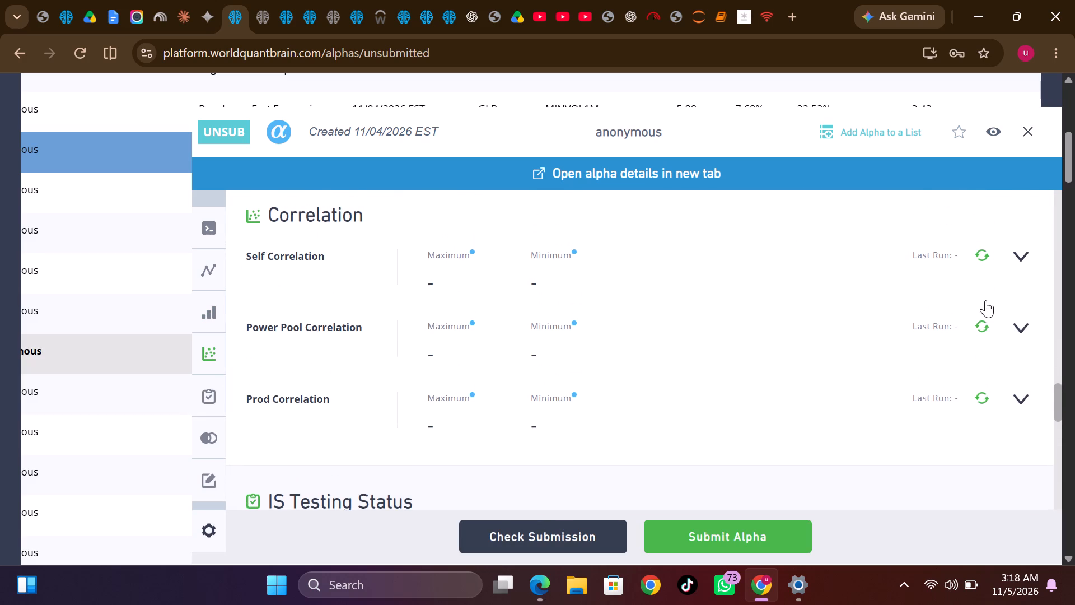
pyautogui.click(980, 261)
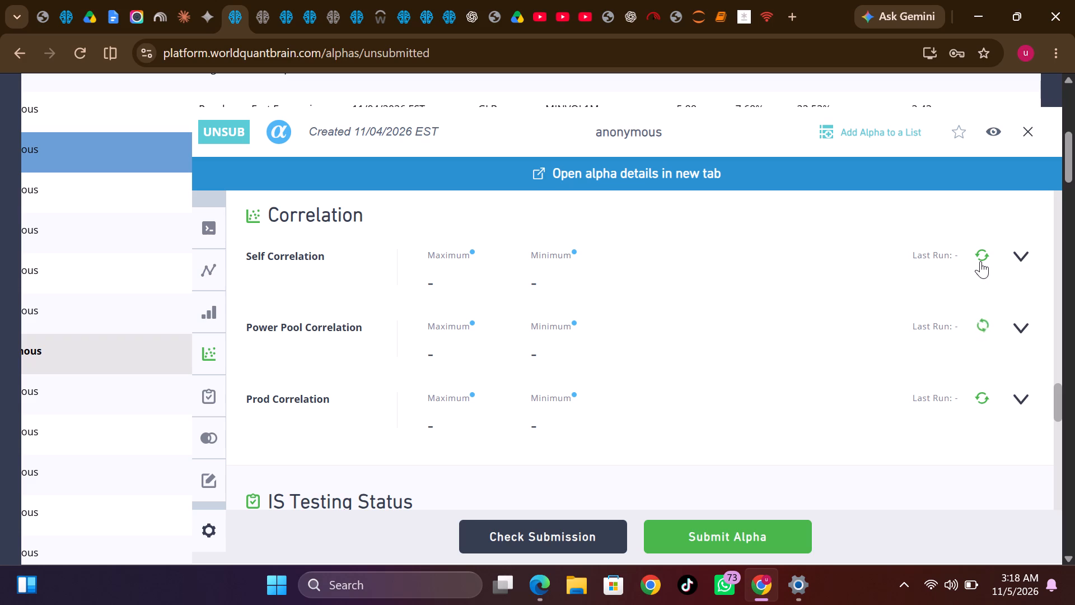
pyautogui.click(980, 261)
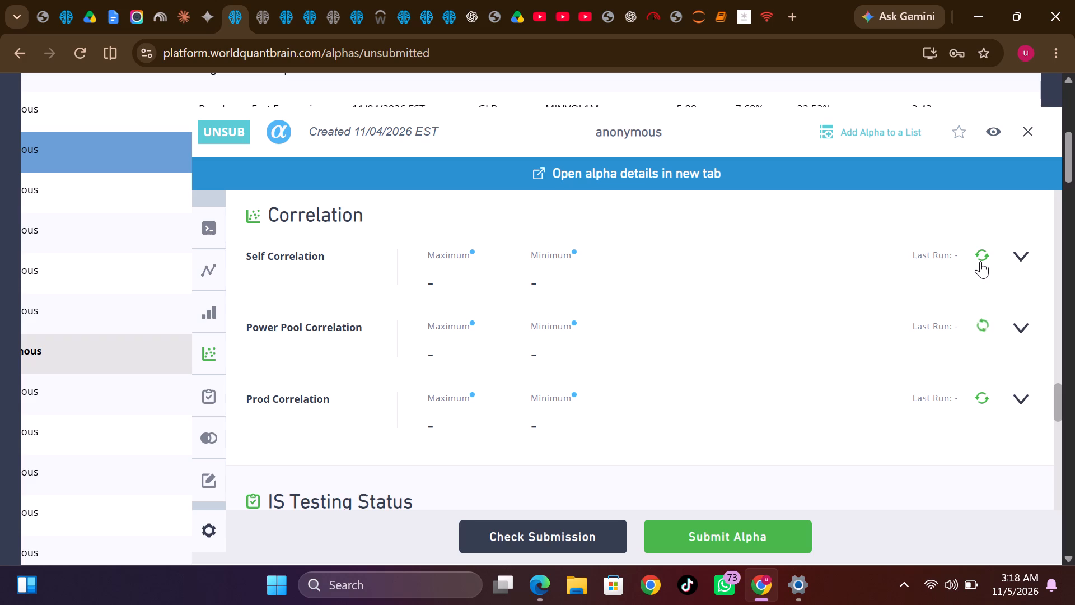
pyautogui.click(983, 255)
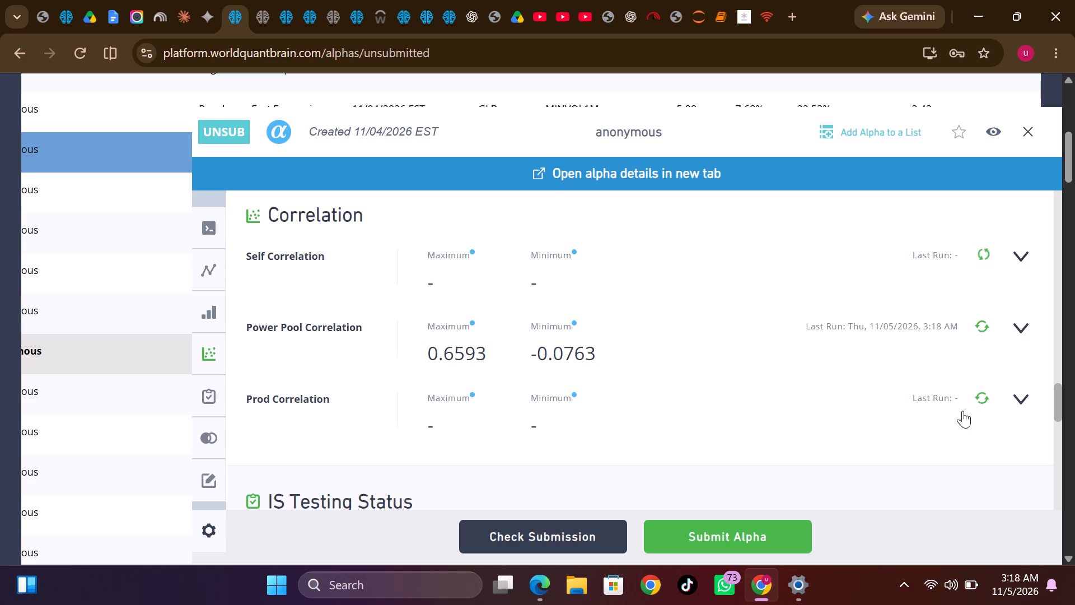
pyautogui.click(984, 398)
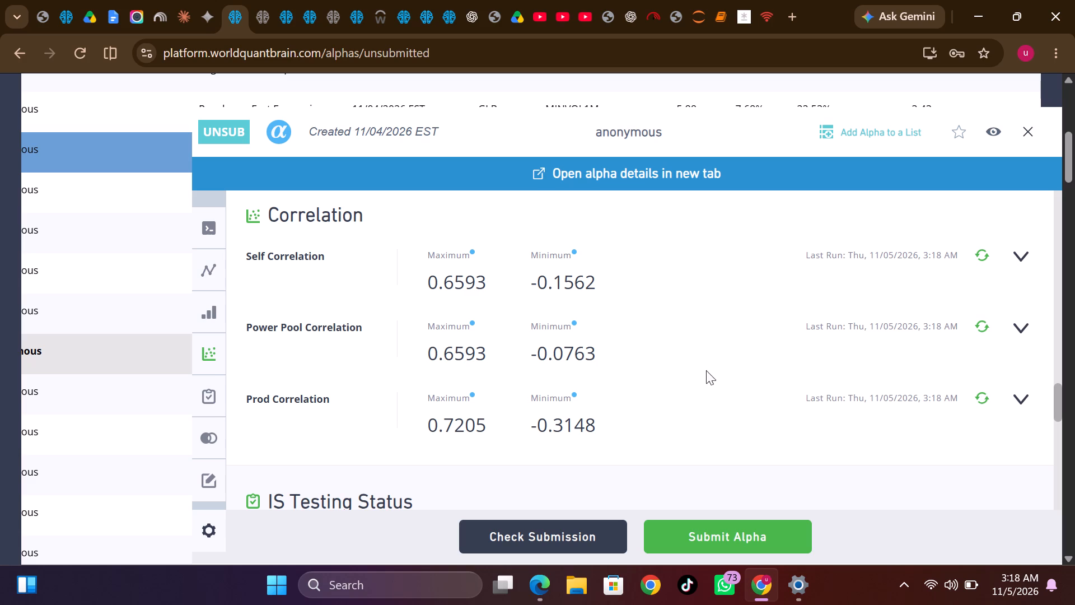
# Open the alpha one row up, reveal its test period, review its PnL chart, and run its Prod and Power Pool Correlation checks.
pyautogui.click(108, 307)
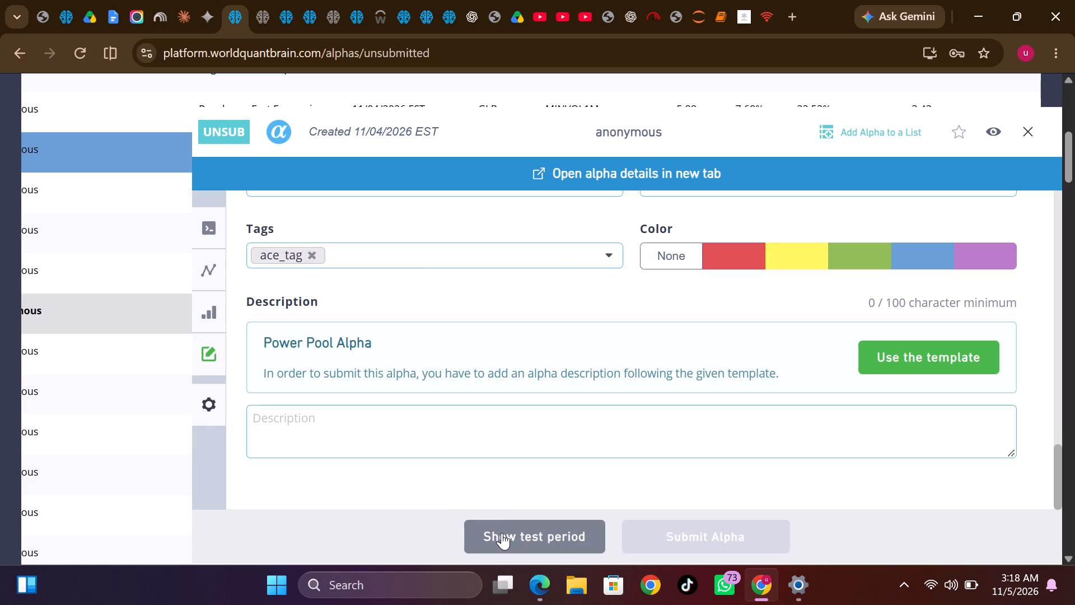
pyautogui.click(502, 533)
pyautogui.scroll(1, 920, 300)
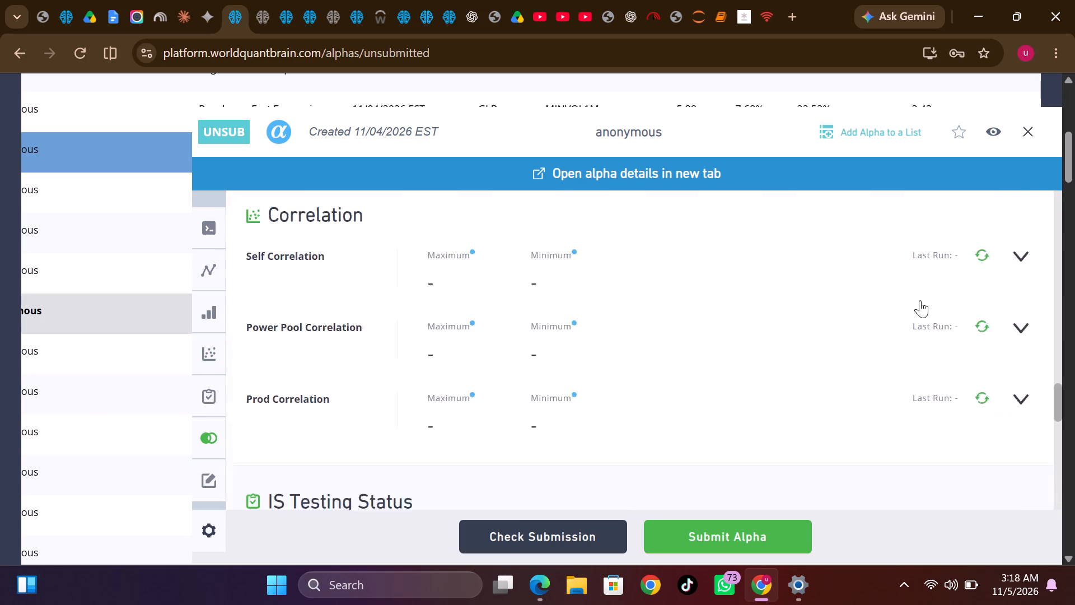
pyautogui.scroll(8, 920, 300)
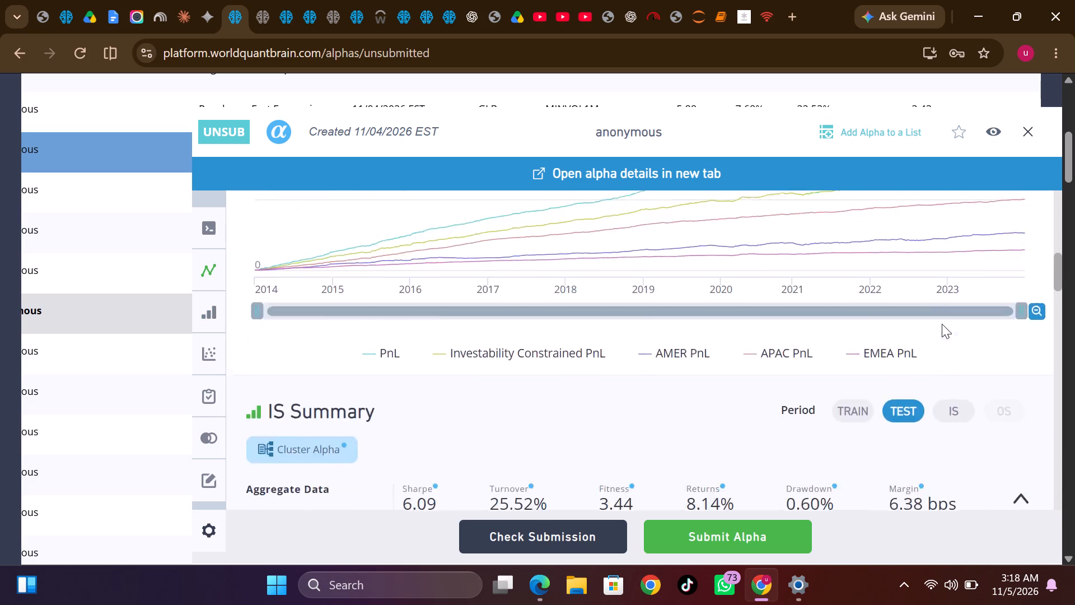
pyautogui.scroll(-9, 942, 324)
pyautogui.scroll(1, 942, 324)
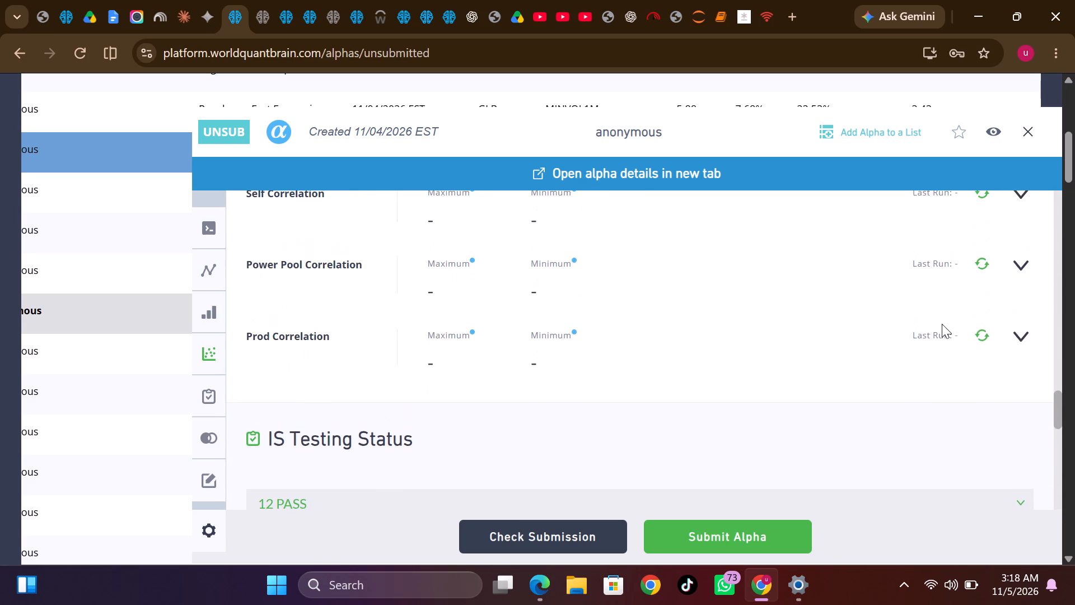
pyautogui.click(983, 334)
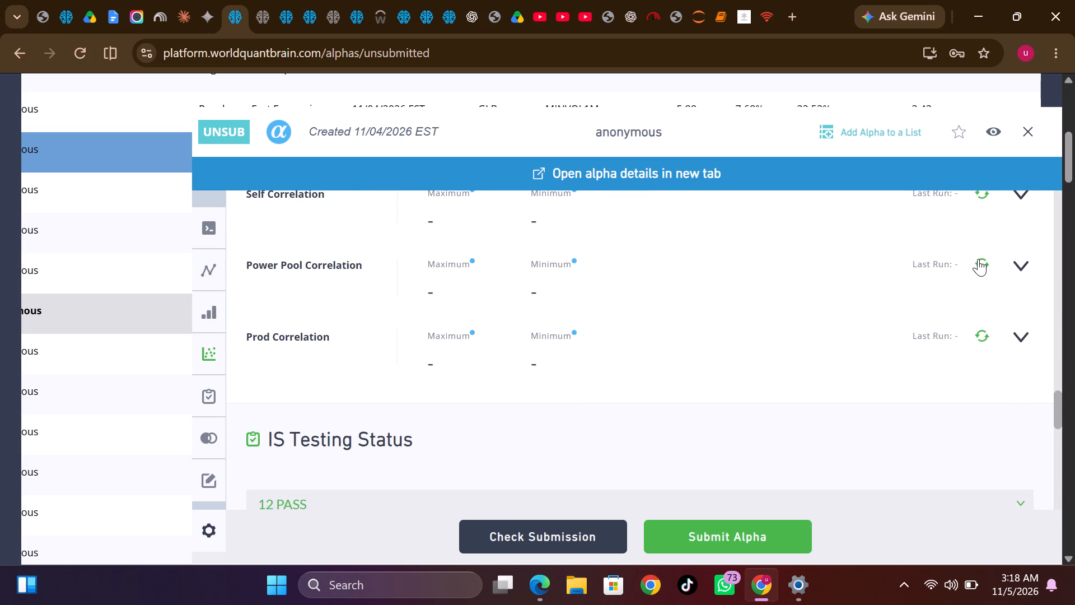
pyautogui.click(983, 260)
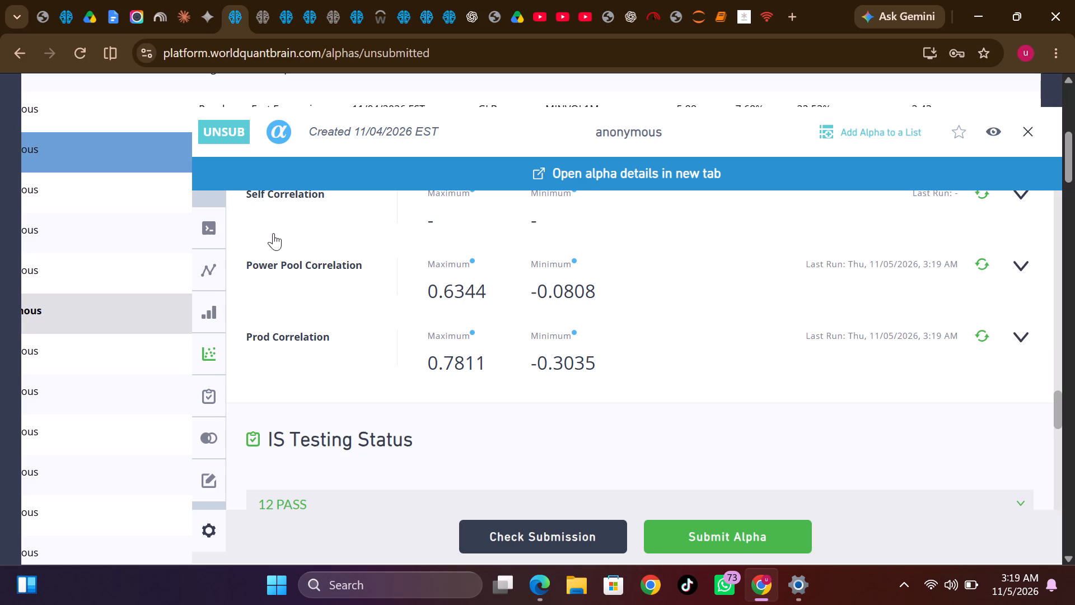
# Open the next alpha above, reveal its test period, and run its Prod and Power Pool Correlation checks.
pyautogui.click(108, 272)
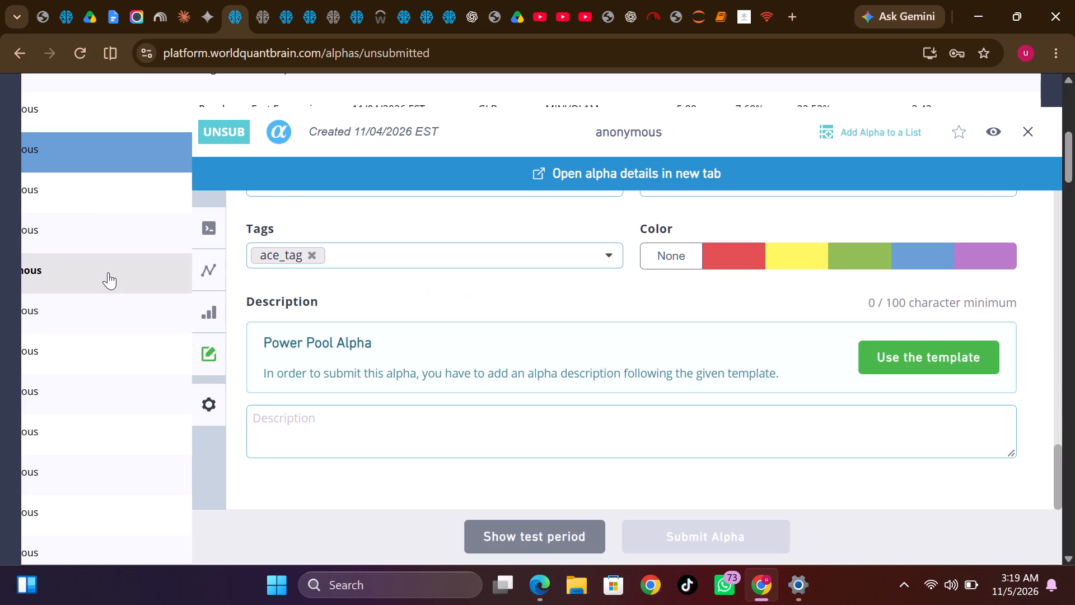
pyautogui.click(576, 541)
pyautogui.scroll(1, 863, 368)
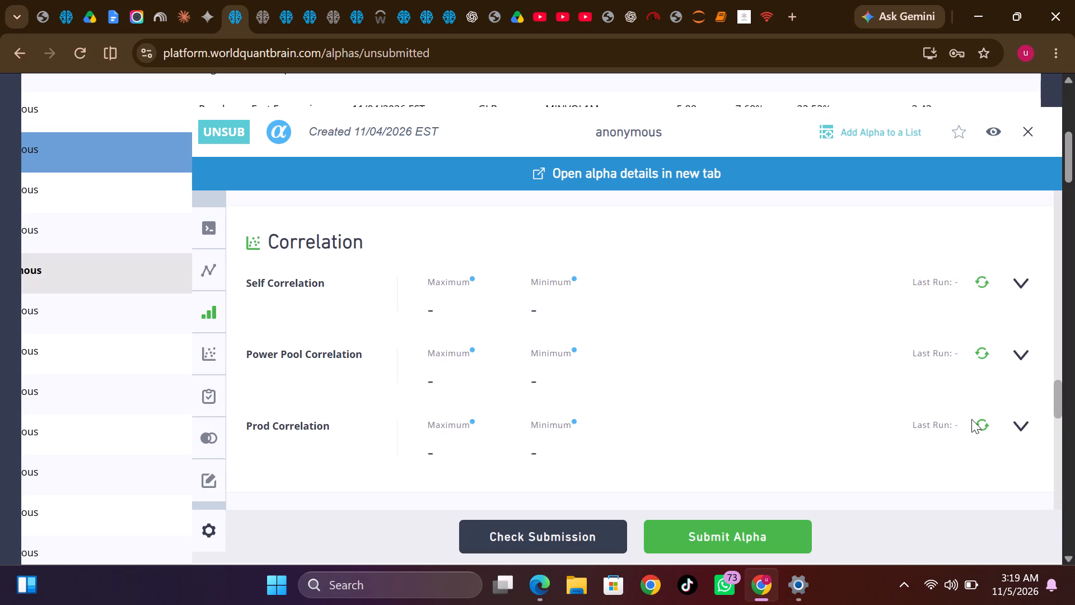
pyautogui.click(979, 425)
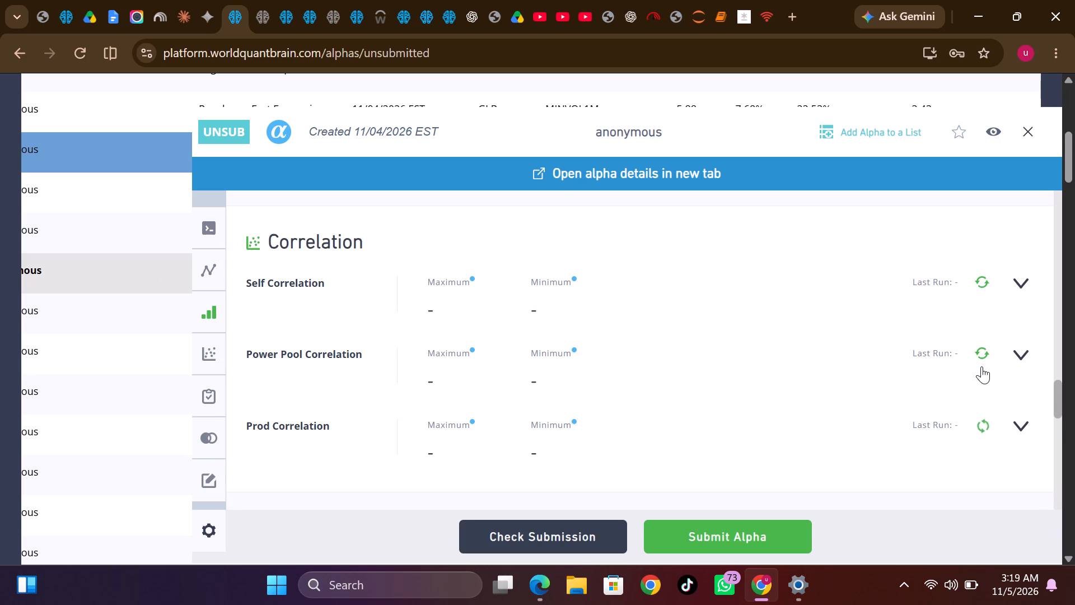
pyautogui.click(984, 353)
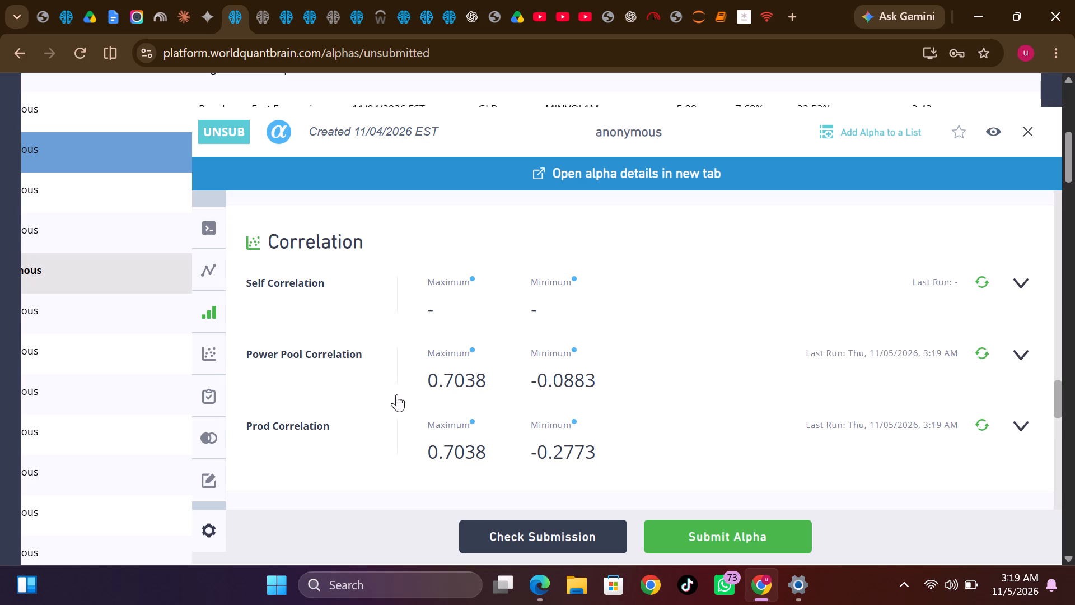
# Open the next alpha above, reveal its test period, review its yearly statistics, and run its Prod and Power Pool Correlation checks.
pyautogui.click(163, 230)
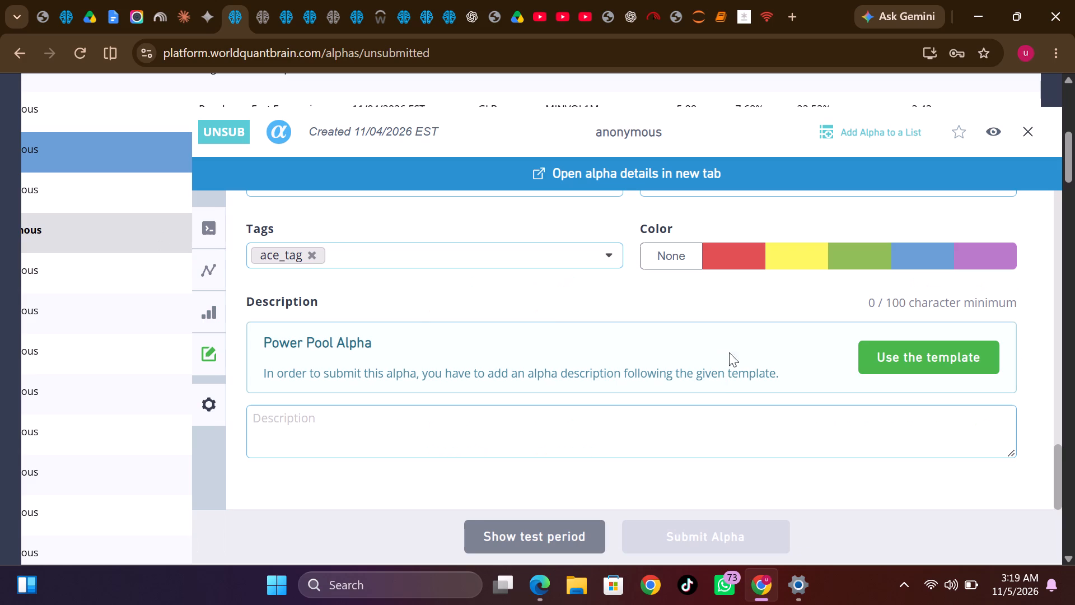
pyautogui.click(539, 548)
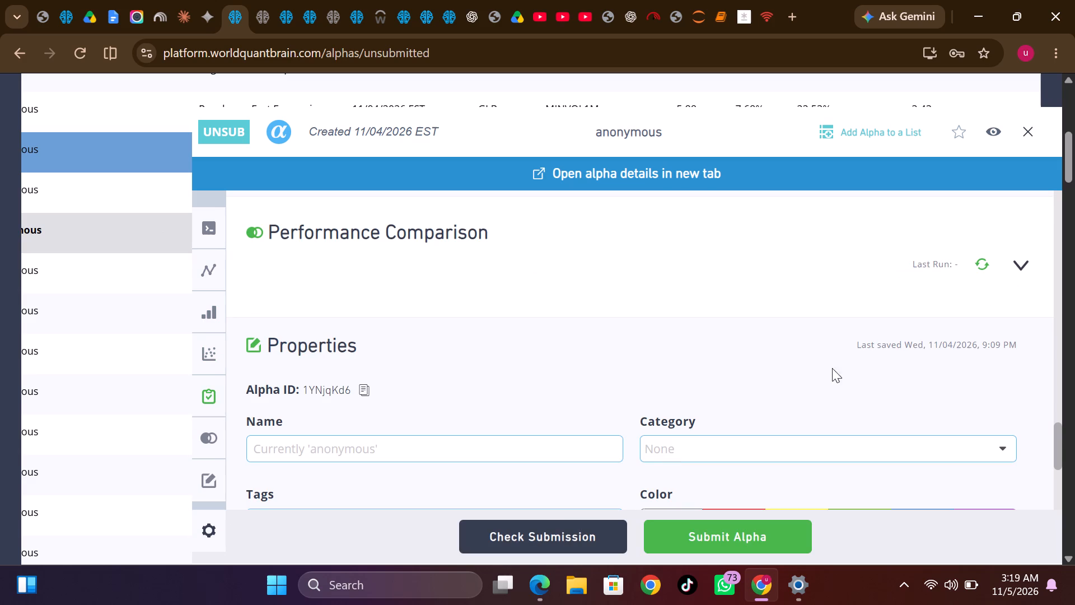
pyautogui.scroll(2, 904, 355)
pyautogui.scroll(3, 959, 310)
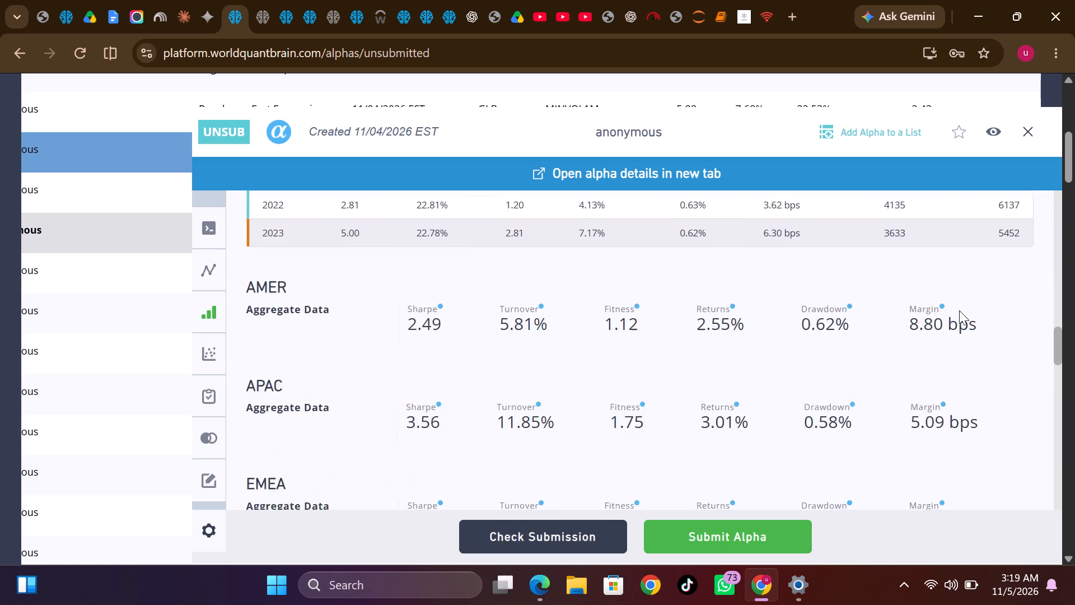
pyautogui.scroll(7, 959, 310)
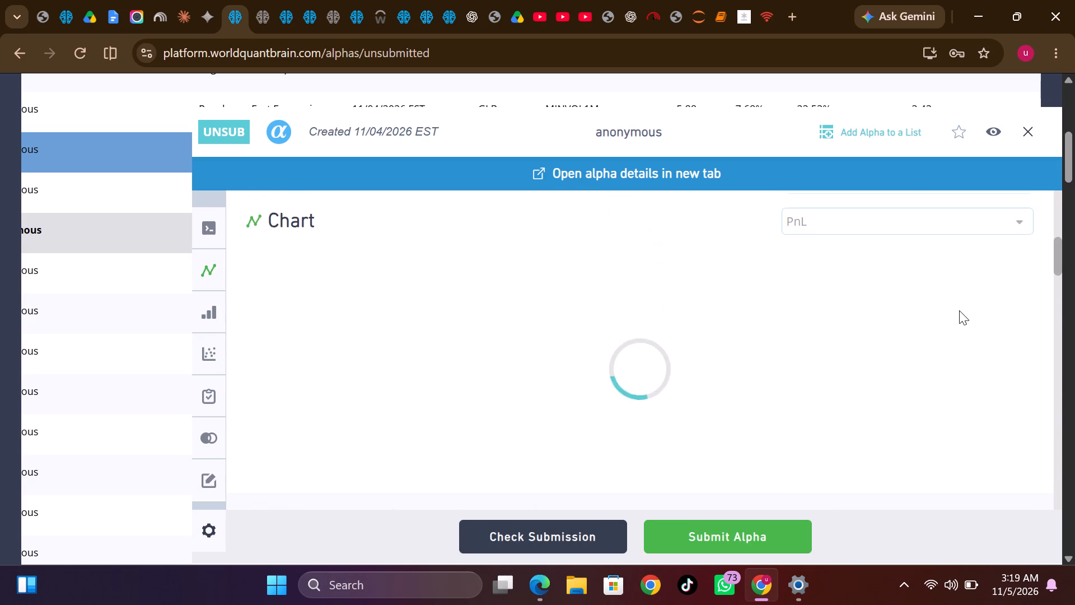
pyautogui.scroll(-4, 959, 310)
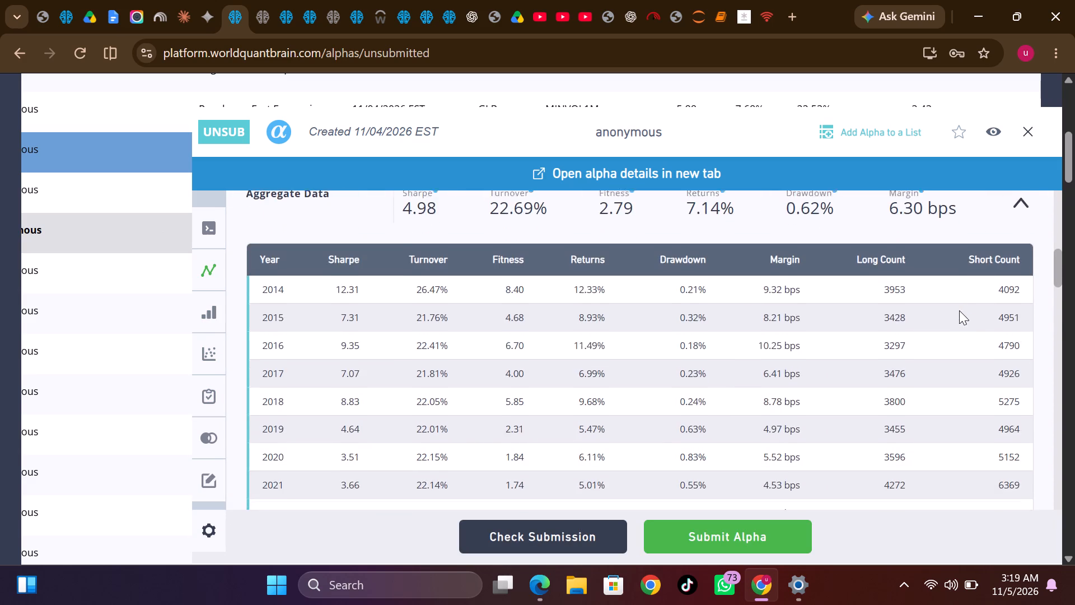
pyautogui.scroll(-6, 959, 310)
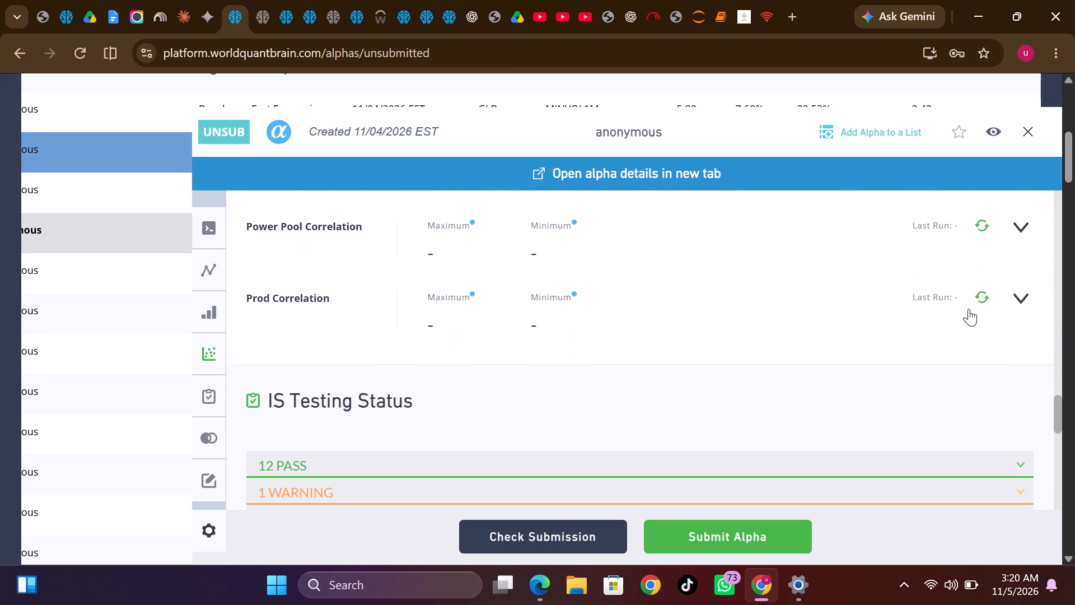
pyautogui.click(980, 297)
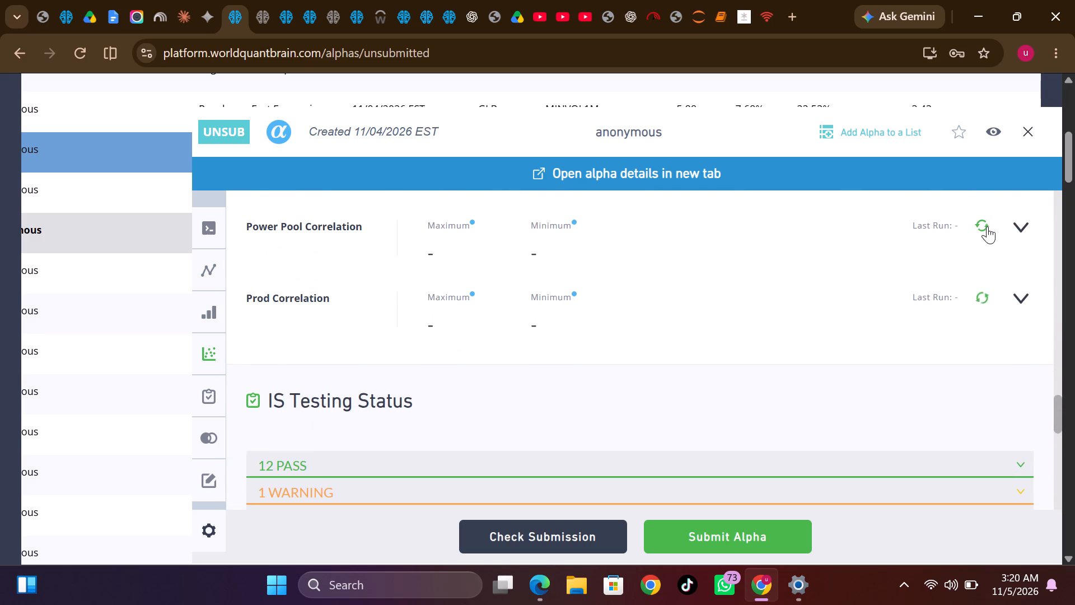
pyautogui.click(981, 220)
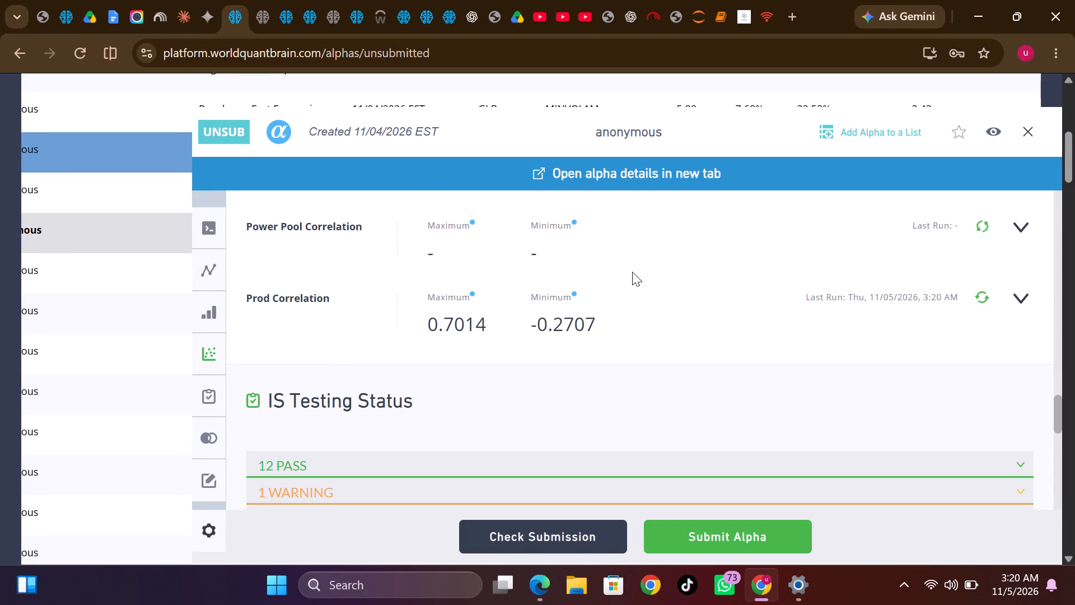
pyautogui.scroll(1, 632, 272)
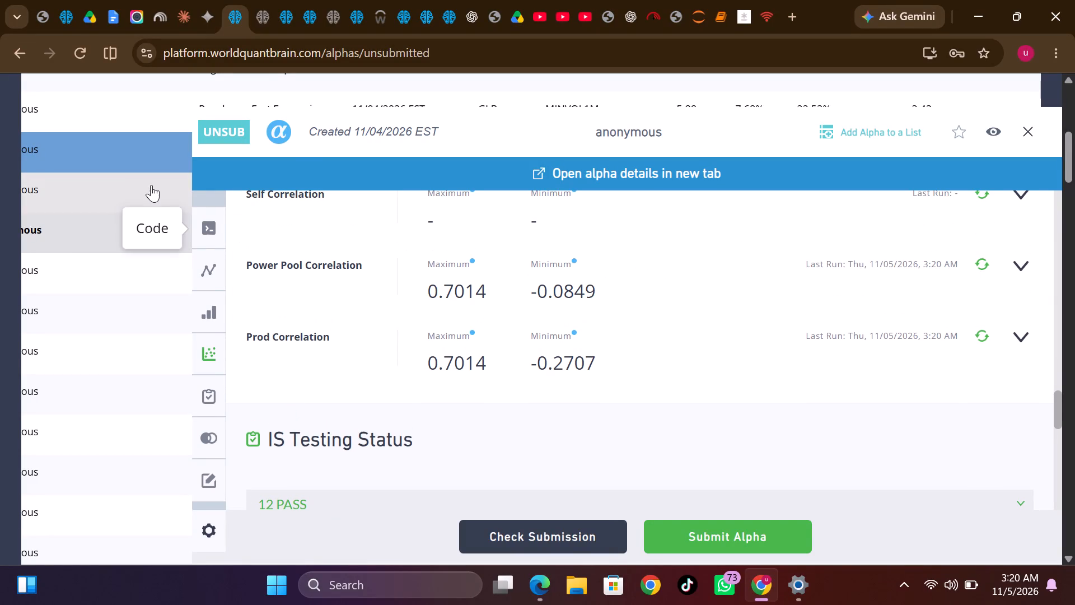
# Open the alpha one row up, reveal its test period, and run its Prod and Power Pool Correlation checks.
pyautogui.click(133, 183)
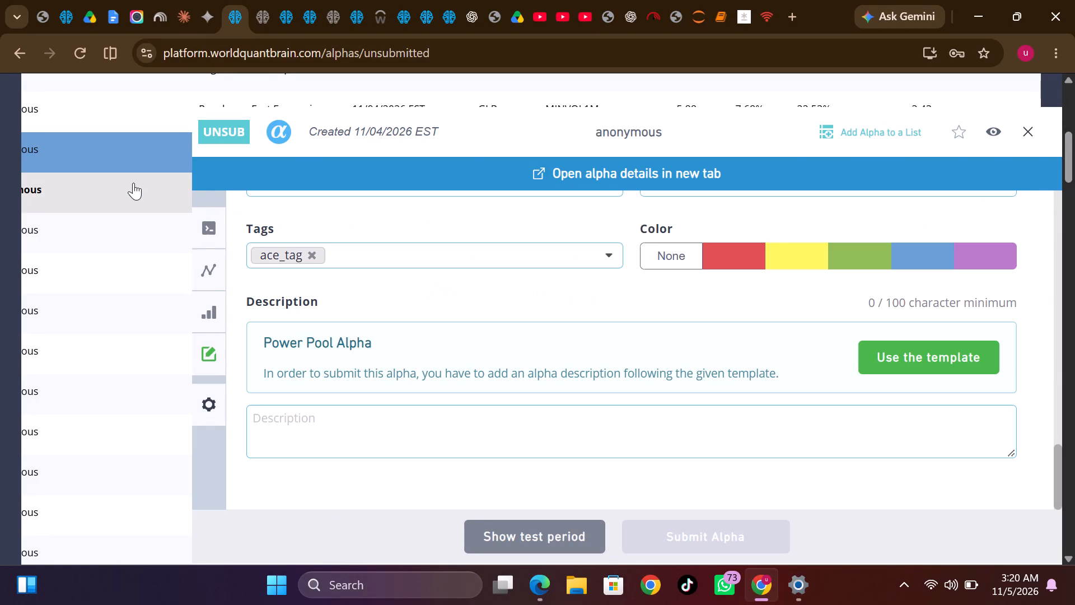
pyautogui.click(485, 527)
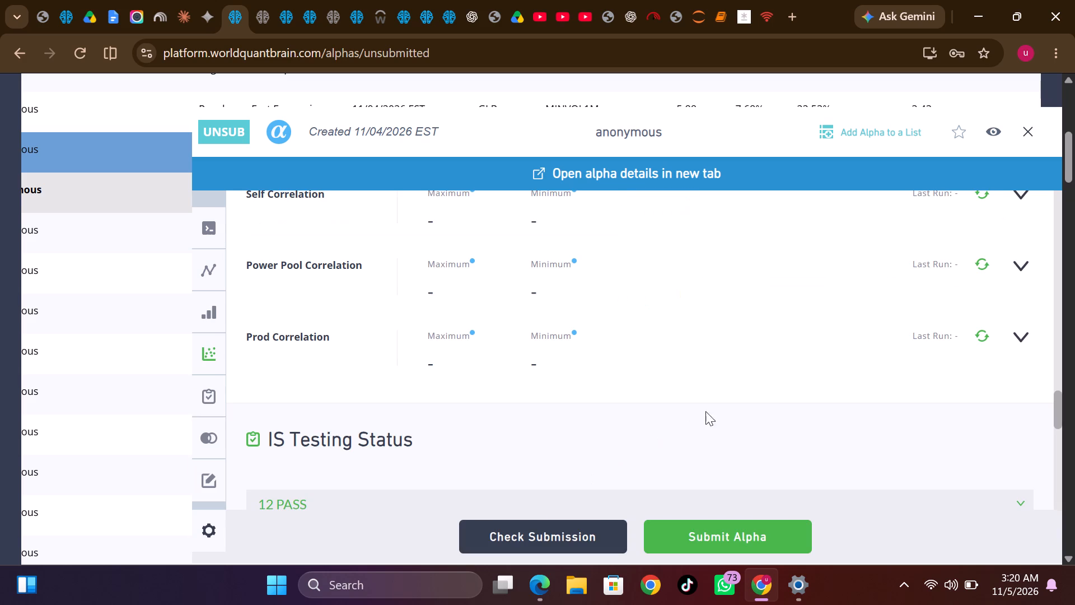
pyautogui.click(979, 337)
pyautogui.click(981, 266)
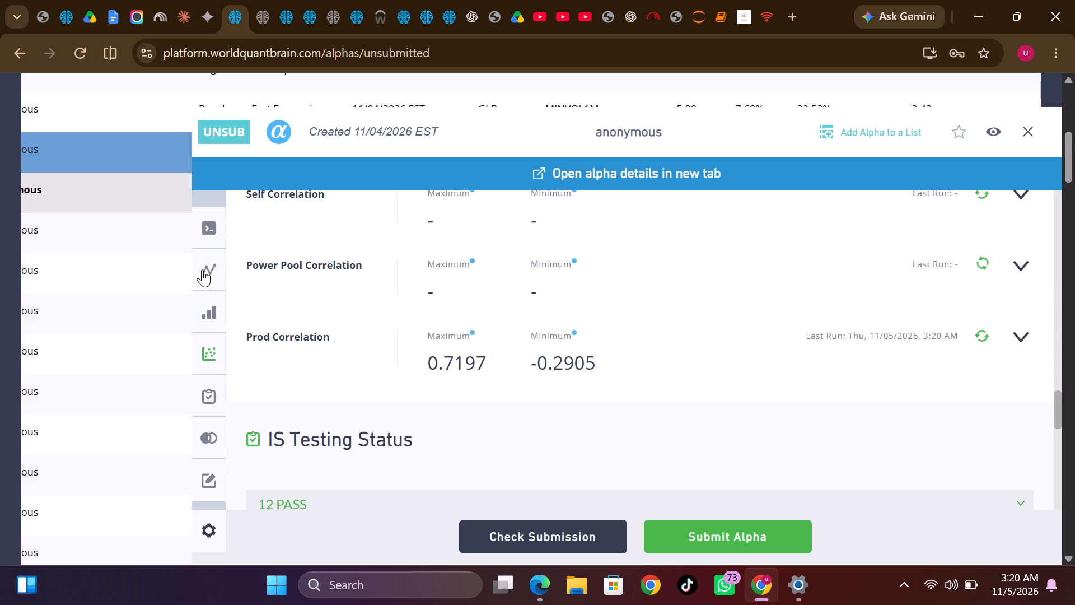
# Open the blue-highlighted alpha directly above, reveal its test period, run its Power Pool, Self and Prod Correlation checks, and close its details.
pyautogui.click(158, 142)
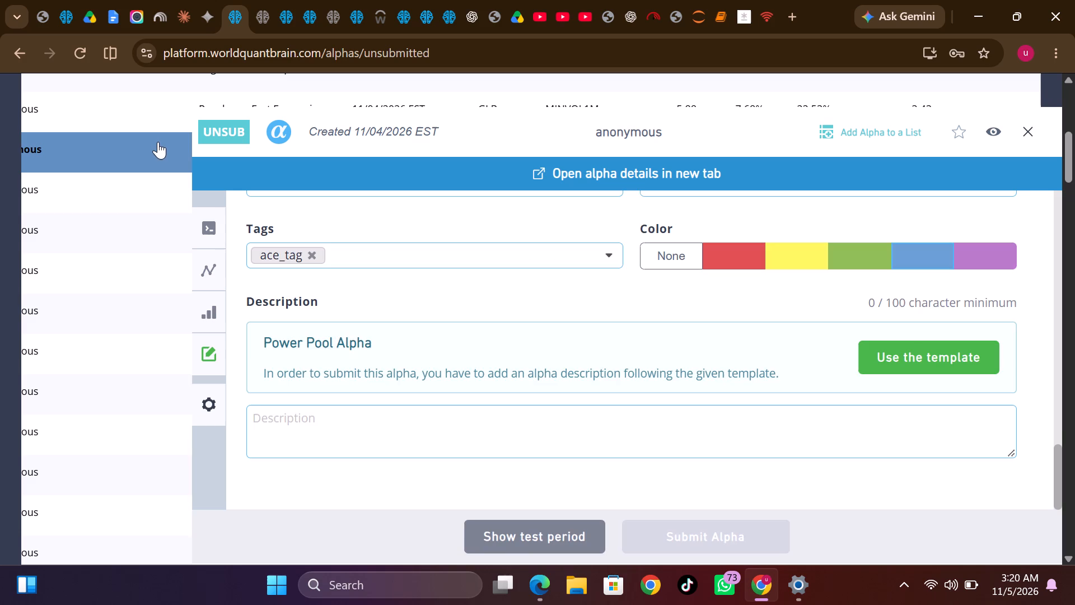
pyautogui.click(492, 536)
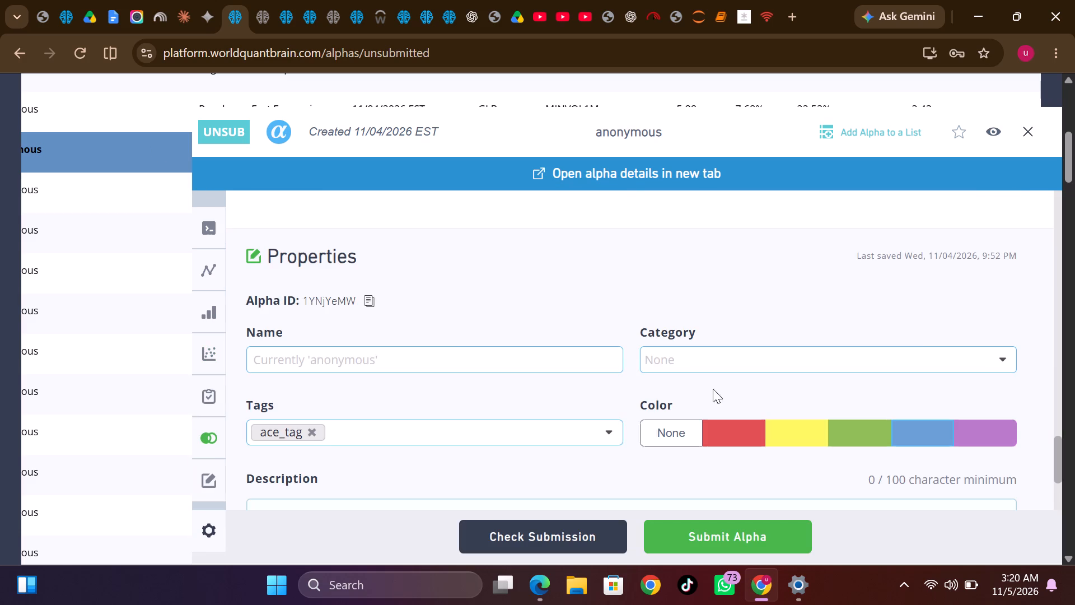
pyautogui.scroll(2, 731, 379)
pyautogui.hscroll(1, 731, 379)
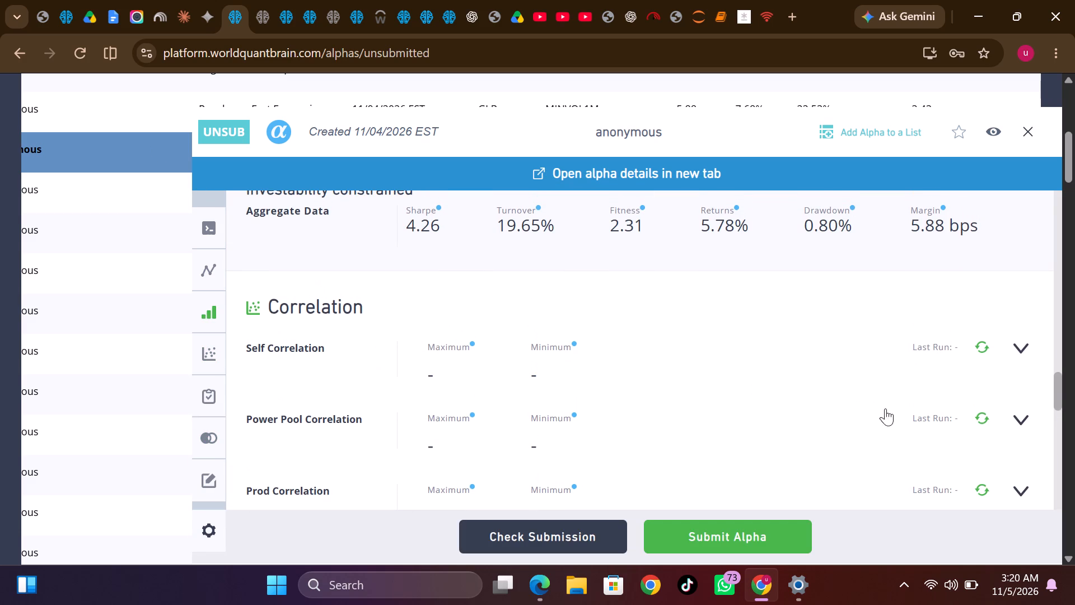
pyautogui.click(984, 417)
pyautogui.click(984, 344)
pyautogui.scroll(-1, 949, 397)
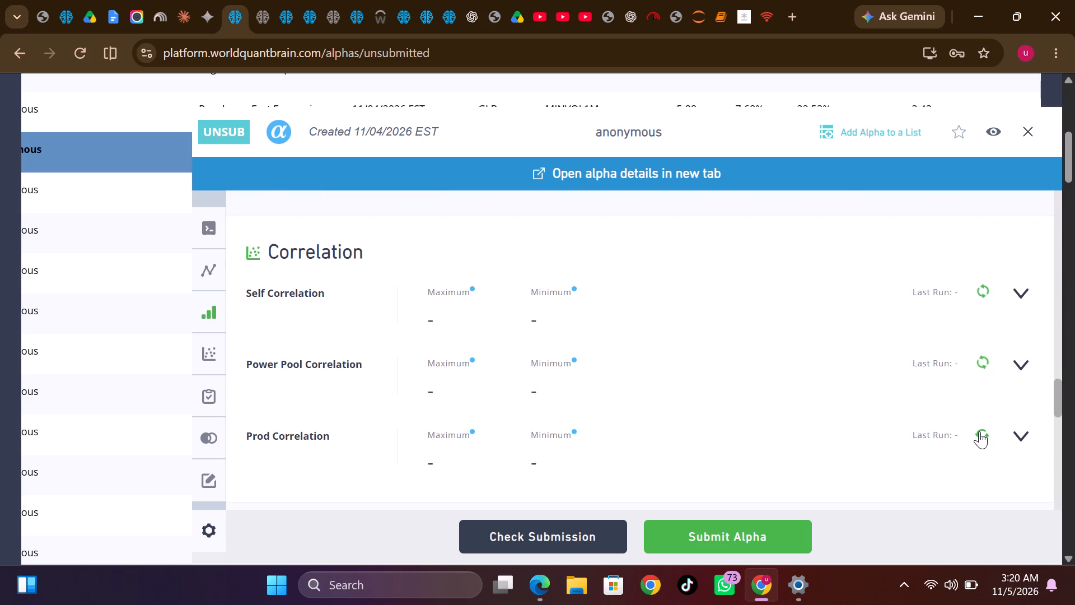
pyautogui.click(979, 431)
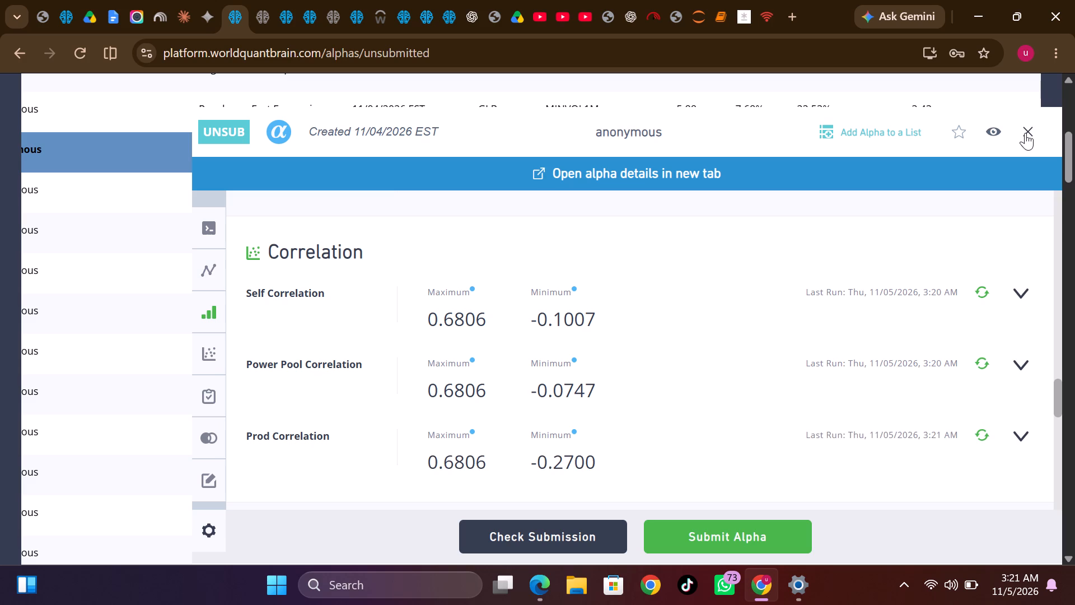
pyautogui.click(1027, 127)
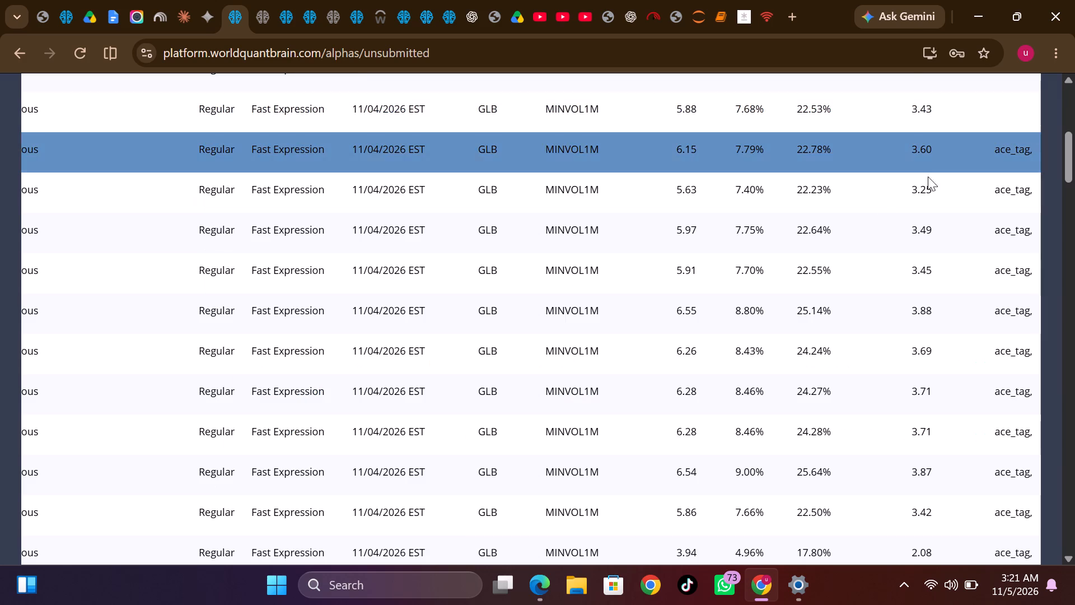
# Open the blue-highlighted alpha in the second row of the list, reveal its test period, and show its IS Summary for the IS period.
pyautogui.scroll(3, 792, 302)
pyautogui.click(781, 211)
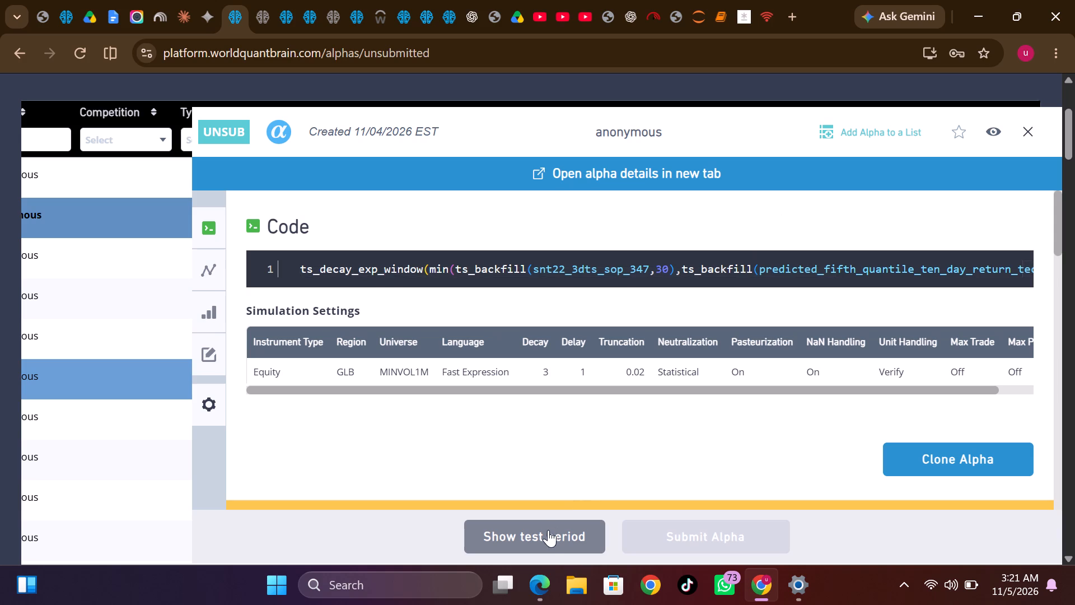
pyautogui.click(550, 534)
pyautogui.scroll(-1, 723, 431)
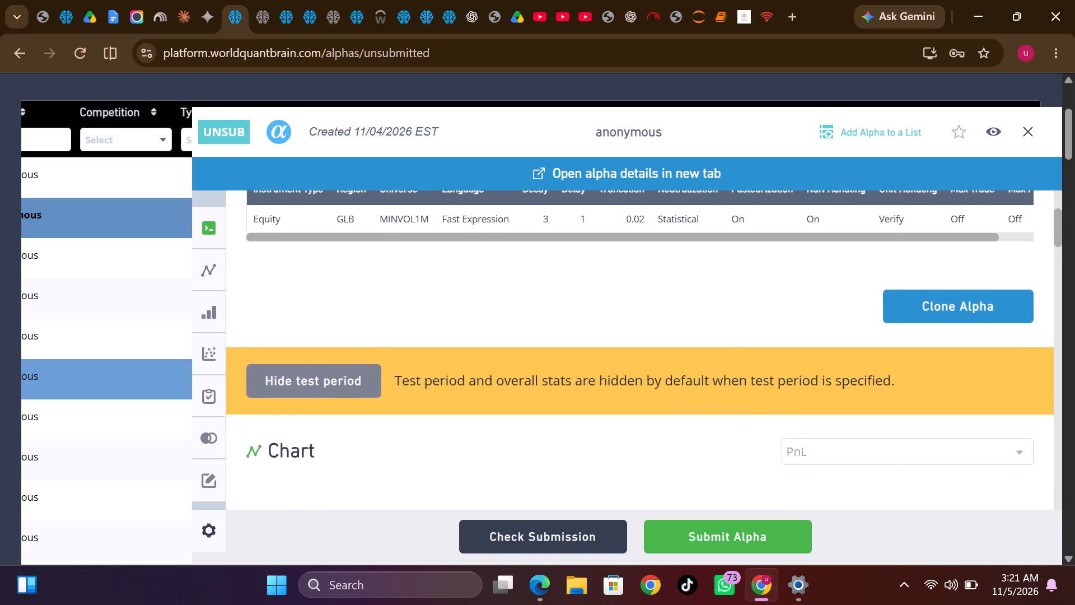
pyautogui.scroll(-2, 723, 431)
pyautogui.scroll(1, 723, 431)
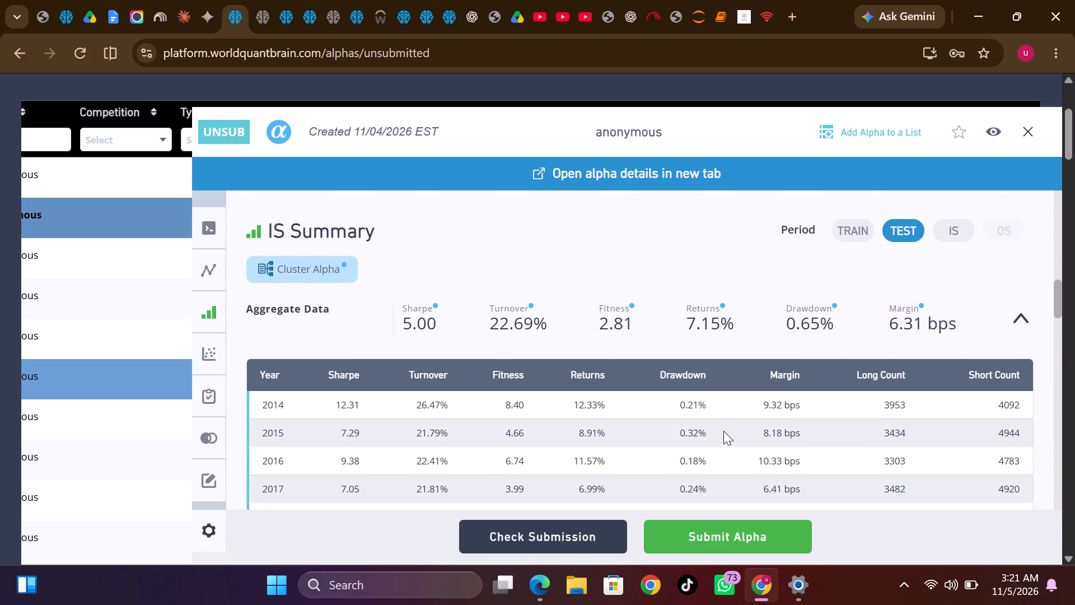
pyautogui.click(953, 234)
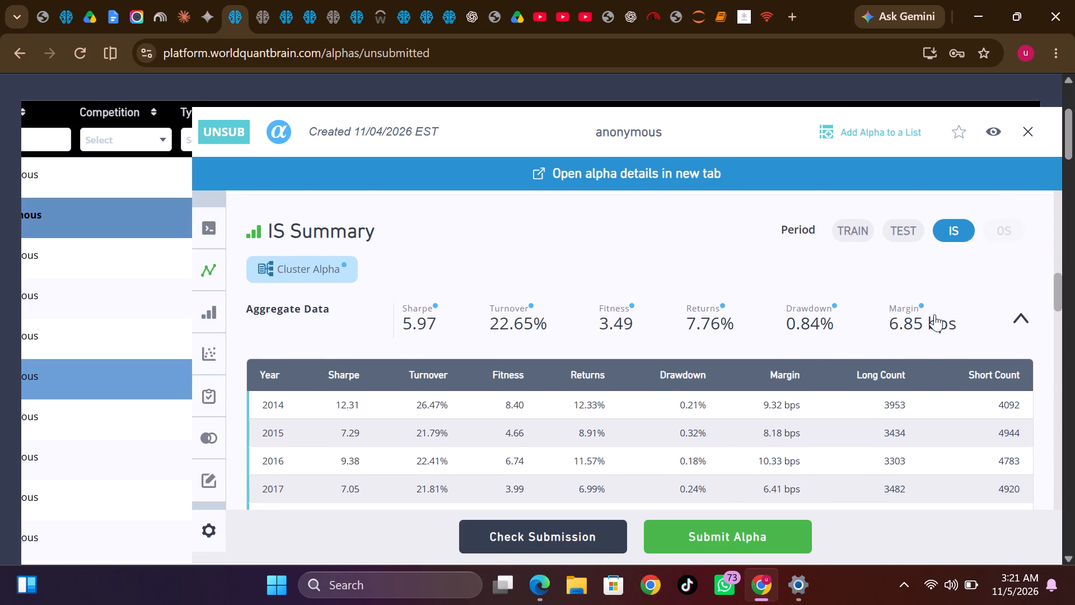
# Run the Power Pool, Self and Prod Correlation checks on this alpha and close its details.
pyautogui.scroll(-5, 922, 379)
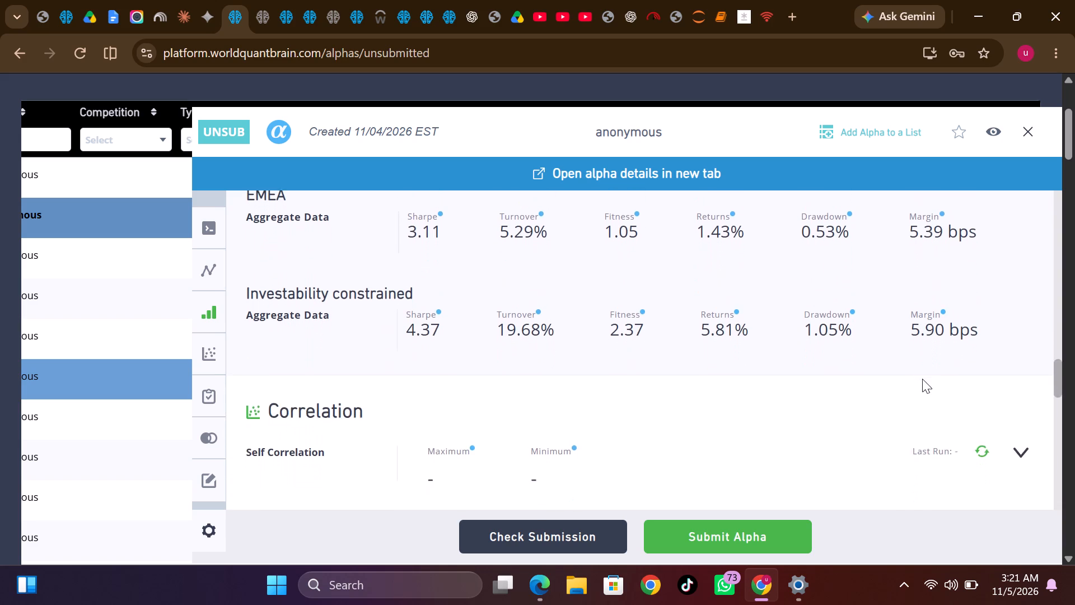
pyautogui.scroll(-1, 922, 379)
pyautogui.click(978, 301)
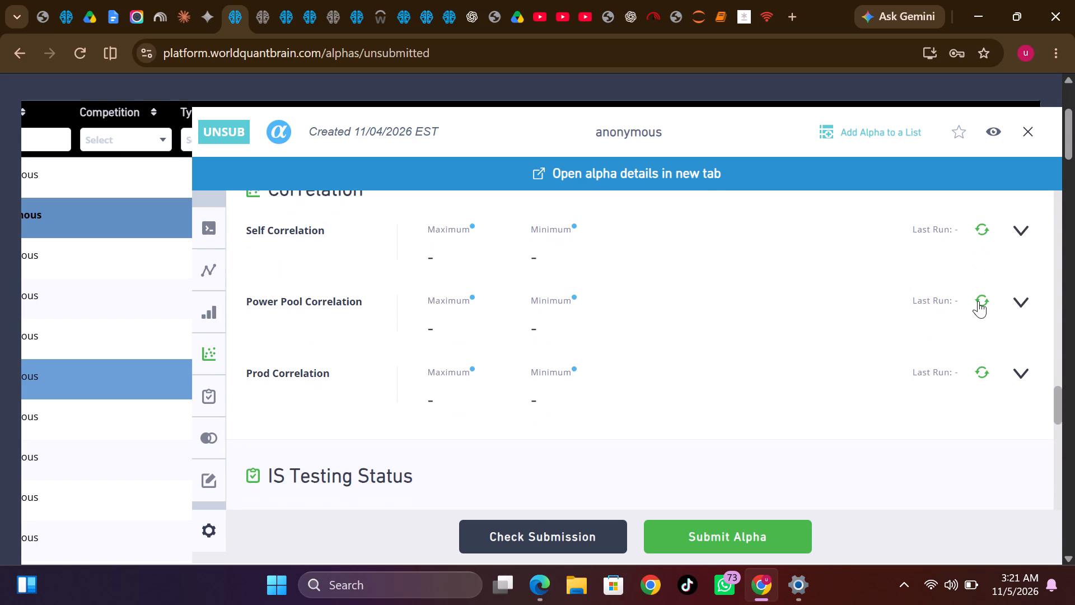
pyautogui.click(981, 230)
pyautogui.click(981, 375)
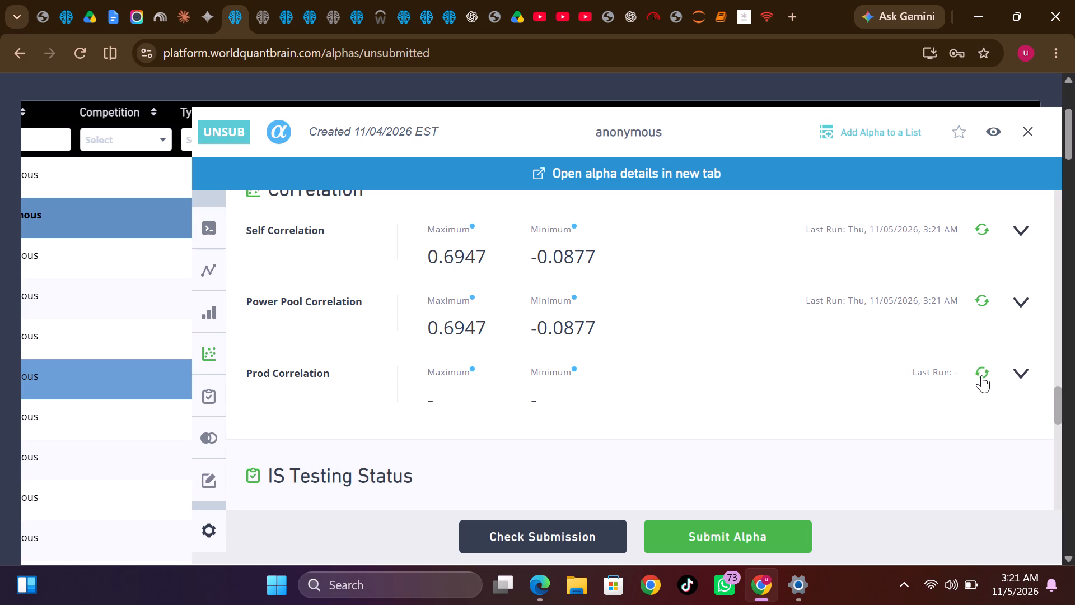
pyautogui.click(1026, 129)
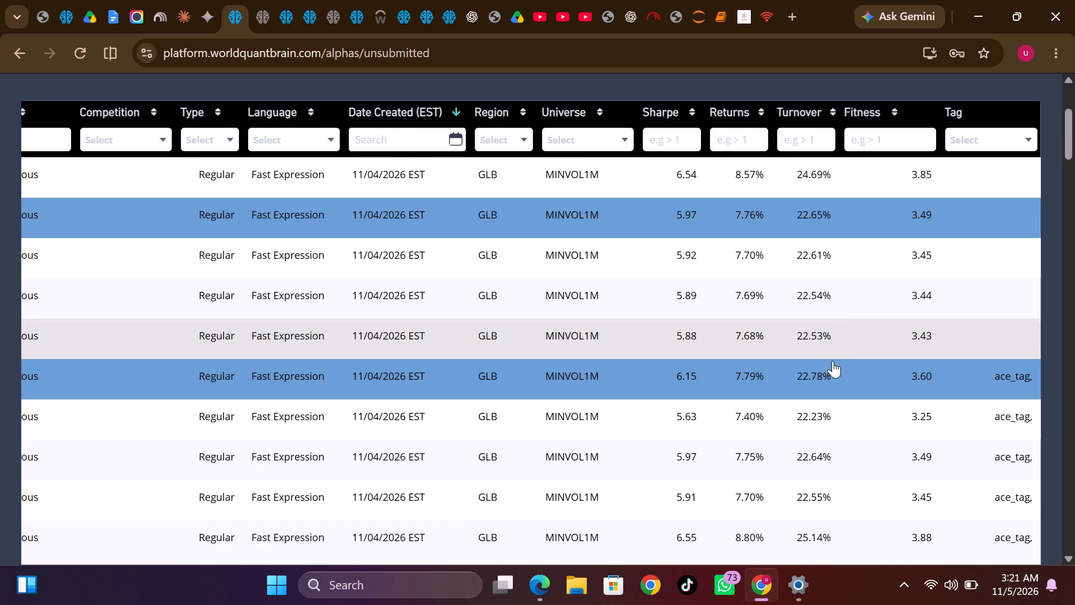
# Reopen the lower blue-highlighted alpha, reveal its test period, switch its IS Summary to the IS period, and review its correlation results.
pyautogui.click(830, 375)
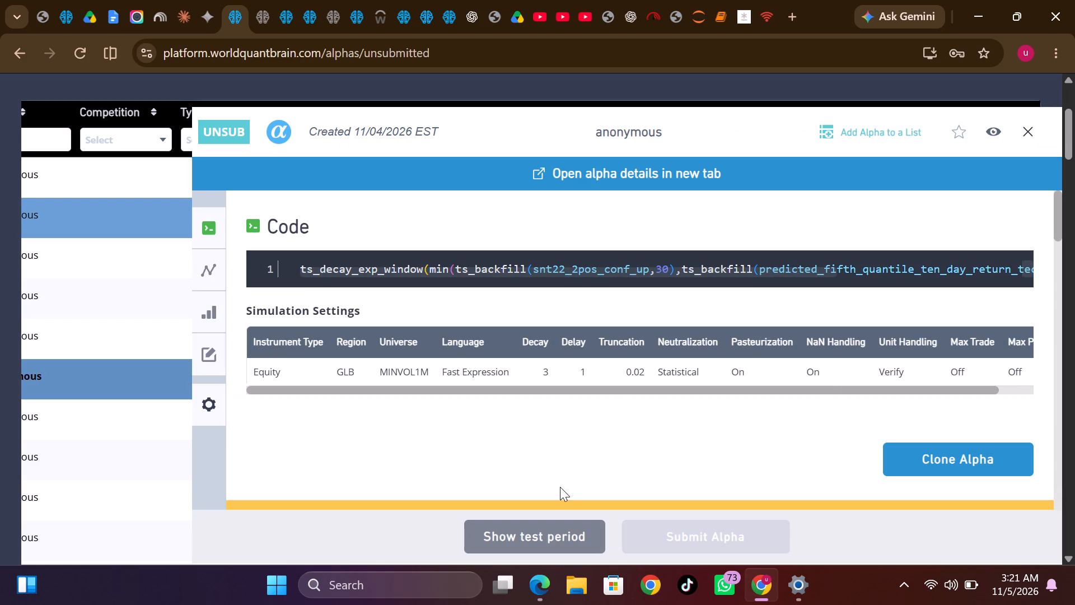
pyautogui.click(571, 528)
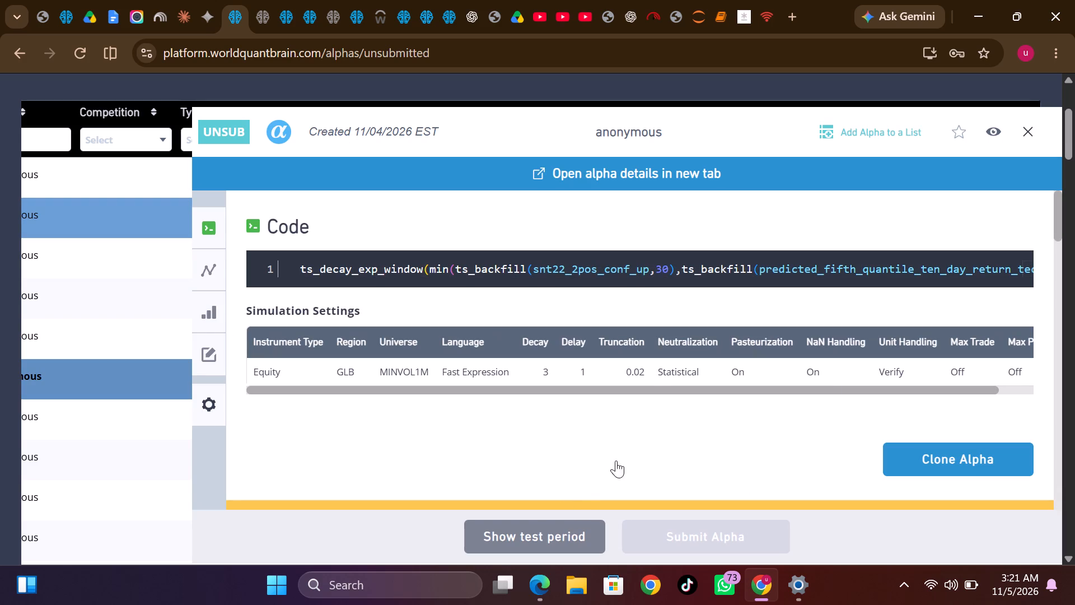
pyautogui.scroll(-3, 651, 384)
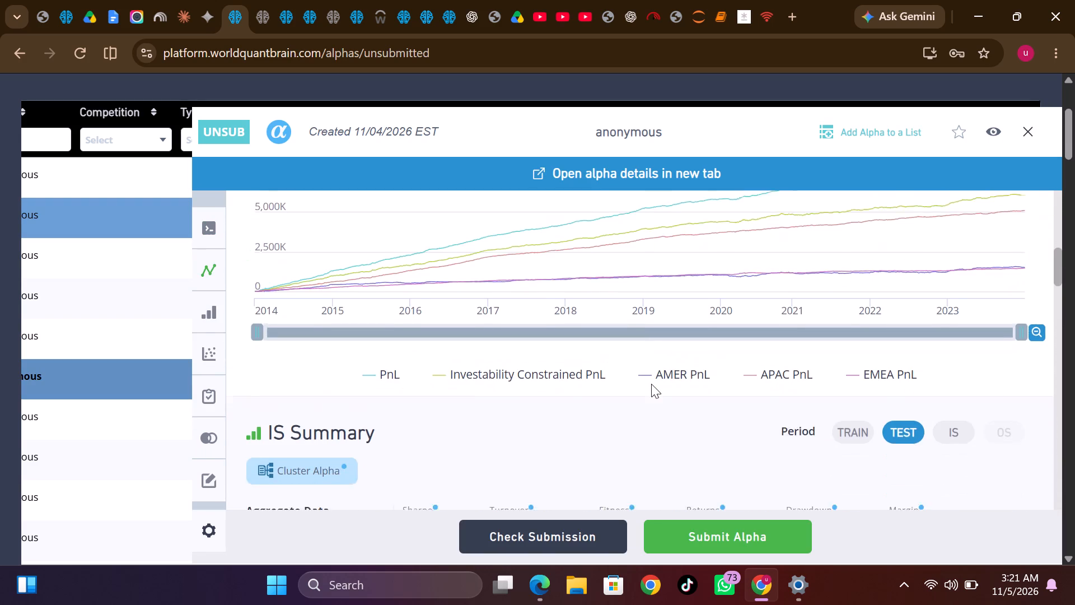
pyautogui.scroll(-1, 651, 384)
pyautogui.click(954, 257)
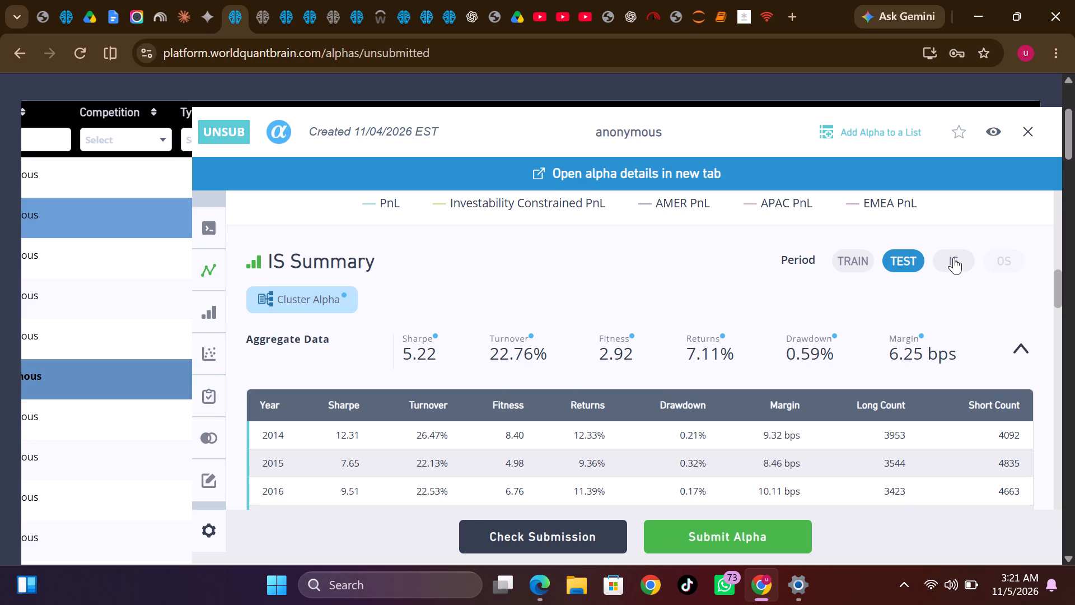
pyautogui.scroll(-4, 877, 395)
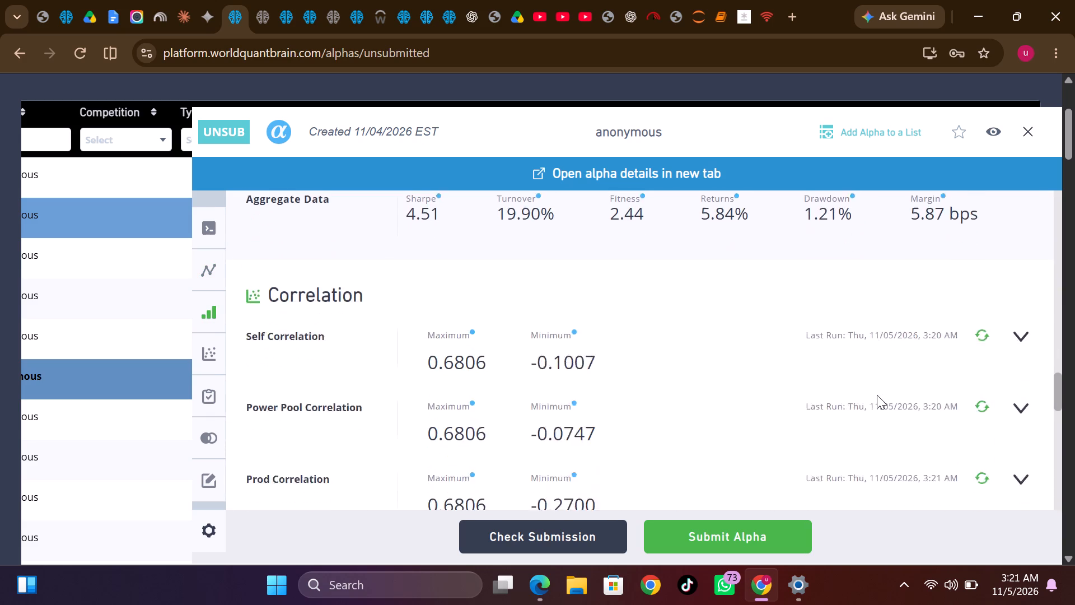
# Look over this alpha's Prod Correlation and IS Testing Status, and close its details.
pyautogui.scroll(-1, 878, 404)
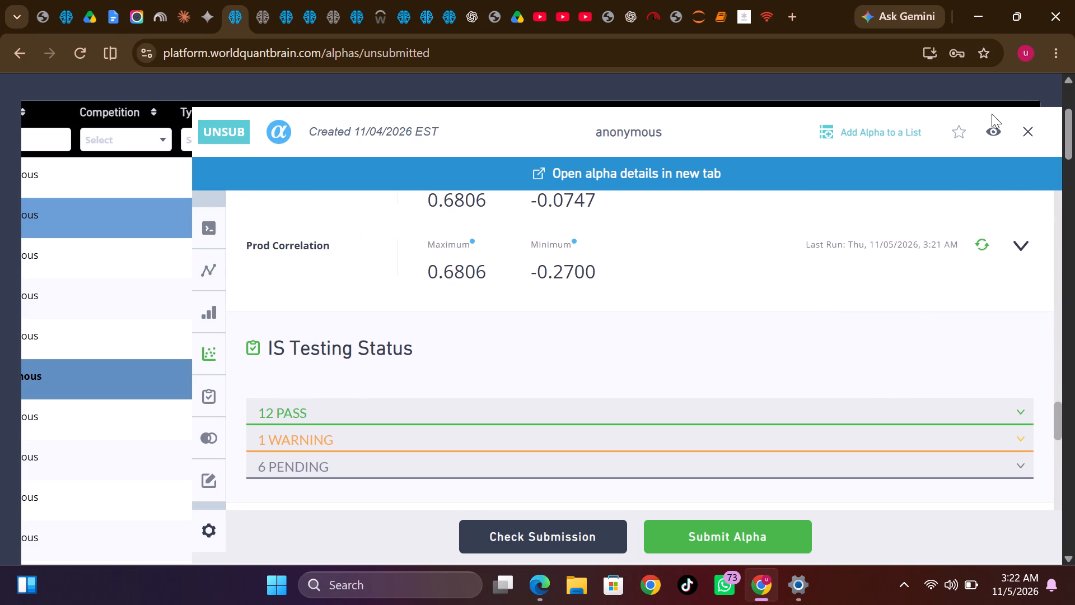
pyautogui.click(1027, 131)
# Reopen the blue-highlighted alpha in the second row, reveal its test period, and review its yearly statistics, correlations and testing status.
pyautogui.click(913, 214)
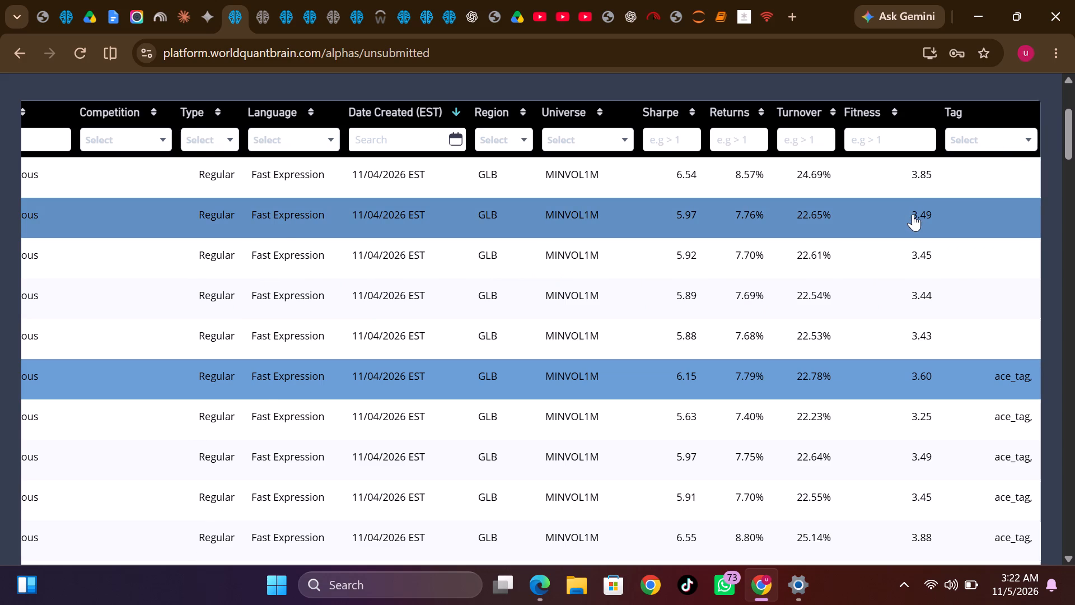
pyautogui.click(566, 544)
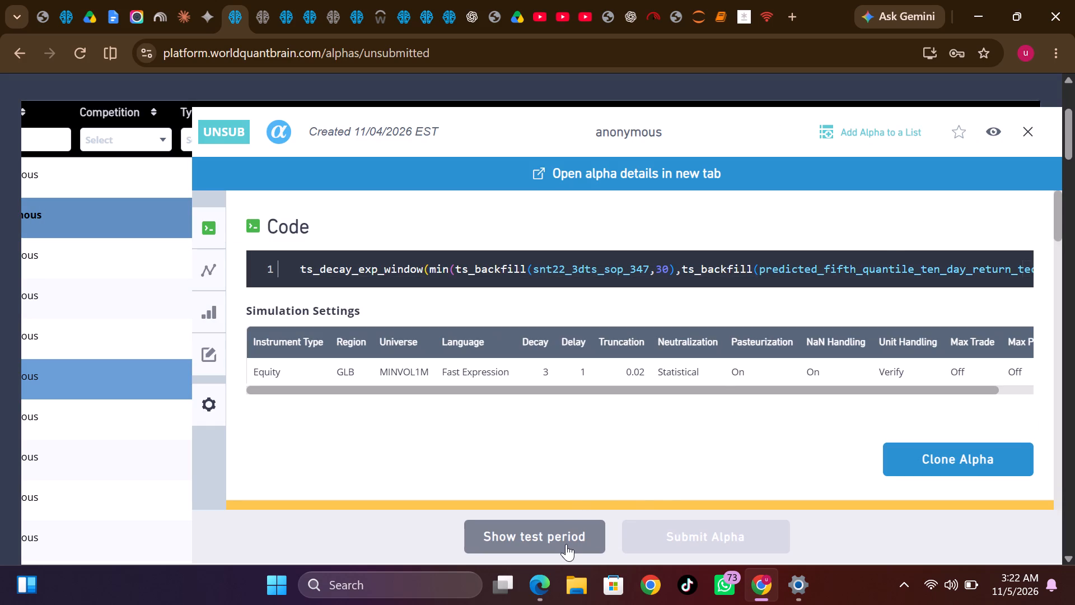
pyautogui.scroll(-1, 764, 427)
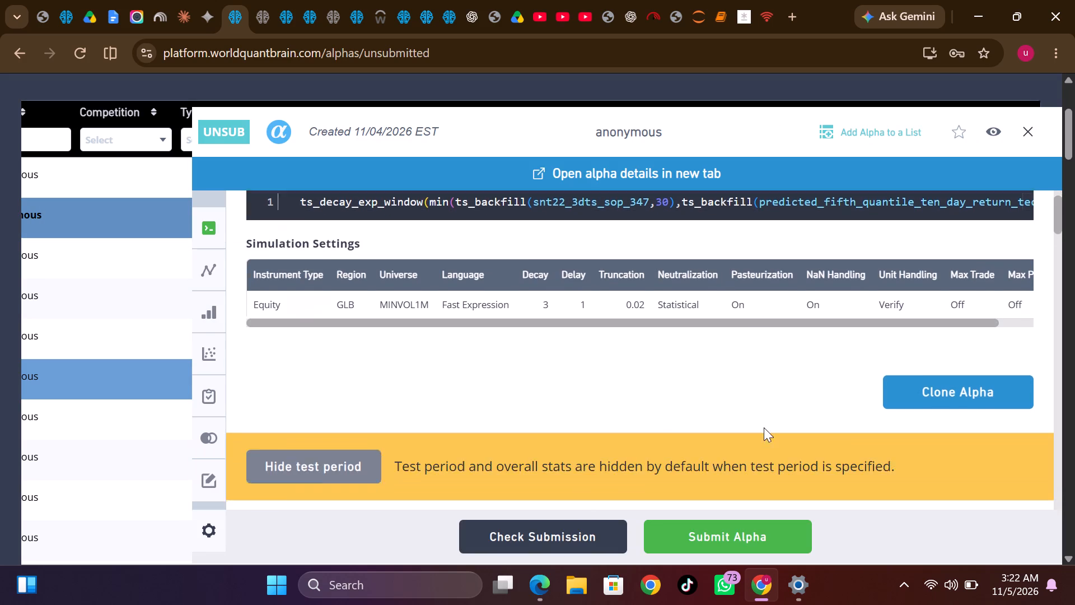
pyautogui.scroll(-6, 764, 427)
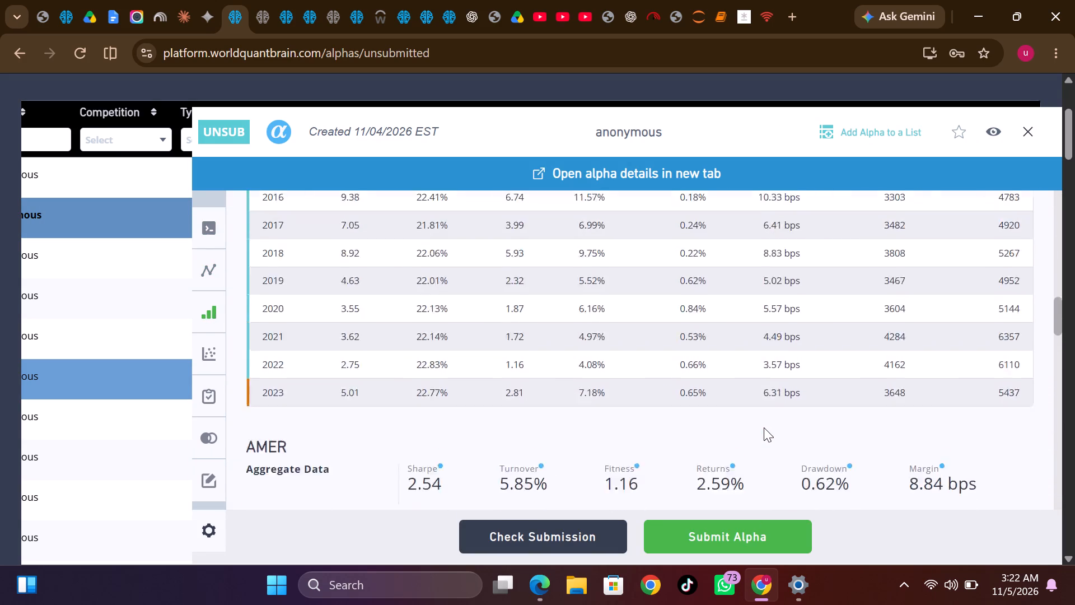
pyautogui.scroll(-4, 764, 427)
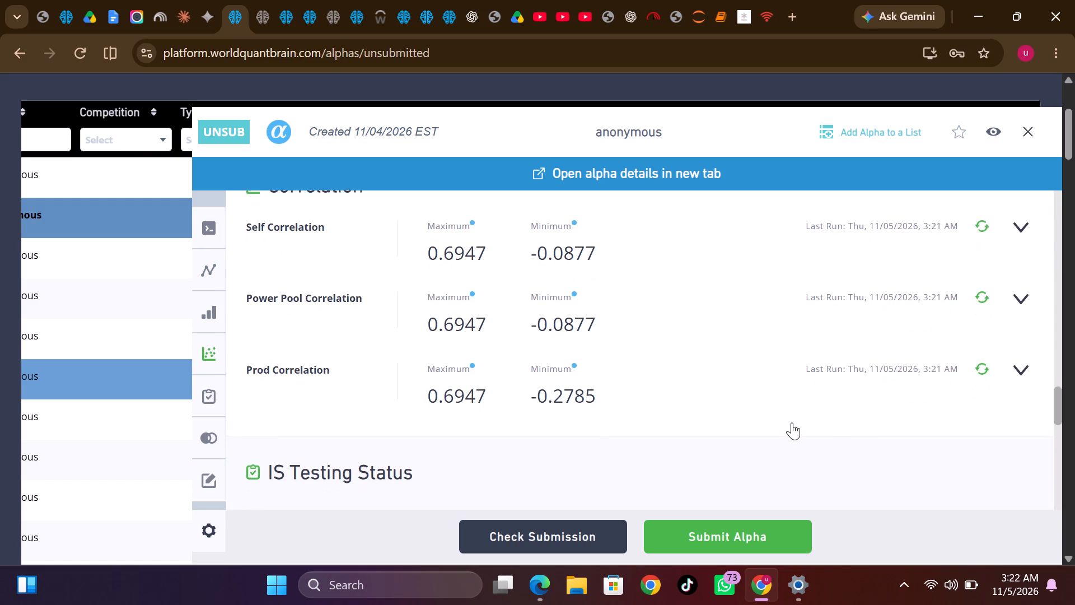
pyautogui.scroll(-4, 792, 422)
pyautogui.scroll(1, 792, 422)
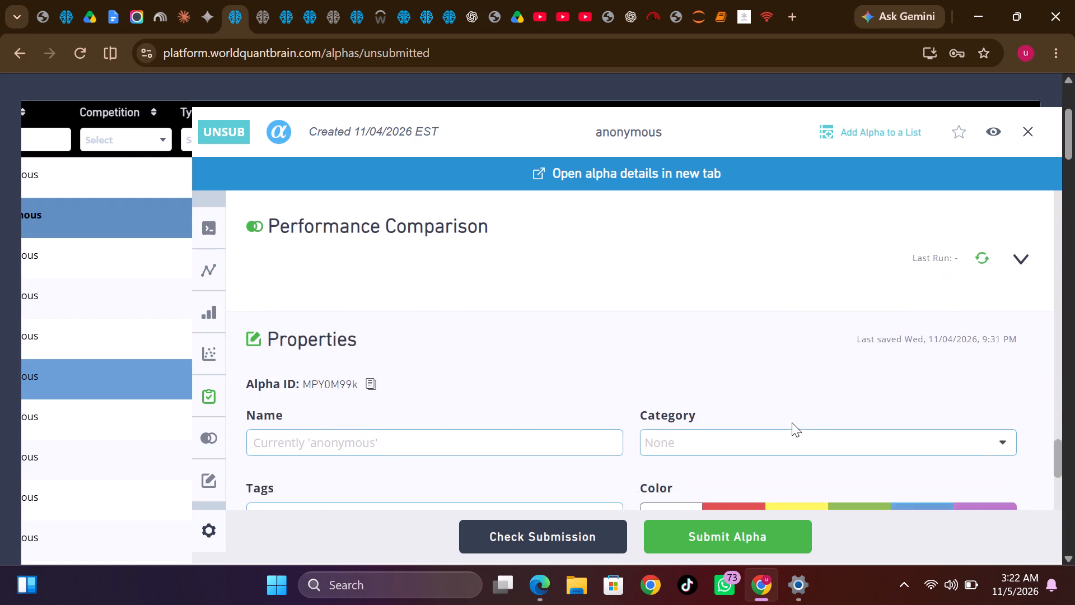
pyautogui.scroll(6, 792, 422)
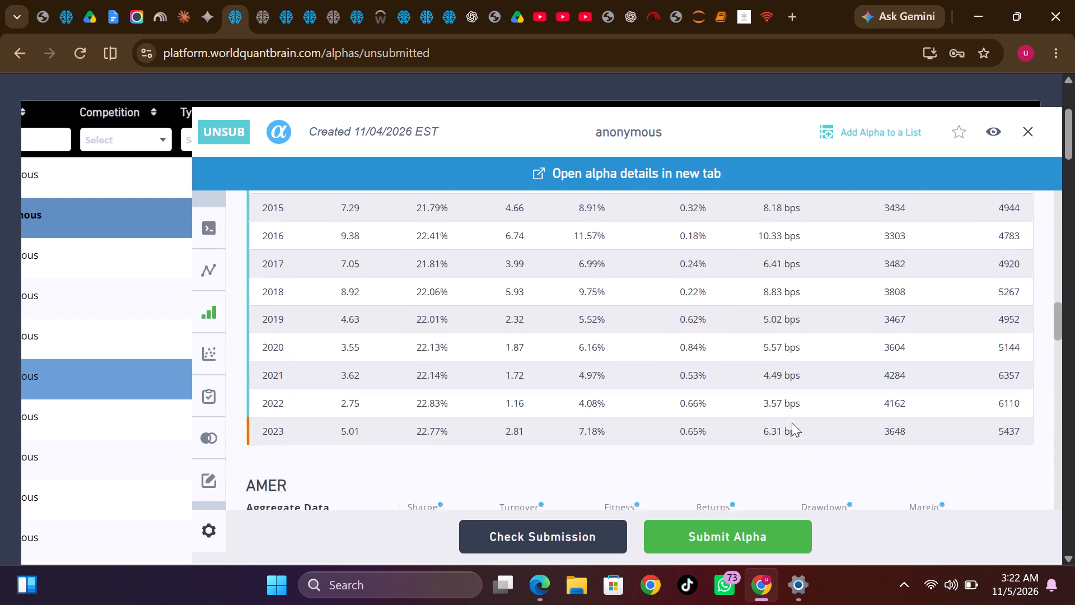
pyautogui.scroll(4, 792, 422)
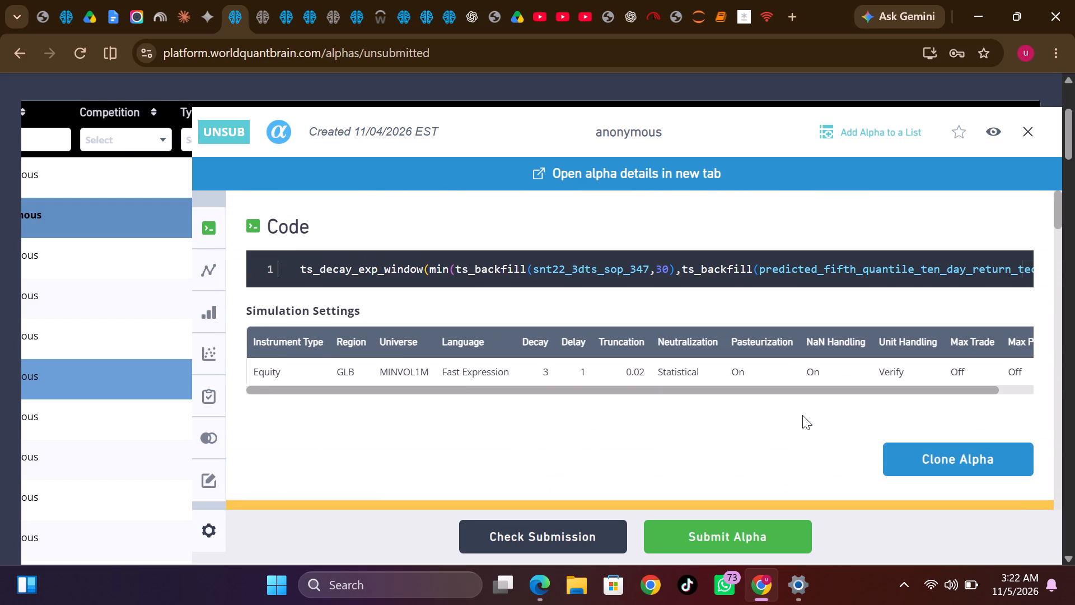
# Set this alpha's Color property to None to remove its blue highlight, and close its details.
pyautogui.scroll(-9, 802, 415)
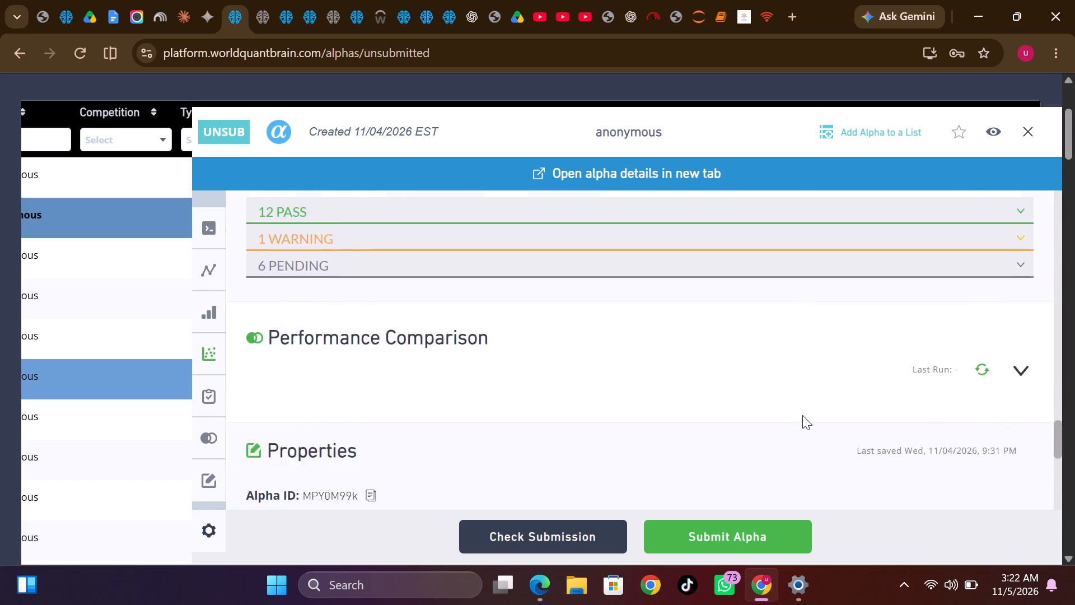
pyautogui.scroll(-1, 802, 415)
pyautogui.click(672, 318)
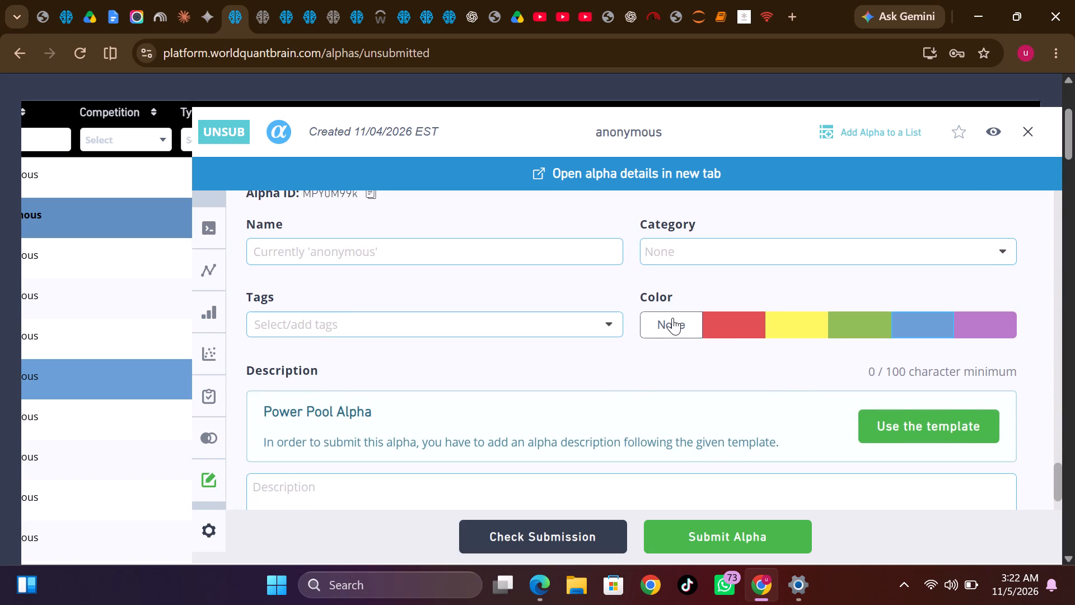
pyautogui.click(1027, 126)
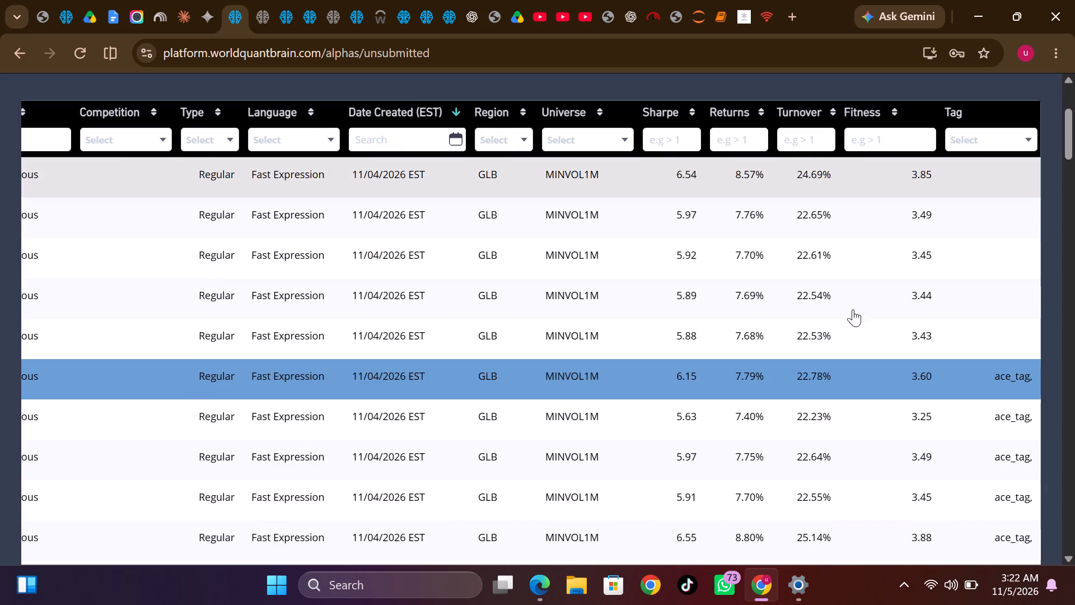
# Open the blue-highlighted alpha further down the list, with Sharpe 5.98 and Fitness 3.49, and reveal its test period.
pyautogui.scroll(-4, 738, 467)
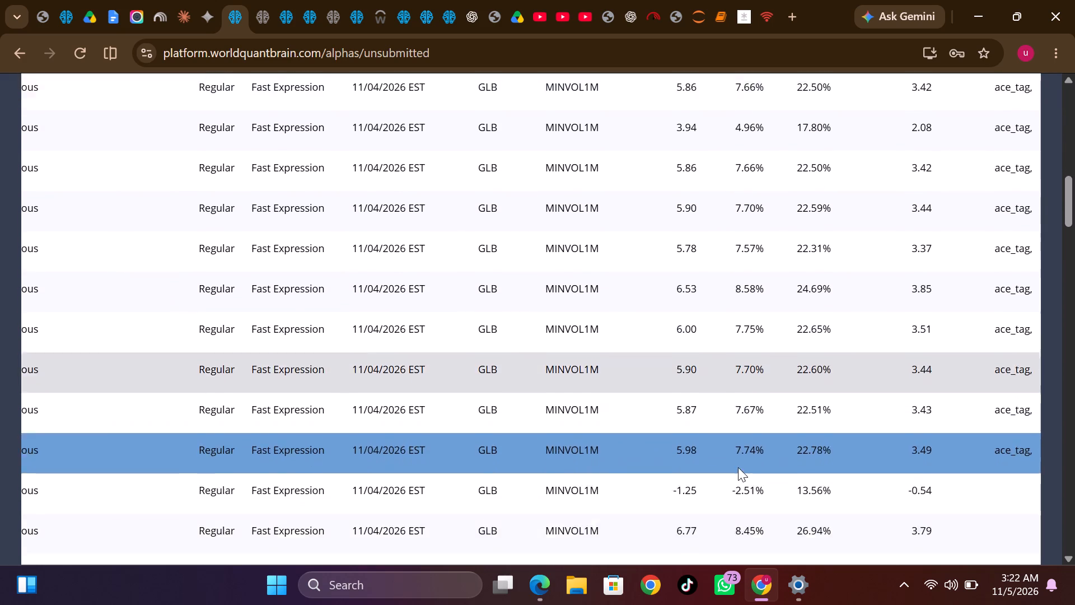
pyautogui.click(749, 273)
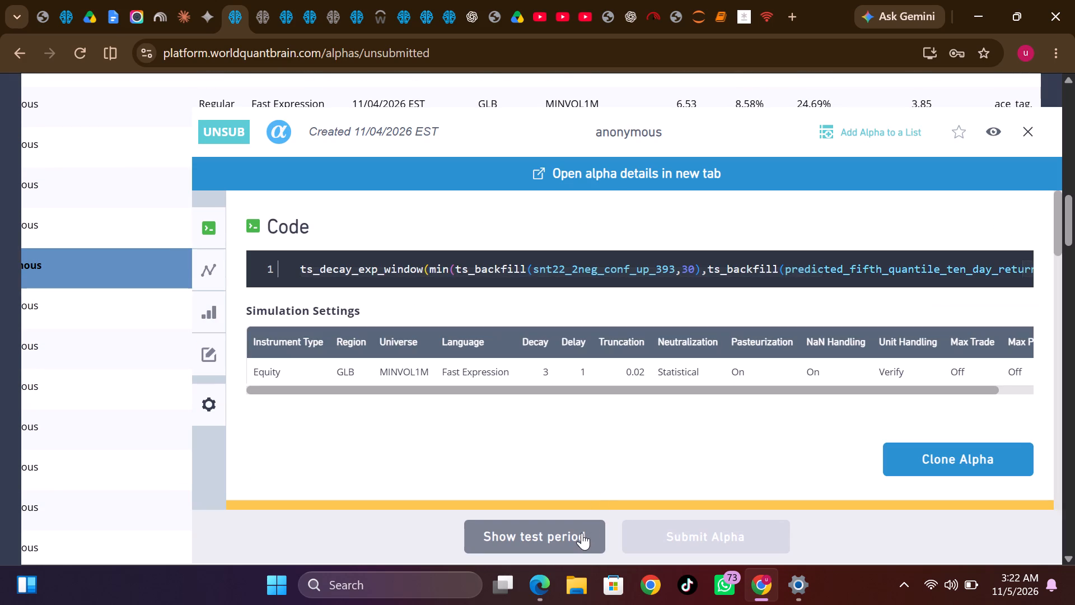
pyautogui.click(581, 533)
# Run the Prod, Power Pool and Self Correlation checks on this alpha and close its details.
pyautogui.scroll(-3, 703, 418)
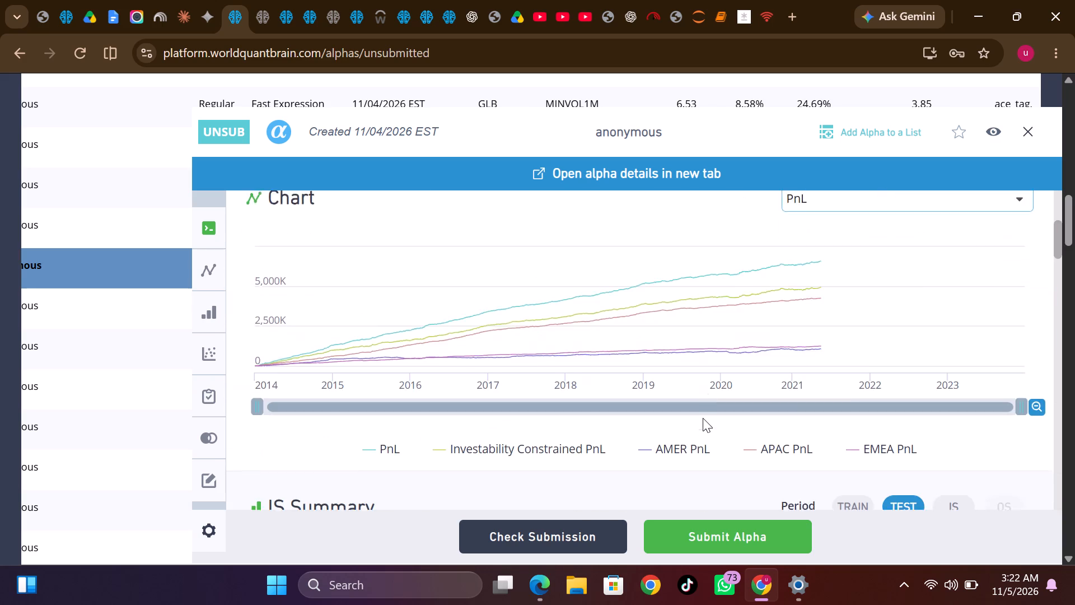
pyautogui.scroll(-4, 703, 418)
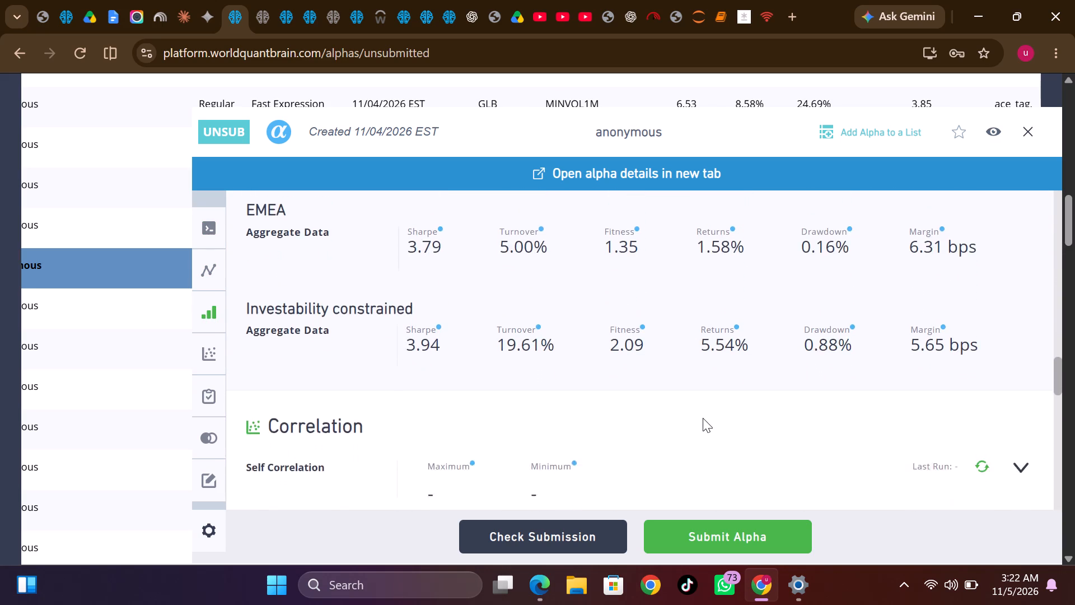
pyautogui.scroll(-1, 703, 418)
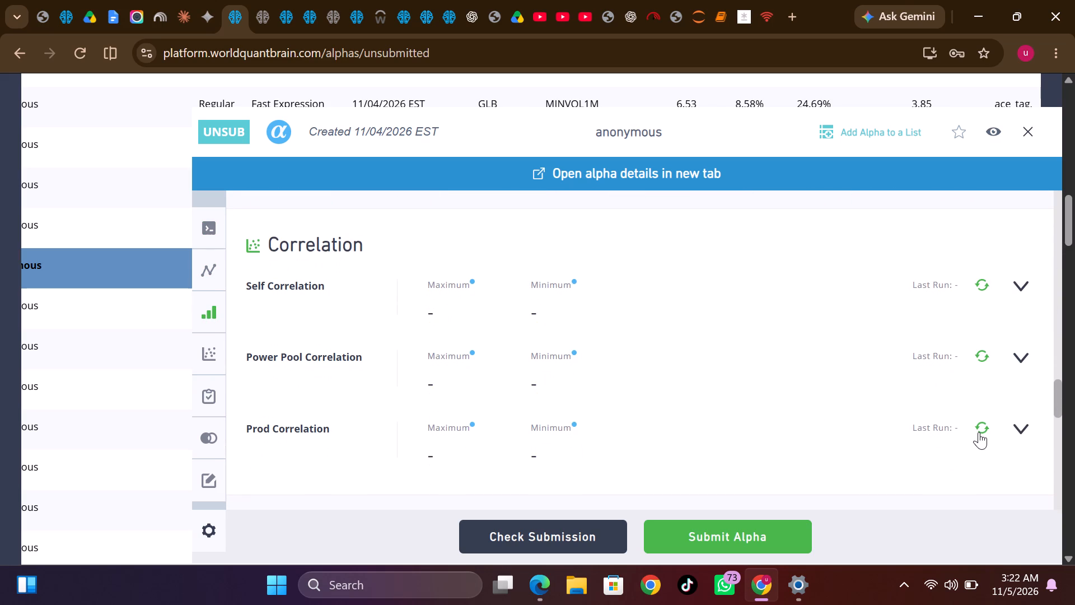
pyautogui.click(981, 428)
pyautogui.click(983, 353)
pyautogui.click(980, 283)
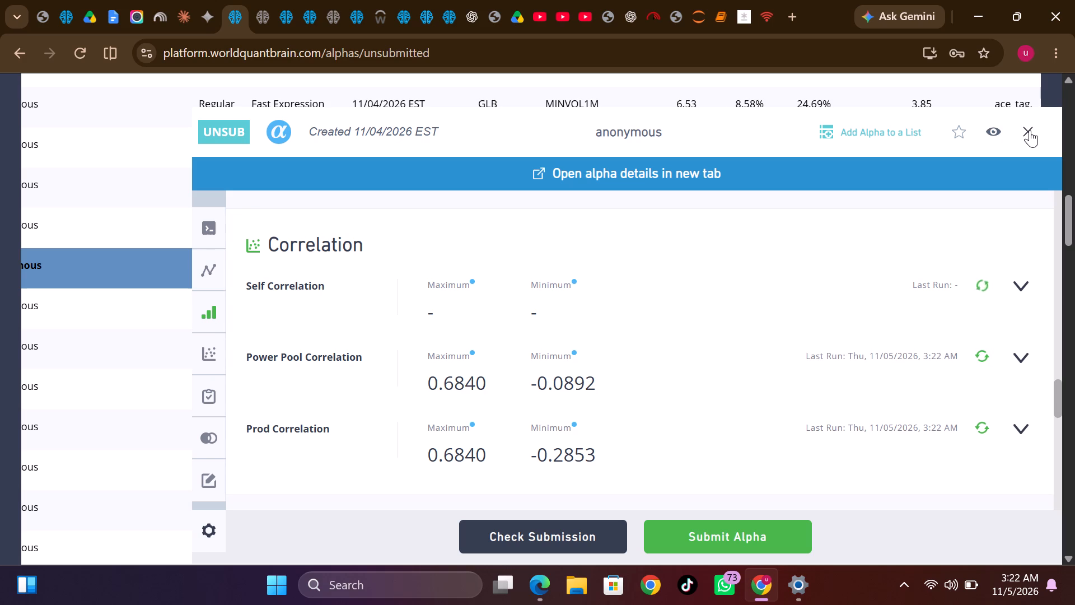
pyautogui.click(1030, 130)
# Open the alpha in the first row of the list, reveal its test period, and switch its IS Summary to the IS period.
pyautogui.scroll(4, 880, 201)
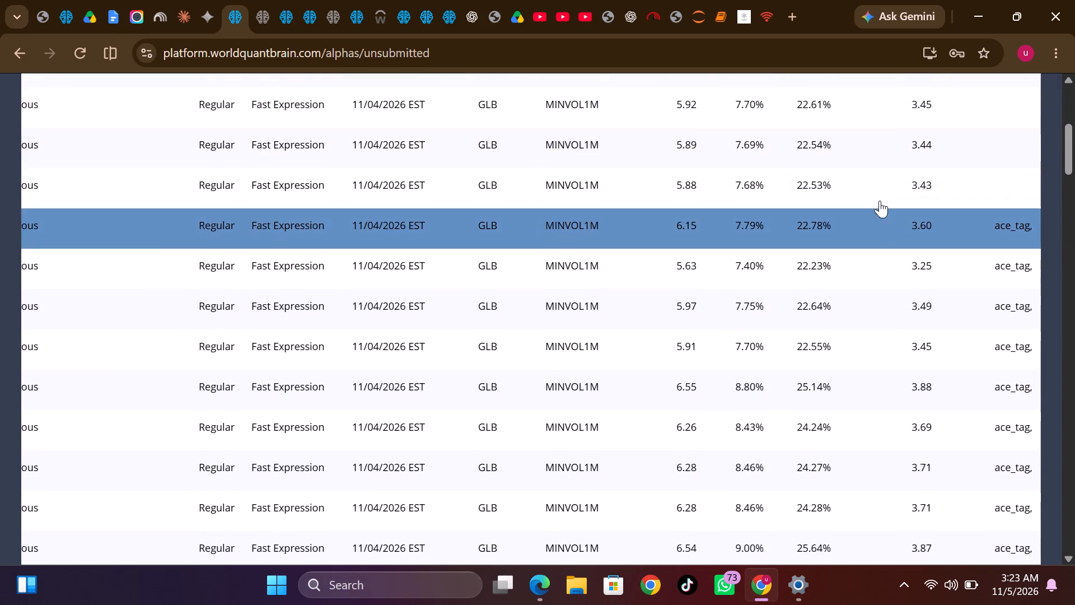
pyautogui.scroll(2, 880, 201)
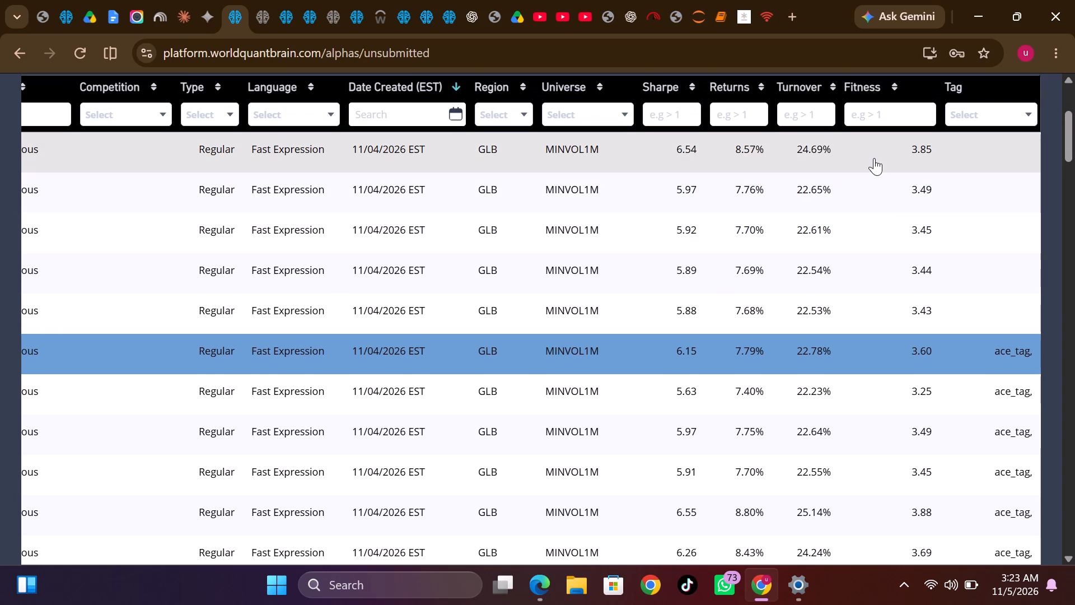
pyautogui.click(874, 158)
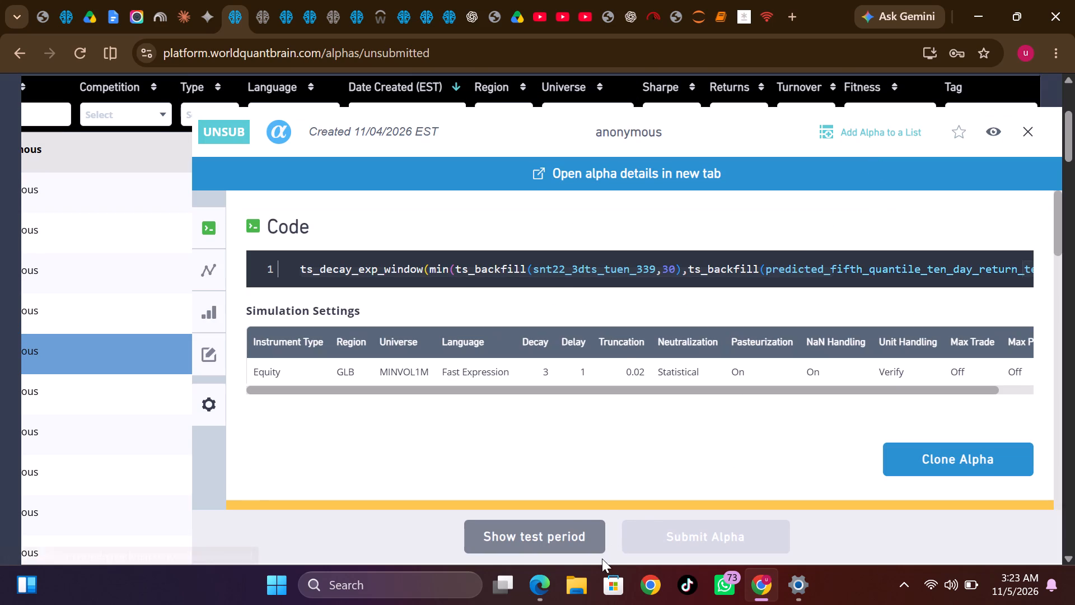
pyautogui.click(581, 542)
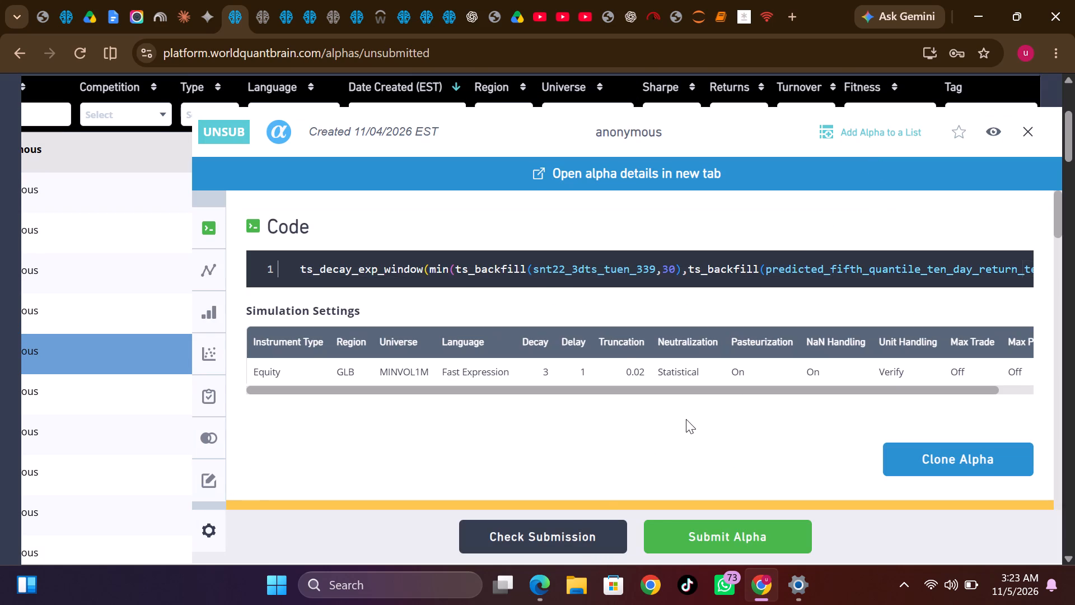
pyautogui.scroll(-4, 686, 419)
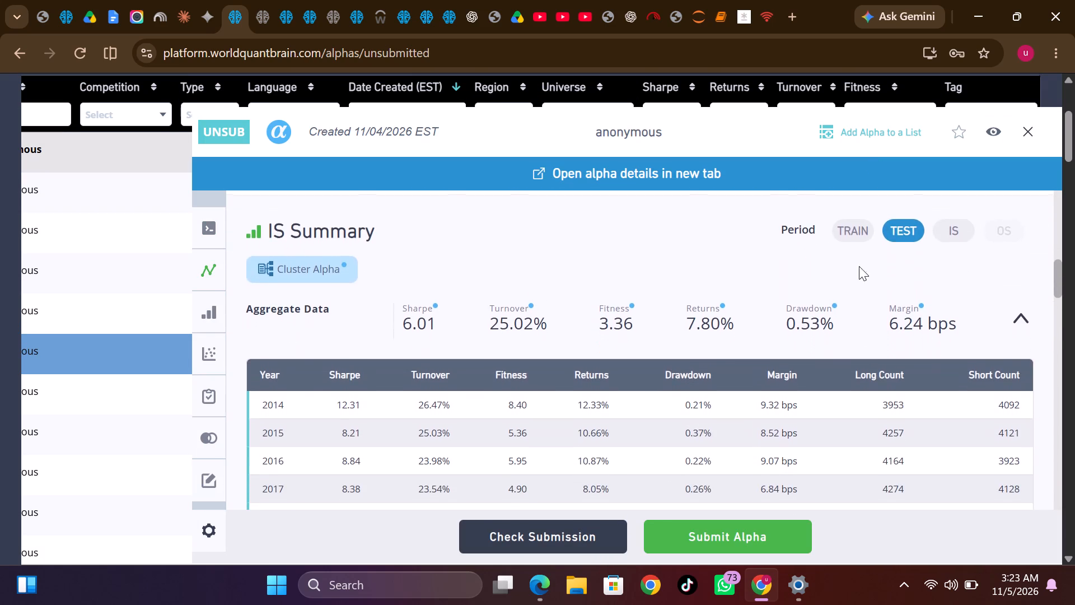
pyautogui.scroll(2, 936, 236)
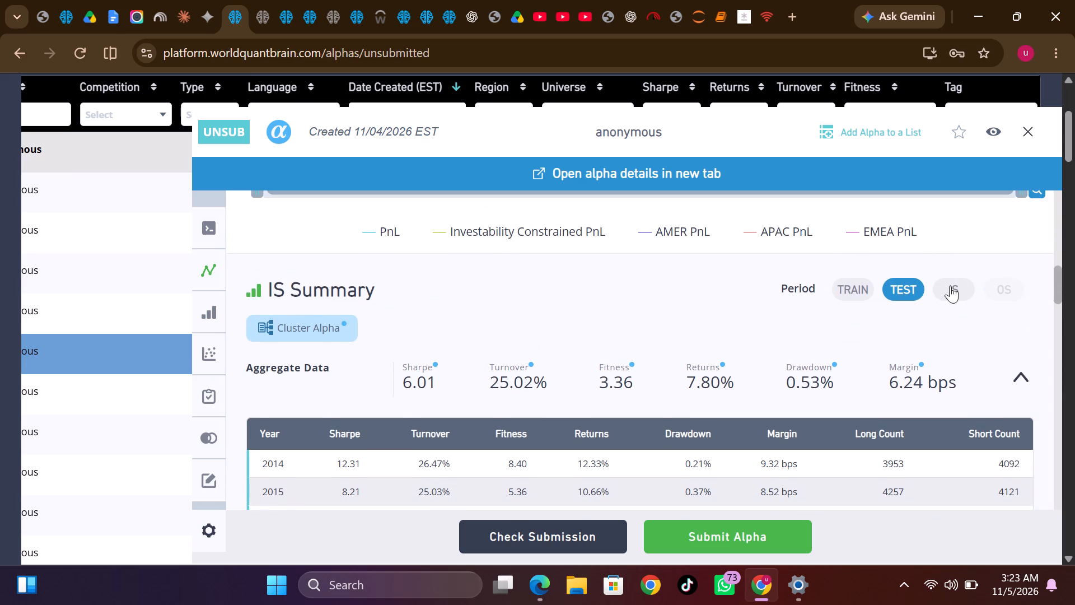
pyautogui.click(950, 286)
# Examine this alpha's IS Summary yearly figures, regional and investability-constrained aggregates, PnL chart, Correlation section and Properties.
pyautogui.scroll(-3, 929, 398)
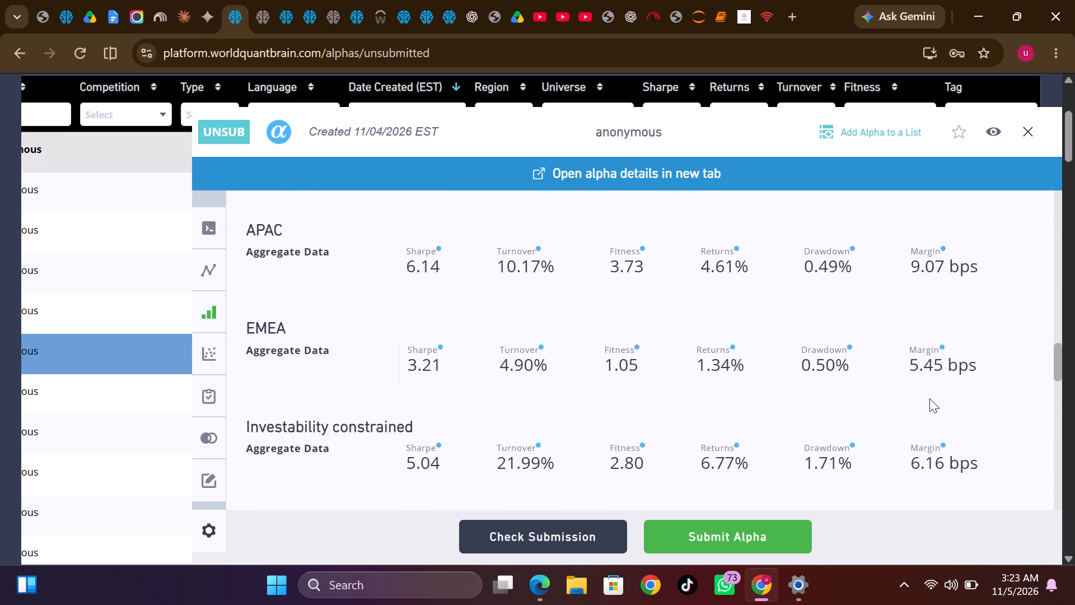
pyautogui.scroll(-6, 929, 398)
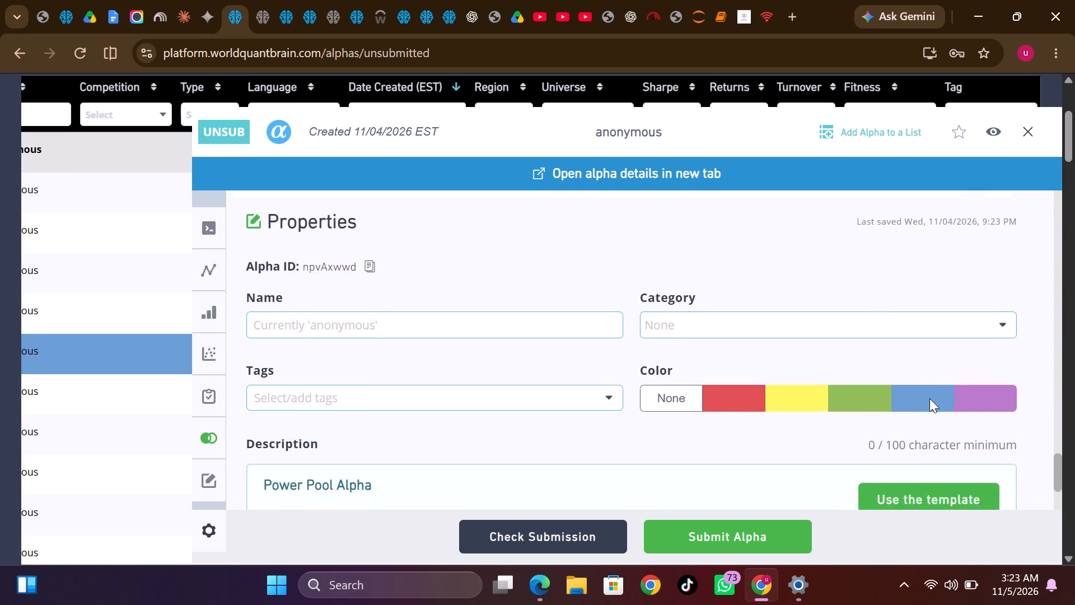
pyautogui.scroll(-2, 929, 398)
pyautogui.scroll(5, 929, 398)
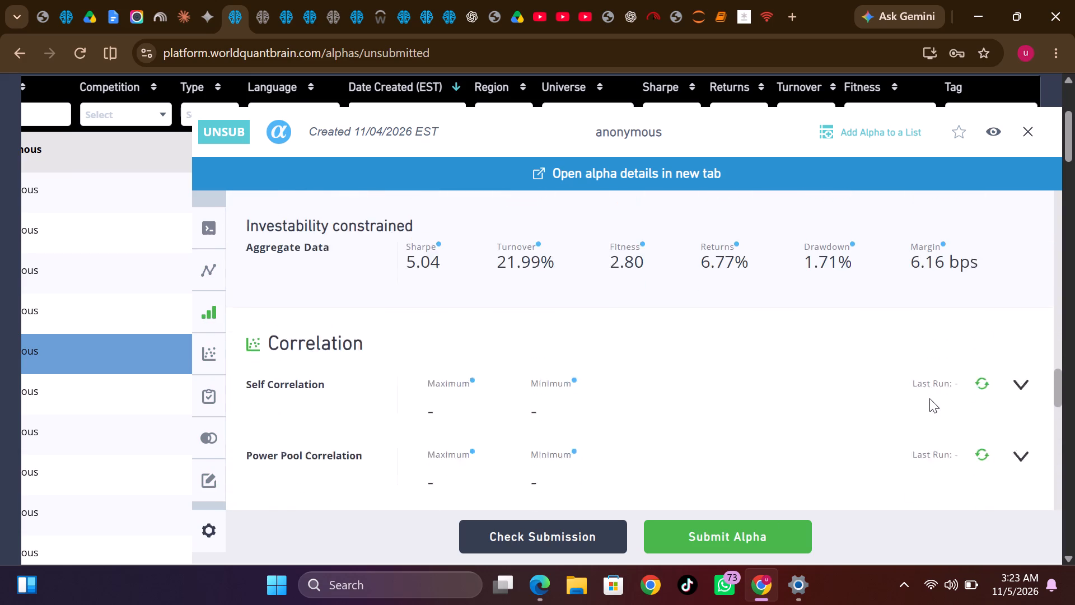
pyautogui.scroll(6, 929, 398)
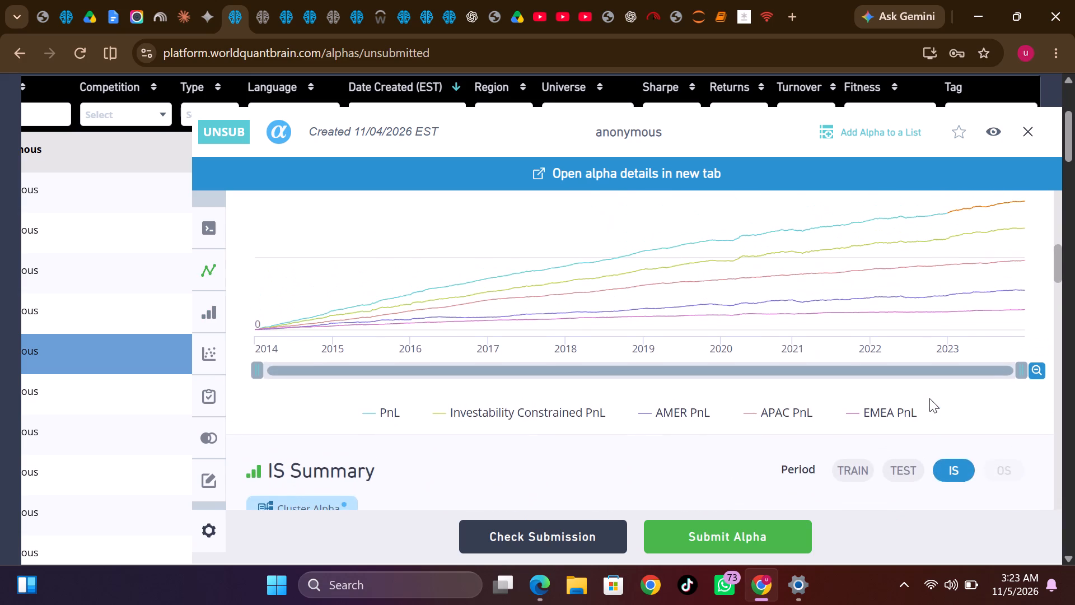
pyautogui.scroll(-2, 929, 398)
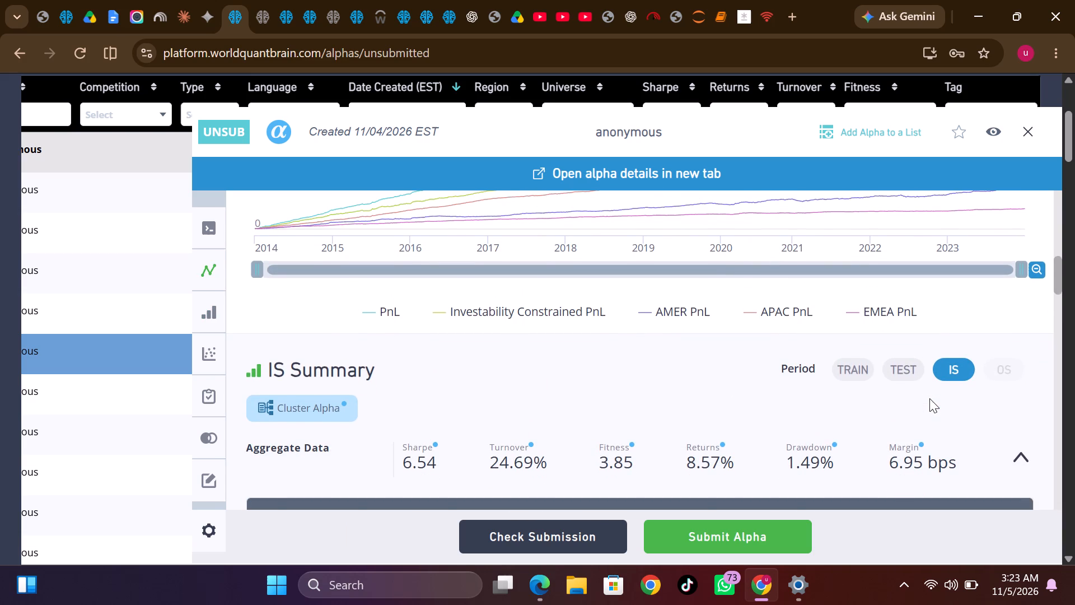
pyautogui.scroll(-6, 929, 398)
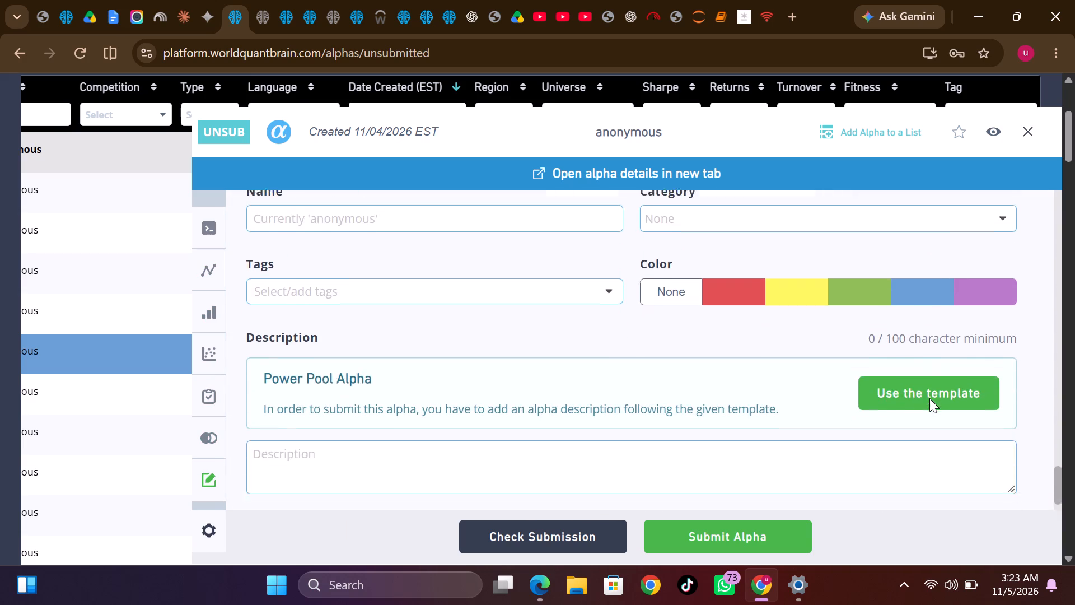
pyautogui.scroll(-1, 929, 398)
# Clone this alpha's code into a new simulation and run a Full Simulate on it as is.
pyautogui.scroll(11, 929, 398)
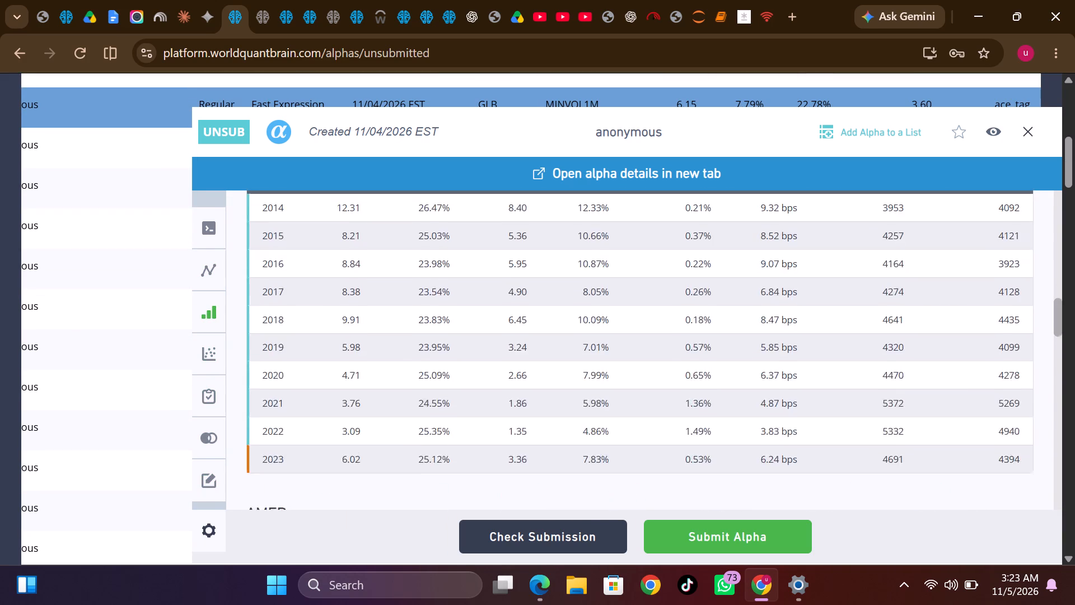
pyautogui.scroll(6, 929, 398)
pyautogui.click(928, 450)
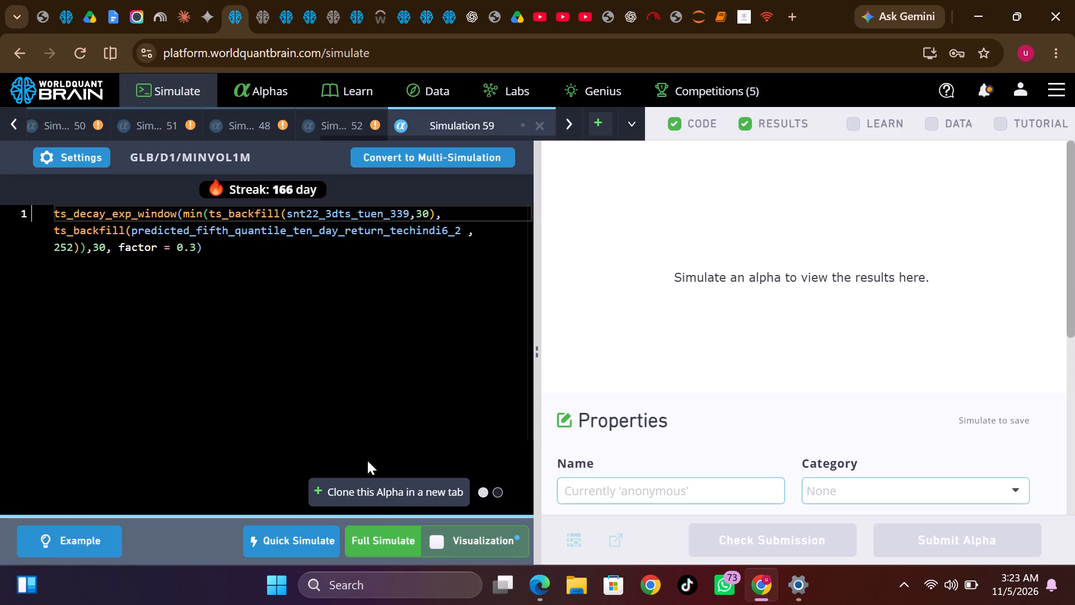
pyautogui.click(389, 544)
# Duplicate this simulation, set the ts_decay_exp_window factor to 0.2 in the copy, and run a Full Simulate on it.
pyautogui.rightClick(422, 120)
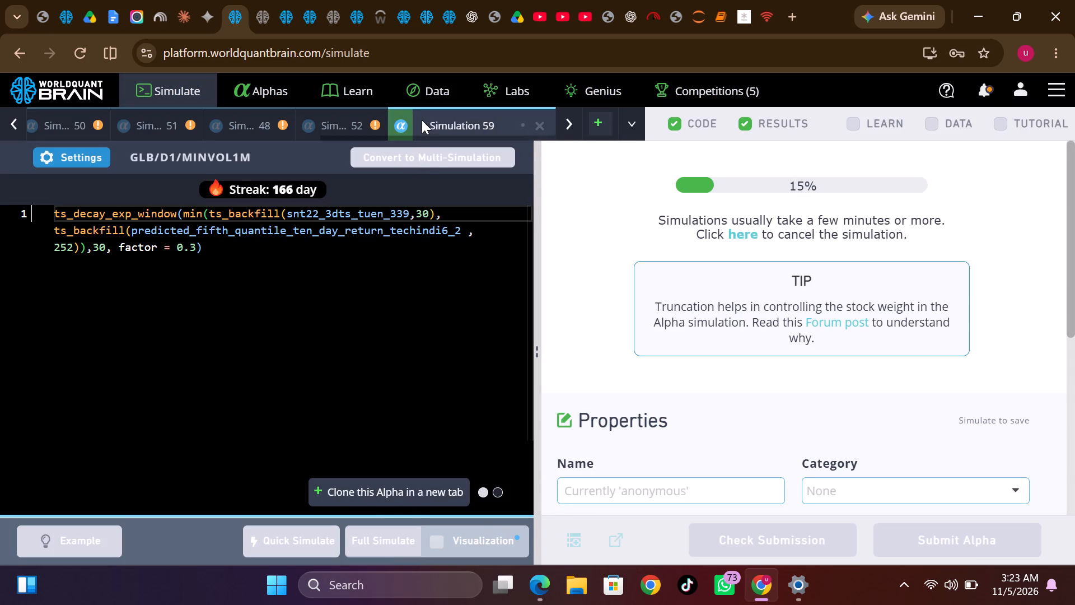
pyautogui.click(443, 162)
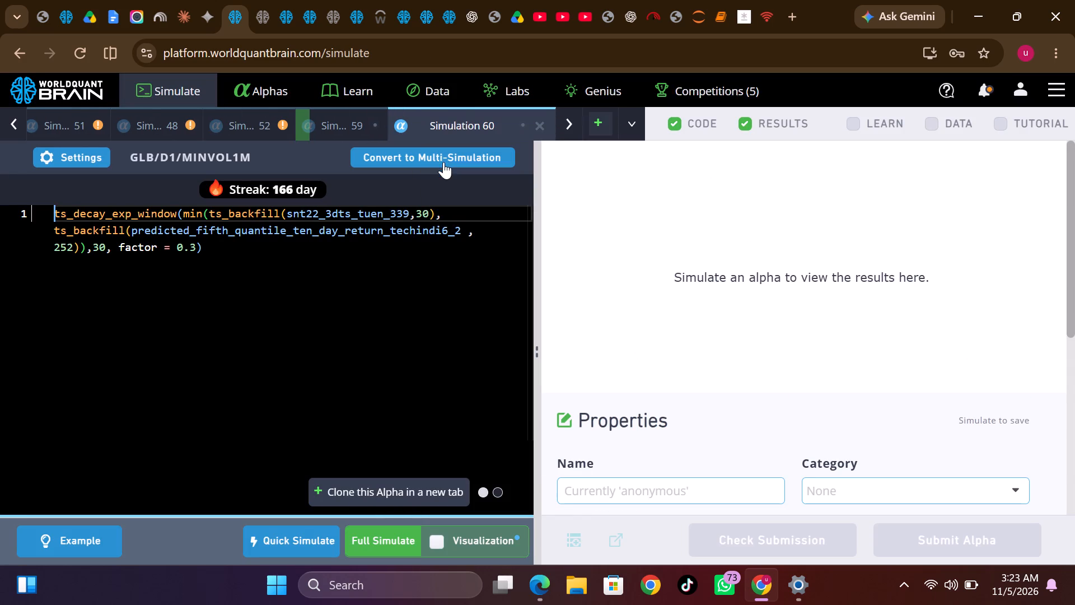
pyautogui.click(198, 250)
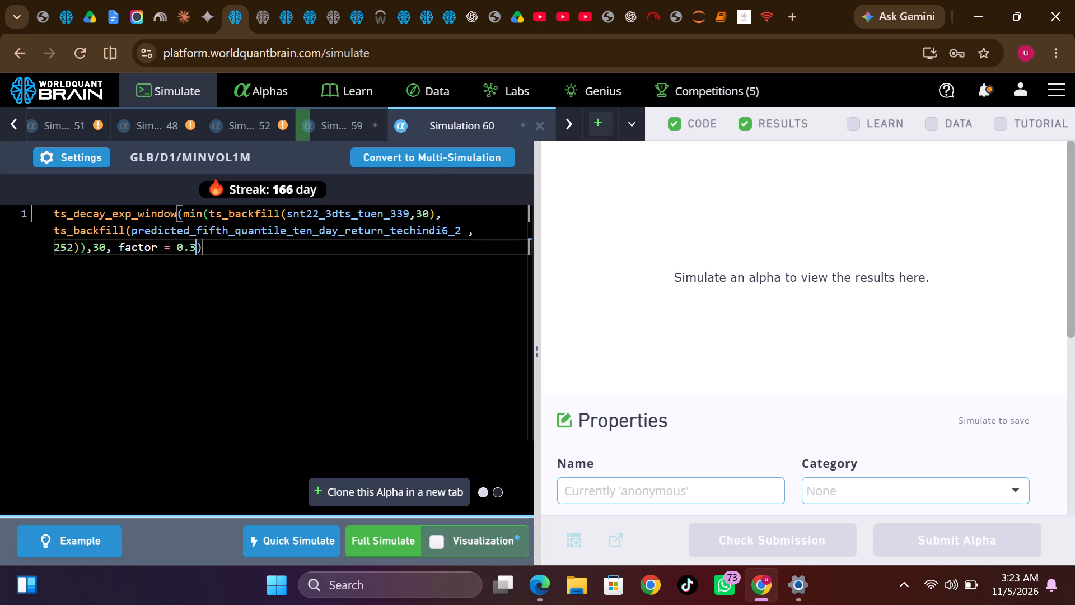
pyautogui.press('BackSpace')
pyautogui.press('2')
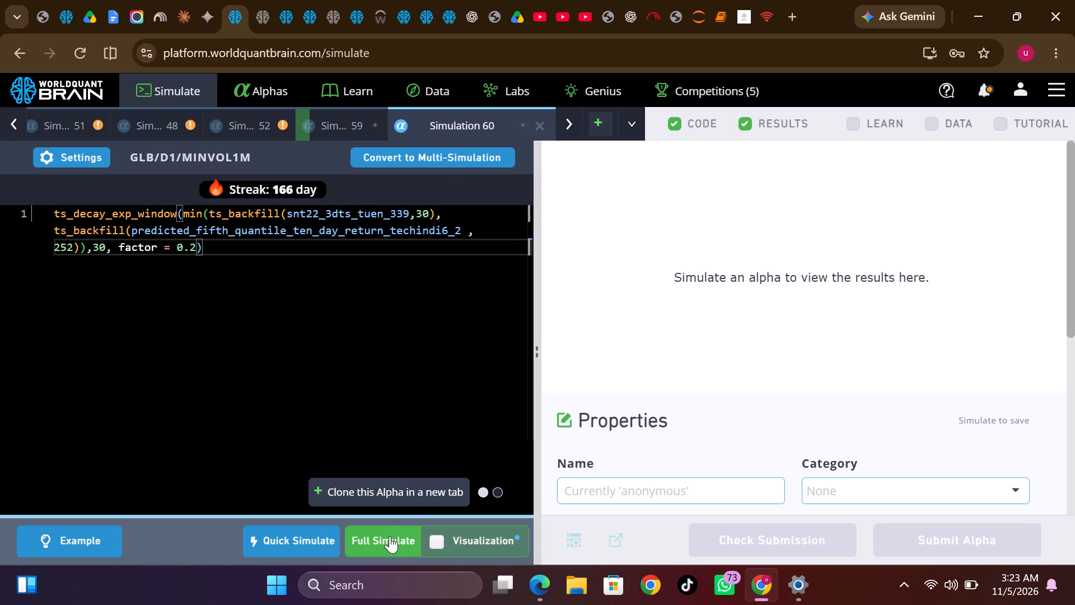
pyautogui.click(390, 536)
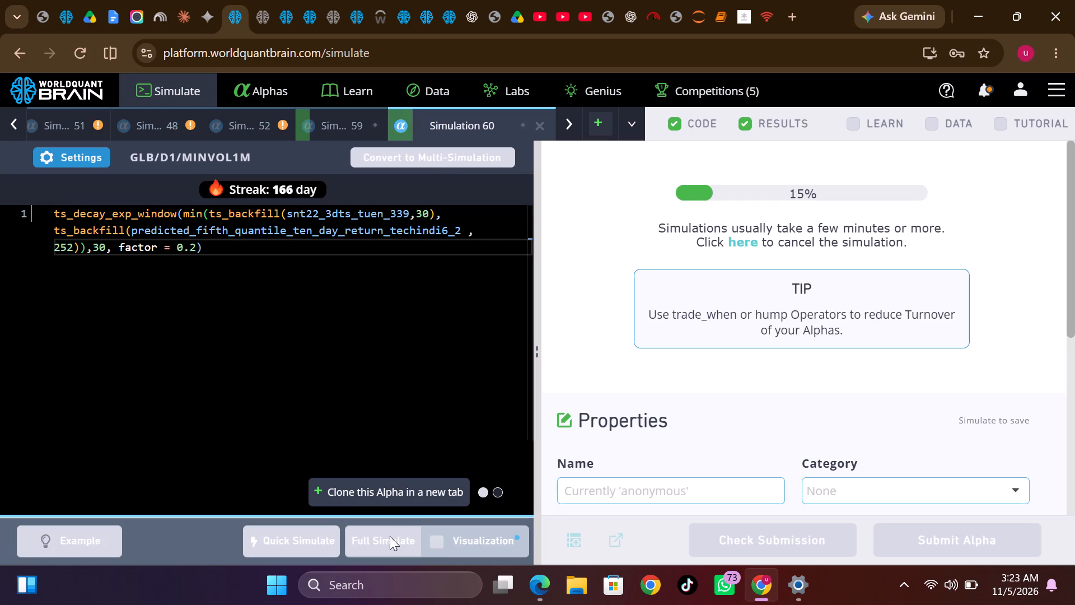
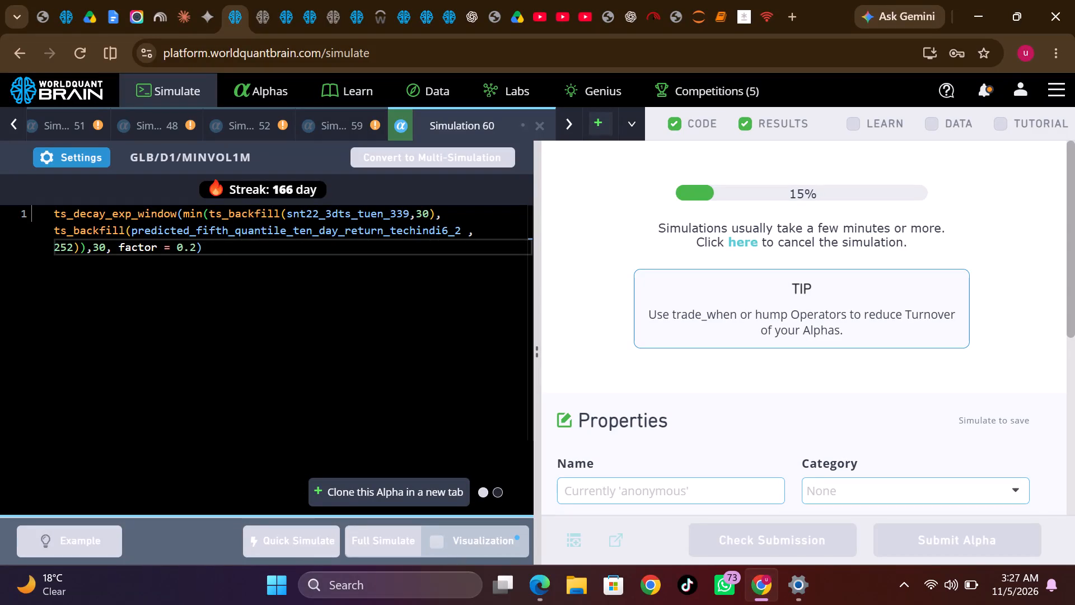
# In Simulation 59, reveal the test period, switch the IS Summary to the IS period, and run the Prod Correlation.
pyautogui.click(346, 115)
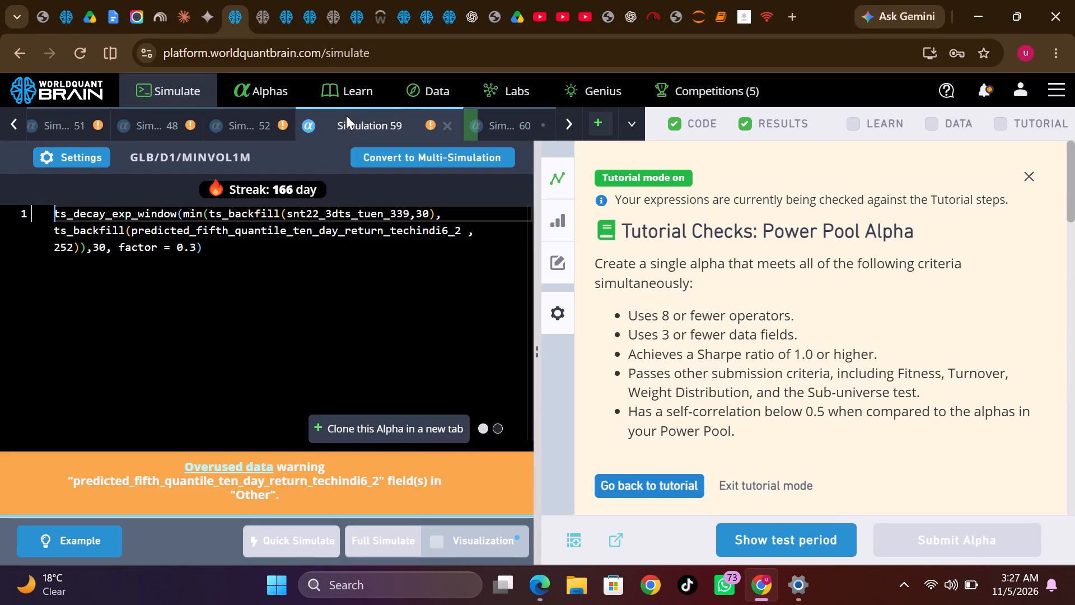
pyautogui.scroll(-3, 695, 352)
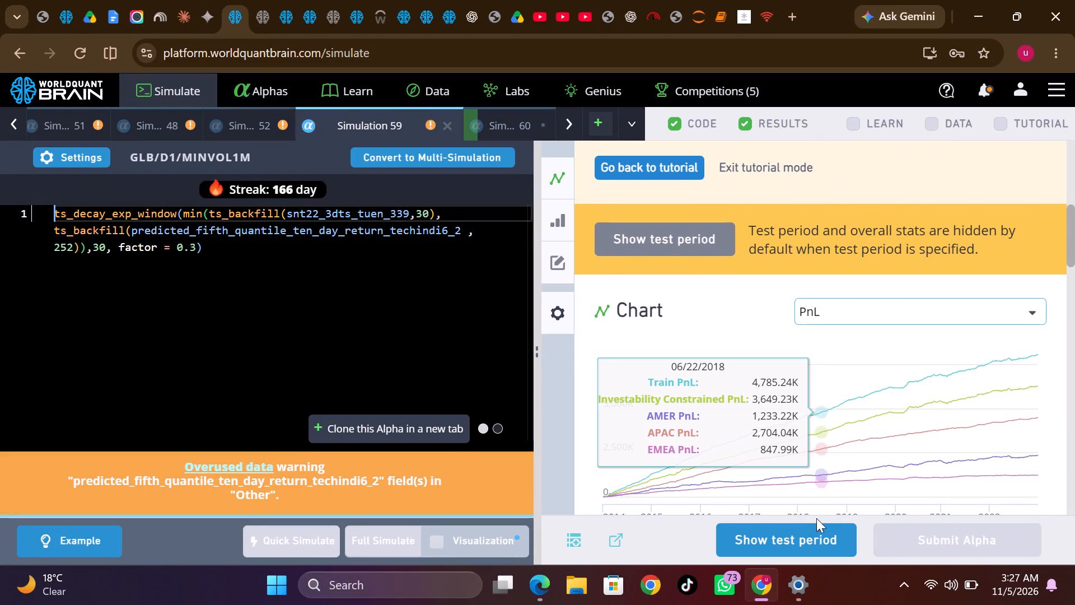
pyautogui.click(813, 536)
pyautogui.scroll(-2, 834, 422)
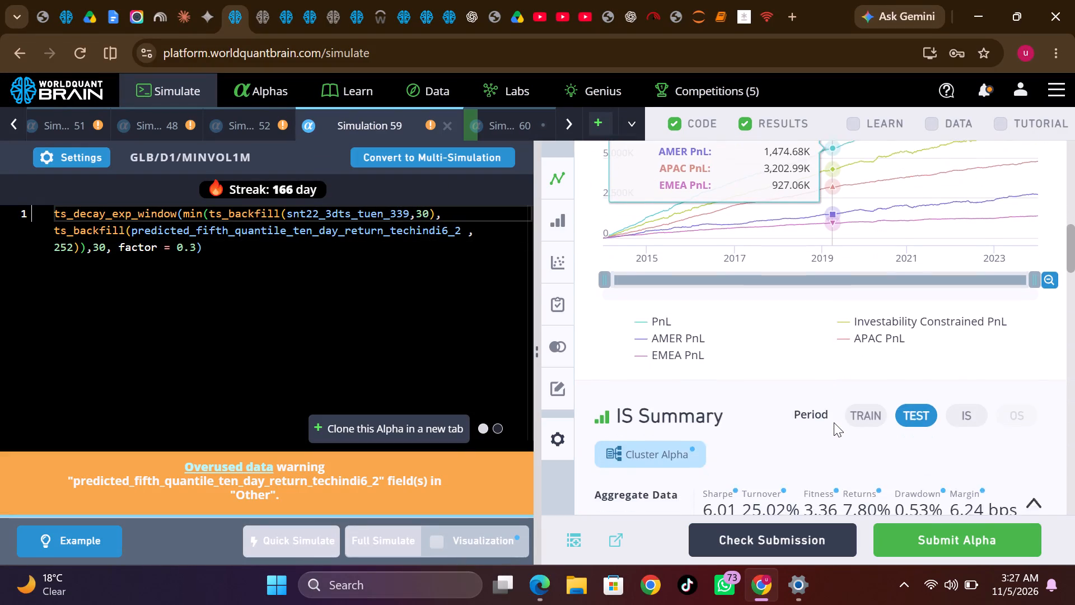
pyautogui.scroll(-1, 834, 422)
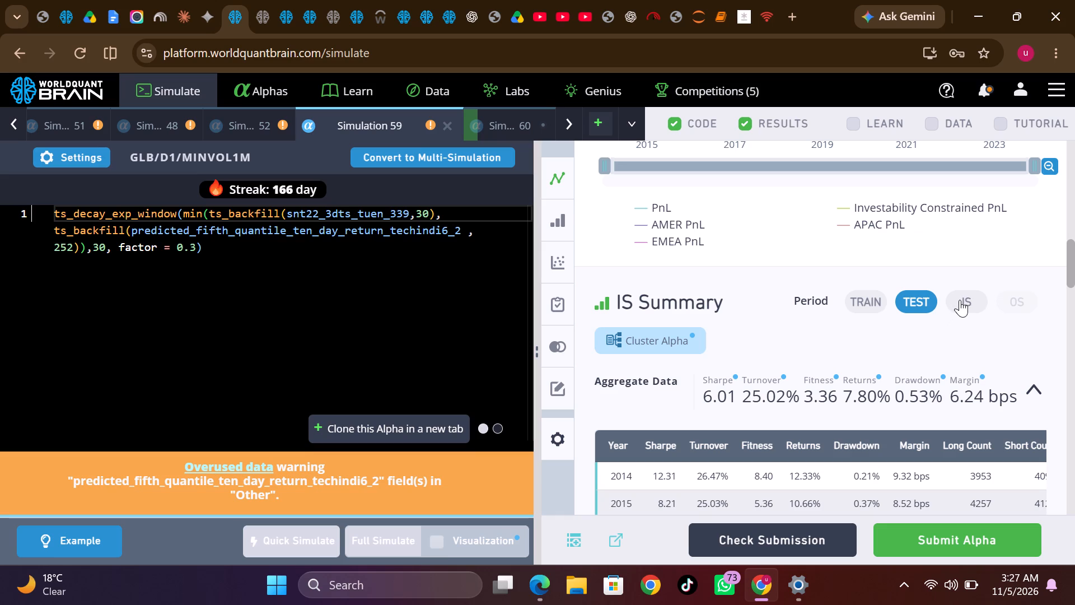
pyautogui.click(960, 300)
pyautogui.scroll(-4, 948, 375)
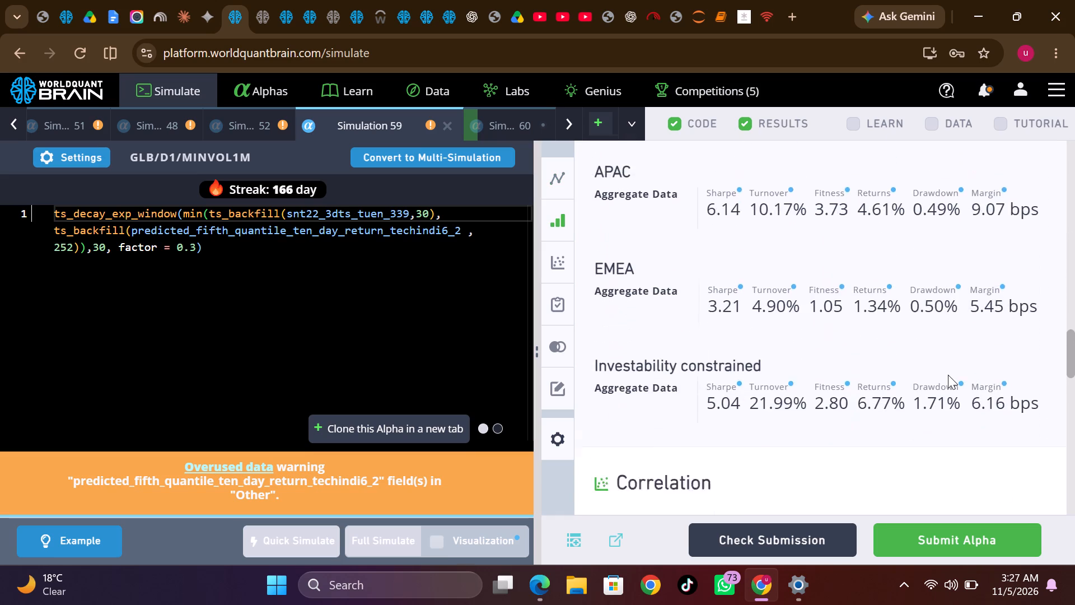
pyautogui.scroll(-2, 948, 375)
pyautogui.click(1004, 279)
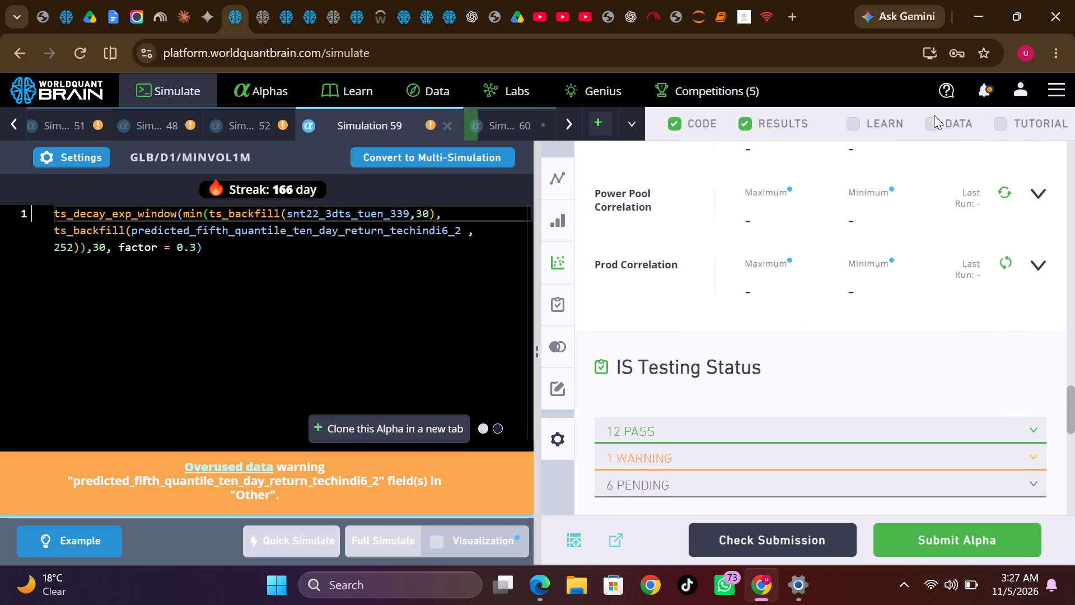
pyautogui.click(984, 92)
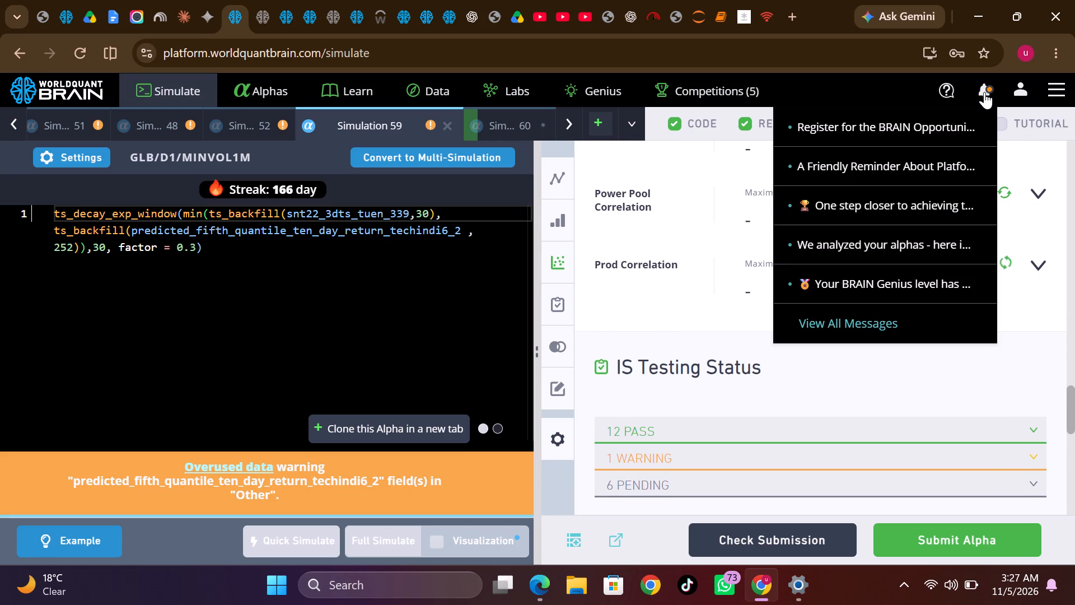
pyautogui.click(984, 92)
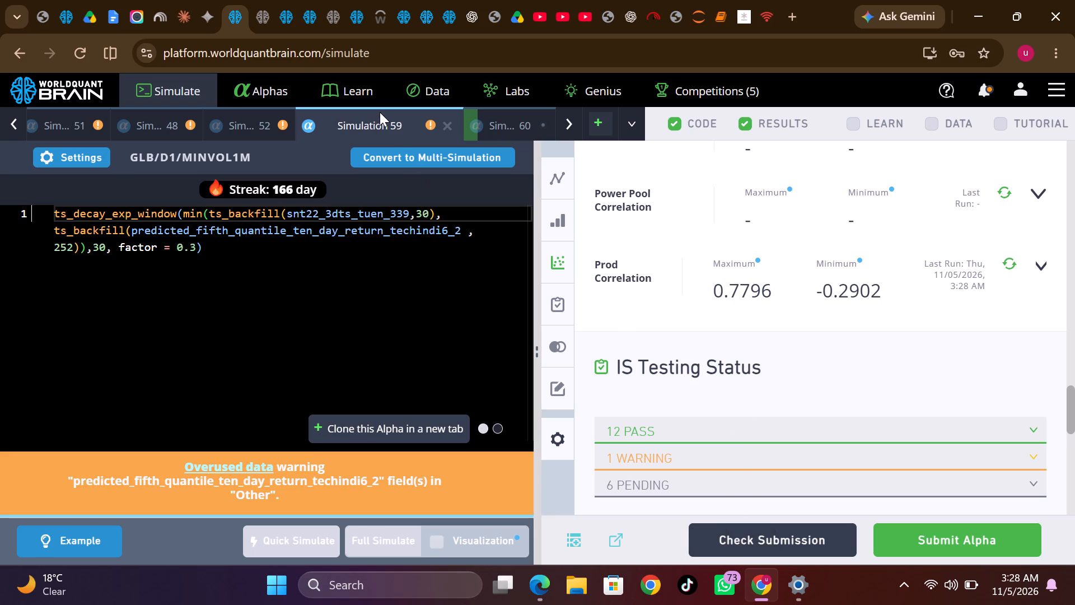
# Open the alpha in the second row of the unsubmitted list, reveal its test period, and show the IS period in IS Summary.
pyautogui.click(273, 81)
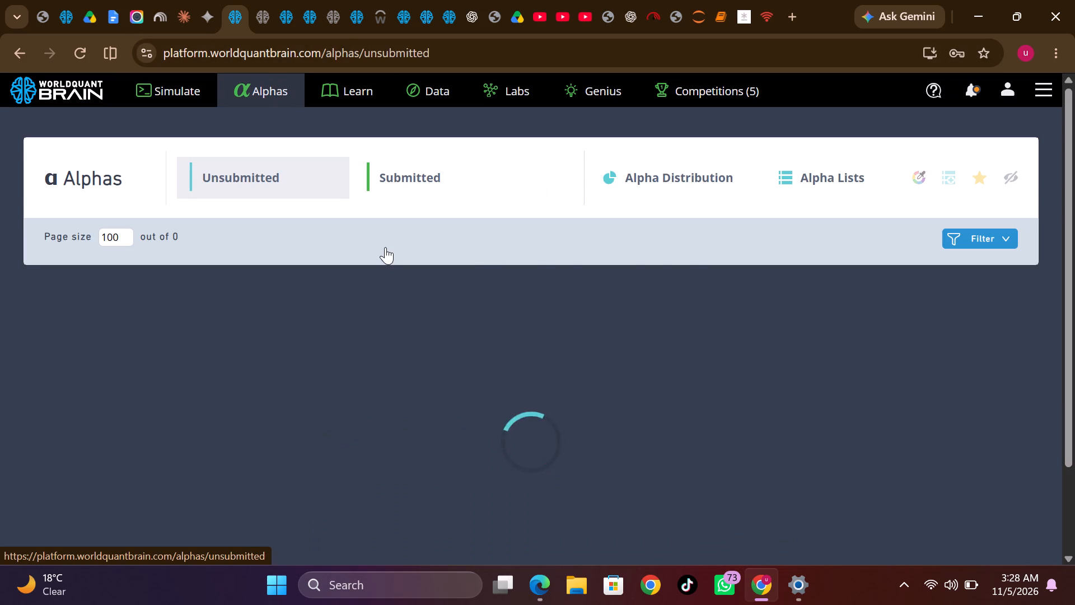
pyautogui.click(971, 92)
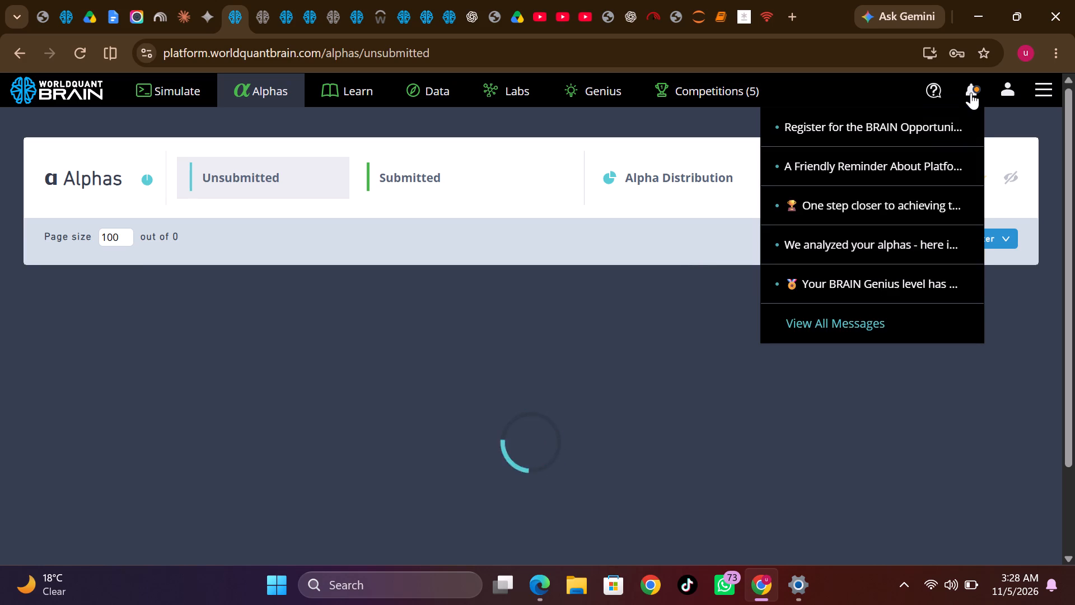
pyautogui.click(971, 92)
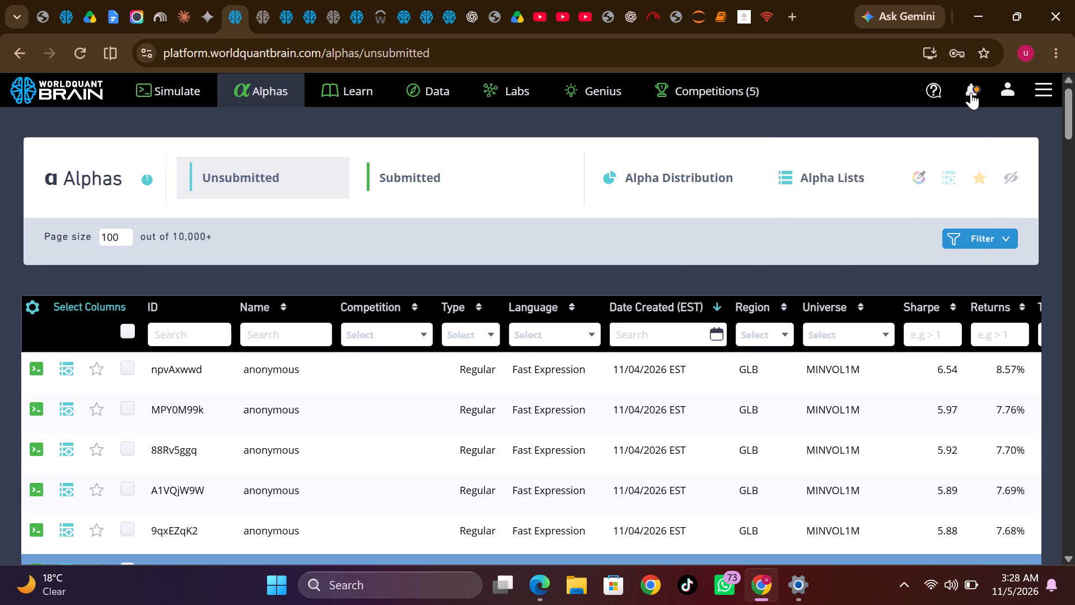
pyautogui.click(849, 399)
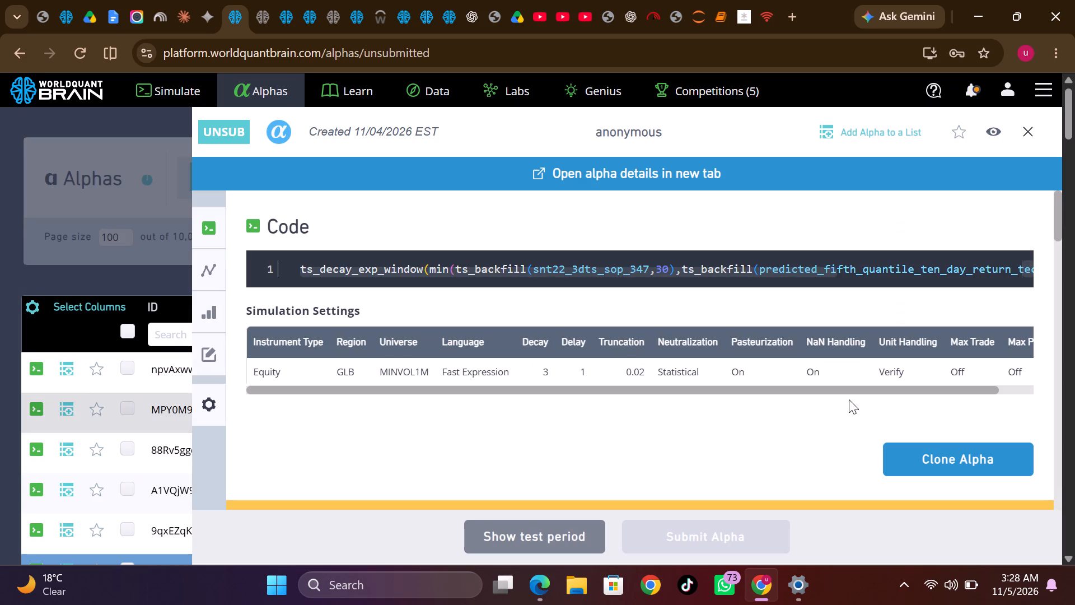
pyautogui.click(564, 542)
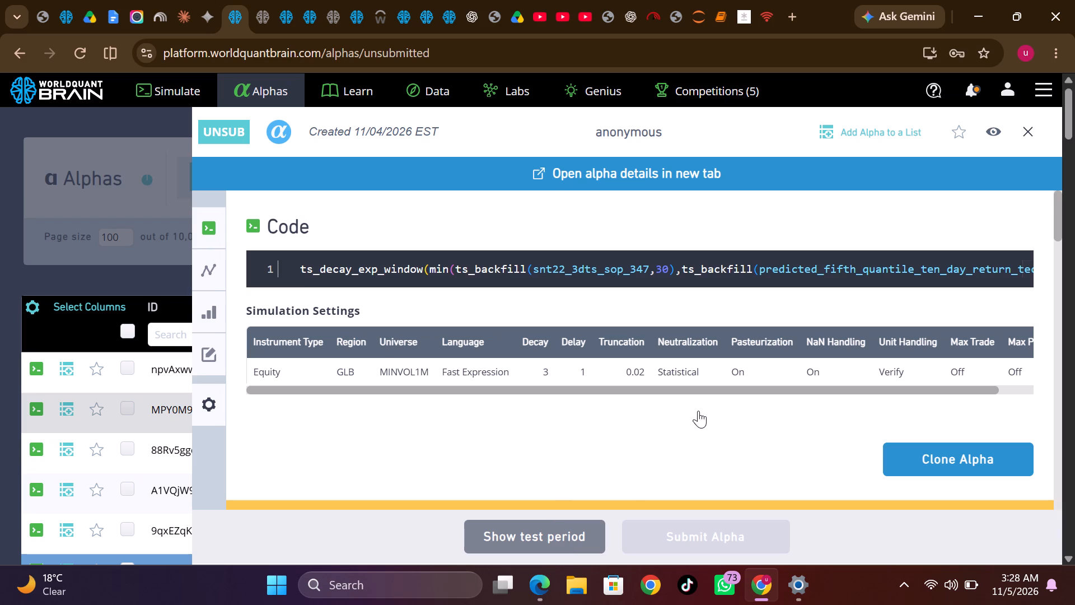
pyautogui.scroll(-5, 698, 411)
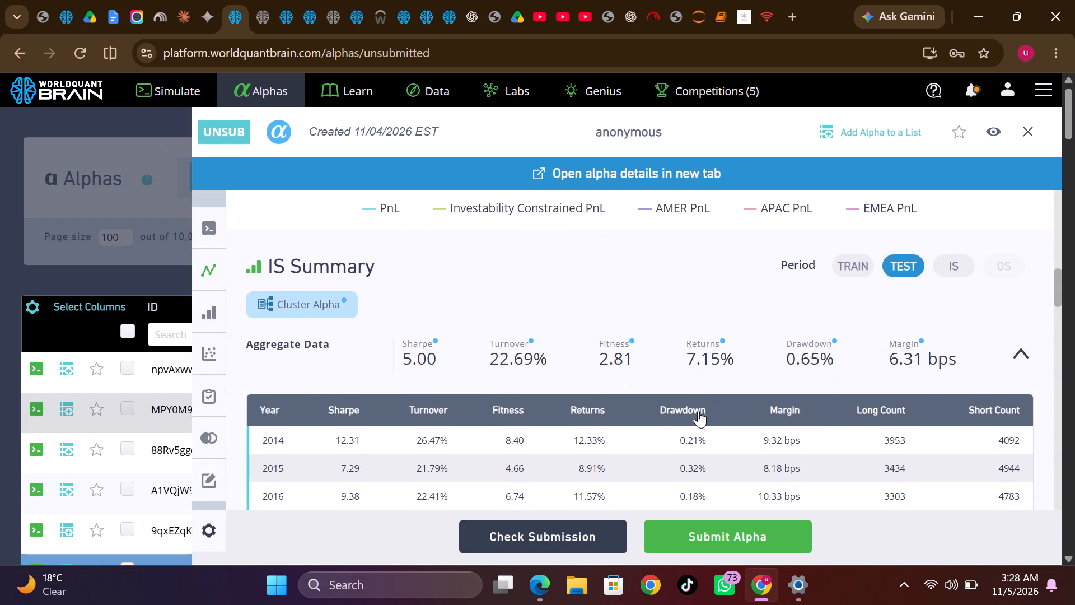
pyautogui.click(948, 267)
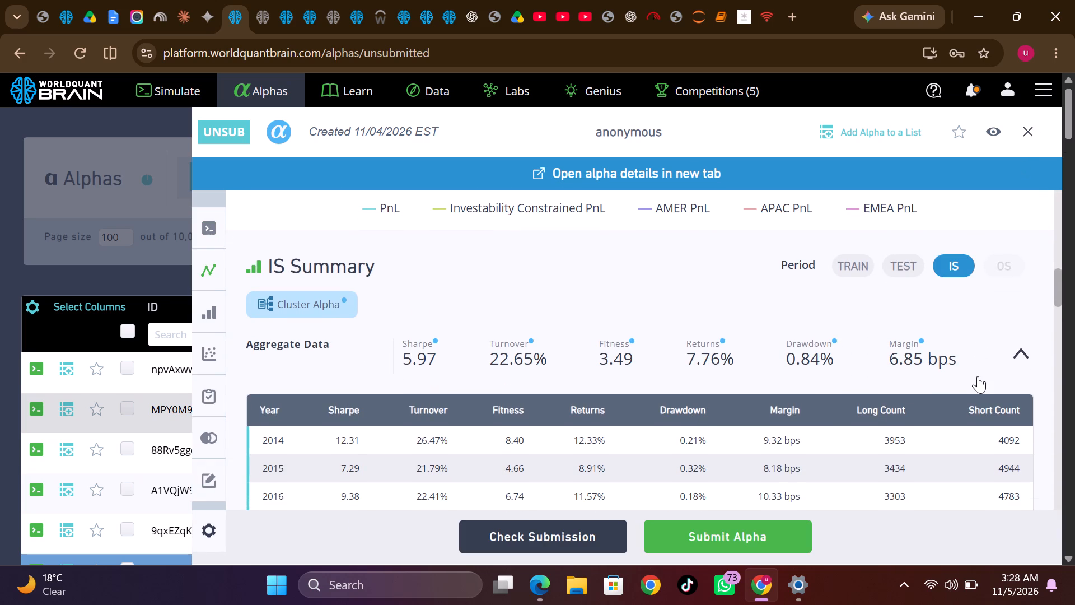
# Run the Prod Correlation and the Power Pool Correlation for this alpha.
pyautogui.scroll(-2, 977, 463)
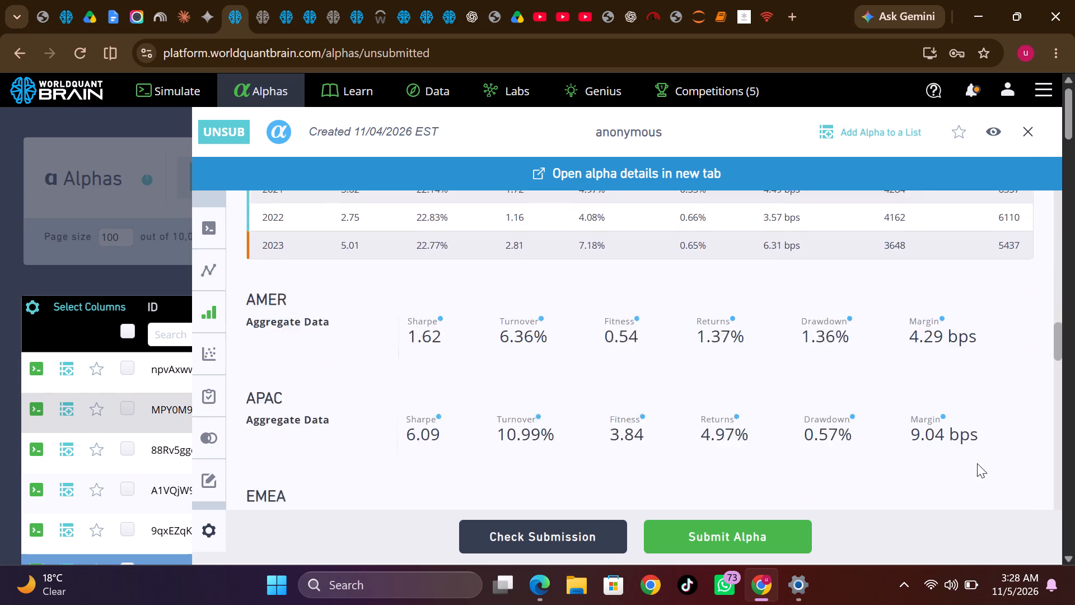
pyautogui.scroll(-3, 977, 463)
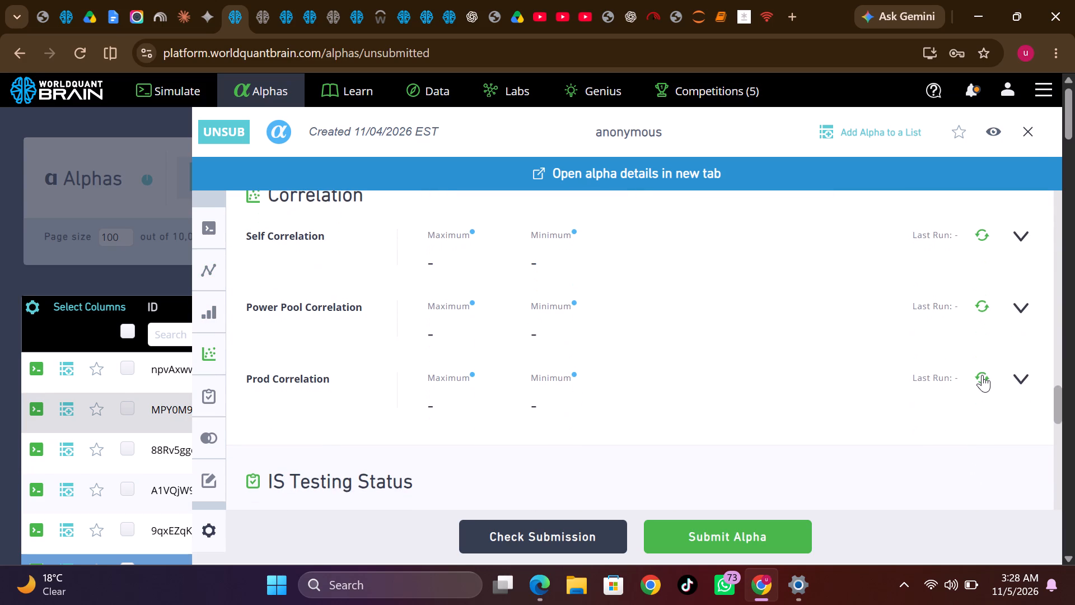
pyautogui.click(982, 375)
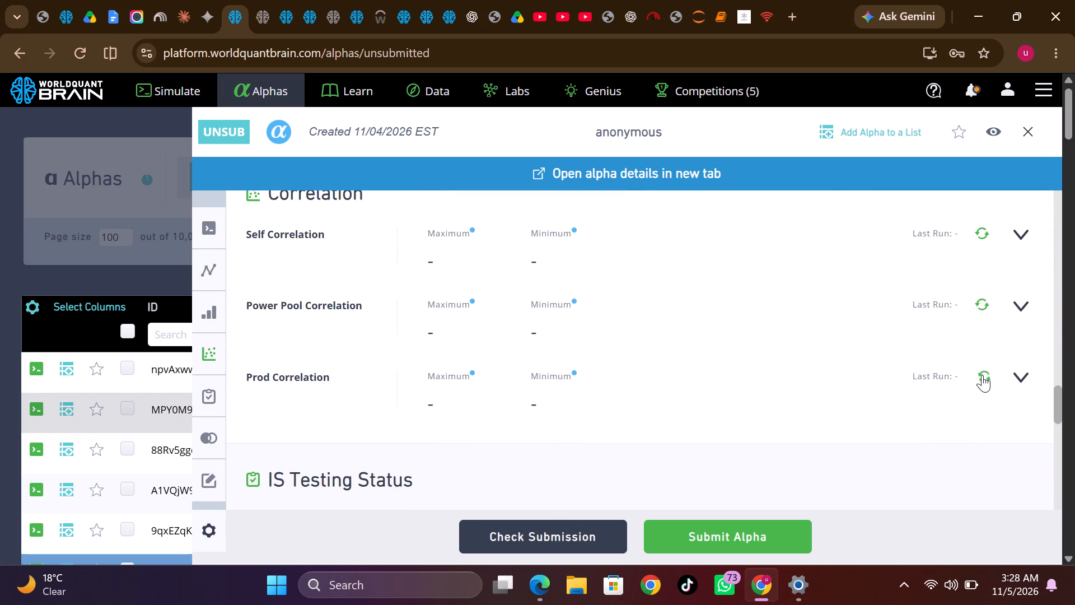
pyautogui.click(980, 303)
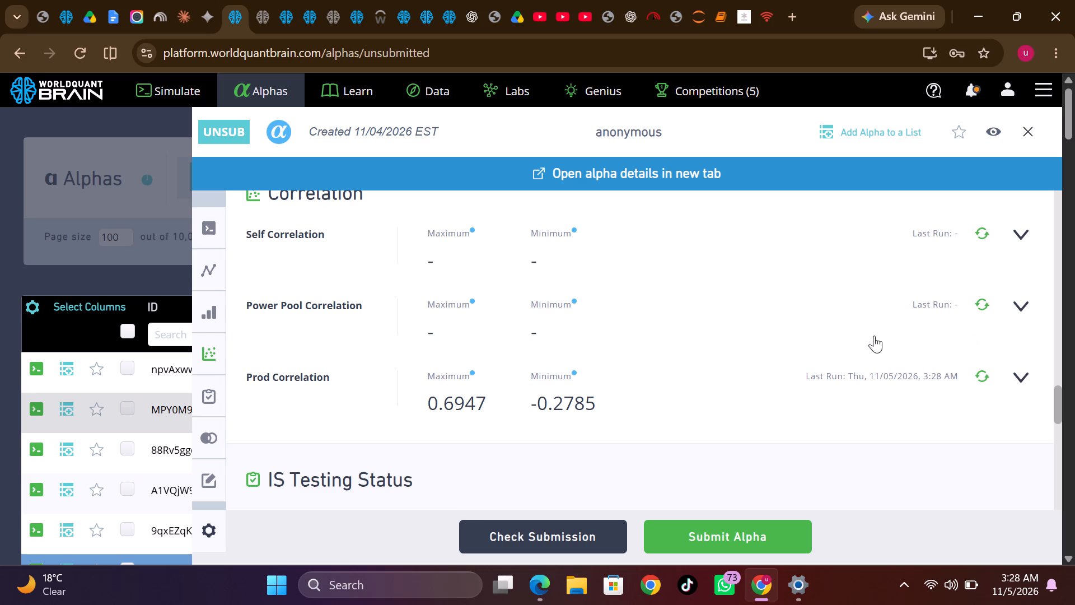
# Examine this alpha's IS Summary figures, Correlation results, IS Testing Status and Properties.
pyautogui.scroll(8, 868, 337)
pyautogui.scroll(-1, 868, 337)
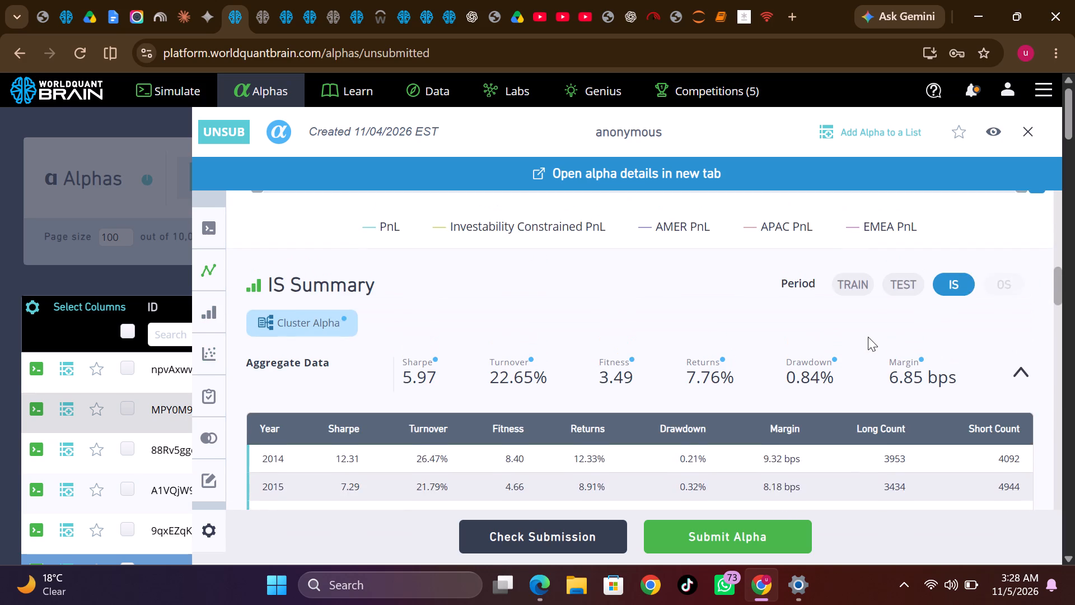
pyautogui.scroll(-4, 868, 337)
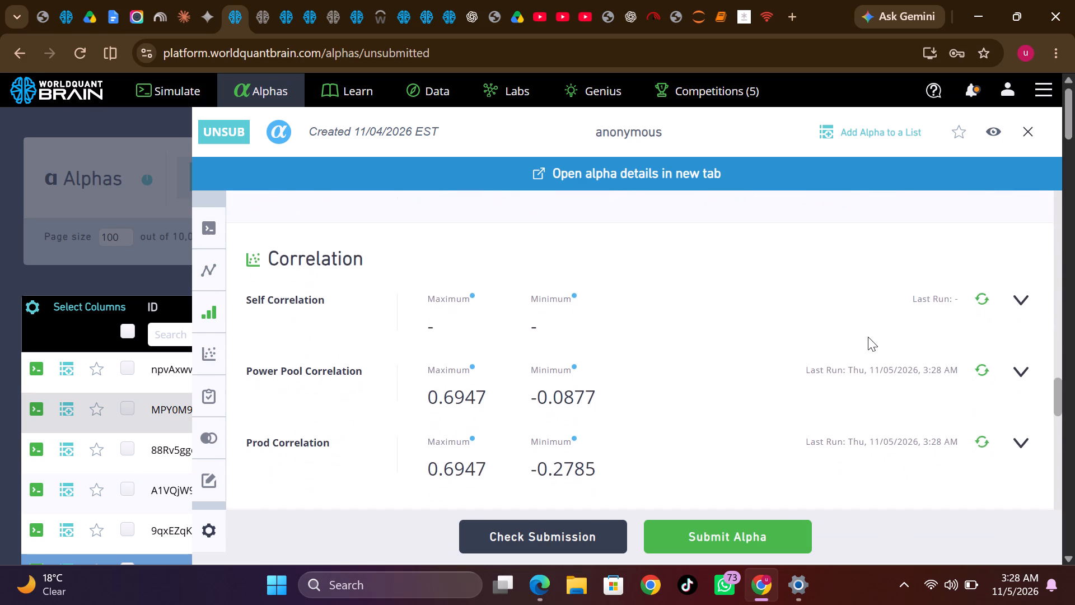
pyautogui.scroll(-4, 868, 337)
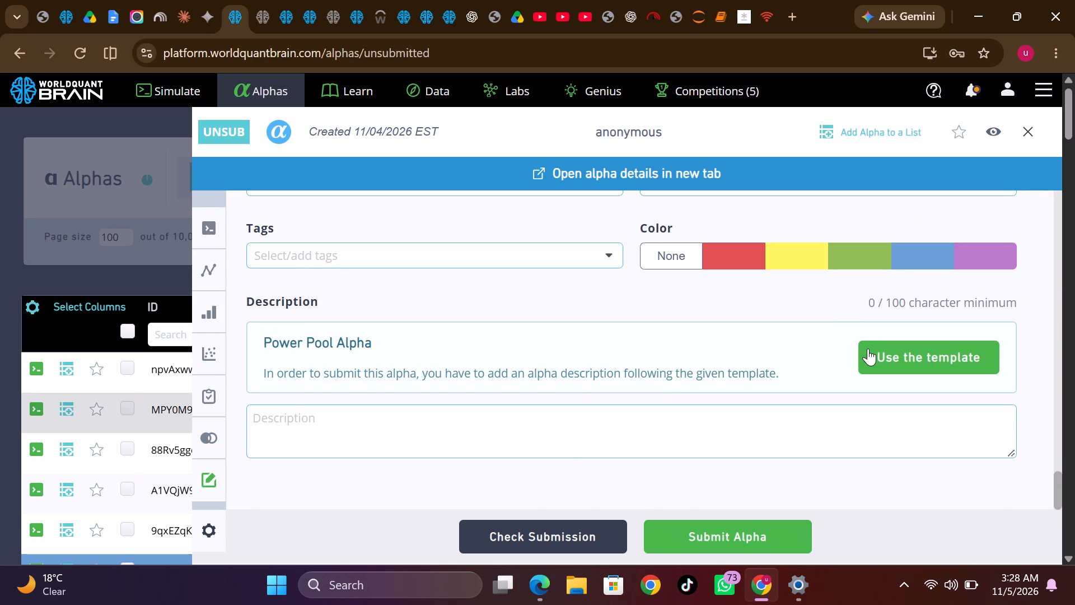
pyautogui.scroll(11, 868, 348)
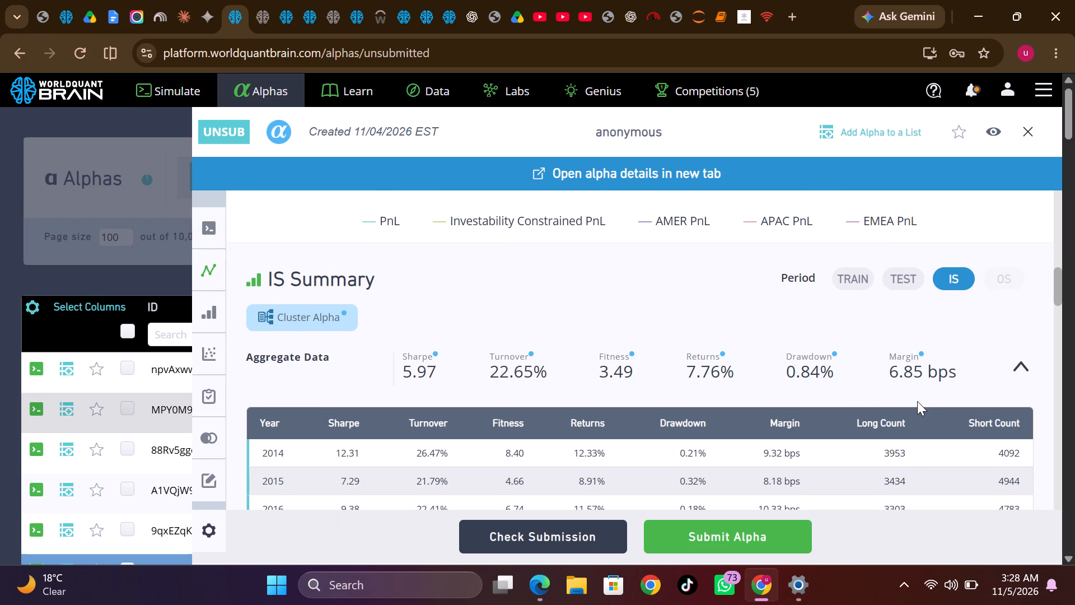
pyautogui.scroll(2, 917, 401)
pyautogui.scroll(-7, 917, 401)
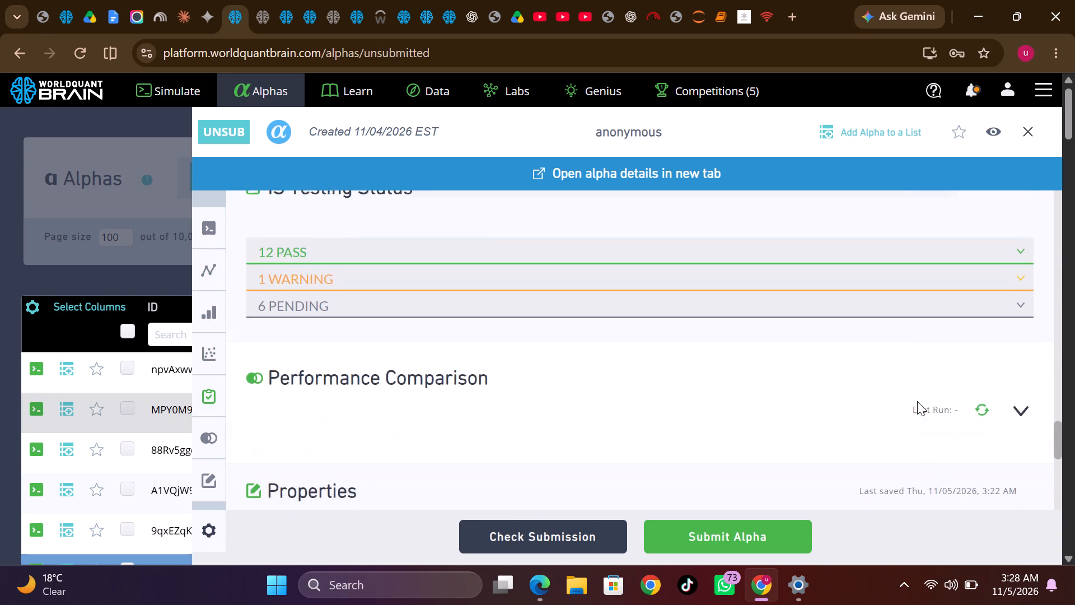
pyautogui.scroll(-3, 917, 401)
pyautogui.scroll(4, 917, 401)
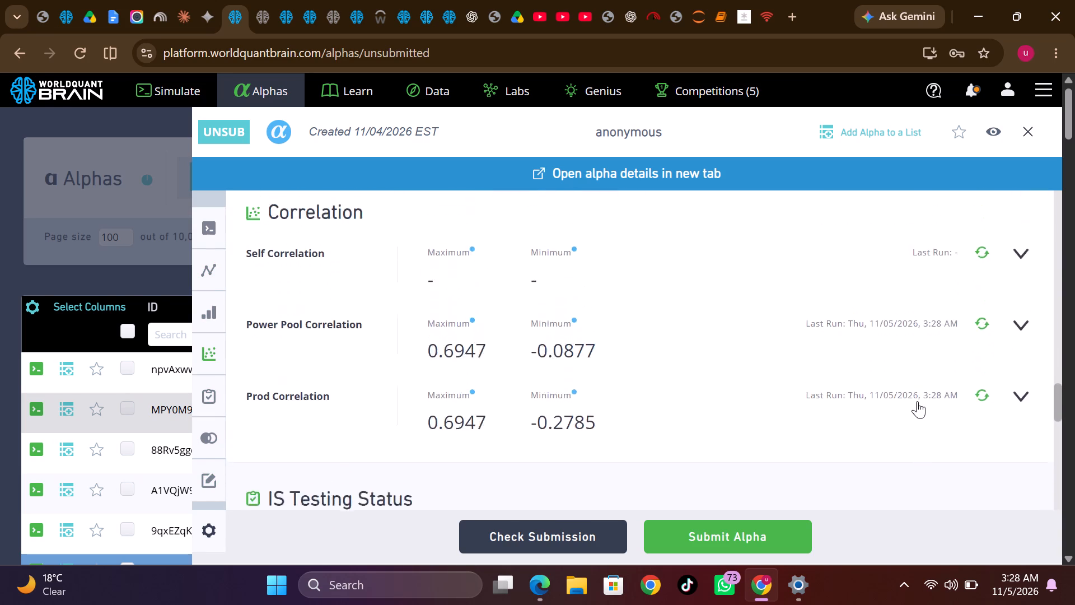
# Clone this alpha's code into a new simulation and run a Full Simulate on it as is.
pyautogui.scroll(6, 917, 401)
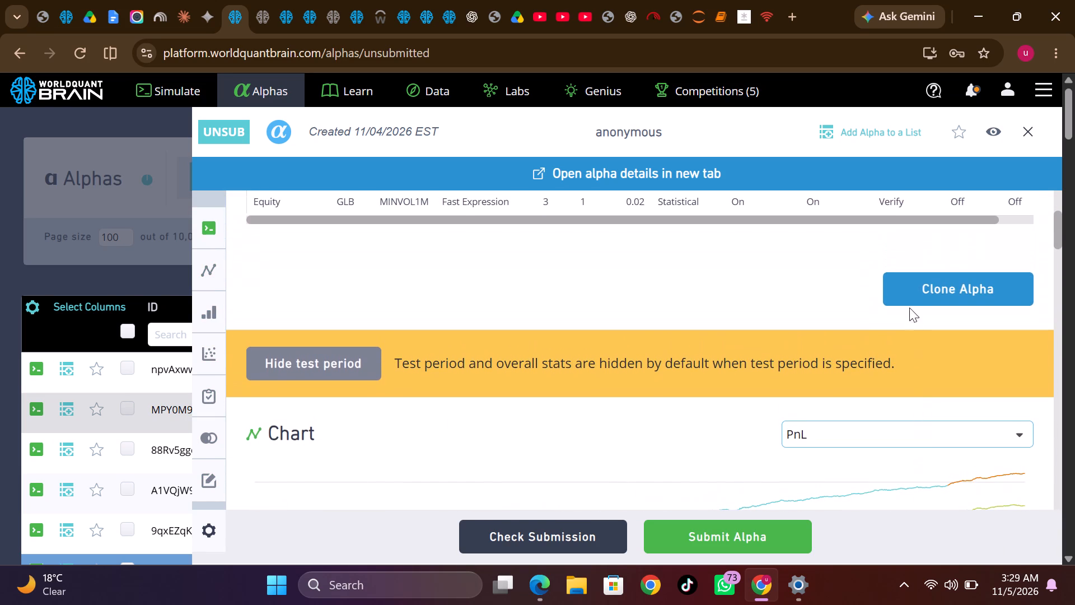
pyautogui.click(910, 295)
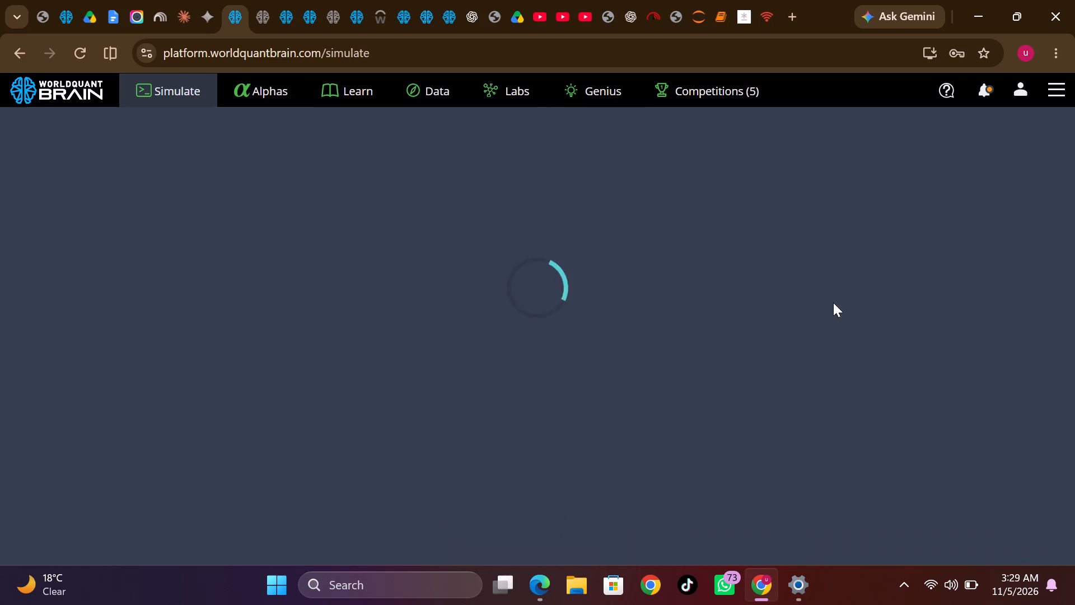
pyautogui.click(395, 553)
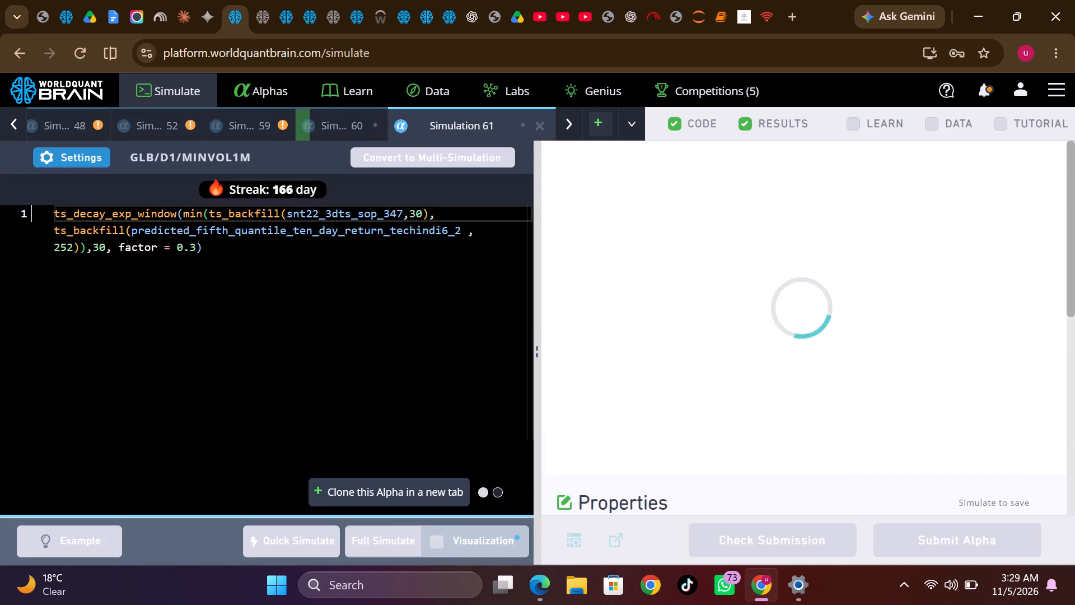
# Close the Simulation 60 tab, discarding its running simulation, and close the Simulation 59 tab.
pyautogui.click(341, 126)
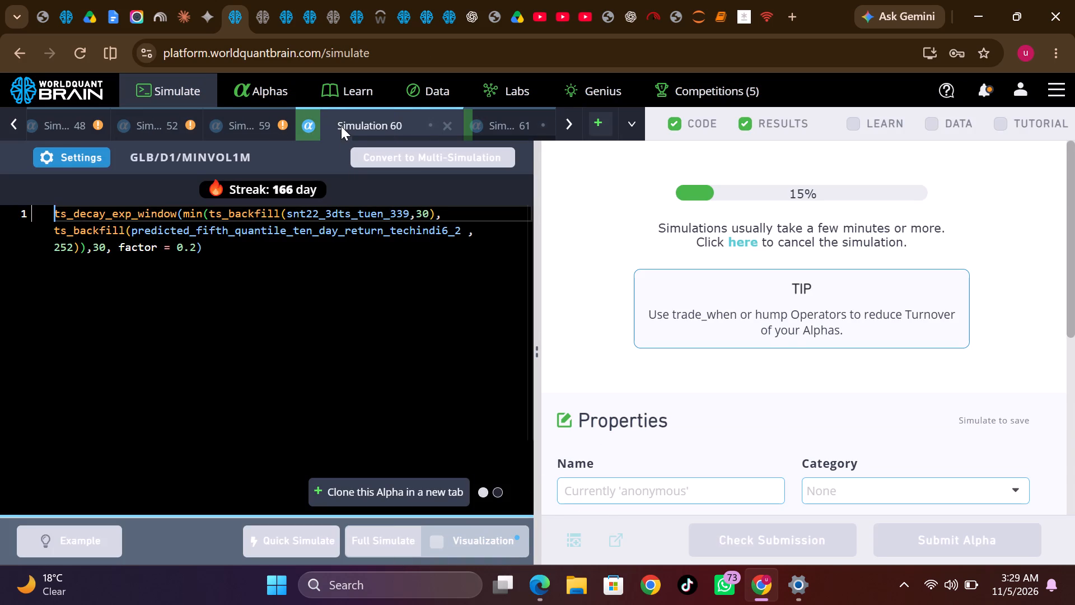
pyautogui.click(447, 124)
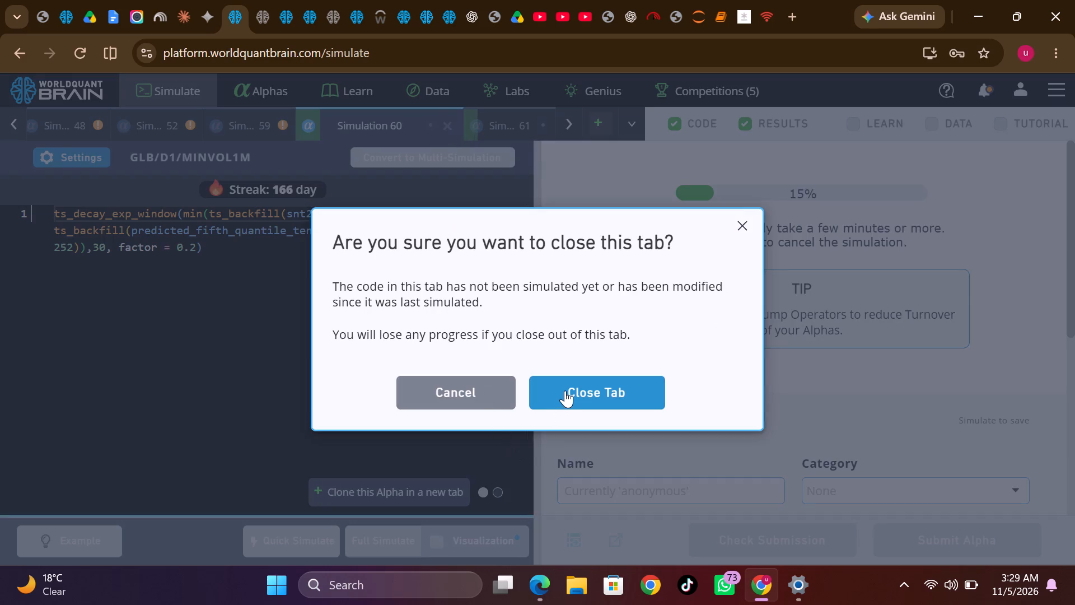
pyautogui.click(565, 389)
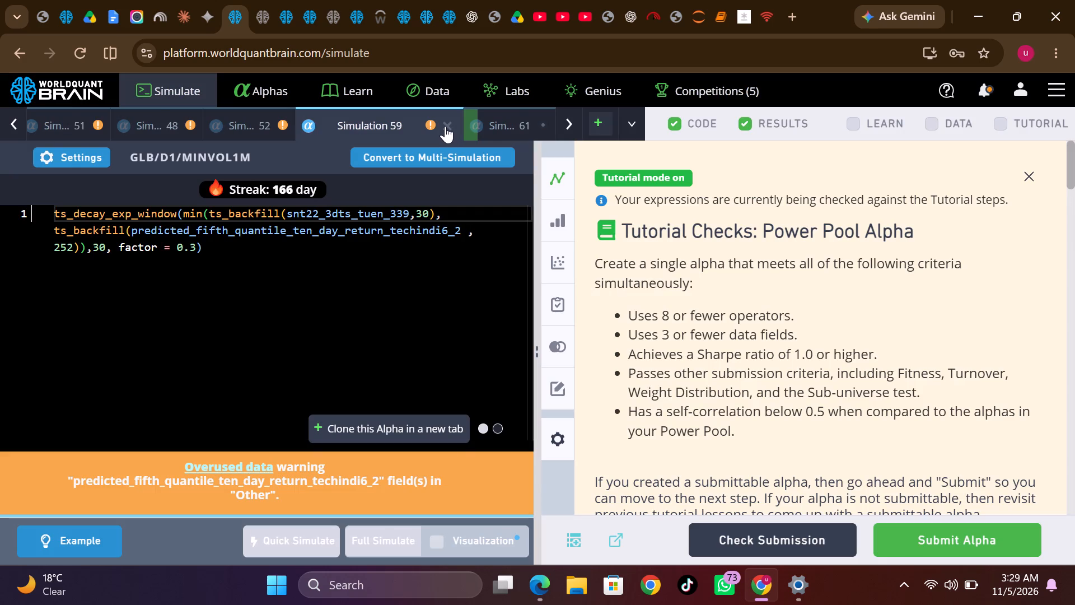
pyautogui.click(445, 126)
# Clone the Simulation 61 alpha into a new tab, set its factor to 0.2, and run a Full Simulate.
pyautogui.rightClick(499, 122)
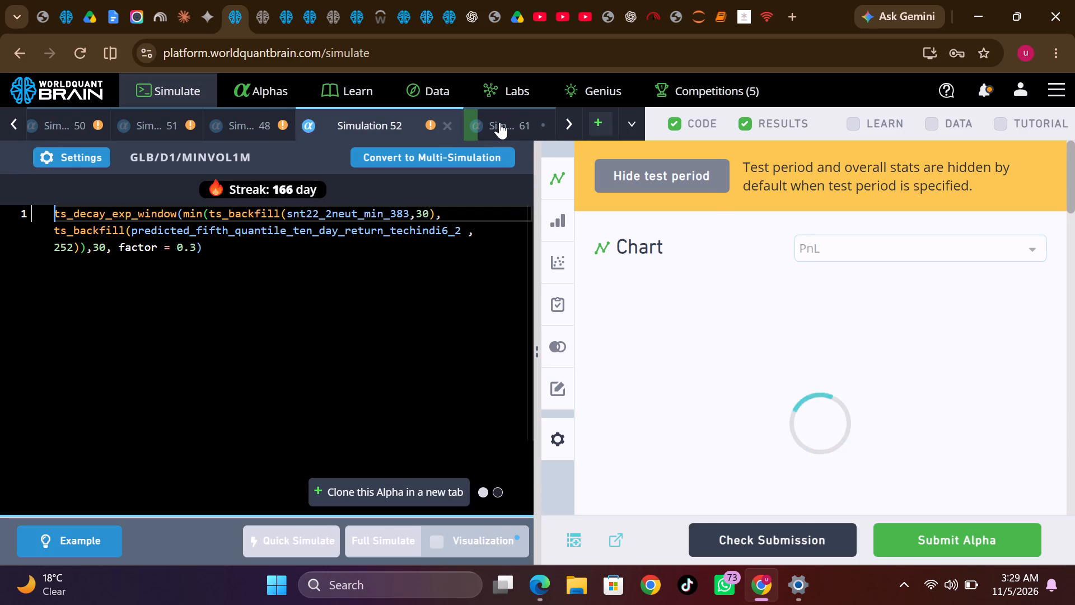
pyautogui.click(532, 165)
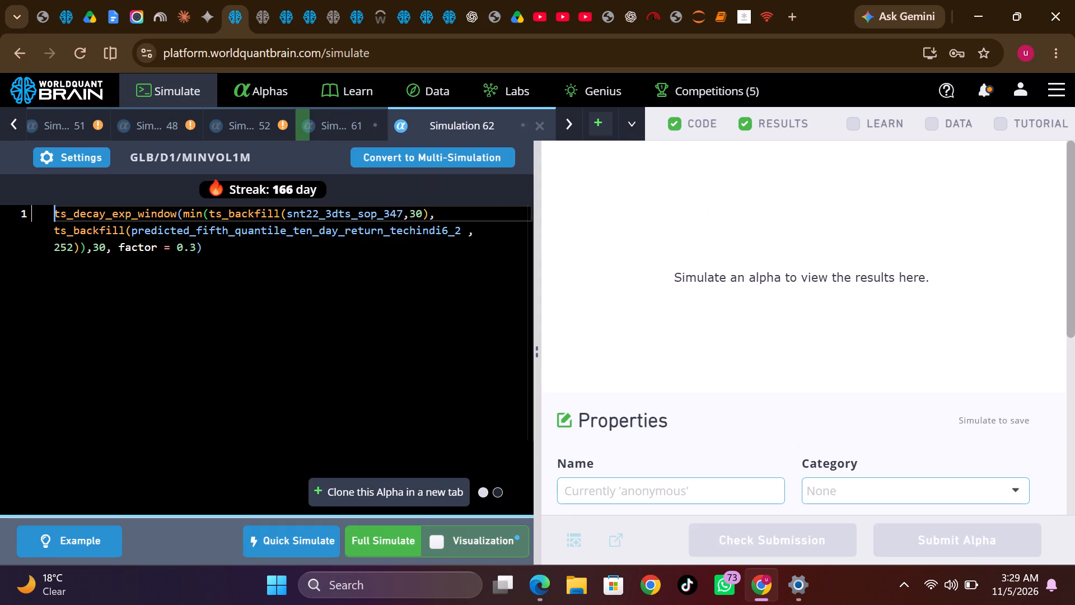
pyautogui.click(197, 248)
pyautogui.press('BackSpace')
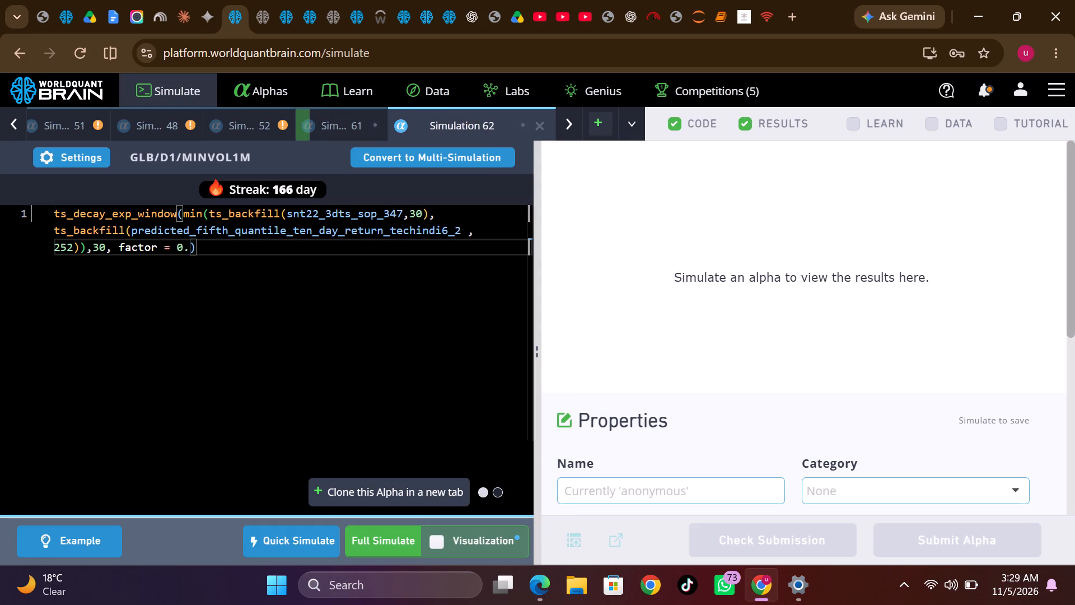
pyautogui.press('2')
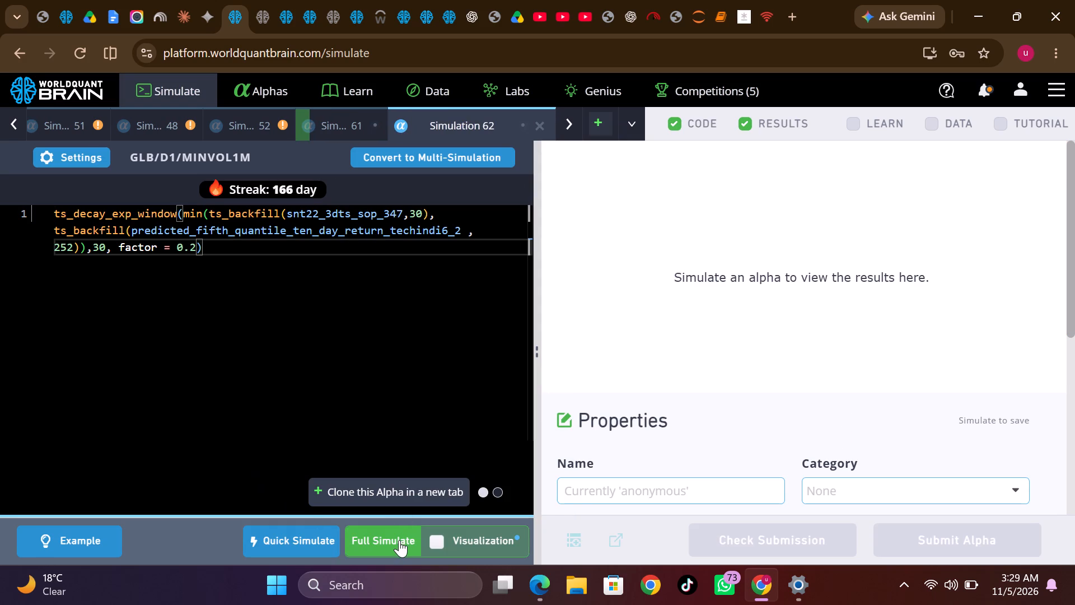
pyautogui.click(399, 540)
# Clone the Simulation 61 alpha into another tab, set its Decay to 4 in the simulation settings, and run a Full Simulate.
pyautogui.rightClick(343, 124)
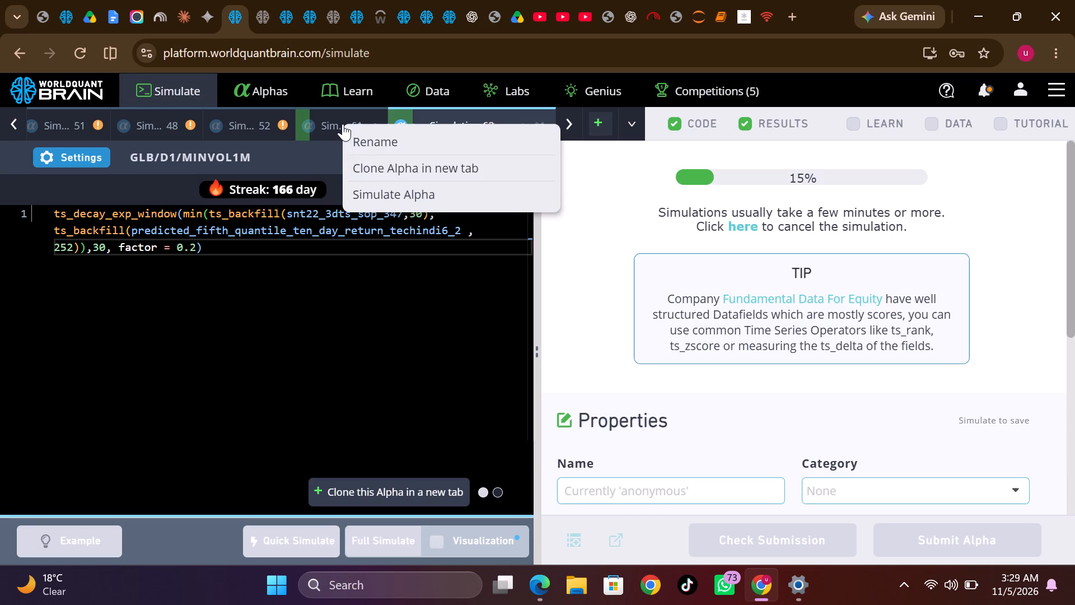
pyautogui.click(364, 173)
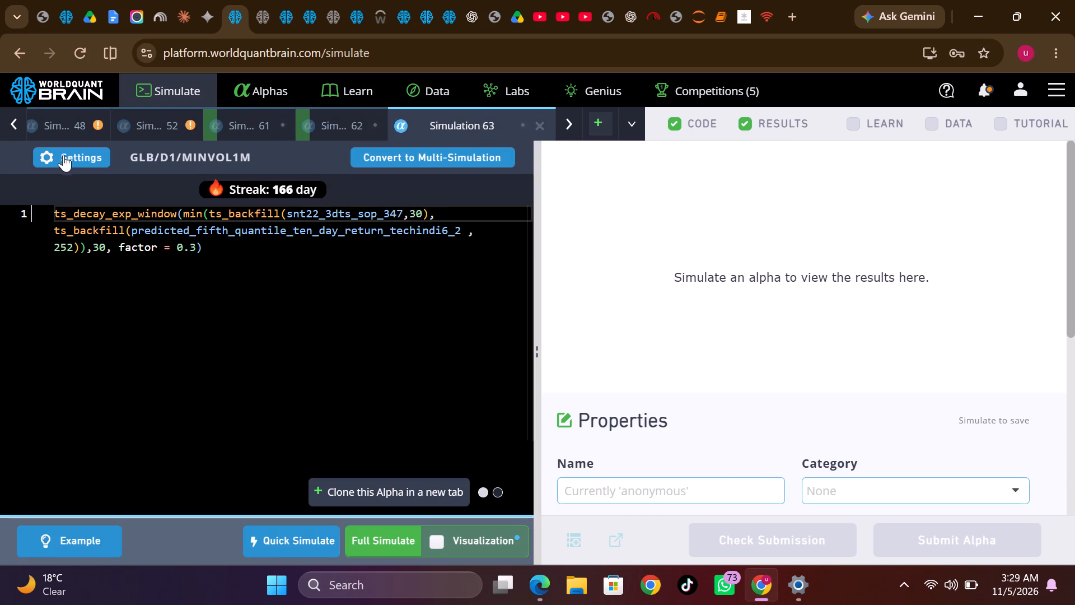
pyautogui.click(64, 152)
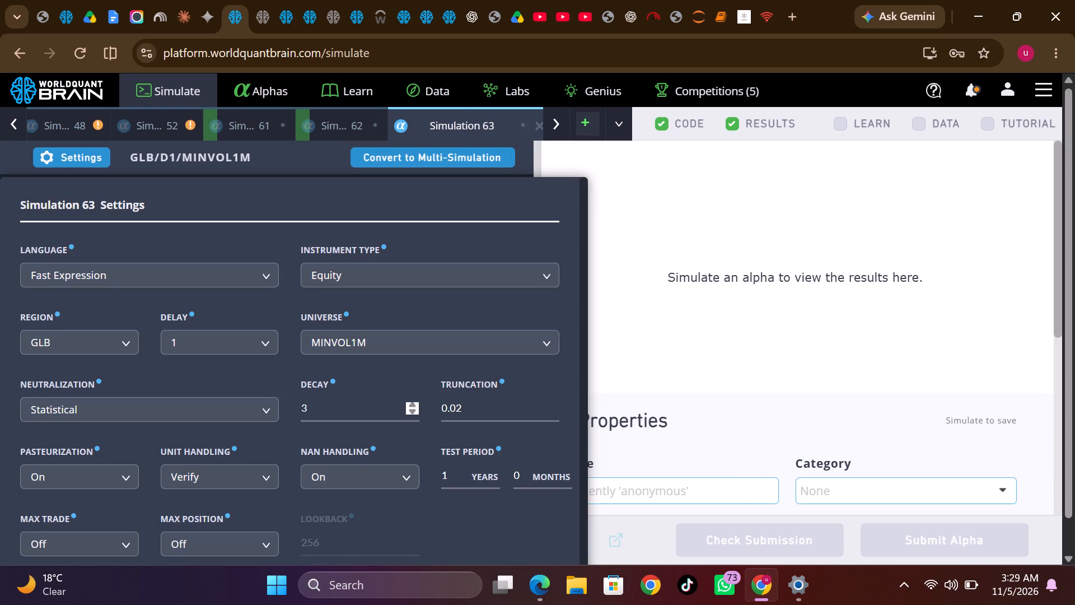
pyautogui.click(316, 414)
pyautogui.press('BackSpace')
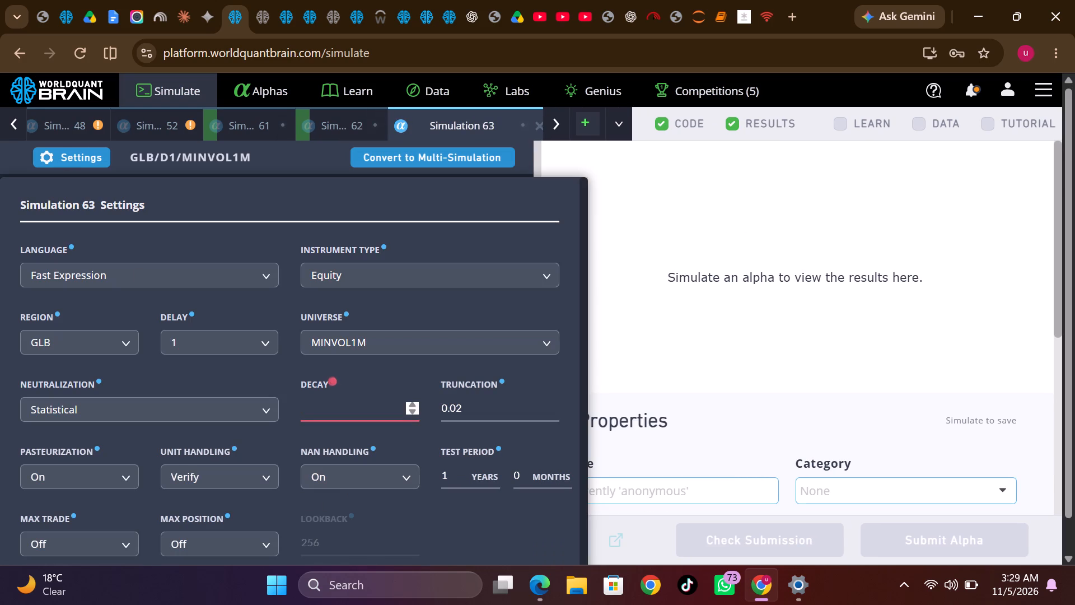
pyautogui.press('4')
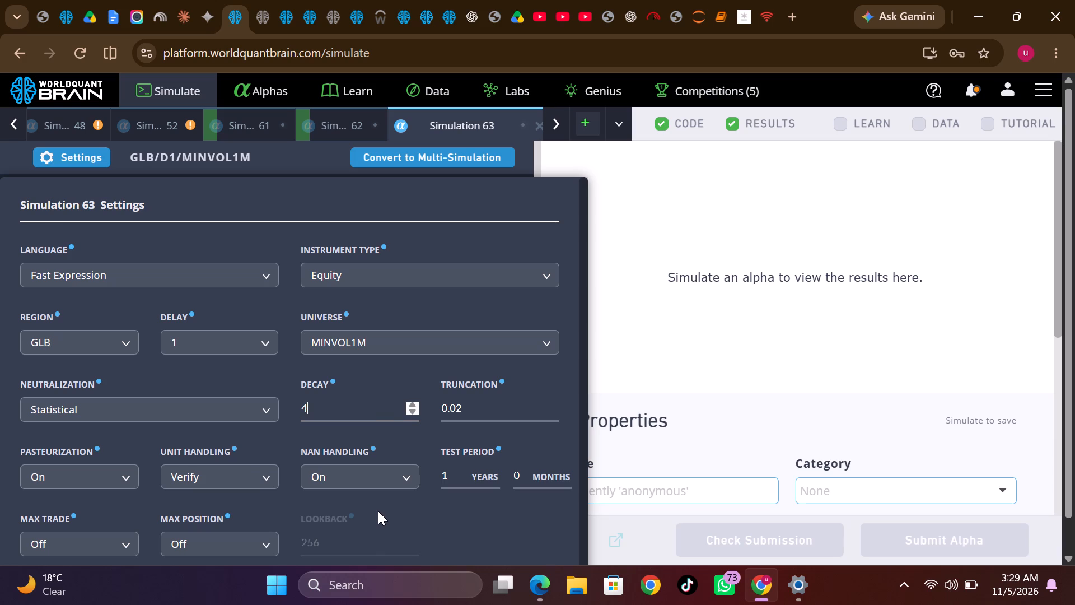
pyautogui.scroll(-2, 378, 511)
pyautogui.click(420, 529)
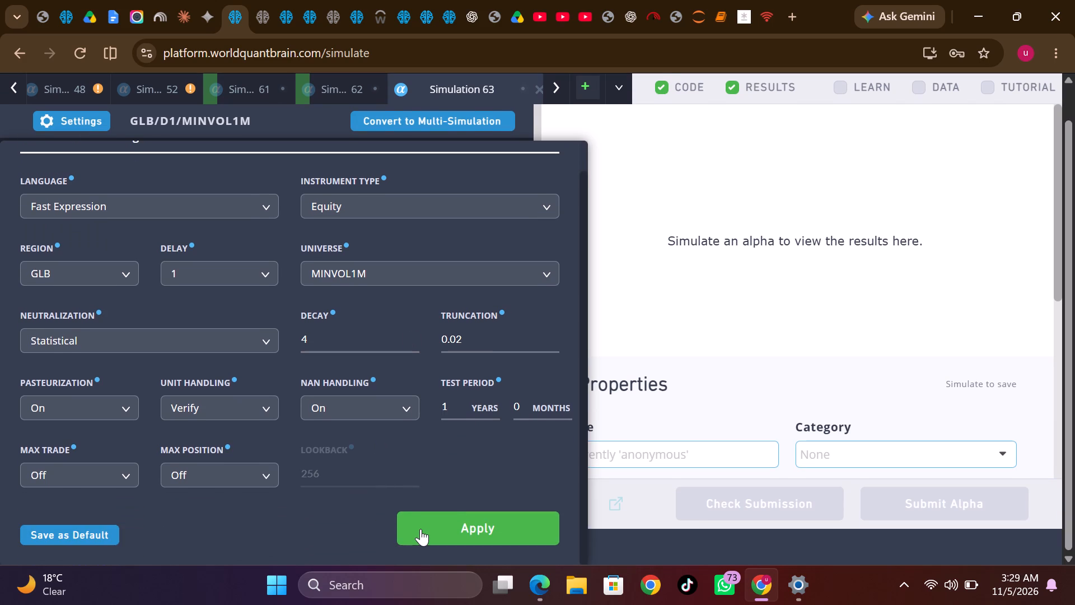
pyautogui.click(397, 541)
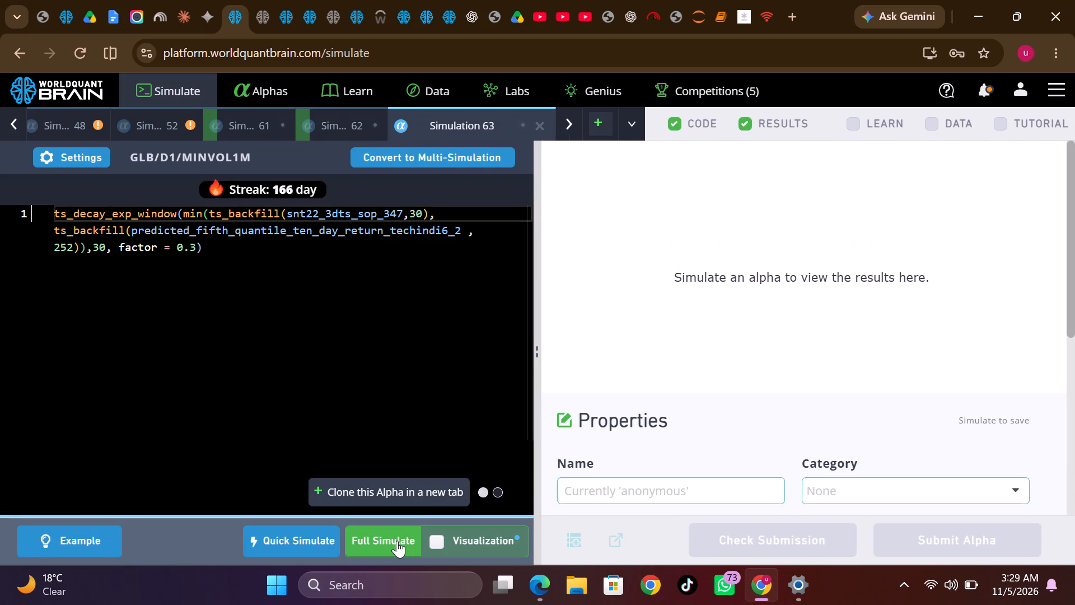
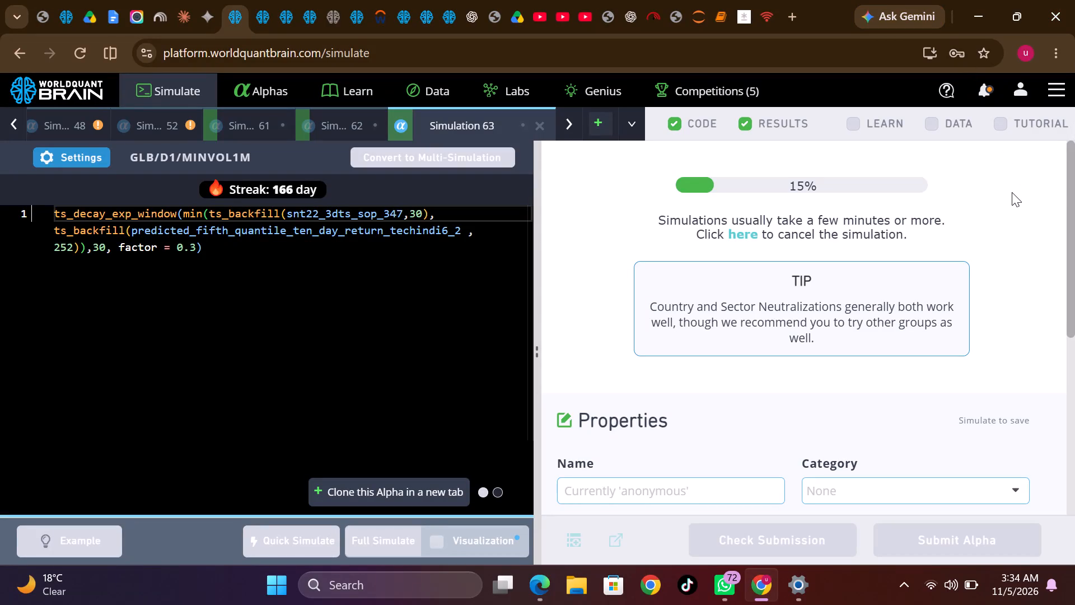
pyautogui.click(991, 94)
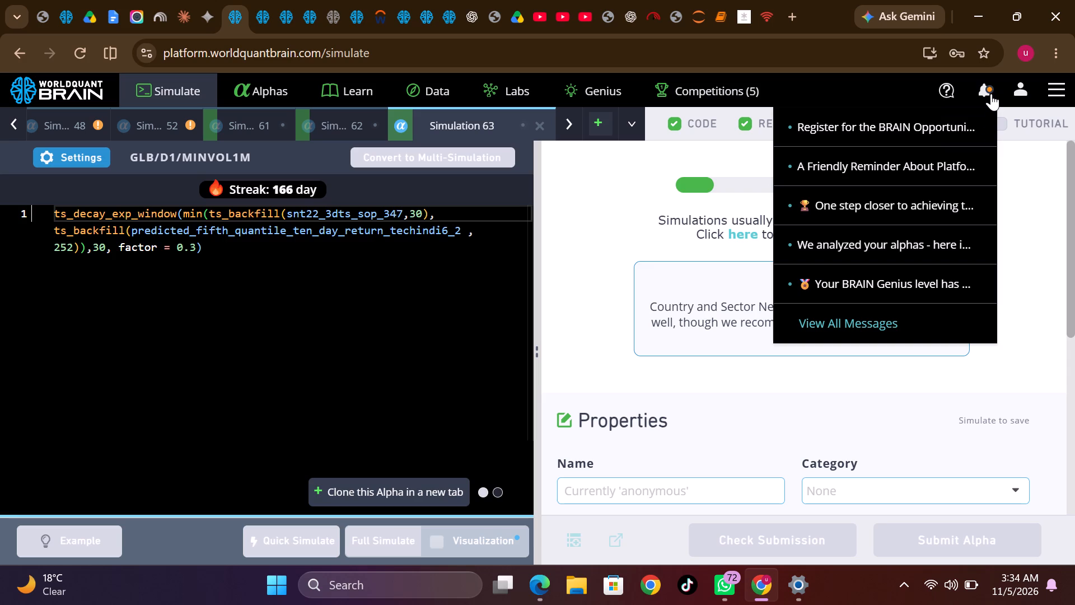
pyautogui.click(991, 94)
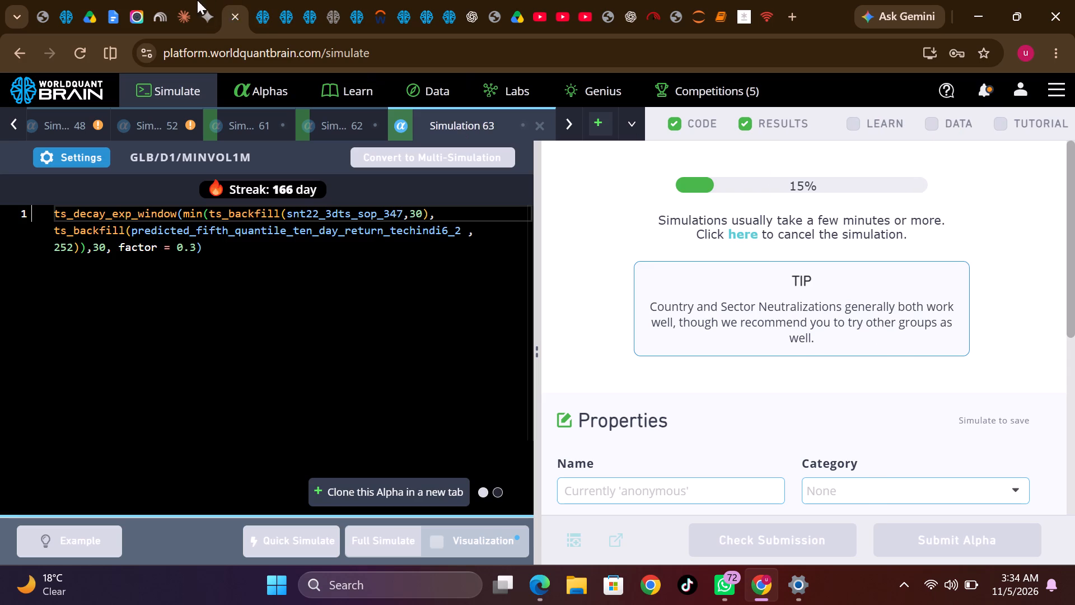
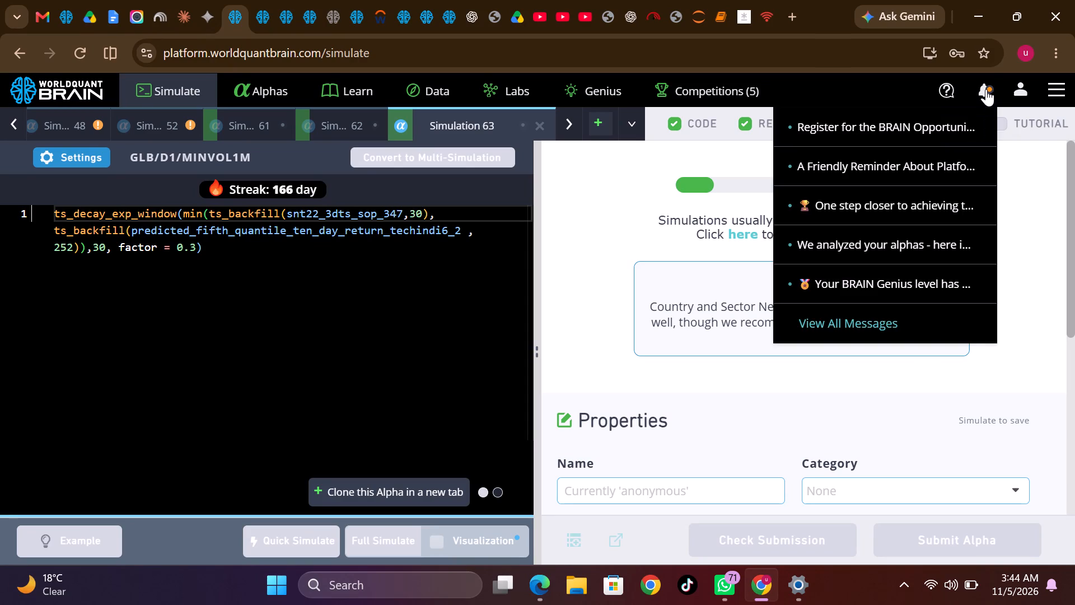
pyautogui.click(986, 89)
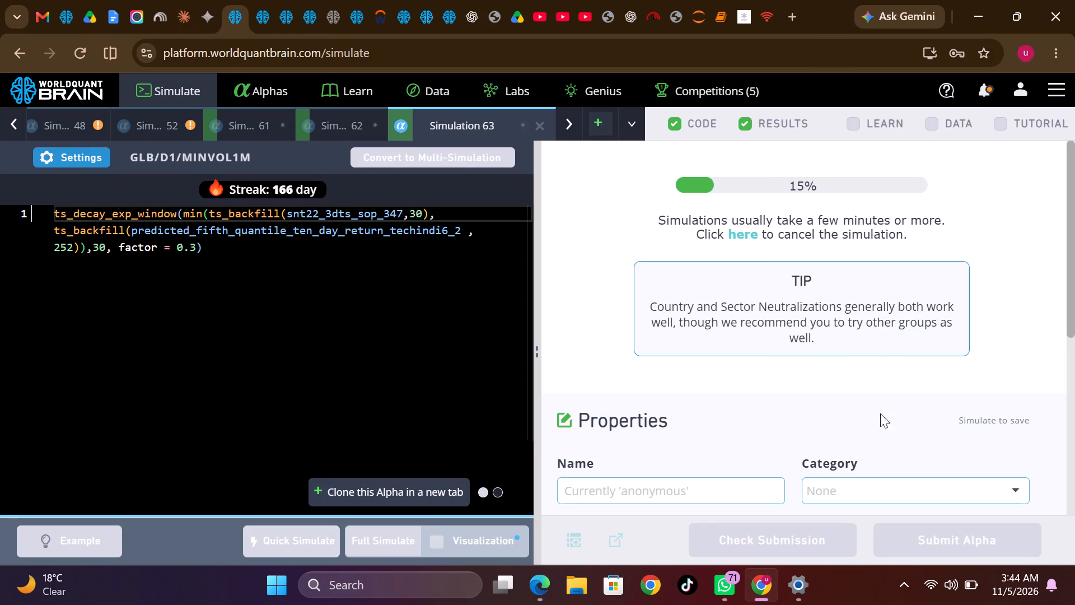
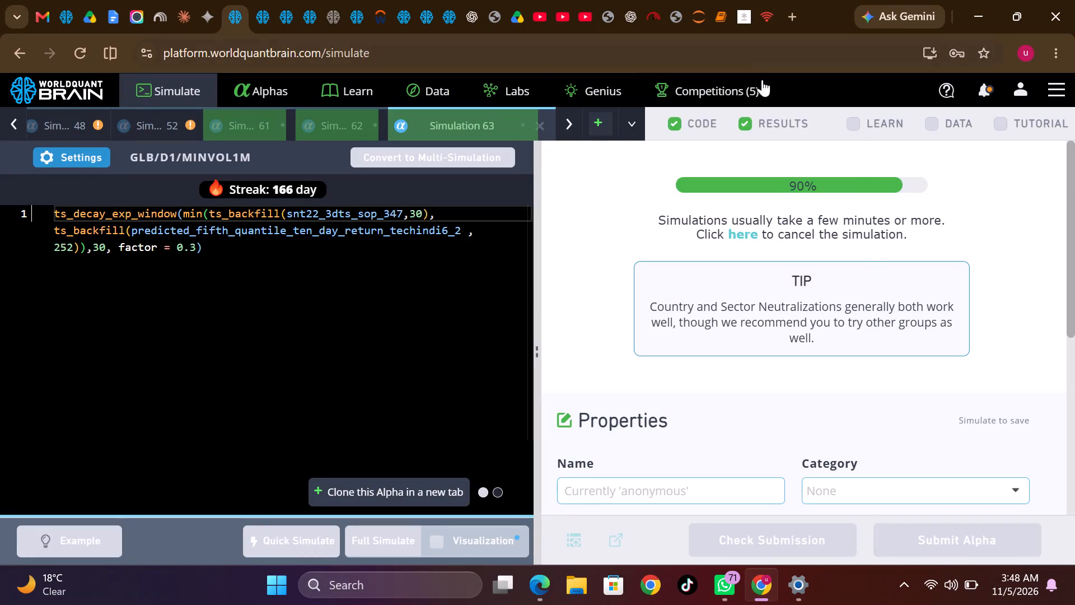
# Show the latest platform notification messages while the simulation is running.
pyautogui.click(985, 88)
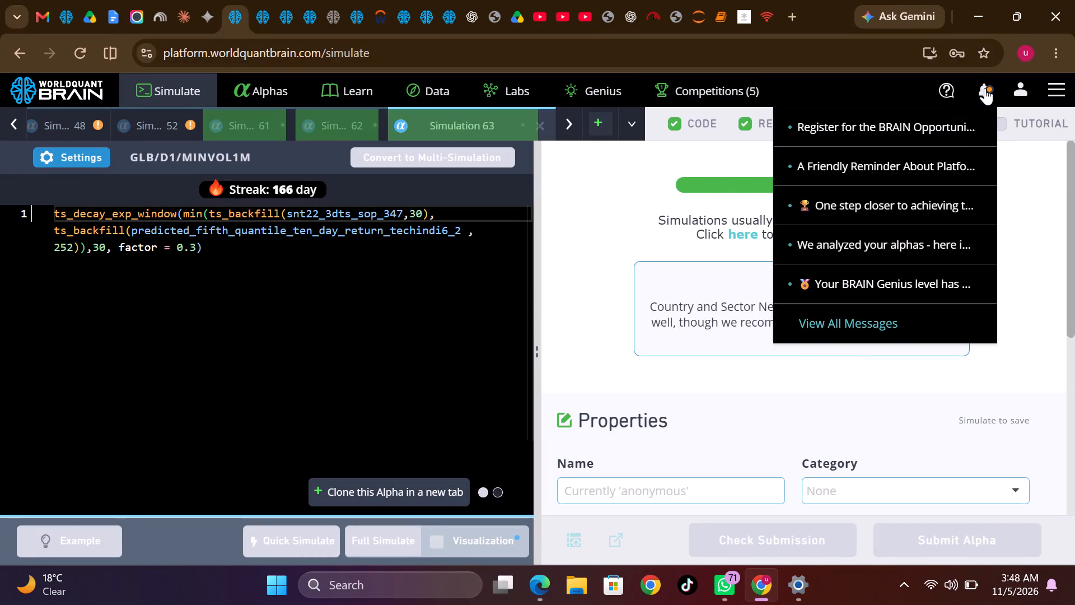
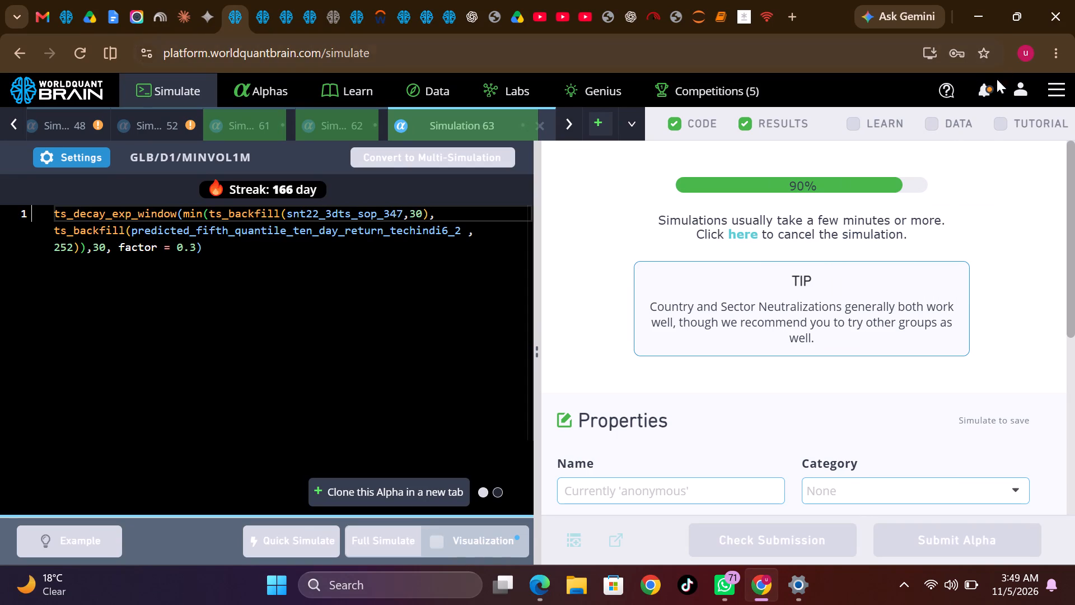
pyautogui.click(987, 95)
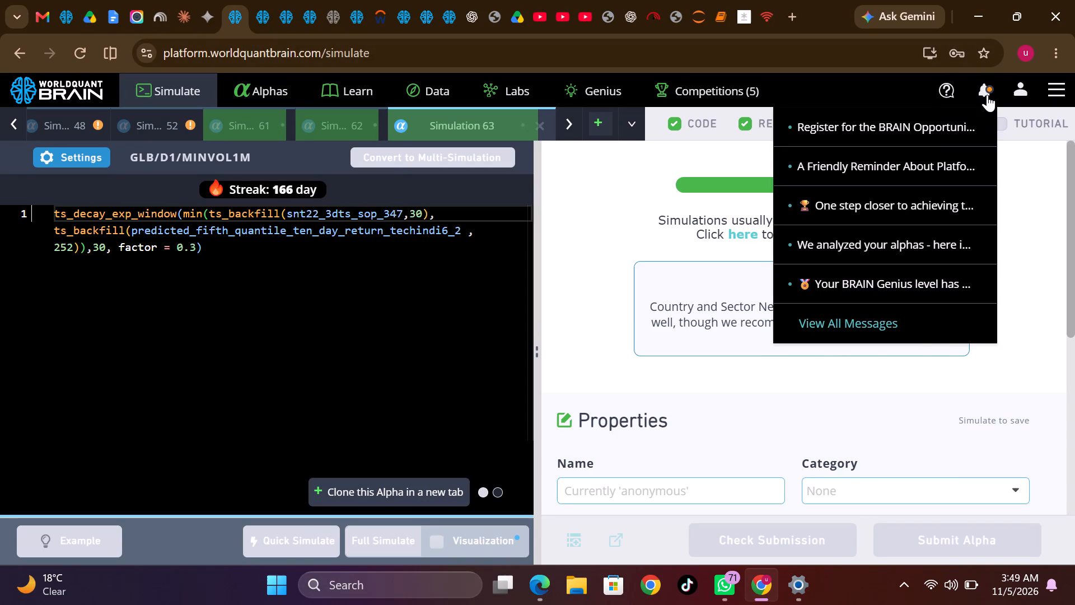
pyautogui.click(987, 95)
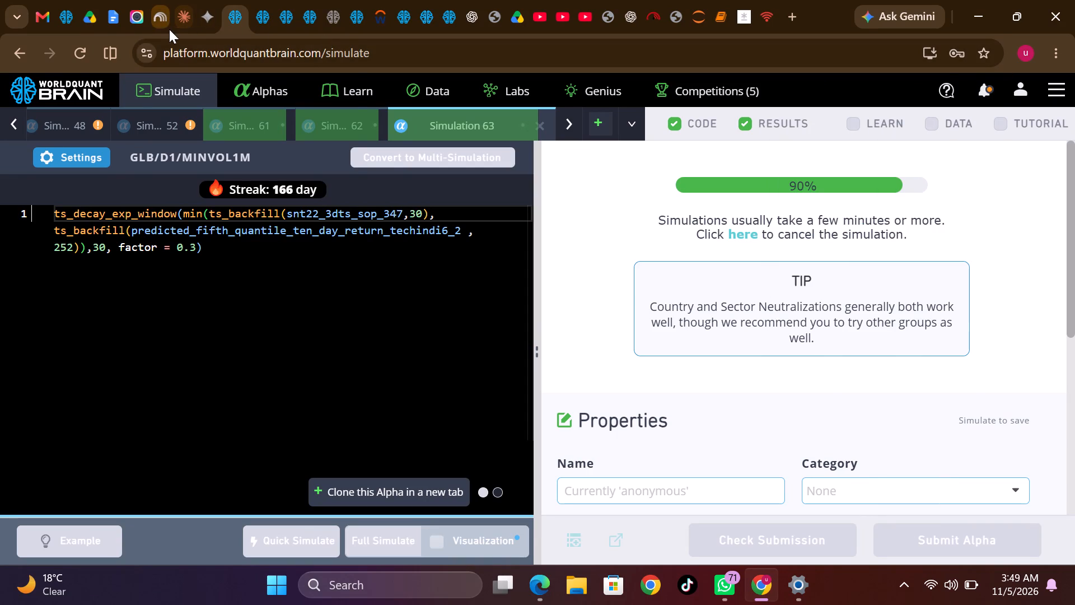
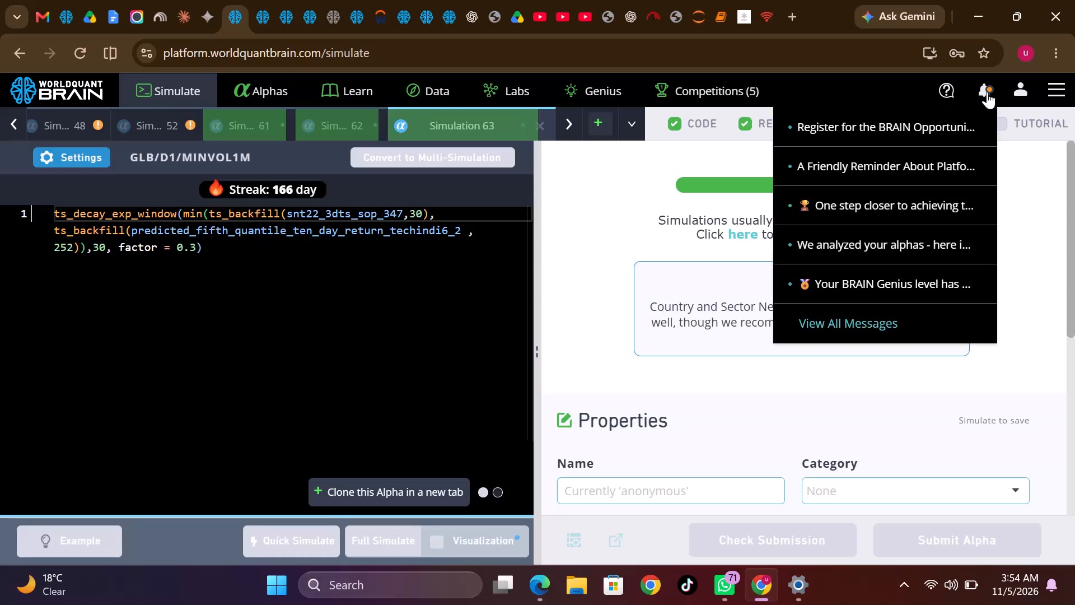
# Look over the unsubmitted alphas list and the latest platform notifications while the simulation runs.
pyautogui.click(987, 92)
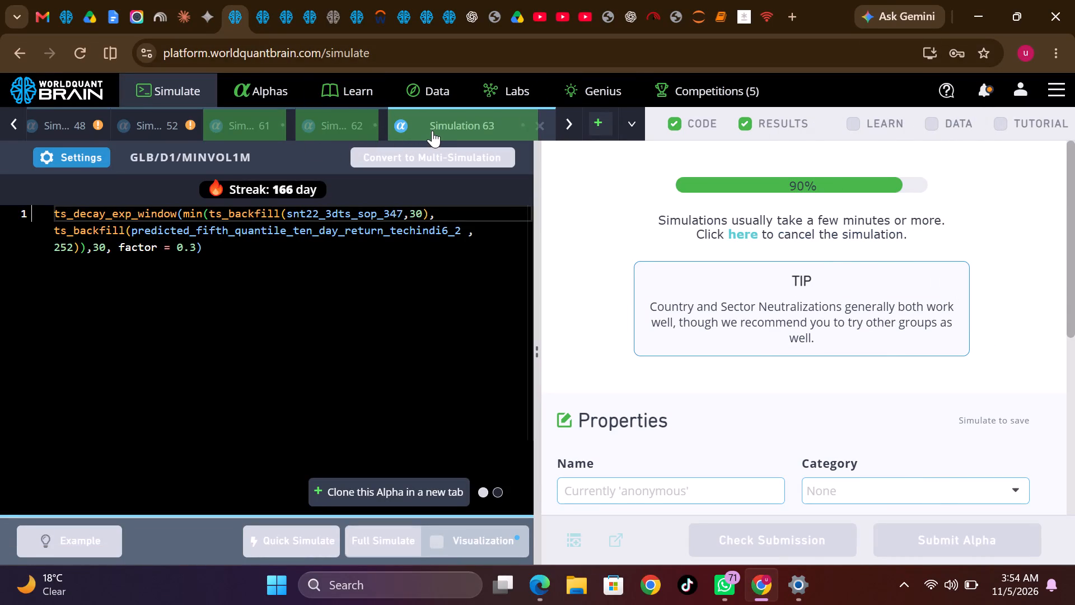
pyautogui.click(264, 95)
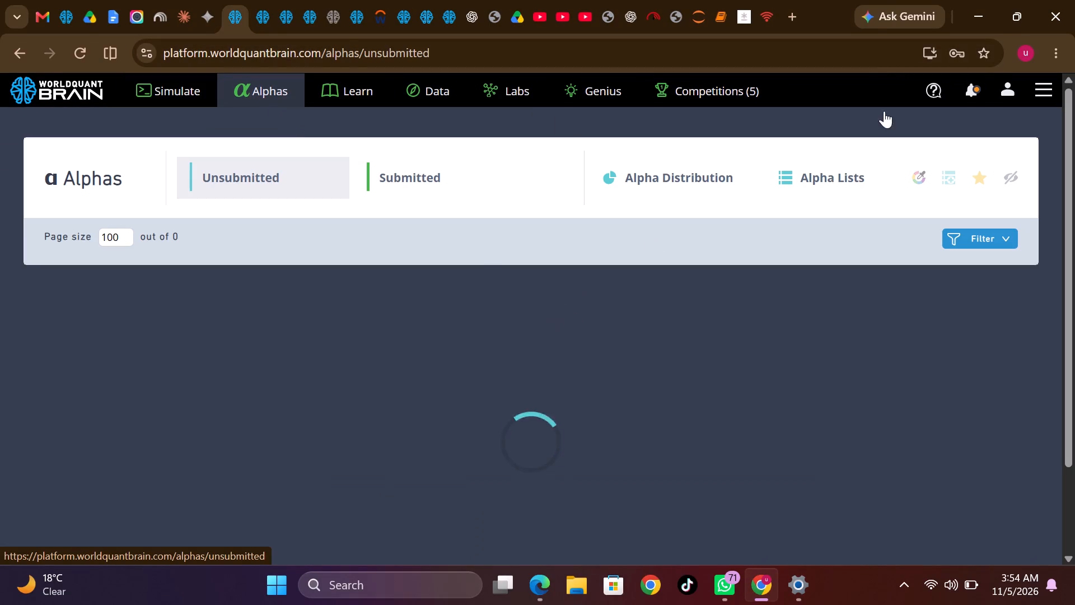
pyautogui.click(974, 90)
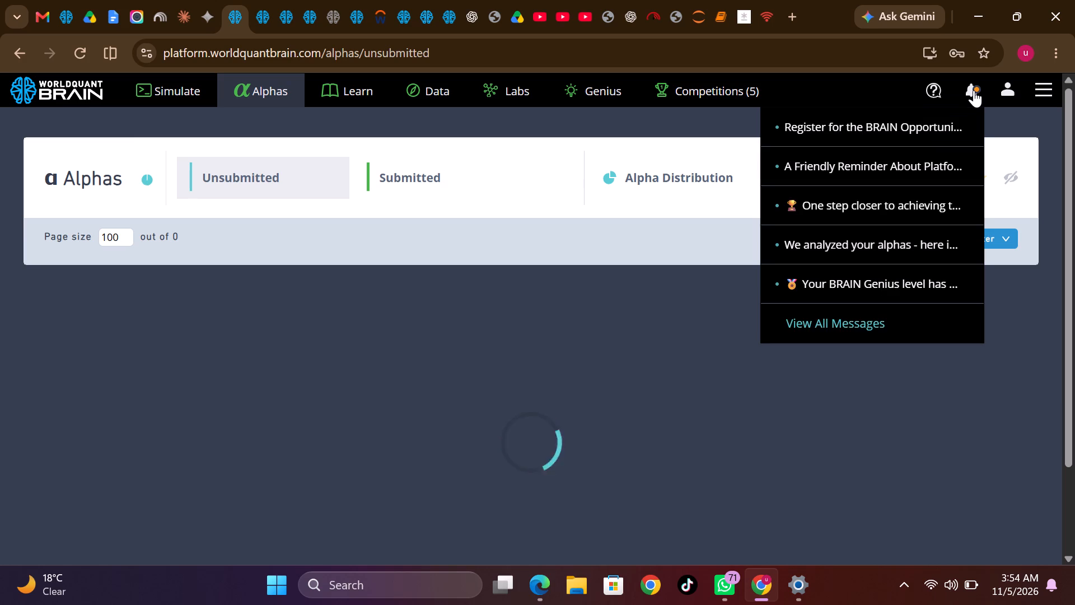
pyautogui.click(974, 90)
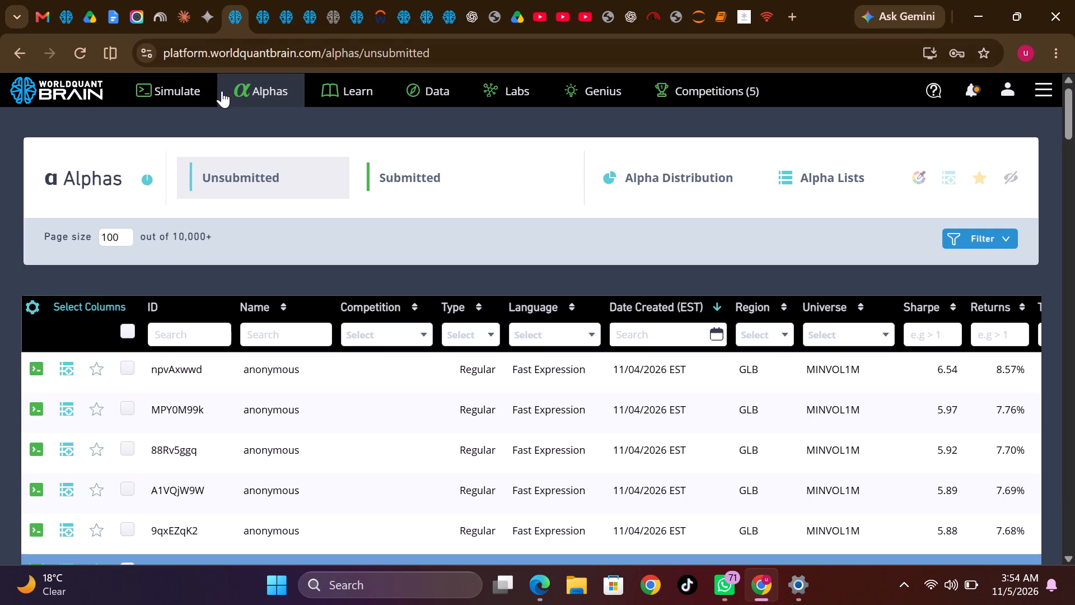
# Return to the simulation workspace and clone Simulation 61 into a new simulation tab.
pyautogui.click(176, 94)
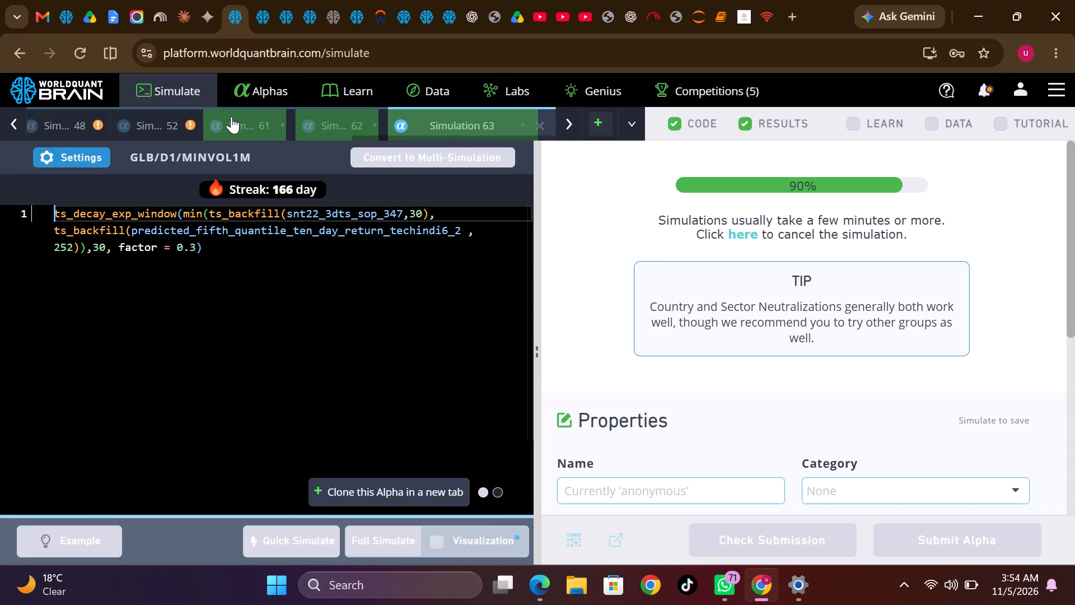
pyautogui.rightClick(231, 117)
pyautogui.click(300, 167)
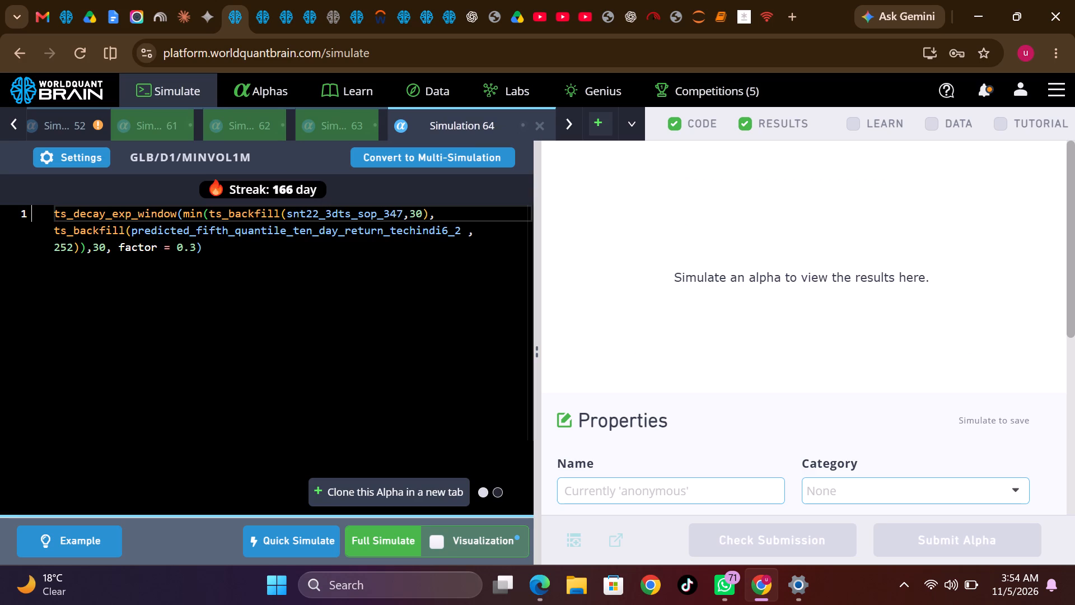
# Wrap the whole ts_decay_exp_window expression in group_backfill, with country as the group and 252 as the lookback.
pyautogui.hotkey('shift', '(')
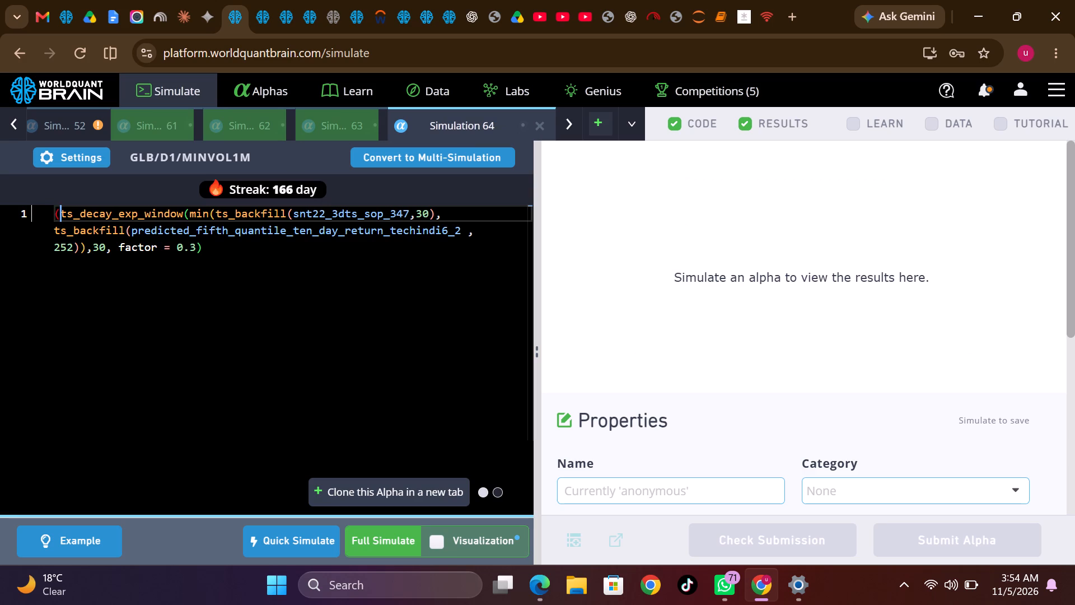
pyautogui.press('Left')
pyautogui.write('group')
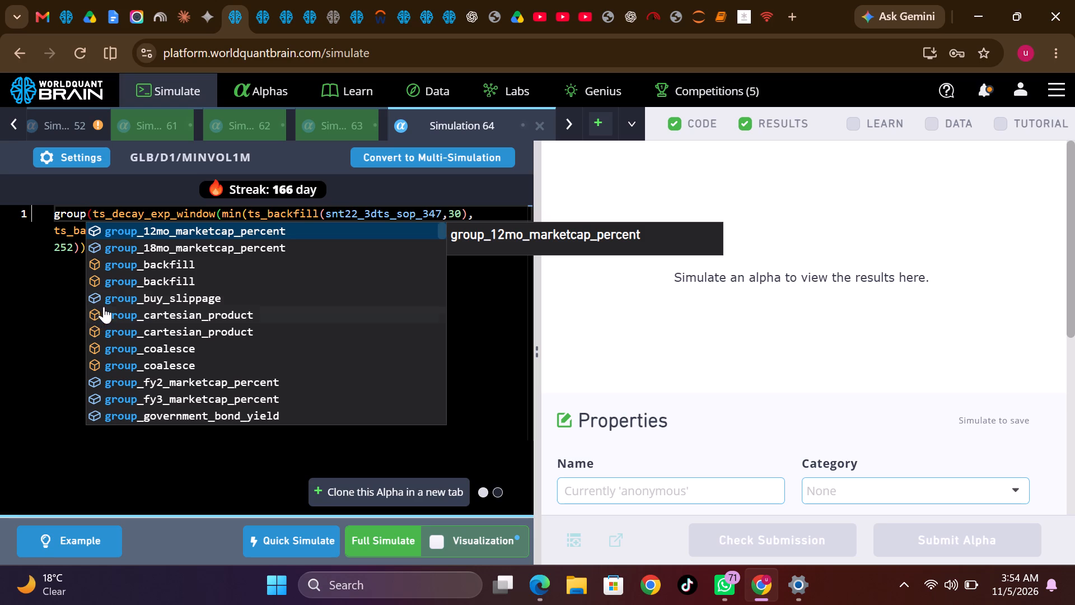
pyautogui.click(119, 265)
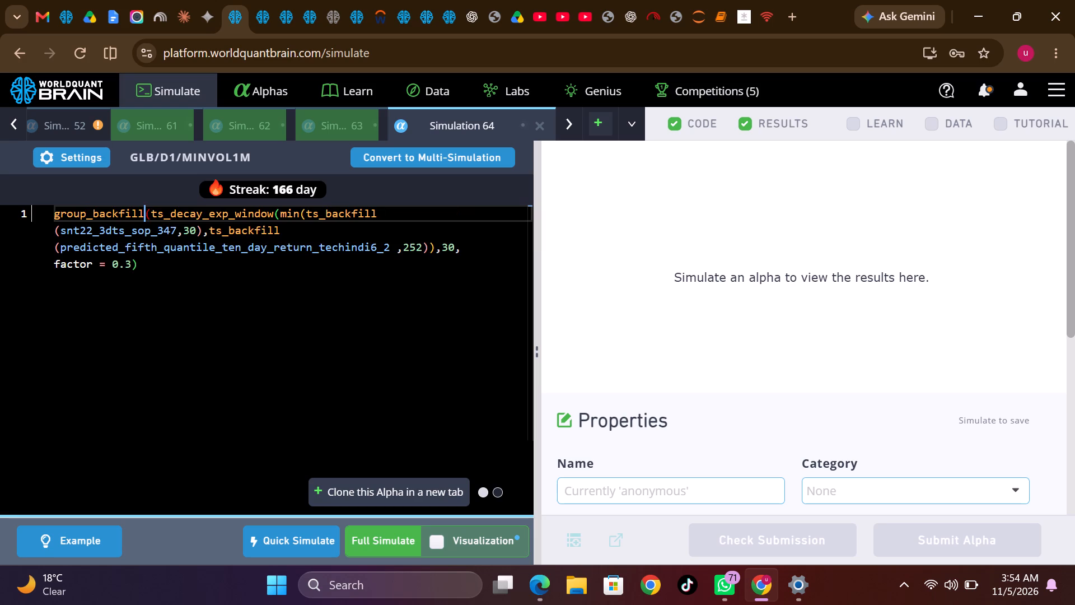
pyautogui.click(141, 260)
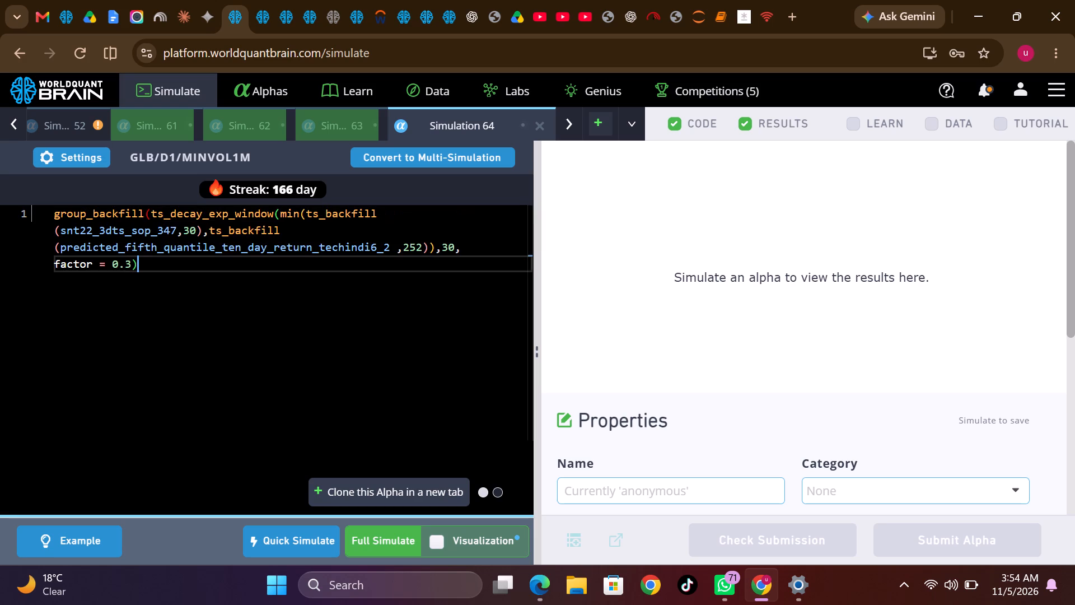
pyautogui.click(147, 212)
pyautogui.press('BackSpace')
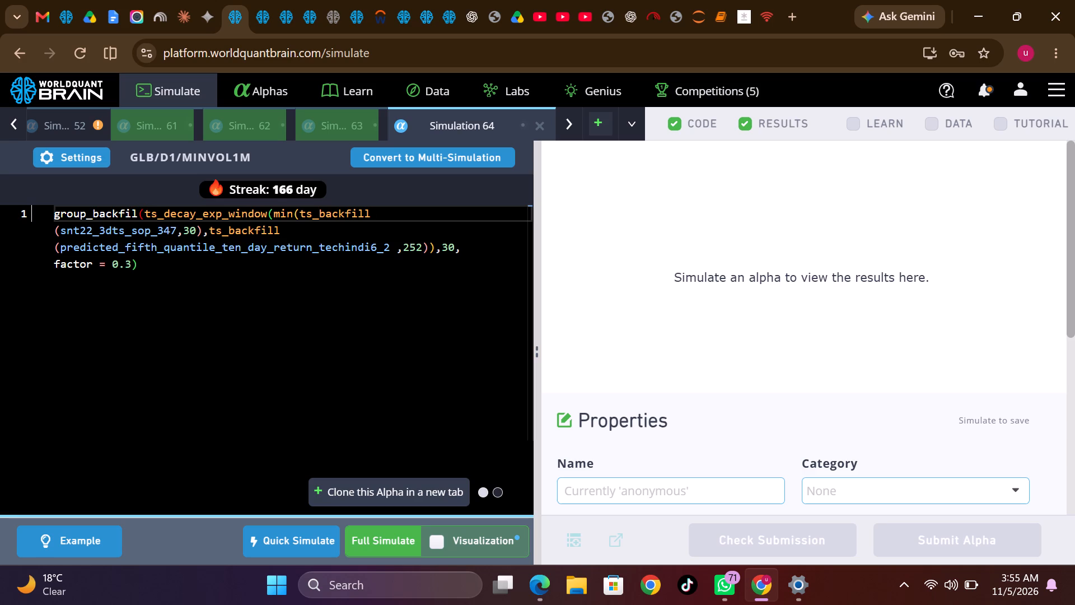
pyautogui.press('l')
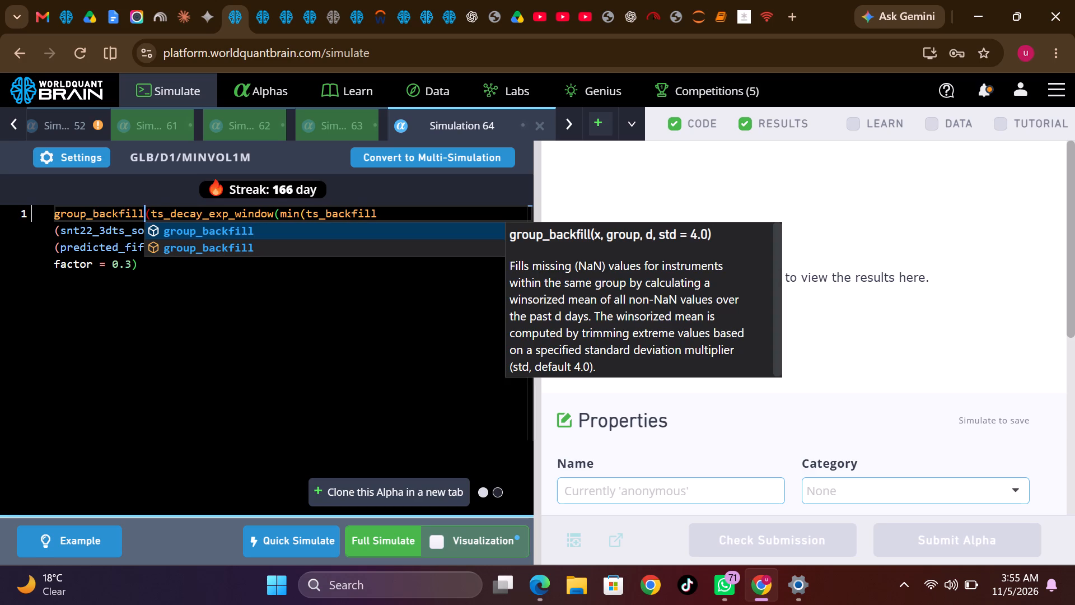
pyautogui.click(148, 275)
pyautogui.write(',country')
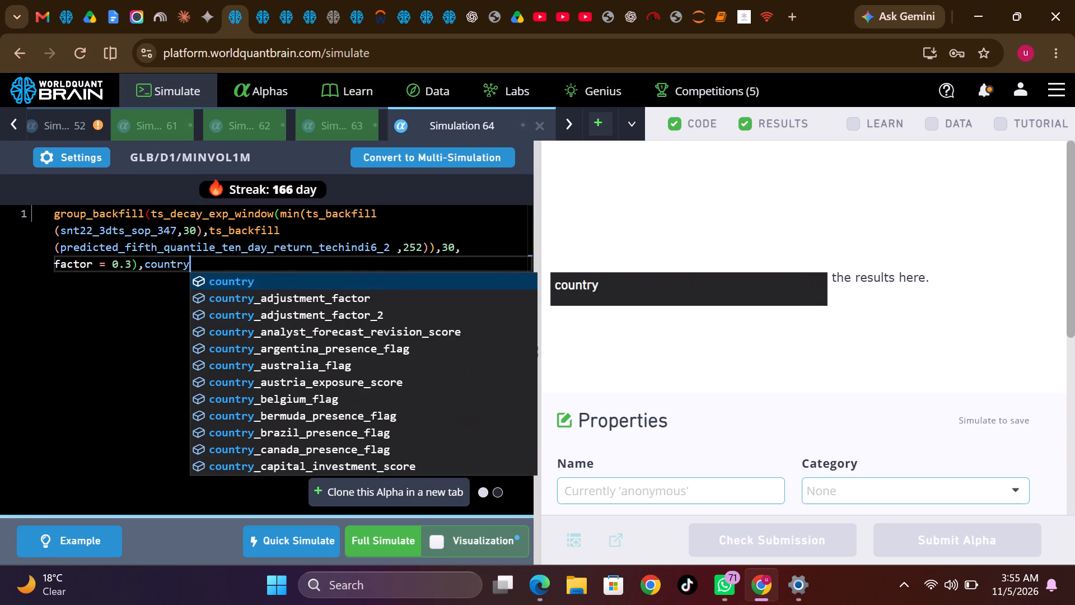
pyautogui.press(',')
pyautogui.write('252')
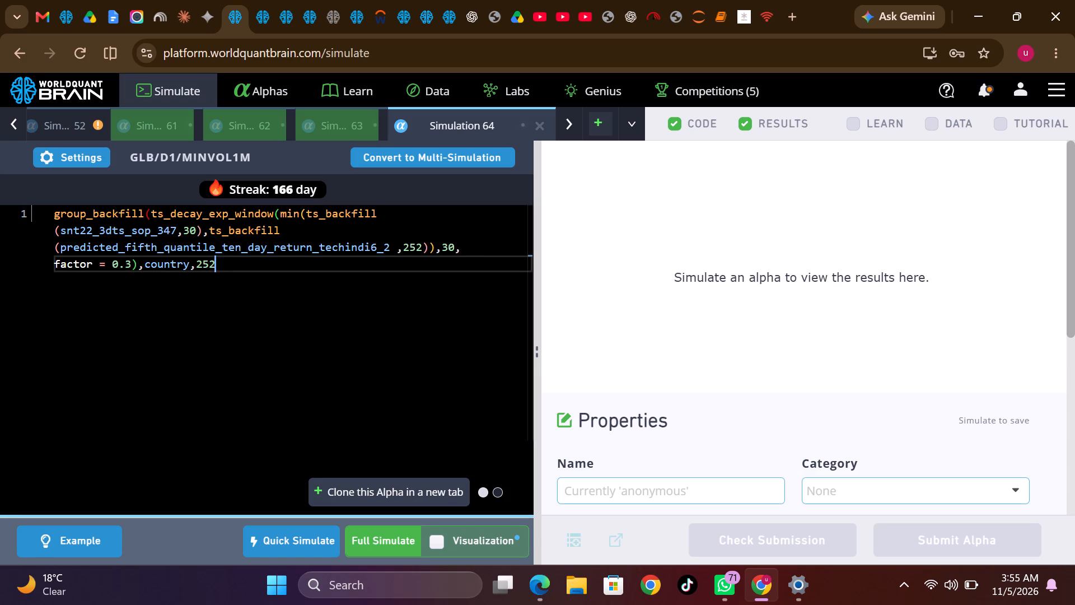
pyautogui.hotkey('shift', ')')
# Strip the ts_backfill wrapper and its 30-day lookback from snt22_3dts_sop_347, leaving the bare field inside min.
pyautogui.doubleClick(336, 215)
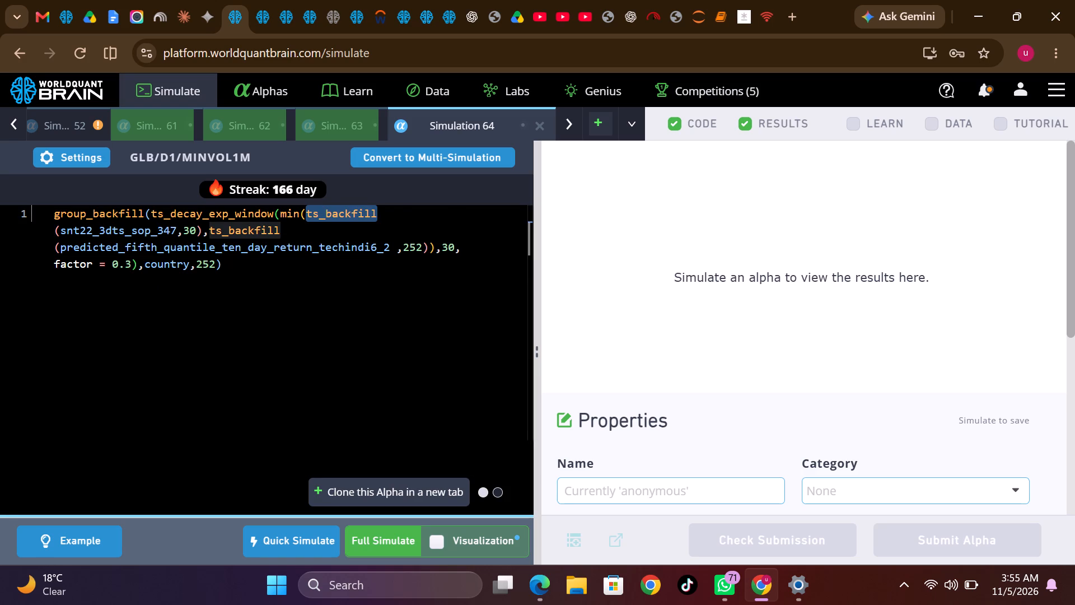
pyautogui.press('BackSpace')
pyautogui.press('BackSpace')
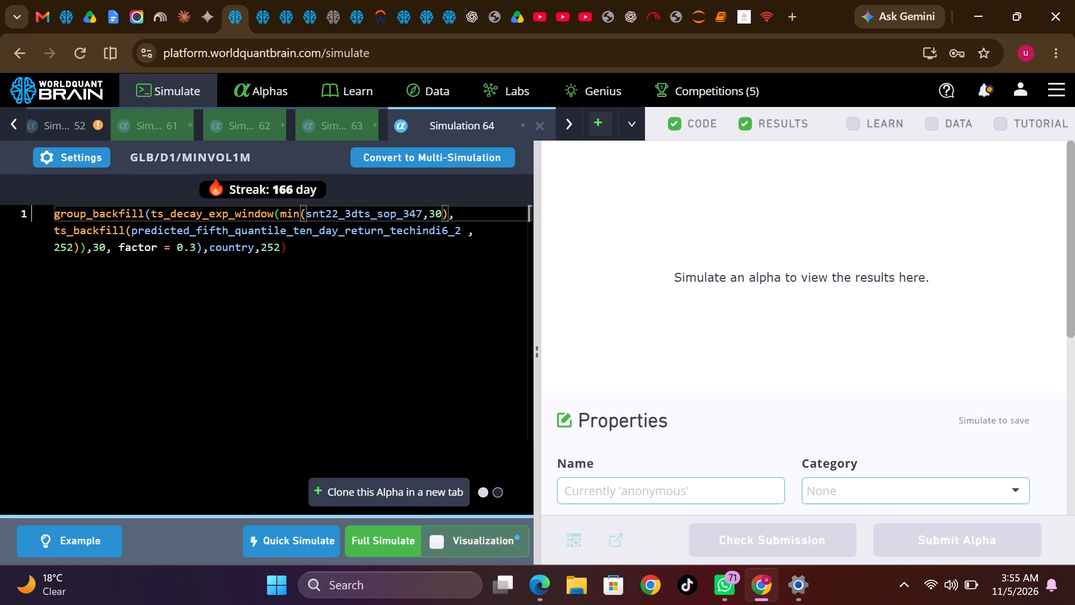
pyautogui.doubleClick(438, 210)
pyautogui.press('BackSpace')
pyautogui.press('BackSpace')
pyautogui.press('Delete')
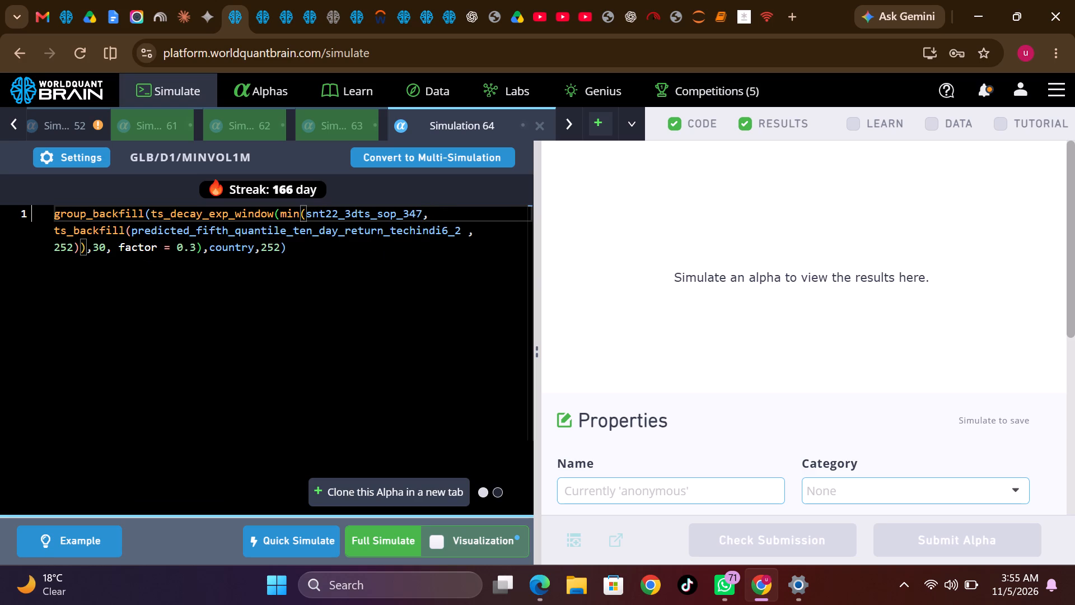
# Strip the ts_backfill wrapper and its 252-day lookback from predicted_fifth_quantile_ten_day_return_techindi6_2, leaving the bare field as the second min argument.
pyautogui.doubleClick(112, 227)
pyautogui.press('BackSpace')
pyautogui.press('Delete')
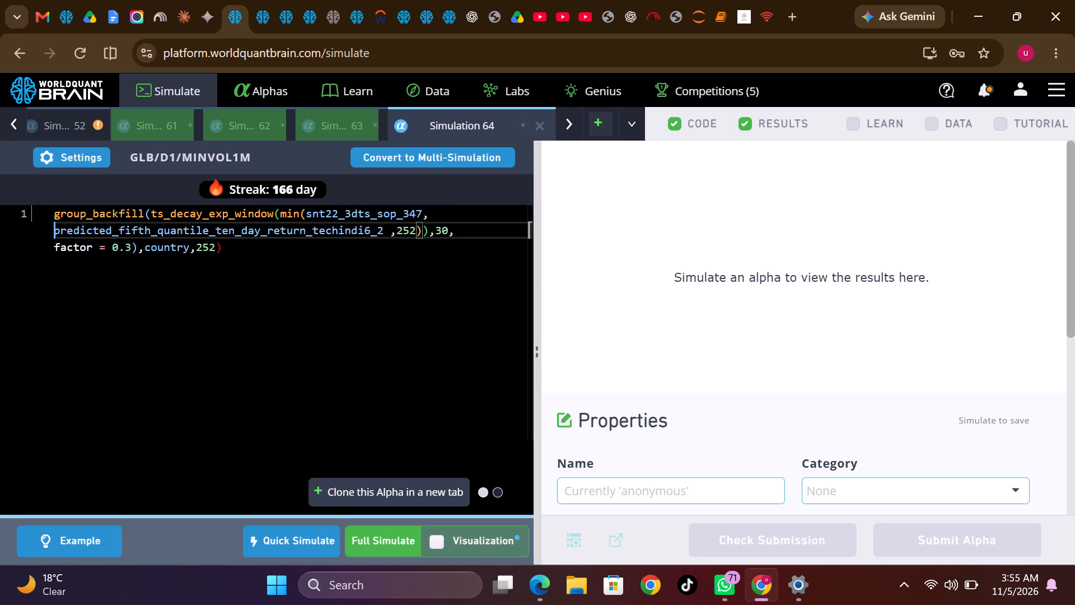
pyautogui.doubleClick(410, 234)
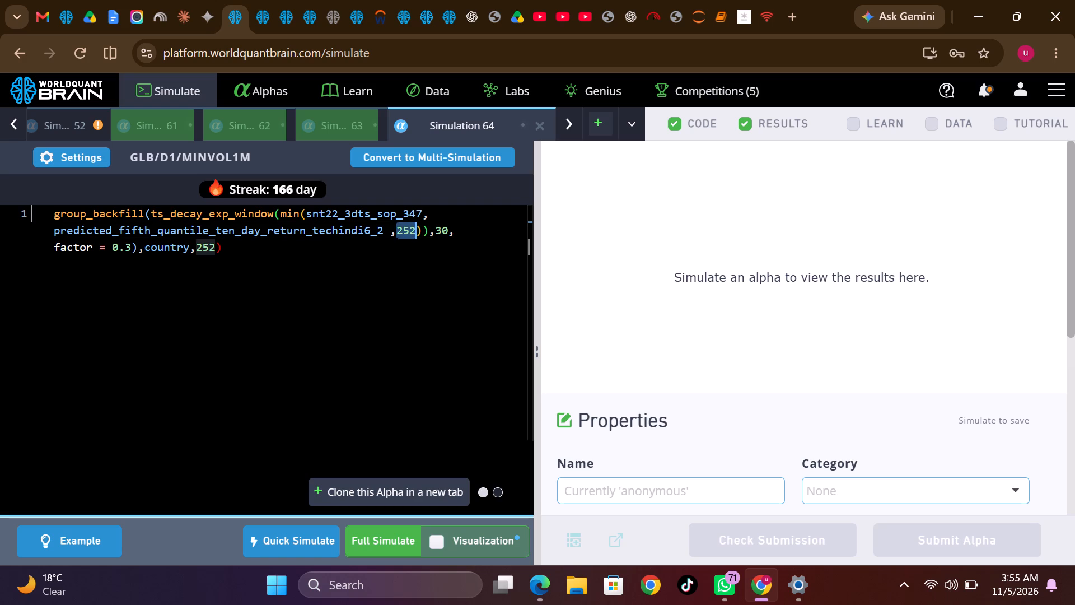
pyautogui.press('BackSpace')
pyautogui.press('BackSpace')
pyautogui.press('Delete')
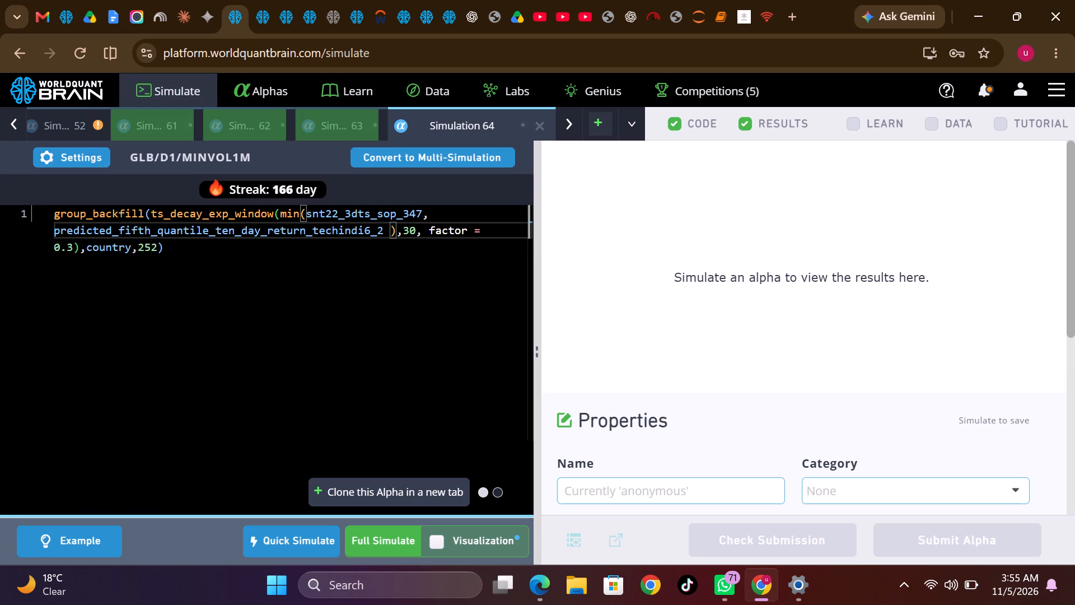
# Run a full simulation of the group_backfill version of the alpha.
pyautogui.click(398, 551)
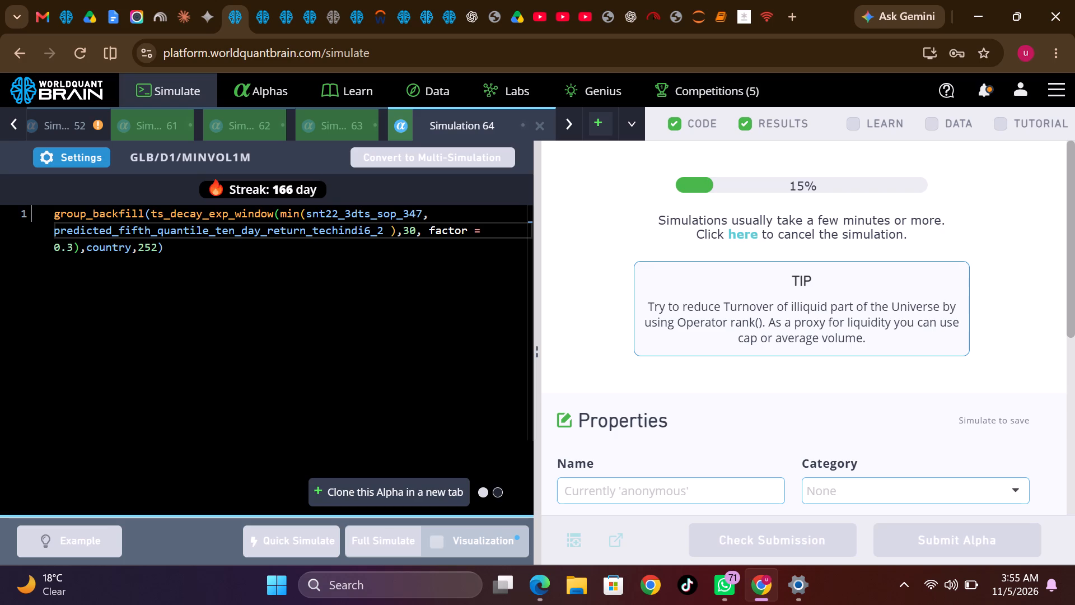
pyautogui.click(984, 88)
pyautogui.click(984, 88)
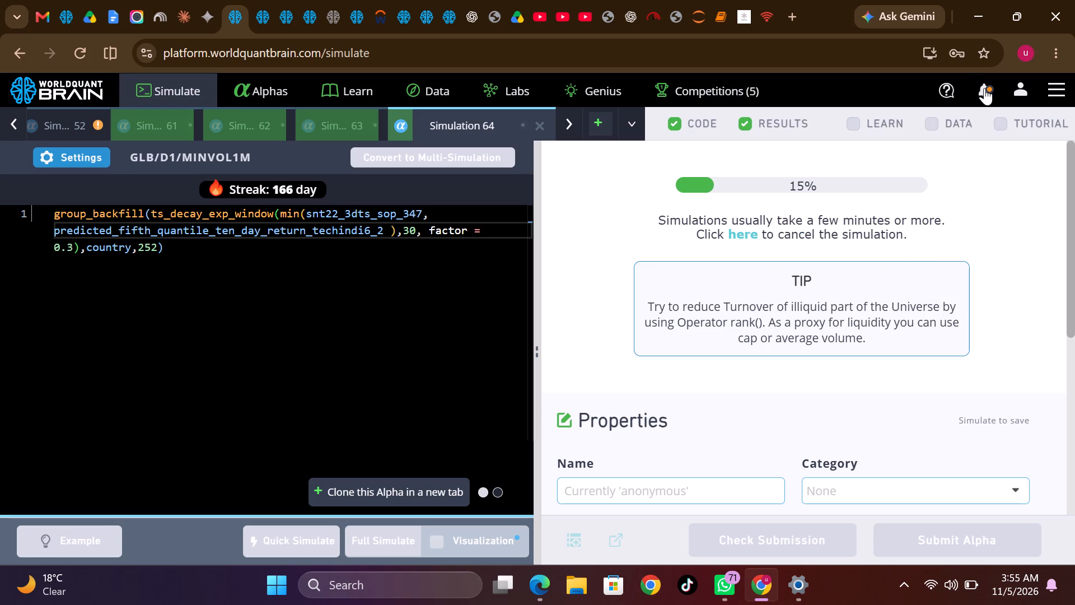
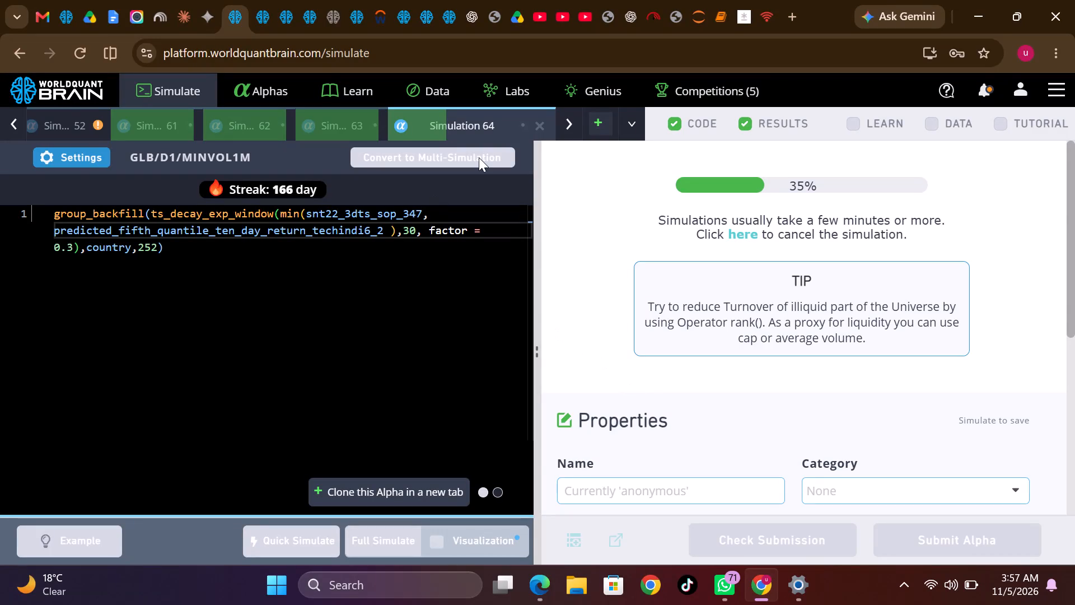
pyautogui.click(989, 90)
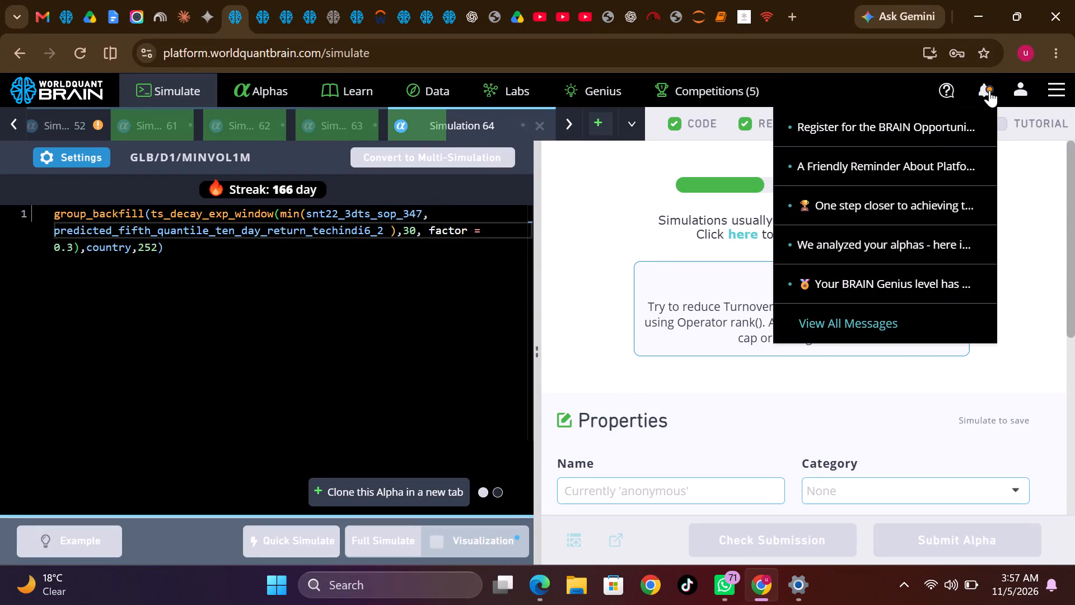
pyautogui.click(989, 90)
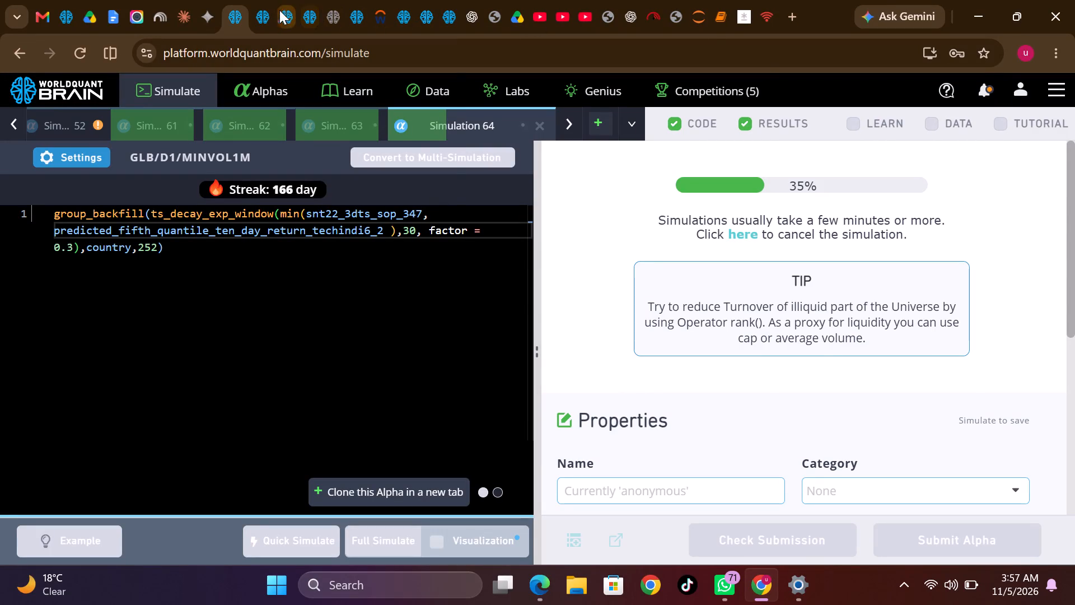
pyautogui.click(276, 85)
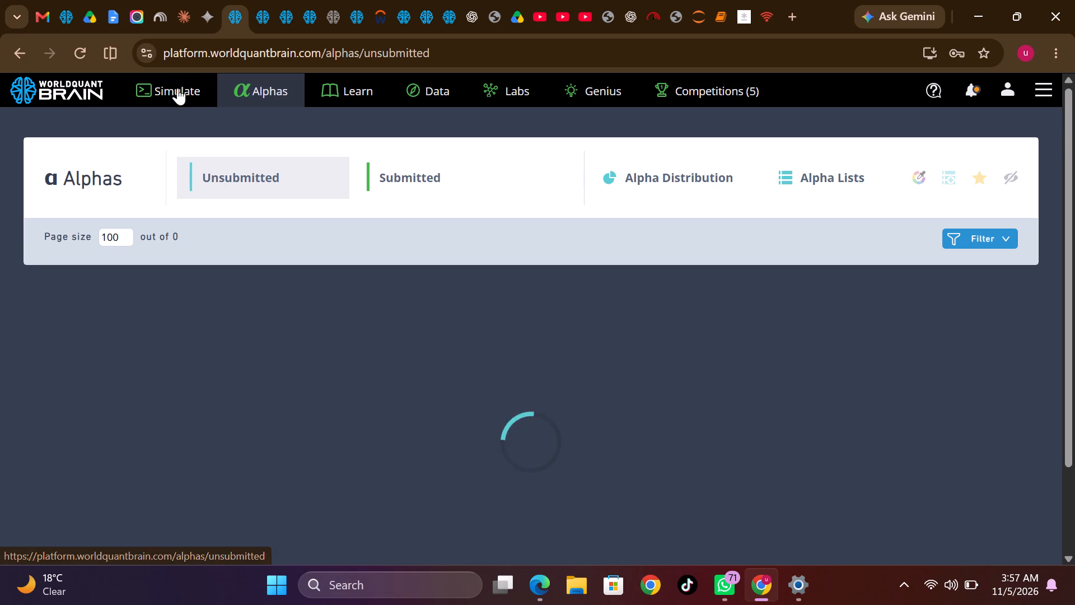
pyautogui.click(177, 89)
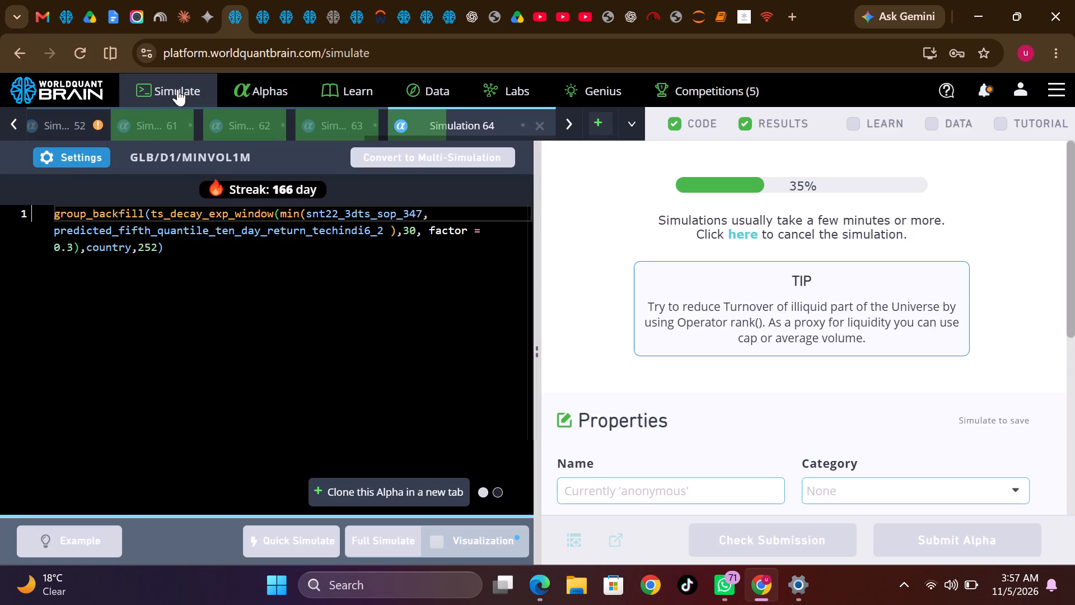
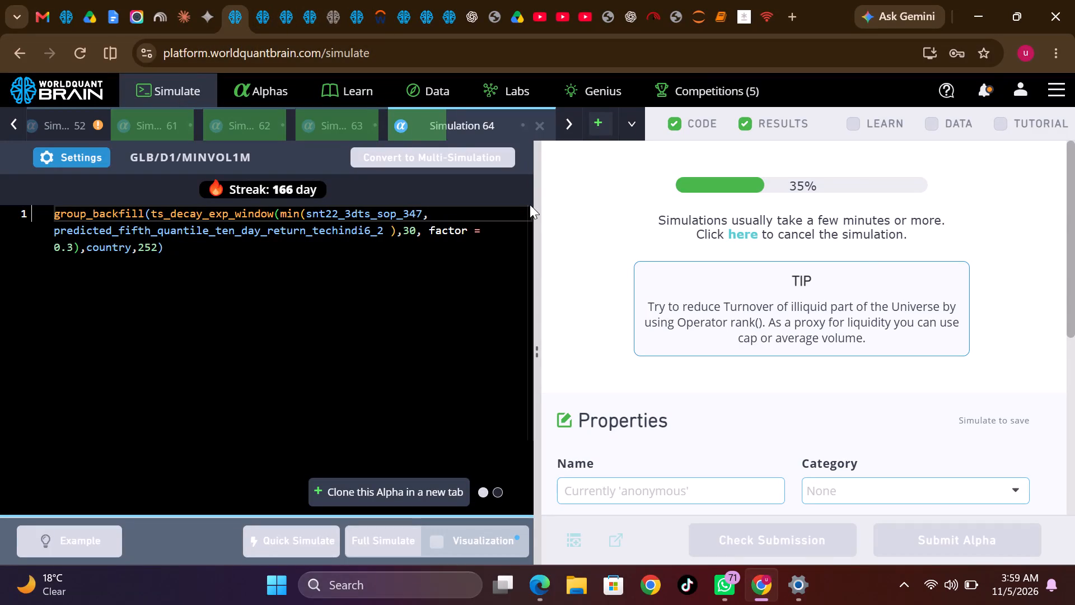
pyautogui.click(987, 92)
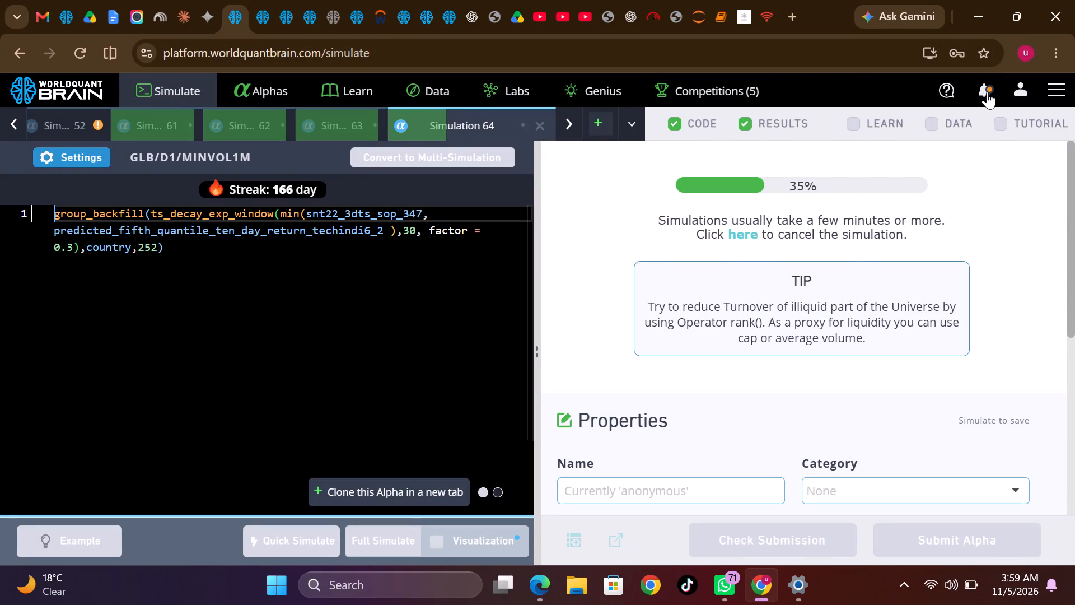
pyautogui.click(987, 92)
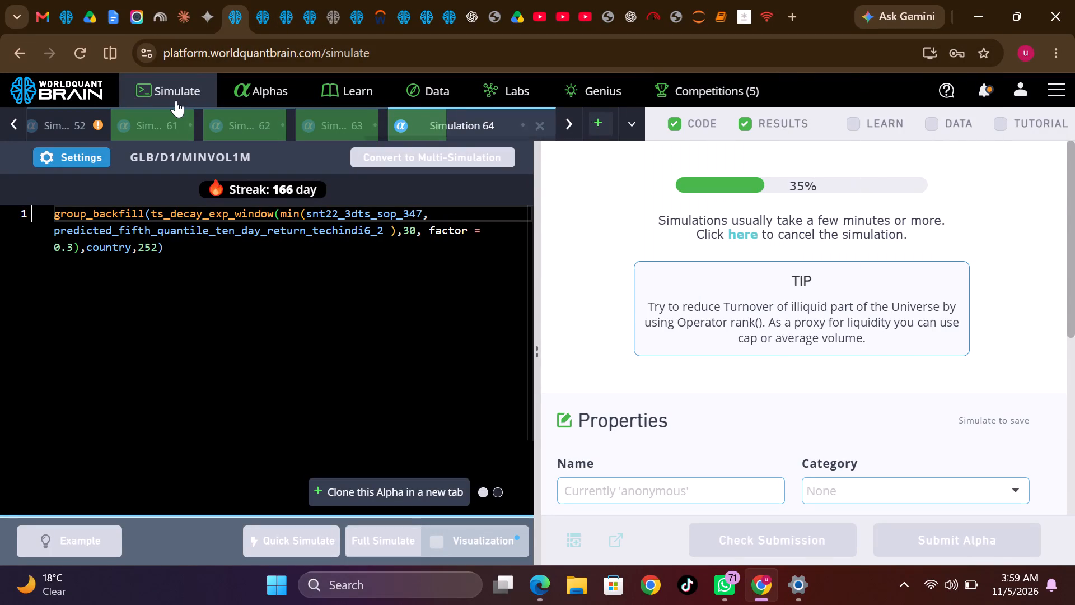
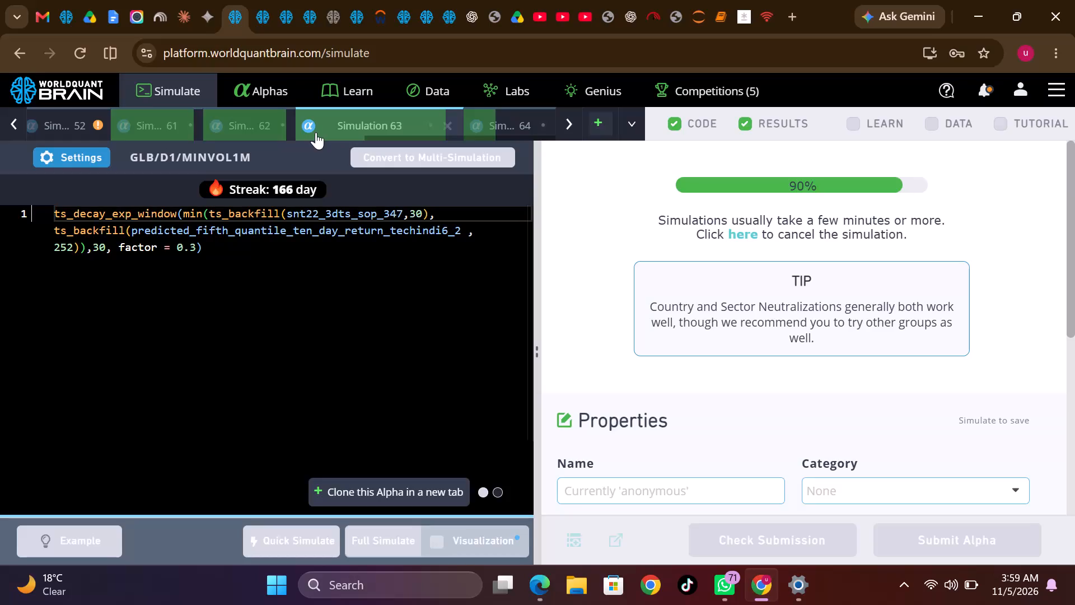
# Check the progress of Simulation 62 and Simulation 61.
pyautogui.click(250, 127)
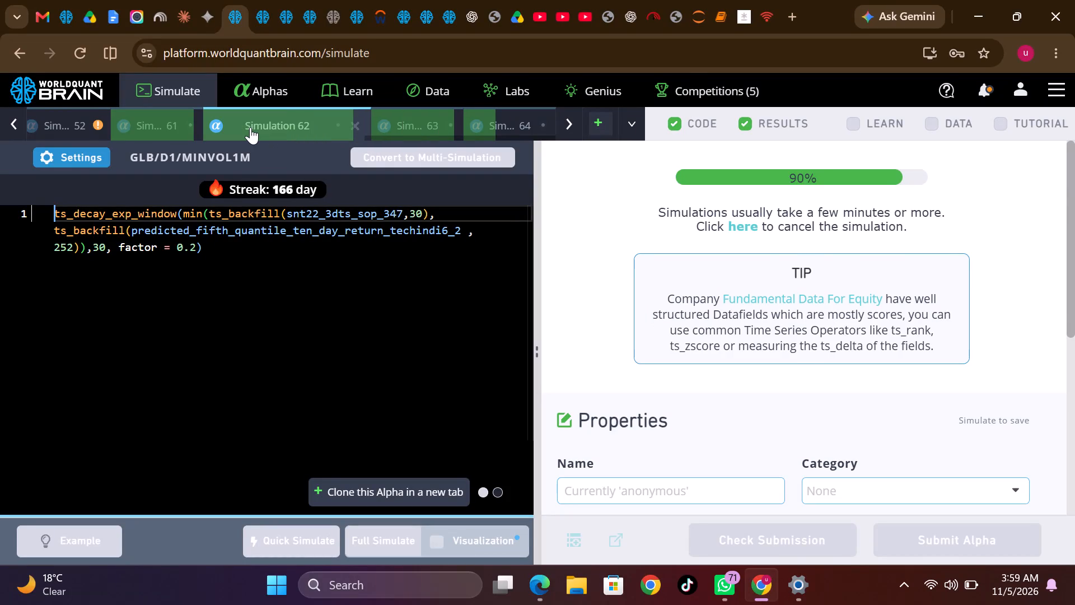
pyautogui.click(172, 127)
pyautogui.click(987, 92)
pyautogui.click(987, 92)
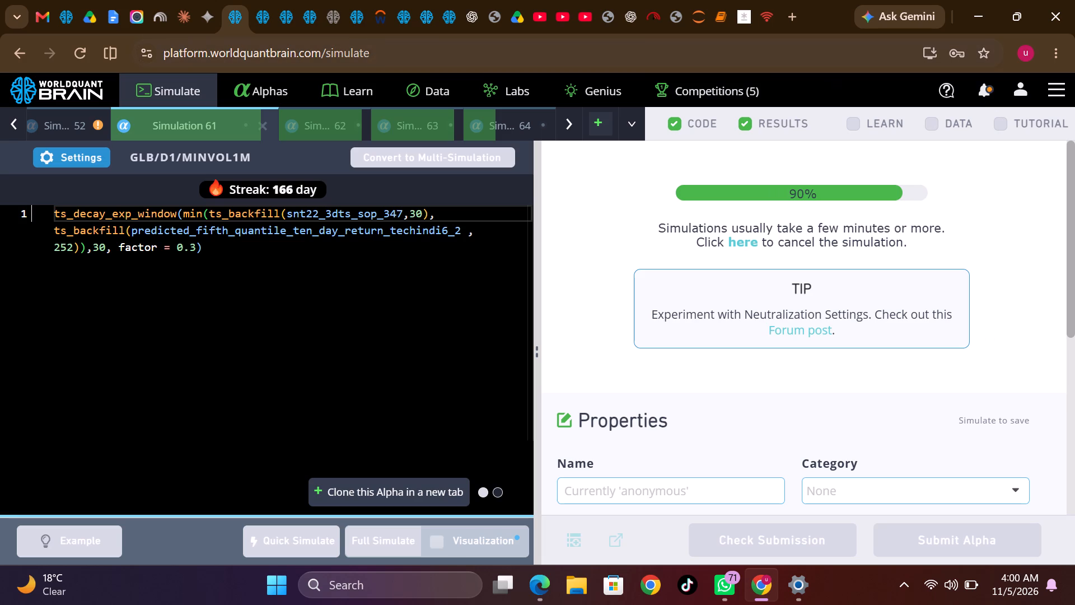
# Bring up the list of unsubmitted alphas in the browser page showing the Deep Learning Technical Indicator Returns dataset.
pyautogui.click(263, 0)
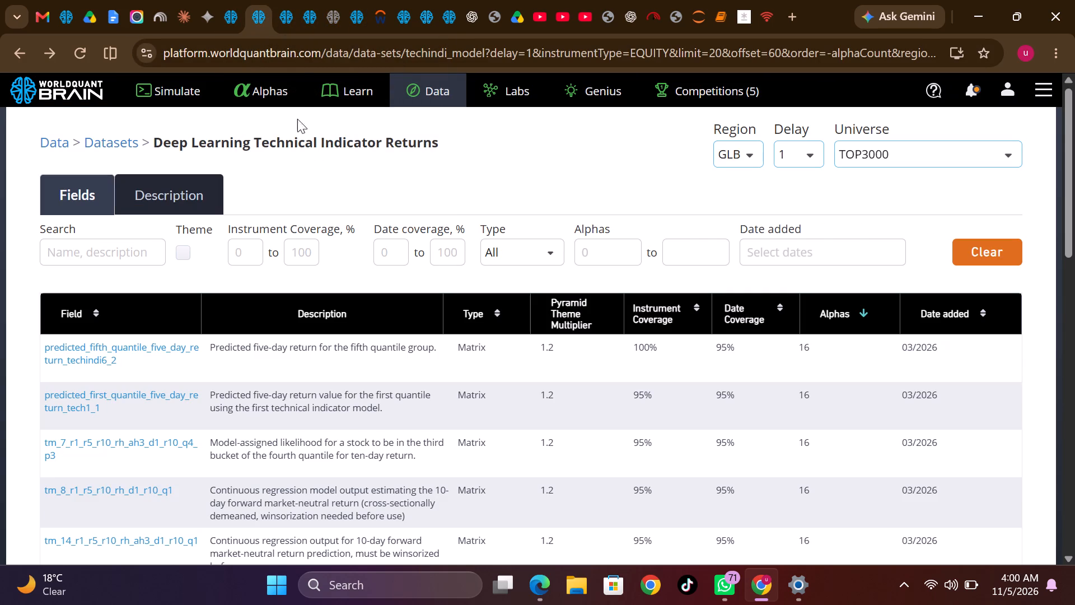
pyautogui.click(268, 81)
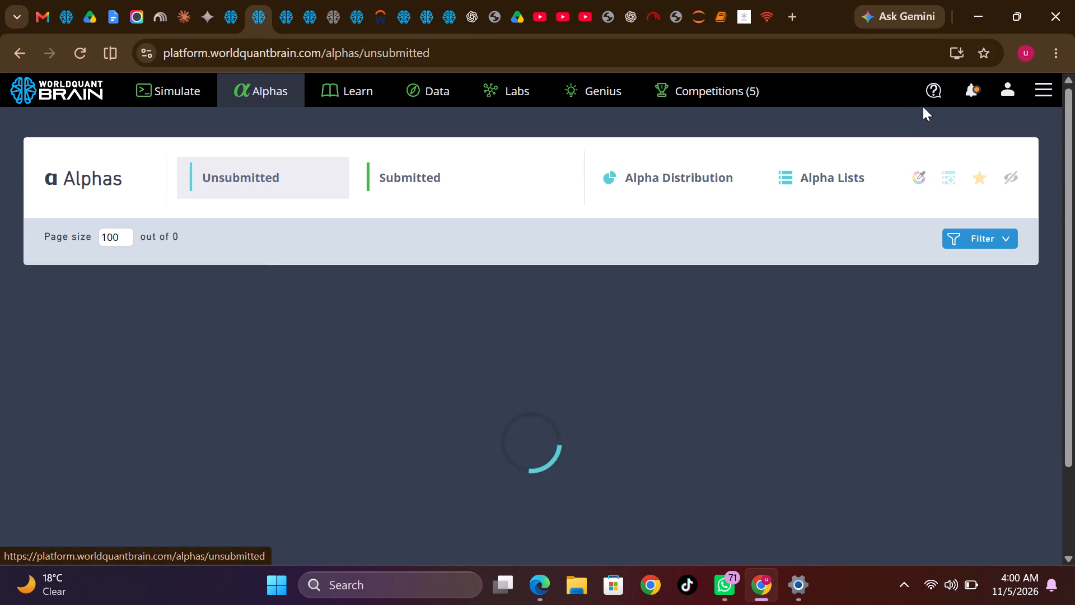
pyautogui.click(974, 92)
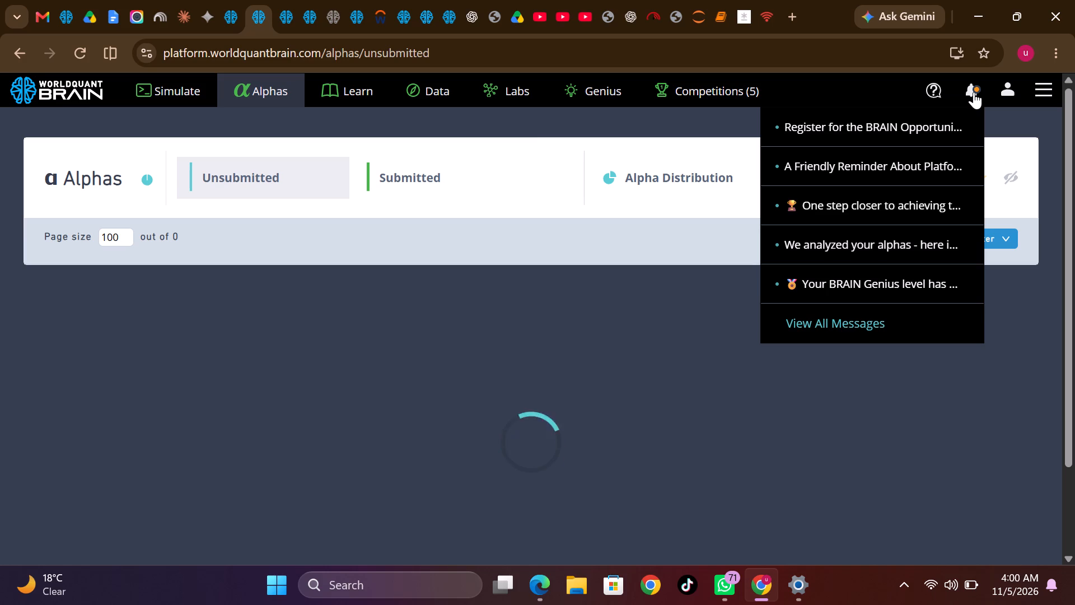
pyautogui.click(974, 92)
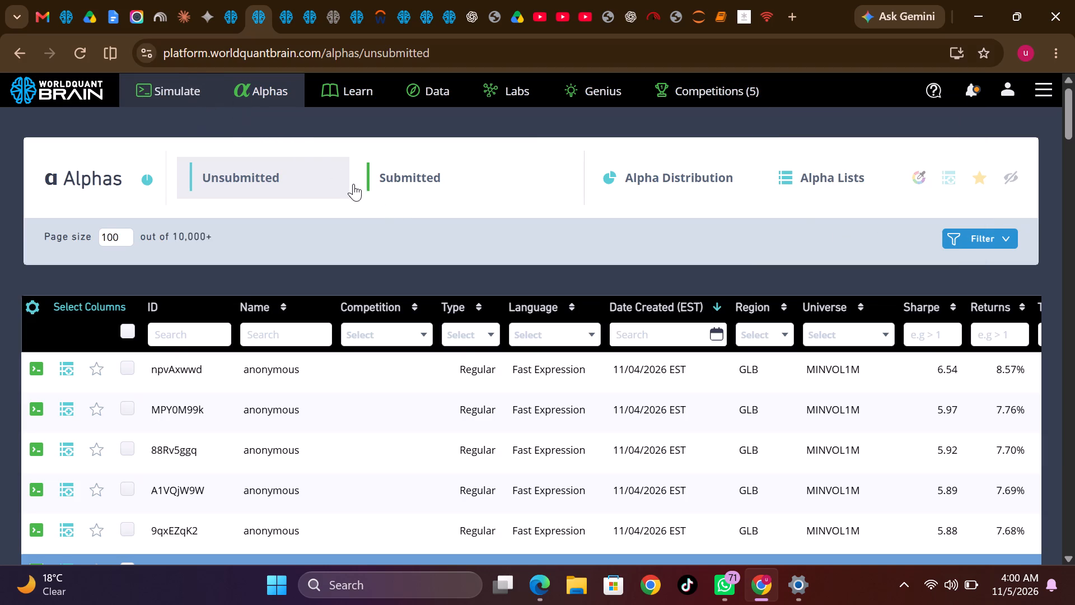
pyautogui.scroll(-2, 554, 374)
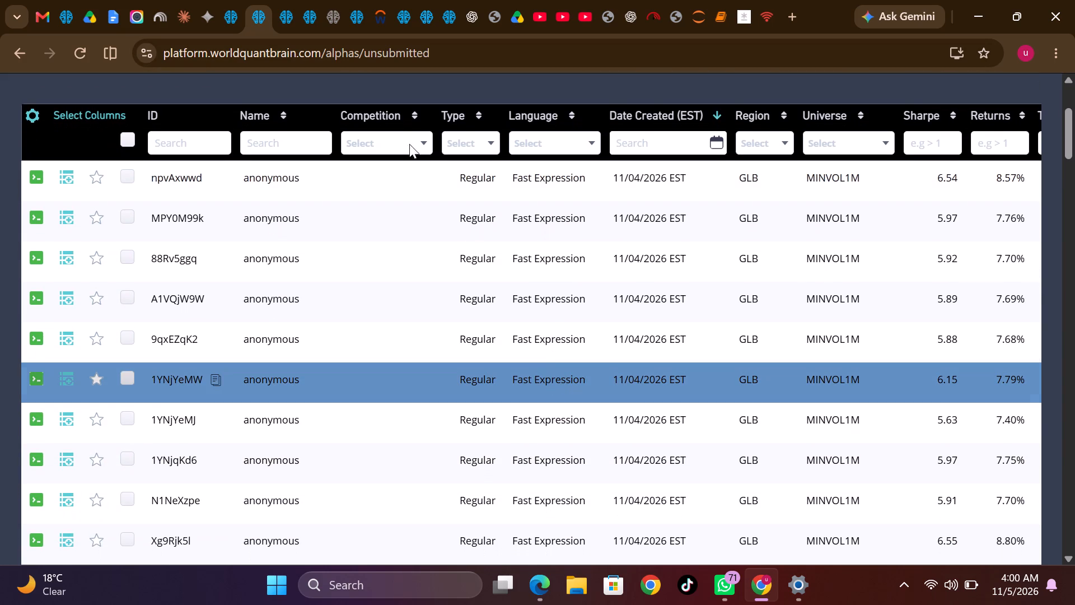
# Check the progress of Simulation 64.
pyautogui.click(229, 8)
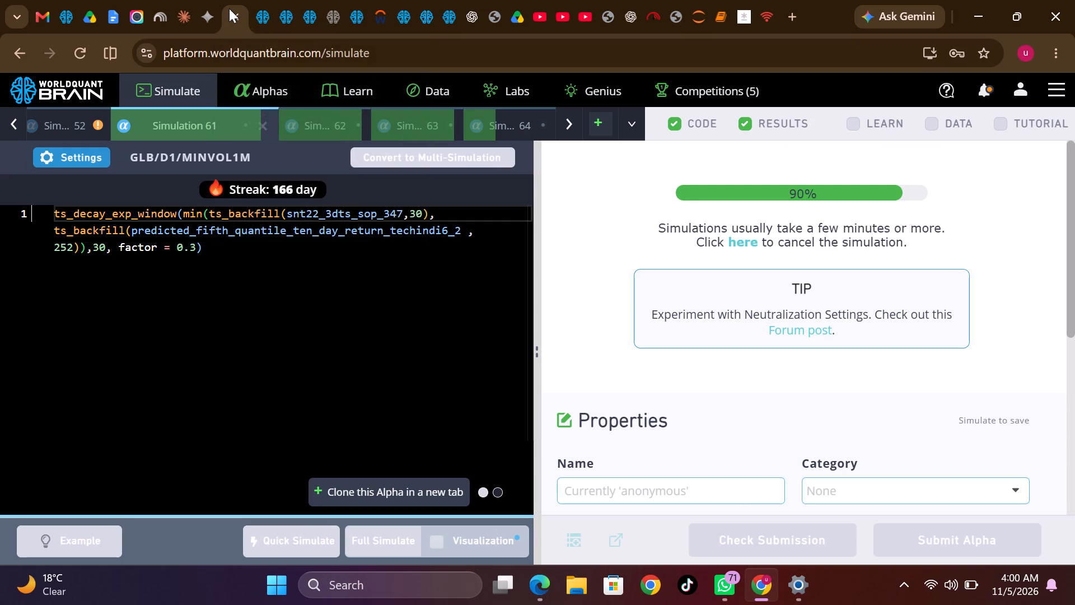
pyautogui.click(493, 121)
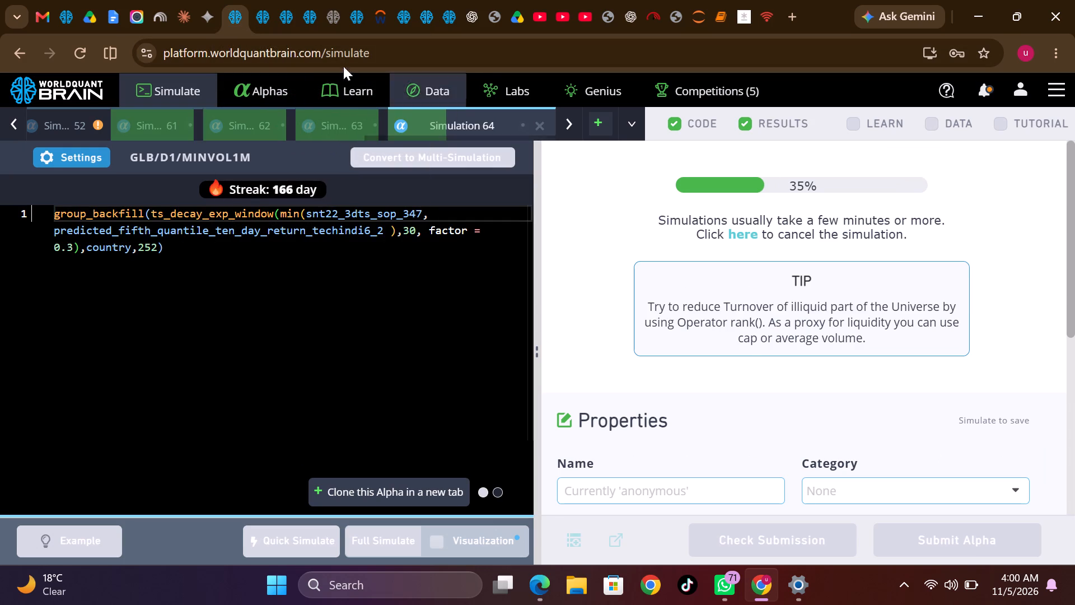
# Examine the Sharpe, returns, turnover, fitness and tag columns of the unsubmitted GLB MINVOL1M alphas.
pyautogui.click(263, 8)
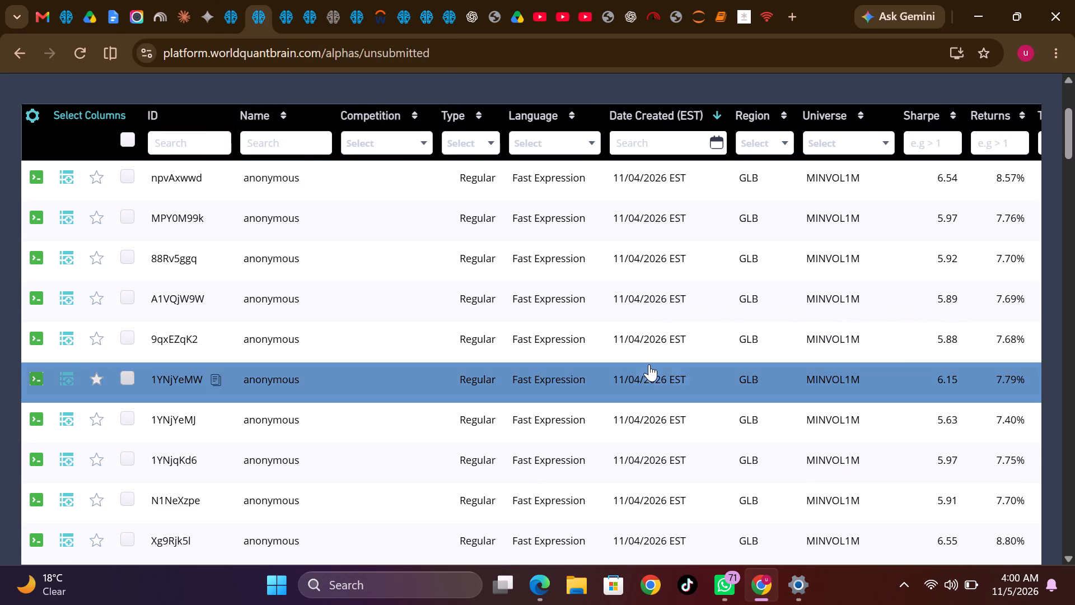
pyautogui.hscroll(-4, 649, 364)
pyautogui.scroll(-3, 649, 364)
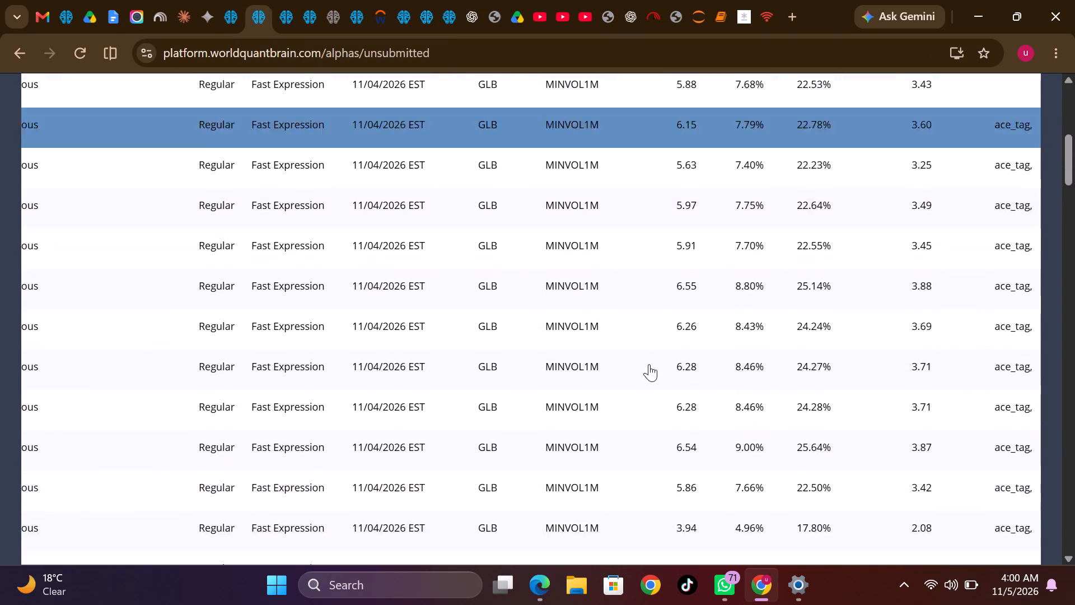
pyautogui.scroll(-4, 649, 364)
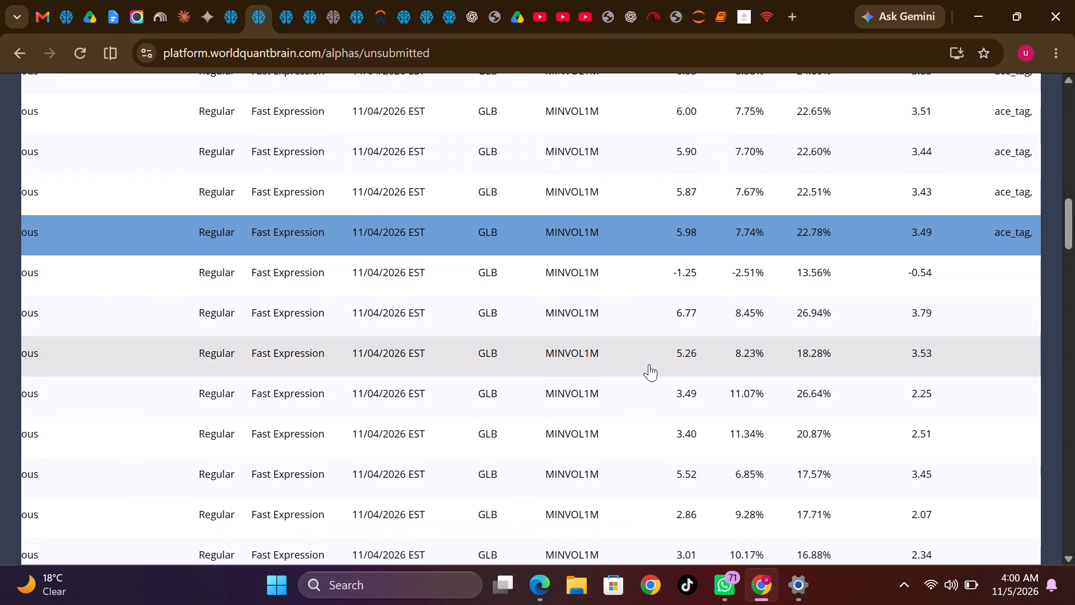
pyautogui.scroll(6, 649, 364)
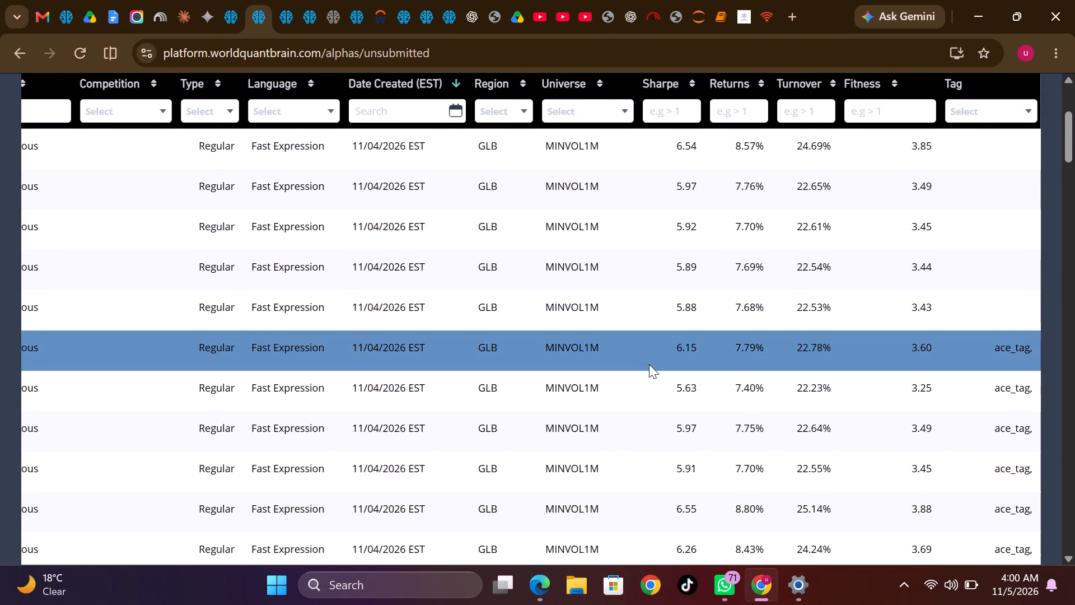
# Open unsubmitted alpha 1YNjYeMW, reveal its test period and show its summary statistics for the IS period.
pyautogui.click(674, 354)
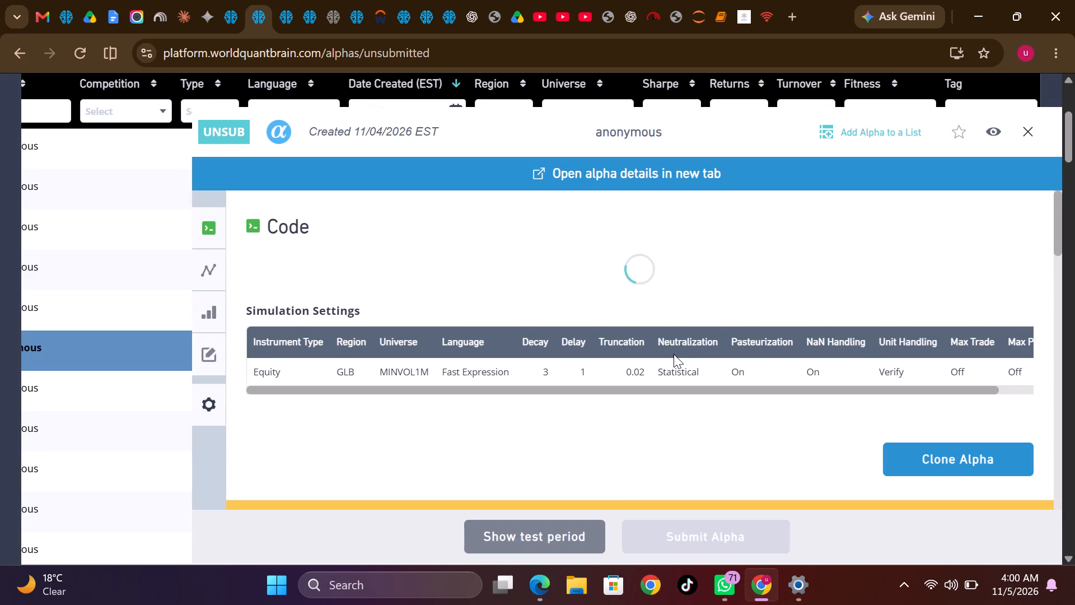
pyautogui.click(566, 548)
pyautogui.scroll(-2, 677, 474)
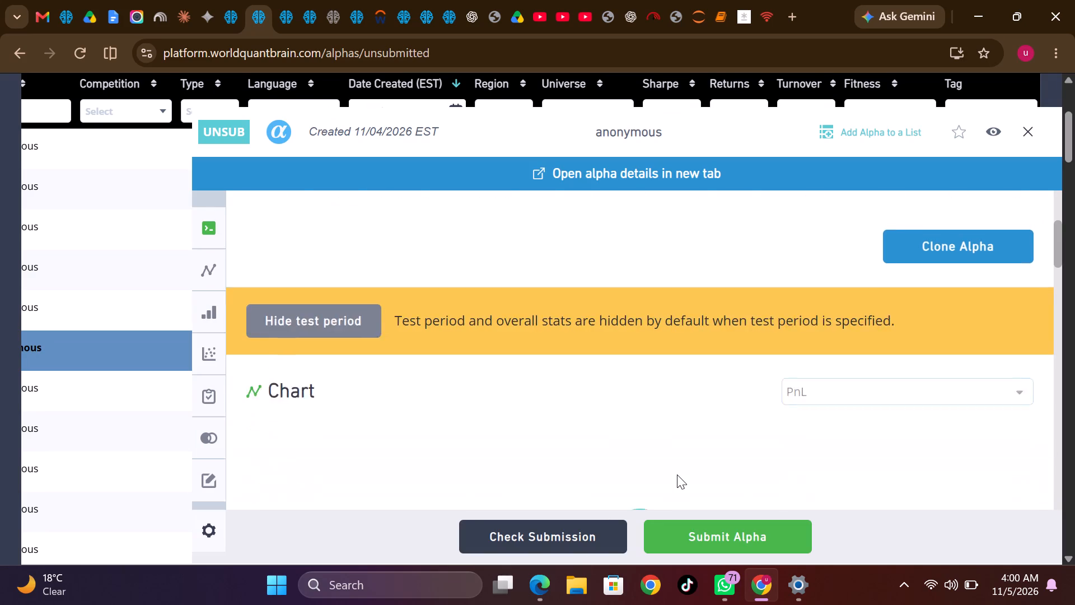
pyautogui.scroll(-2, 677, 474)
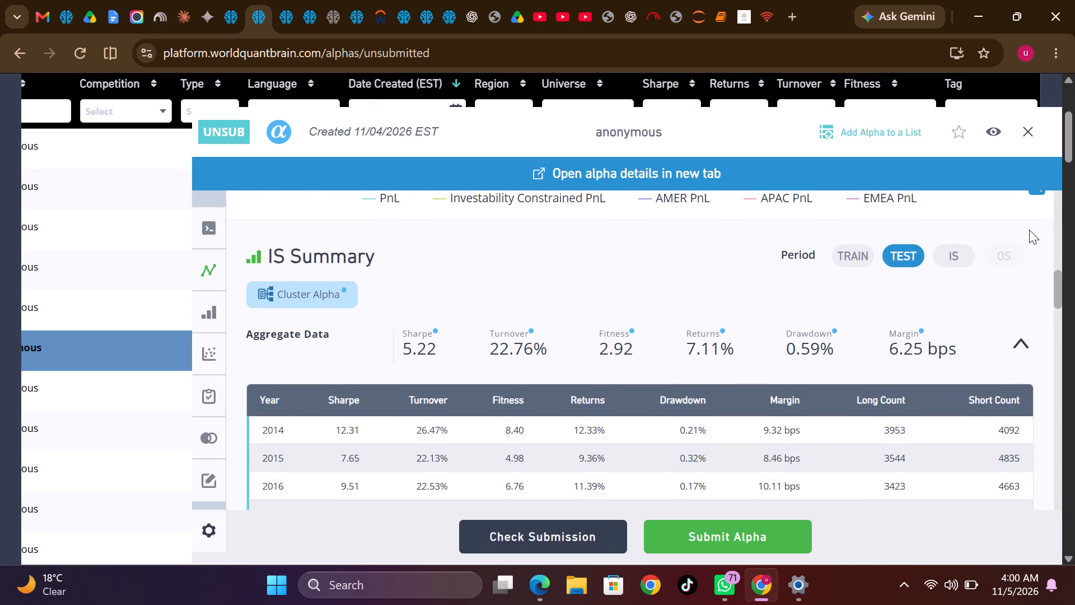
pyautogui.click(955, 258)
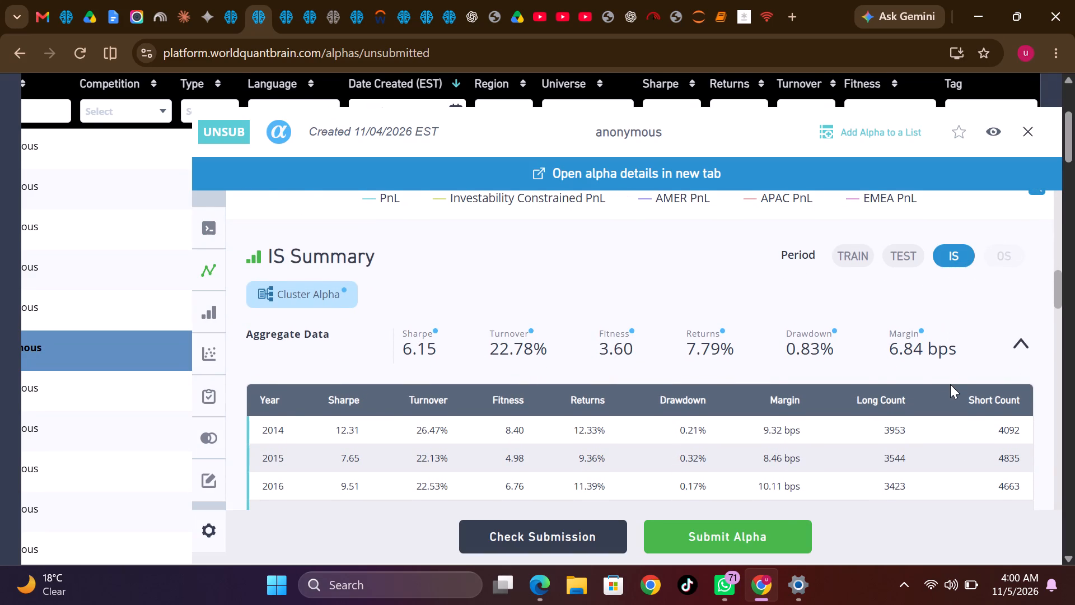
# Run the Prod, Power Pool and Self Correlation checks for alpha 1YNjYeMW.
pyautogui.scroll(-6, 950, 384)
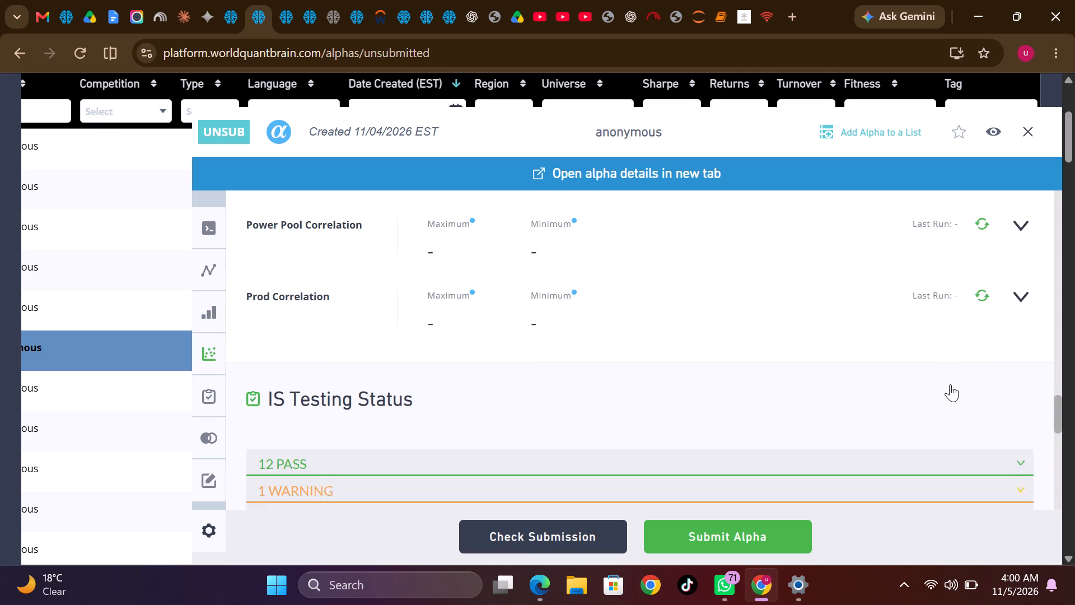
pyautogui.click(979, 280)
pyautogui.scroll(1, 979, 280)
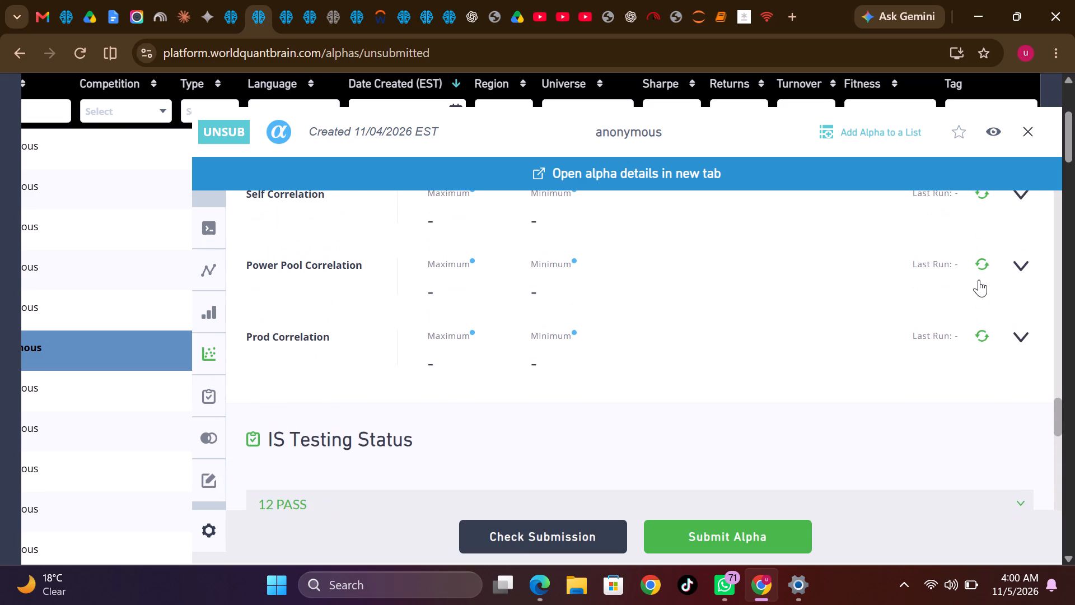
pyautogui.click(980, 264)
pyautogui.scroll(1, 980, 264)
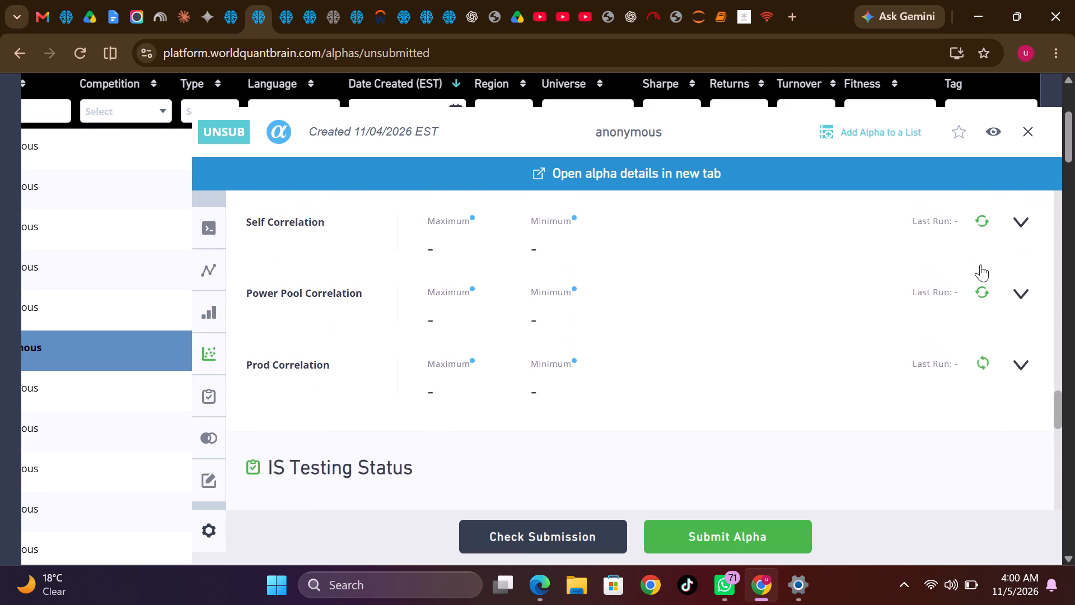
pyautogui.scroll(1, 980, 264)
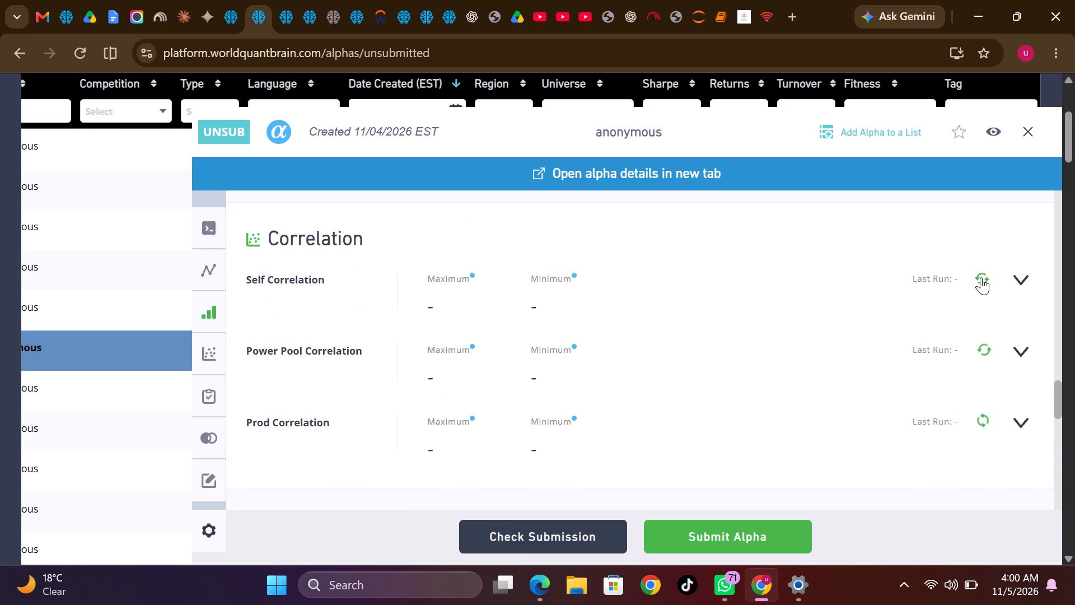
pyautogui.click(981, 277)
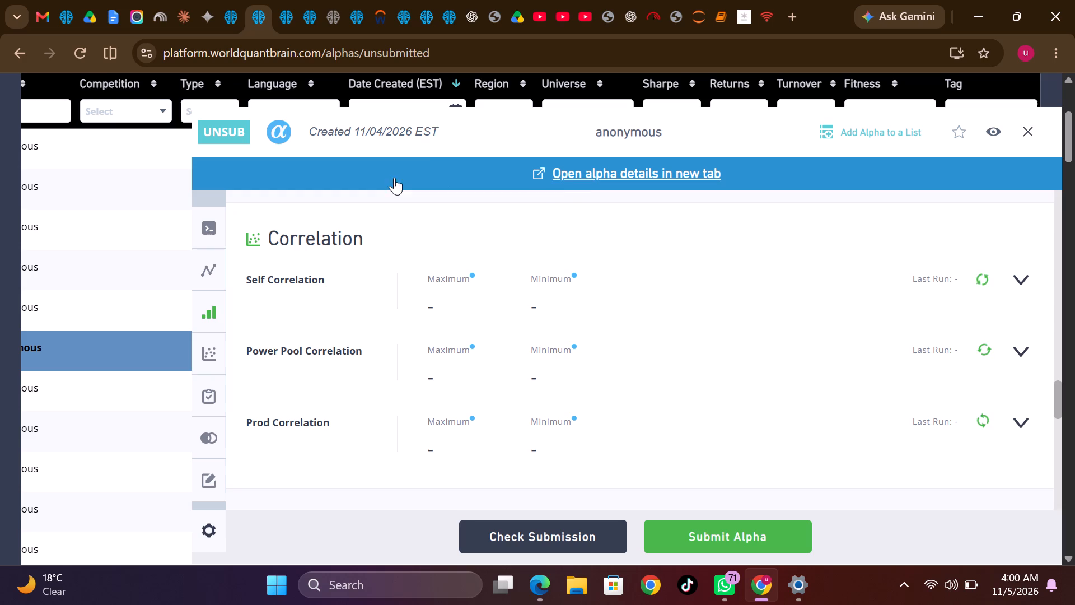
# Review the Simulation 64 results, reveal the test period and show the summary statistics for the IS period.
pyautogui.click(232, 11)
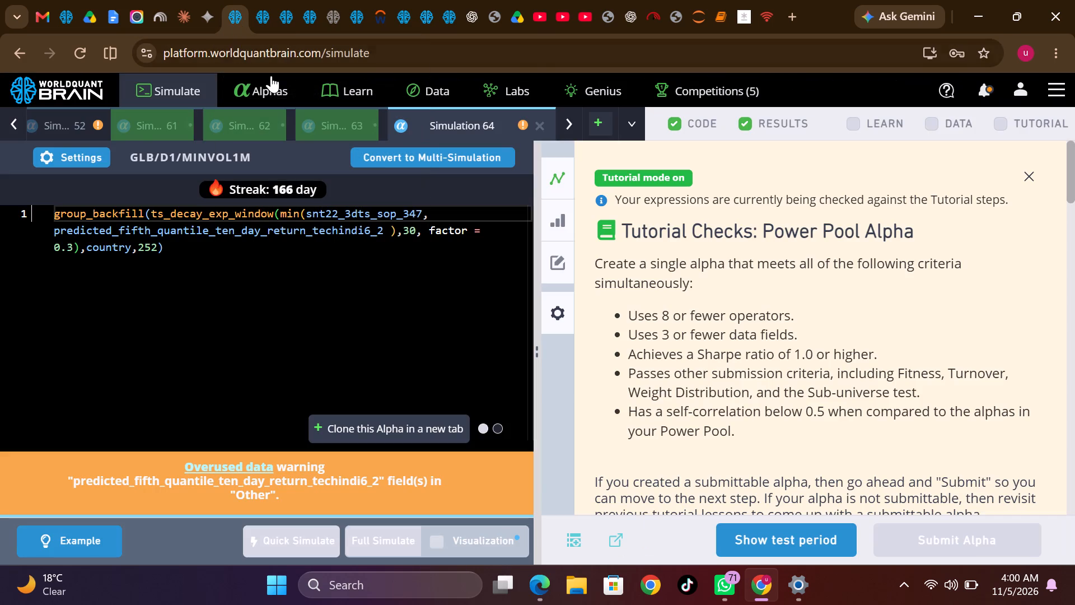
pyautogui.scroll(-3, 812, 424)
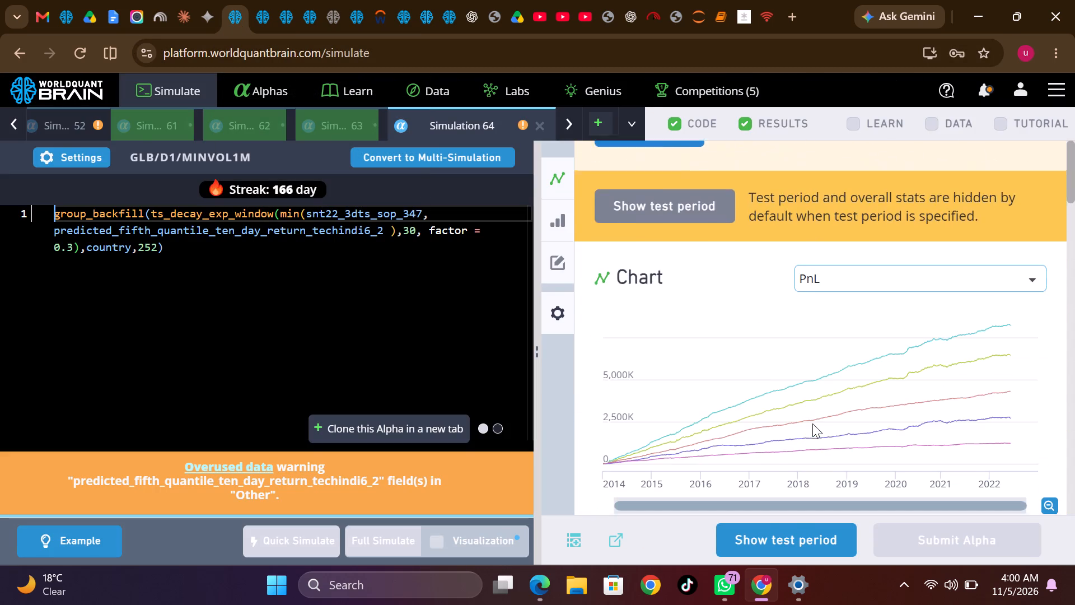
pyautogui.scroll(-2, 812, 424)
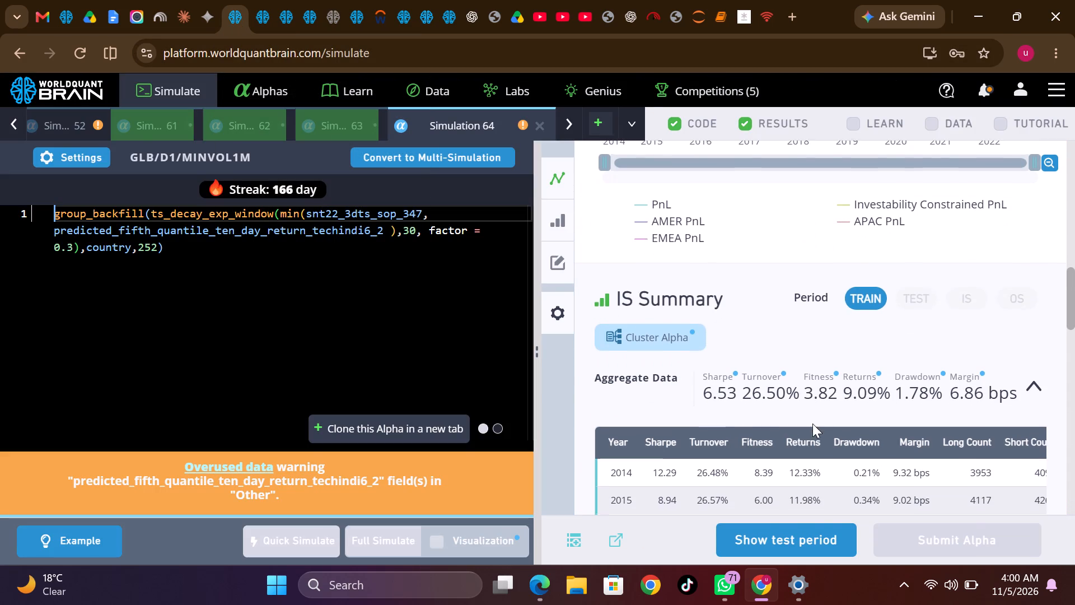
pyautogui.click(814, 542)
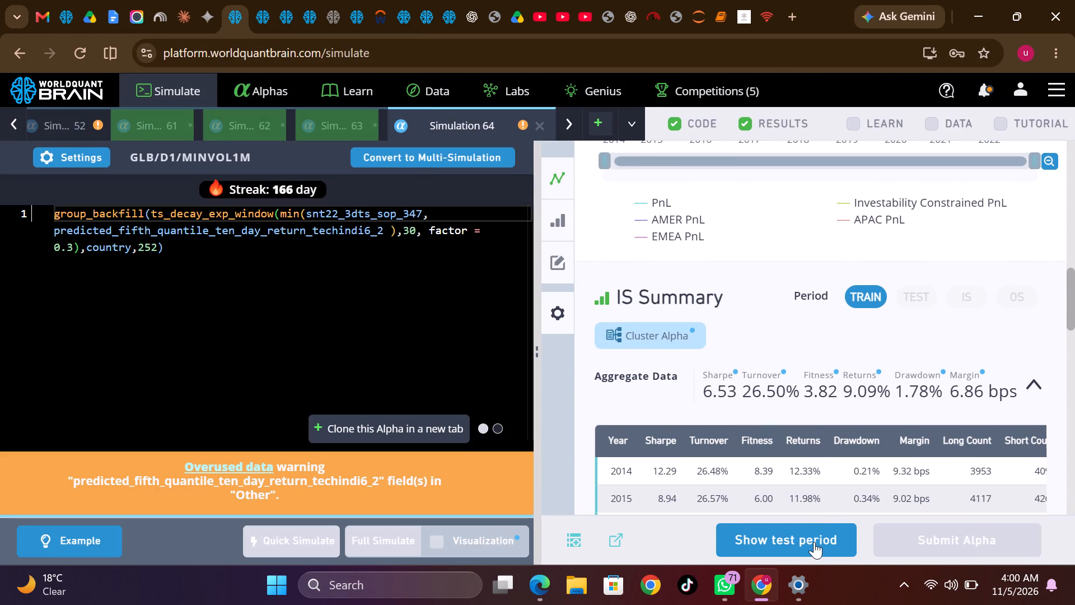
pyautogui.click(968, 299)
# Run the Prod, Power Pool and Self Correlation checks for Simulation 64, and expand the warning in its IS Testing Status.
pyautogui.scroll(-3, 952, 397)
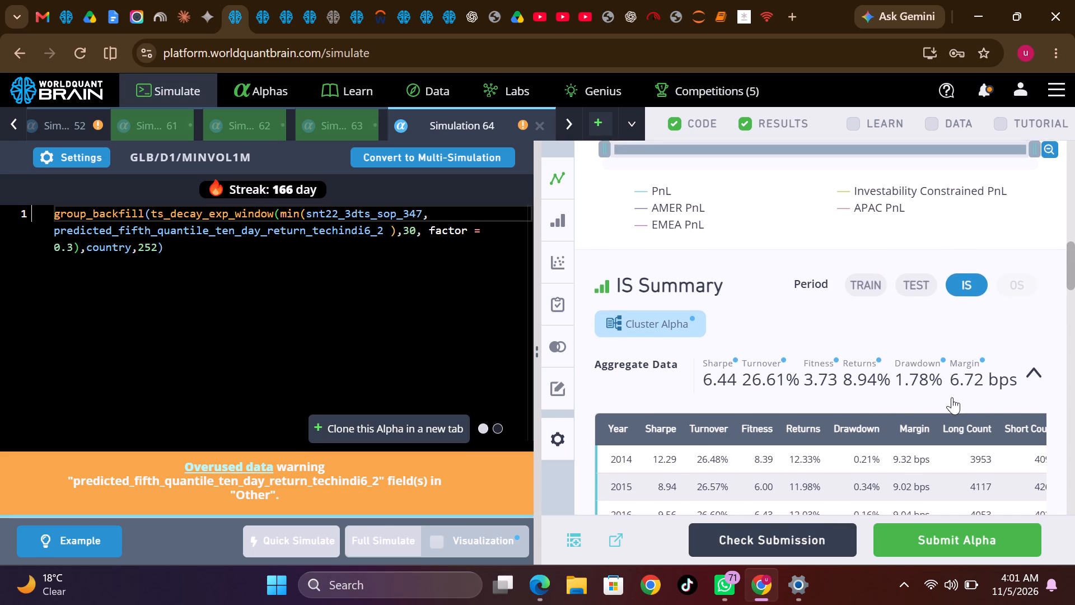
pyautogui.scroll(-4, 952, 397)
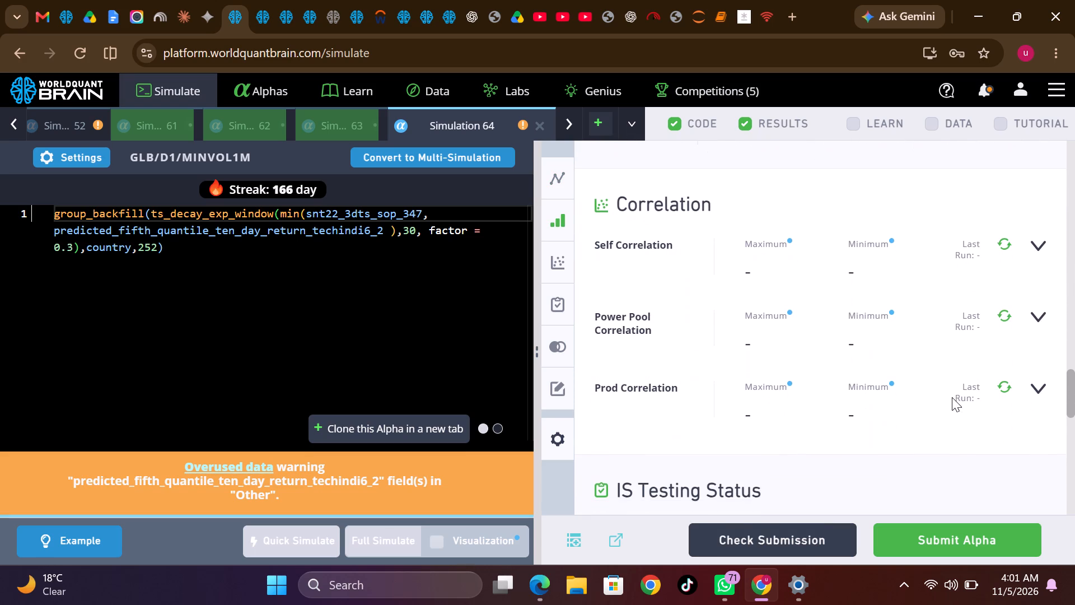
pyautogui.click(1003, 388)
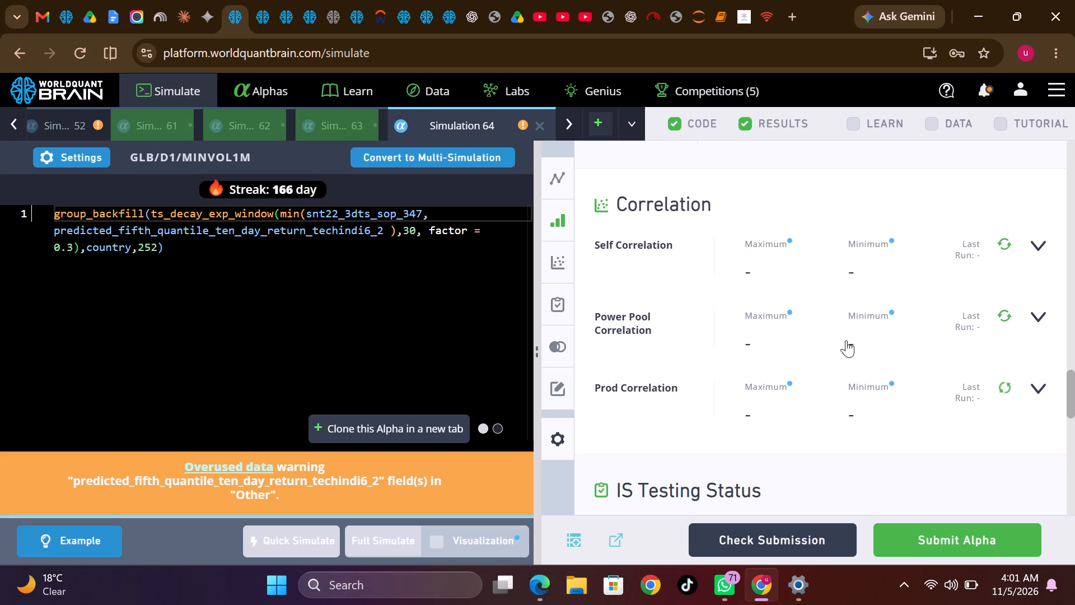
pyautogui.scroll(-1, 849, 337)
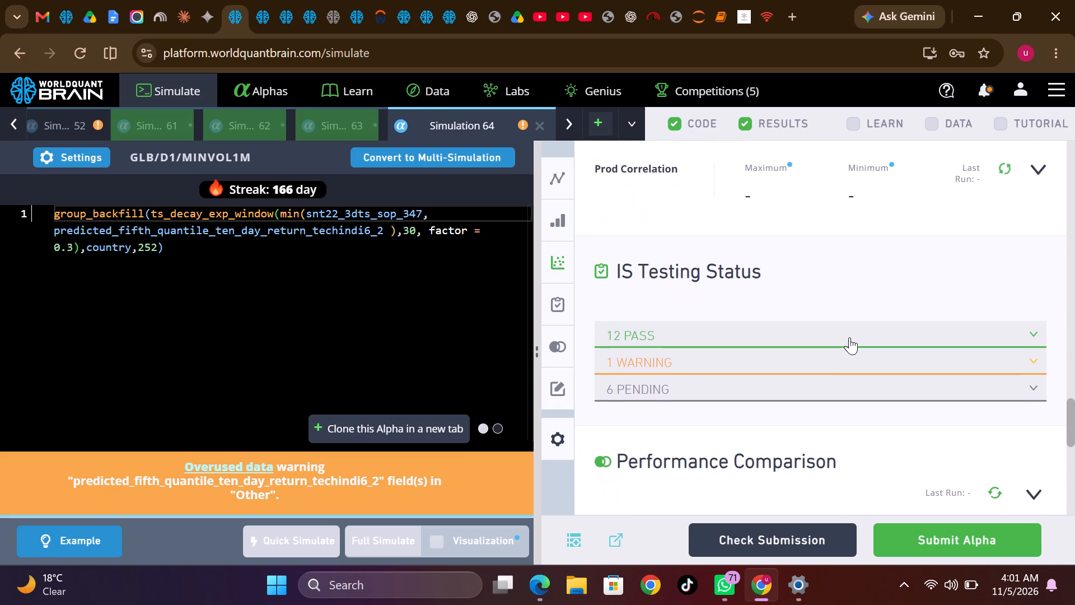
pyautogui.click(825, 359)
pyautogui.scroll(1, 924, 307)
pyautogui.click(1004, 186)
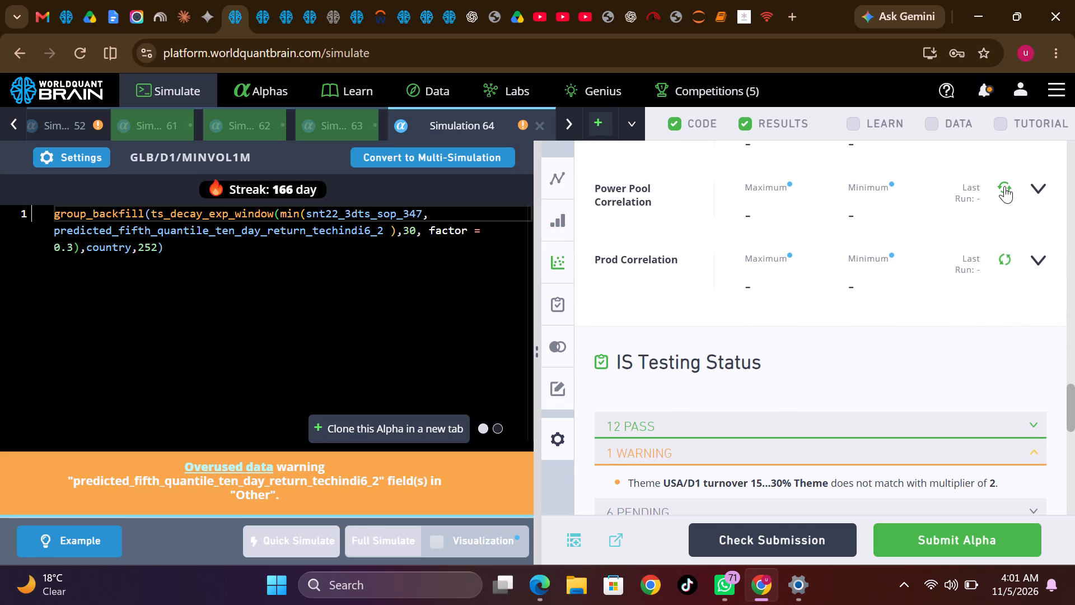
pyautogui.scroll(2, 1004, 186)
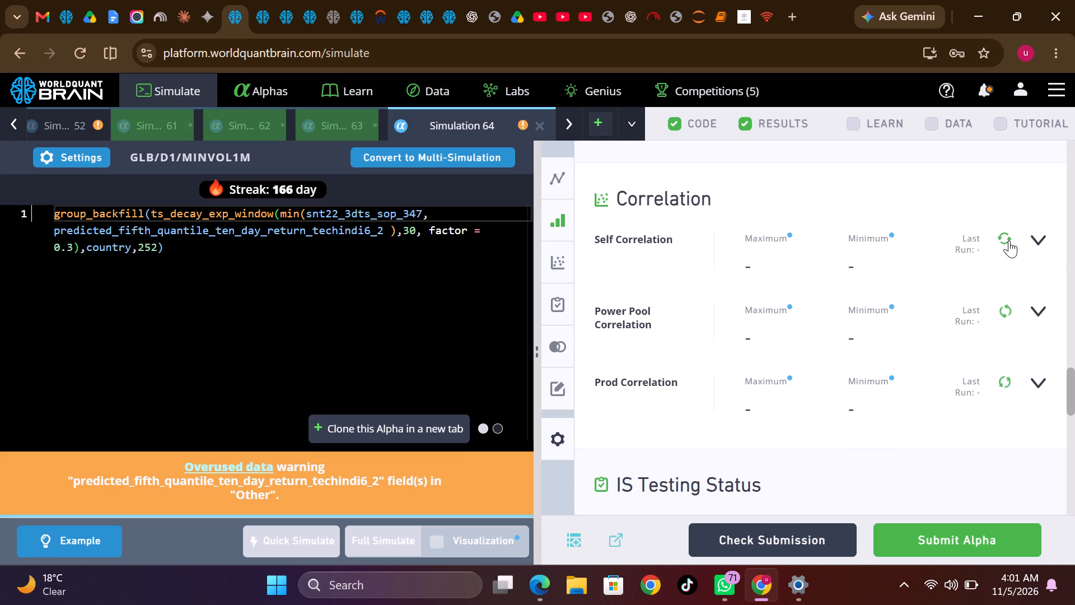
pyautogui.click(1007, 241)
# Open the platform's notification list.
pyautogui.click(987, 89)
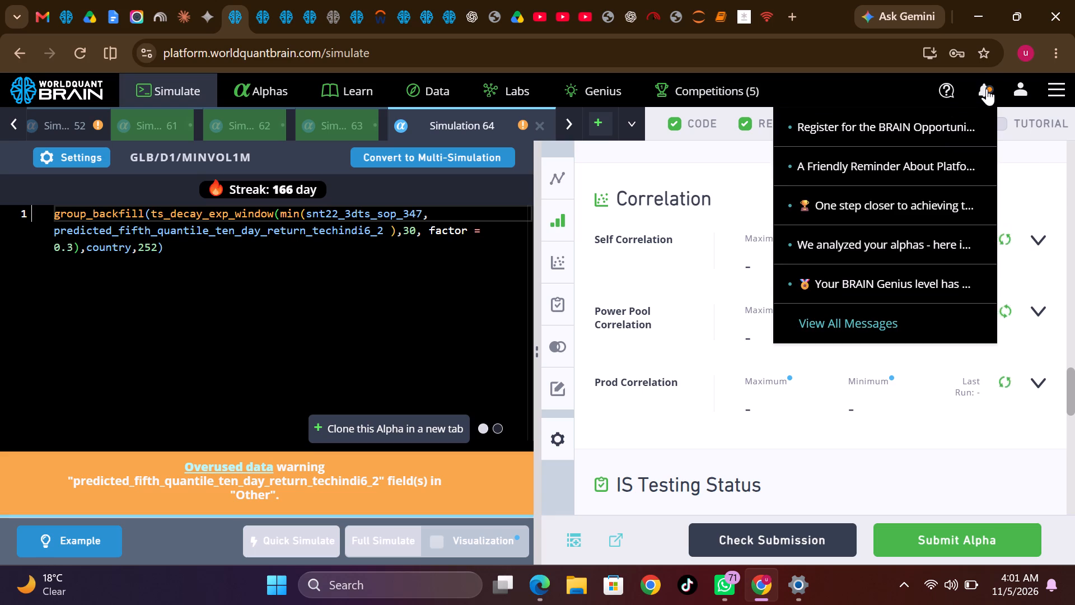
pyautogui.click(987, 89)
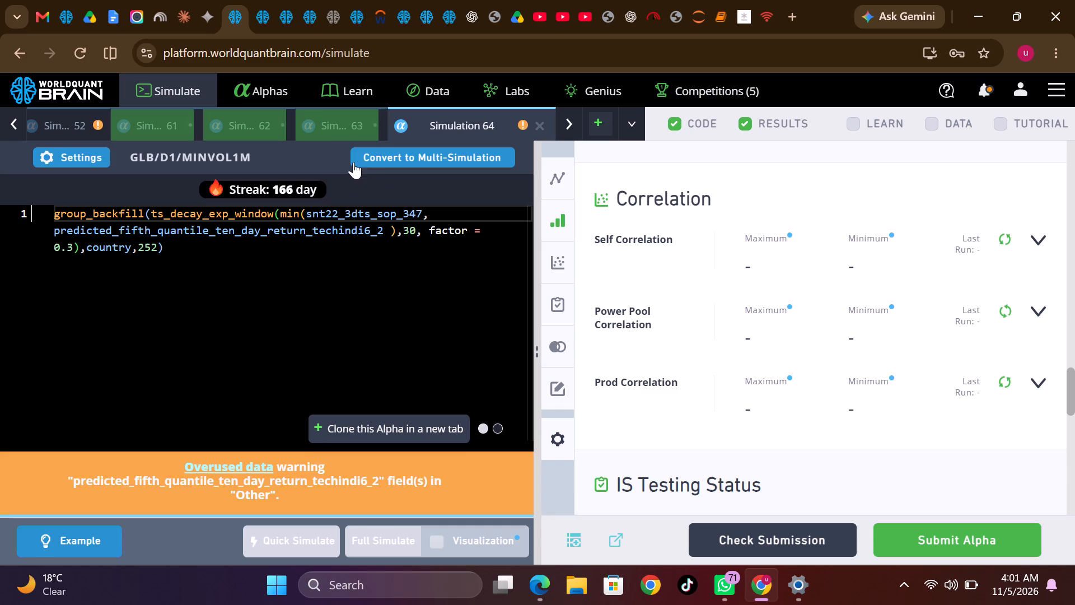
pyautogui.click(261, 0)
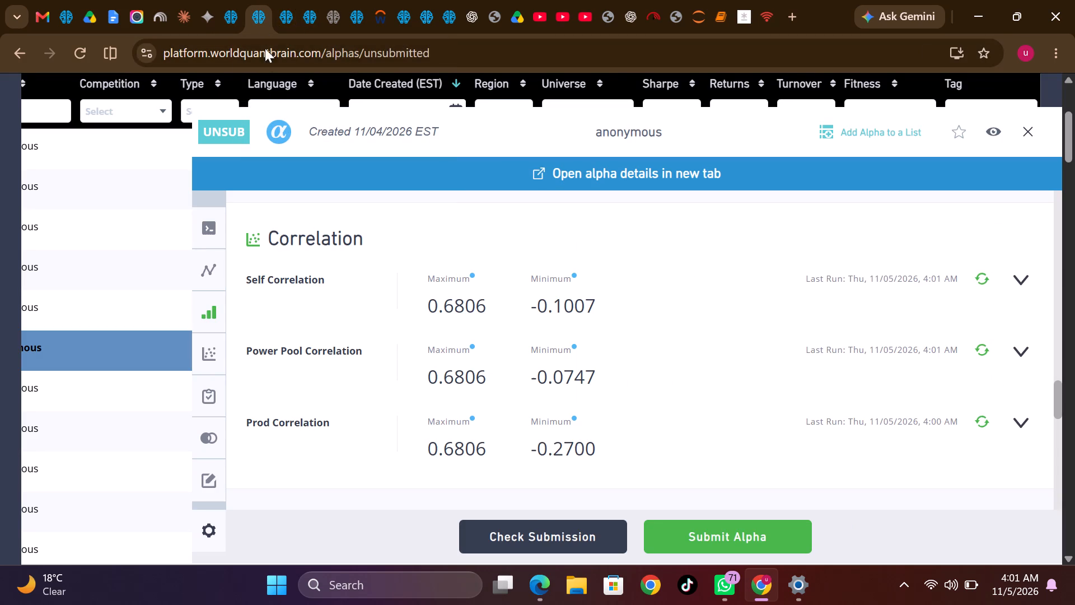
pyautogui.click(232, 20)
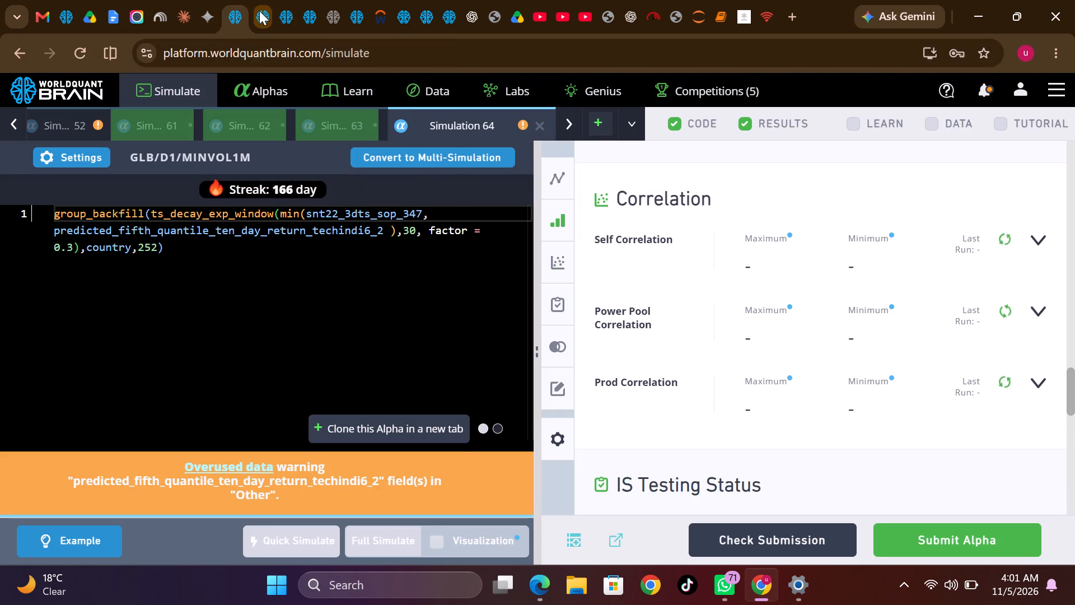
# Insert the Power Pool Alpha template into the description of unsubmitted alpha 1YNjYeMW.
pyautogui.click(260, 11)
pyautogui.scroll(-3, 735, 289)
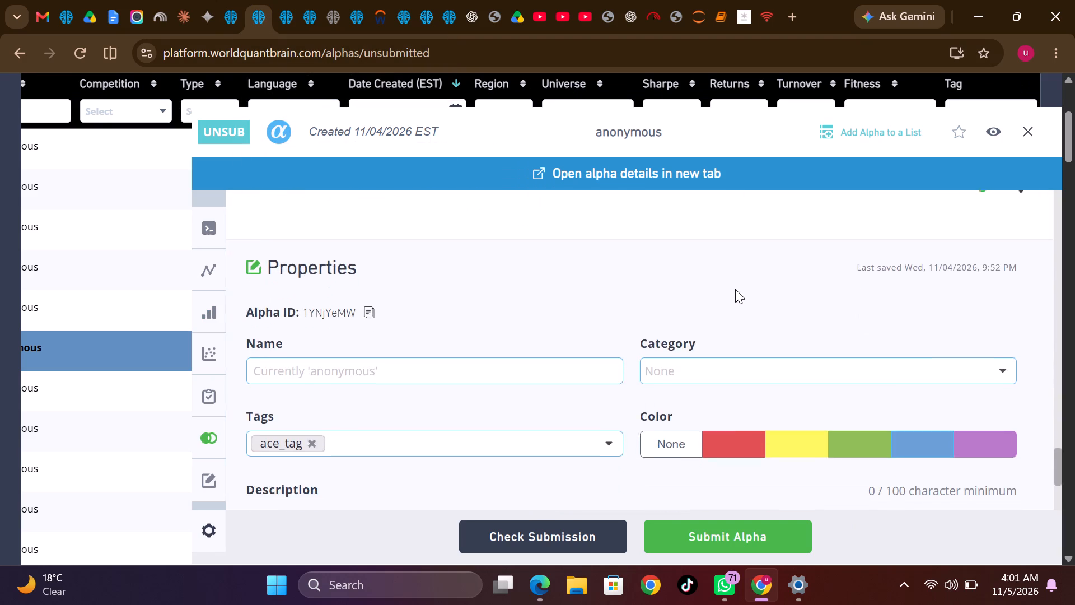
pyautogui.scroll(-1, 735, 289)
pyautogui.scroll(-1, 839, 412)
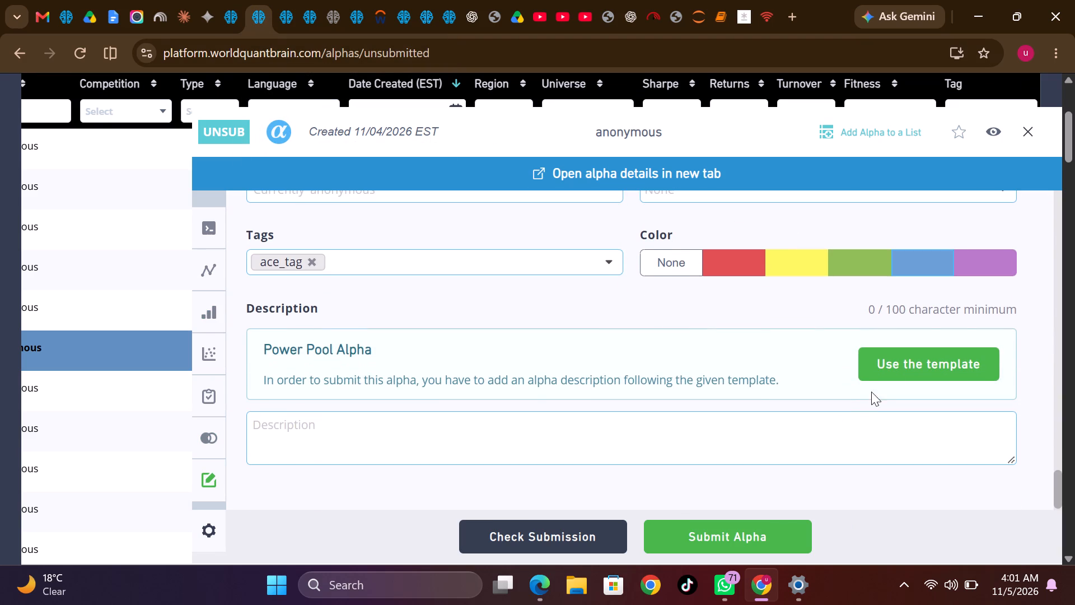
pyautogui.click(908, 368)
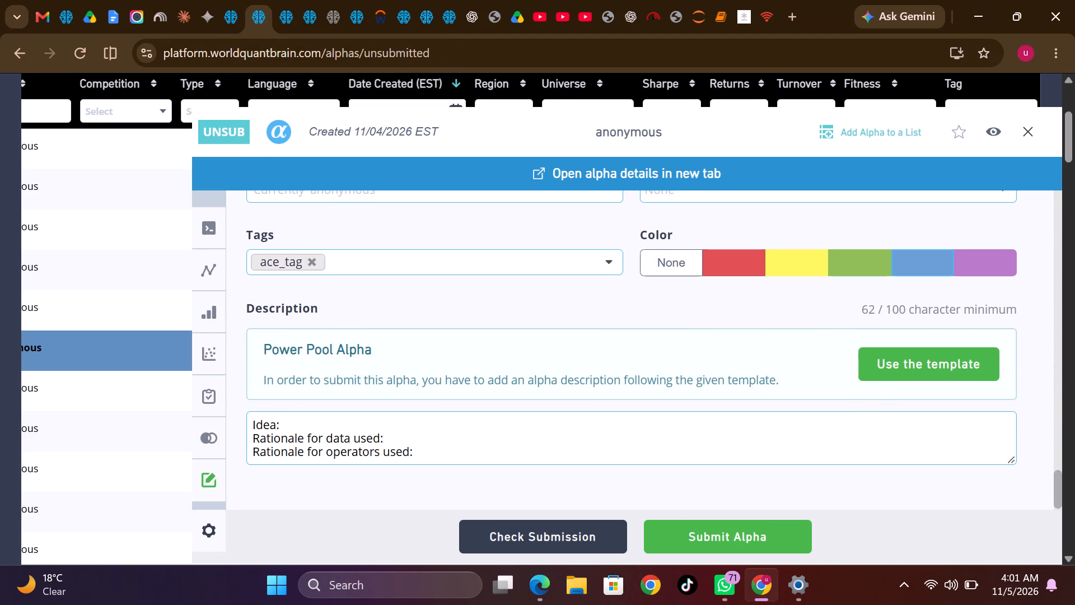
# Cut the whole template text from the description and paste it back as three copies, each starting on a new line.
pyautogui.moveTo(415, 452); pyautogui.dragTo(398, 450)
pyautogui.moveTo(398, 450); pyautogui.dragTo(251, 422)
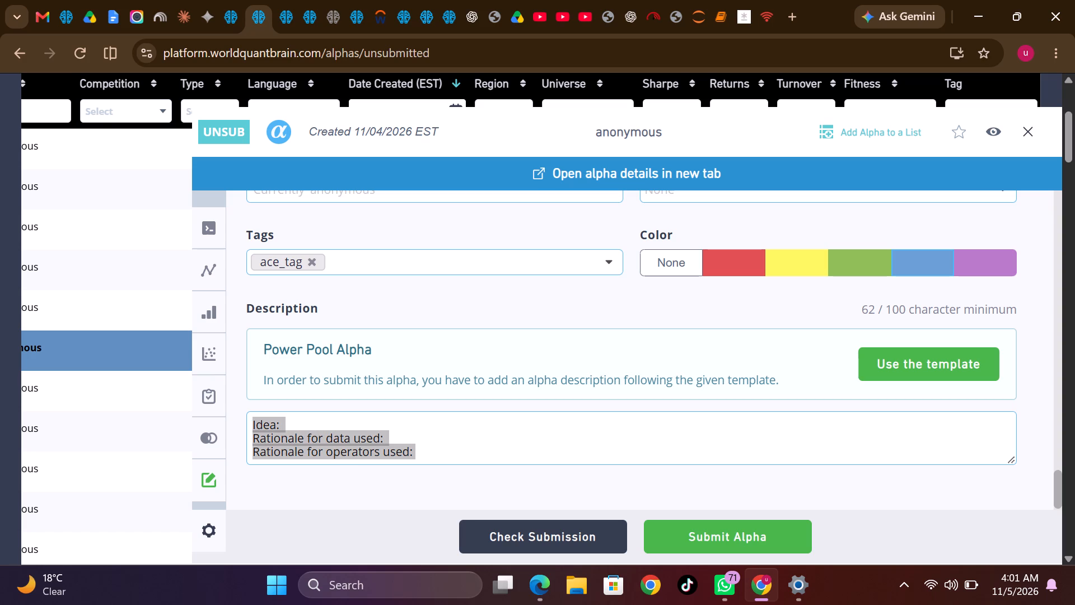
pyautogui.rightClick(281, 435)
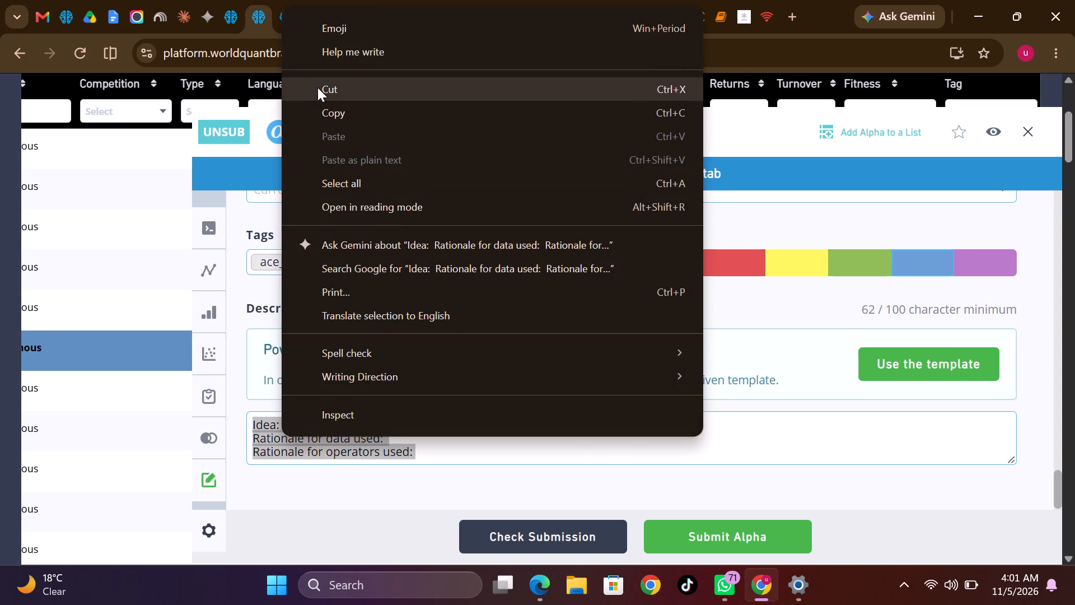
pyautogui.click(317, 87)
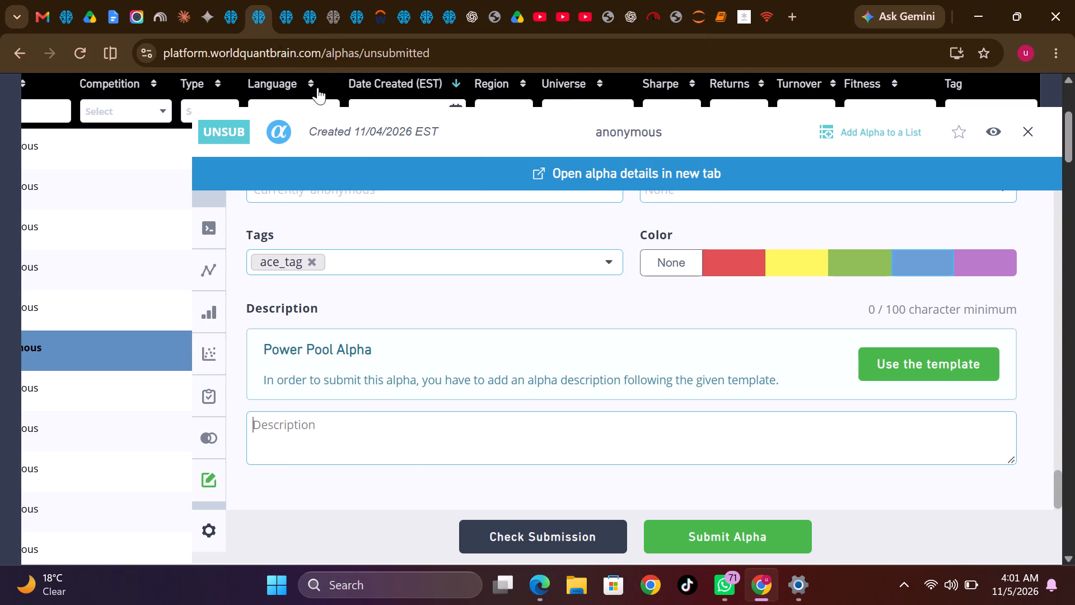
pyautogui.hotkey('ctrl', 'v')
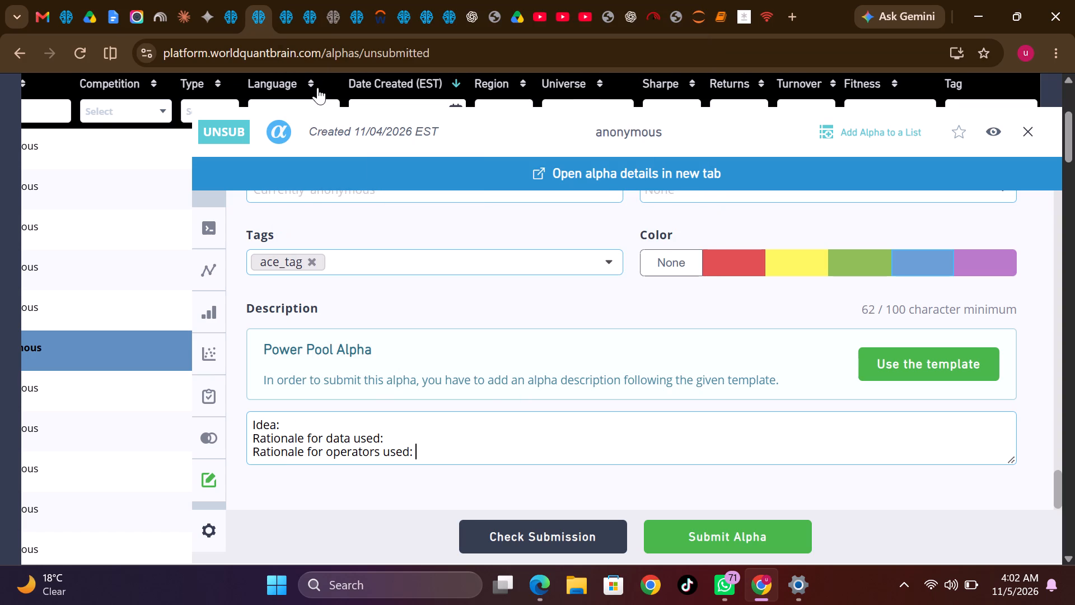
pyautogui.press('Return')
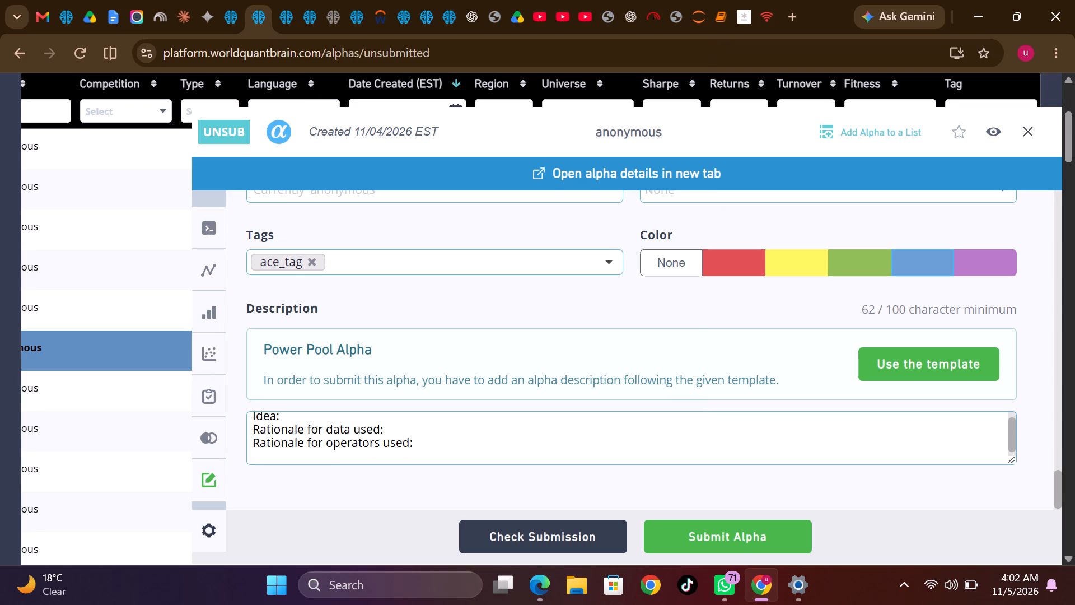
pyautogui.hotkey('ctrl', 'v')
pyautogui.press('Return')
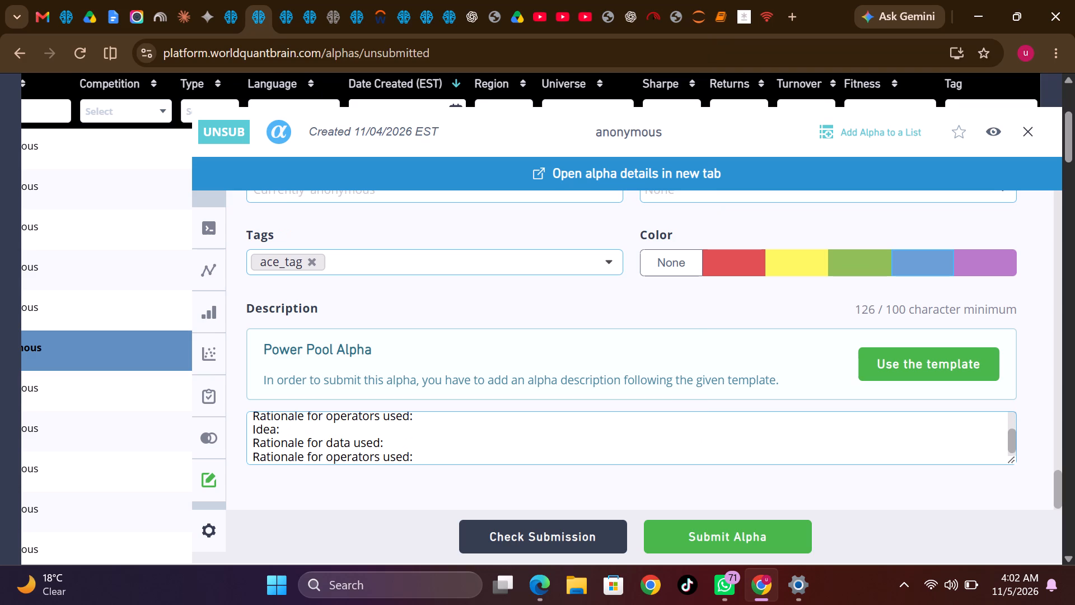
pyautogui.hotkey('ctrl', 'v')
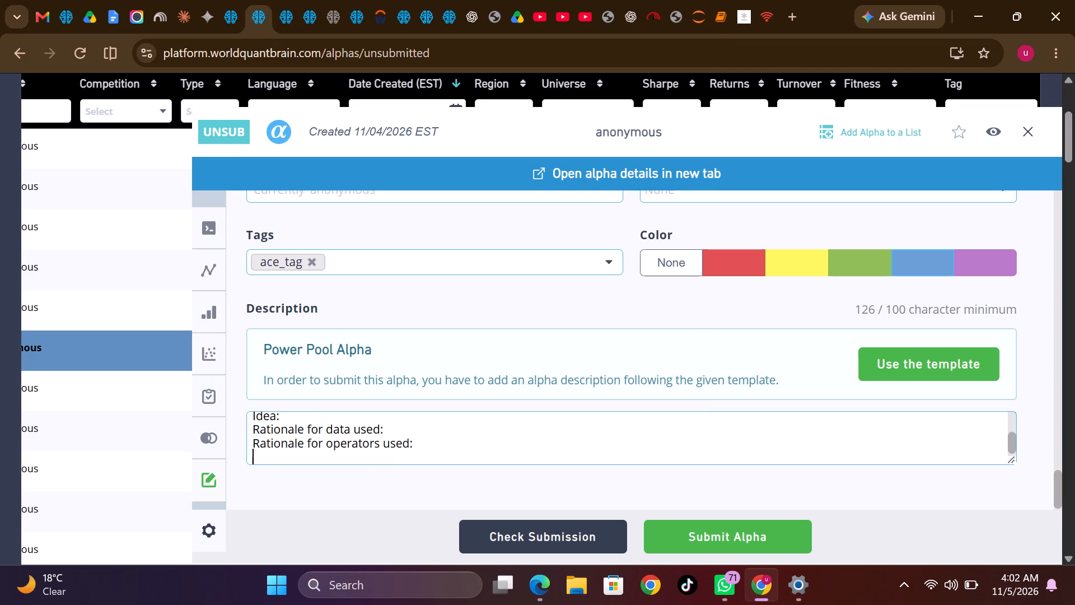
pyautogui.press('Return')
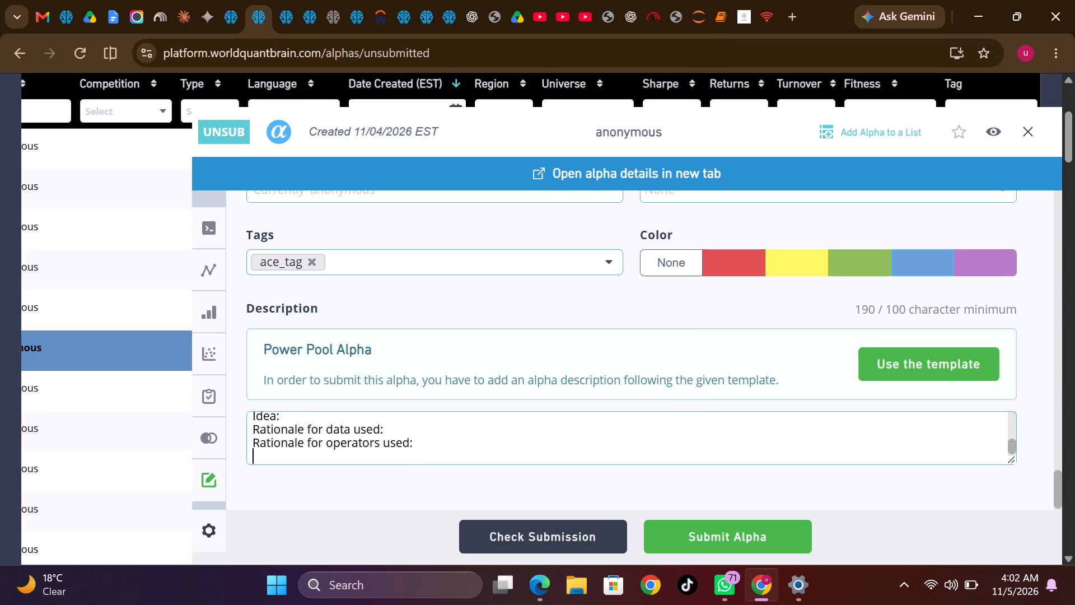
pyautogui.hotkey('ctrl', 'v')
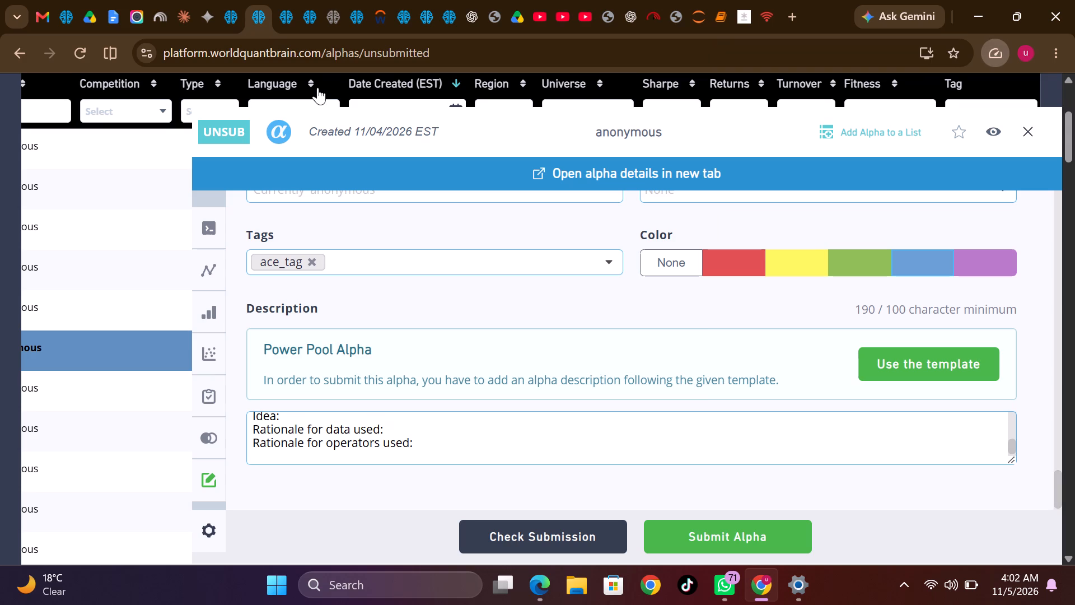
pyautogui.press('Return')
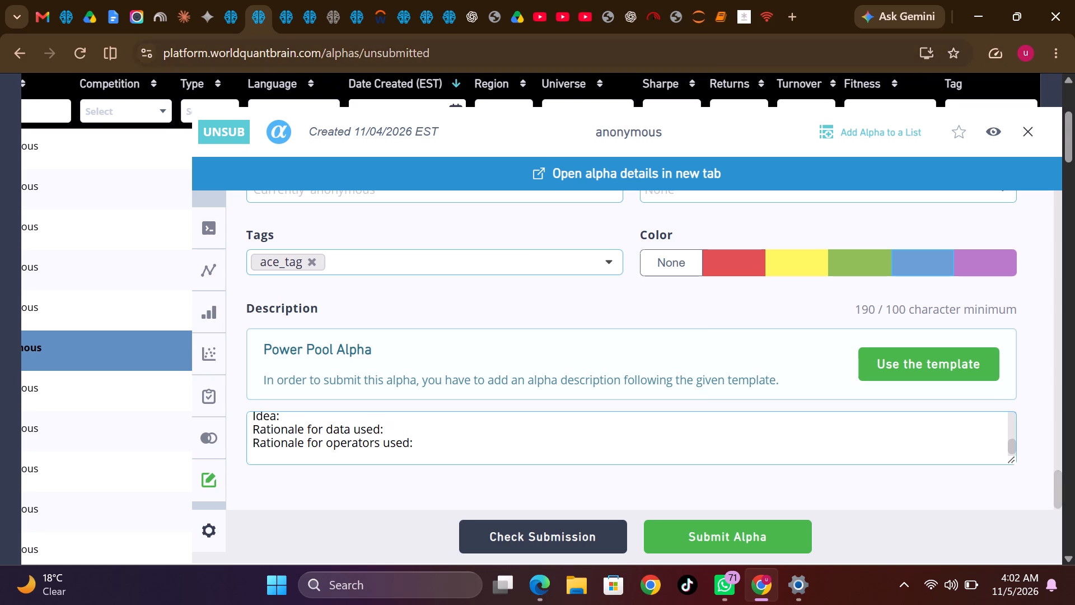
# Append three more copies of the template text to the end of alpha 1YNjYeMW's description, each on a new line.
pyautogui.scroll(2, 548, 323)
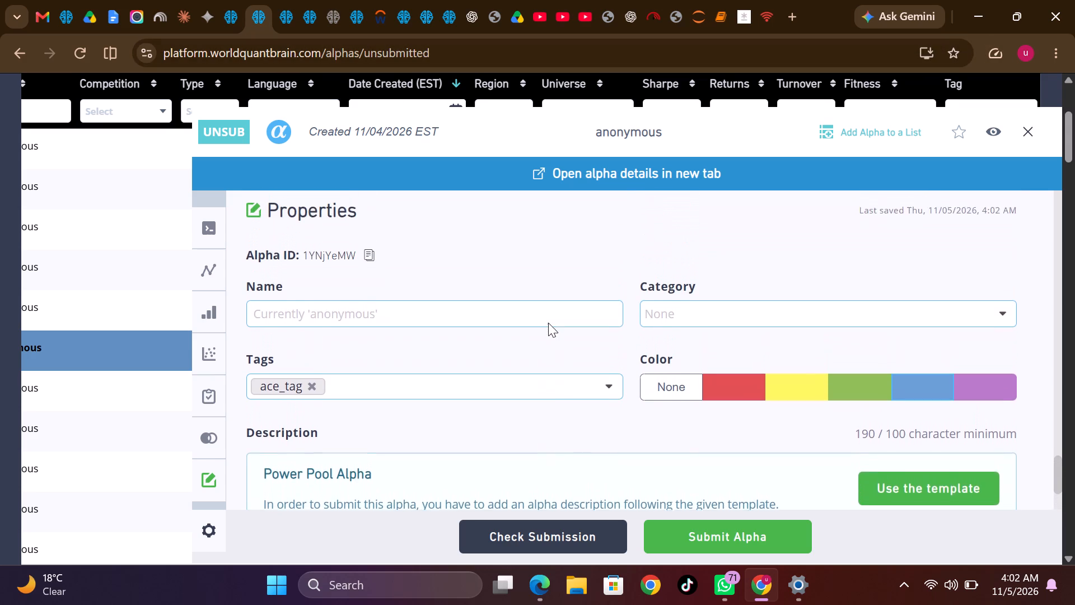
pyautogui.scroll(1, 548, 323)
pyautogui.scroll(-1, 548, 323)
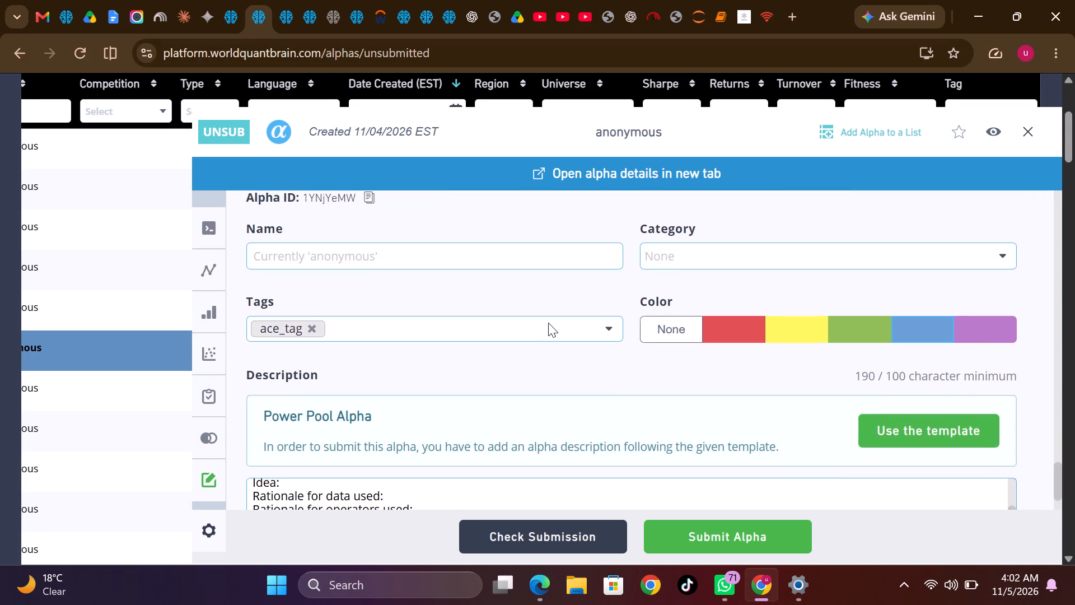
pyautogui.scroll(-1, 548, 323)
pyautogui.click(425, 436)
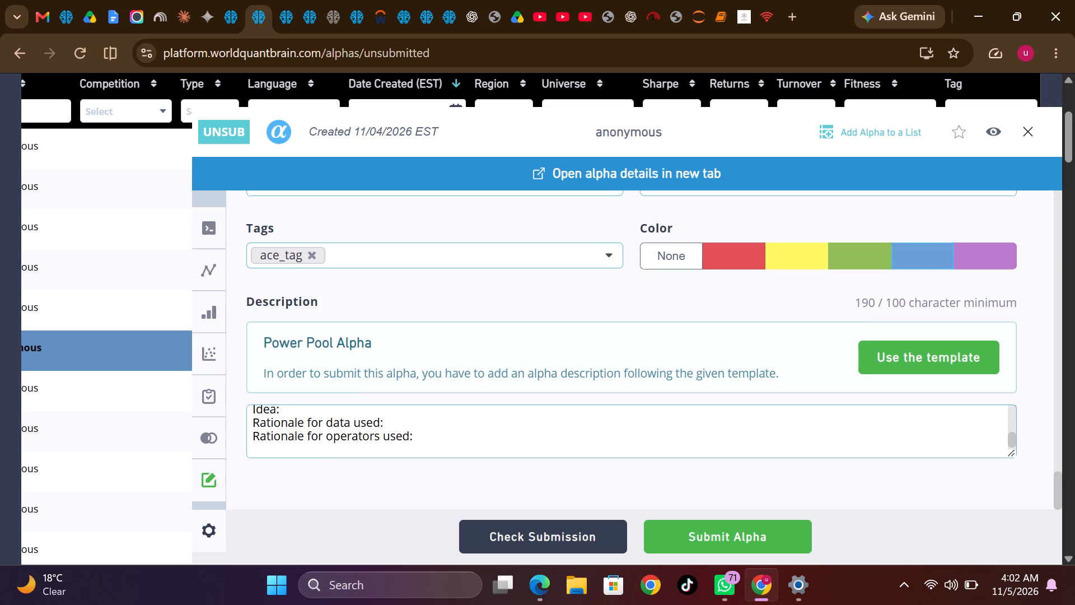
pyautogui.press('Return')
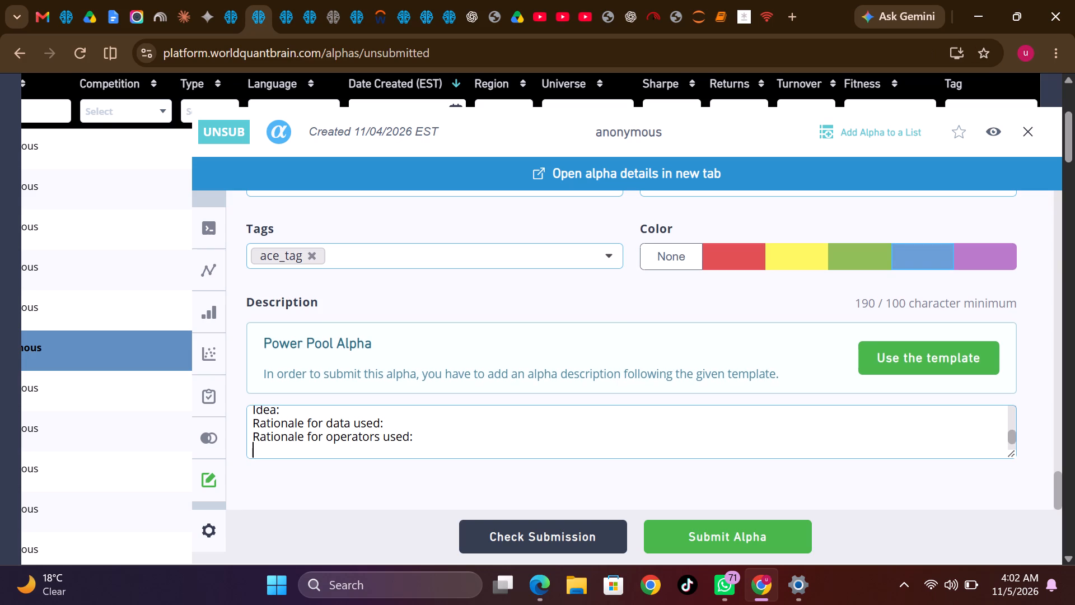
pyautogui.hotkey('ctrl', 'v')
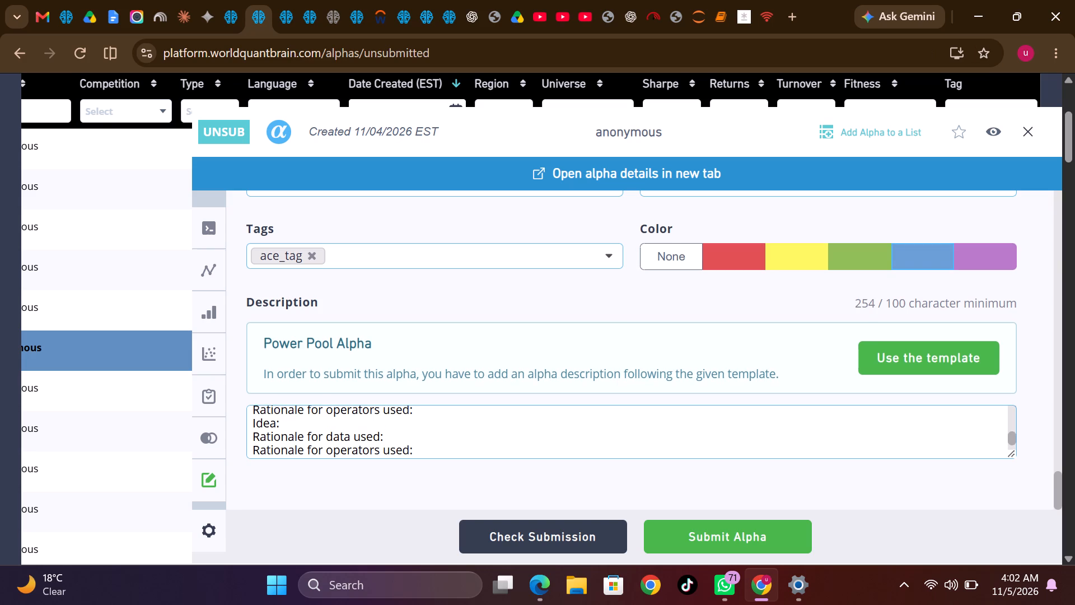
pyautogui.press('Return')
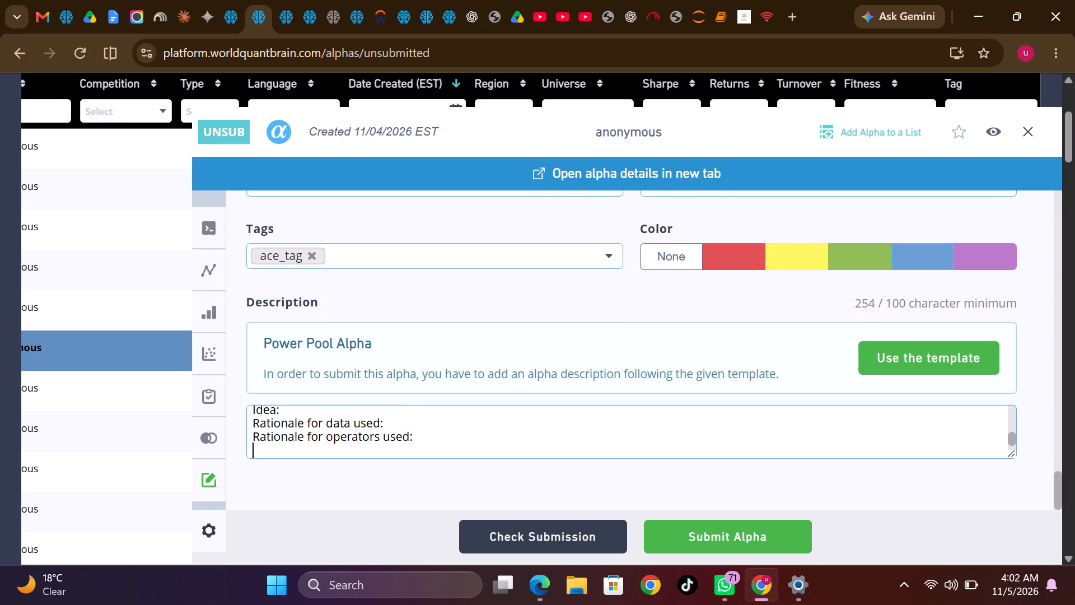
pyautogui.hotkey('ctrl', 'v')
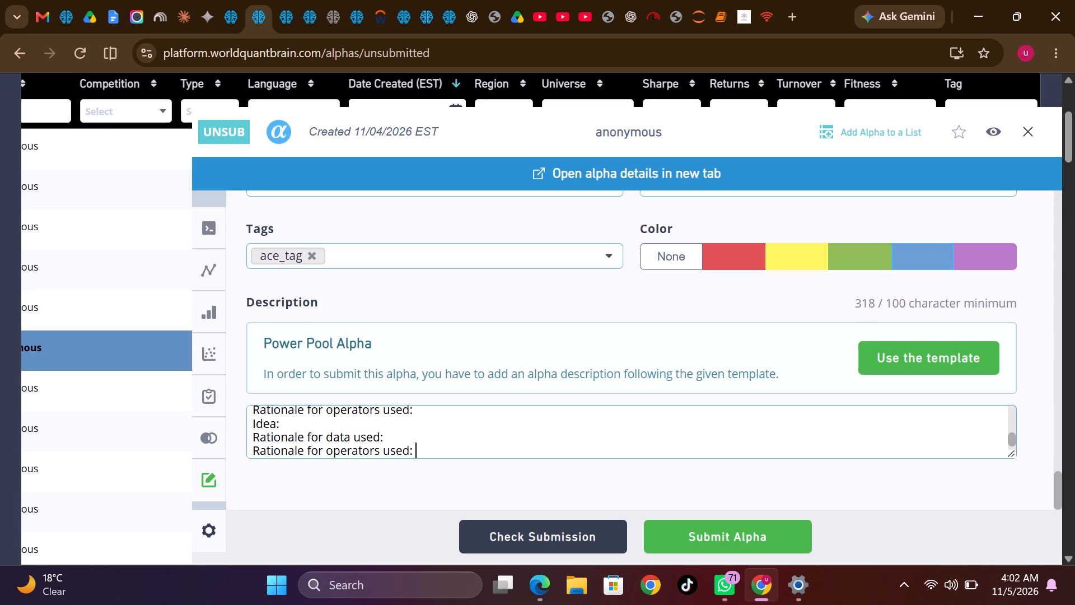
pyautogui.press('Return')
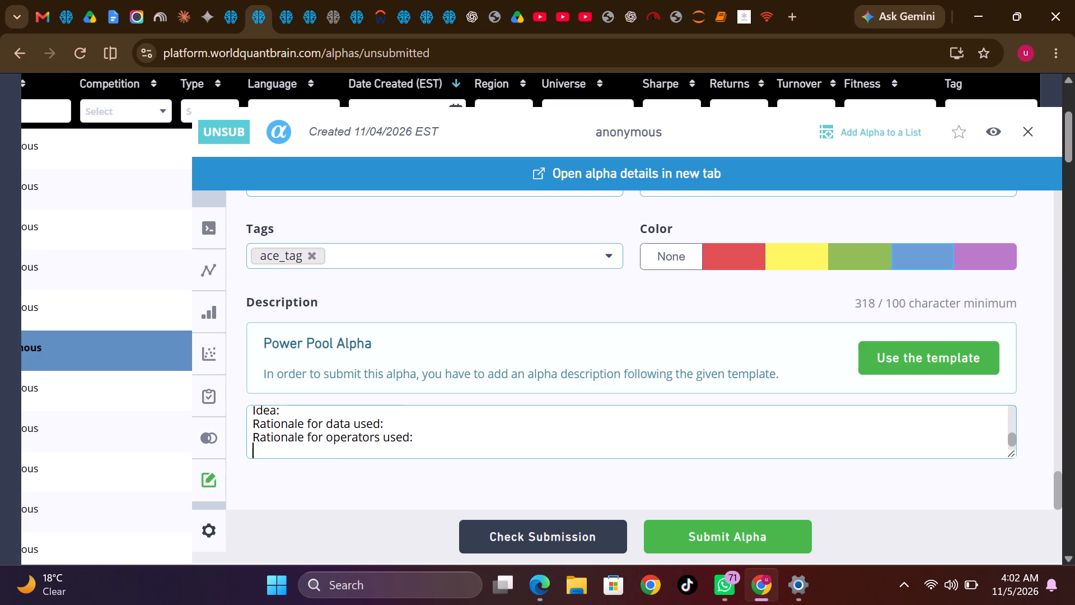
pyautogui.hotkey('ctrl', 'v')
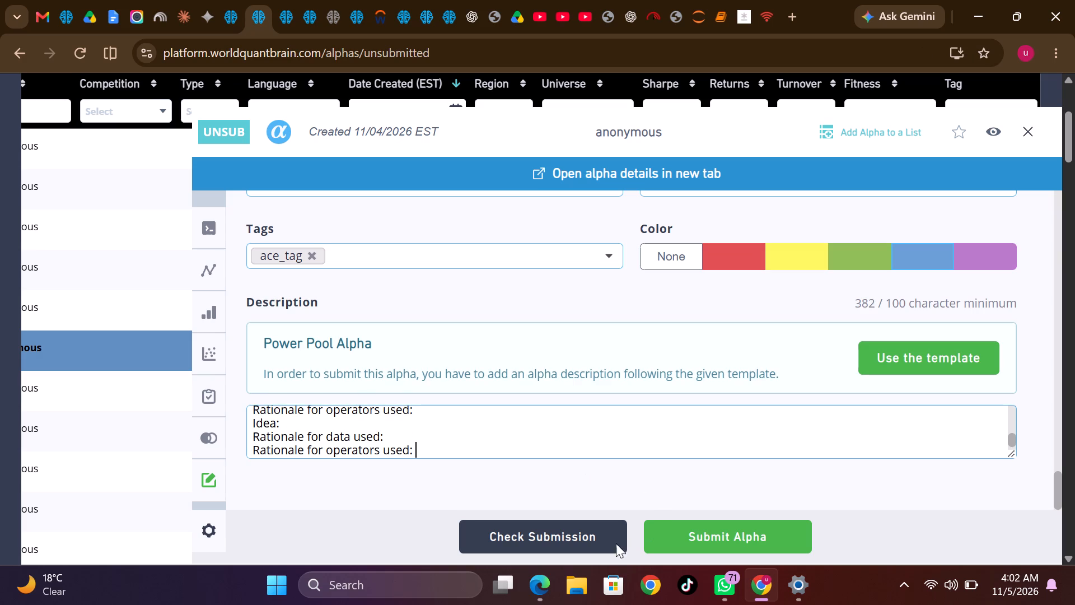
# Run the submission check for alpha 1YNjYeMW.
pyautogui.click(577, 539)
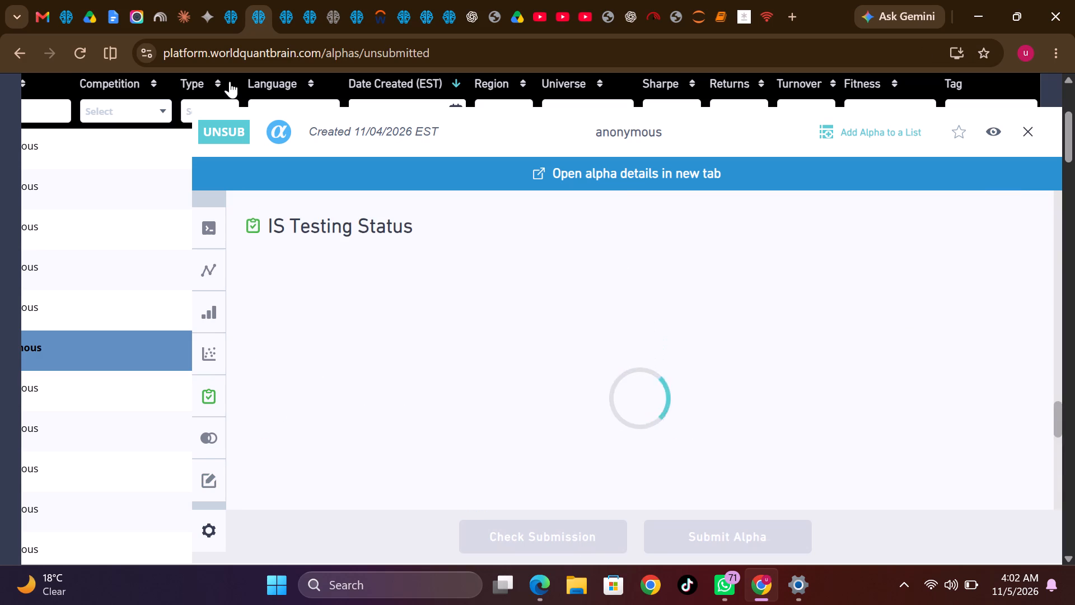
# Go back to the simulation page and close Simulation 64.
pyautogui.click(223, 15)
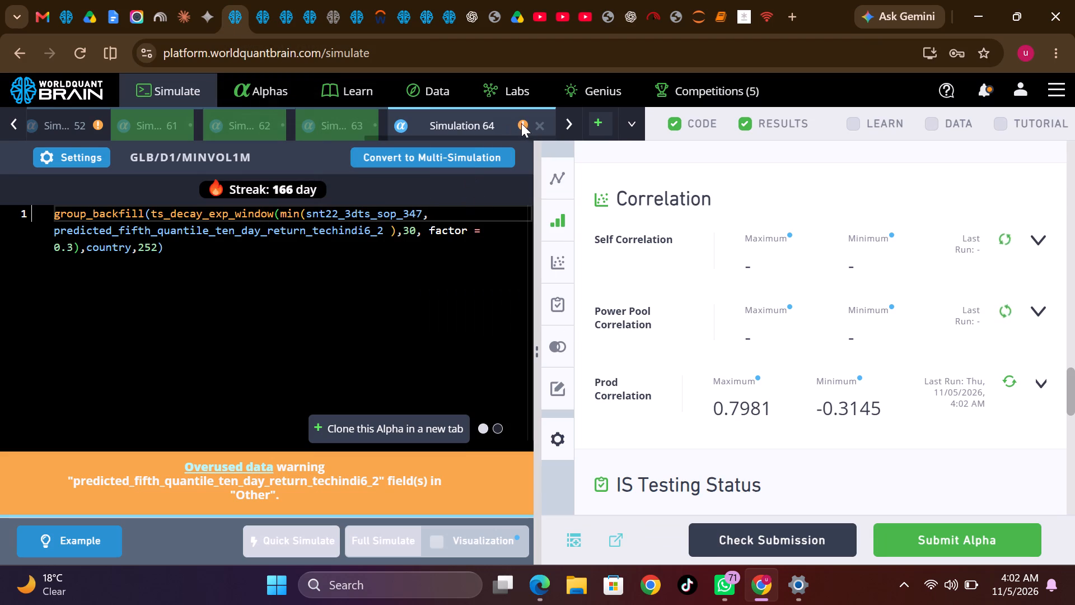
pyautogui.click(537, 125)
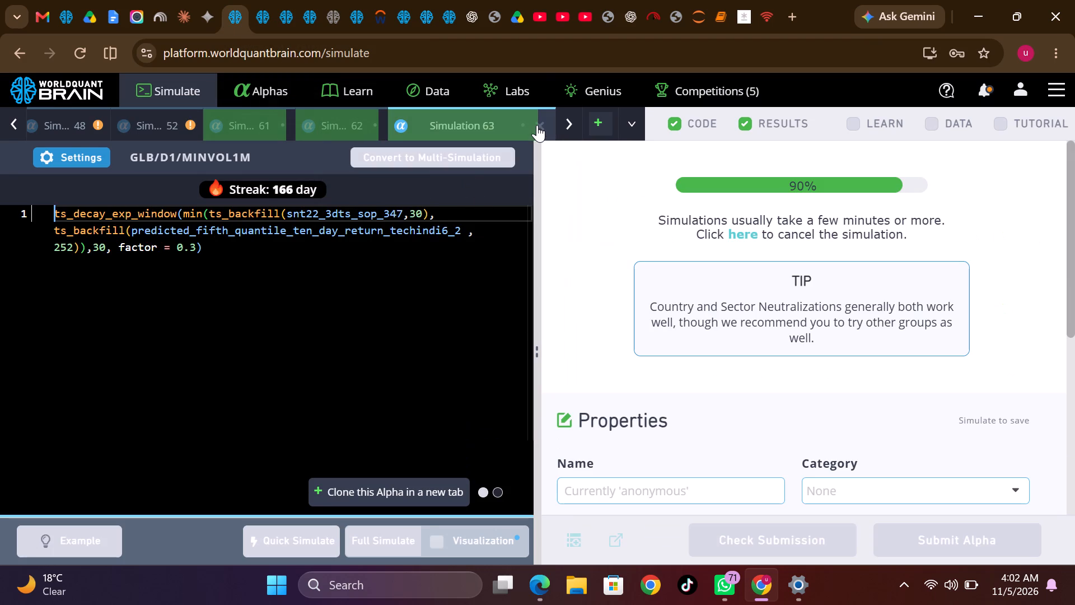
# Return to alpha 1YNjYeMW and look at its IS Testing Status for the submission check.
pyautogui.click(267, 15)
pyautogui.scroll(-2, 727, 320)
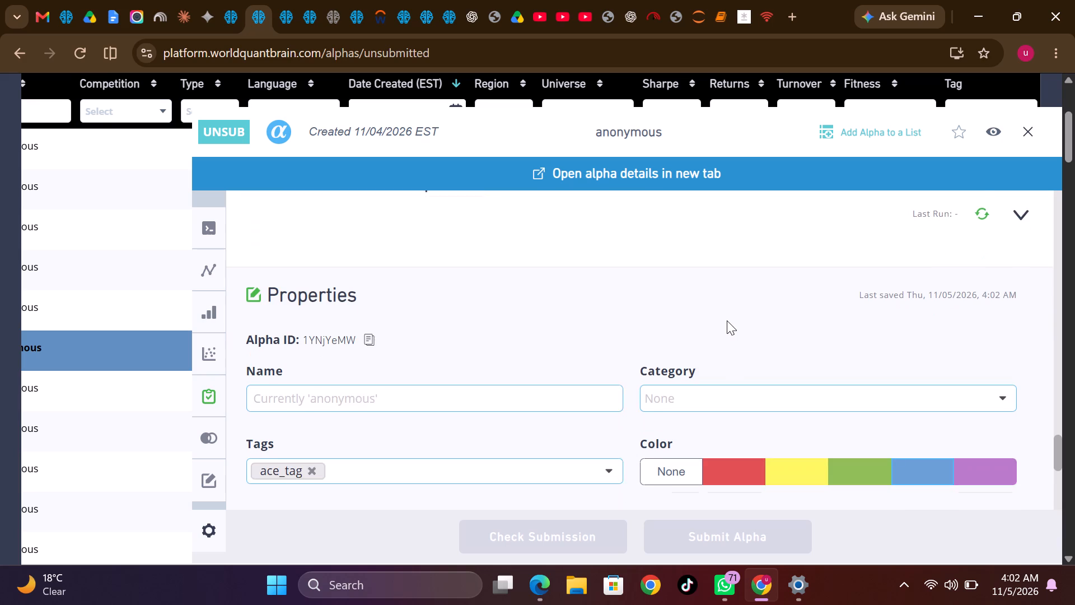
pyautogui.scroll(5, 727, 320)
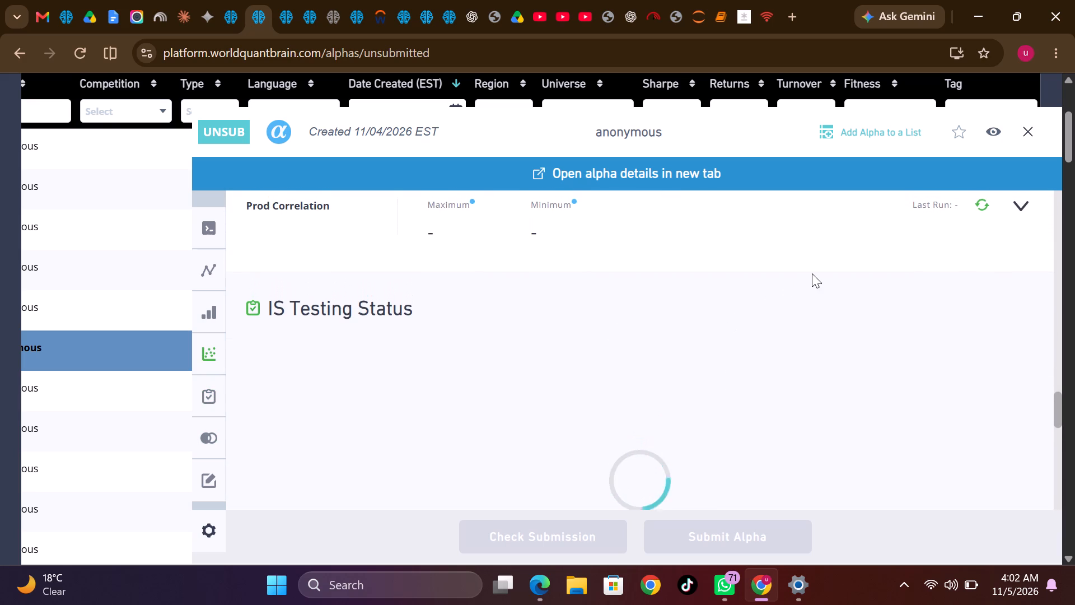
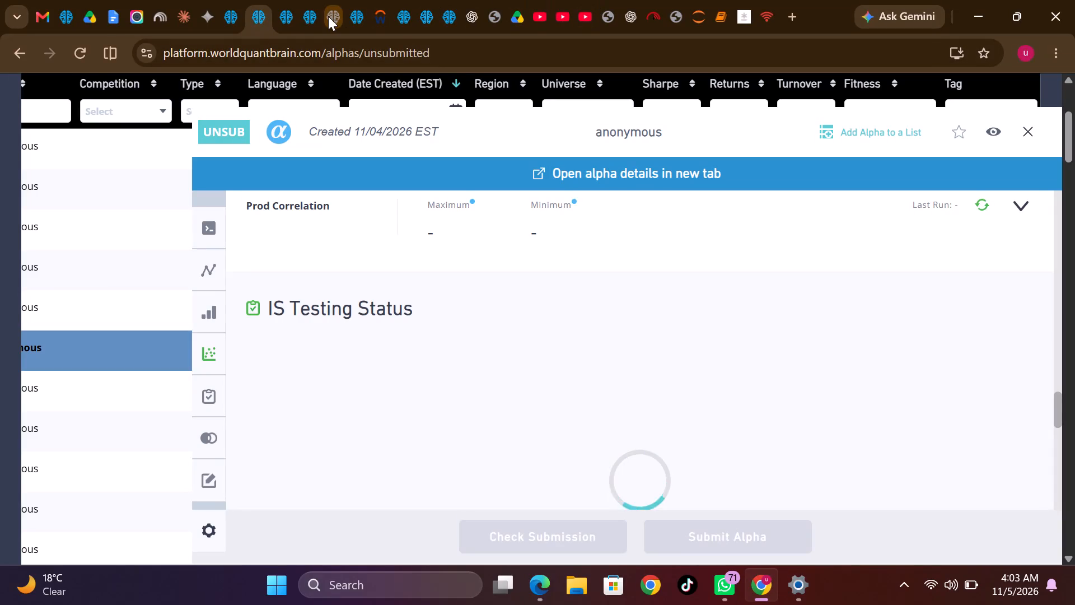
# In the other simulation page, skip the Simulate screen's welcome tour and open the list of unsubmitted alphas.
pyautogui.click(229, 5)
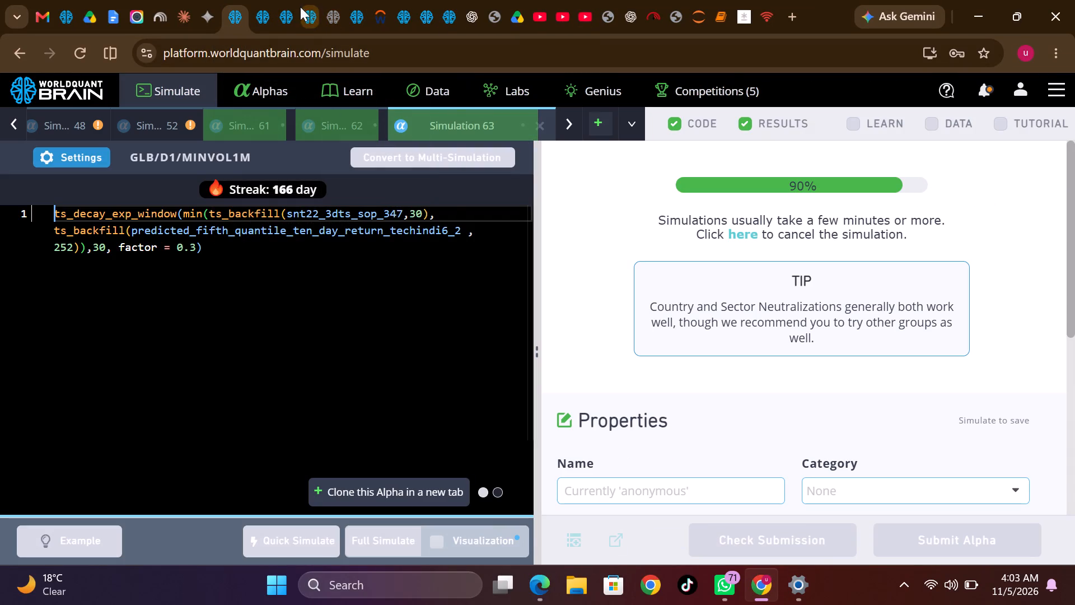
pyautogui.click(265, 10)
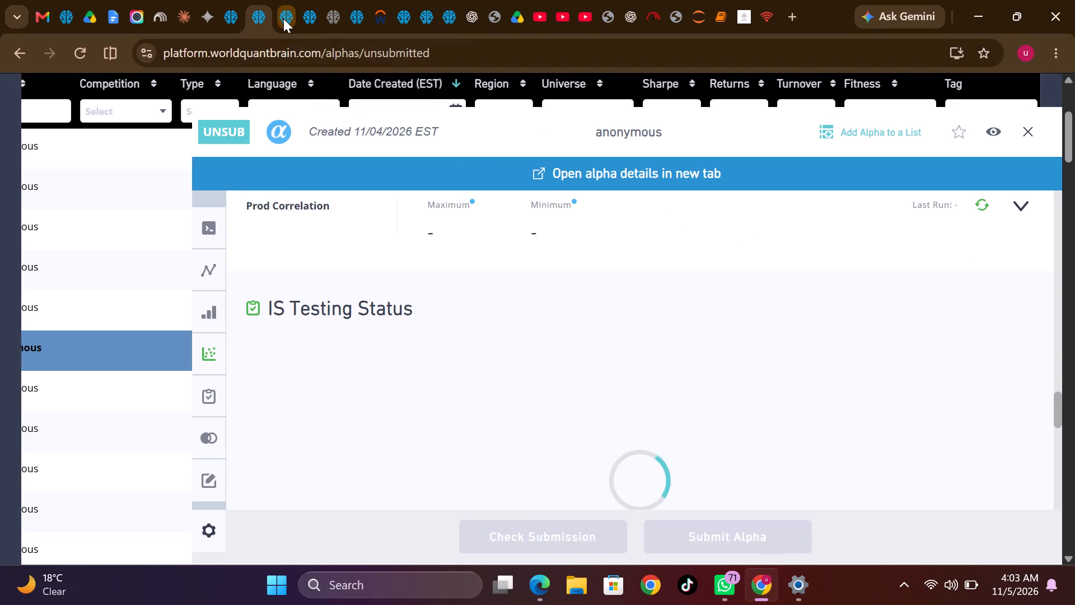
pyautogui.click(283, 18)
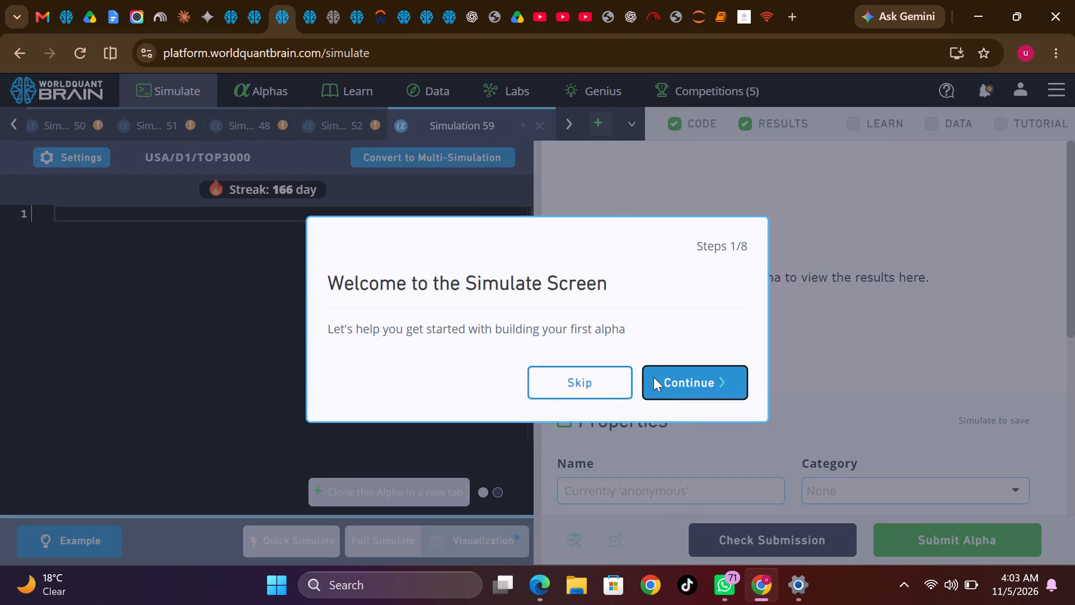
pyautogui.click(603, 384)
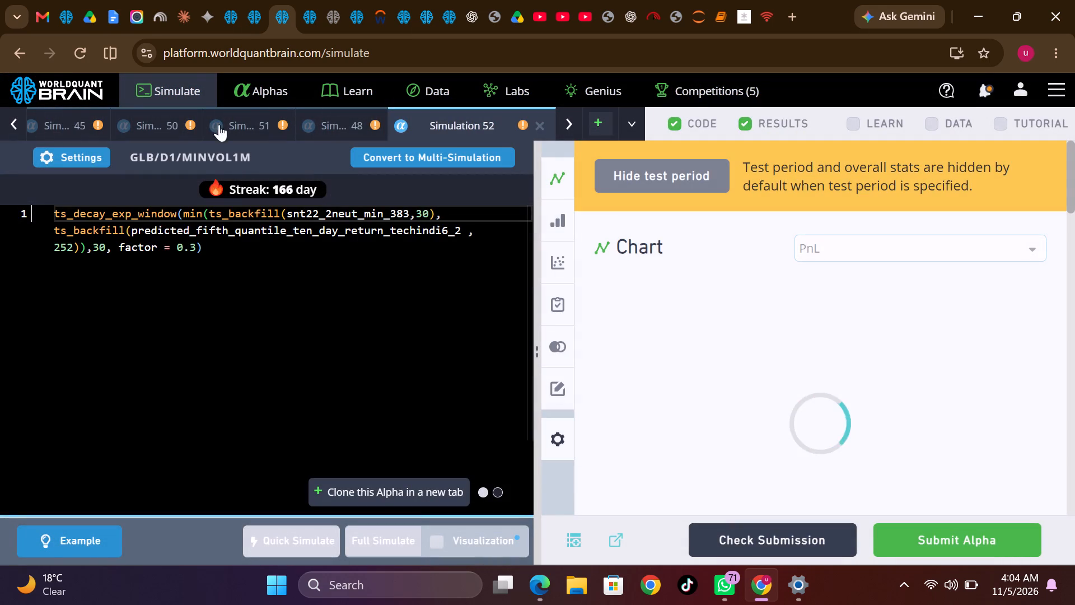
pyautogui.click(226, 6)
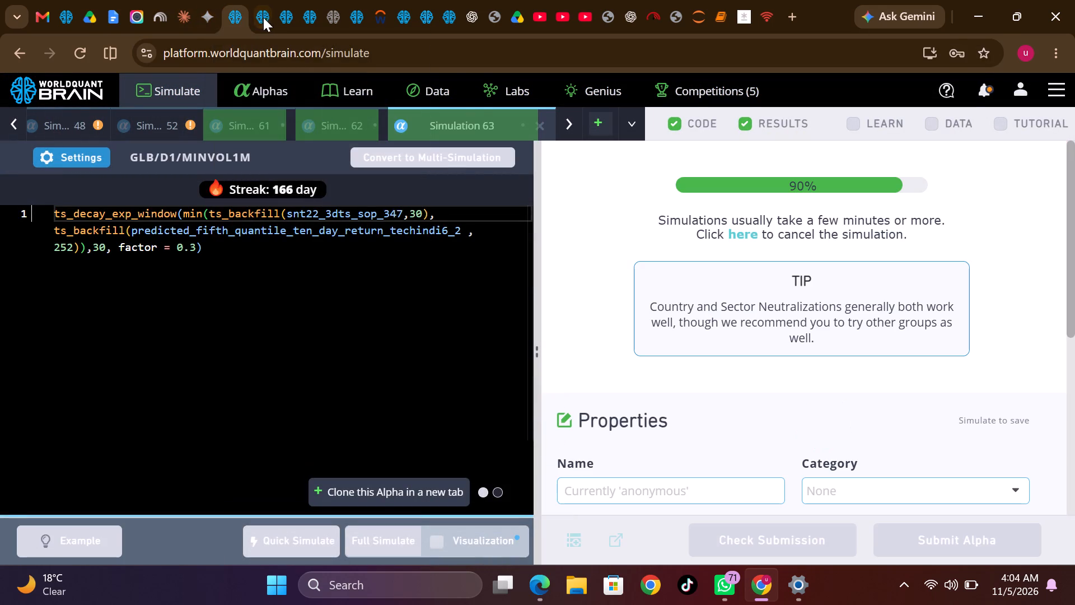
pyautogui.click(284, 17)
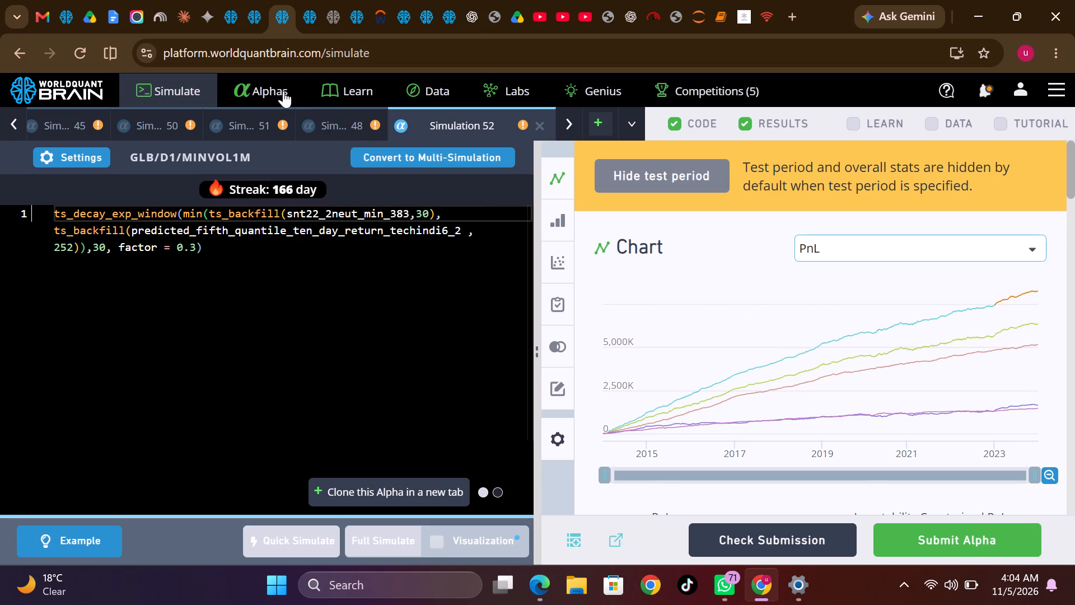
pyautogui.click(283, 91)
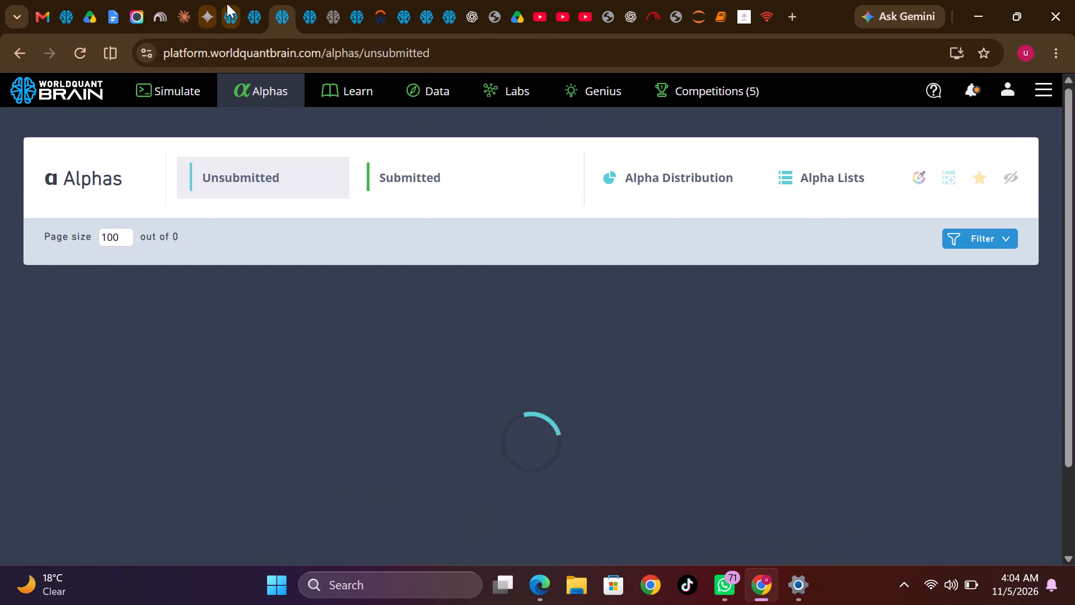
# Return to alpha 1YNjYeMW's details and submit the alpha.
pyautogui.click(232, 7)
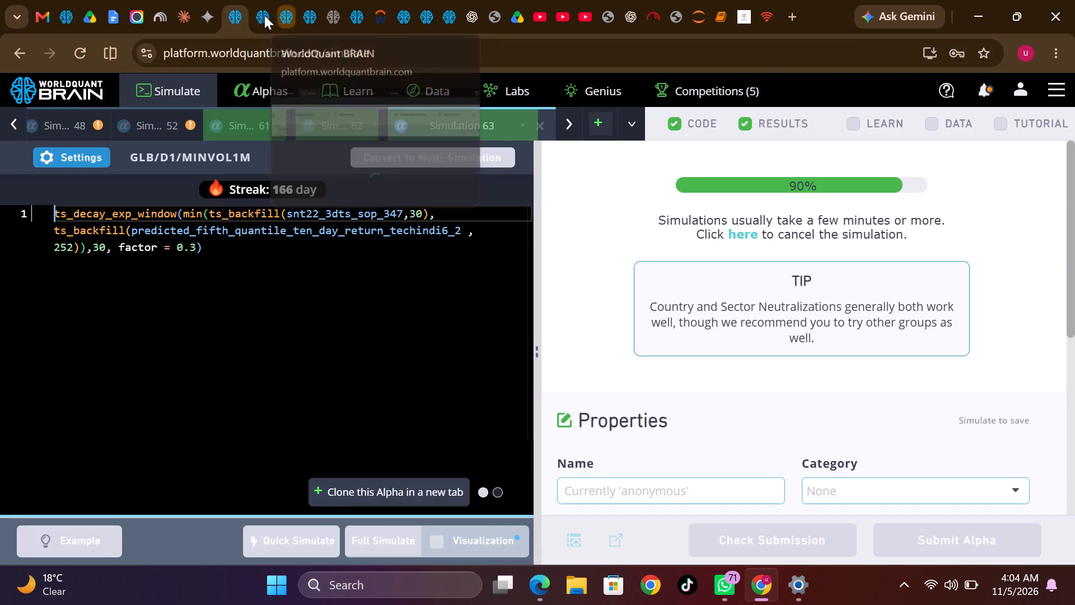
pyautogui.click(260, 16)
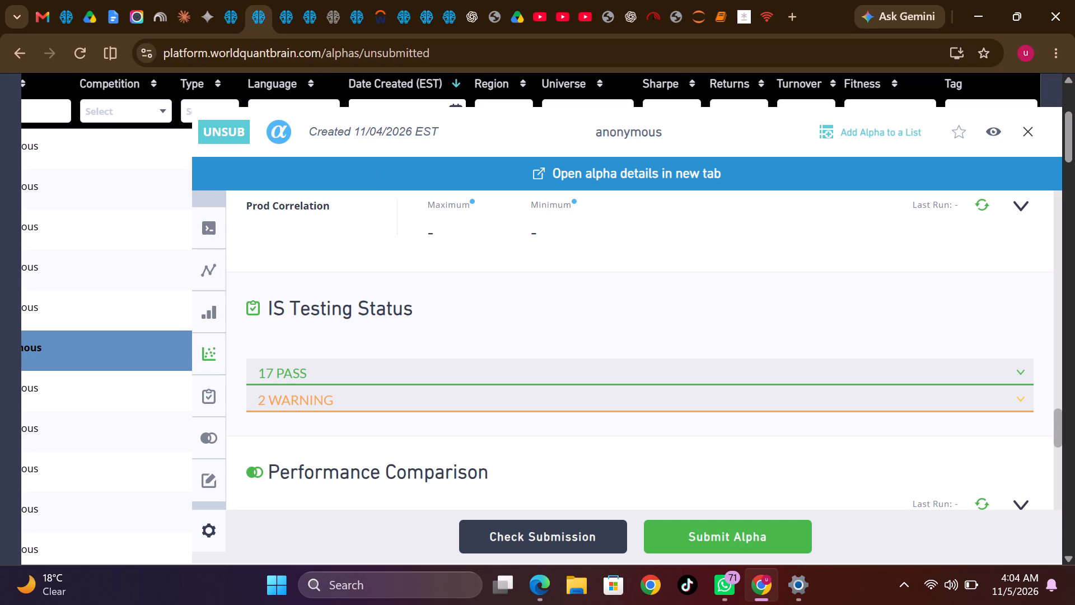
pyautogui.click(230, 1)
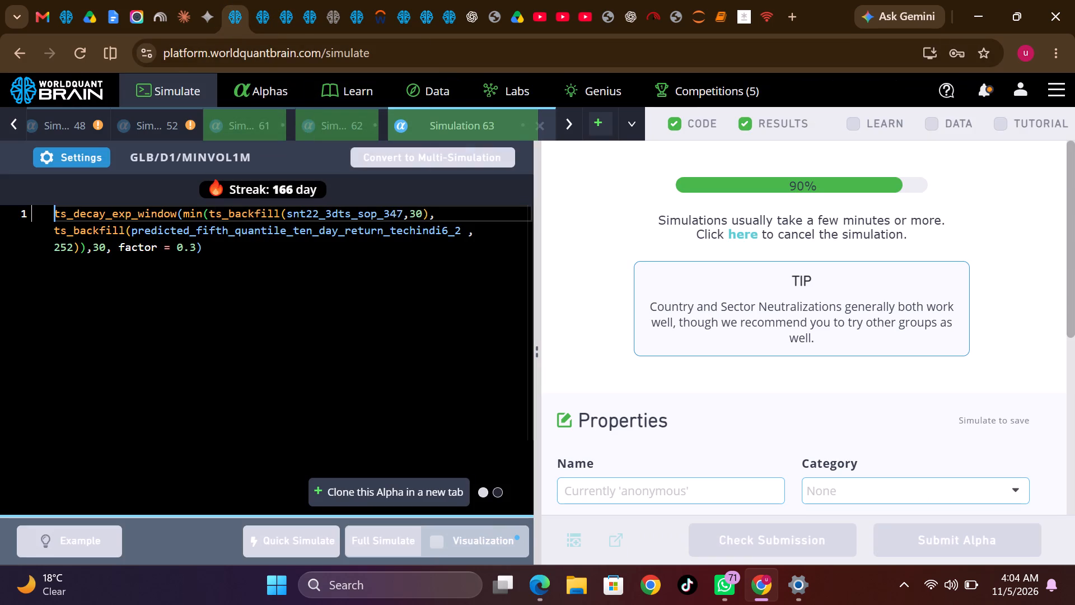
pyautogui.click(263, 19)
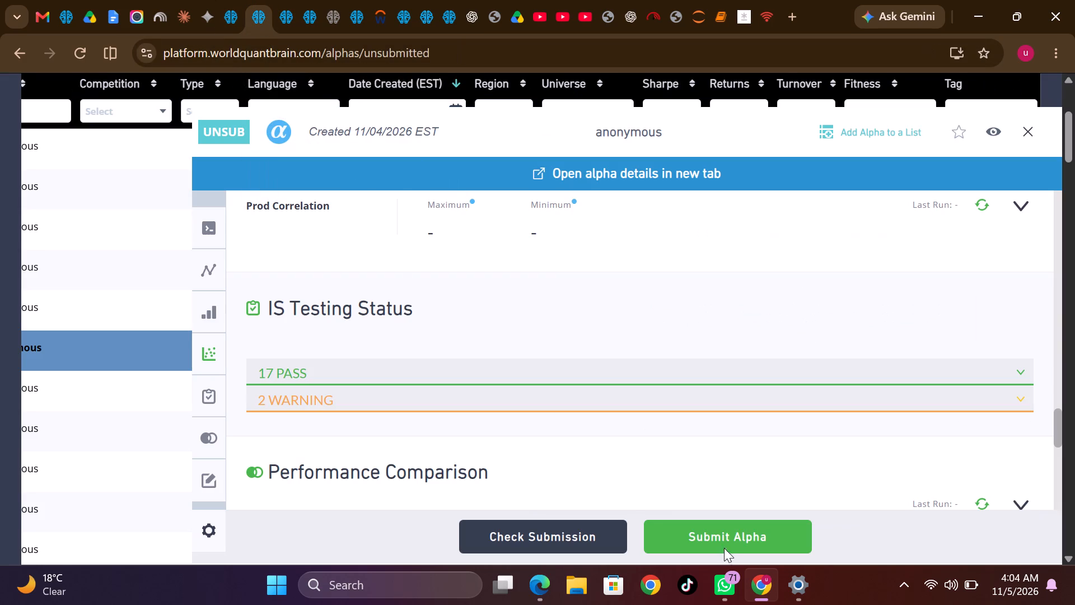
pyautogui.click(721, 544)
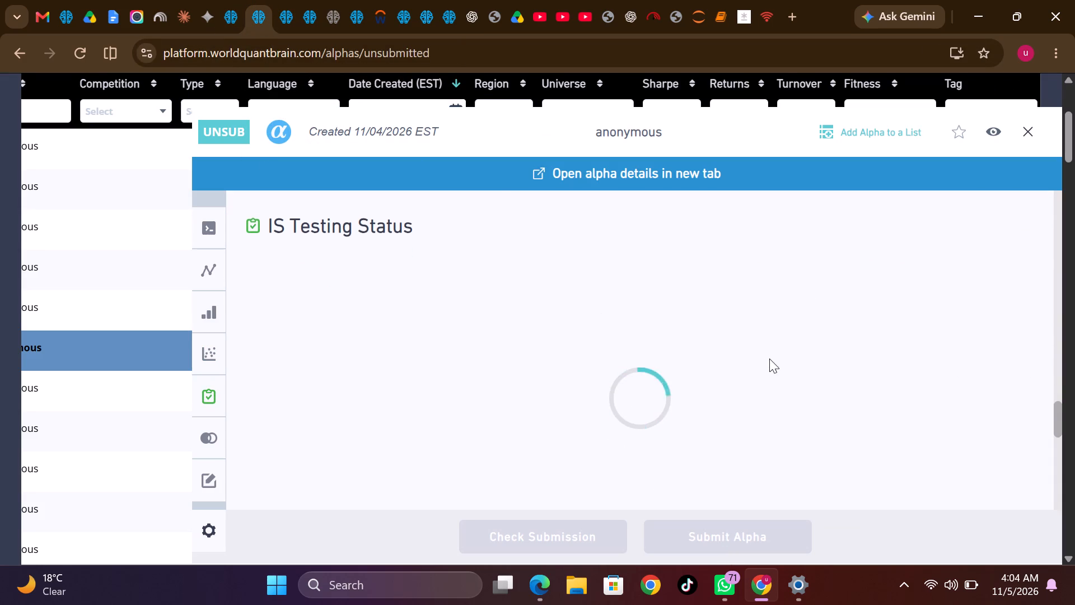
# Check Simulation 63's progress, and review alpha 1YNjYeMW's testing status, description and correlation sections during submission.
pyautogui.click(228, 10)
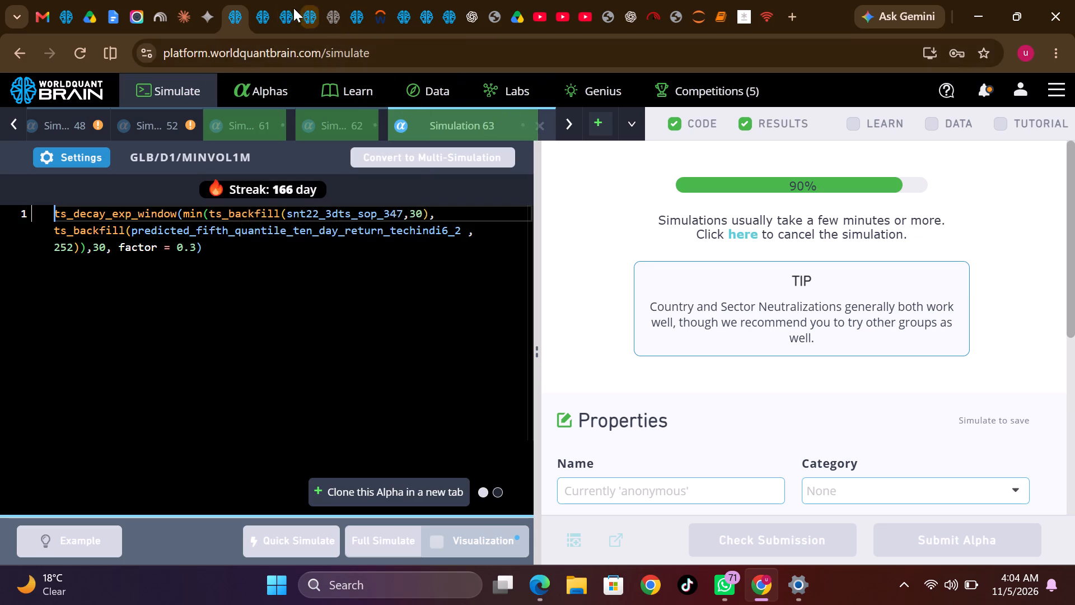
pyautogui.click(266, 5)
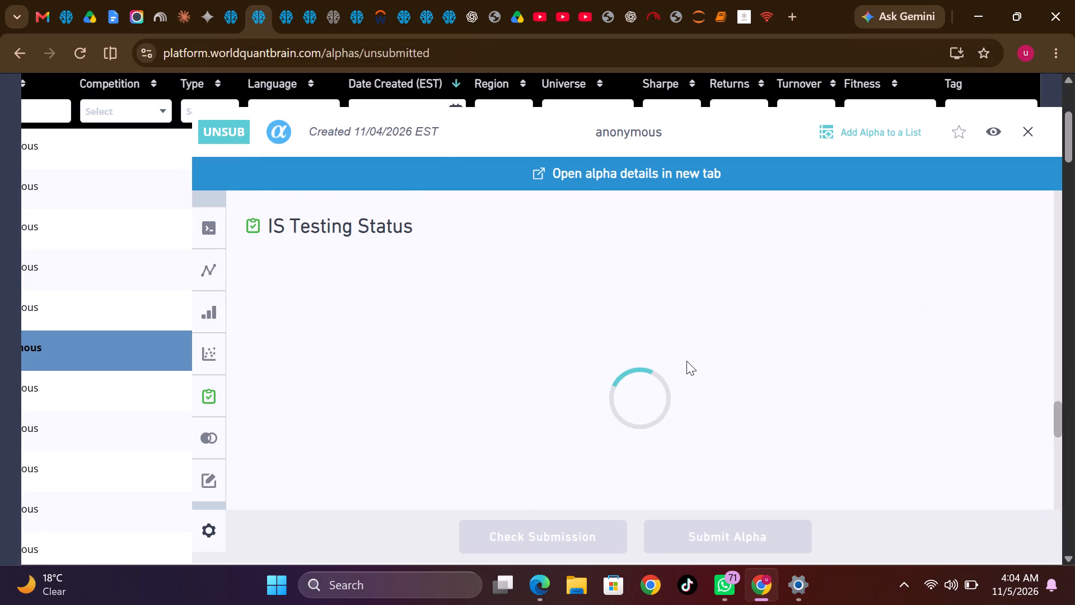
pyautogui.scroll(-5, 686, 361)
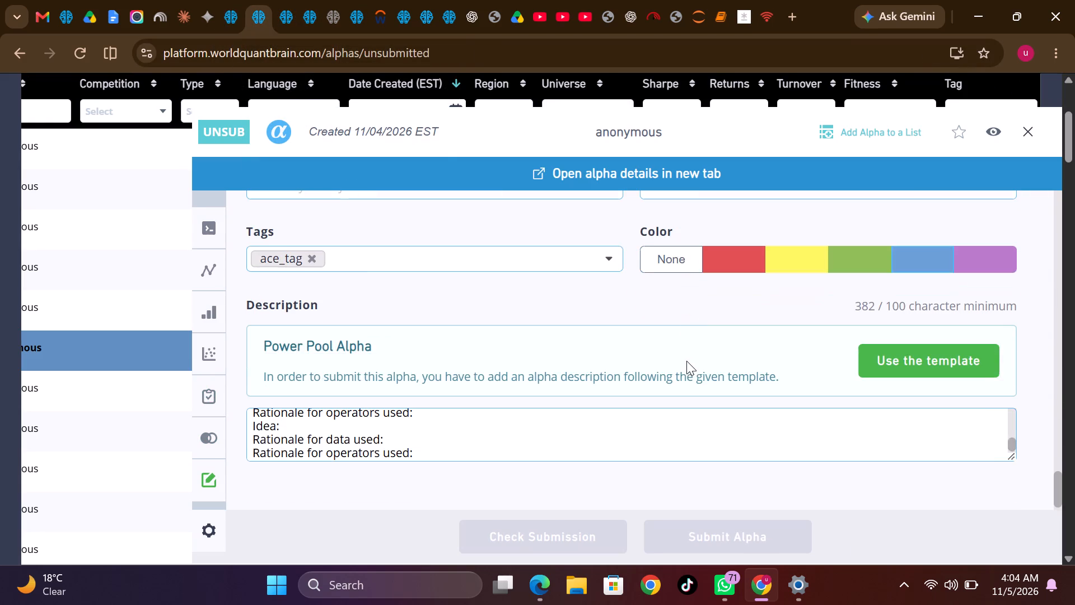
pyautogui.scroll(7, 686, 361)
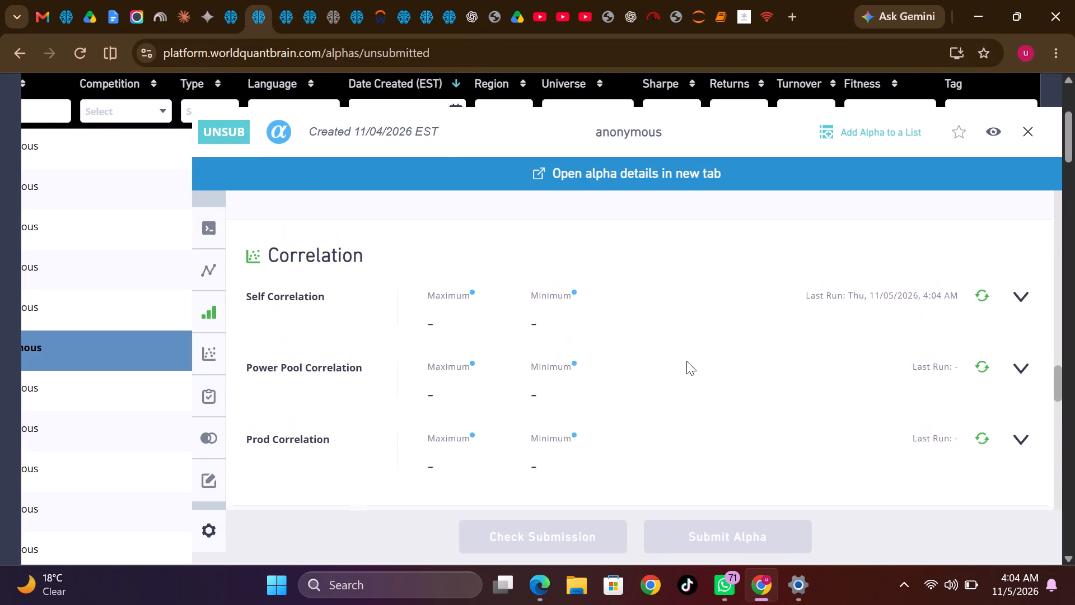
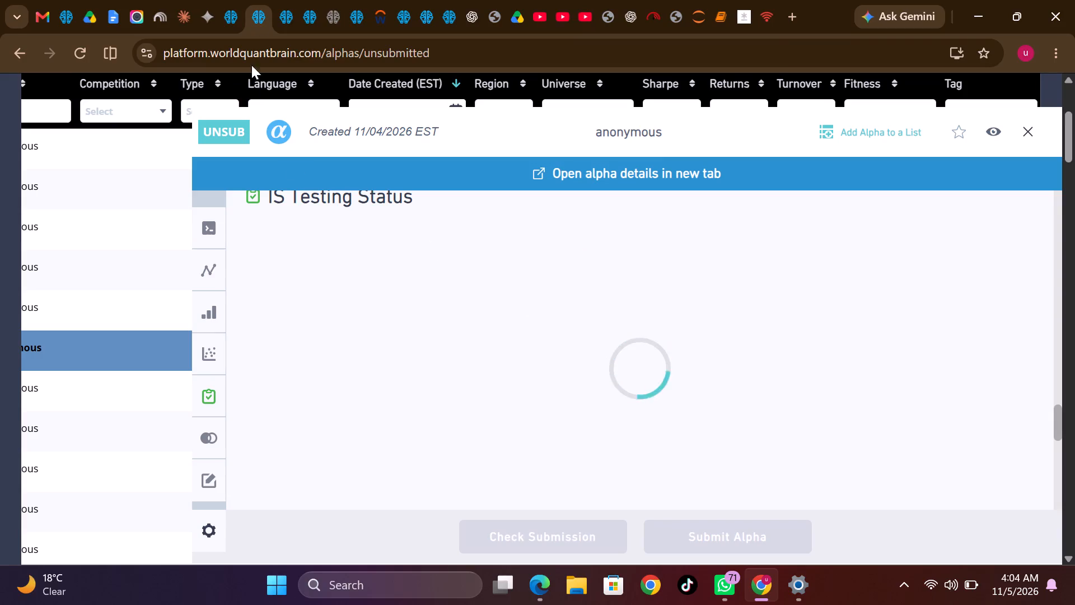
# Check Simulation 63's progress, and review the description and correlation sections of the alpha being submitted.
pyautogui.click(230, 1)
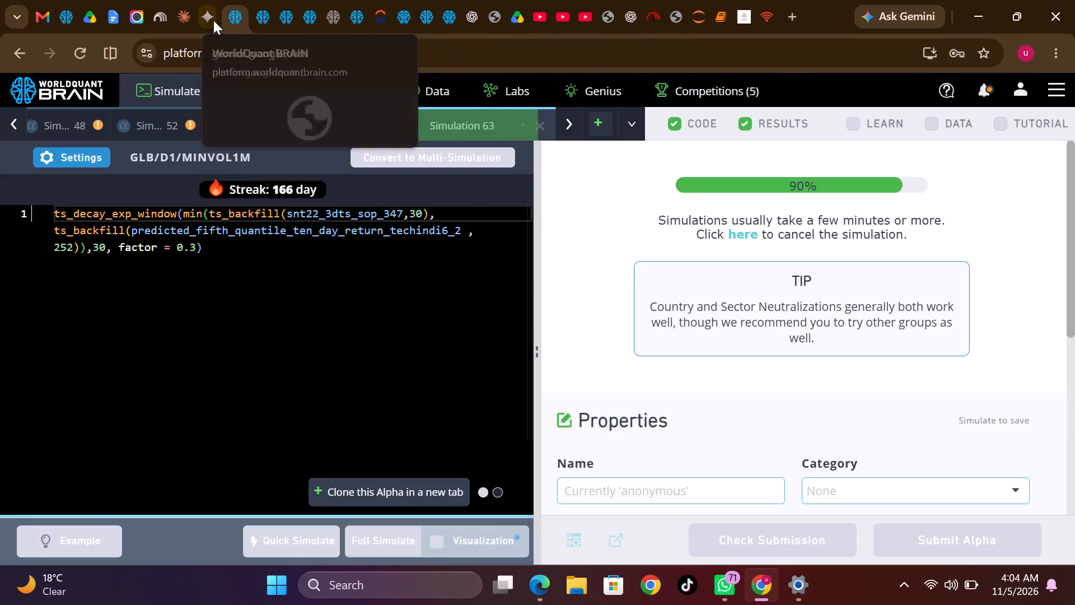
pyautogui.click(261, 10)
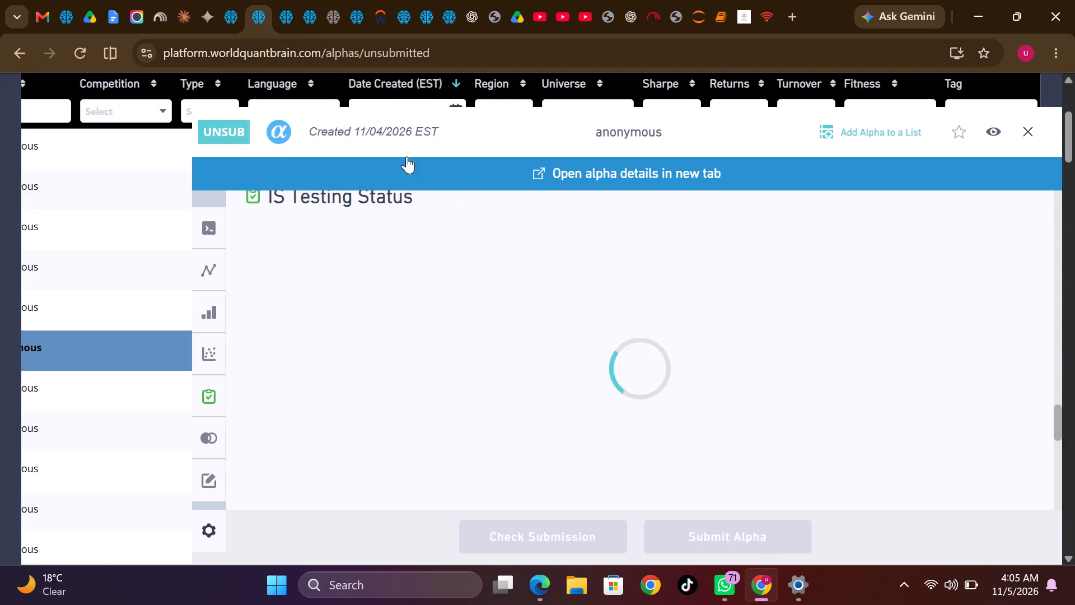
pyautogui.scroll(-6, 521, 315)
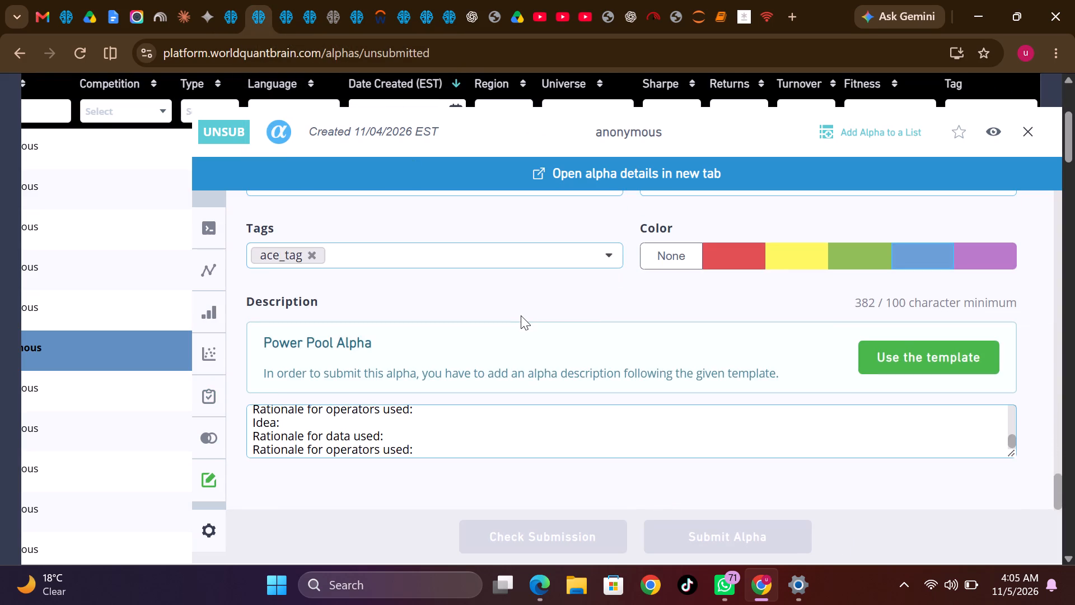
pyautogui.scroll(6, 521, 315)
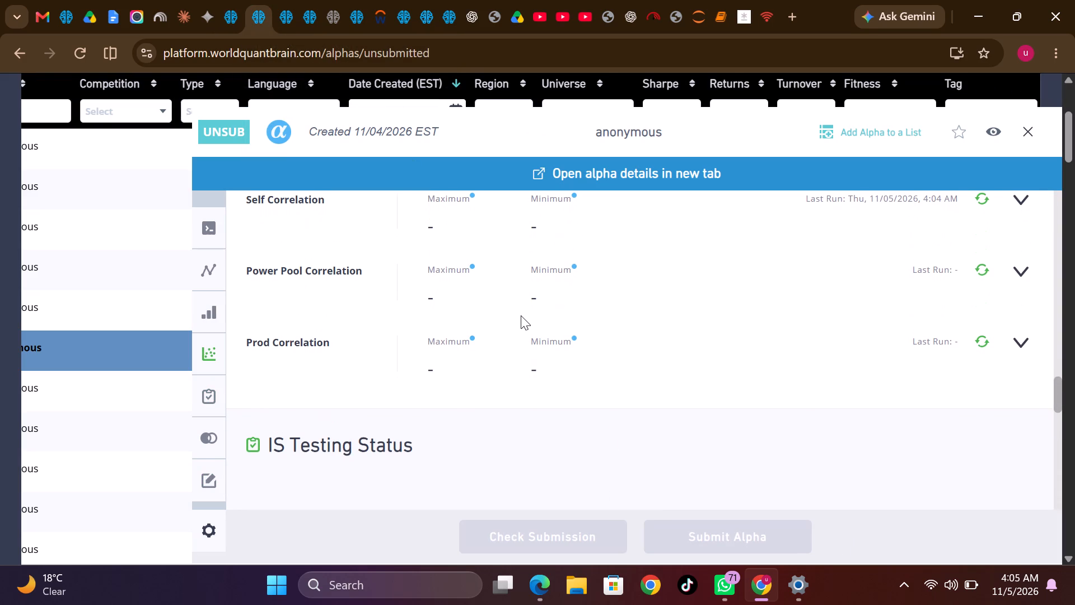
# Compare the alpha's IS Summary statistics for the TEST period with those for the full IS period.
pyautogui.scroll(2, 884, 392)
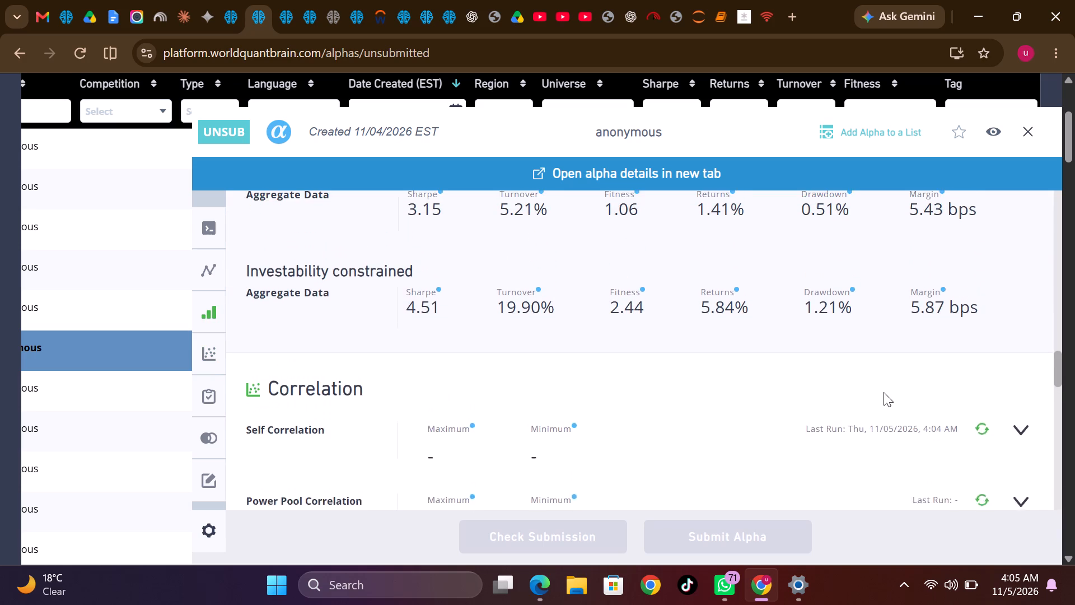
pyautogui.scroll(7, 884, 392)
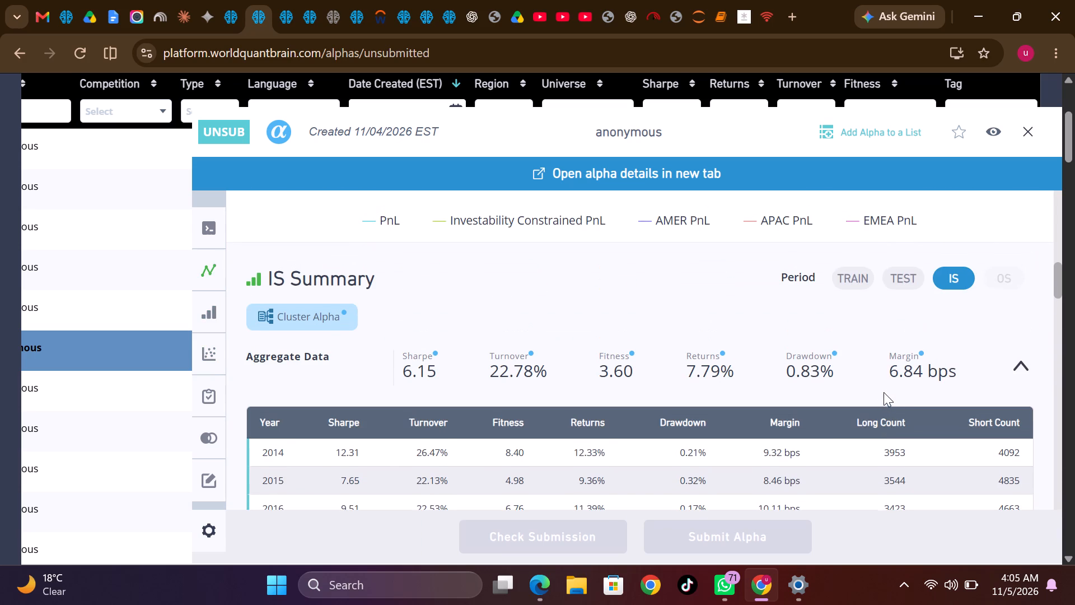
pyautogui.click(900, 279)
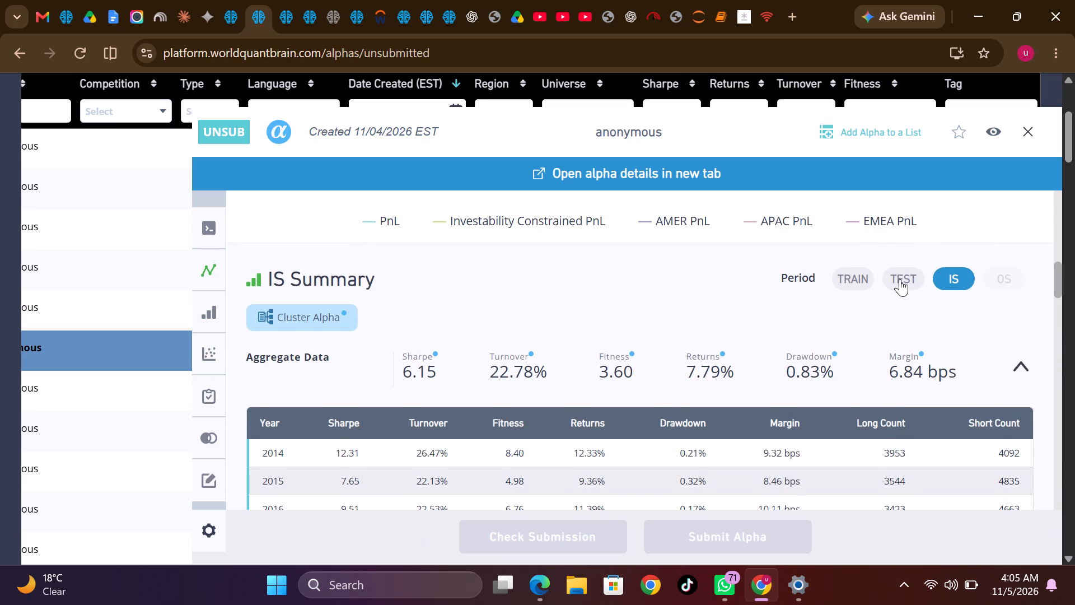
pyautogui.click(952, 272)
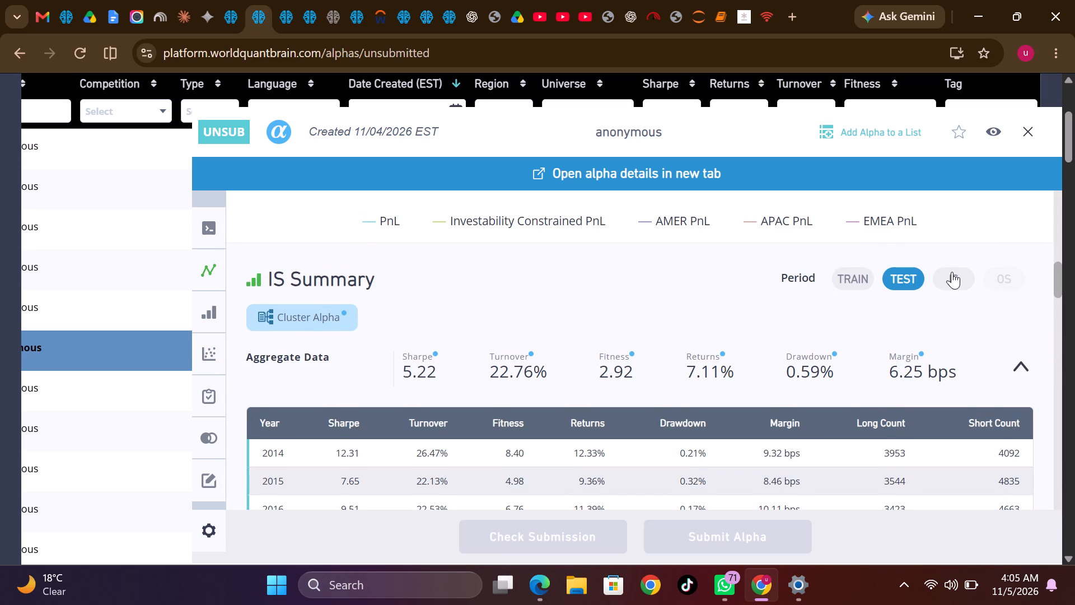
# Examine the correlation and IS testing status of the alpha being submitted, and check Simulation 63's progress.
pyautogui.scroll(-6, 901, 364)
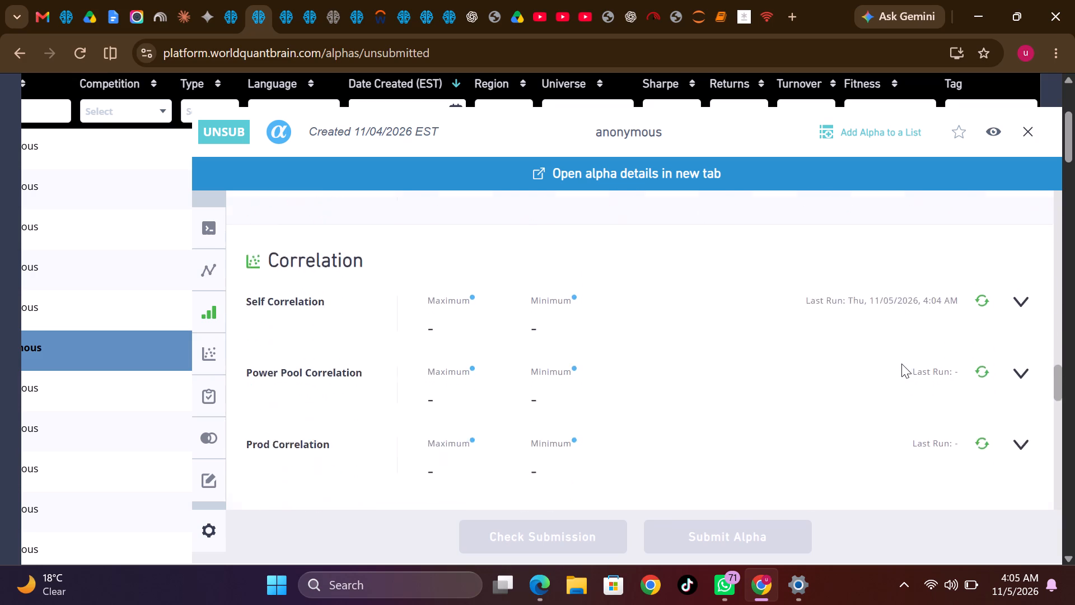
pyautogui.scroll(-3, 901, 364)
pyautogui.scroll(2, 901, 364)
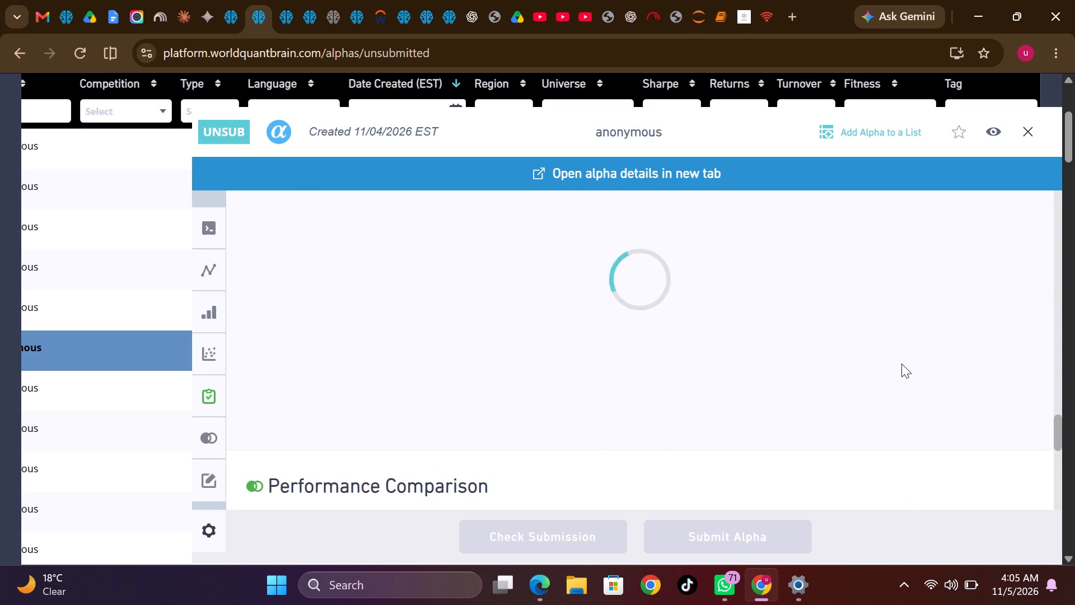
pyautogui.click(233, 4)
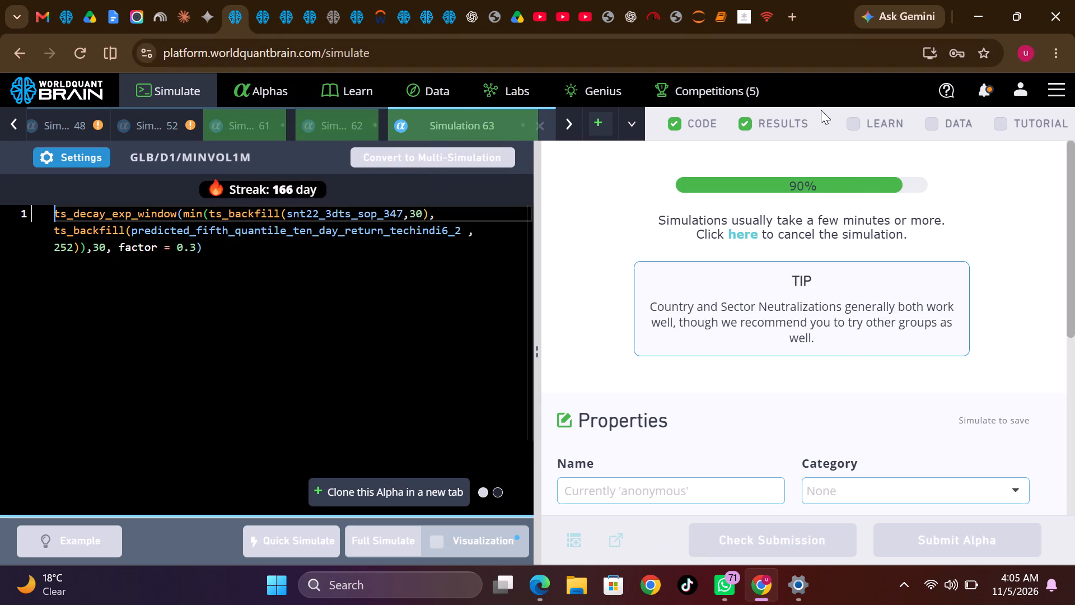
pyautogui.click(987, 90)
pyautogui.click(987, 90)
pyautogui.click(270, 15)
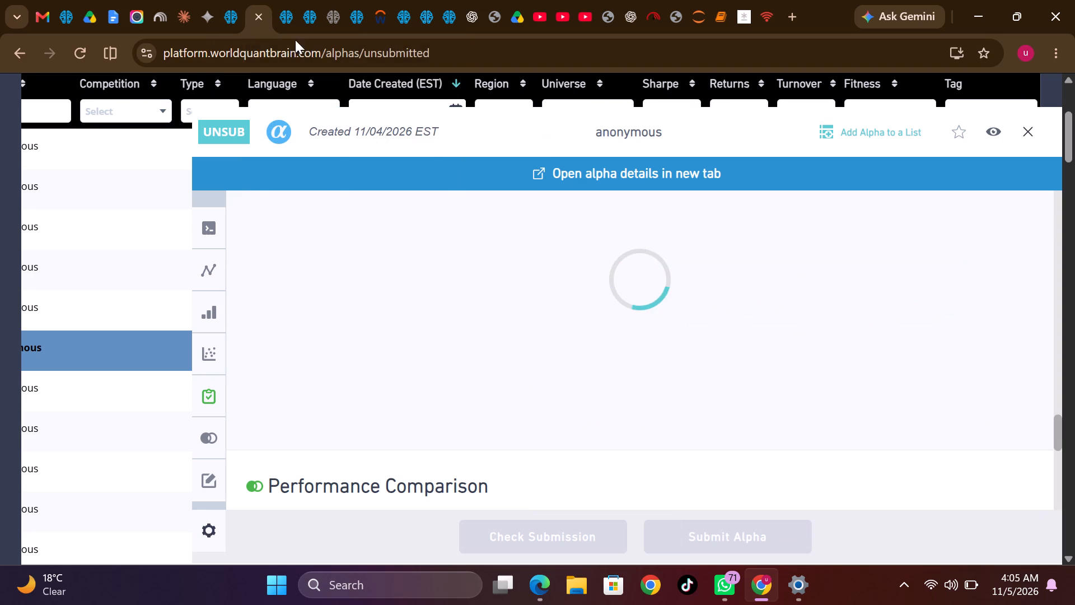
pyautogui.scroll(-3, 531, 305)
pyautogui.scroll(4, 531, 305)
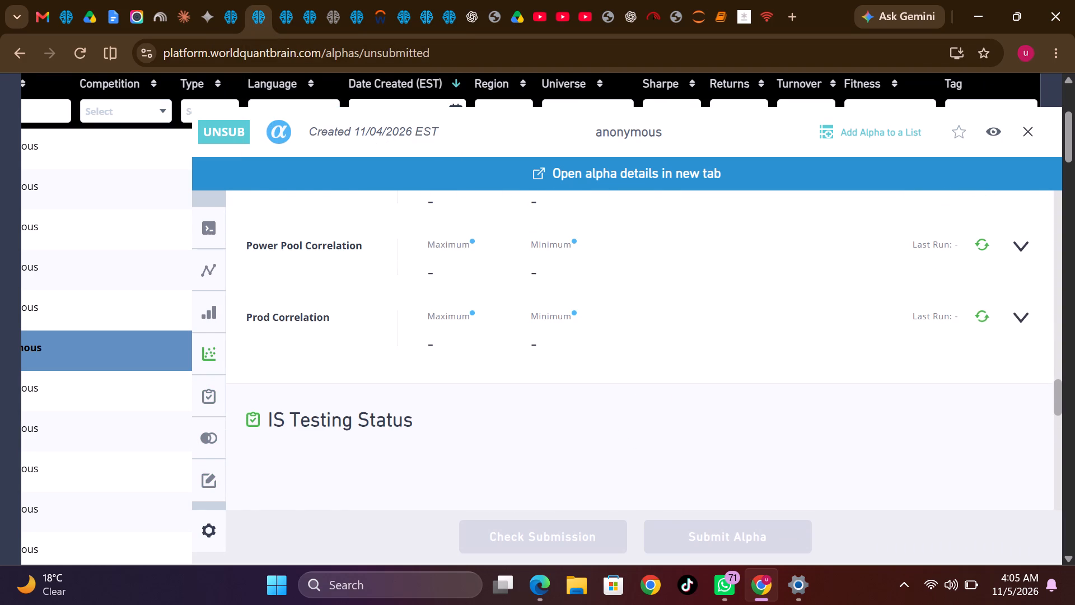
# Switch to the open YouTube video page.
pyautogui.click(587, 16)
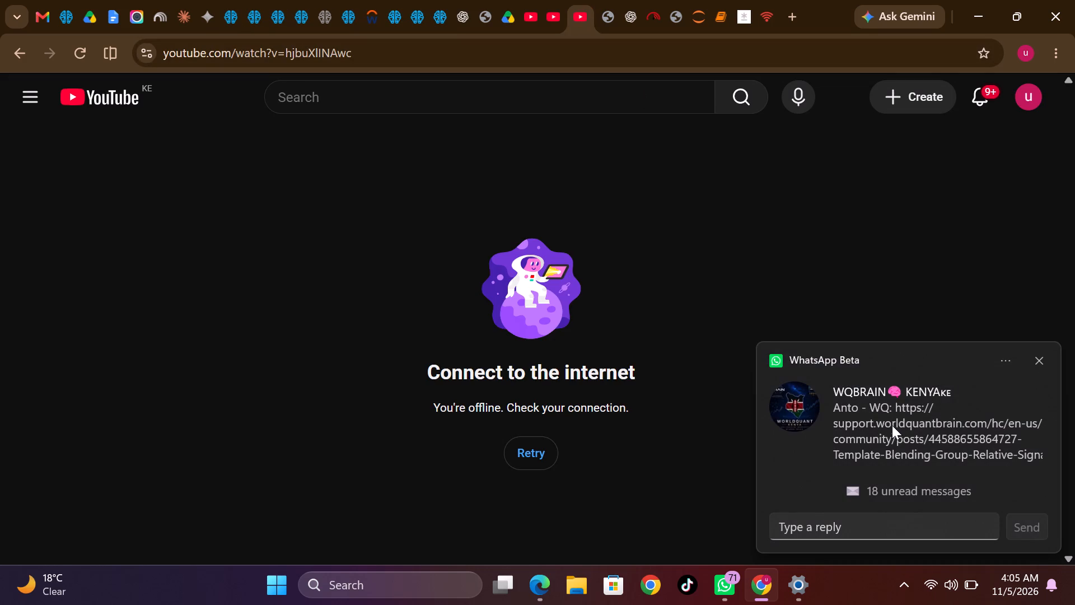
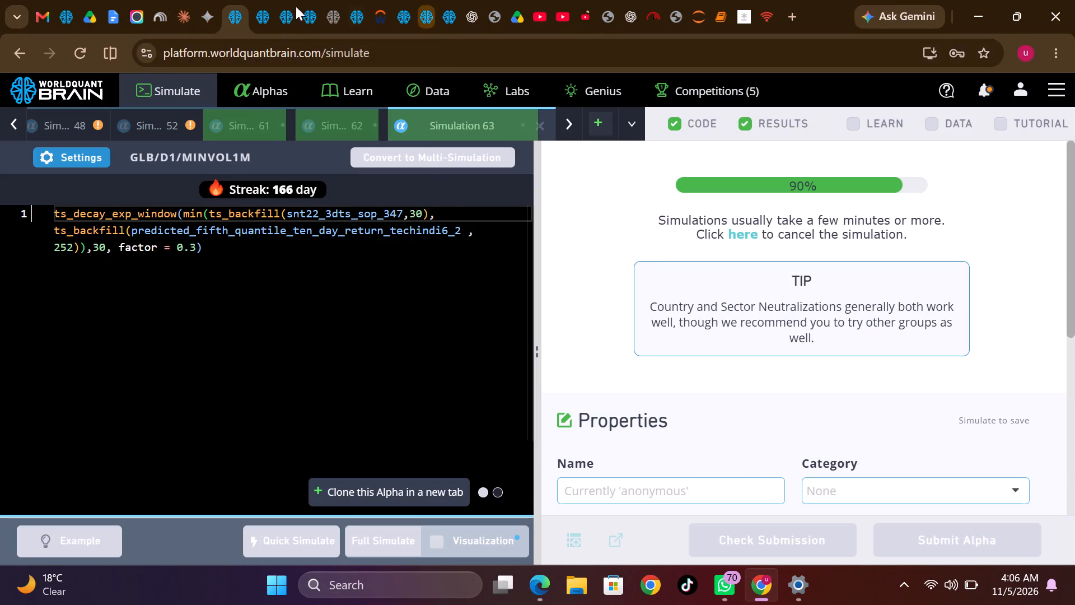
# Return to the unsubmitted alphas page and check the open alpha's correlation, IS Testing Status and Performance Comparison sections.
pyautogui.click(265, 0)
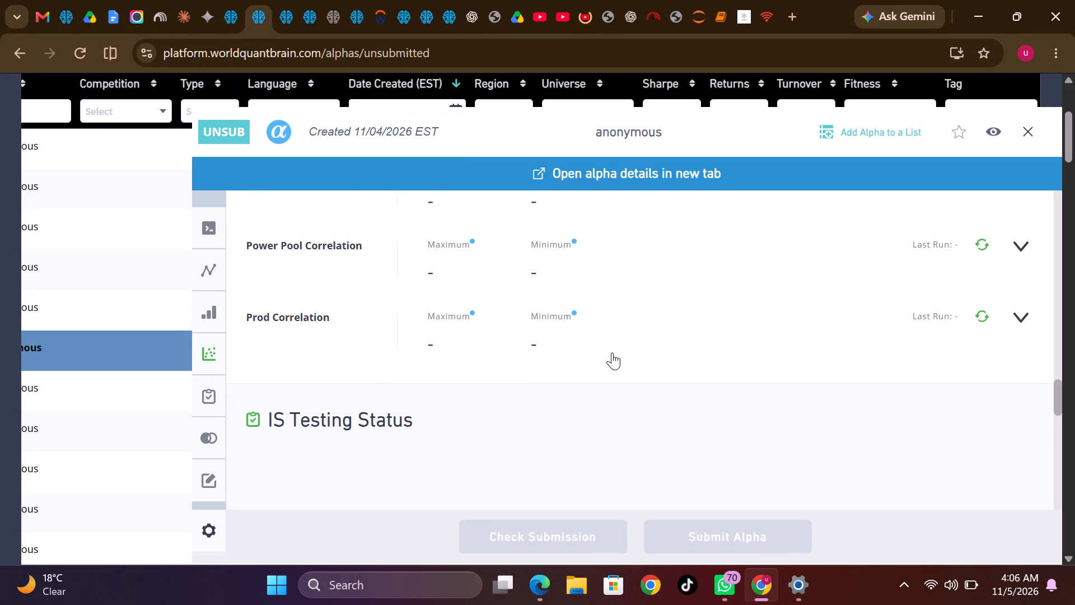
pyautogui.scroll(-3, 612, 352)
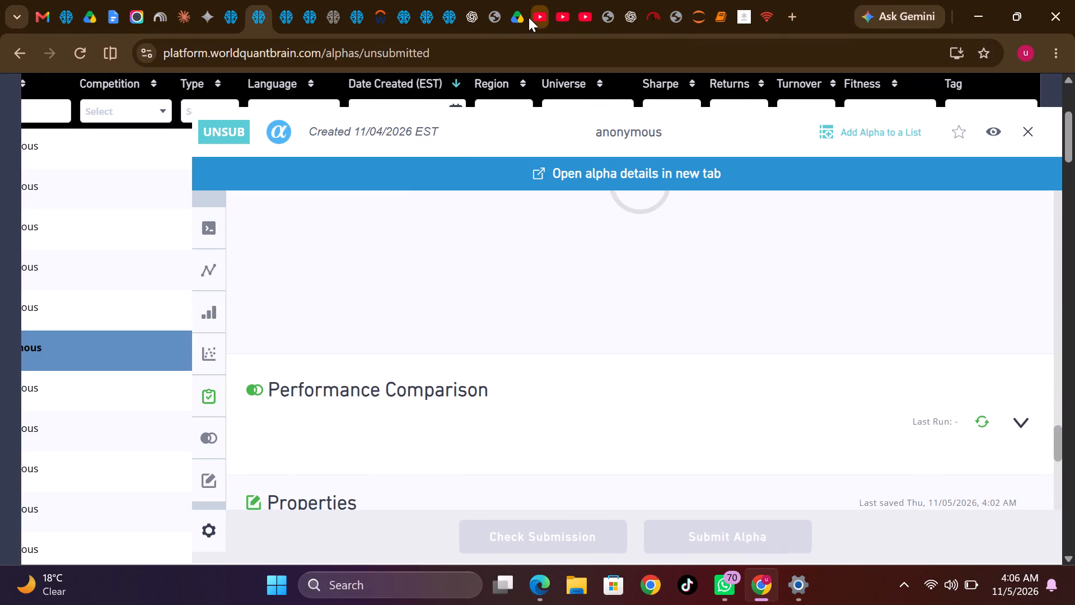
# Switch to the YouTube video "Your Grace period for making money".
pyautogui.click(583, 8)
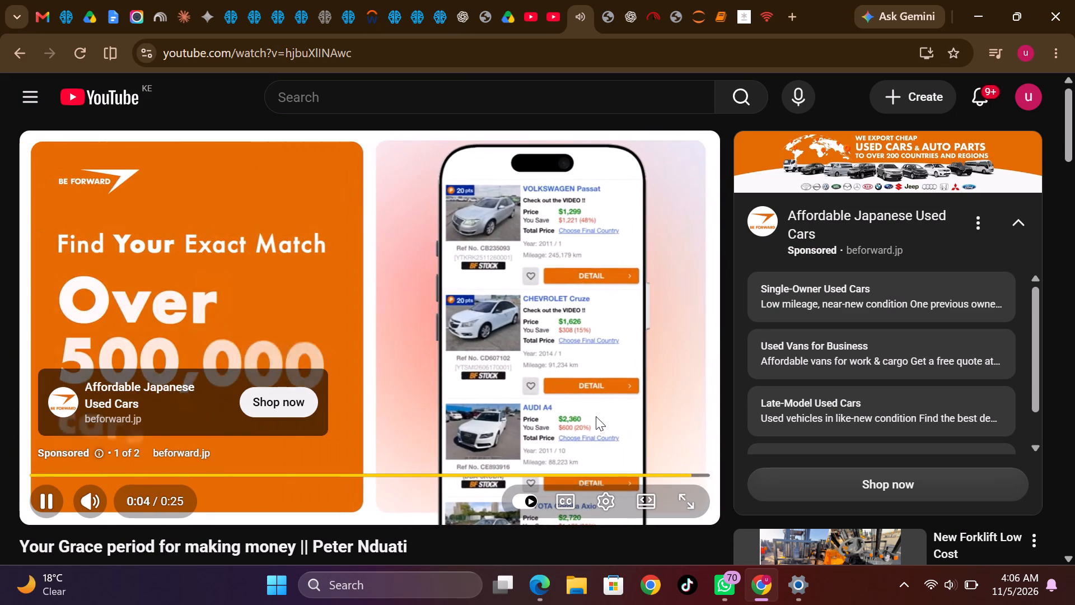
# Skip the advertisement and resume the YouTube video "Your Grace period for making money".
pyautogui.click(653, 452)
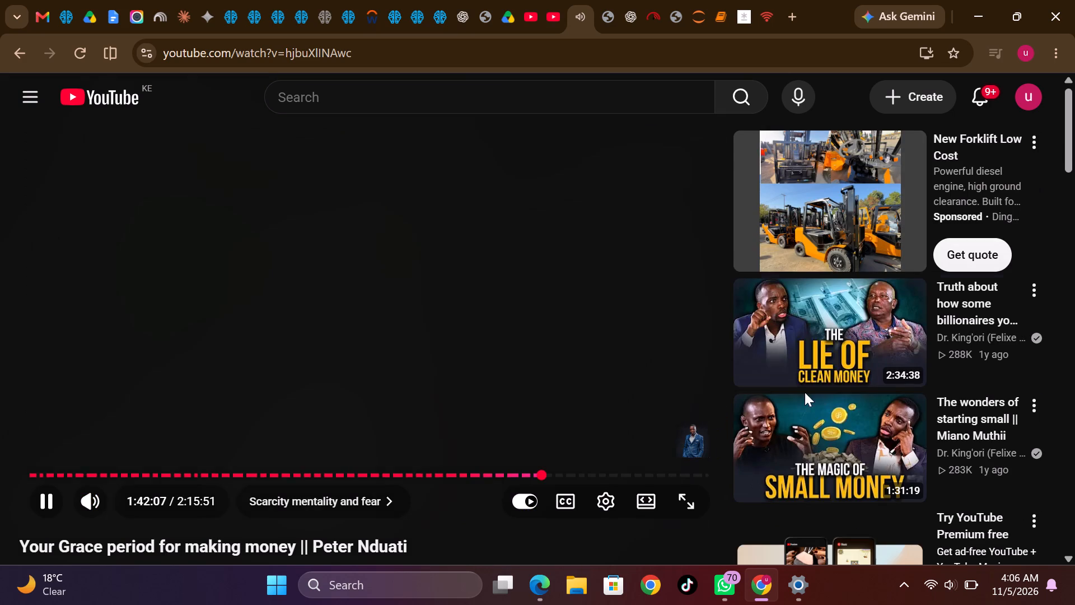
pyautogui.scroll(-2, 860, 464)
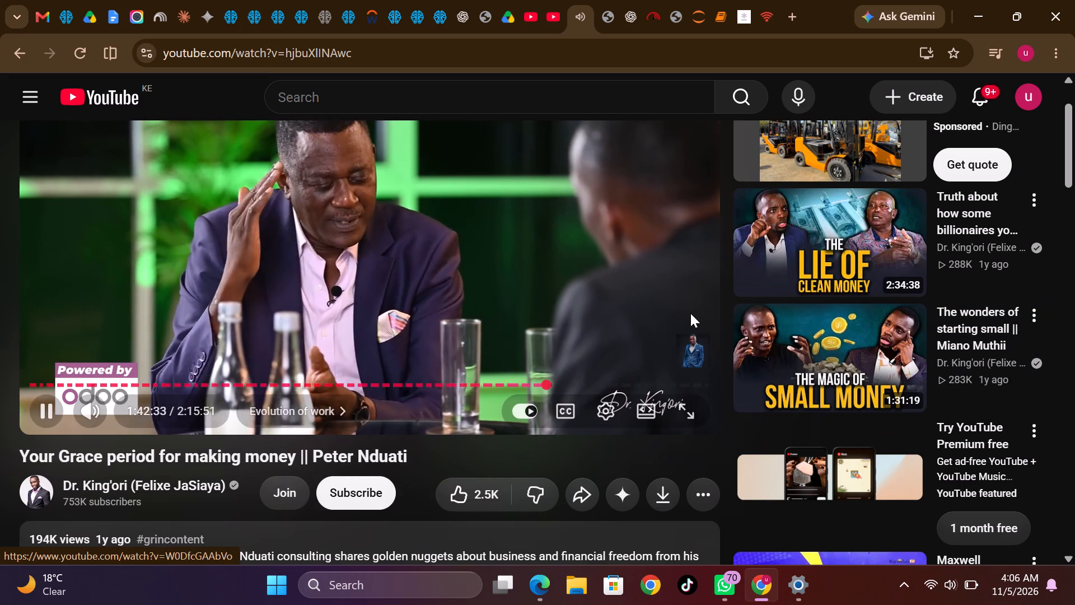
# Check Simulation 63's progress, and review the IS Testing Status, properties and correlation sections of the alpha being submitted.
pyautogui.click(231, 7)
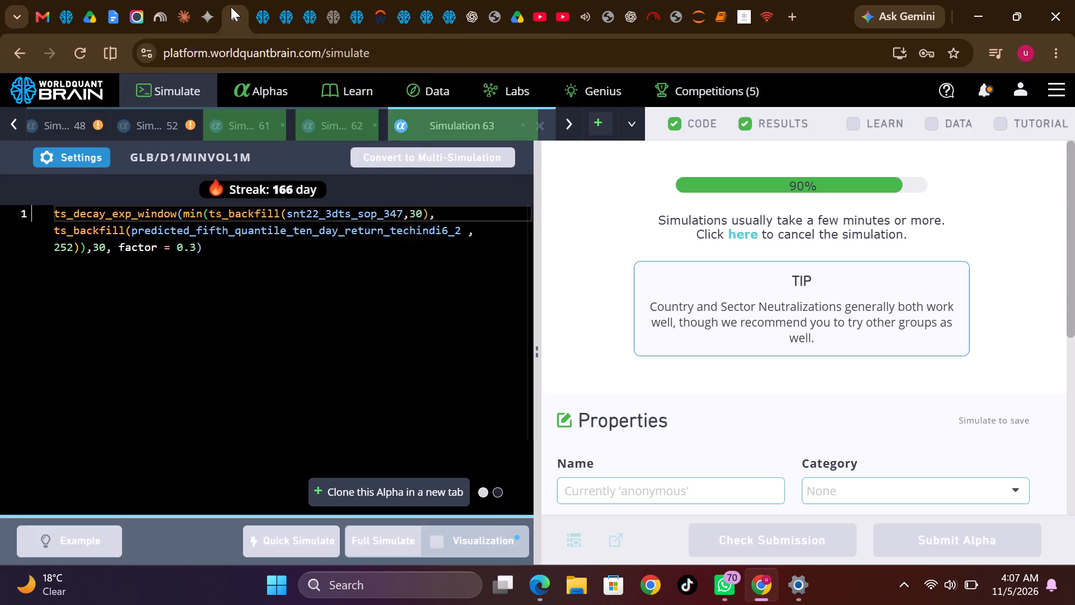
pyautogui.click(267, 15)
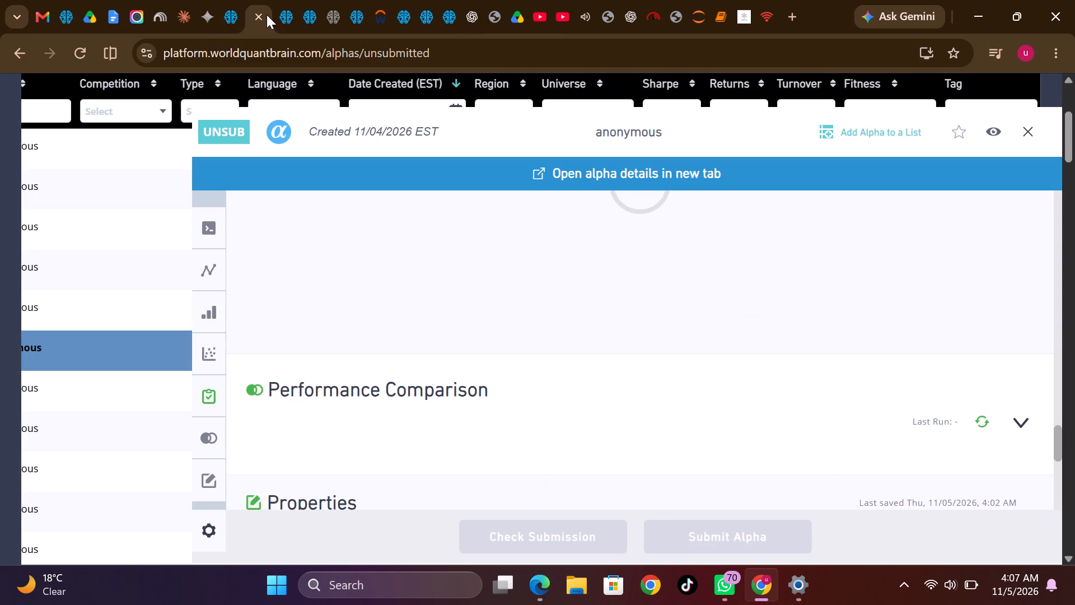
pyautogui.scroll(3, 542, 312)
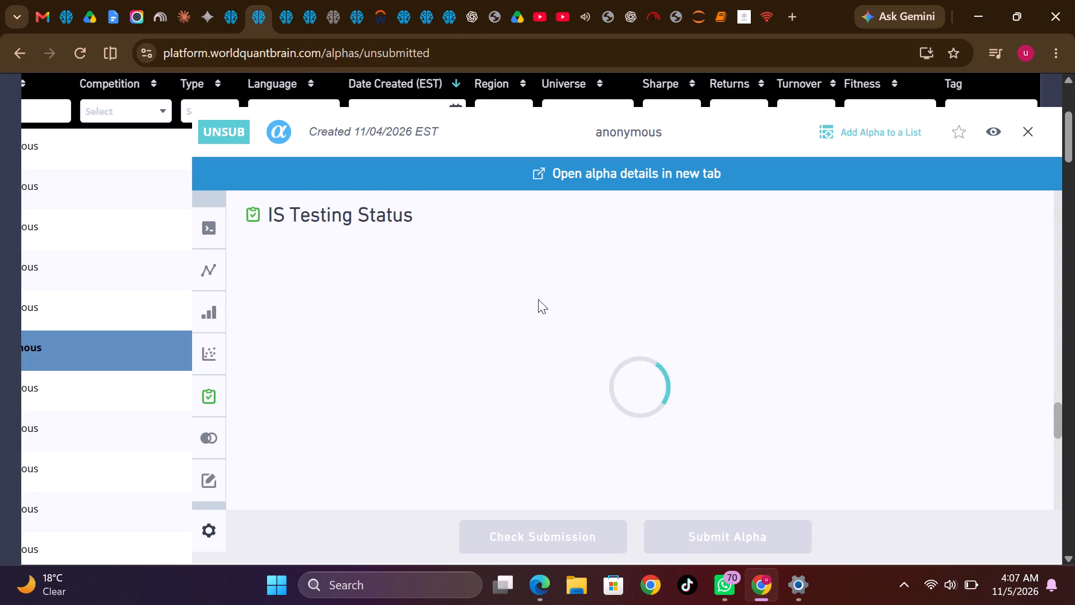
pyautogui.click(582, 11)
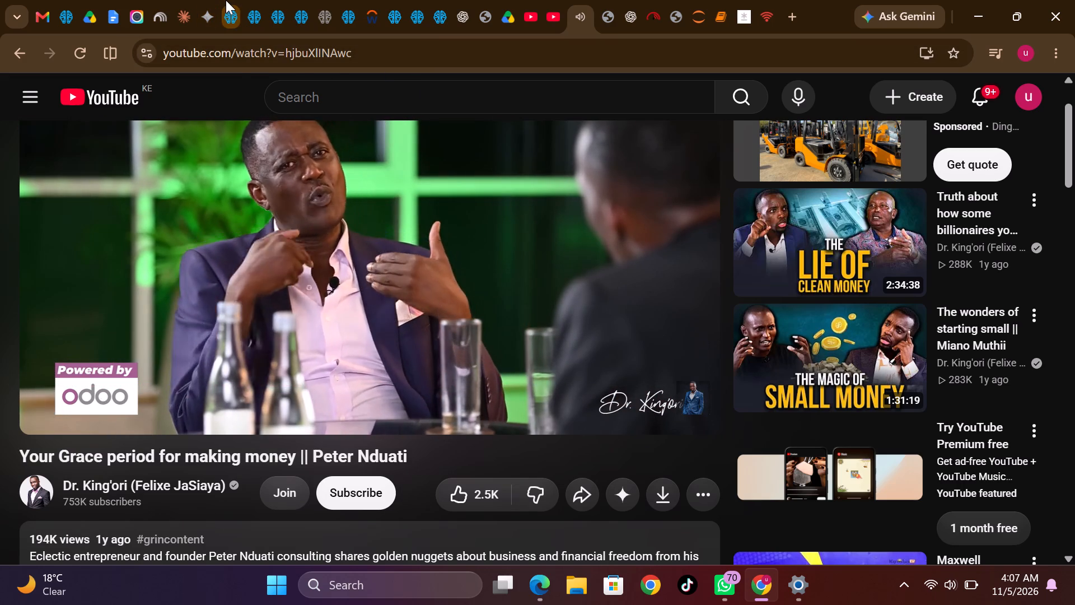
pyautogui.click(226, 0)
pyautogui.click(265, 16)
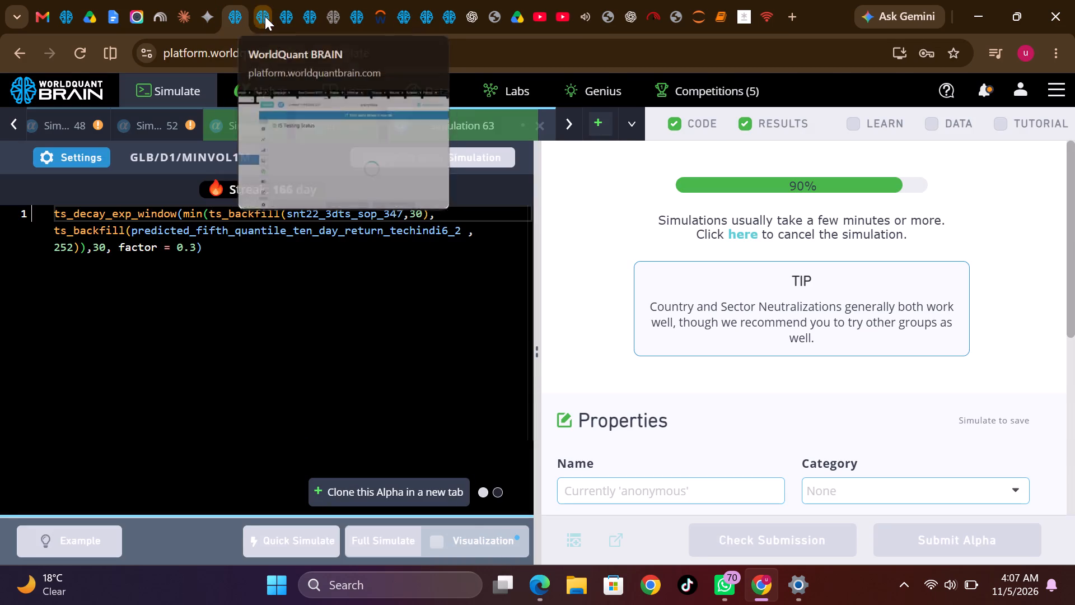
pyautogui.scroll(-2, 670, 354)
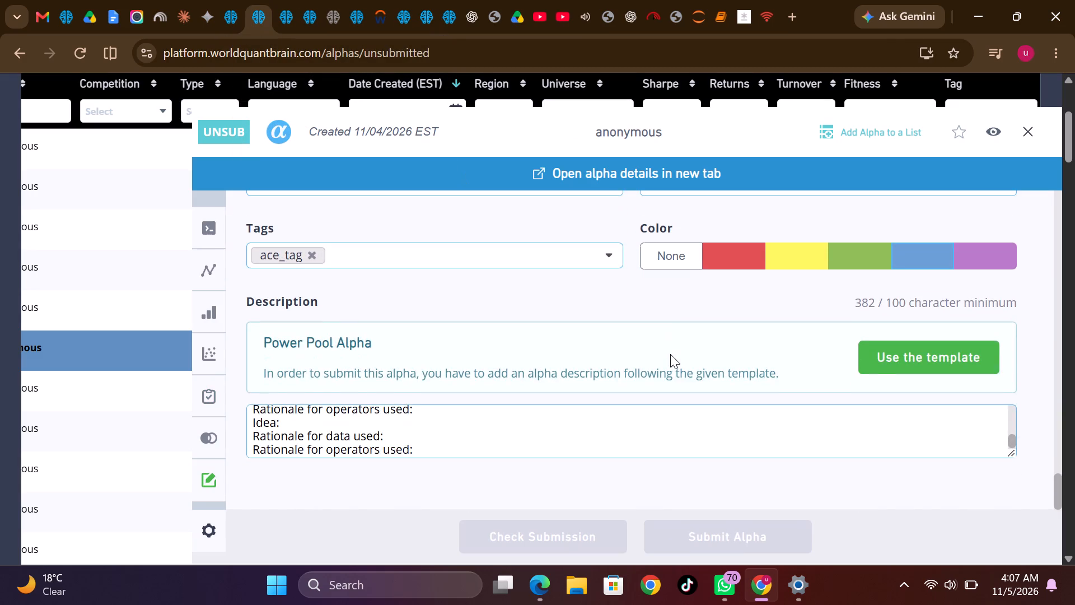
pyautogui.scroll(5, 670, 354)
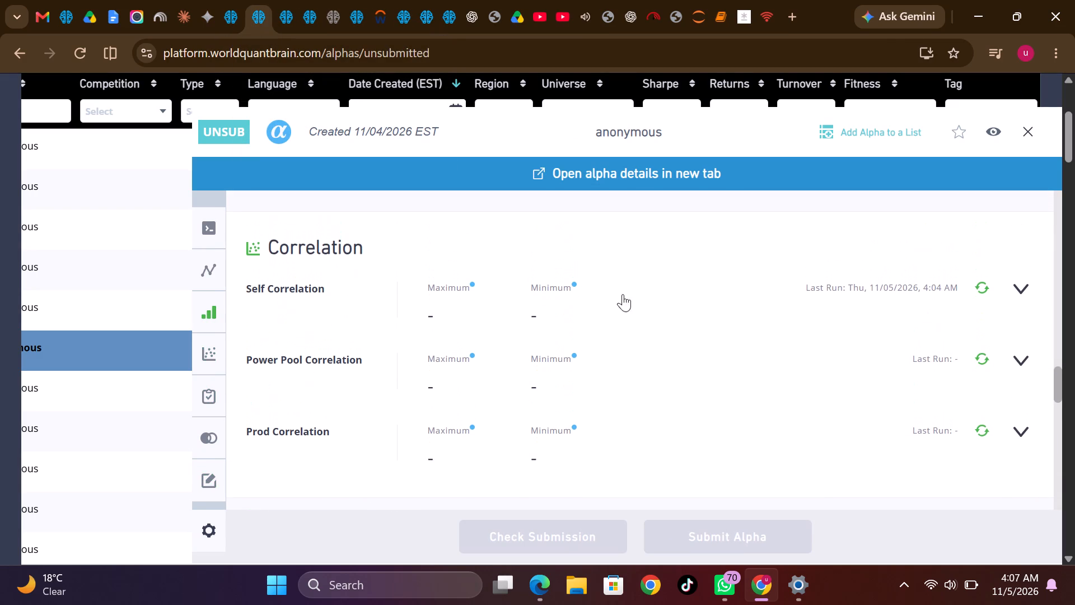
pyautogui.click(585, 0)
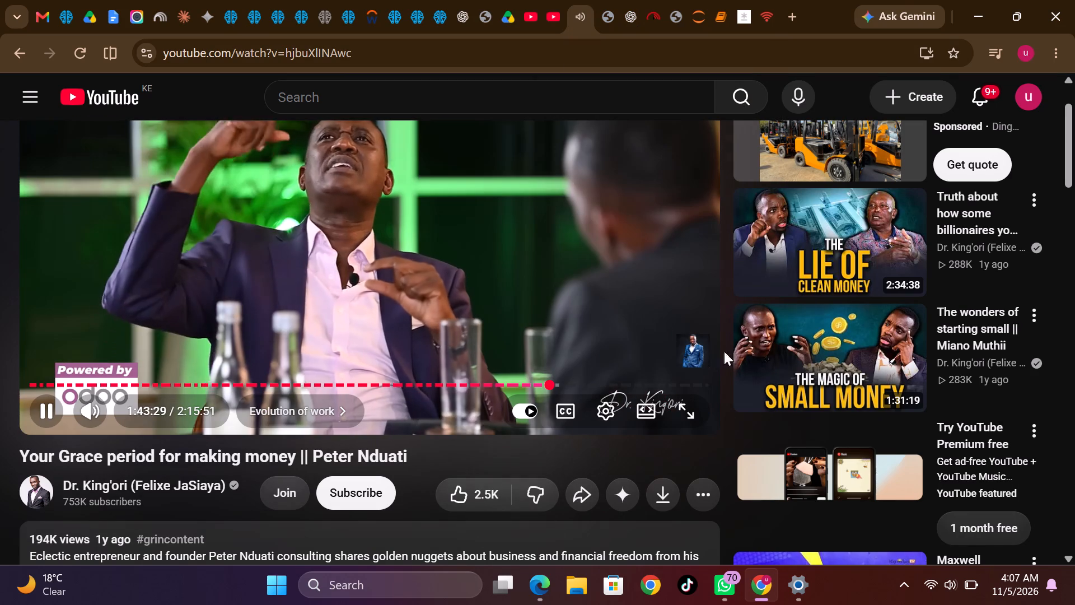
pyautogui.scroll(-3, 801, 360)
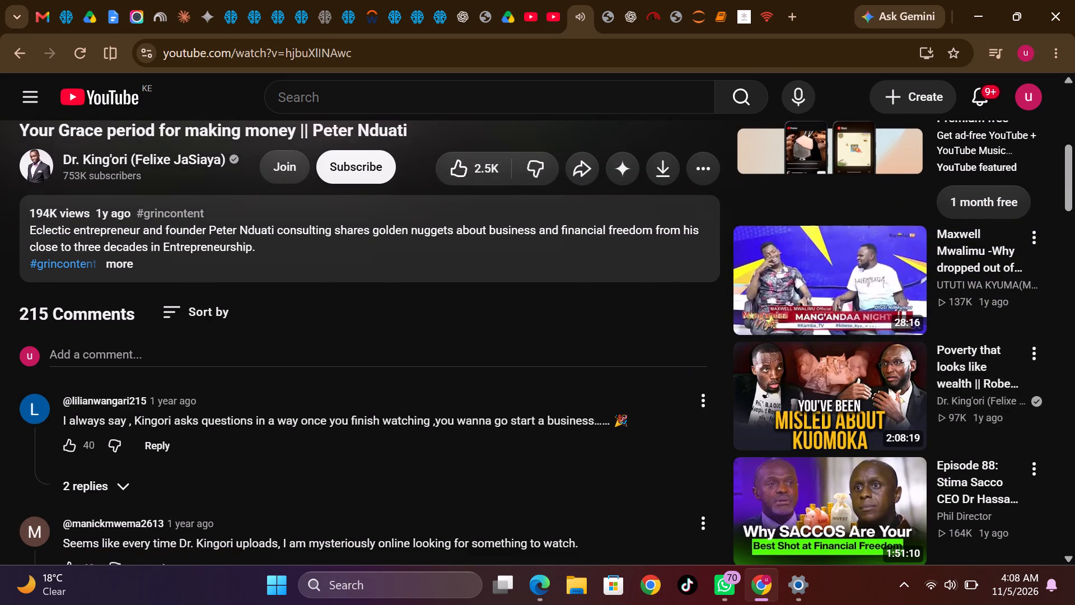
# Read through the viewer comments under the YouTube video "Your Grace period for making money".
pyautogui.scroll(-2, 699, 350)
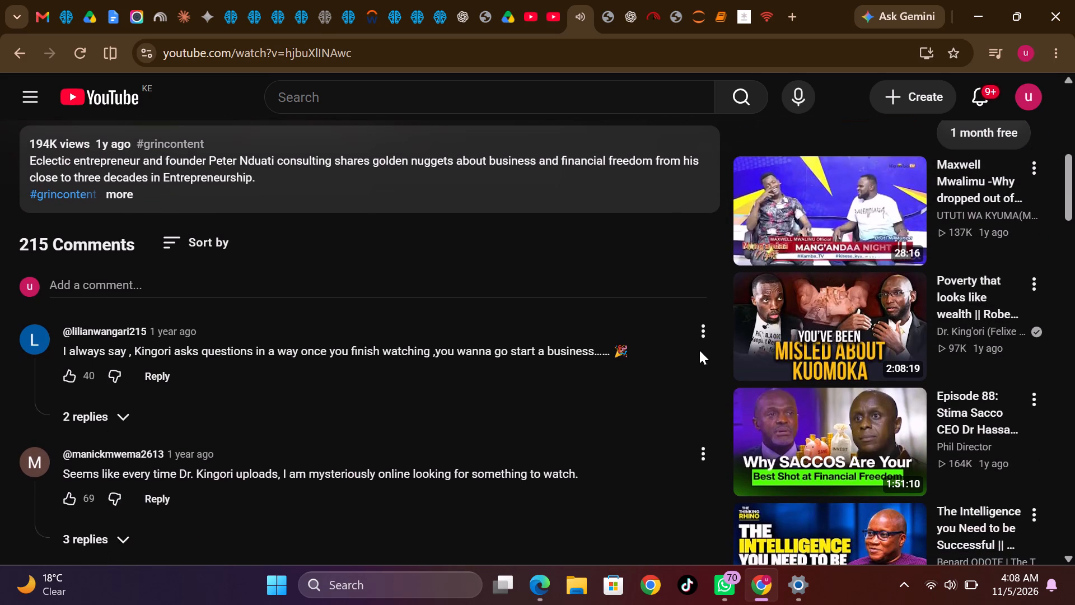
pyautogui.scroll(-3, 699, 350)
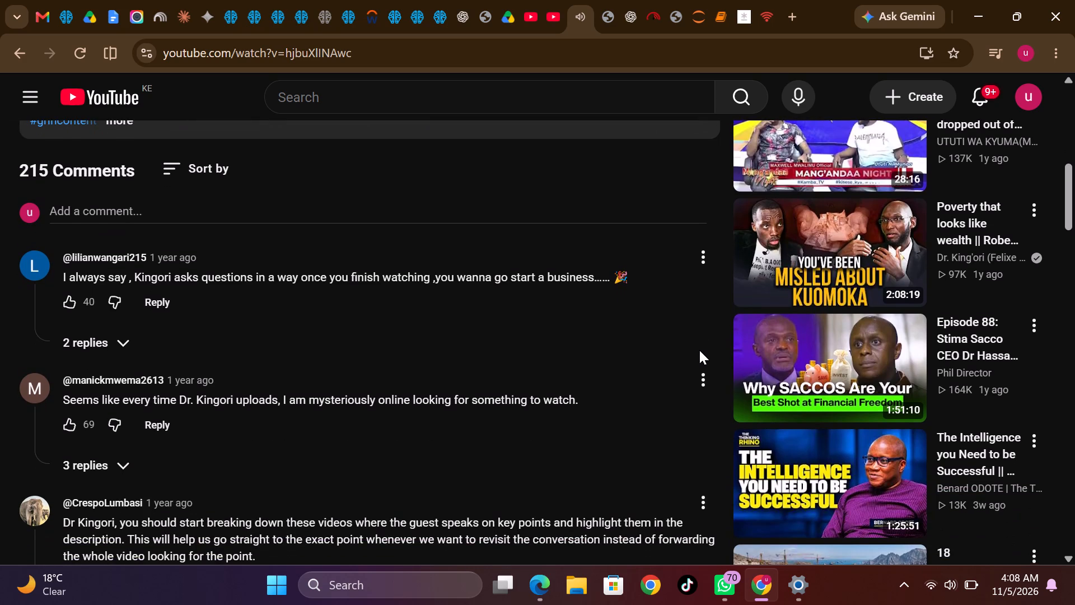
pyautogui.scroll(-1, 699, 350)
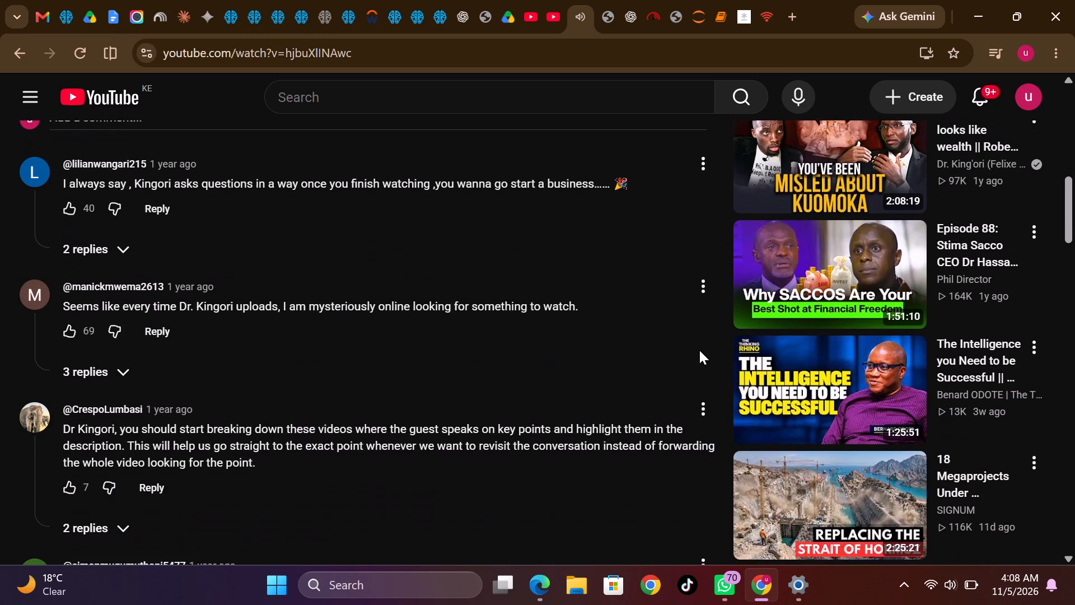
pyautogui.scroll(-3, 699, 350)
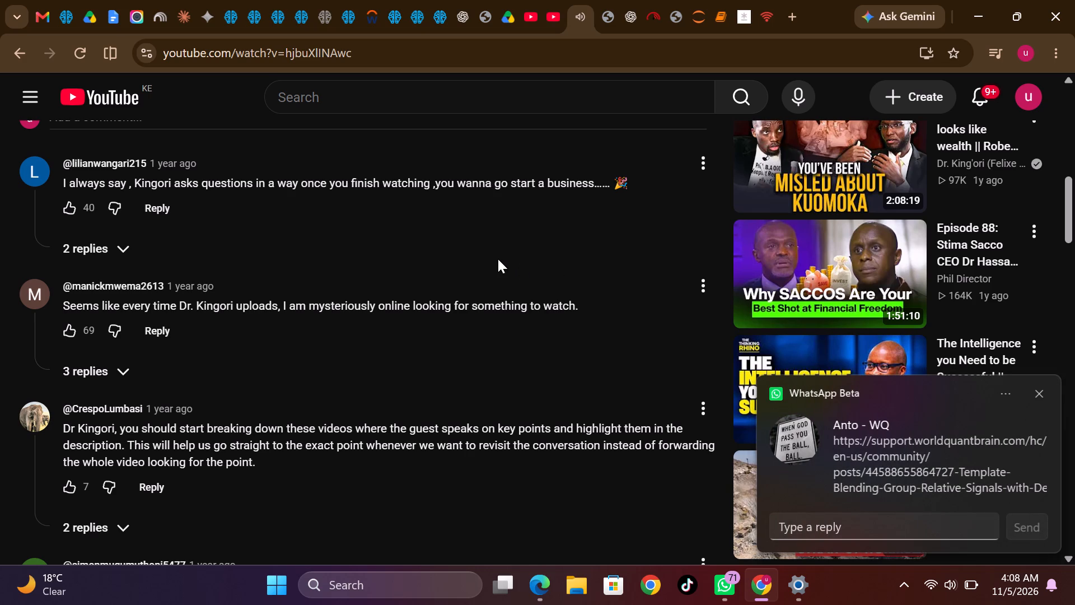
pyautogui.scroll(4, 494, 259)
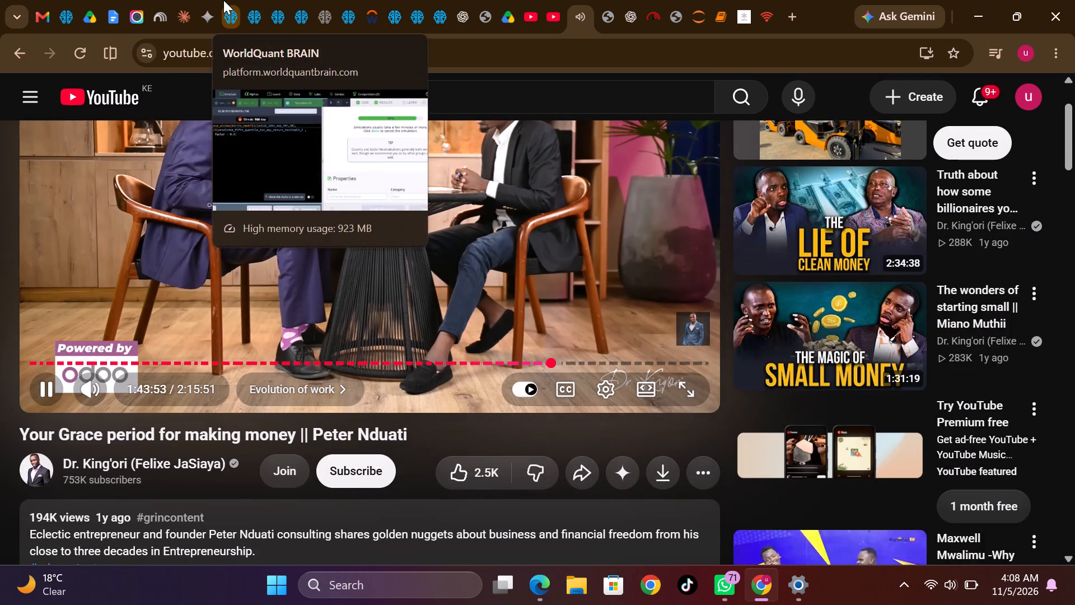
# Check the running simulation, and review the correlation, properties and IS Testing Status sections of the unsubmitted alpha being submitted.
pyautogui.click(223, 0)
pyautogui.click(268, 16)
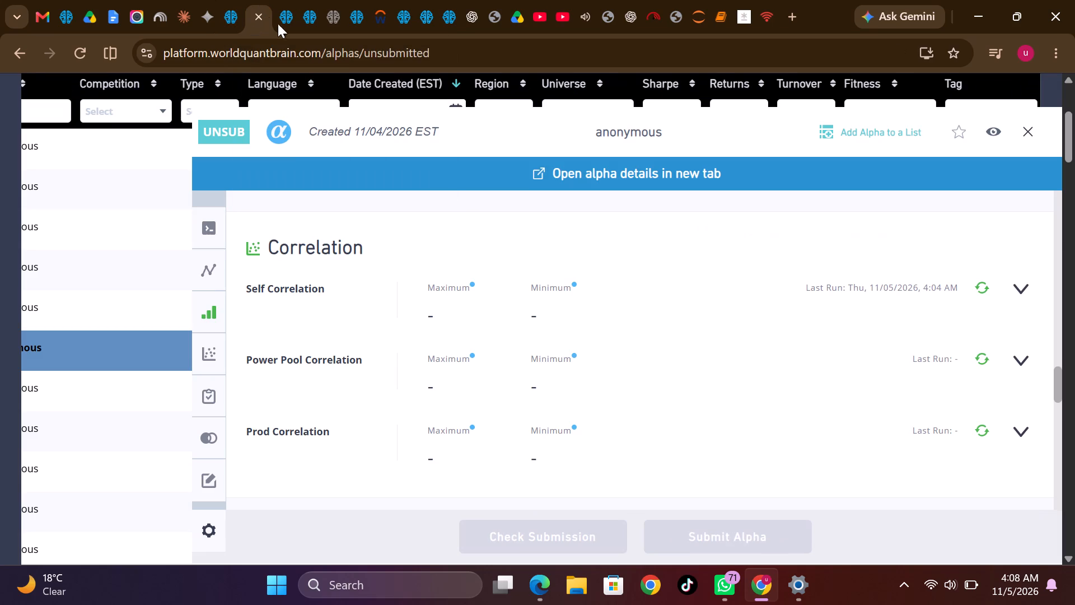
pyautogui.scroll(-4, 797, 381)
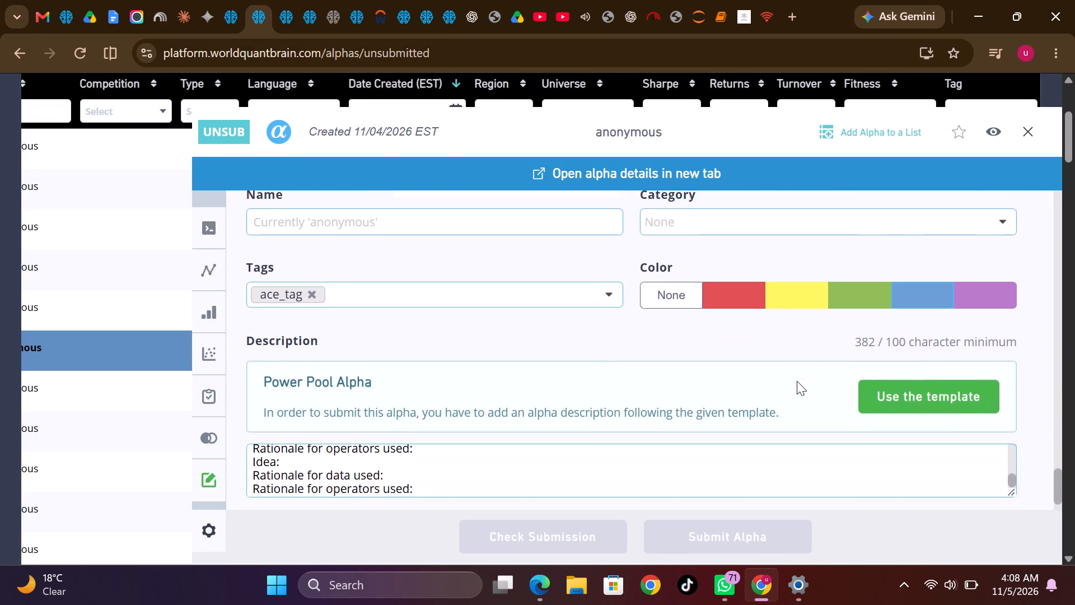
pyautogui.scroll(-3, 797, 381)
pyautogui.scroll(5, 797, 381)
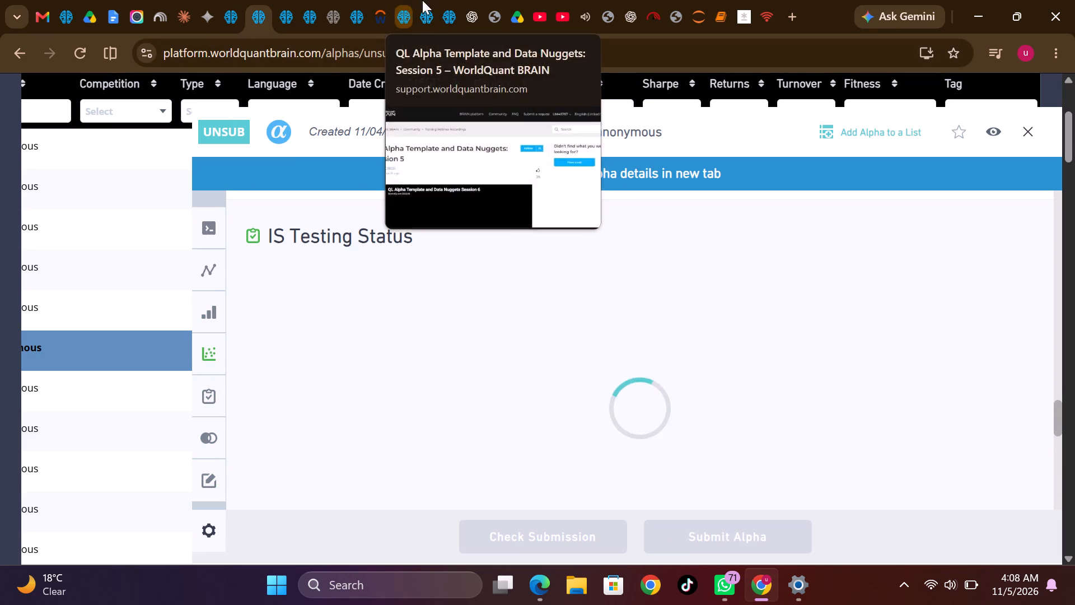
# Return to the YouTube video "Your Grace period for making money" and bring its player into view.
pyautogui.click(584, 13)
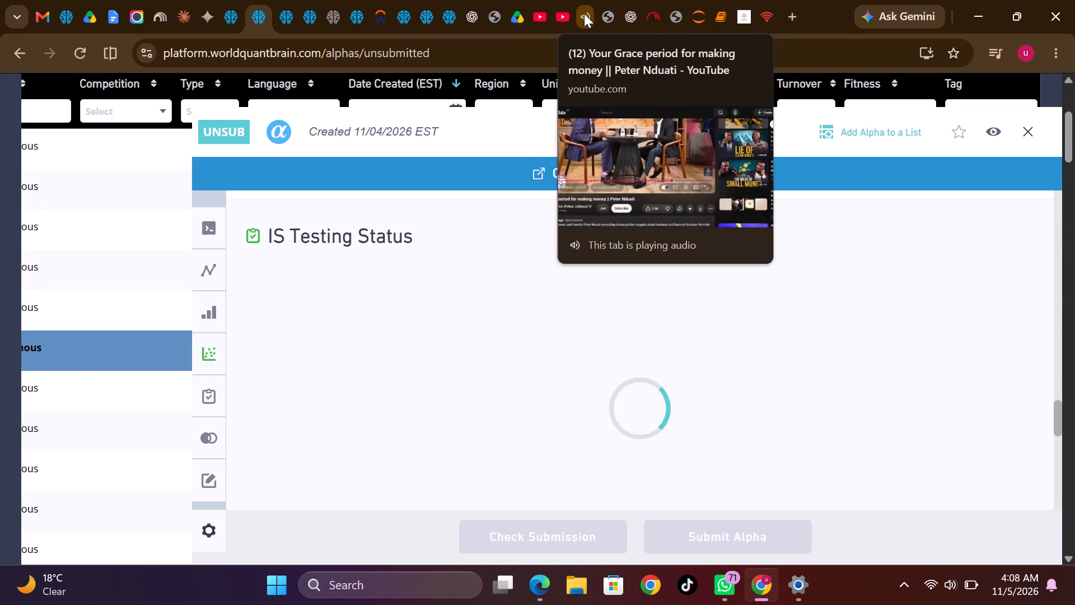
pyautogui.scroll(1, 515, 245)
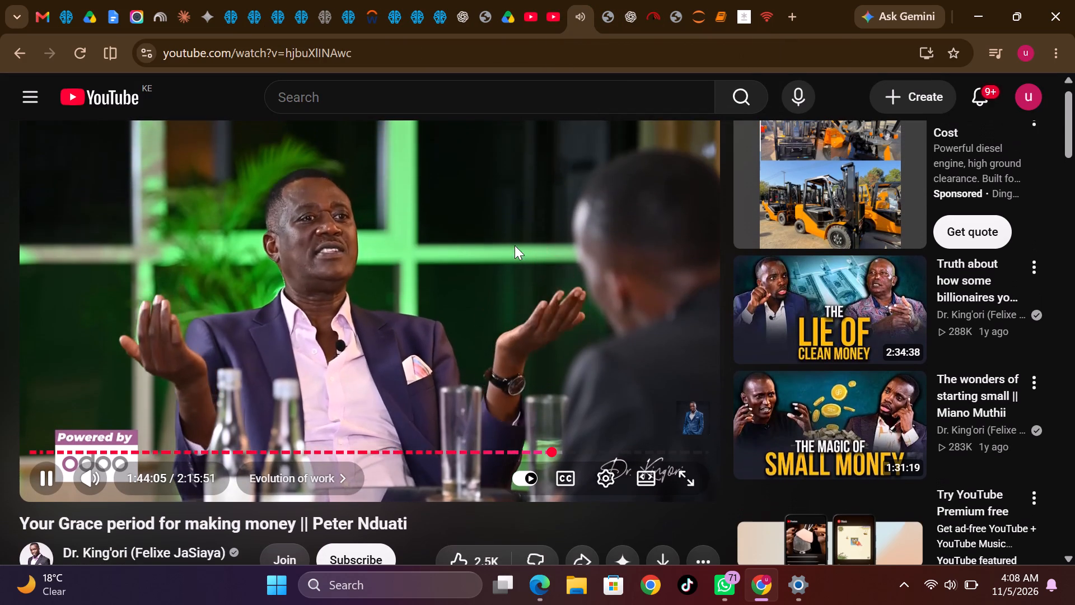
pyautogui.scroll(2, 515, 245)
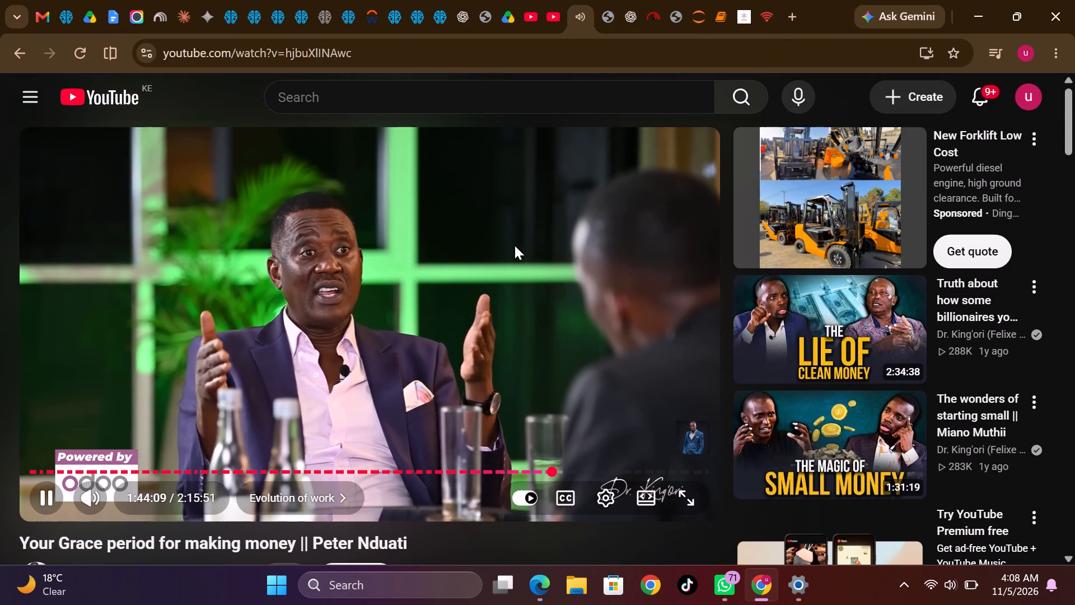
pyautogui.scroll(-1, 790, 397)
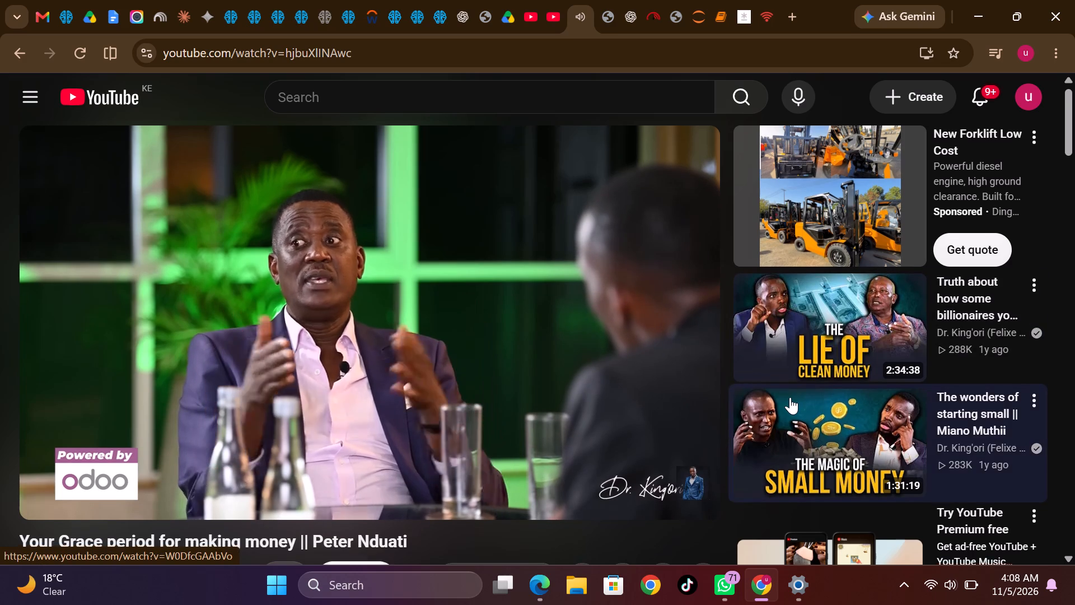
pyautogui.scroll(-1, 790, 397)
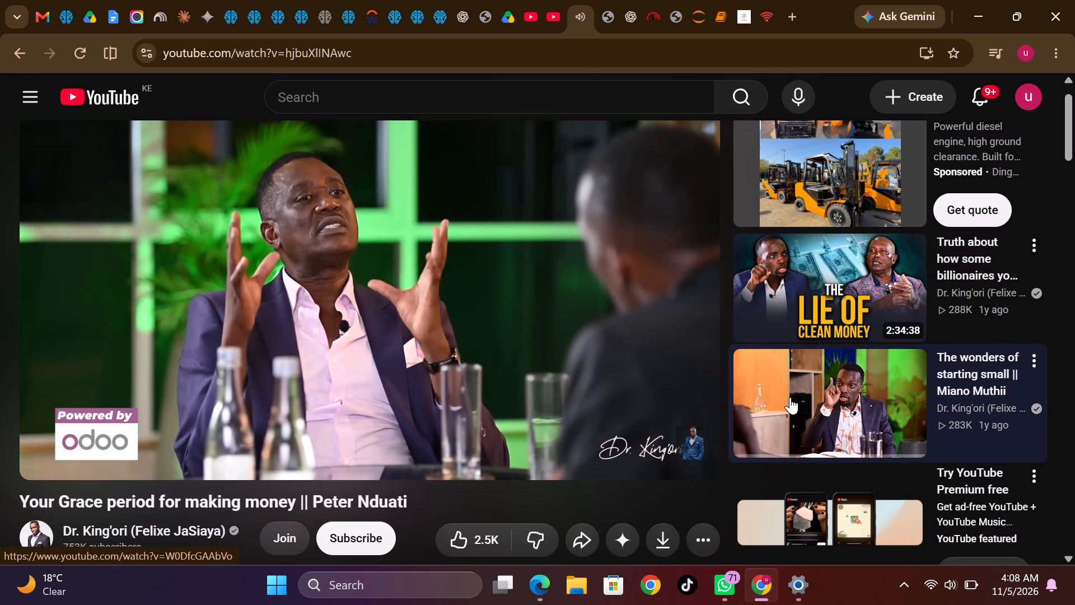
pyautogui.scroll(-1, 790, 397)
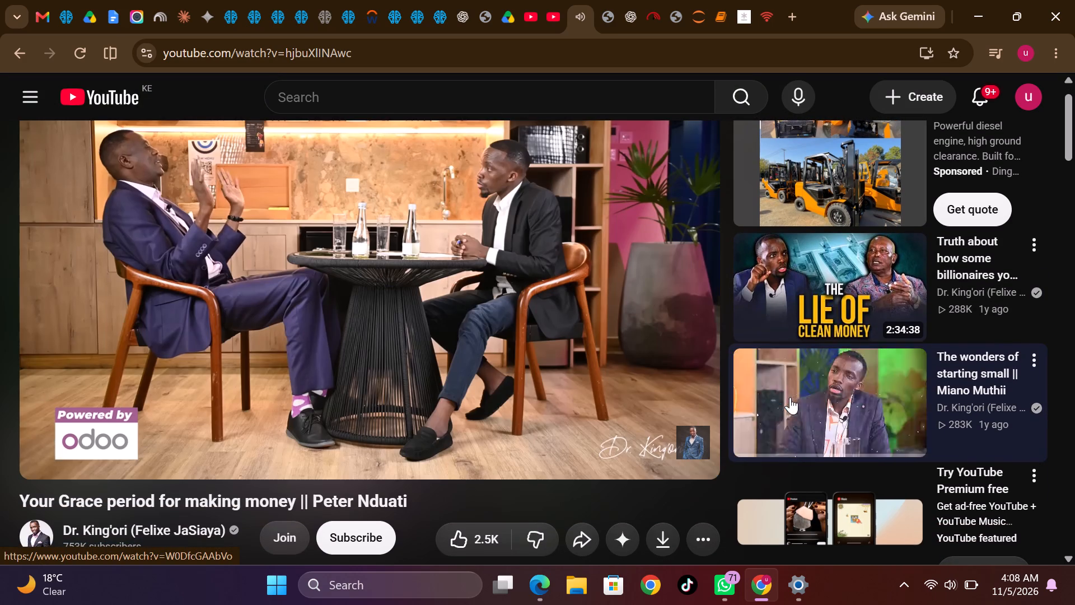
# Play the suggested YouTube video "The wonders of starting small" and dismiss the WhatsApp notification.
pyautogui.click(790, 397)
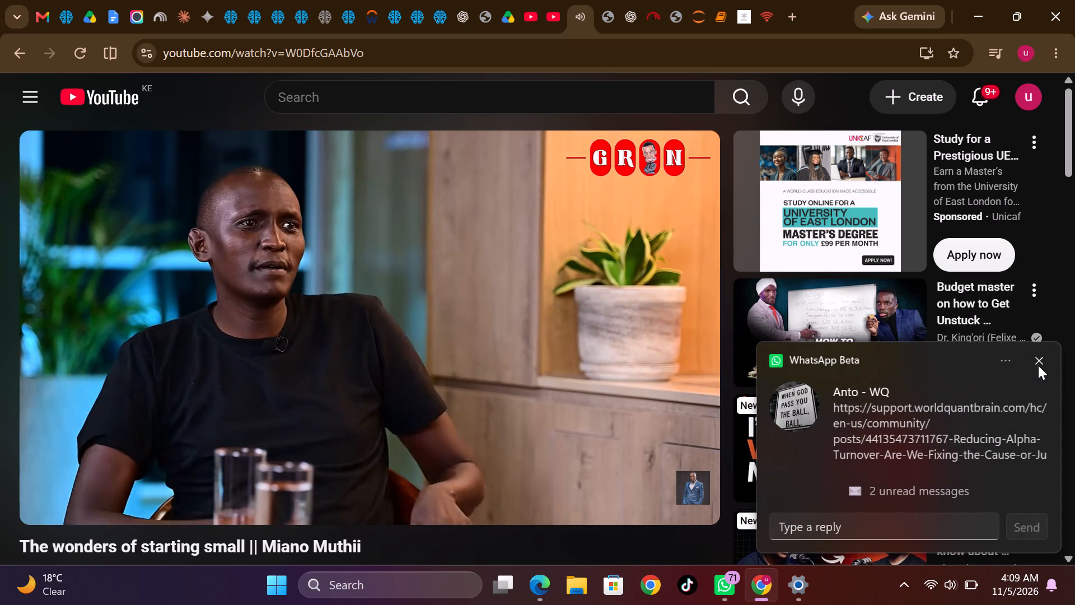
pyautogui.click(1037, 360)
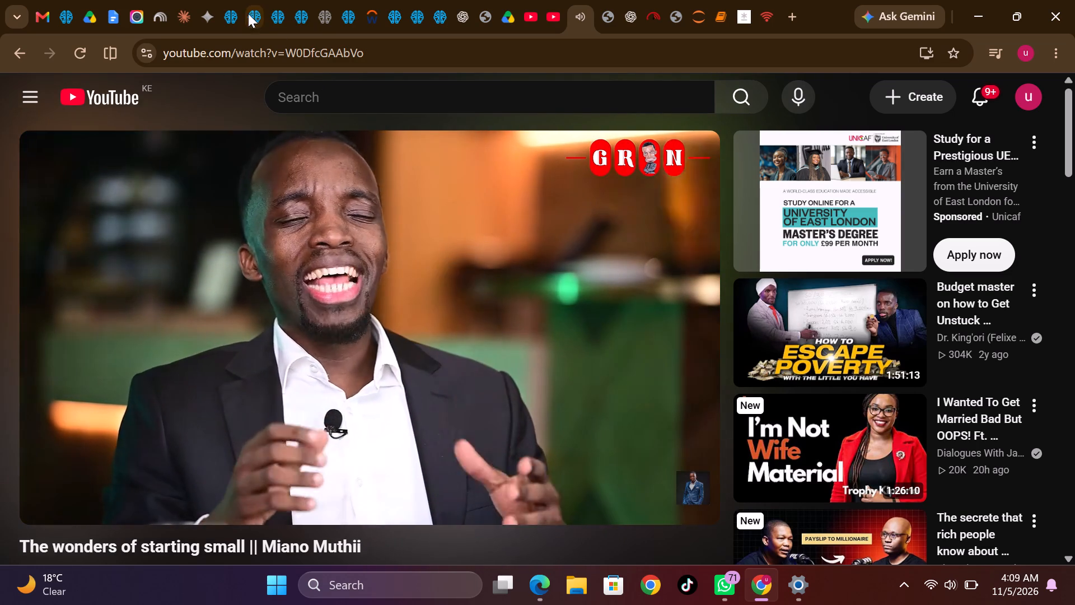
# Return to the WorldQuant BRAIN simulation page and check Simulation 63's progress.
pyautogui.click(232, 4)
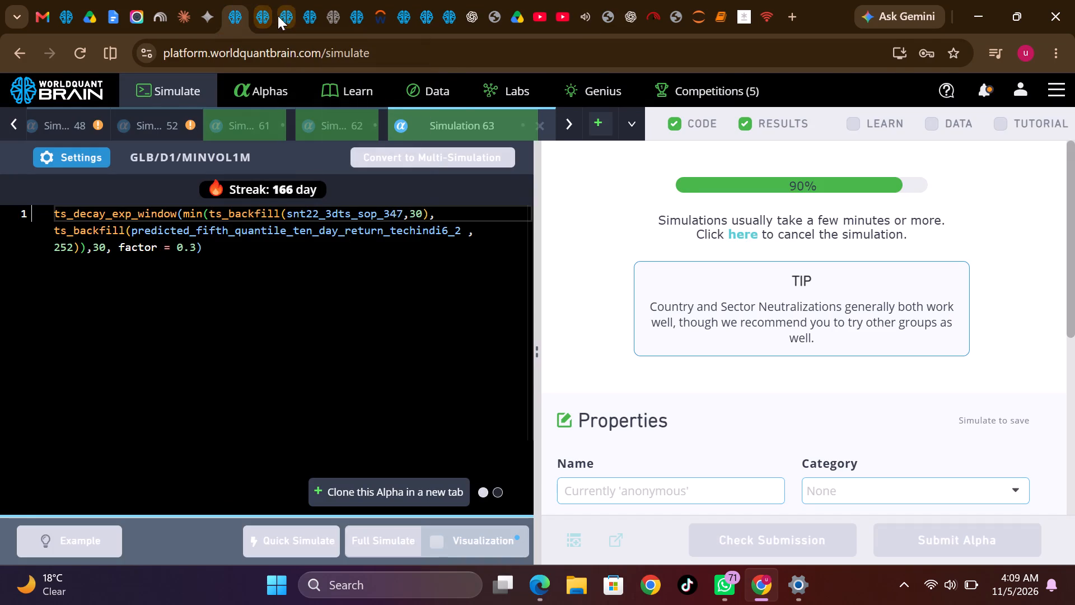
# Return to alpha 1YNjYeMW's details and recheck its properties, correlations and IS Testing Status.
pyautogui.click(268, 16)
pyautogui.scroll(-4, 527, 347)
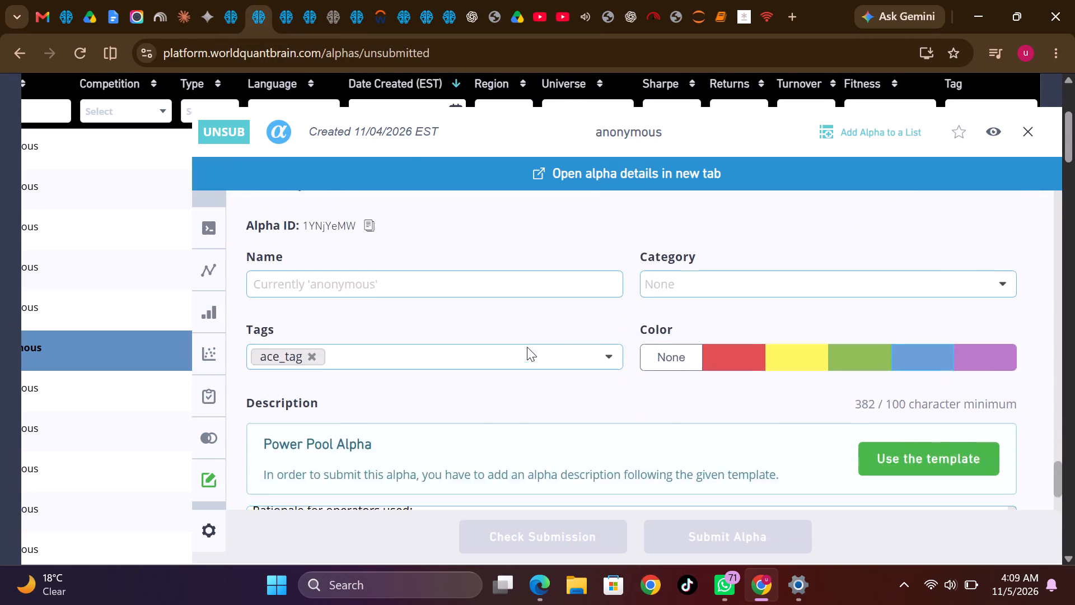
pyautogui.scroll(4, 527, 347)
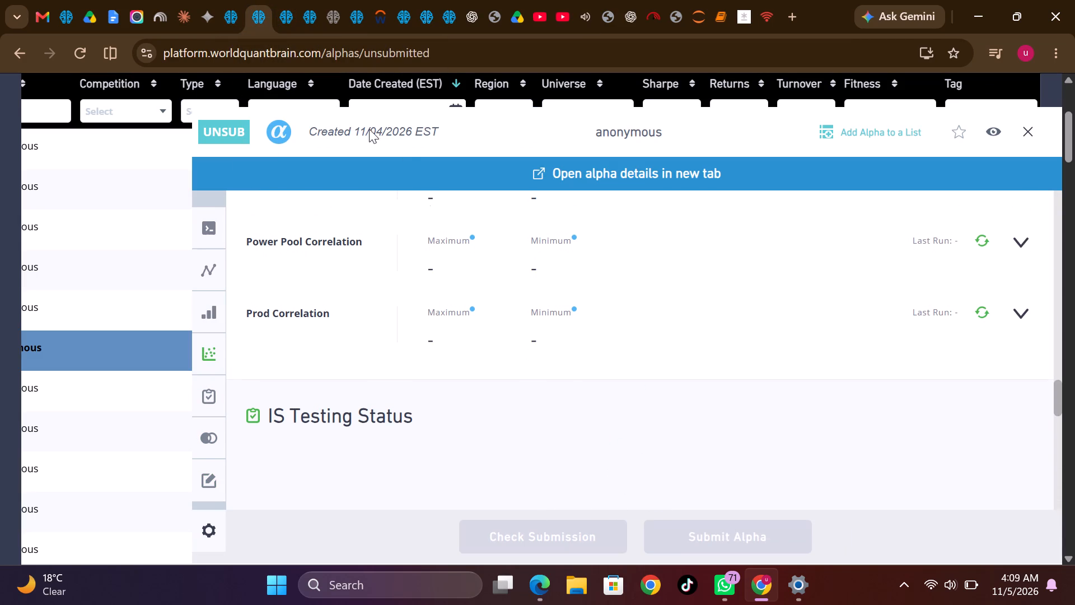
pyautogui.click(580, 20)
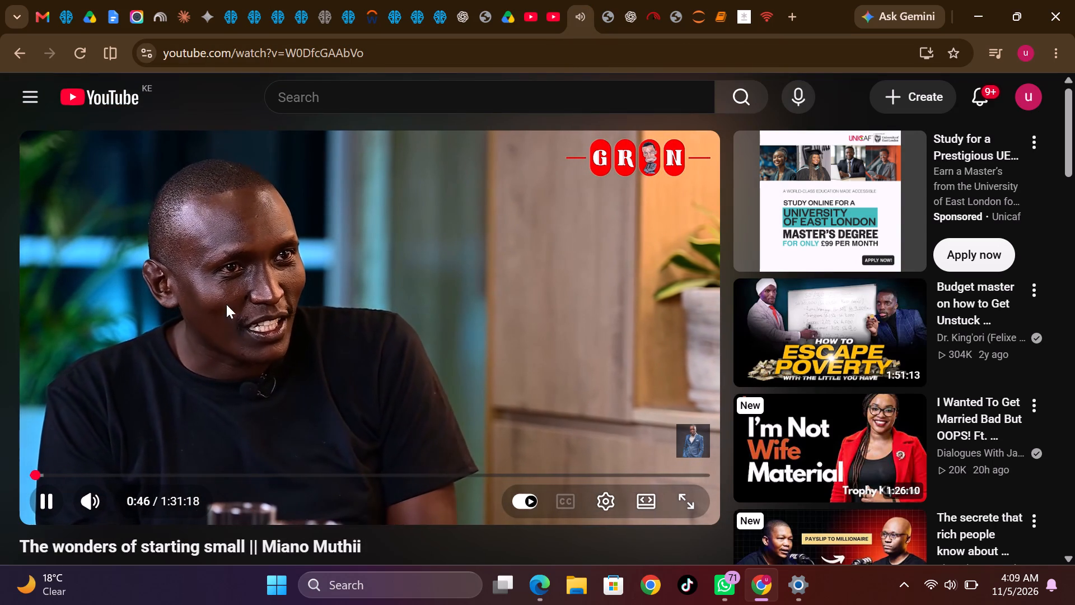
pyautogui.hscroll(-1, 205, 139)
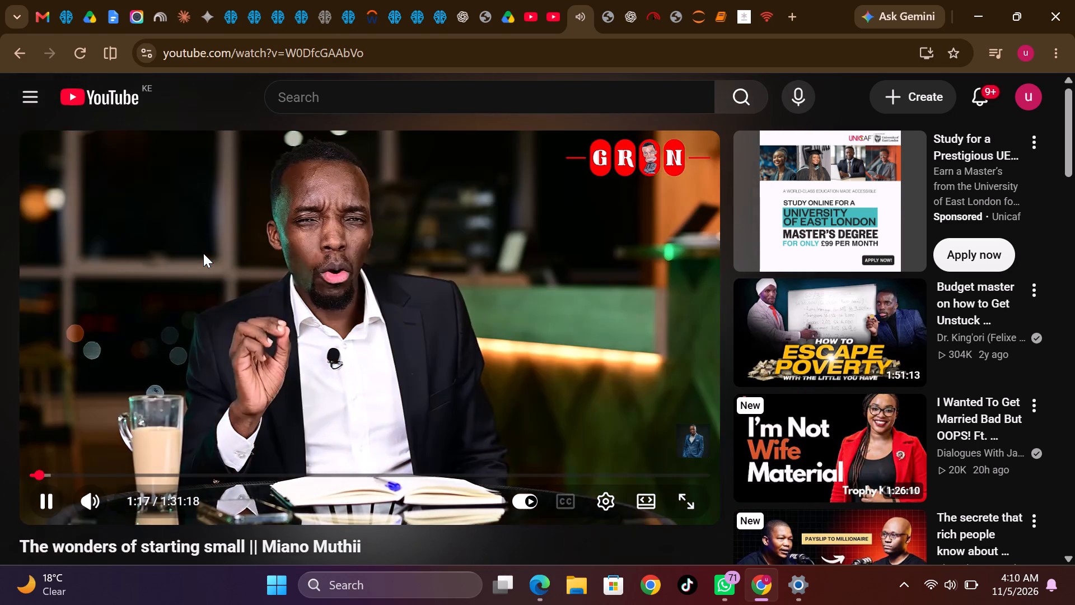
# Retry submitting the open unsubmitted alpha, expand the failed test under IS Testing Status, and close the alpha's details.
pyautogui.click(227, 11)
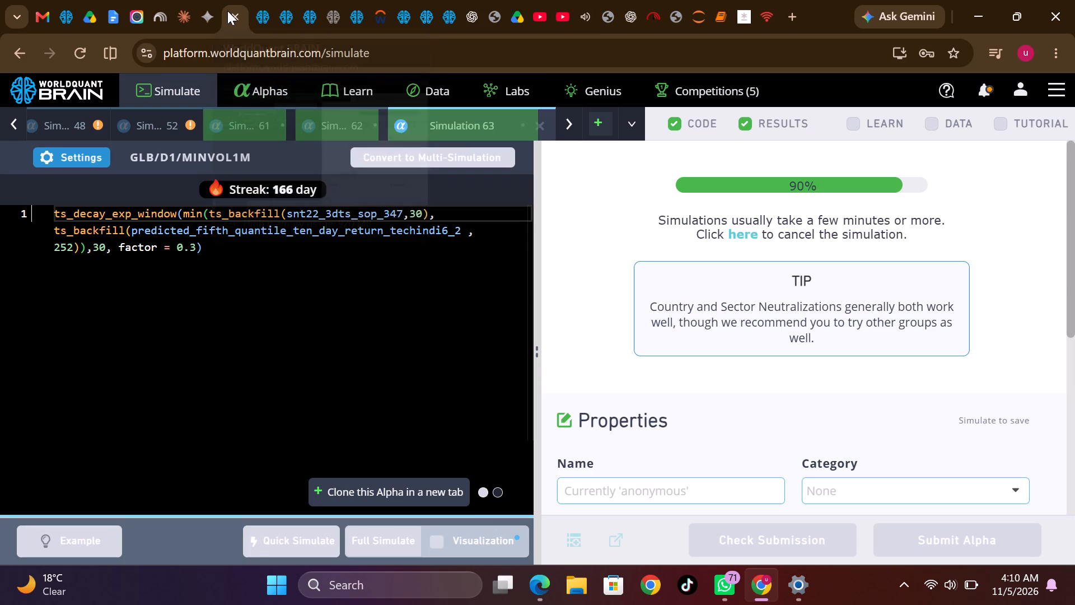
pyautogui.click(262, 21)
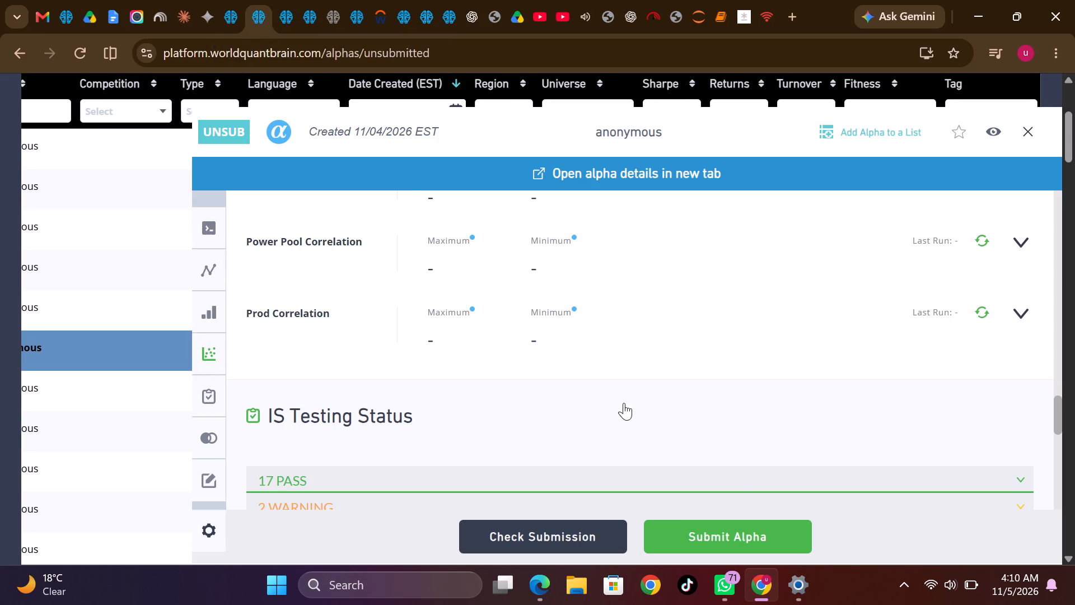
pyautogui.click(741, 537)
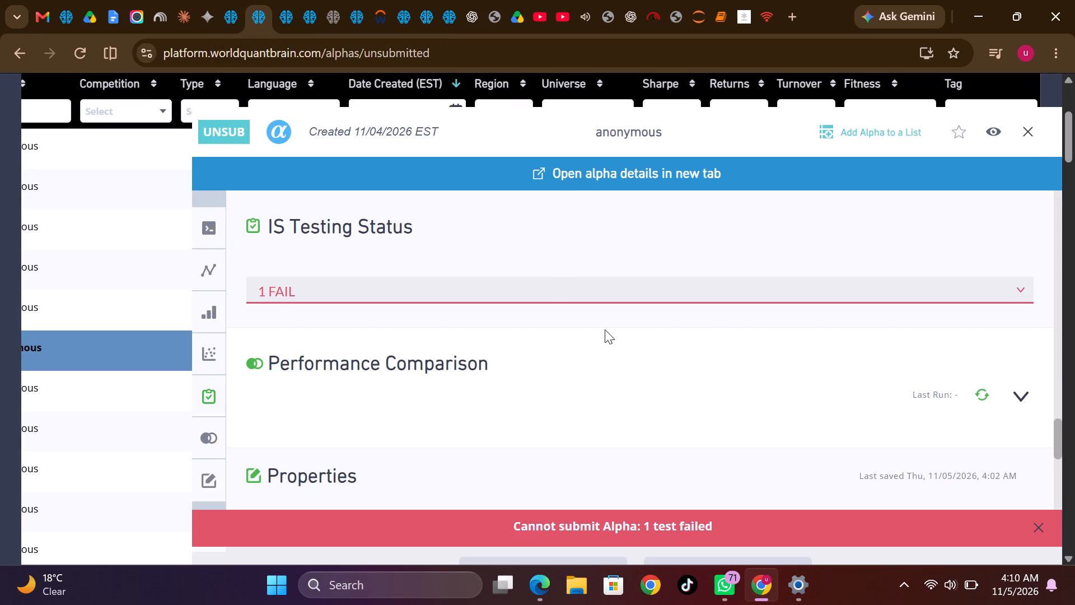
pyautogui.click(536, 294)
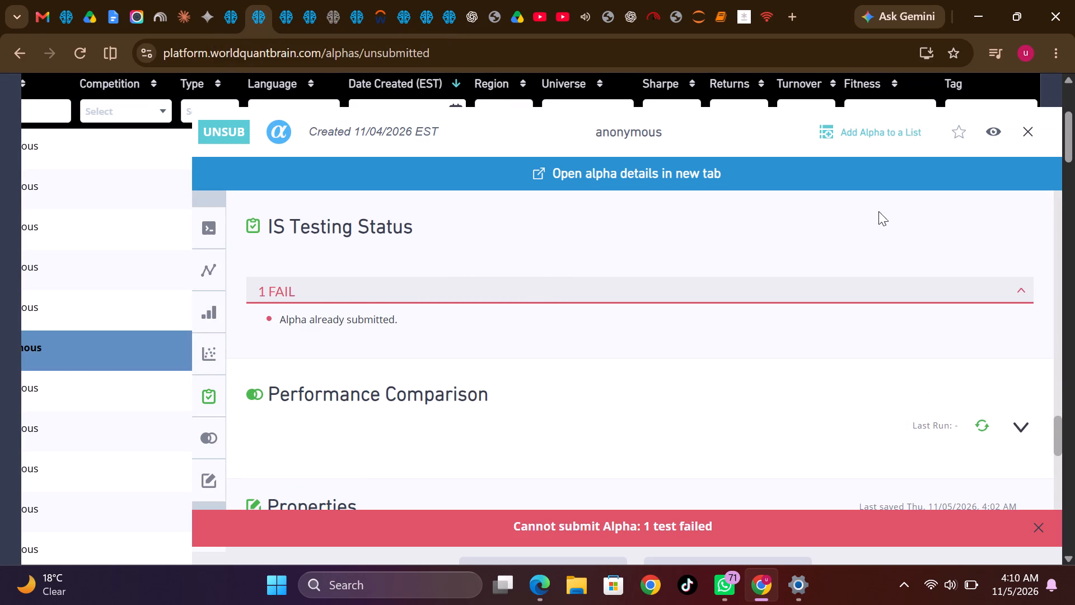
pyautogui.click(1027, 133)
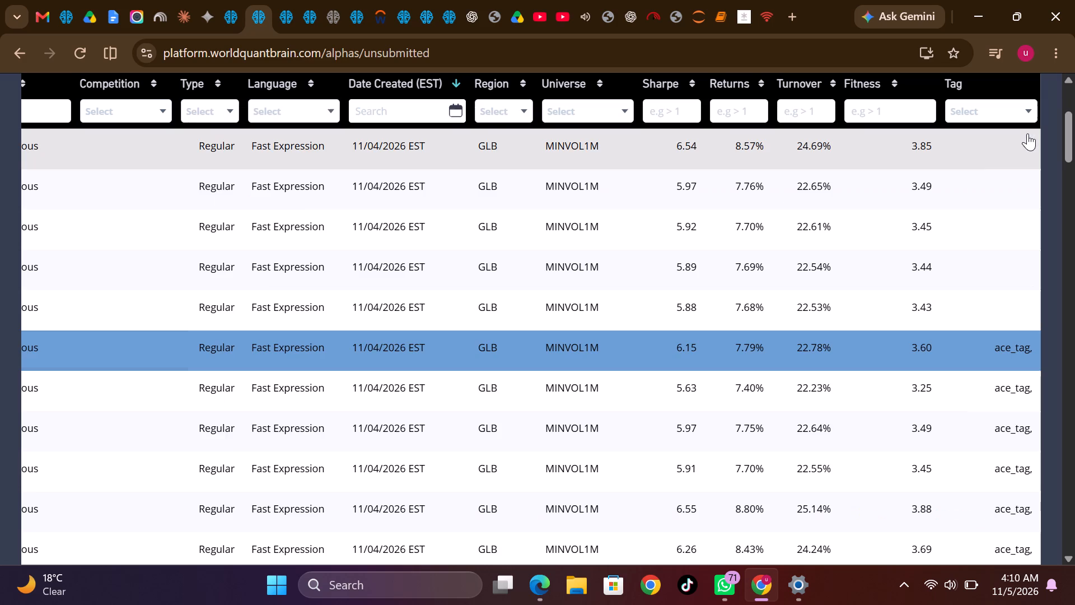
# Examine the Genius page's eligibility criteria, tie breaker criteria and activity charts for 2026-Q4, dismissing the chat notification.
pyautogui.scroll(3, 812, 245)
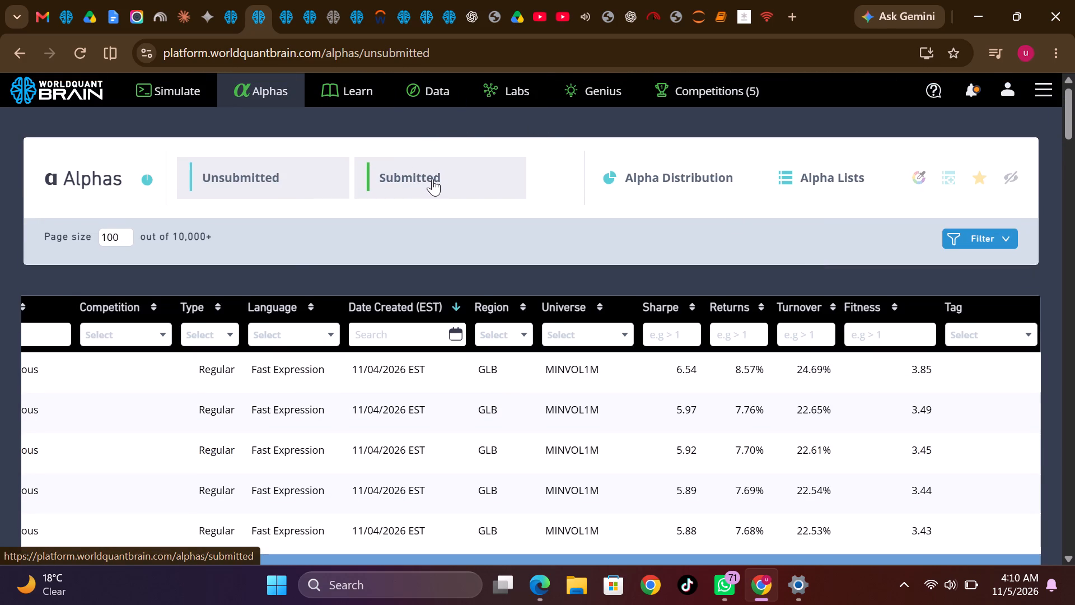
pyautogui.click(590, 97)
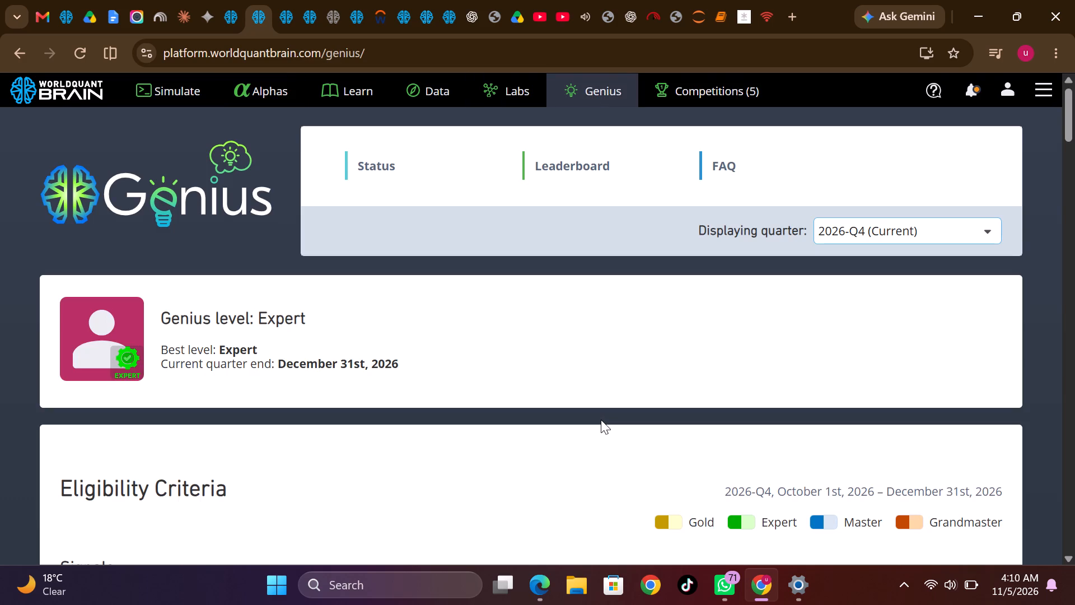
pyautogui.scroll(-4, 601, 420)
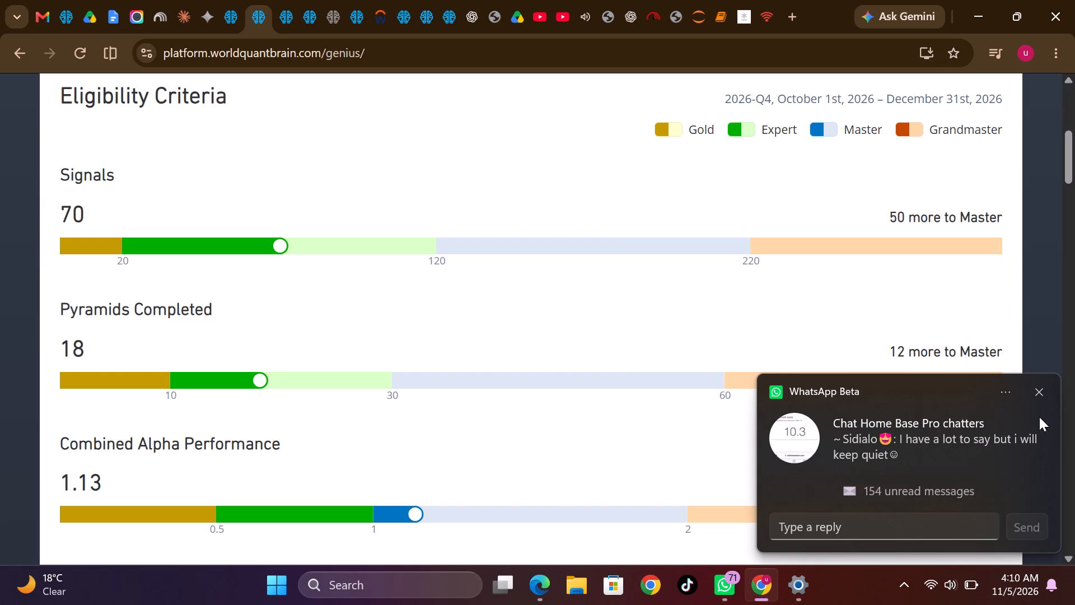
pyautogui.click(1041, 391)
pyautogui.scroll(-2, 716, 401)
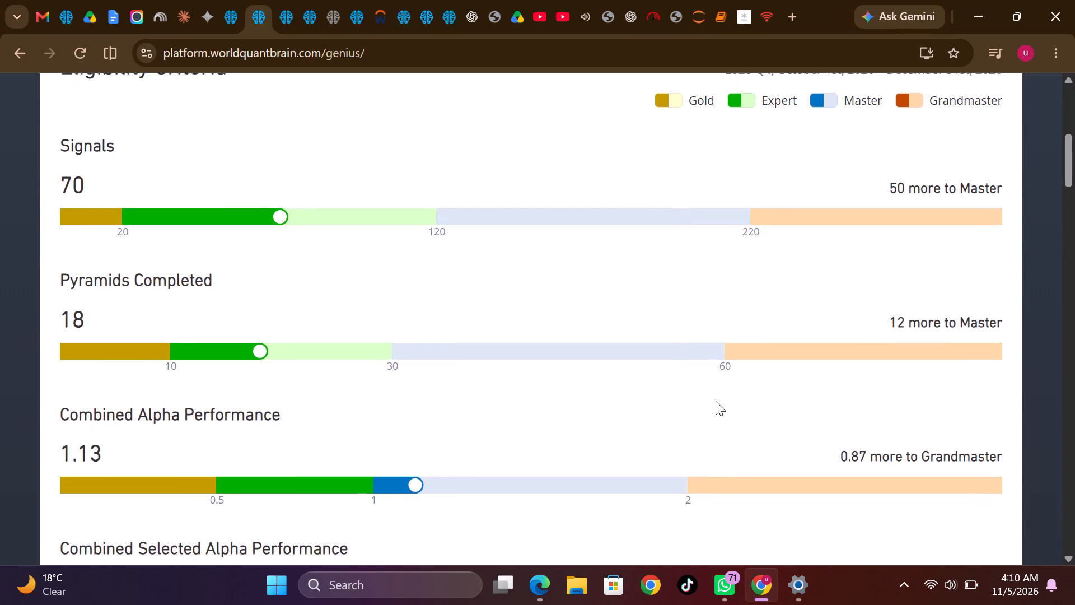
pyautogui.scroll(-9, 716, 401)
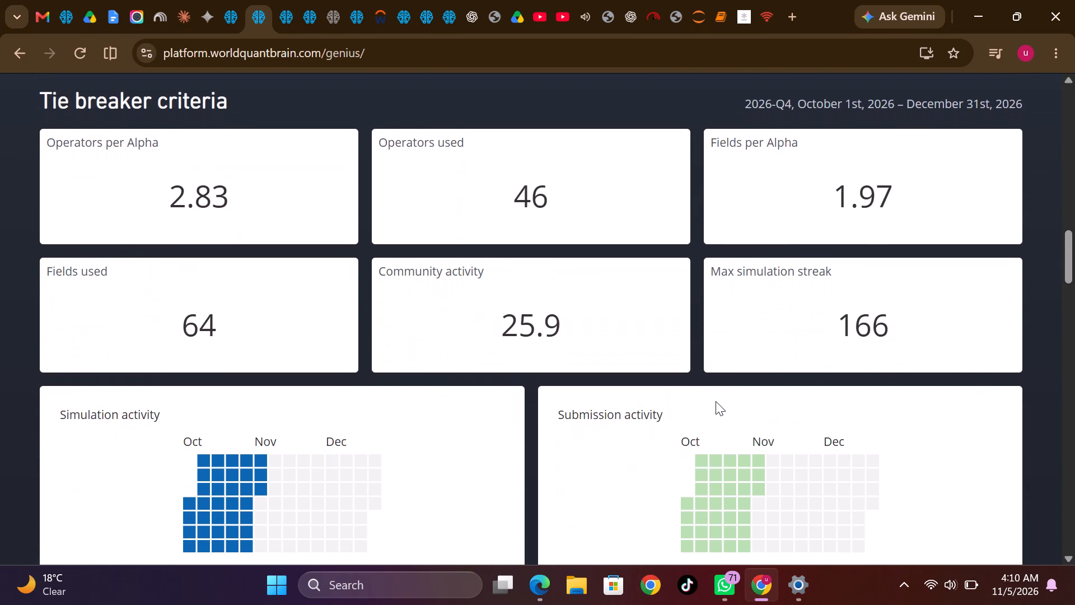
pyautogui.scroll(2, 716, 401)
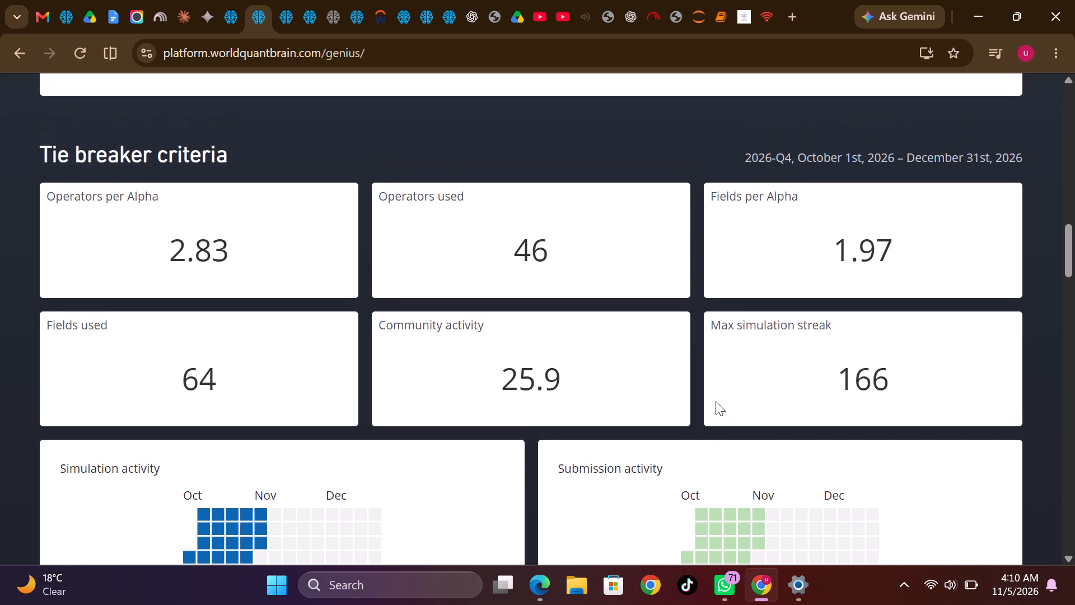
pyautogui.scroll(5, 716, 401)
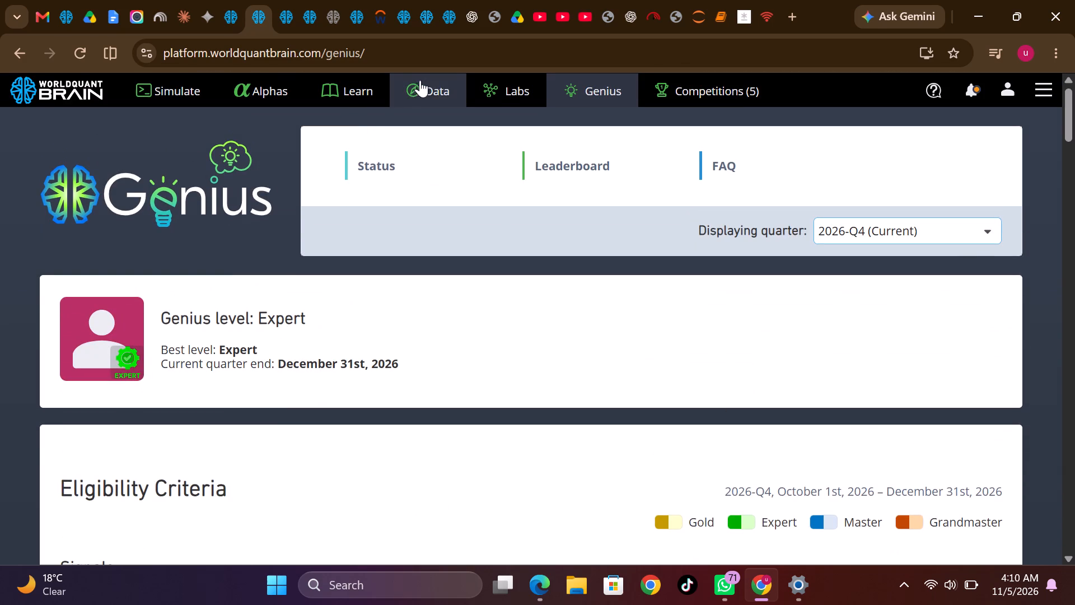
# Reload the list of unsubmitted alphas.
pyautogui.hscroll(-1, 328, 78)
pyautogui.click(294, 82)
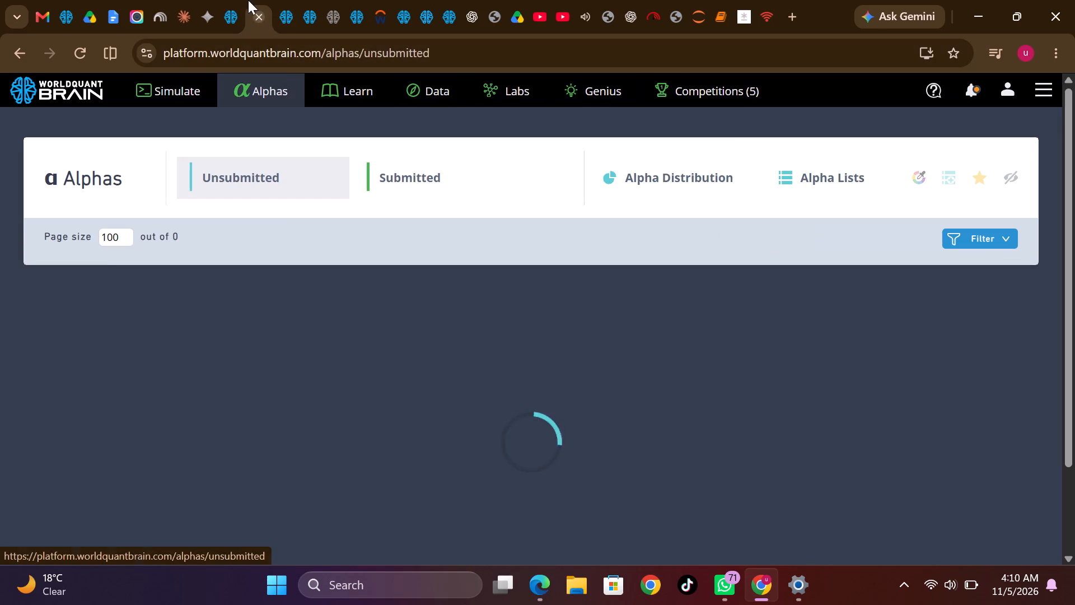
# Close the browser tab running Simulation 63 and leave the site without saving changes.
pyautogui.click(222, 8)
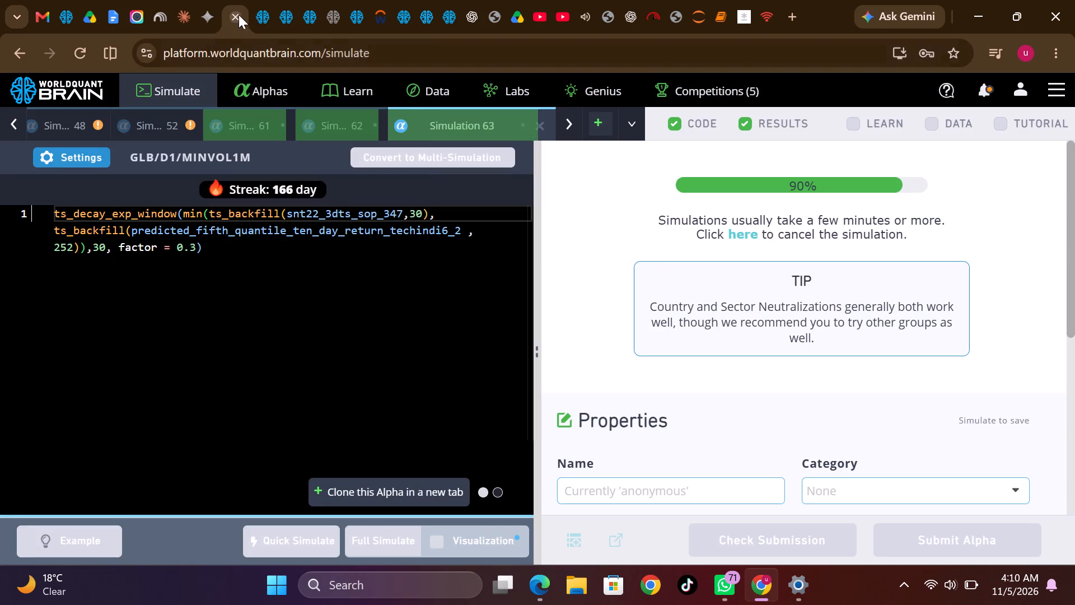
pyautogui.click(236, 15)
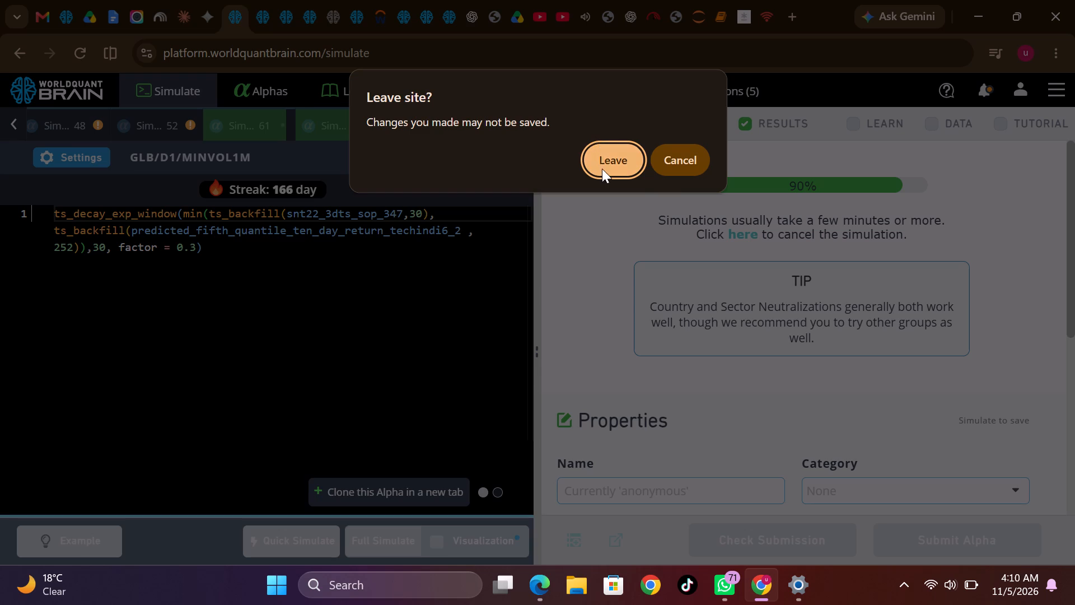
pyautogui.click(602, 169)
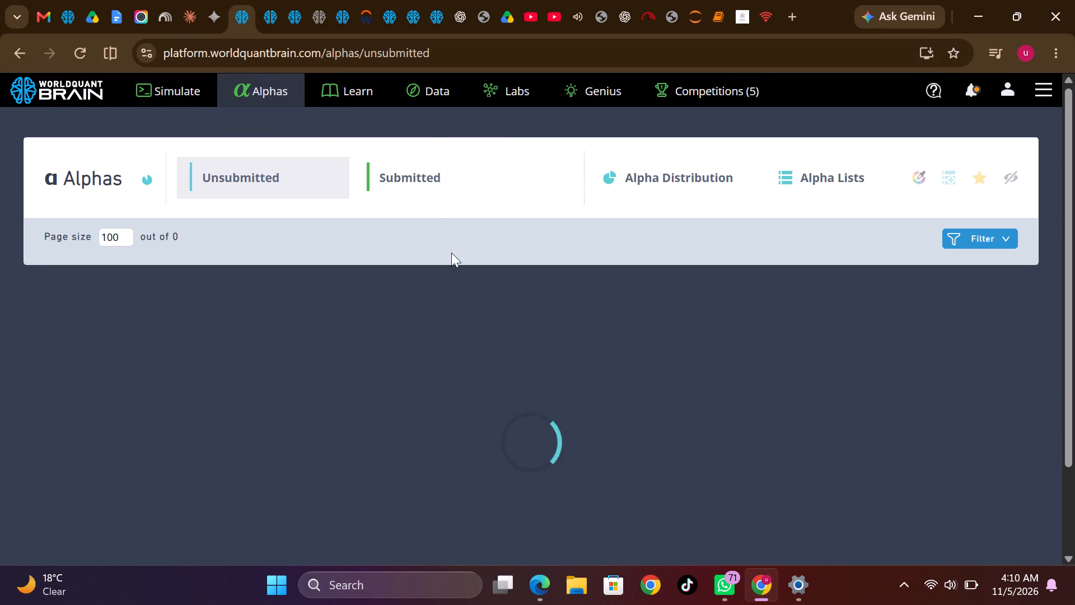
# Open the submitted alphas list, glance at the notifications, and examine the recent submissions' status, dates, regions, universes and tags.
pyautogui.click(420, 183)
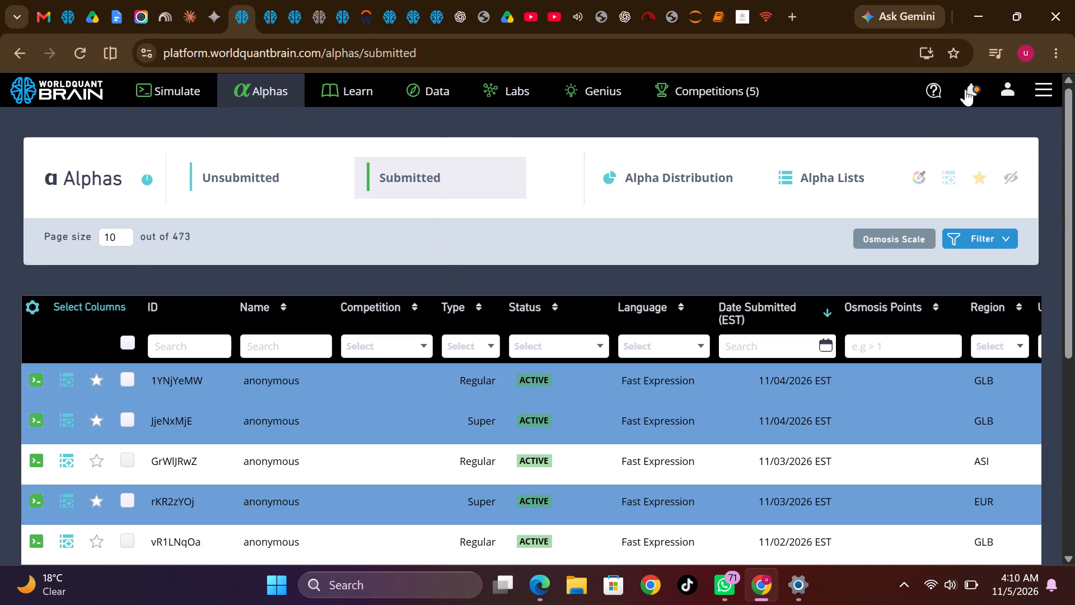
pyautogui.click(972, 92)
pyautogui.click(972, 92)
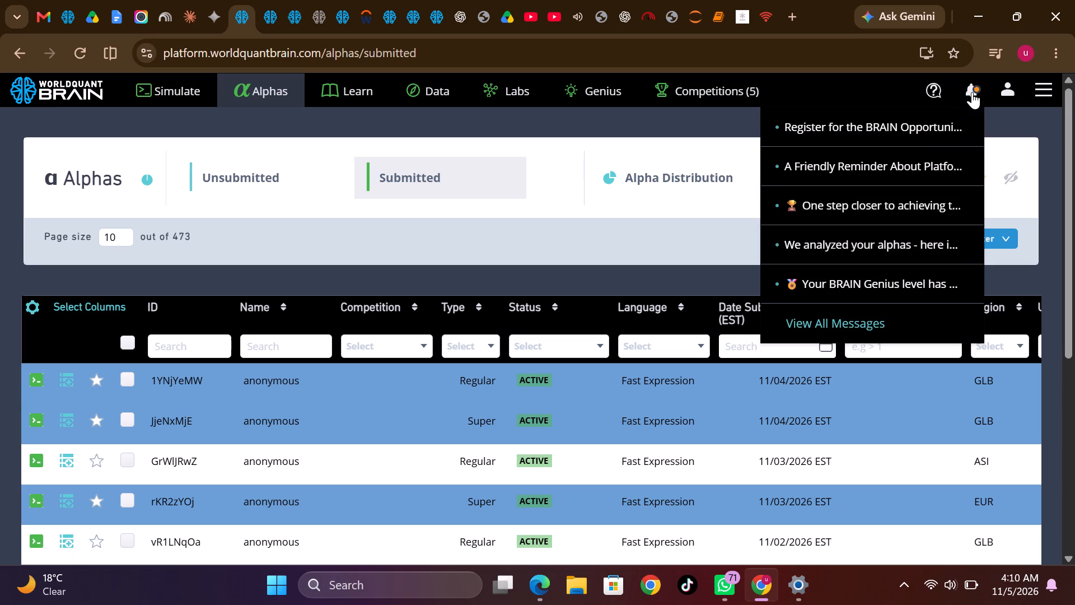
pyautogui.hscroll(-6, 857, 458)
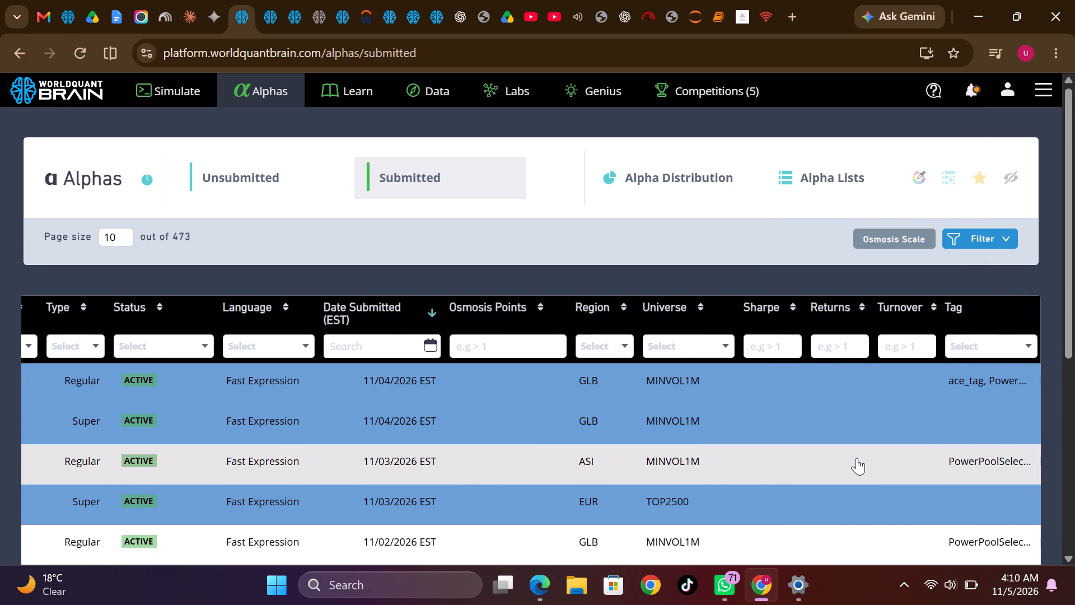
pyautogui.scroll(-4, 857, 458)
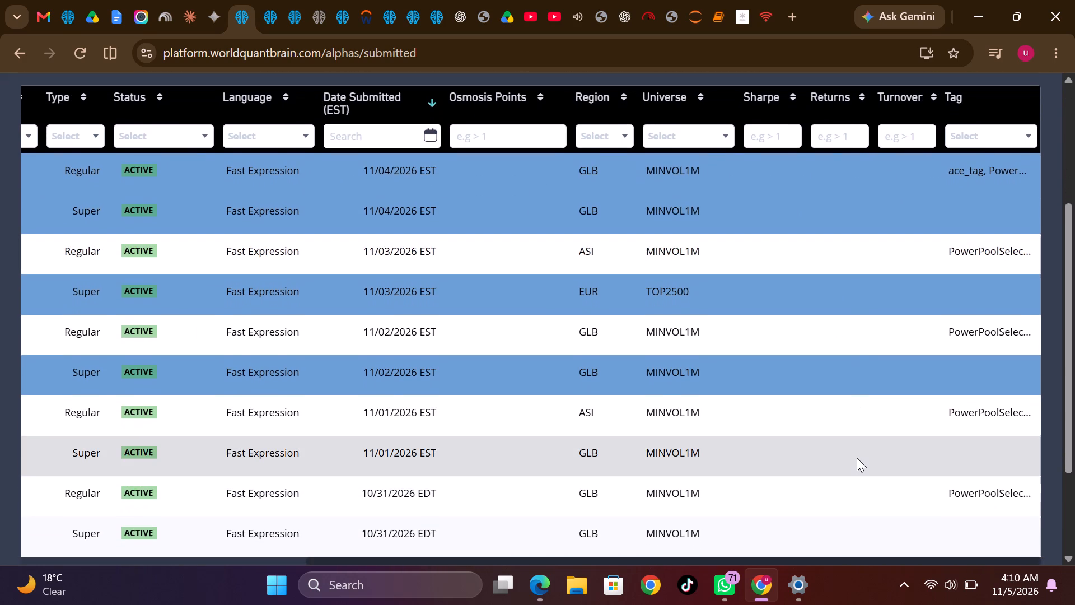
pyautogui.scroll(-3, 857, 458)
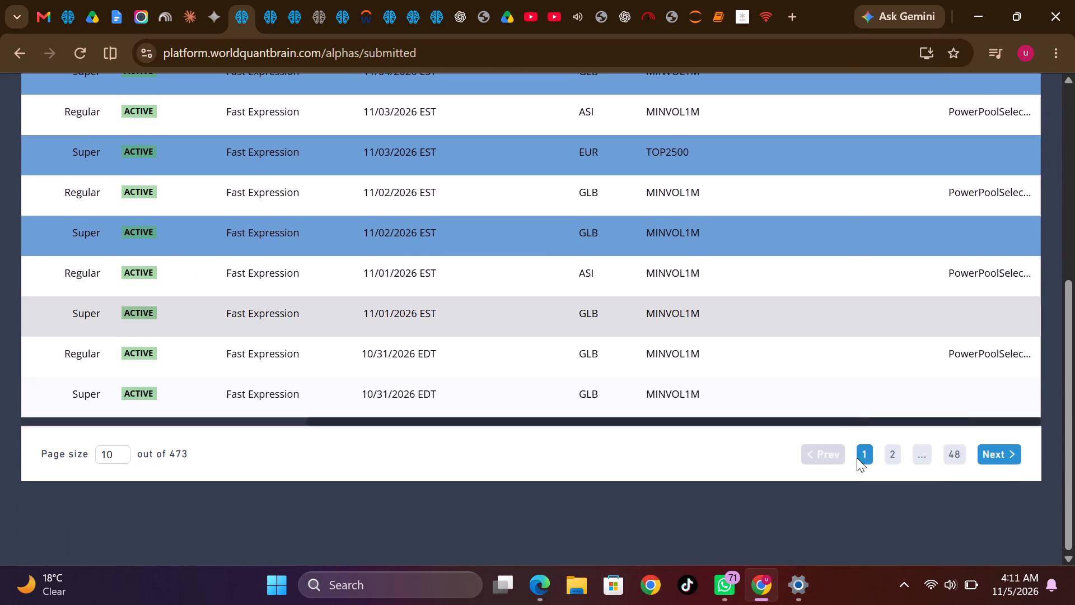
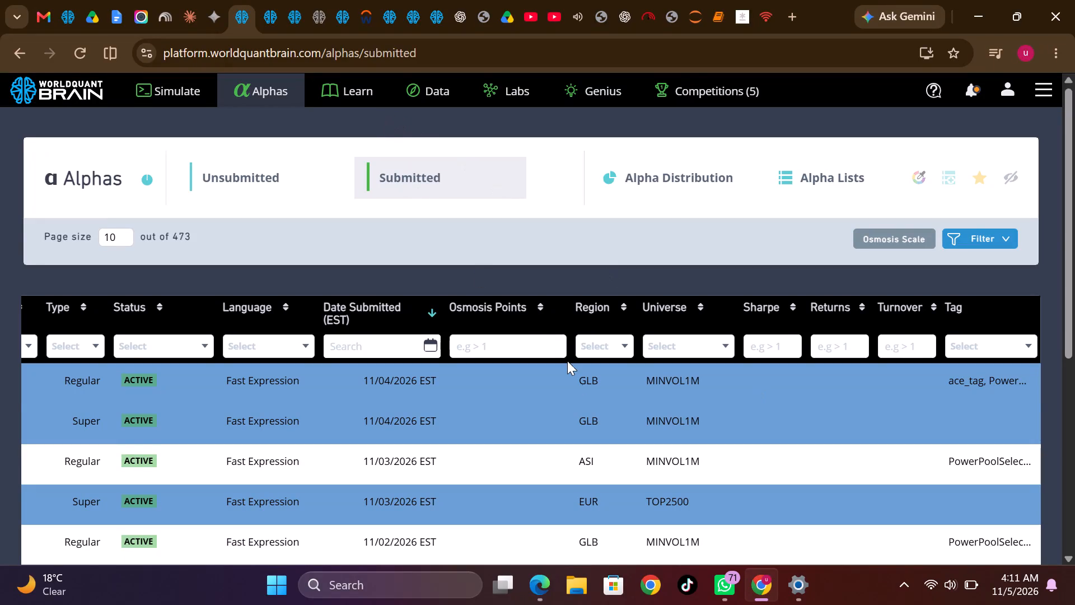
# Return to the Simulate page and close Simulations 63, 62 and 61, discarding their unsimulated code.
pyautogui.hscroll(3, 585, 402)
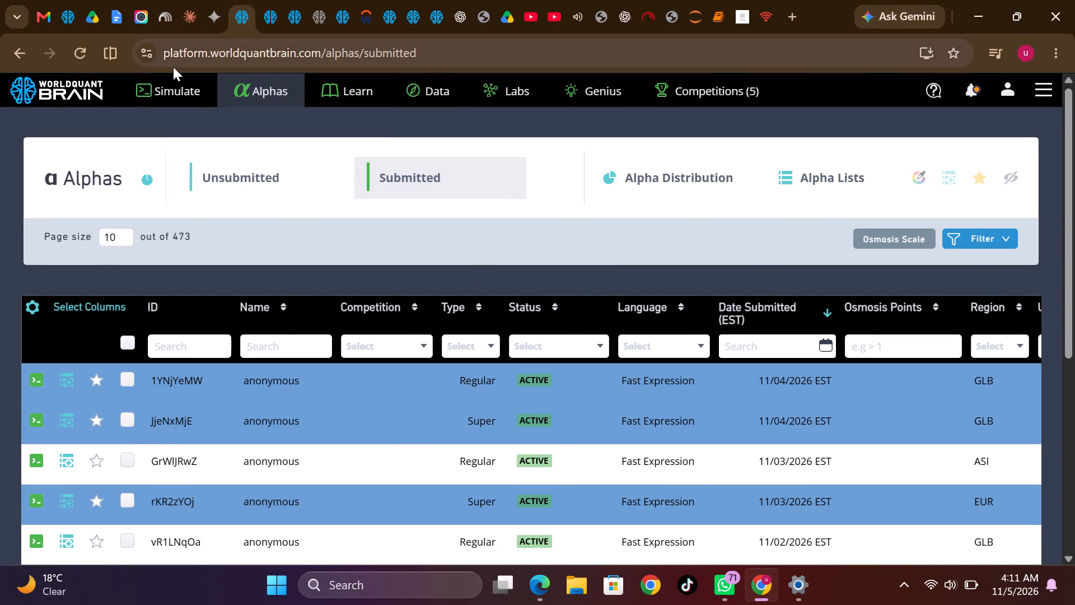
pyautogui.click(180, 83)
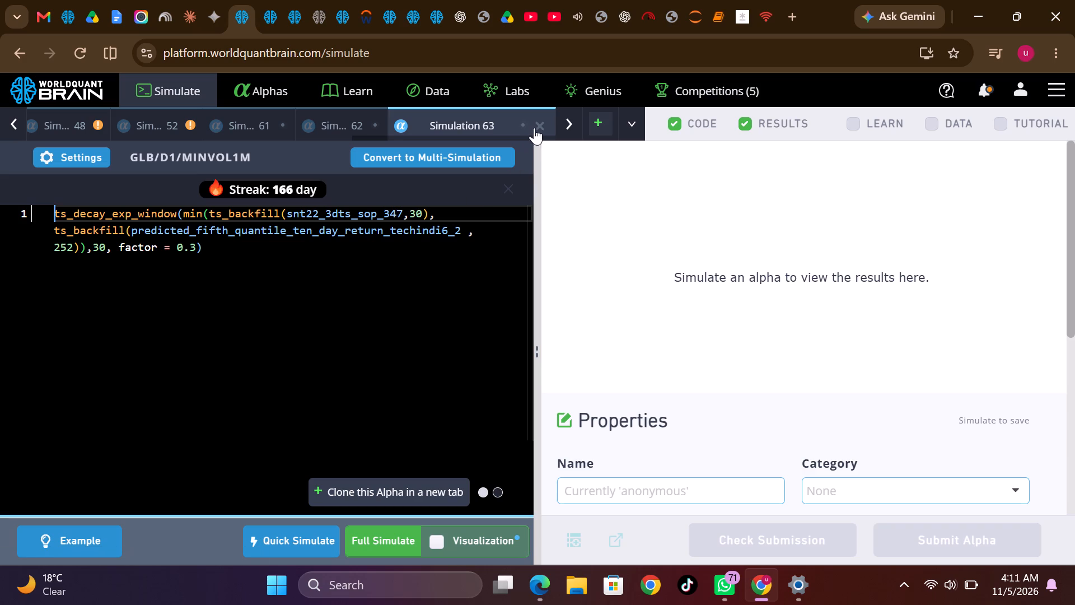
pyautogui.click(539, 125)
pyautogui.click(539, 125)
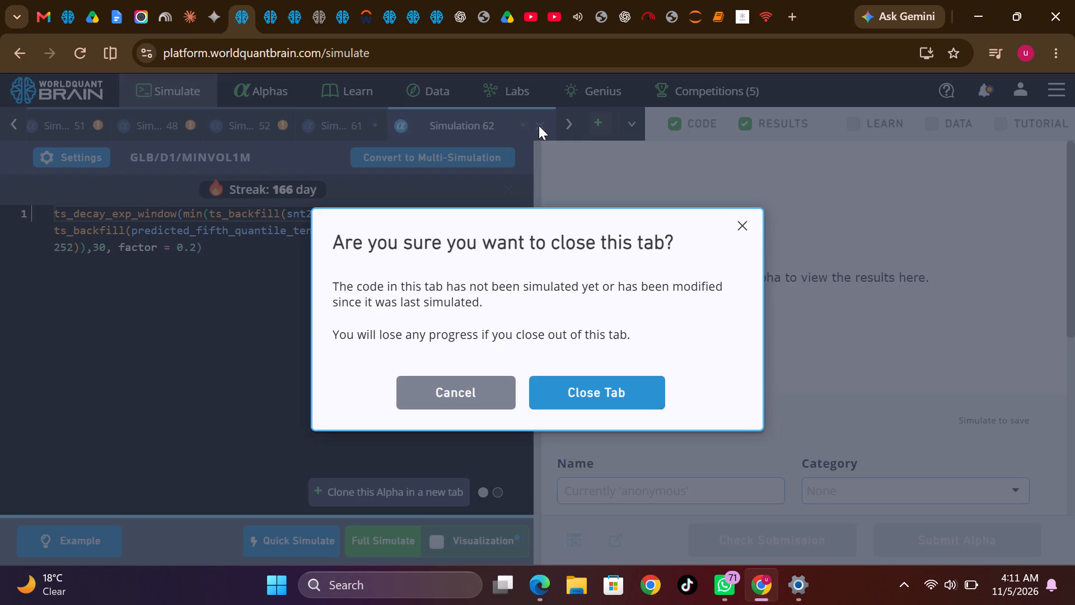
pyautogui.click(594, 394)
pyautogui.click(540, 124)
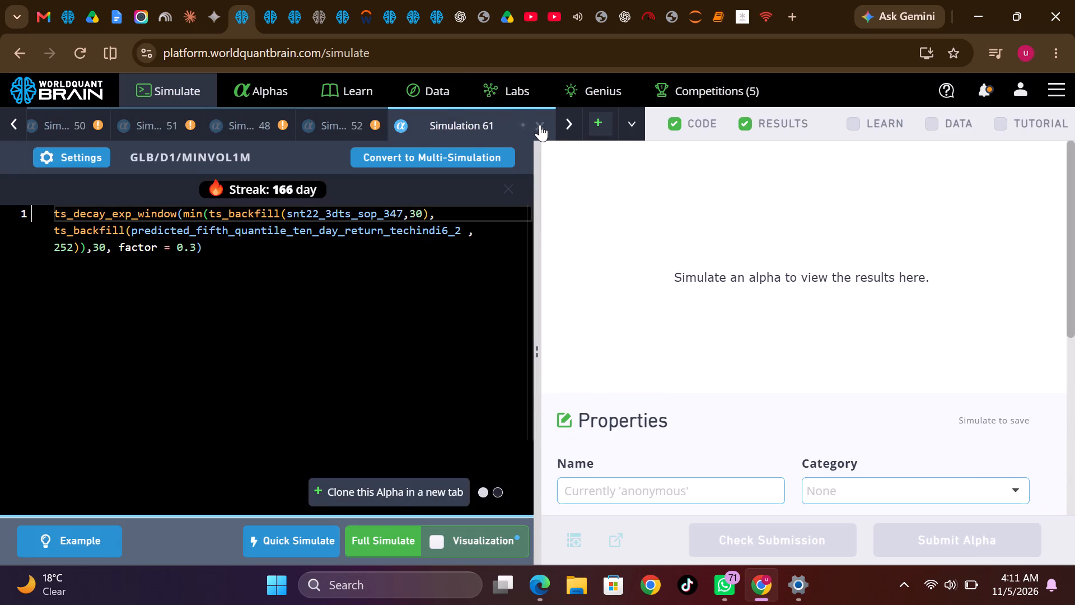
pyautogui.click(591, 391)
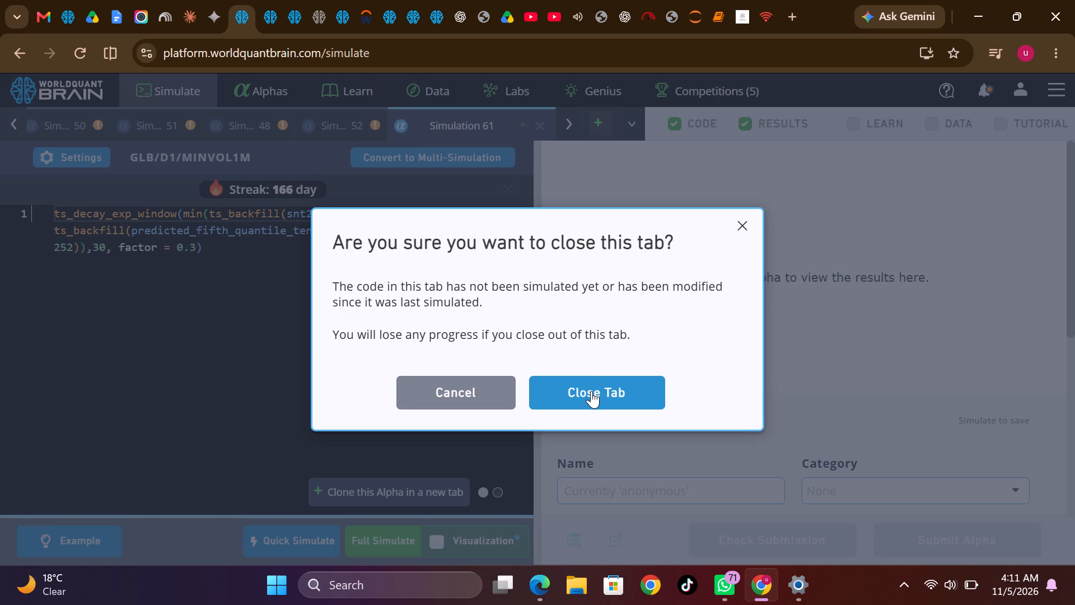
# Close the remaining simulations 52, 51, 50, 45, 40, 39, 15, 19 and 2, keeping only Simulation 1.
pyautogui.click(541, 124)
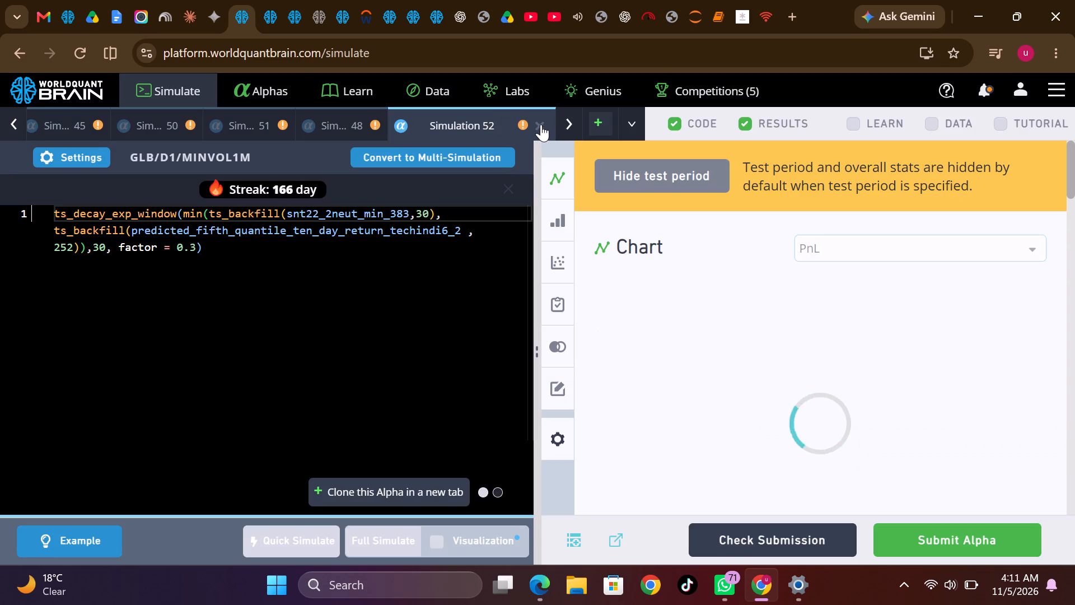
pyautogui.click(541, 124)
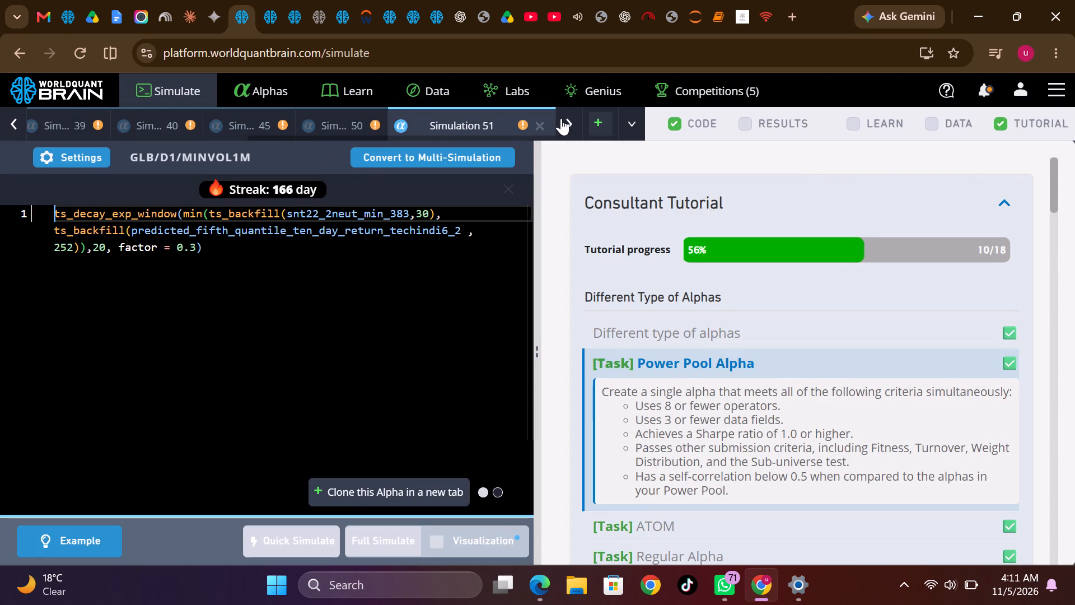
pyautogui.click(540, 124)
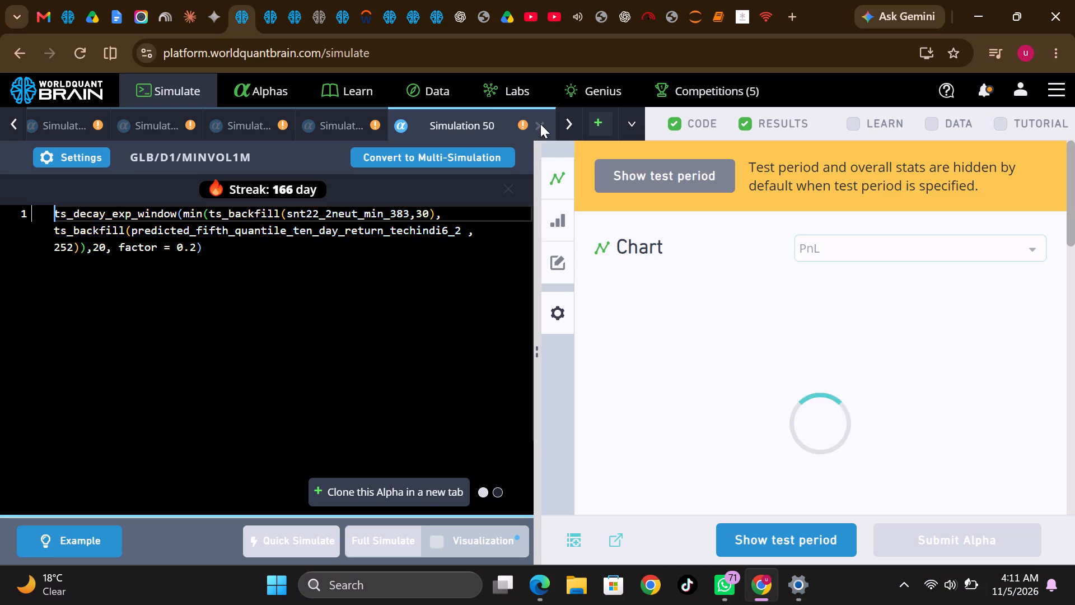
pyautogui.click(540, 124)
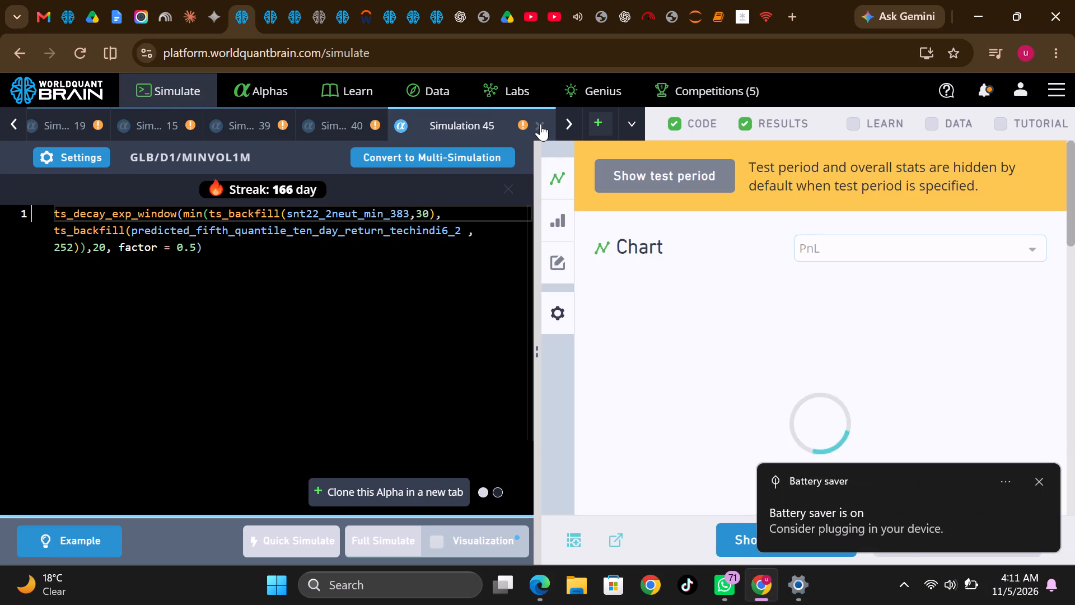
pyautogui.click(540, 124)
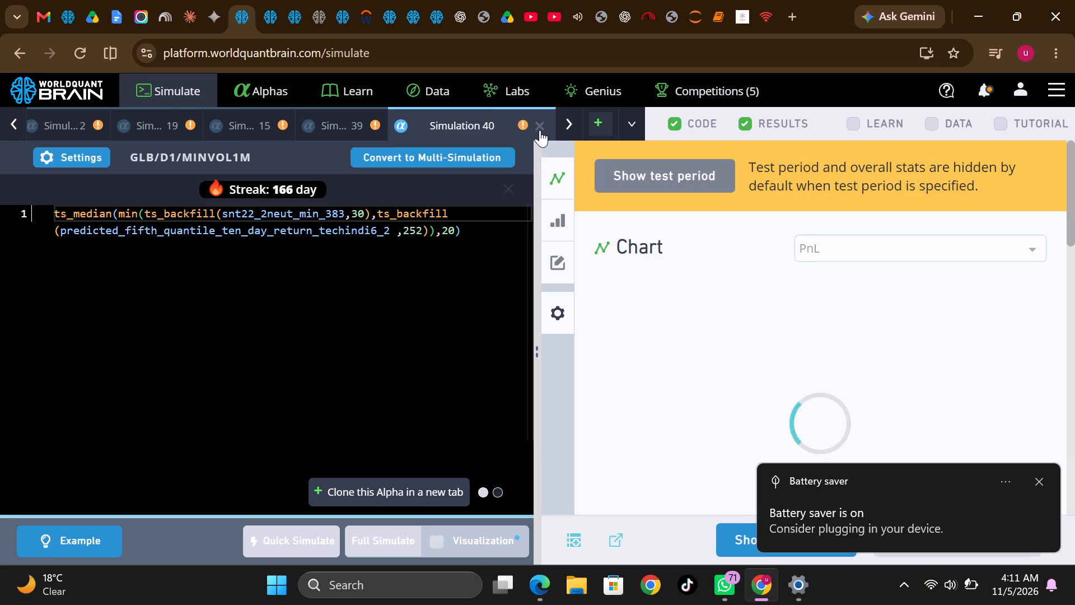
pyautogui.click(539, 128)
pyautogui.click(539, 128)
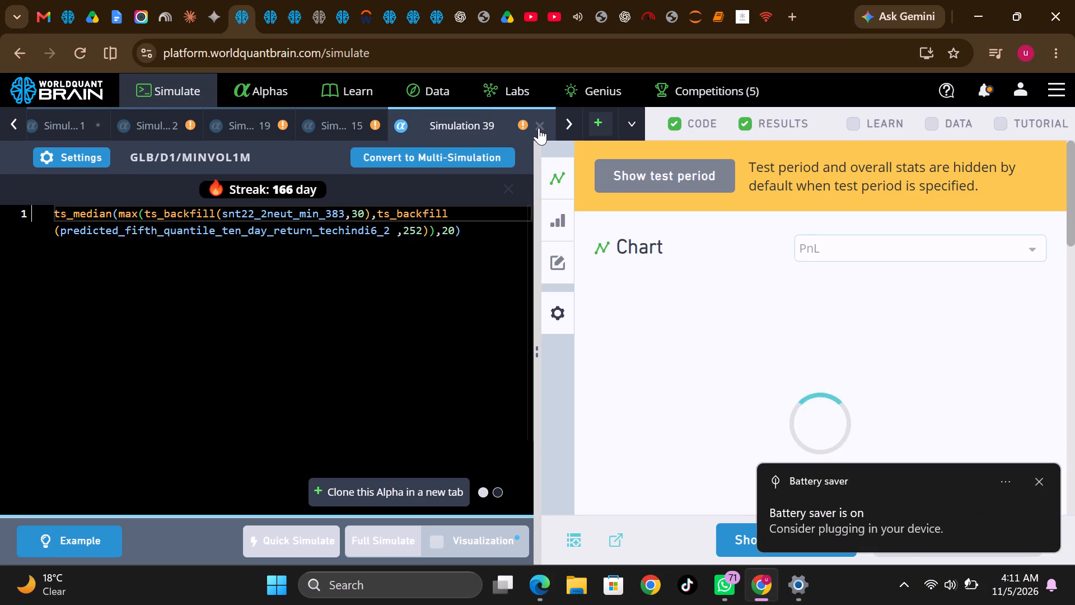
pyautogui.click(563, 127)
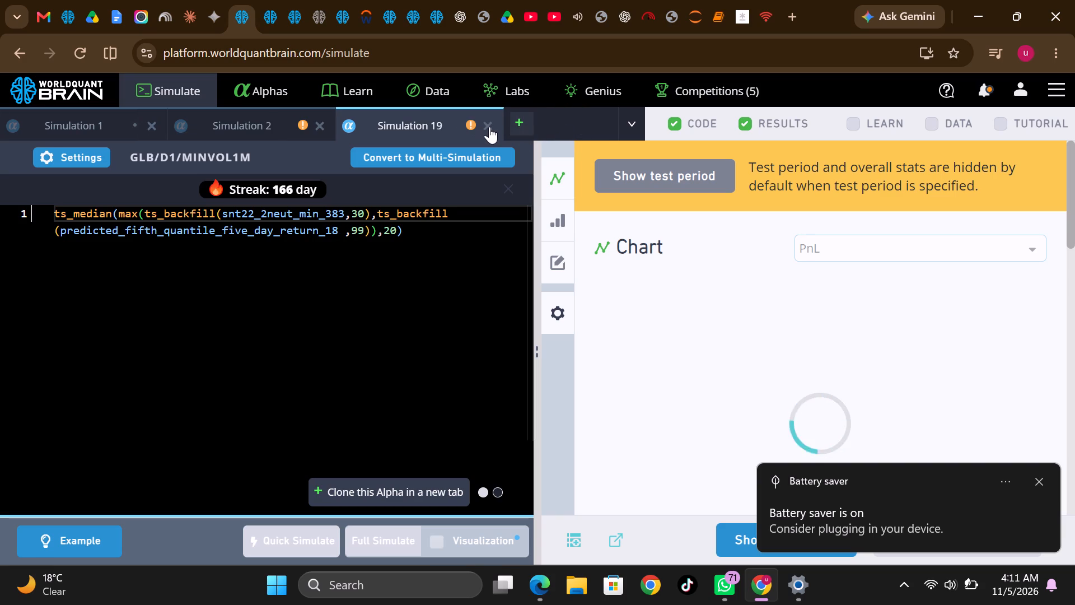
pyautogui.click(489, 127)
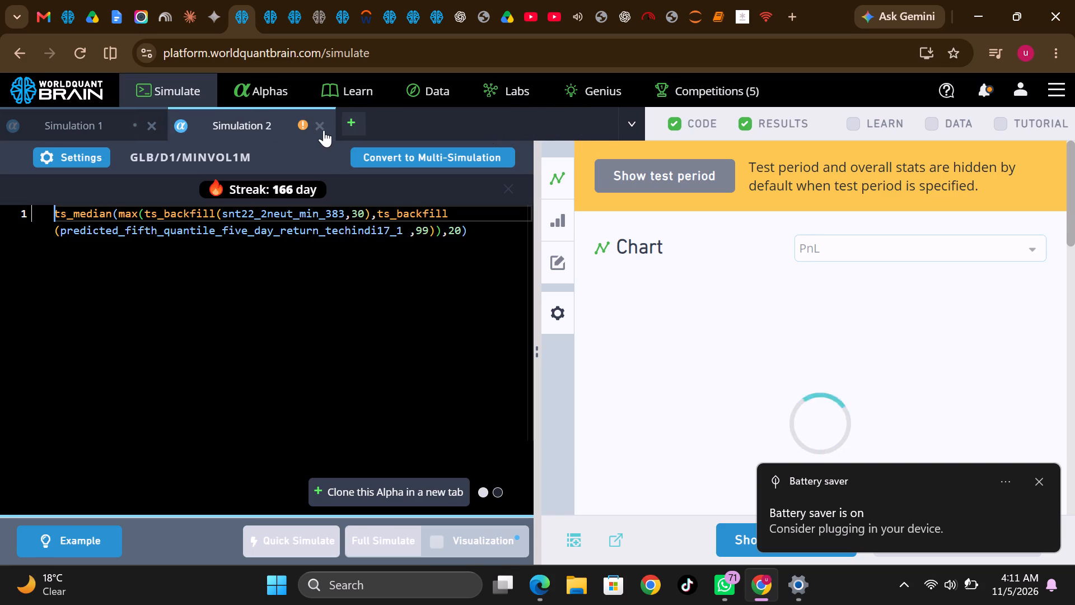
pyautogui.click(320, 126)
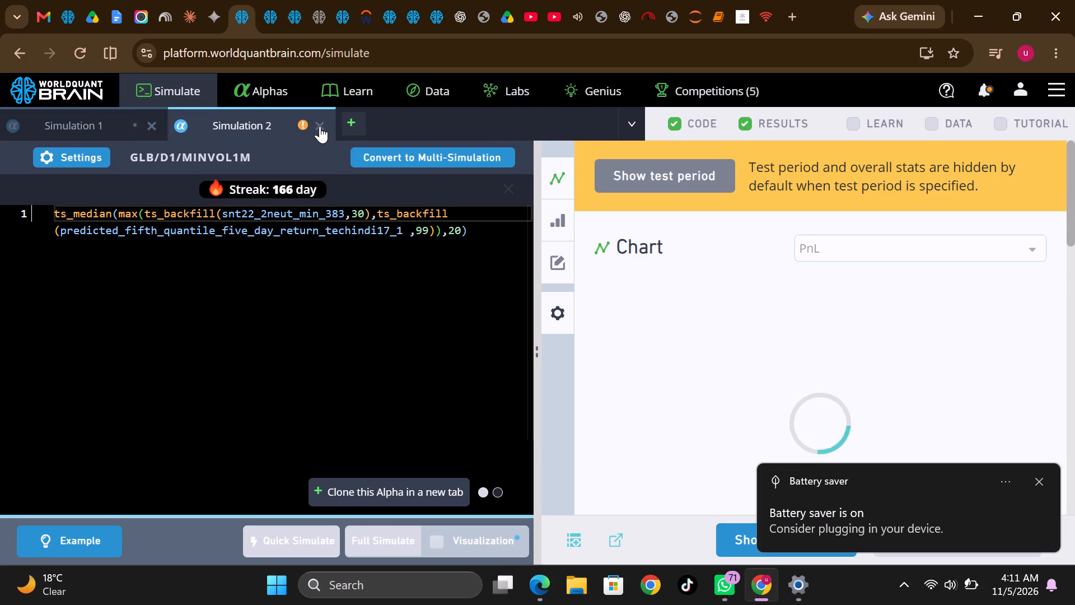
pyautogui.click(899, 518)
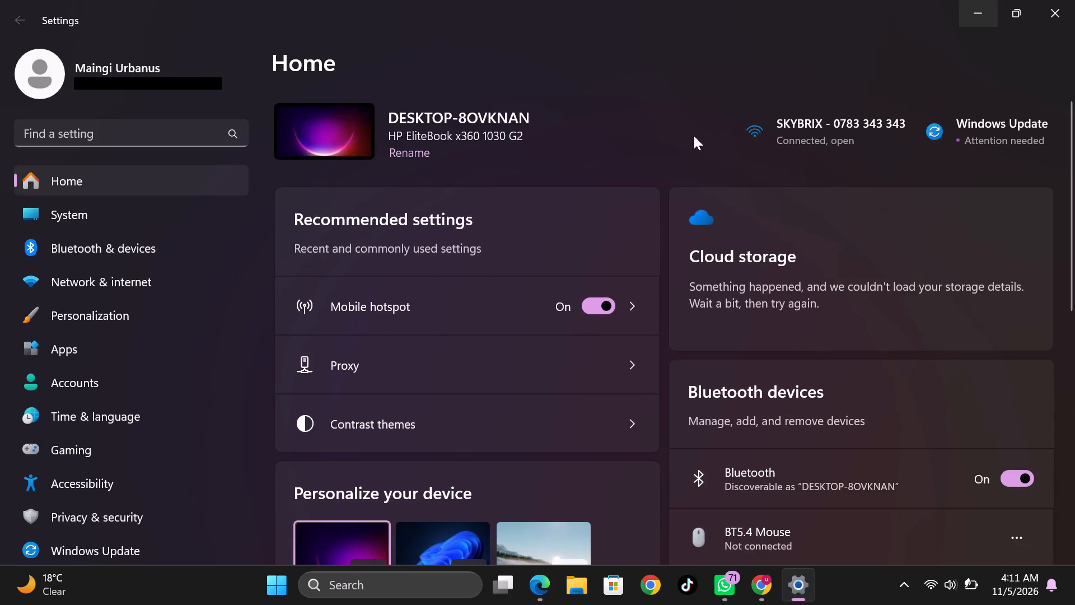
pyautogui.click(974, 12)
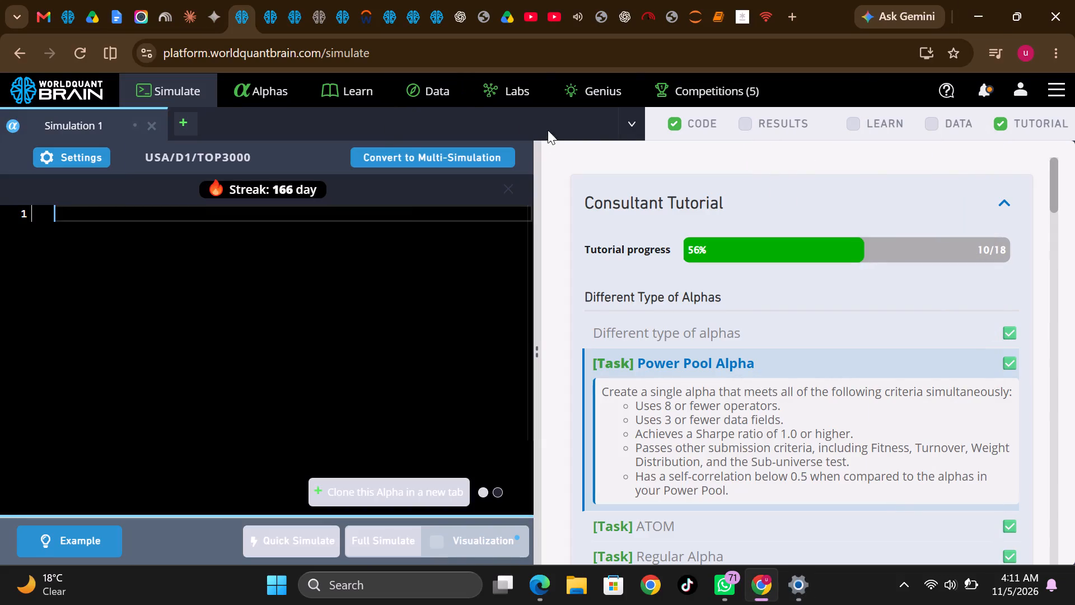
# Open the Genius page and examine the 2026-Q4 eligibility criteria, combined performance measures, and simulation and submission activity.
pyautogui.click(594, 87)
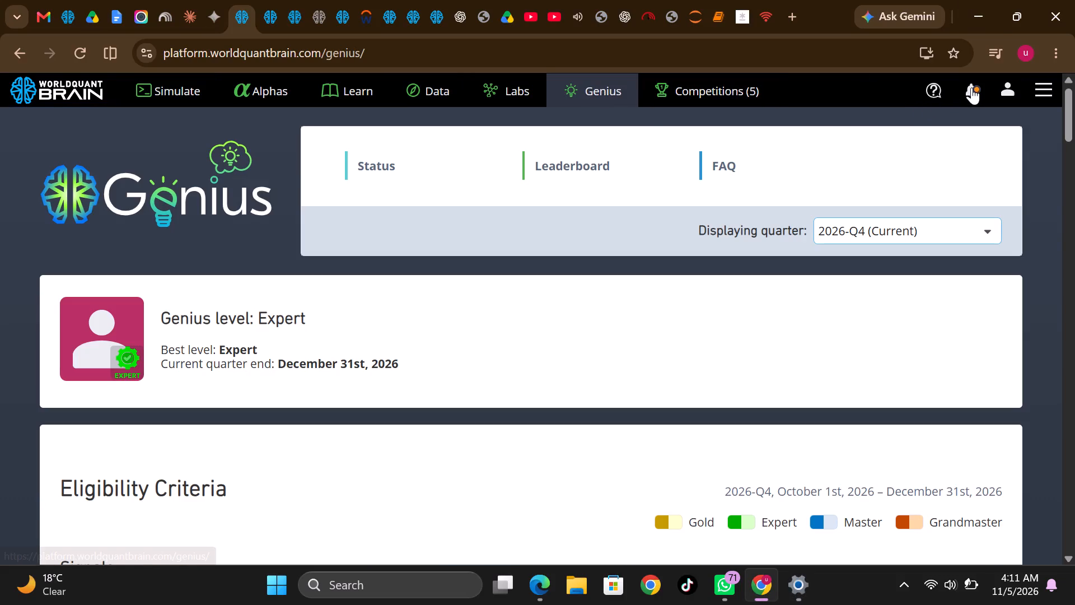
pyautogui.scroll(-2, 751, 314)
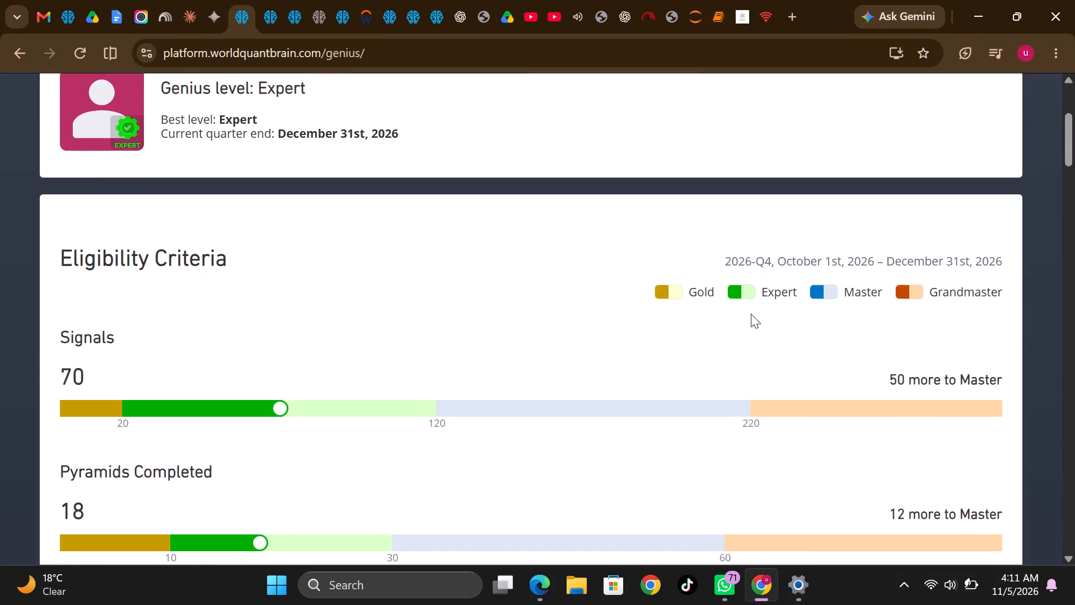
pyautogui.scroll(-6, 751, 314)
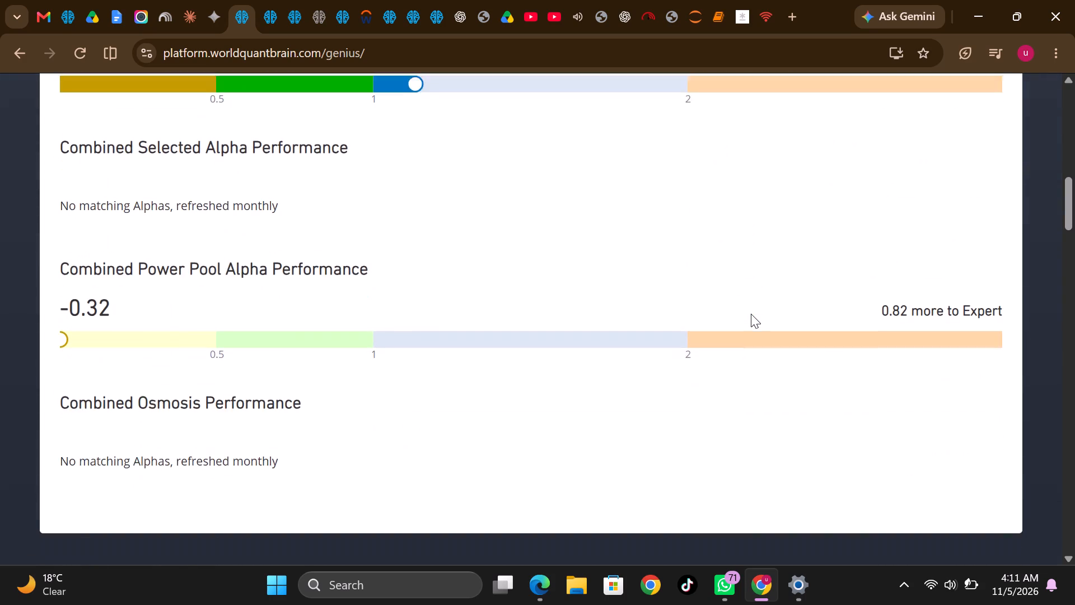
pyautogui.scroll(-6, 751, 314)
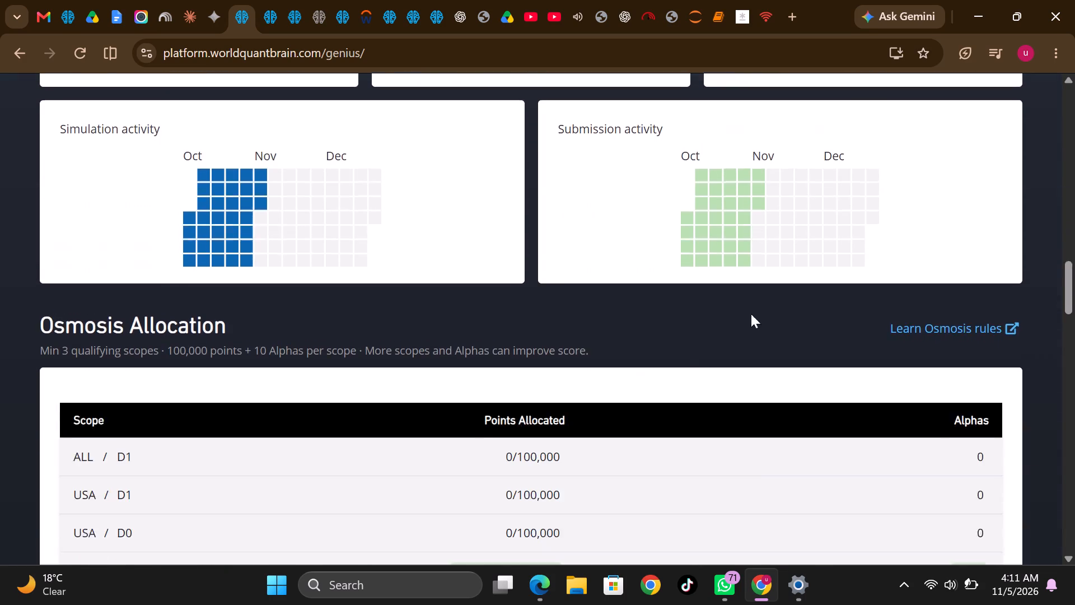
# Examine the Pyramid alpha distribution table across data categories, regions and delays for 2026-Q4.
pyautogui.scroll(-4, 751, 314)
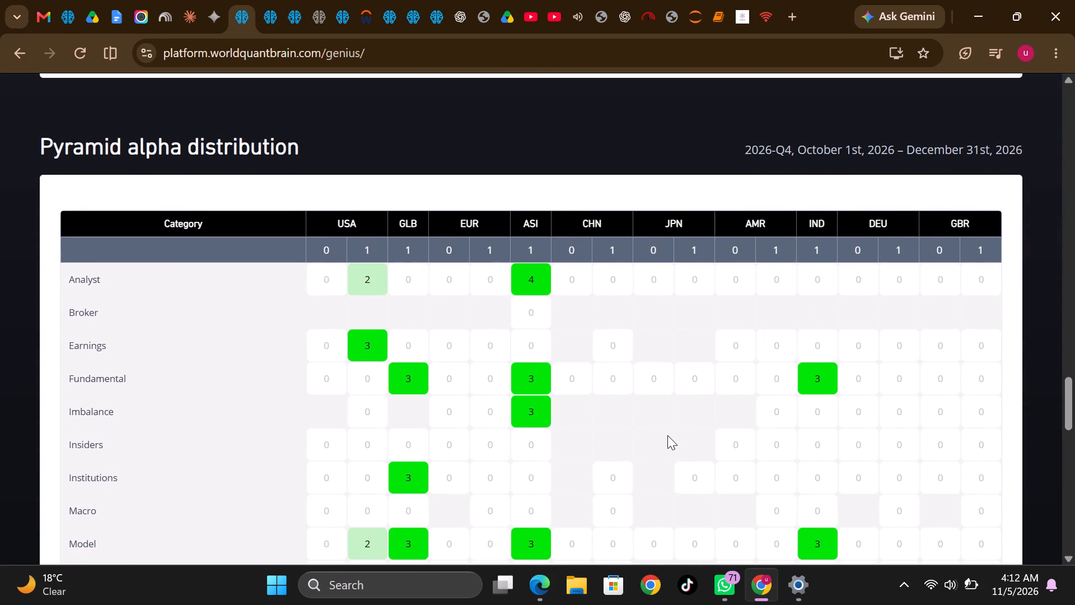
pyautogui.scroll(-2, 667, 435)
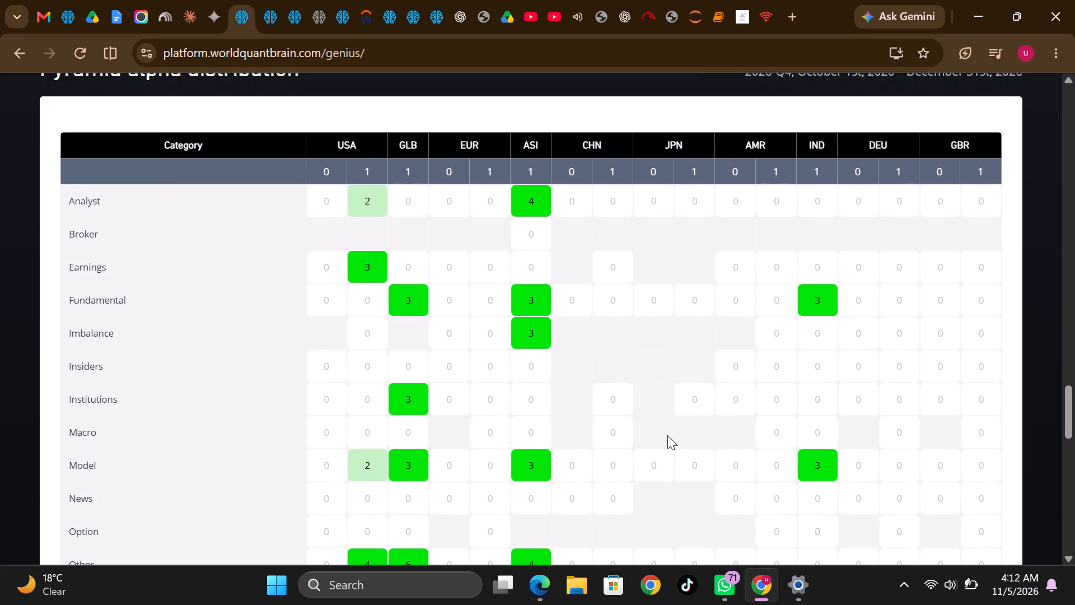
pyautogui.scroll(-2, 667, 435)
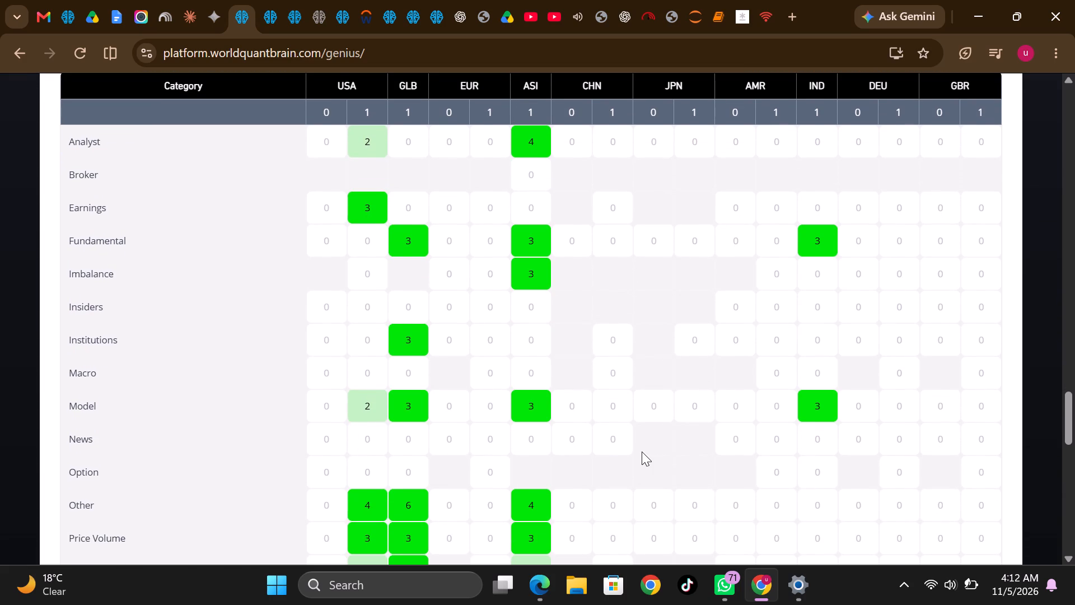
pyautogui.scroll(-2, 642, 452)
pyautogui.scroll(1, 642, 452)
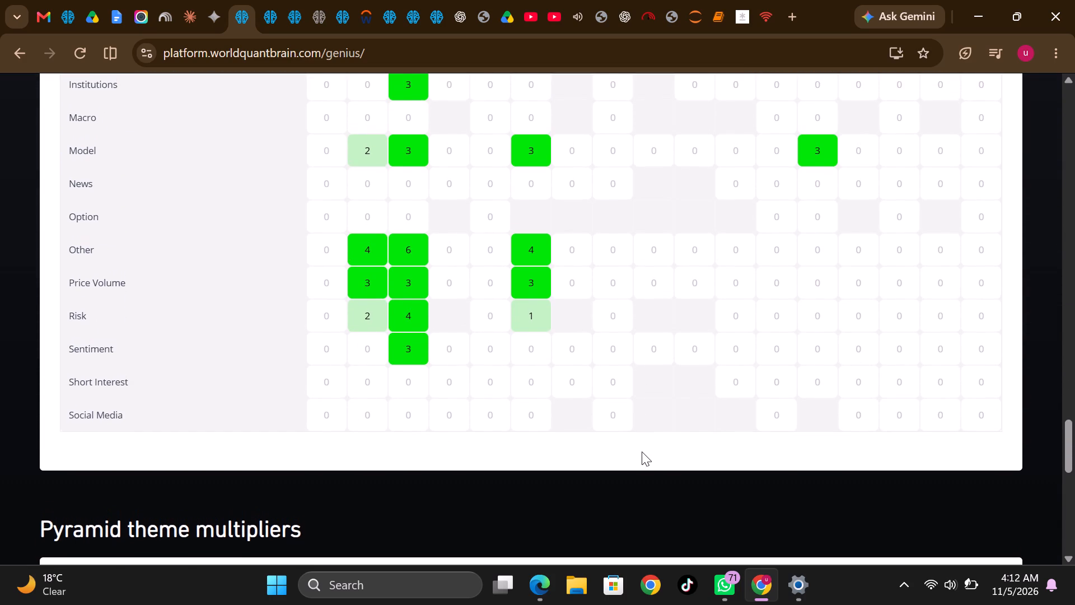
pyautogui.scroll(2, 642, 452)
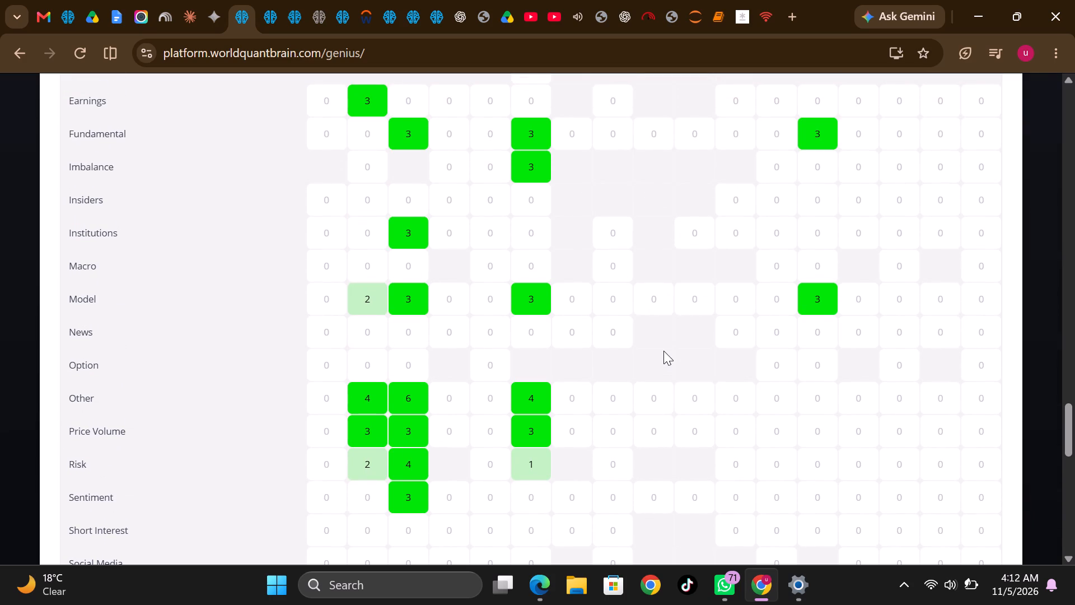
pyautogui.scroll(2, 663, 351)
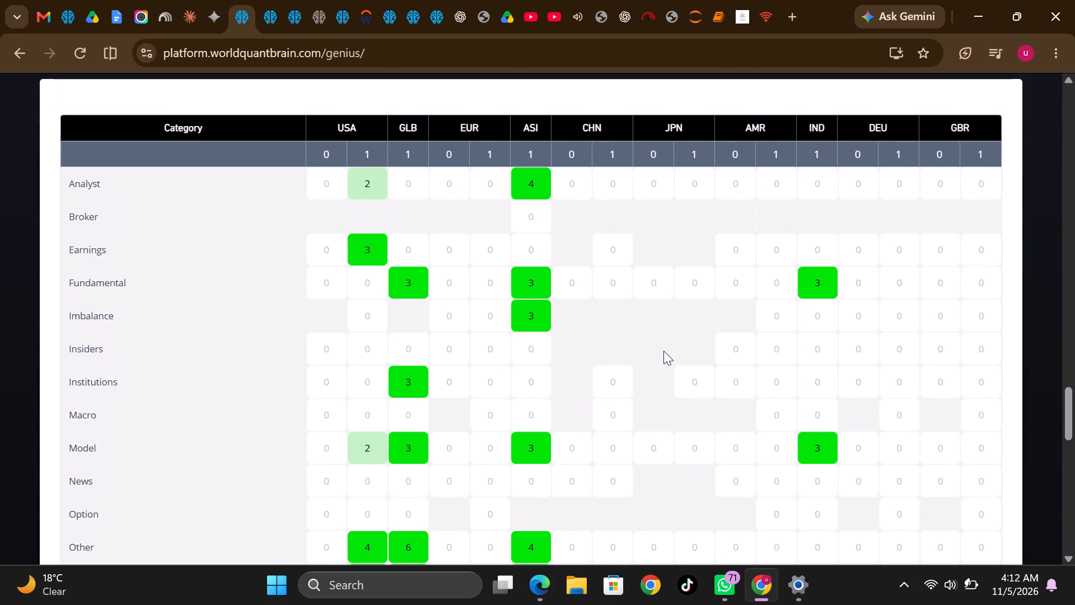
pyautogui.scroll(7, 663, 351)
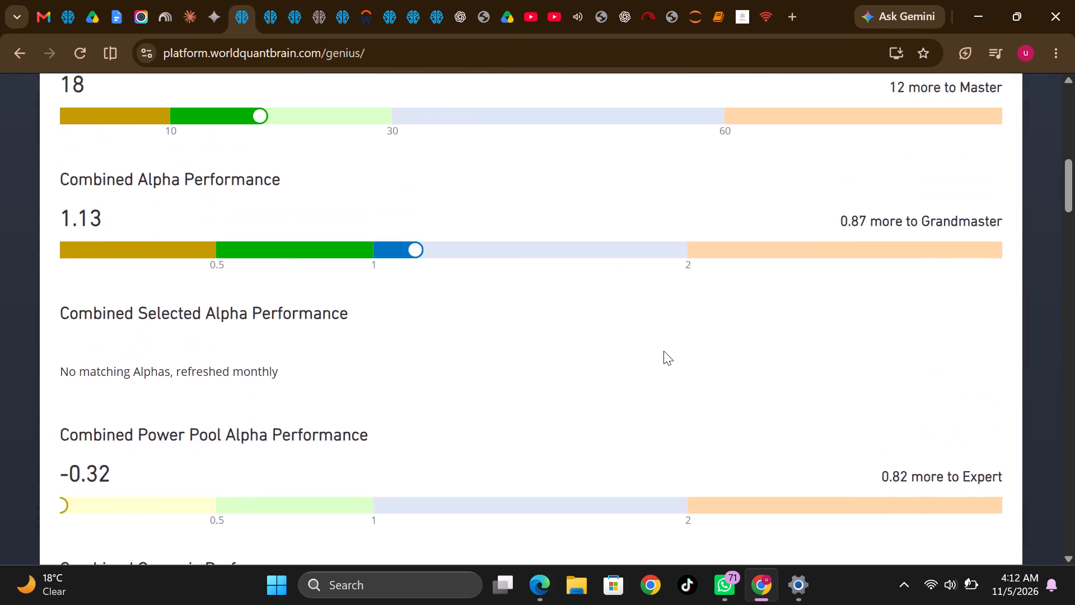
pyautogui.scroll(5, 663, 351)
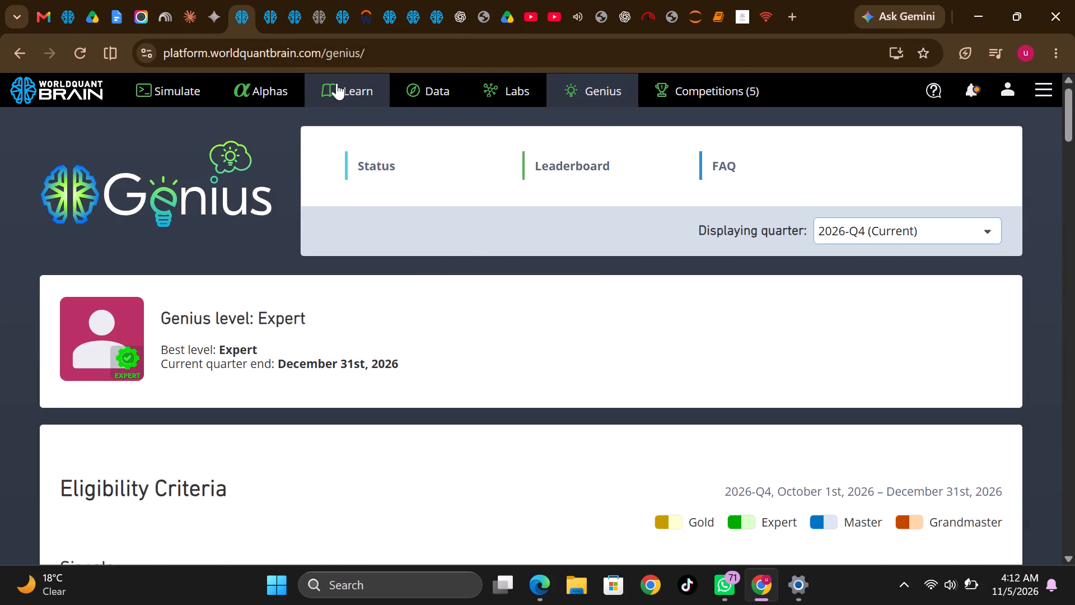
# Reopen the submitted alphas list and page through to page 4, examining the older submissions' types, dates and regions.
pyautogui.click(291, 87)
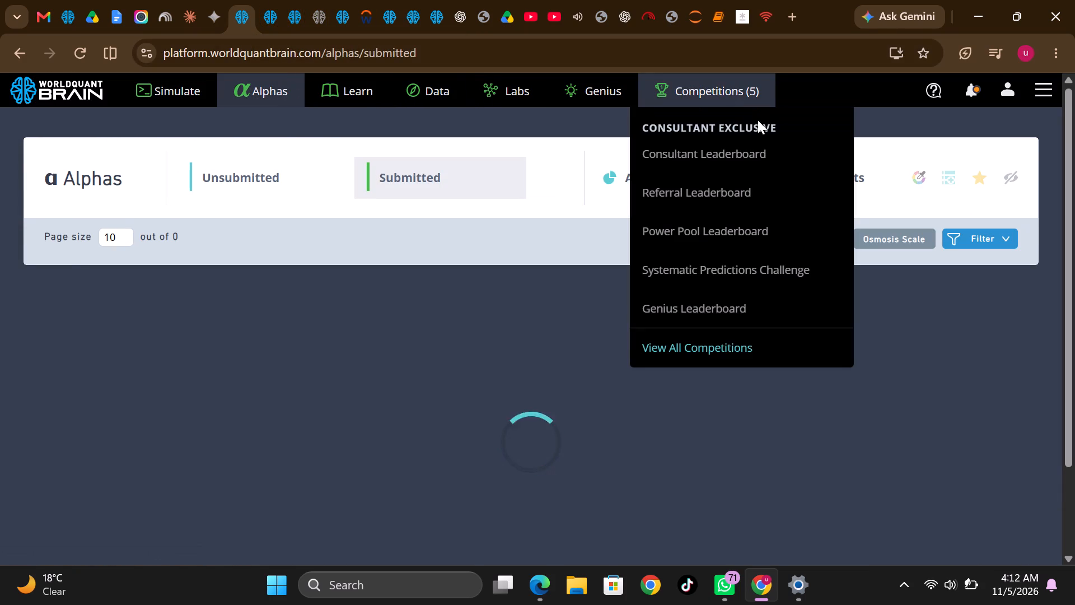
pyautogui.click(927, 405)
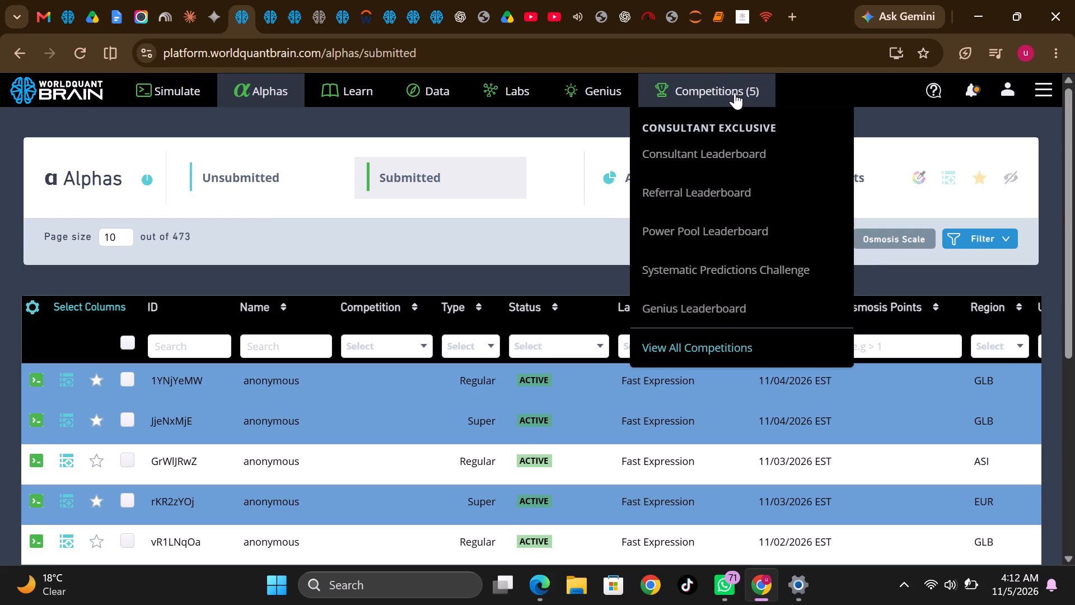
pyautogui.click(735, 92)
pyautogui.scroll(-5, 771, 427)
pyautogui.click(899, 453)
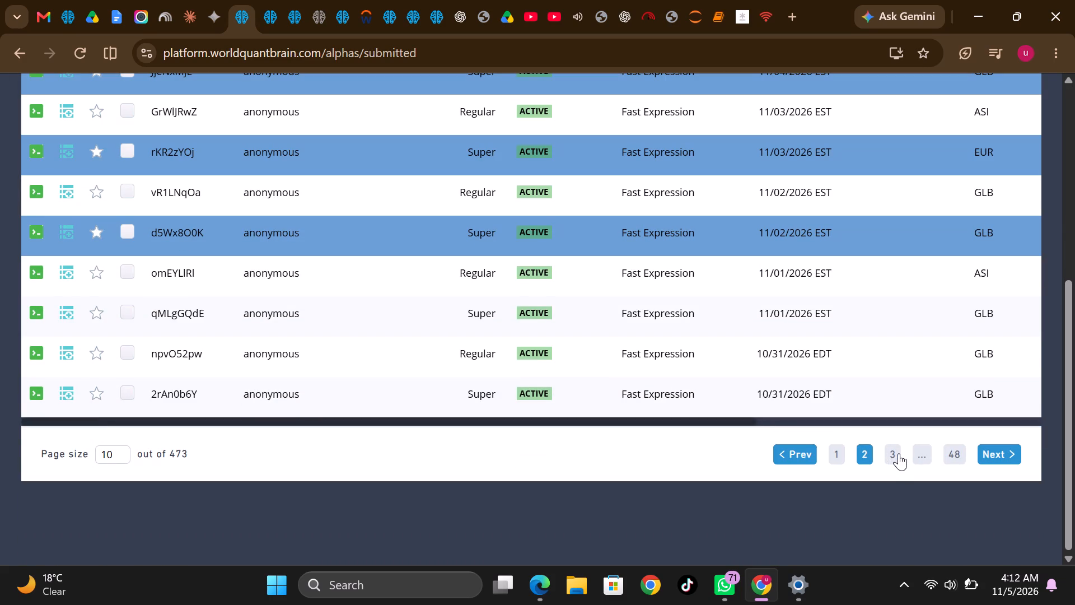
pyautogui.click(899, 453)
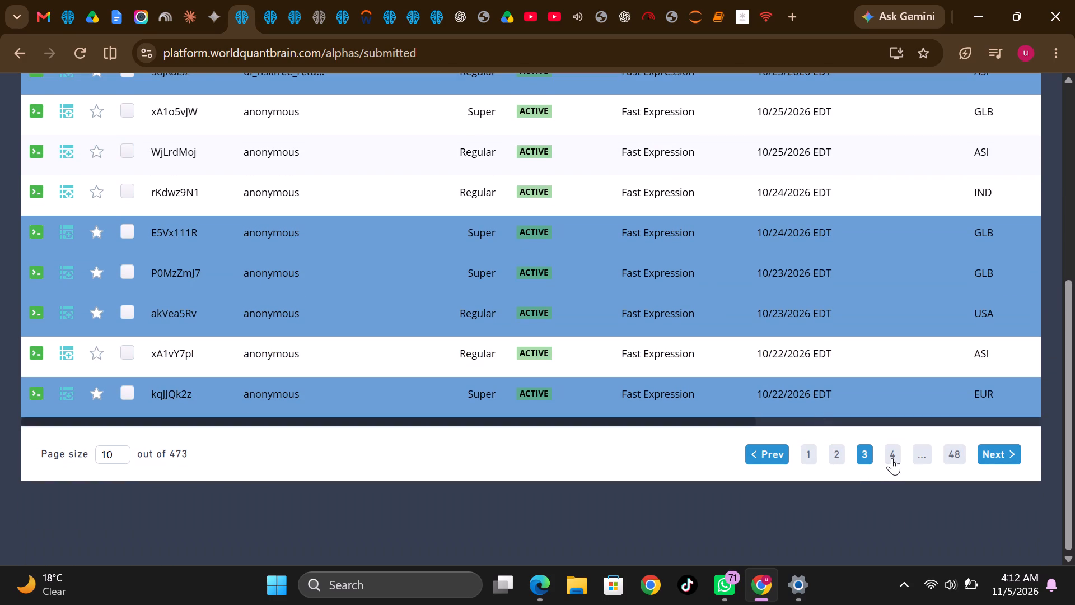
pyautogui.click(892, 458)
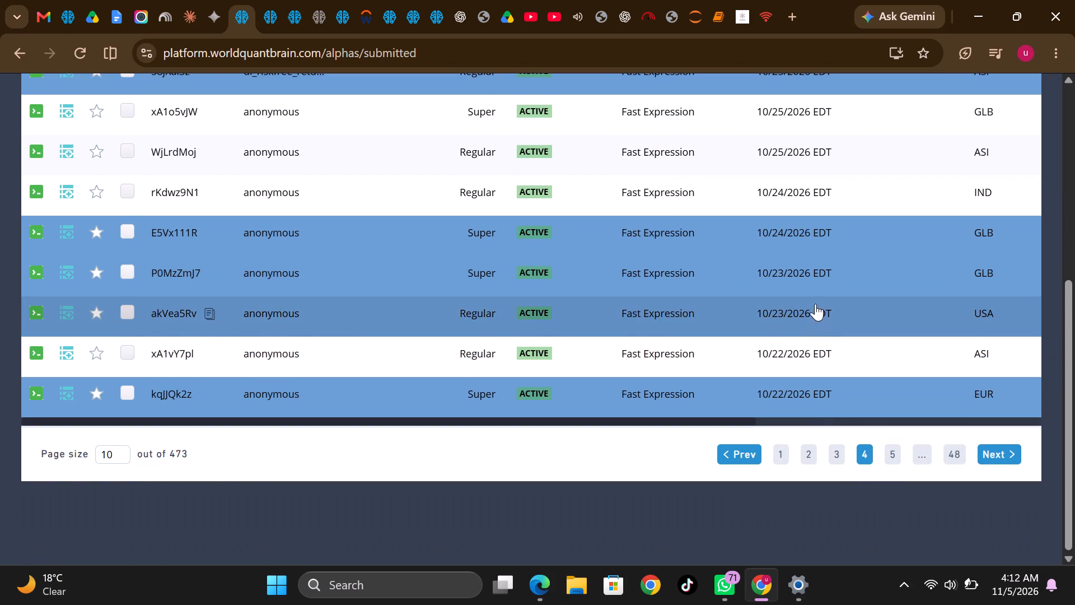
pyautogui.scroll(2, 815, 301)
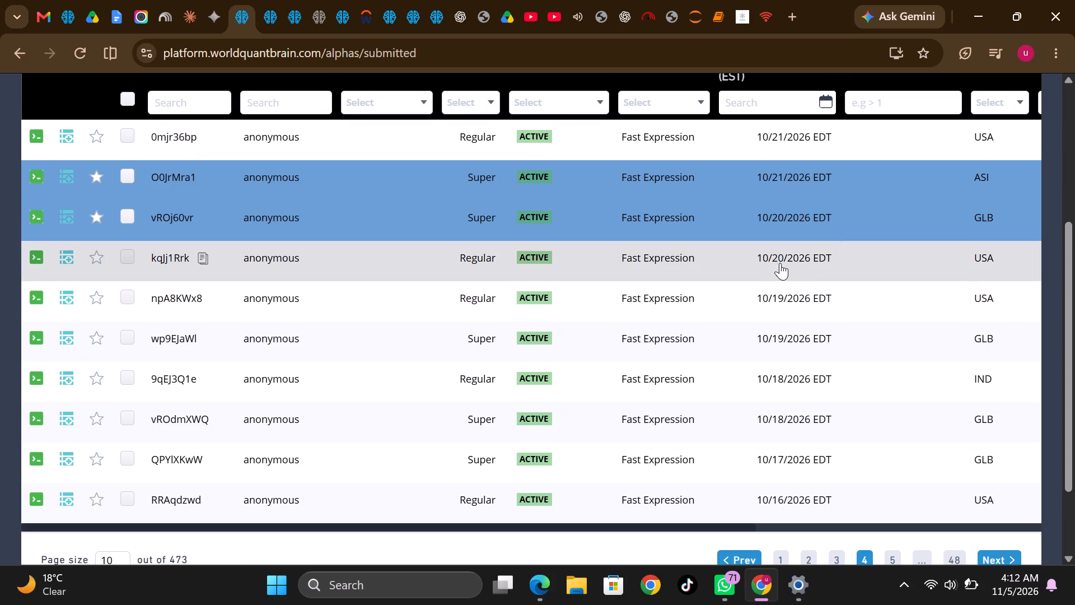
# Examine the code and simulation settings of the regular USA alphas dated 10/20/2026 and 10/21/2026 on page 4.
pyautogui.click(775, 263)
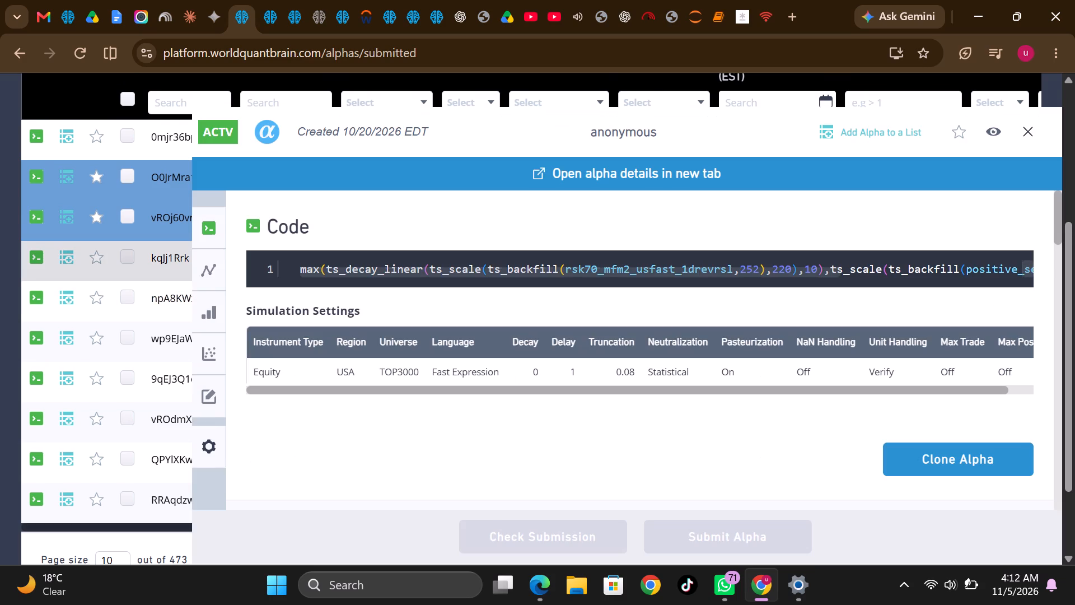
pyautogui.hscroll(-3, 728, 273)
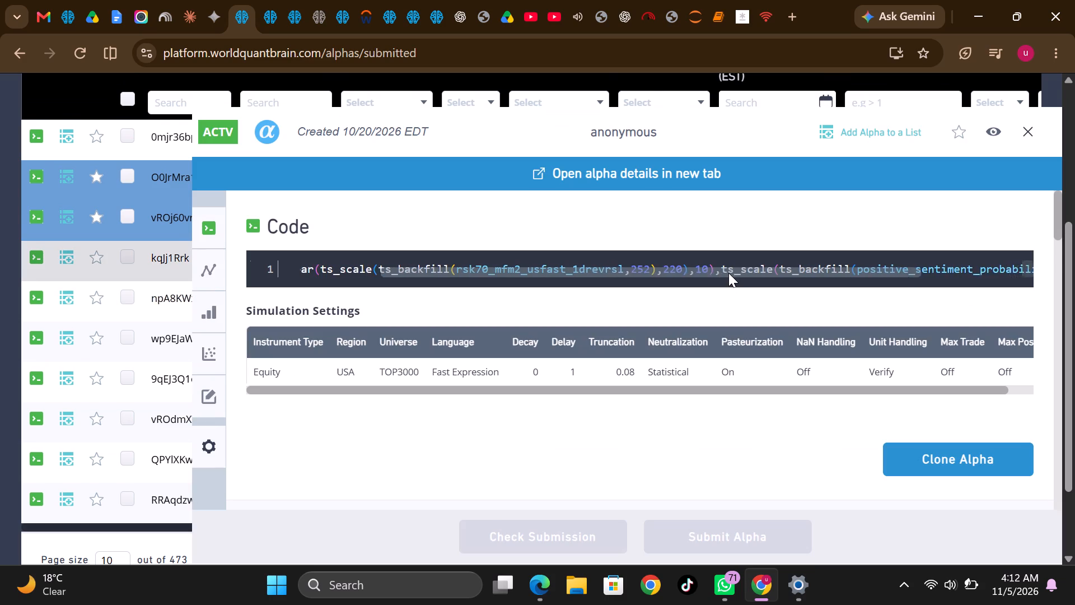
pyautogui.hscroll(-2, 728, 273)
pyautogui.hscroll(1, 728, 273)
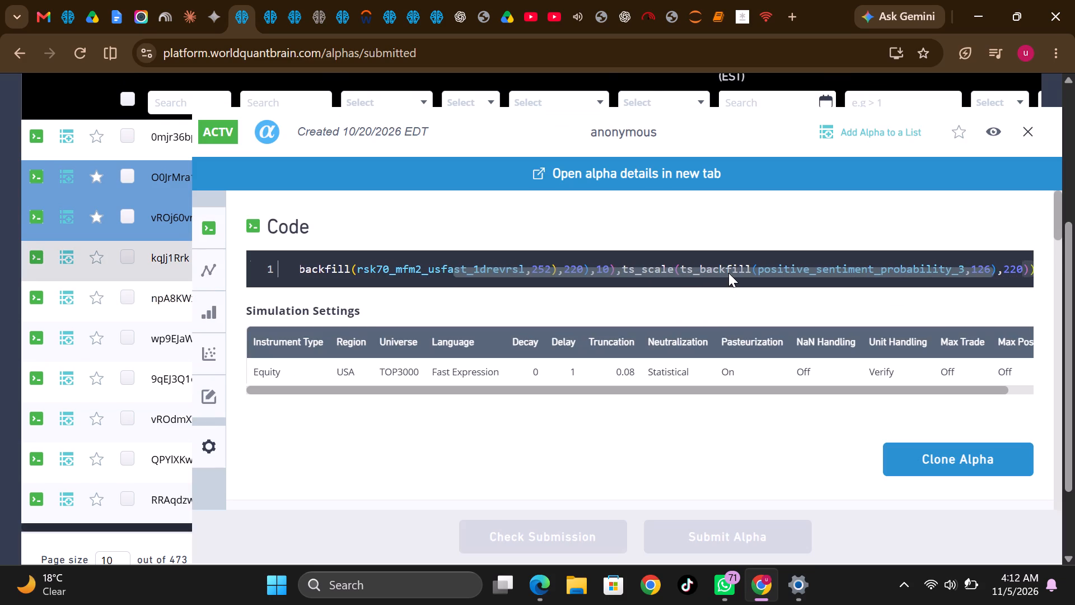
pyautogui.hscroll(1, 728, 273)
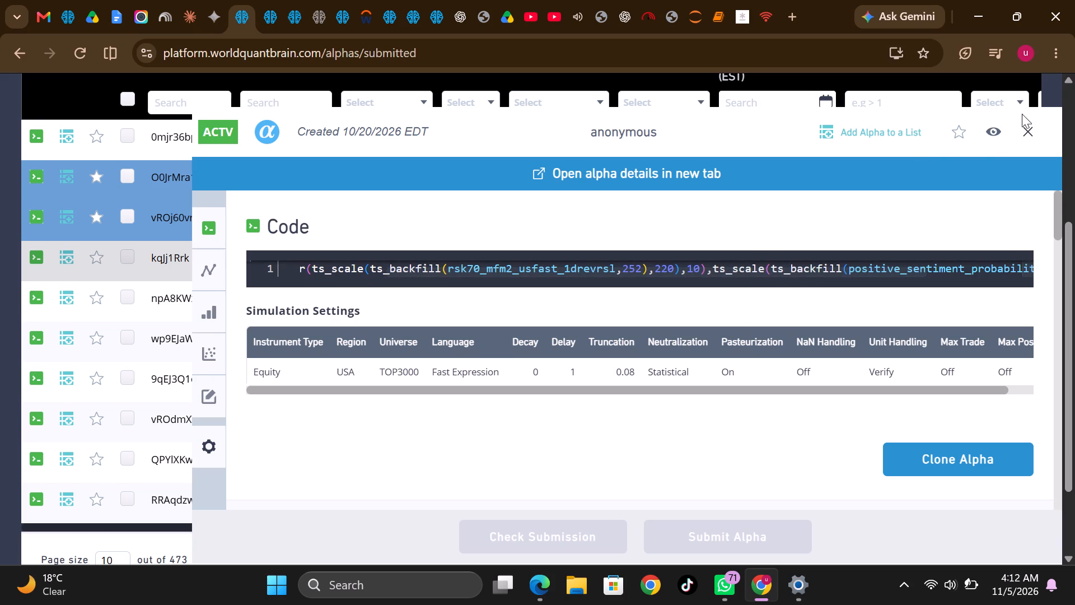
pyautogui.click(1030, 131)
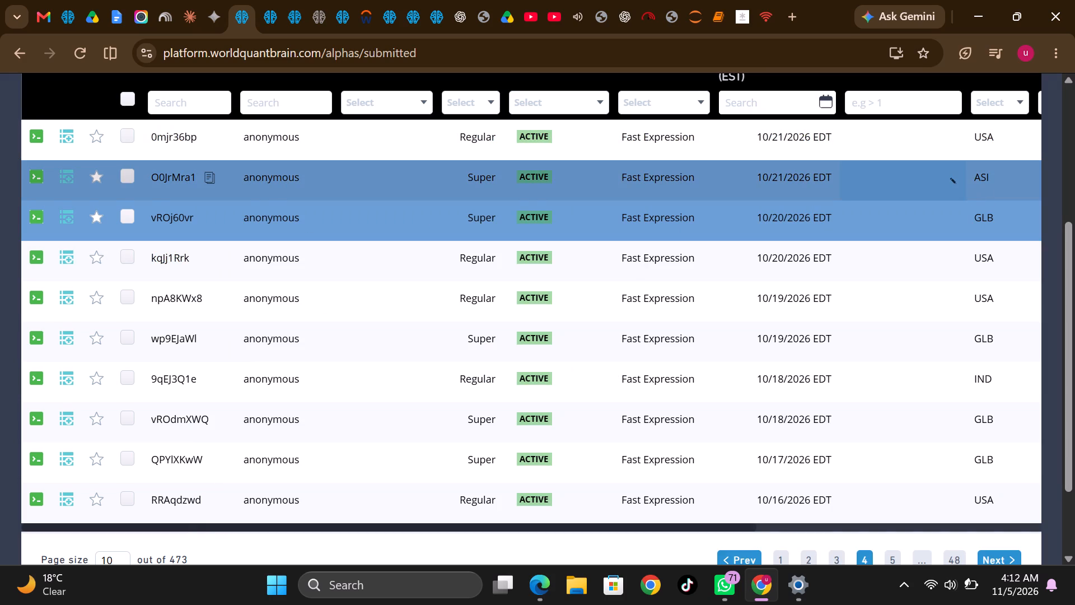
pyautogui.click(797, 137)
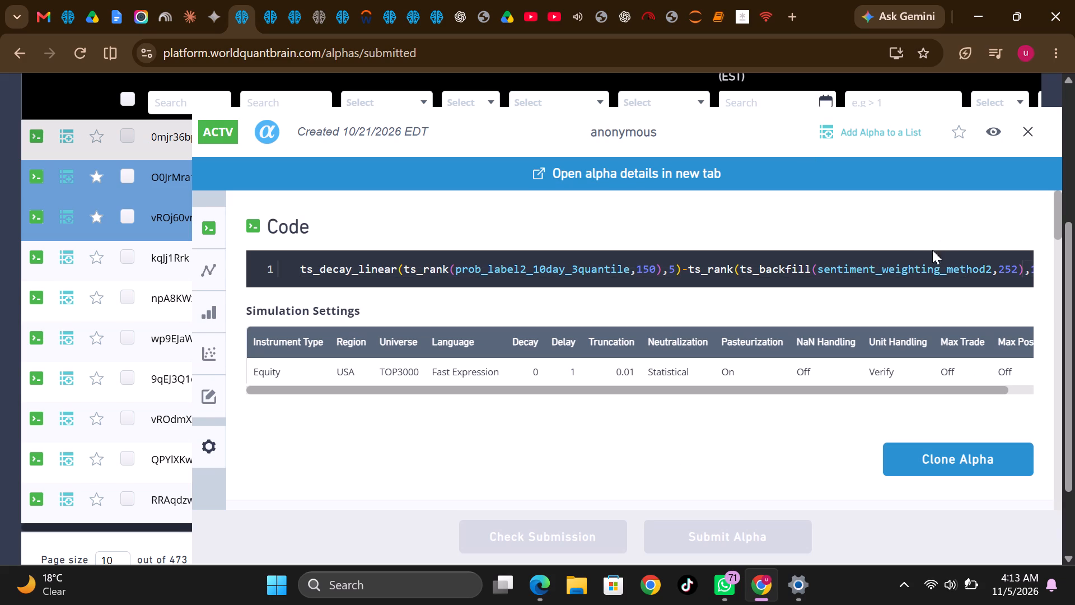
pyautogui.click(1030, 131)
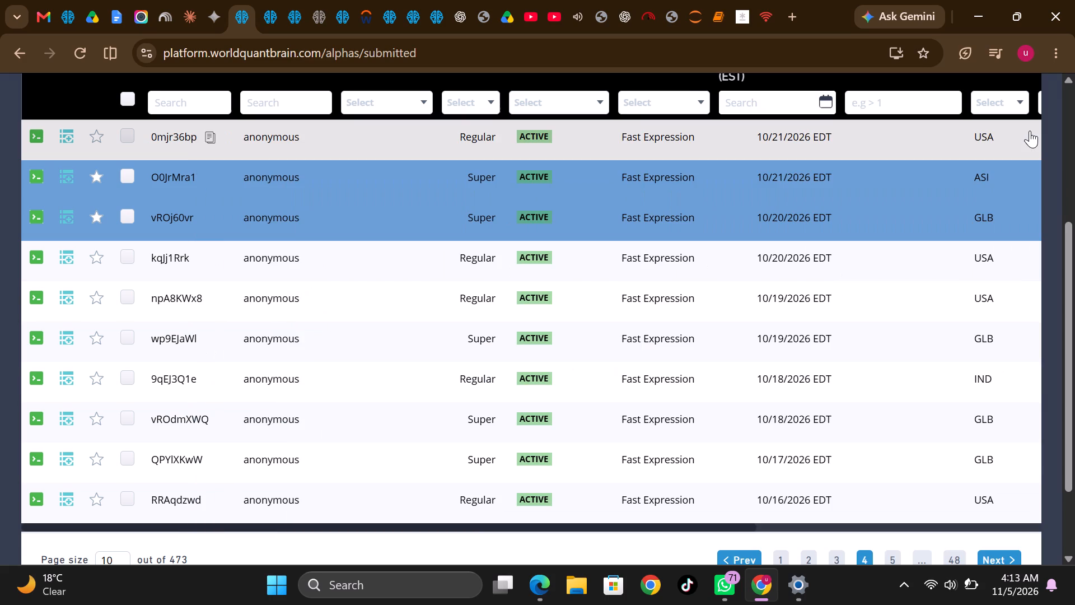
# Clone the regular USA alpha RRAqdzwd, dated 10/16/2026, into a new simulation.
pyautogui.scroll(-2, 862, 398)
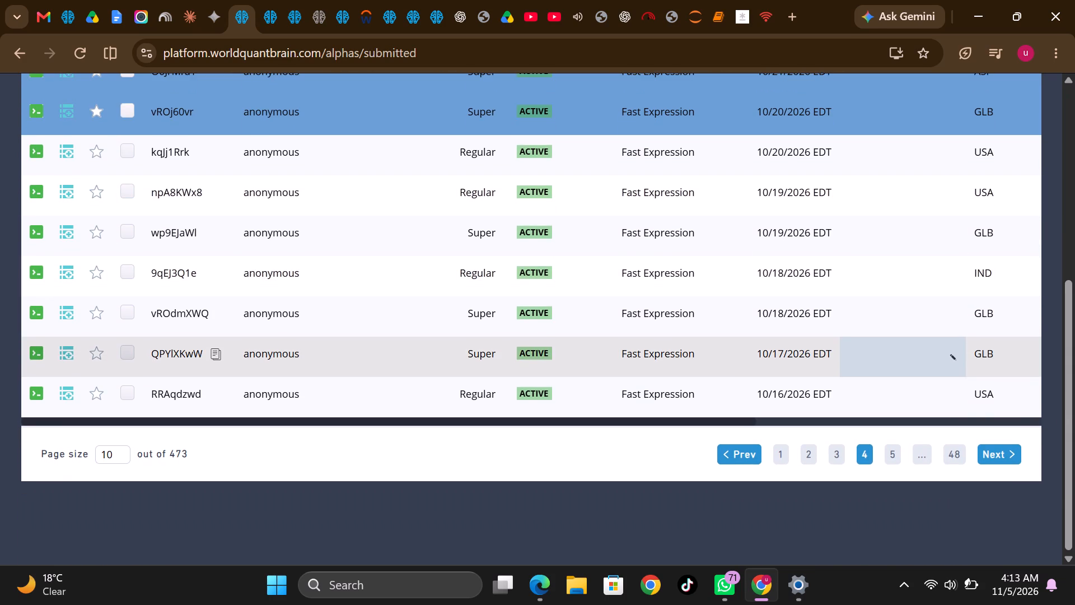
pyautogui.click(793, 393)
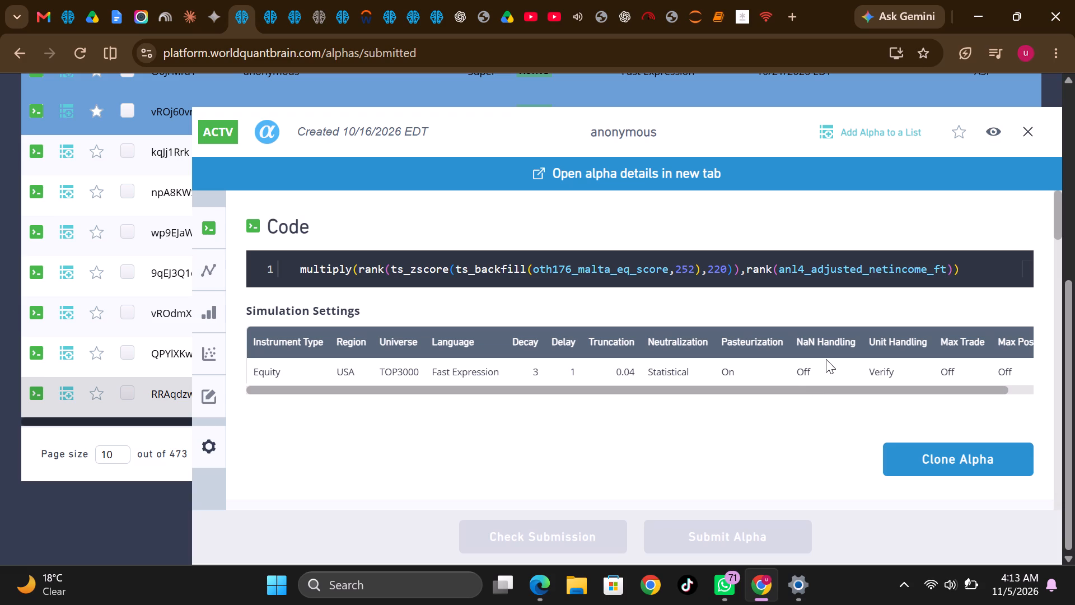
pyautogui.click(941, 462)
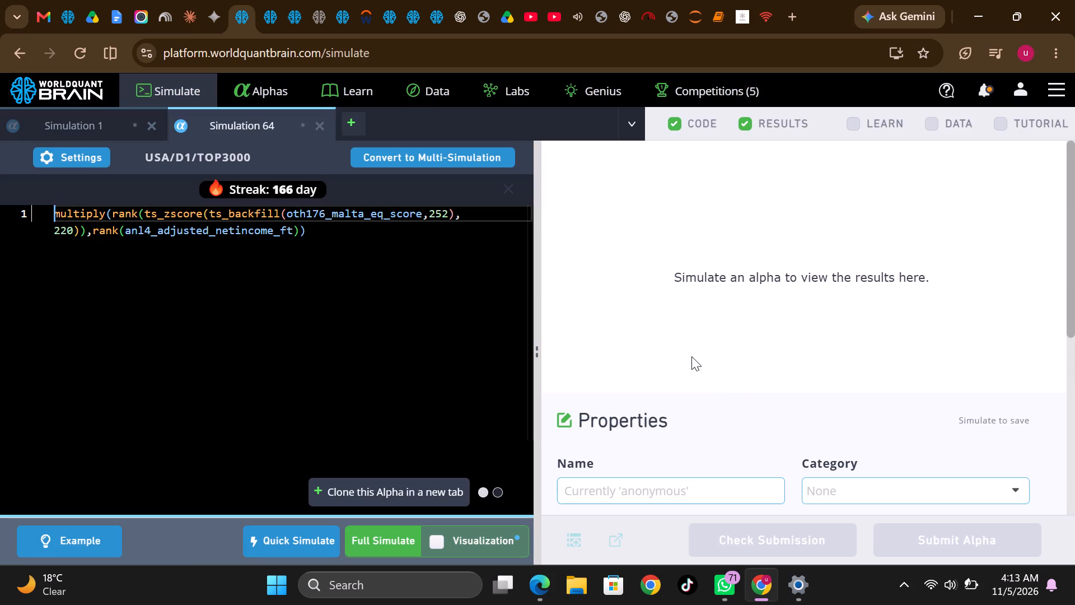
# Look up the cloned alpha's field oth176_malta_eq_score in the data catalogue for region USA, showing all matching fields.
pyautogui.doubleClick(359, 204)
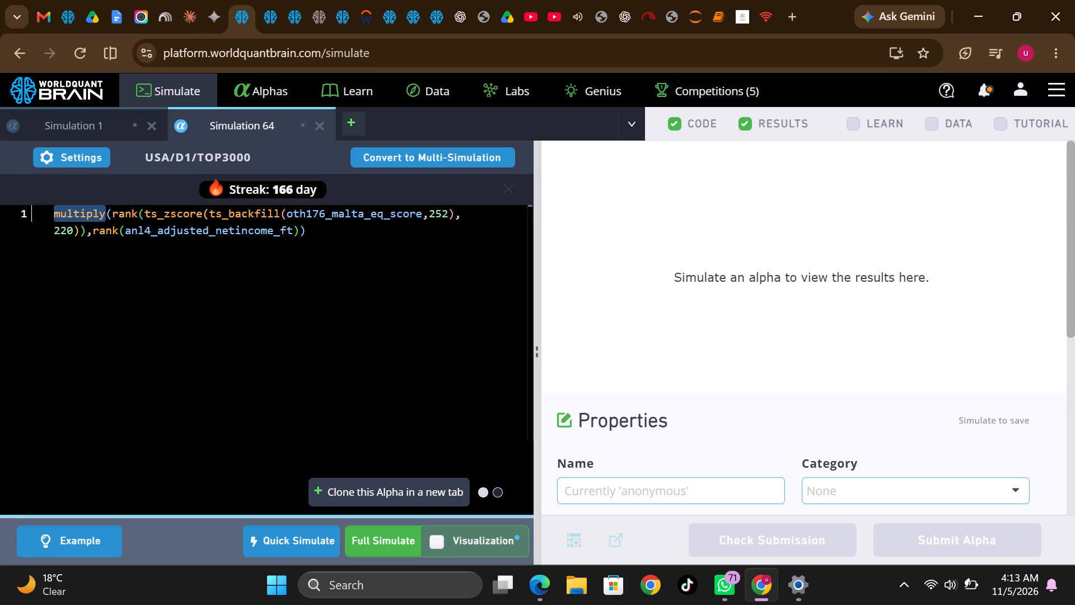
pyautogui.doubleClick(366, 212)
pyautogui.rightClick(366, 212)
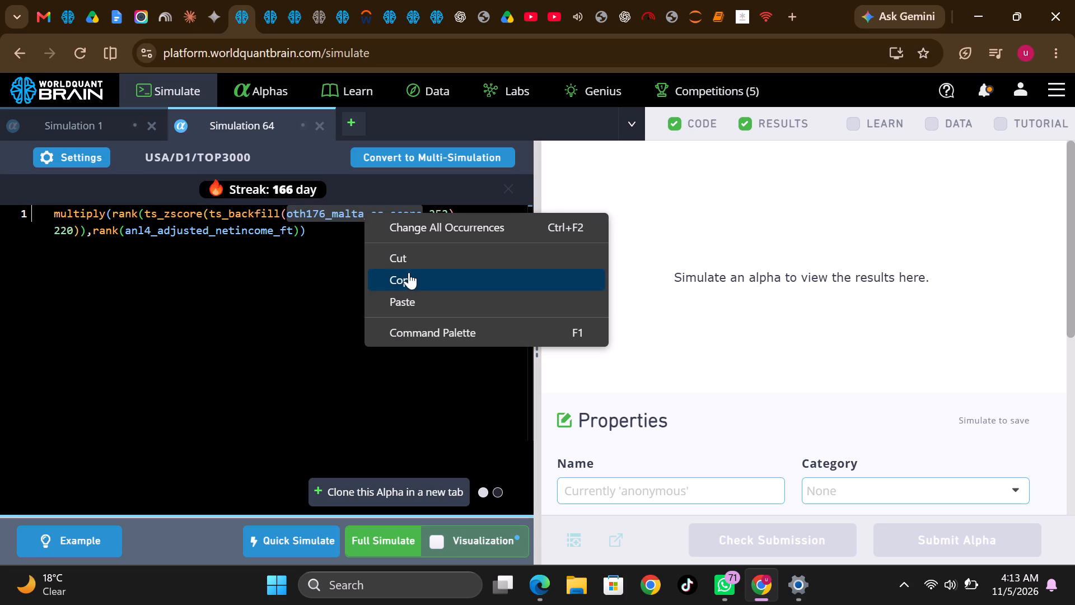
pyautogui.click(418, 290)
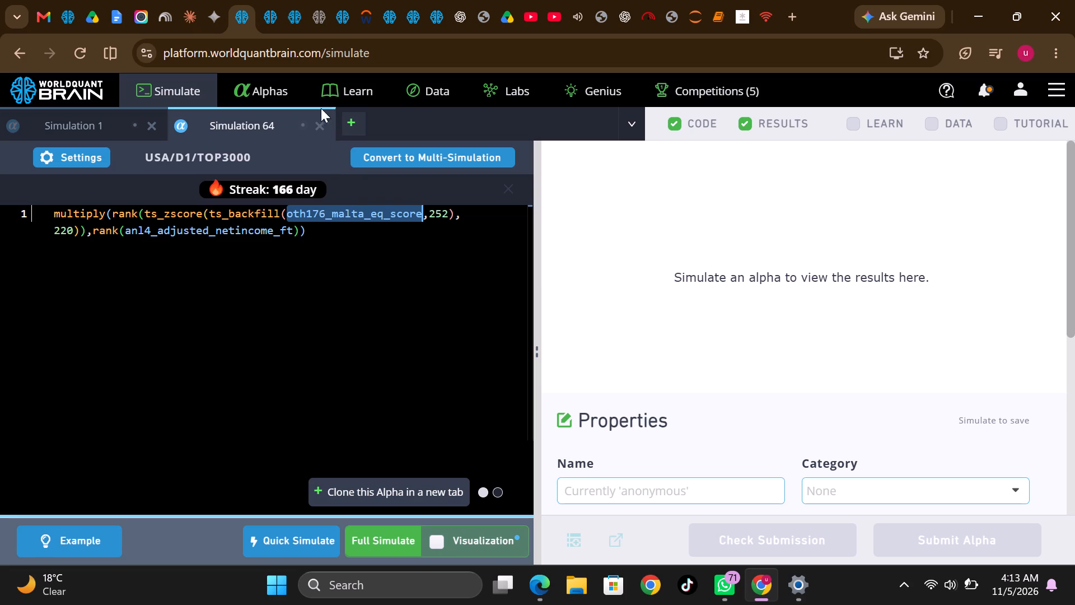
pyautogui.click(270, 11)
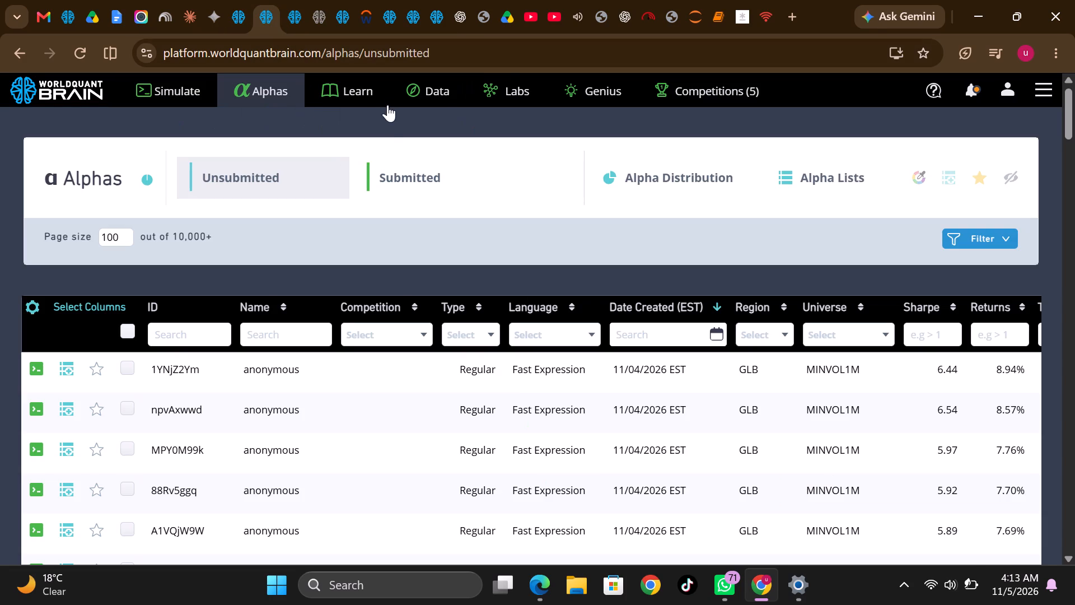
pyautogui.click(438, 94)
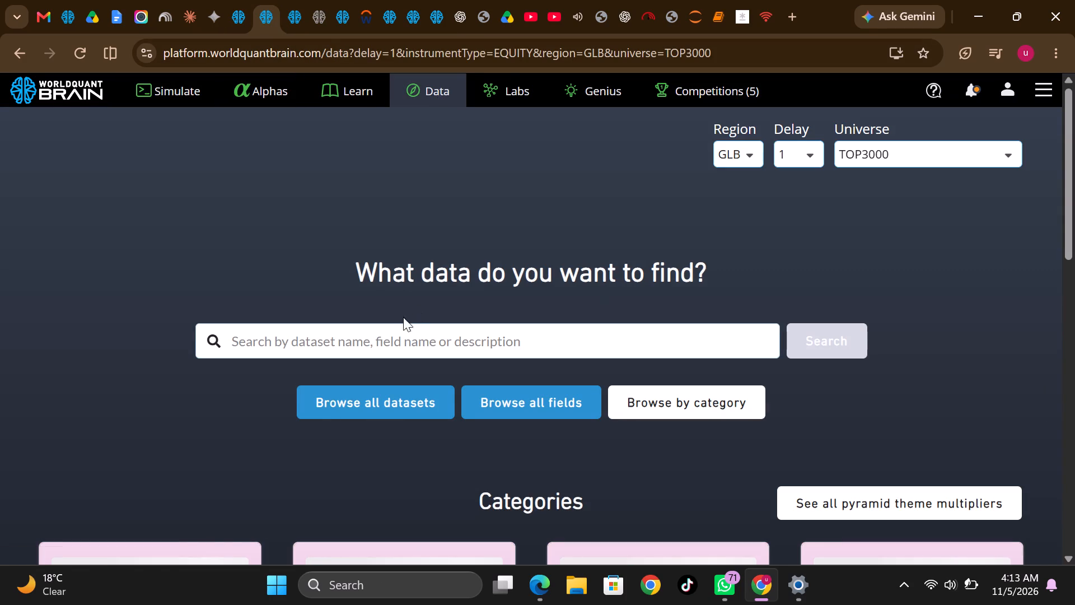
pyautogui.hotkey('ctrl', 'v')
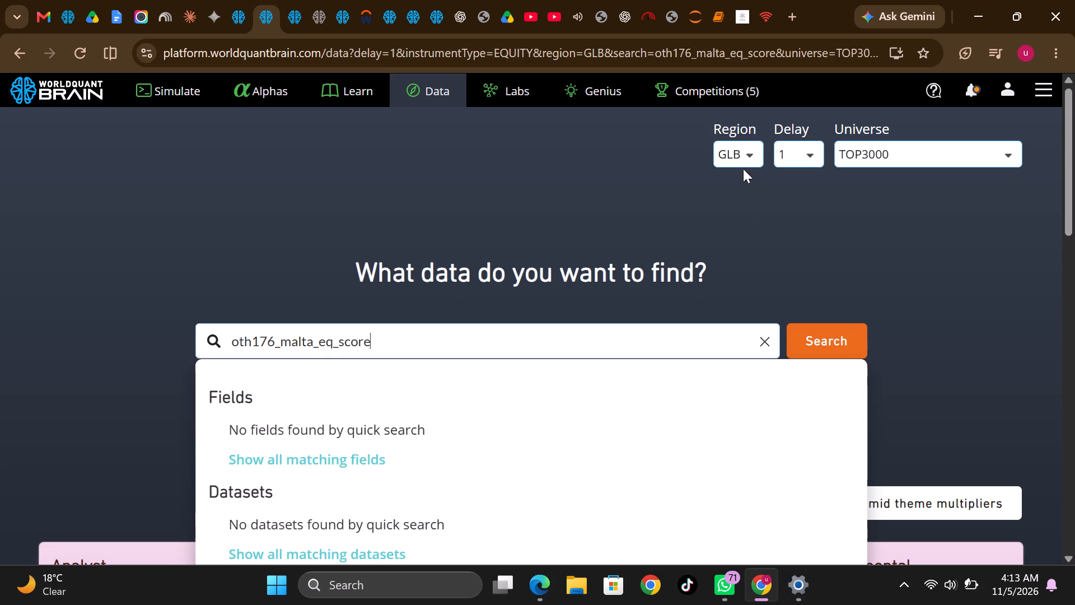
pyautogui.click(739, 151)
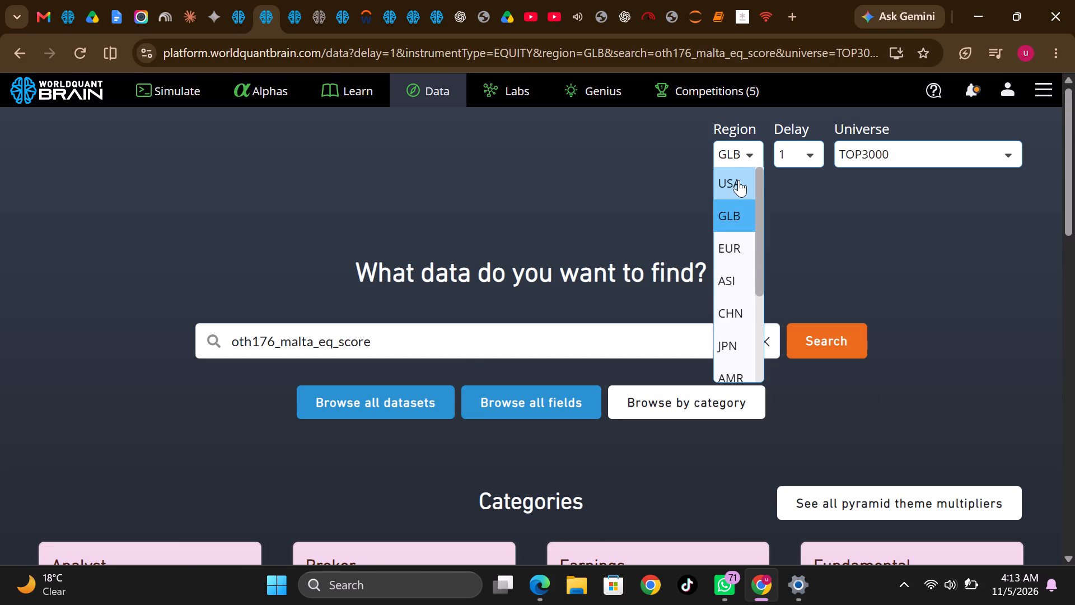
pyautogui.click(739, 180)
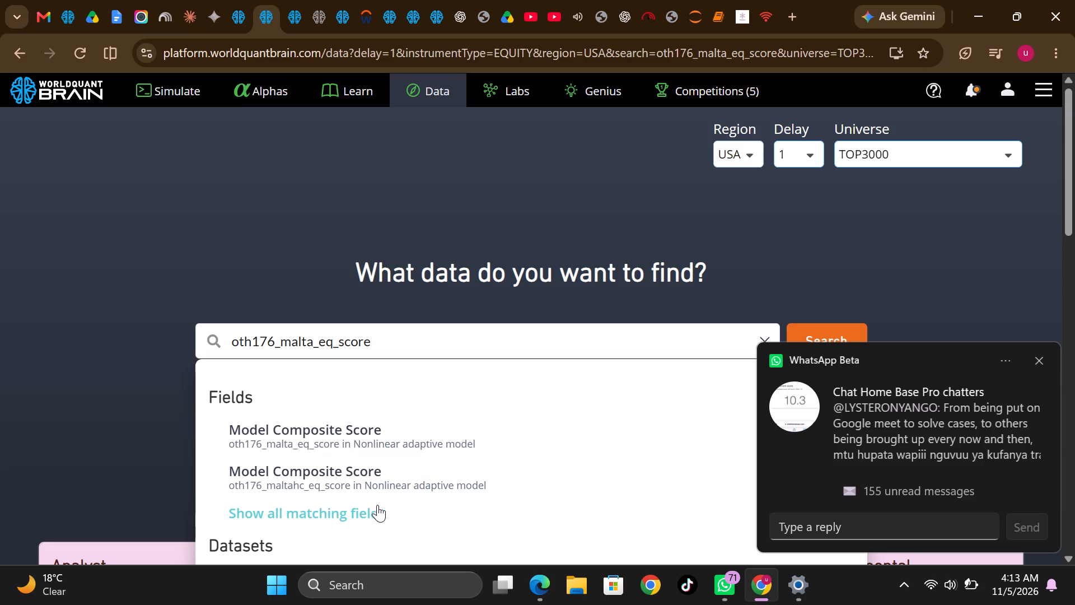
pyautogui.click(374, 511)
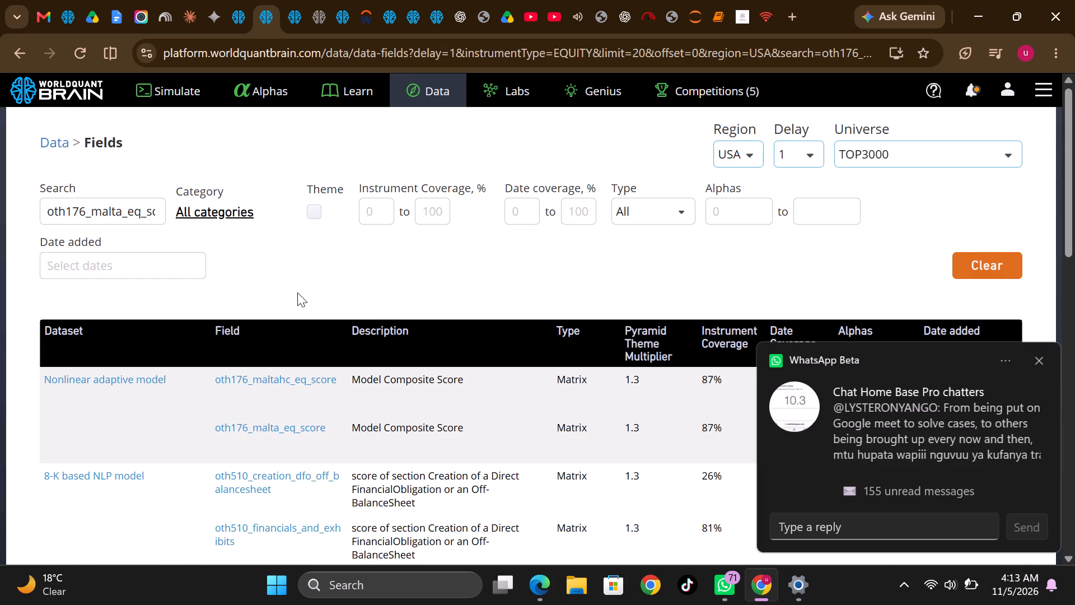
# Open the Nonlinear adaptive model dataset and examine its field list and dataset description.
pyautogui.scroll(-1, 297, 292)
pyautogui.click(135, 304)
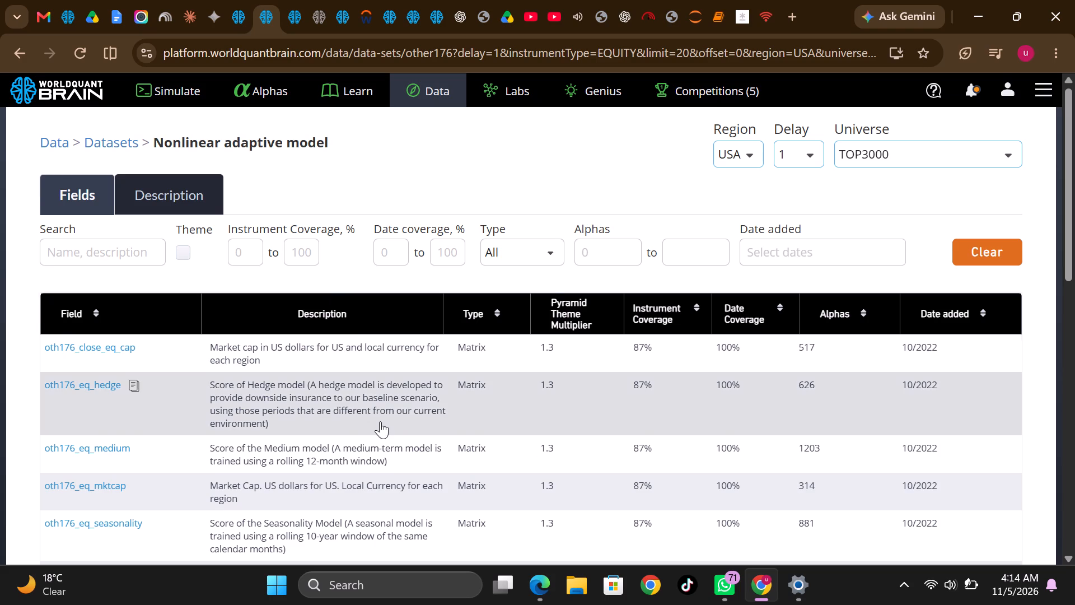
pyautogui.scroll(-3, 380, 421)
pyautogui.scroll(8, 380, 421)
pyautogui.click(175, 204)
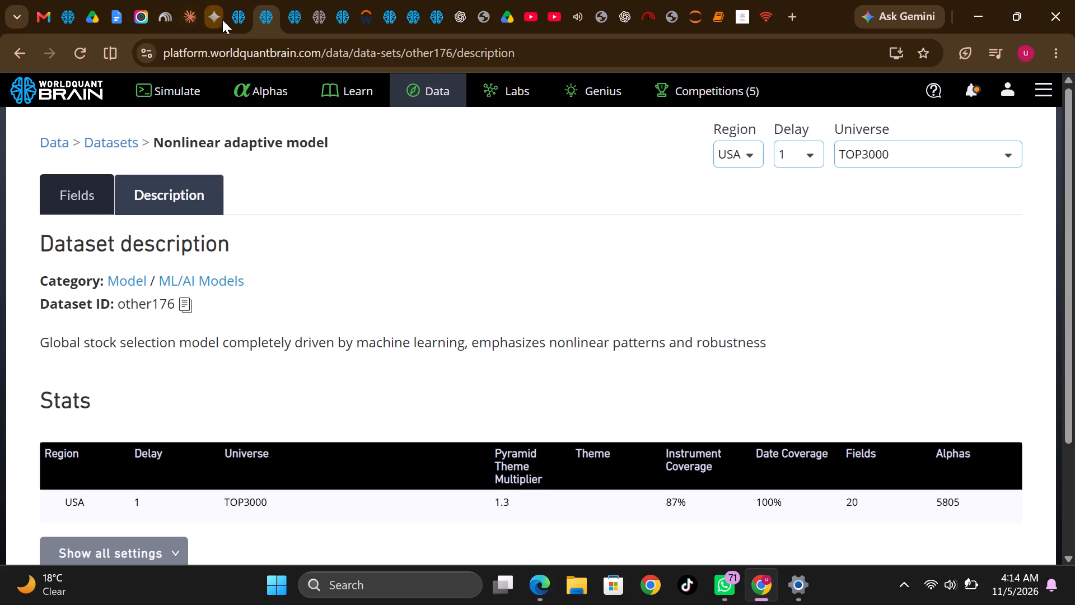
# Look up the cloned alpha's second field, anl4_adjusted_netincome_ft, in the USA data catalogue, showing all matching fields.
pyautogui.click(237, 22)
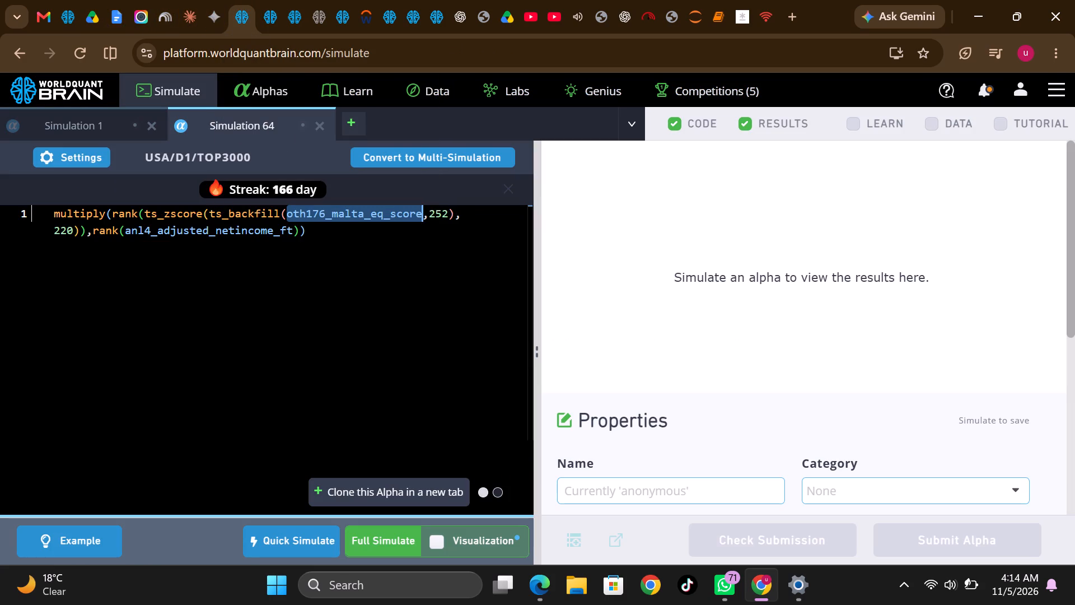
pyautogui.doubleClick(208, 231)
pyautogui.rightClick(208, 231)
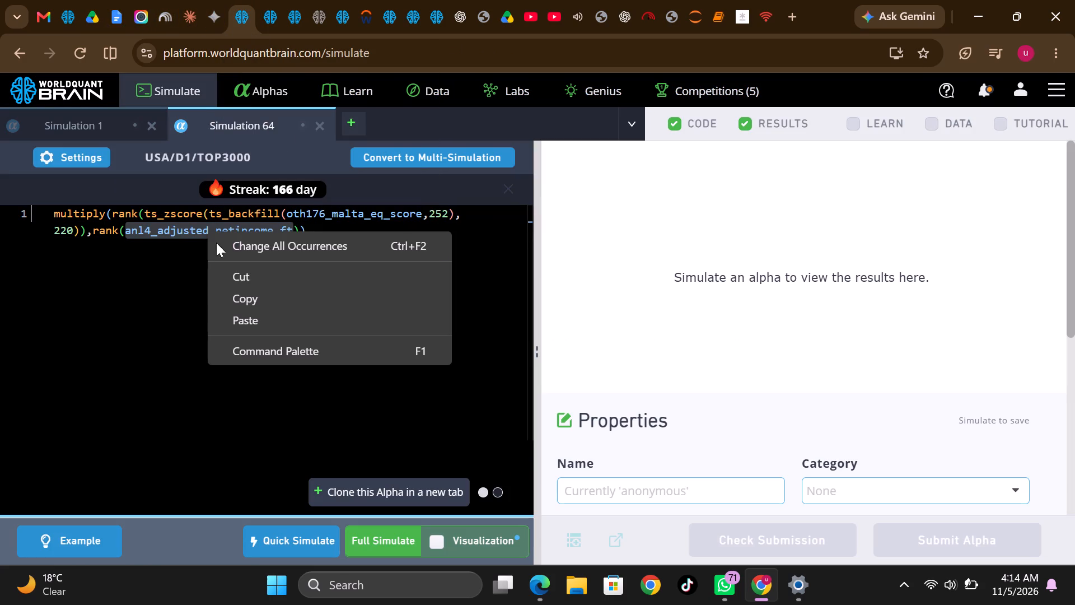
pyautogui.click(254, 298)
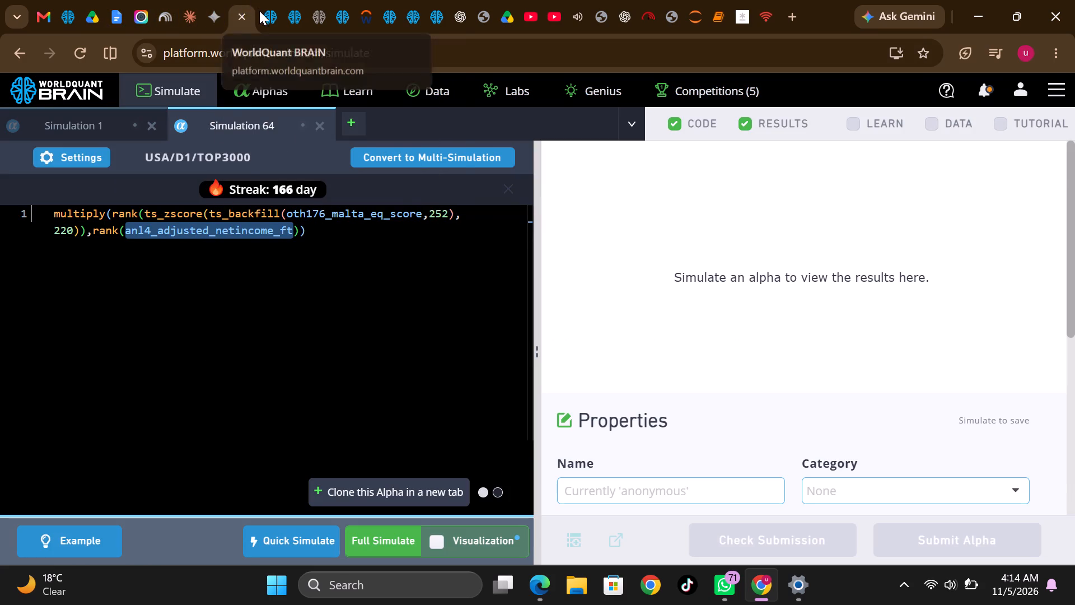
pyautogui.click(265, 18)
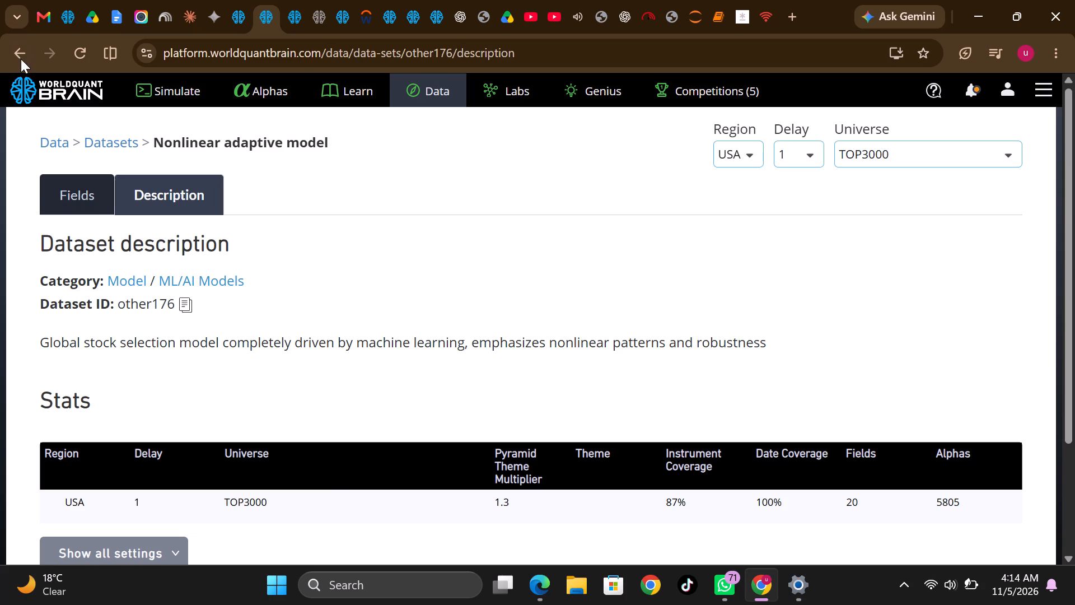
pyautogui.click(21, 52)
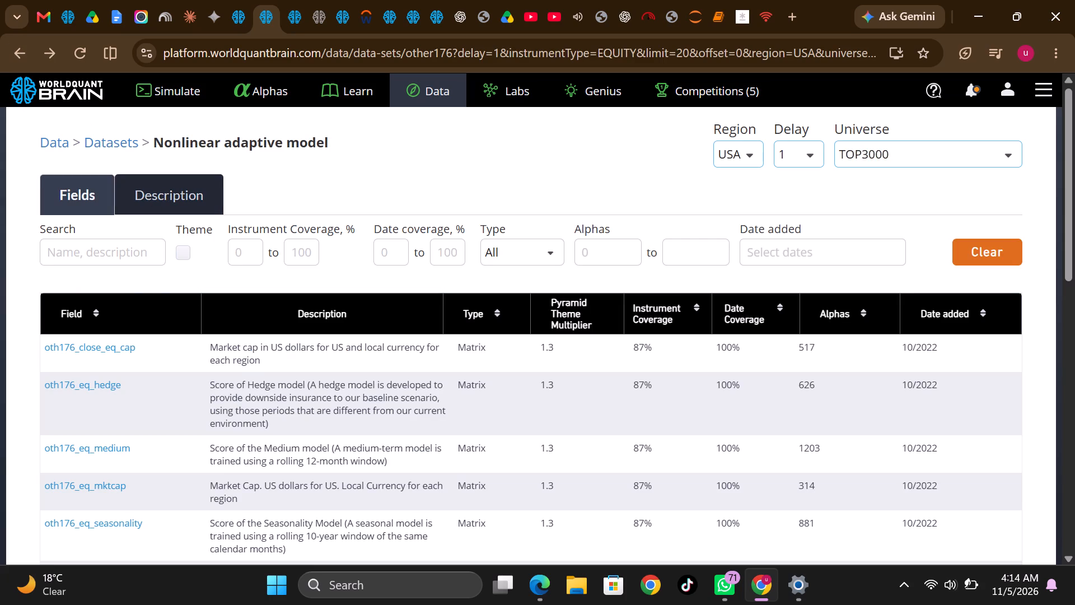
pyautogui.click(128, 241)
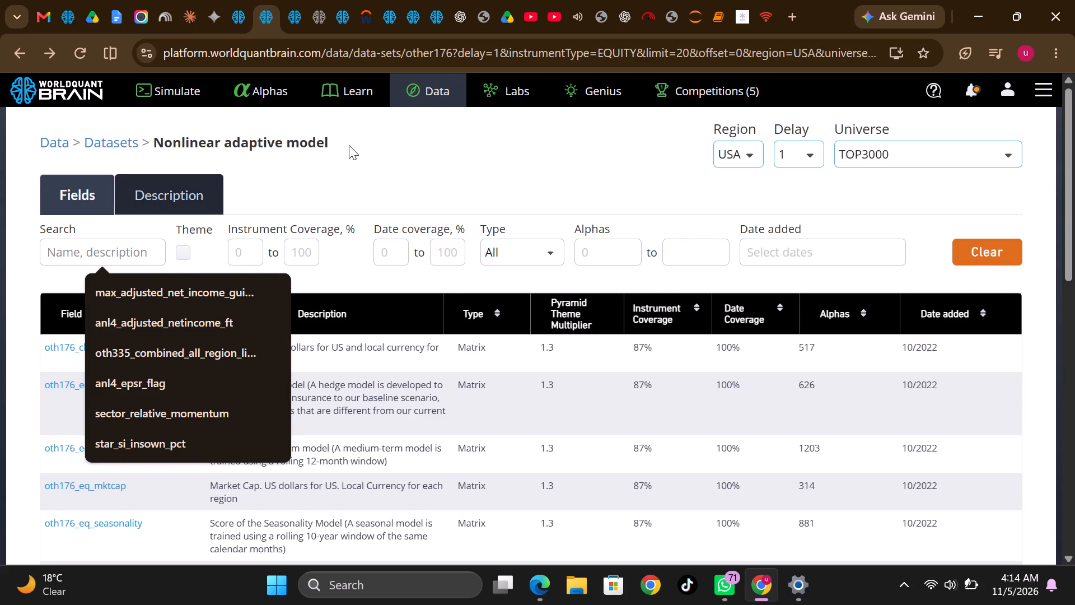
pyautogui.click(417, 90)
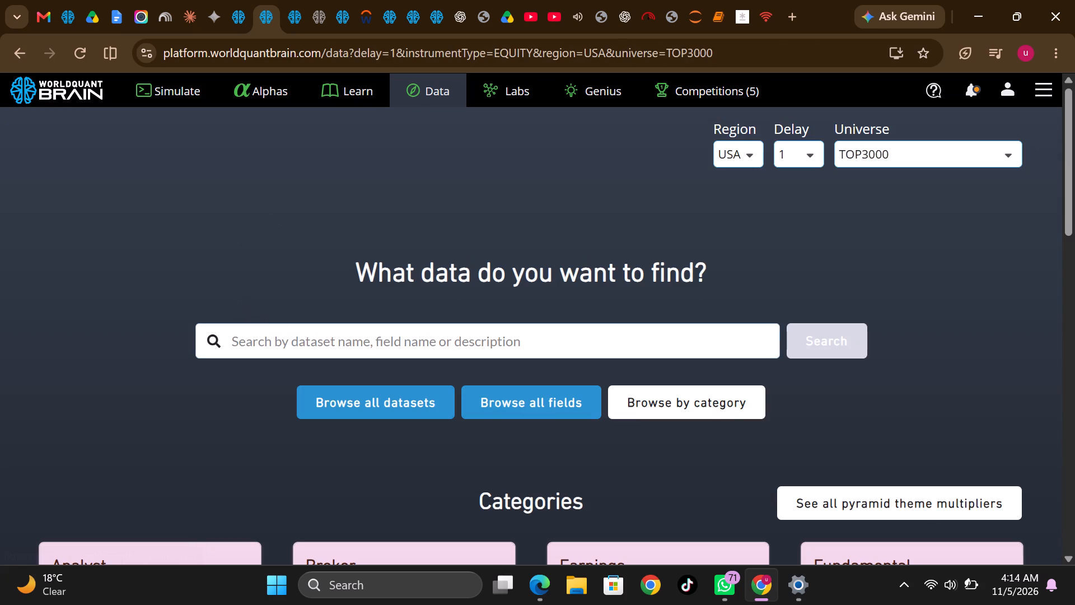
pyautogui.hotkey('ctrl', 'v')
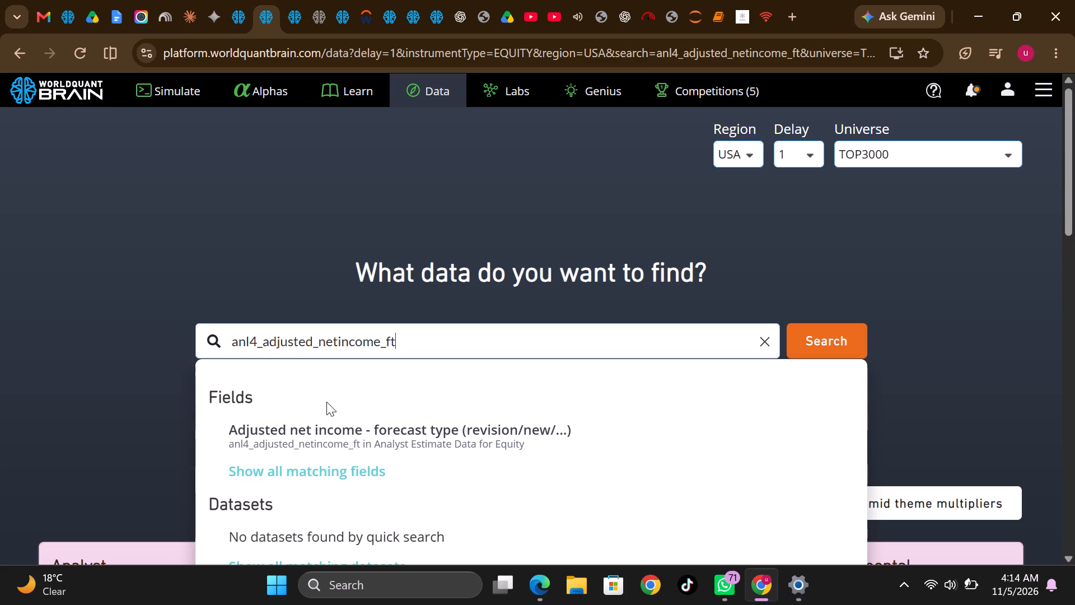
pyautogui.click(323, 474)
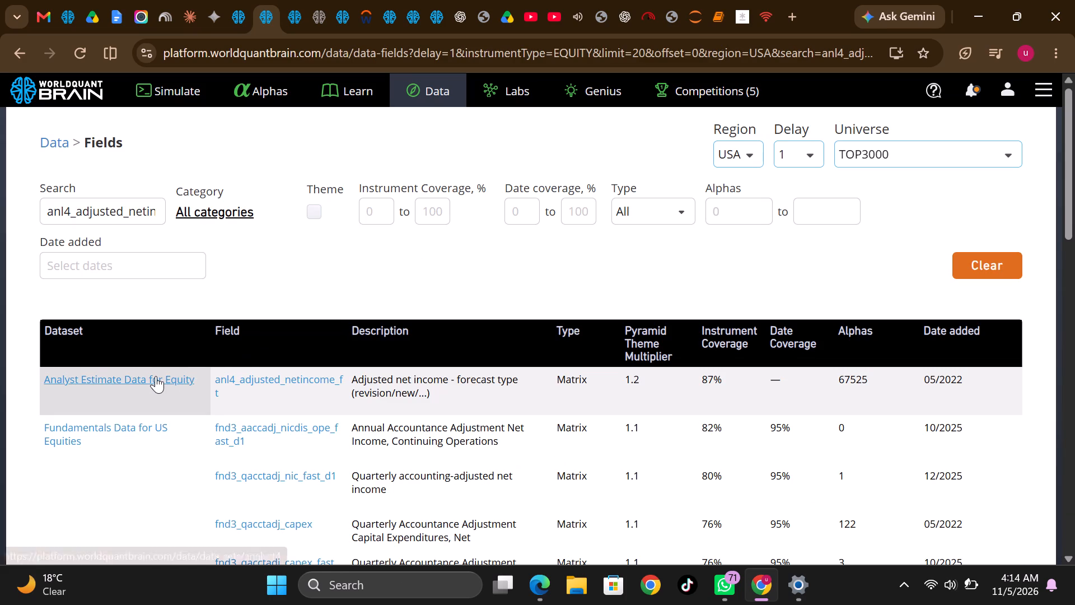
# Open the Analyst Estimate Data for Equity dataset and examine the first page of its field list.
pyautogui.click(156, 376)
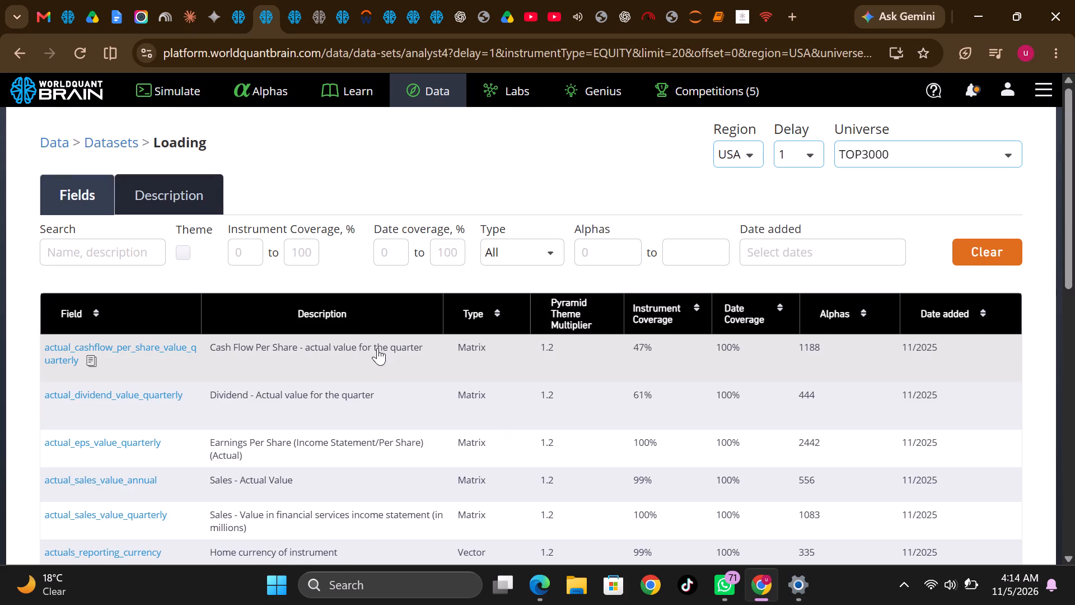
pyautogui.scroll(-2, 426, 462)
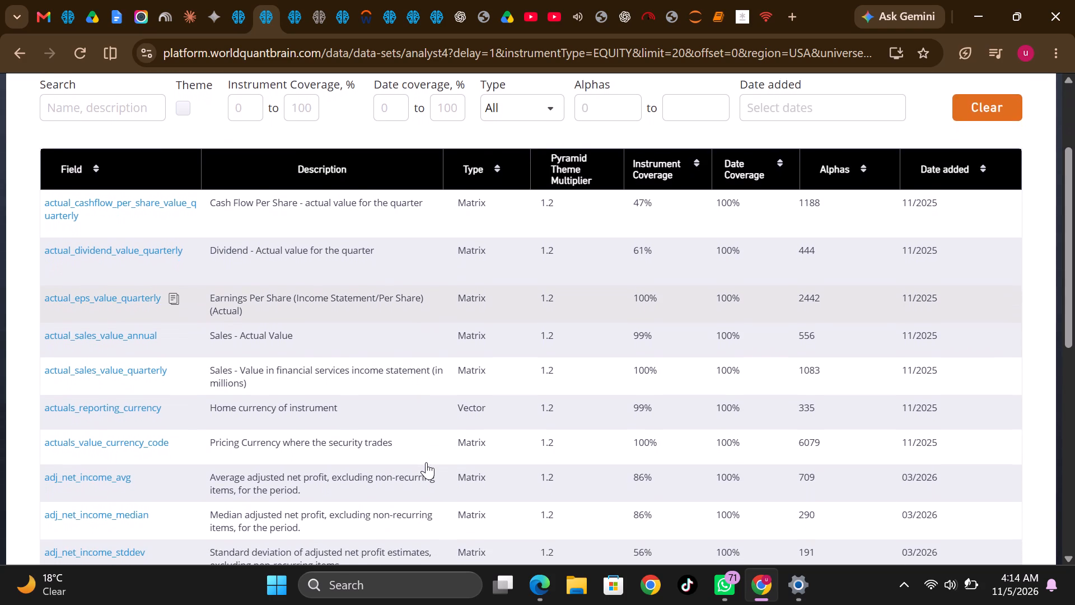
pyautogui.scroll(-2, 426, 462)
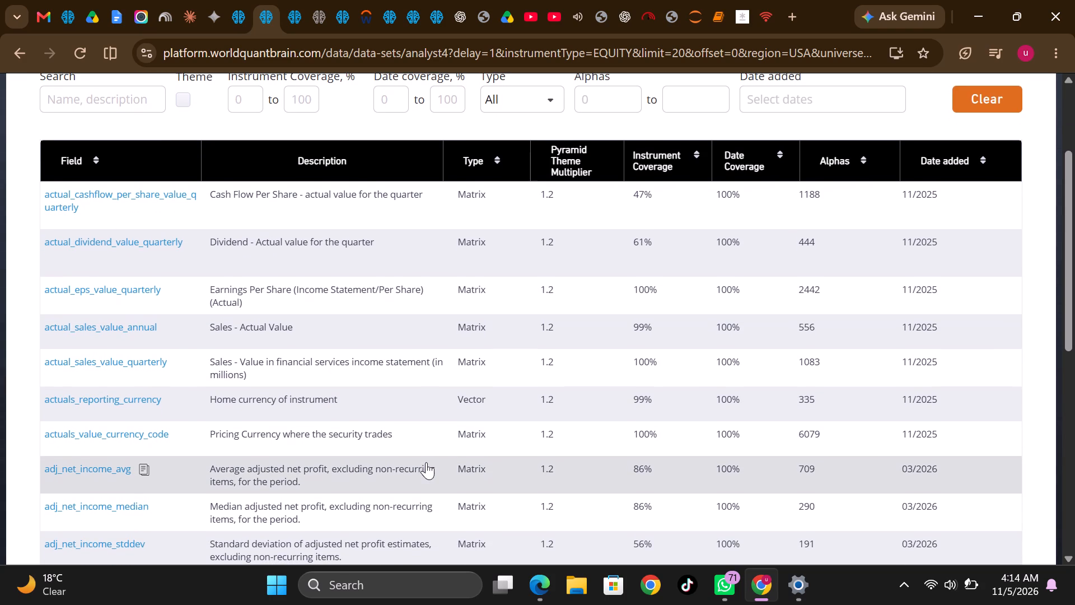
pyautogui.scroll(-1, 426, 462)
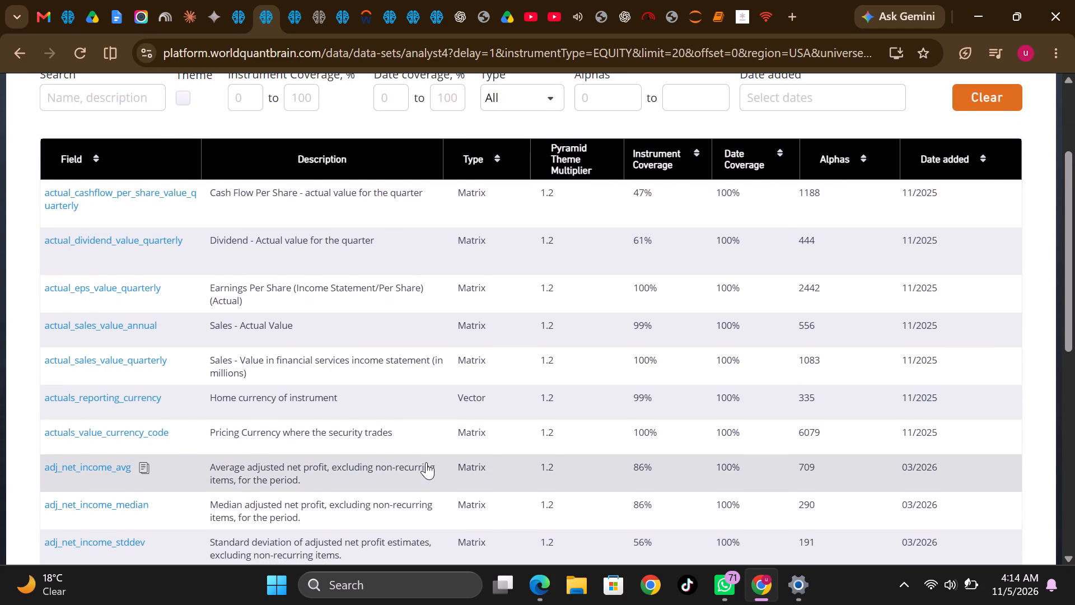
pyautogui.scroll(-3, 426, 462)
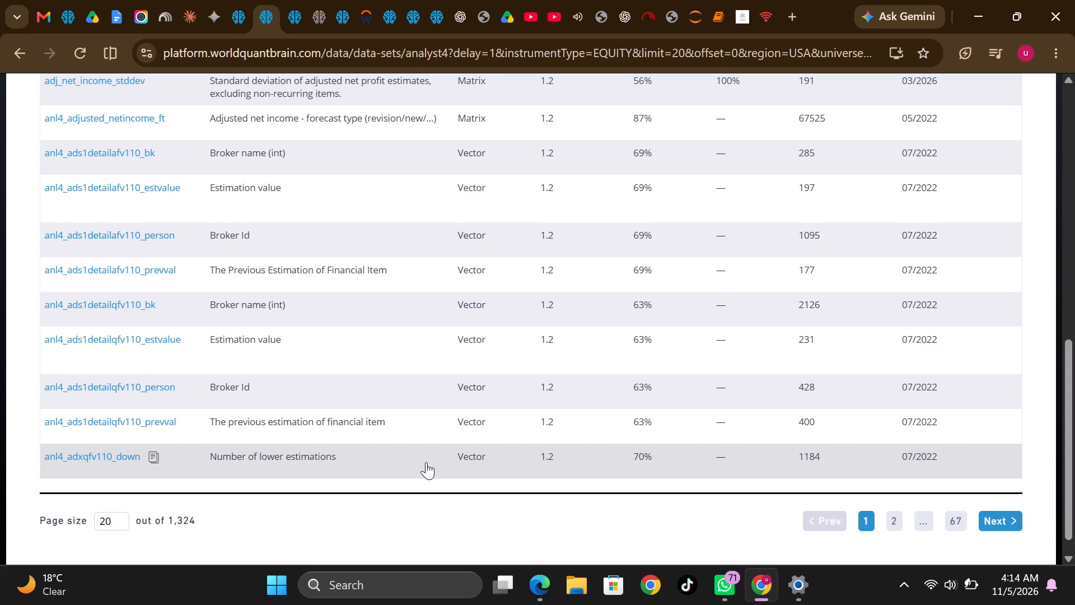
pyautogui.scroll(6, 426, 462)
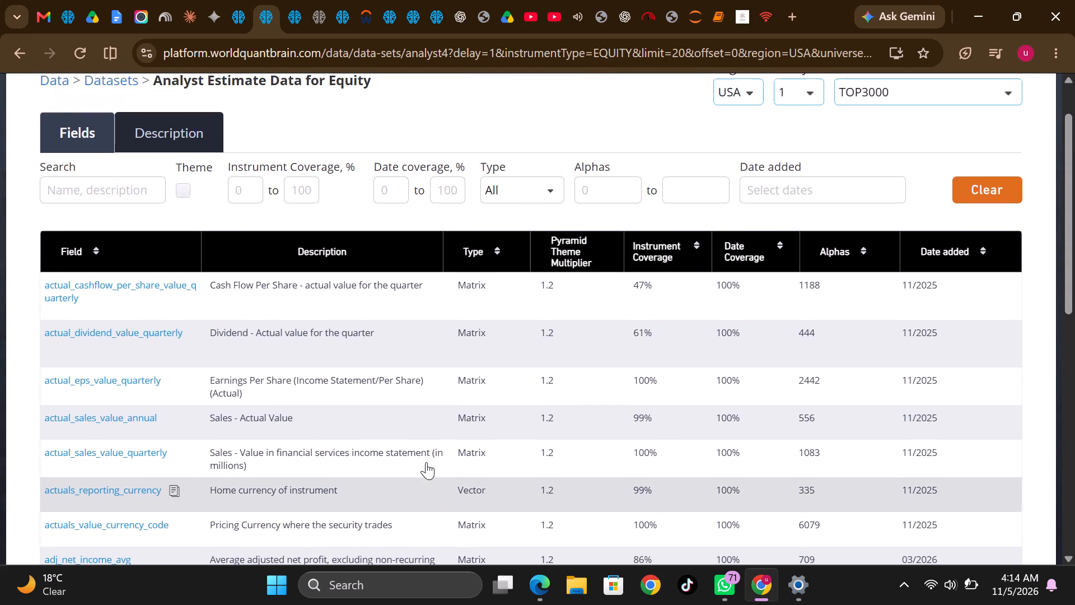
pyautogui.scroll(1, 426, 462)
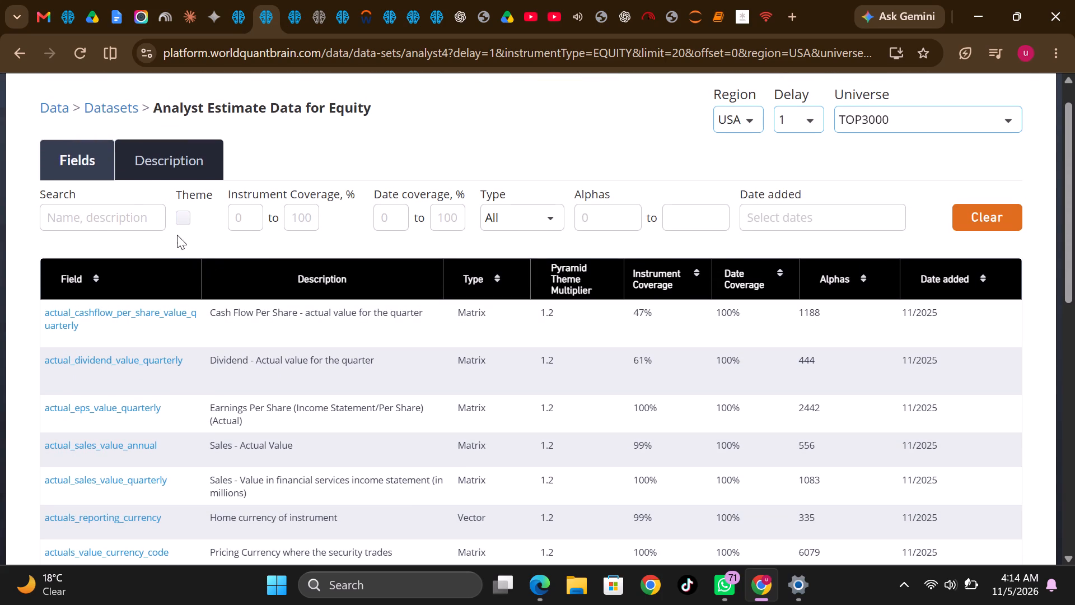
# Search the Analyst Estimate Data for Equity dataset's fields for anl4_adjusted_netincome_ft.
pyautogui.click(133, 220)
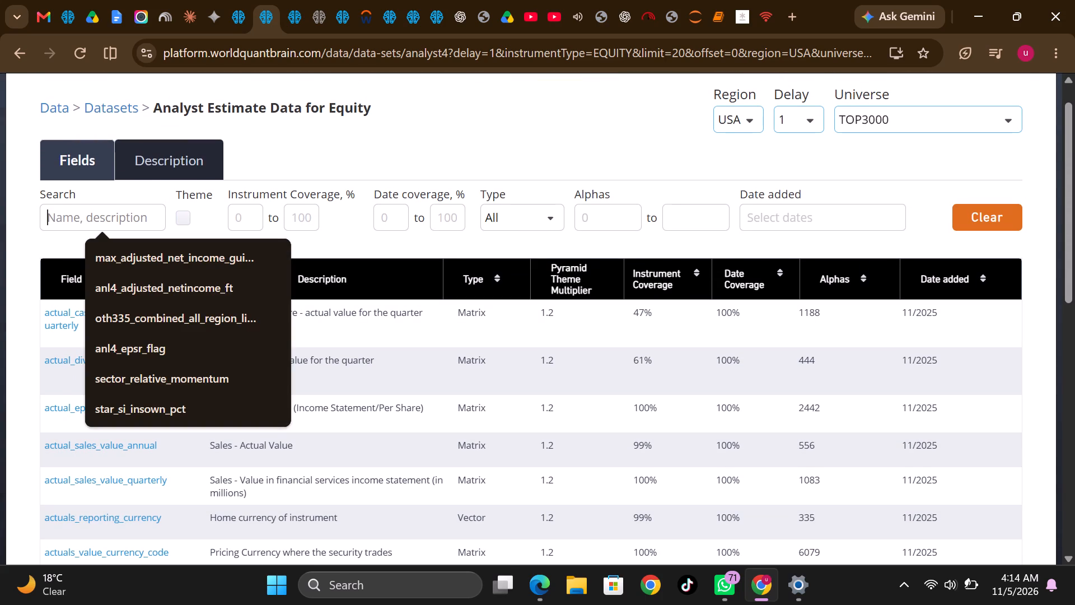
pyautogui.hotkey('ctrl', 'v')
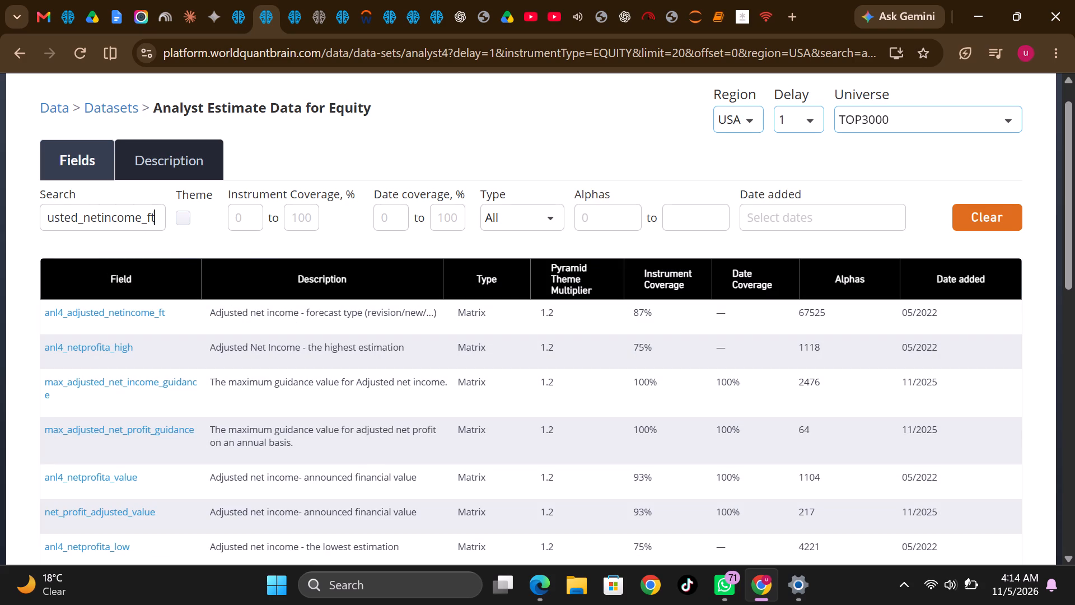
pyautogui.hotkey('ctrl', 'a')
pyautogui.hotkey('ctrl', 'f')
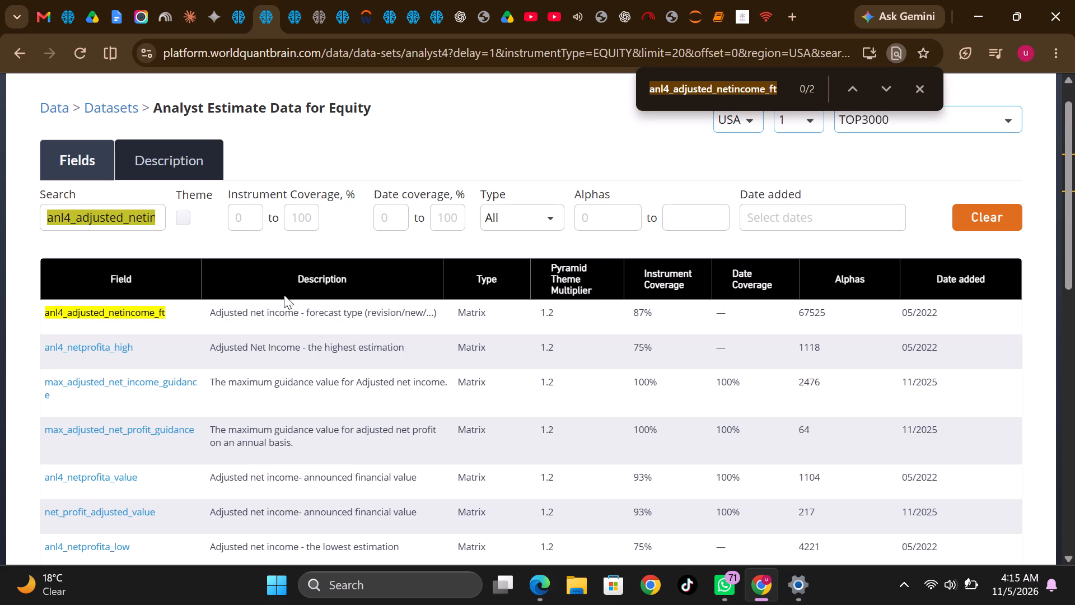
pyautogui.scroll(4, 284, 295)
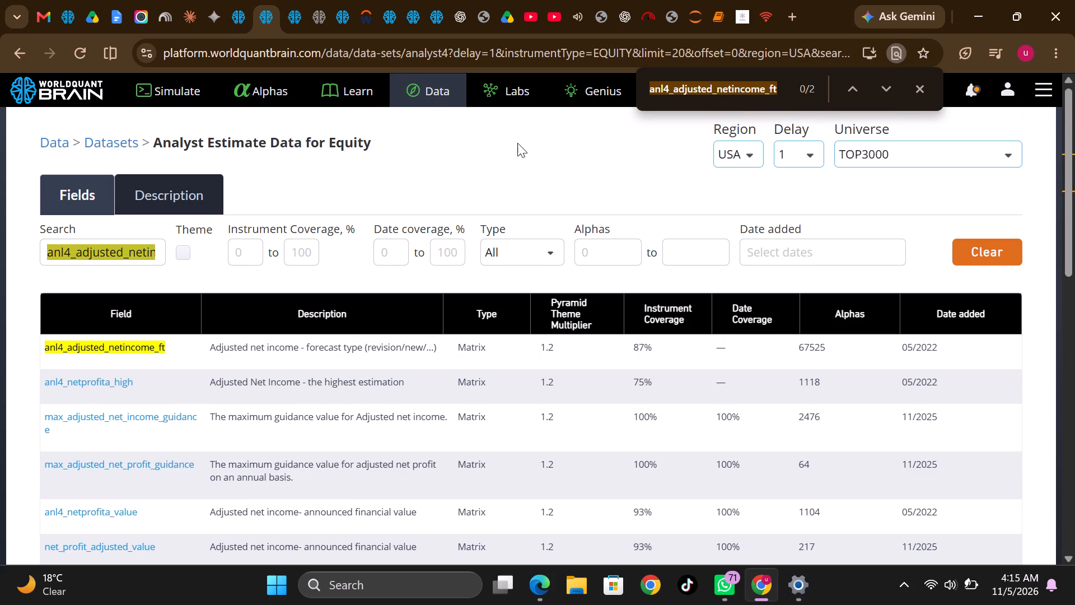
# Return to the main data catalogue for USA and view the datasets in the Fundamental category.
pyautogui.click(423, 88)
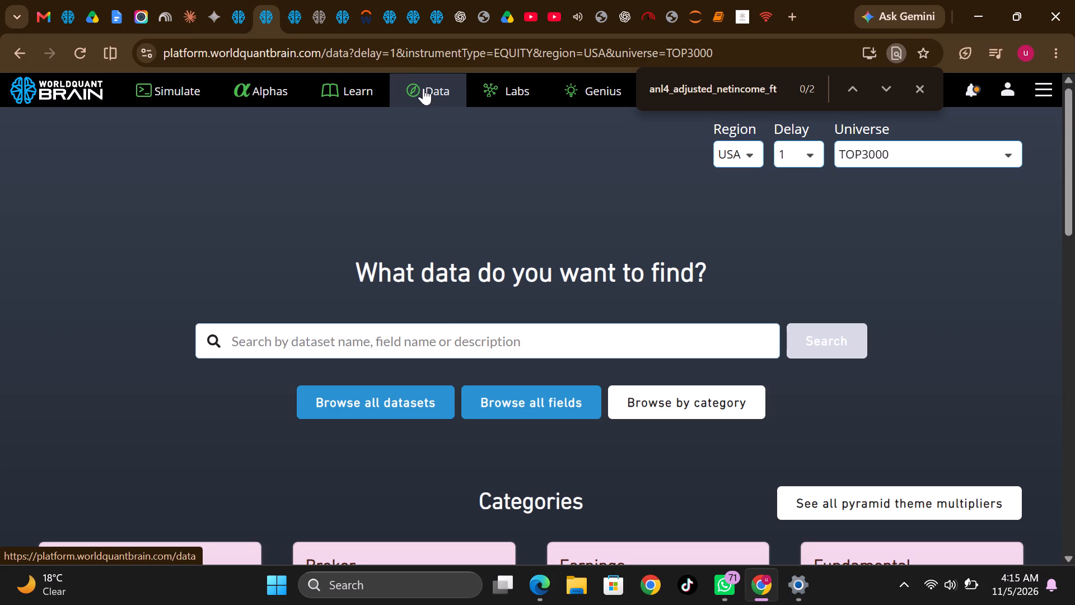
pyautogui.click(450, 343)
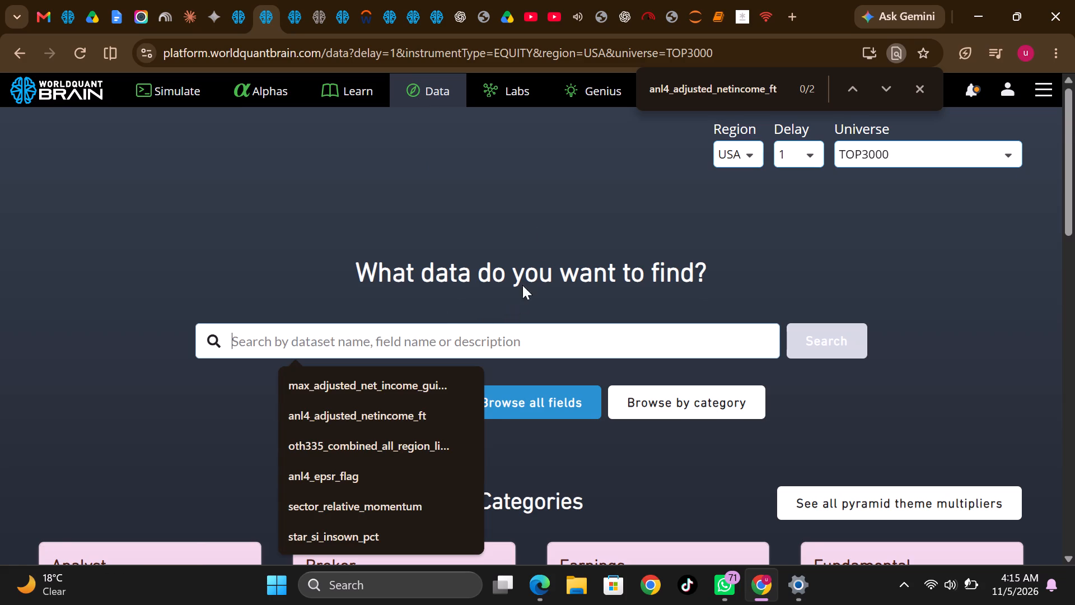
pyautogui.scroll(-2, 539, 222)
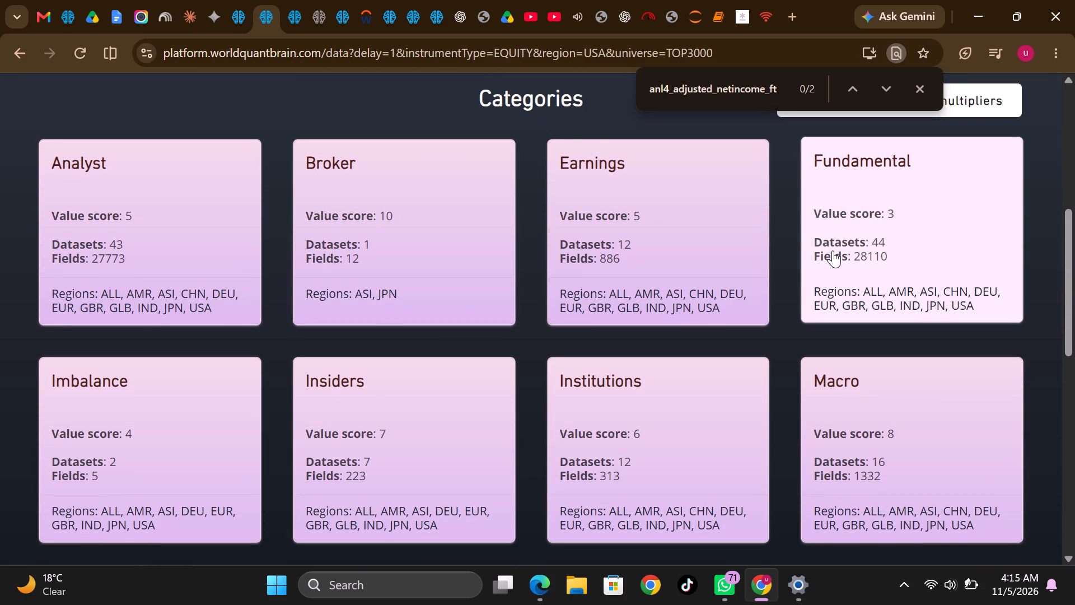
pyautogui.click(833, 250)
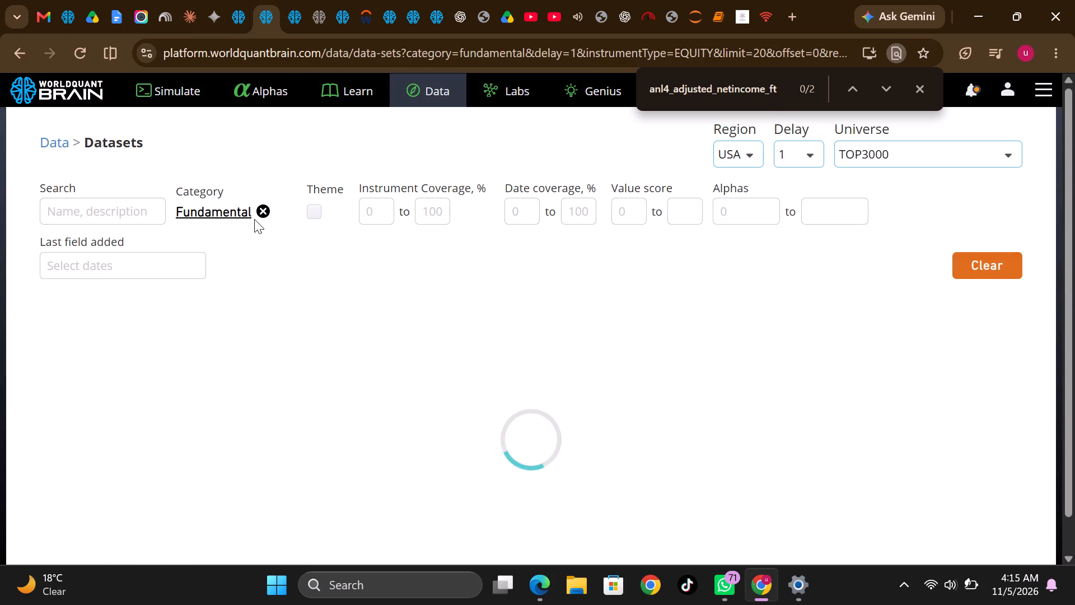
pyautogui.click(12, 49)
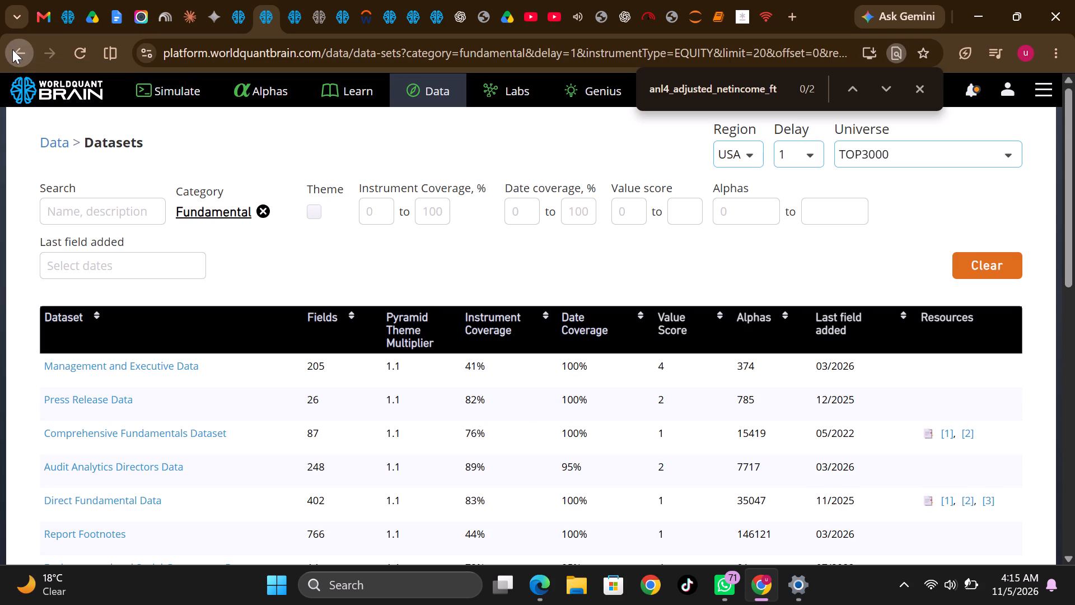
# Look over the catalogue's data category cards down to Social Media, and revisit the Fundamental category's dataset list.
pyautogui.scroll(-3, 315, 426)
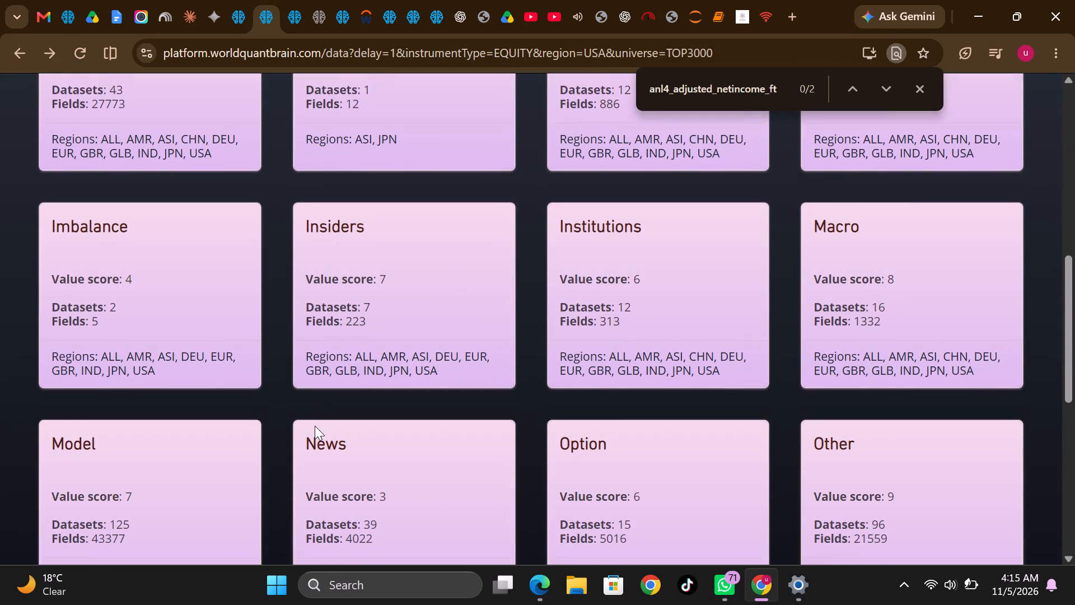
pyautogui.scroll(-4, 315, 426)
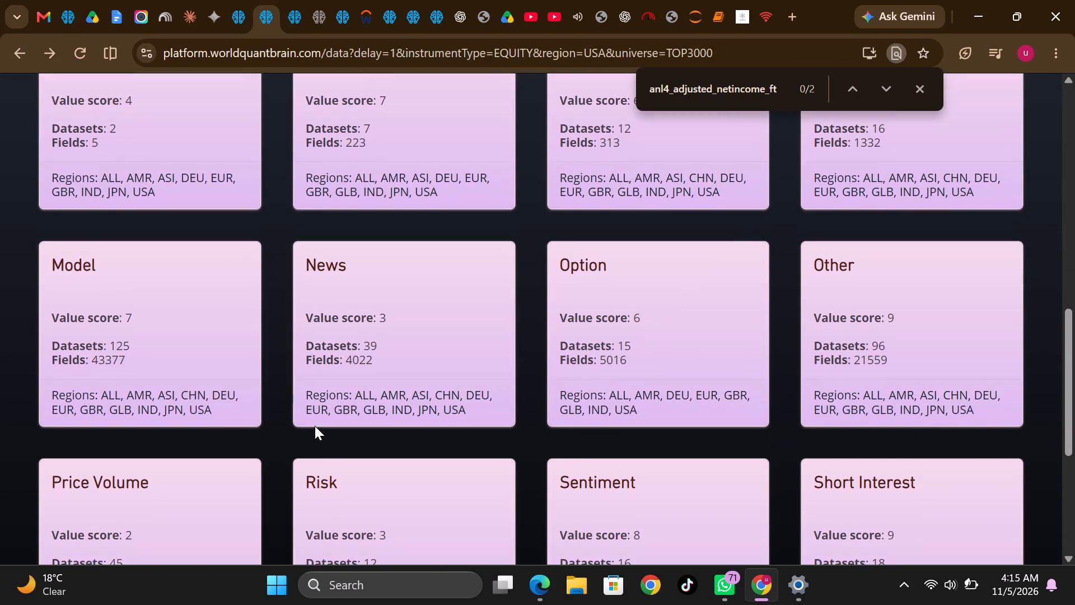
pyautogui.scroll(-2, 315, 426)
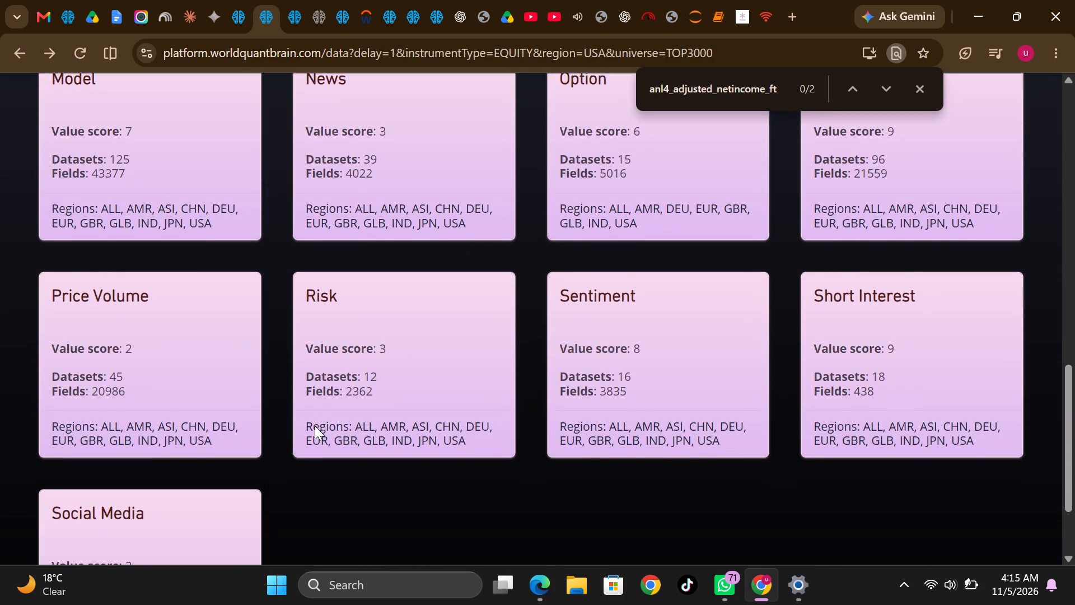
pyautogui.scroll(2, 315, 426)
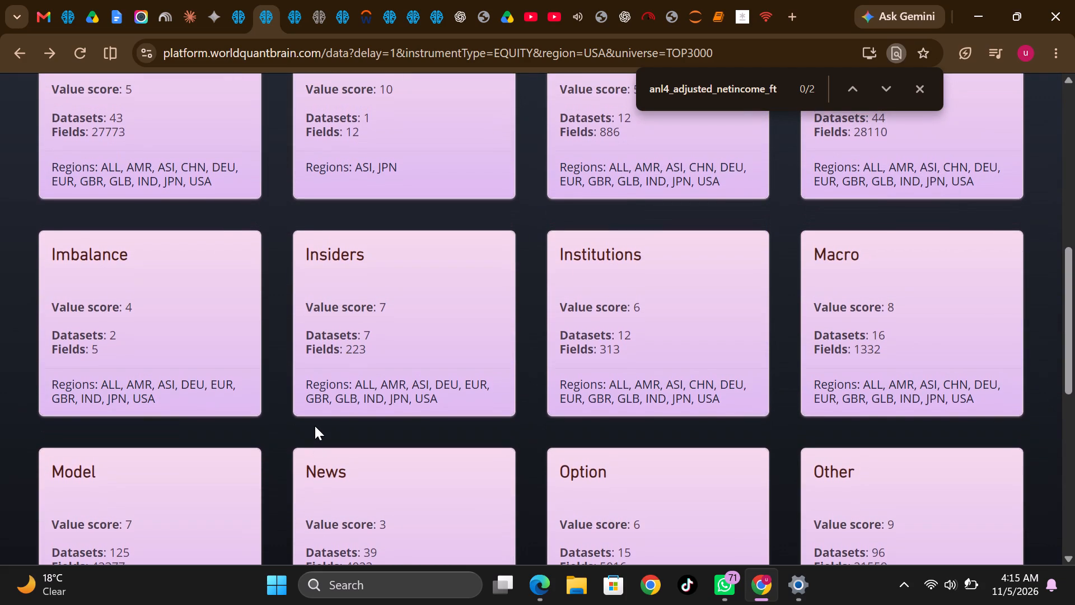
pyautogui.scroll(1, 315, 426)
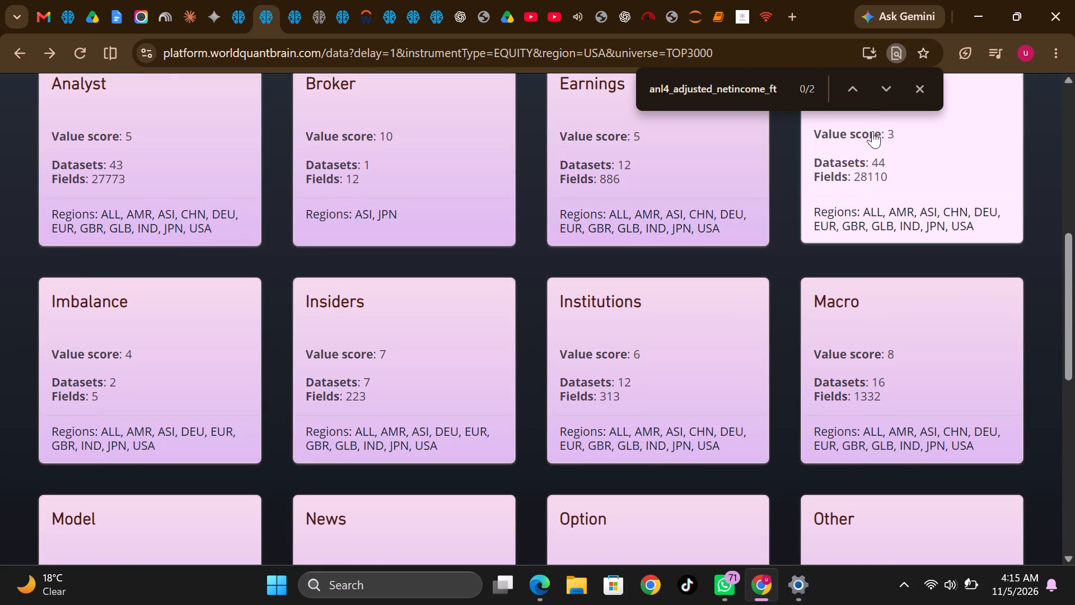
pyautogui.click(918, 87)
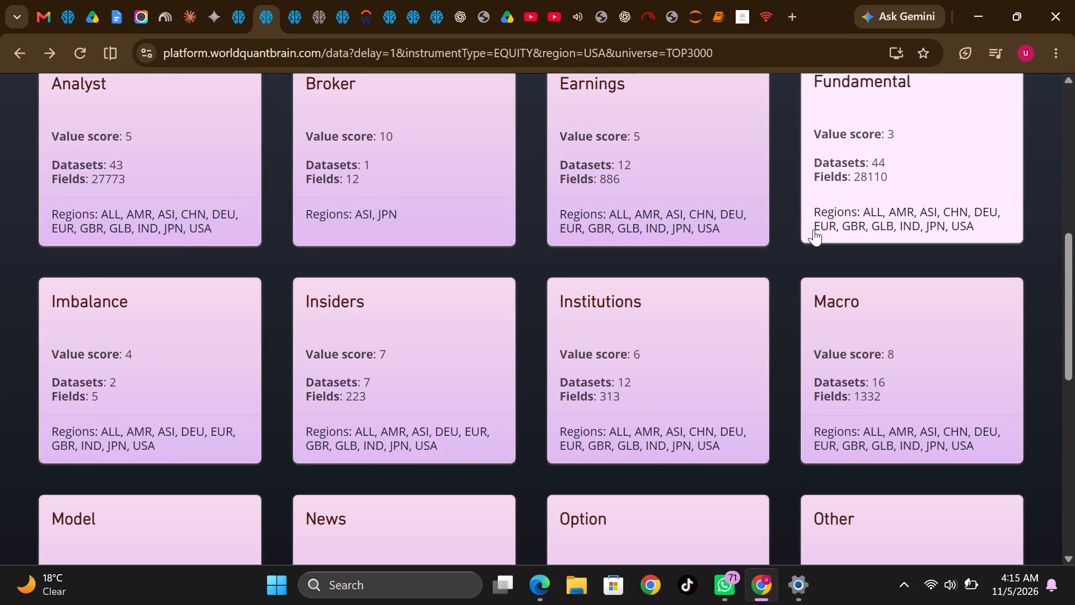
pyautogui.scroll(2, 814, 229)
pyautogui.click(844, 227)
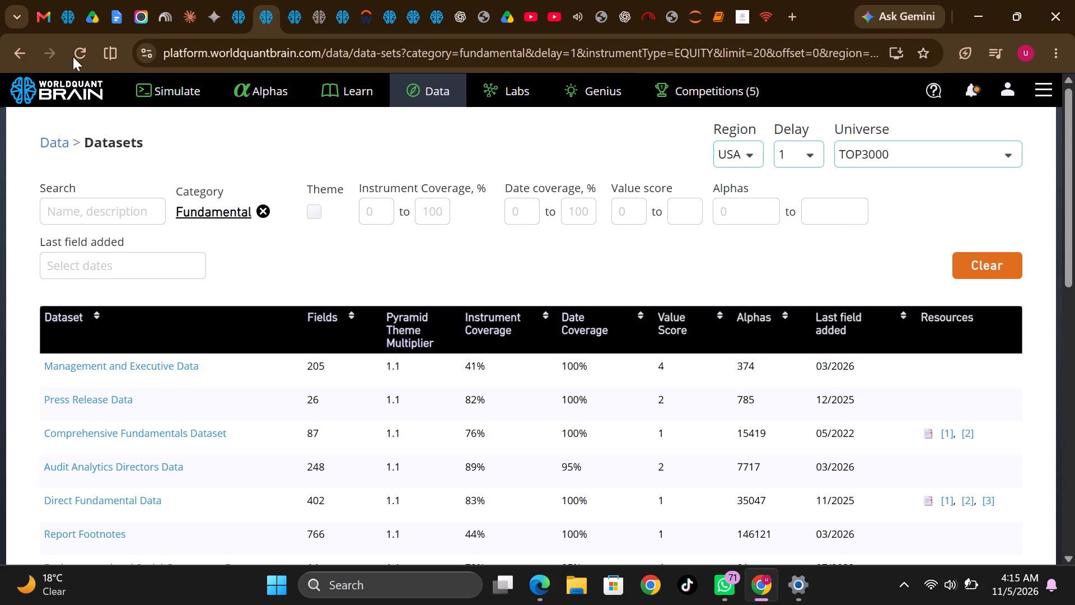
pyautogui.click(11, 52)
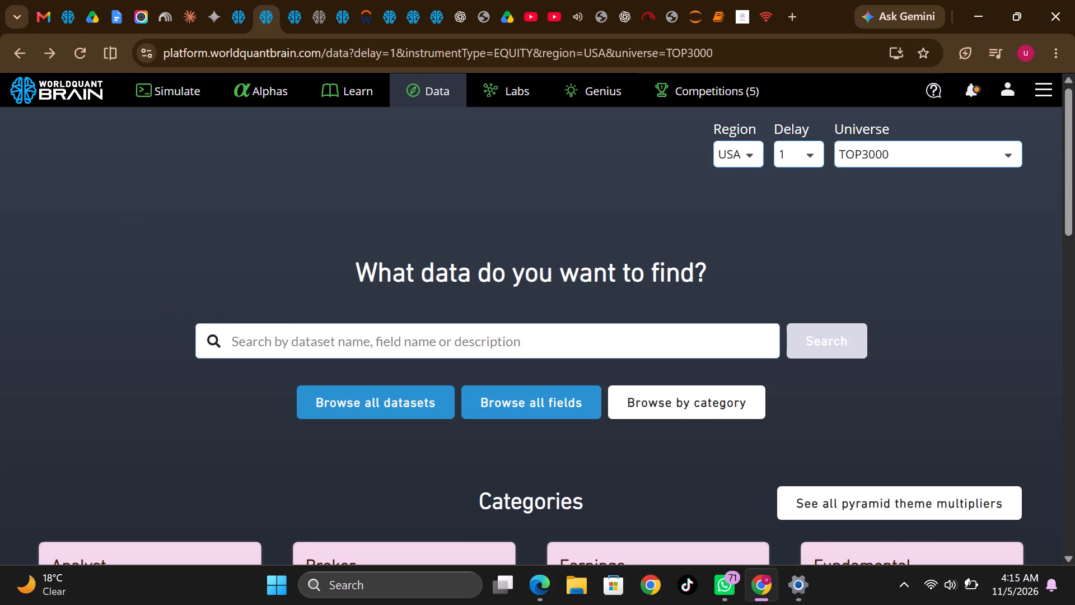
# List the Analyst category's datasets for USA, sorted by number of alphas in descending order.
pyautogui.scroll(-2, 447, 257)
pyautogui.click(194, 318)
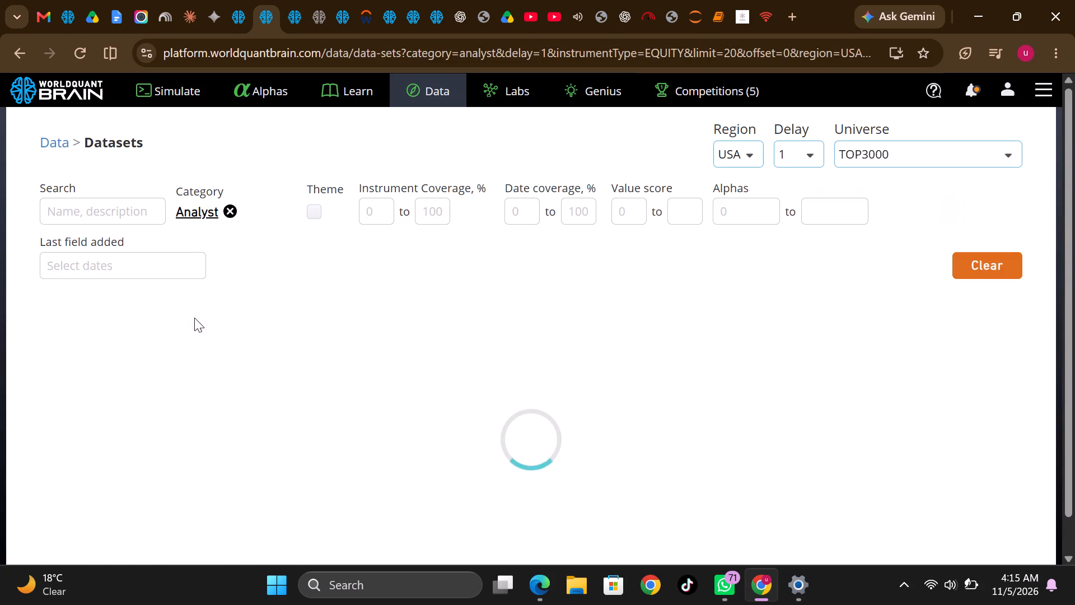
pyautogui.scroll(-1, 352, 376)
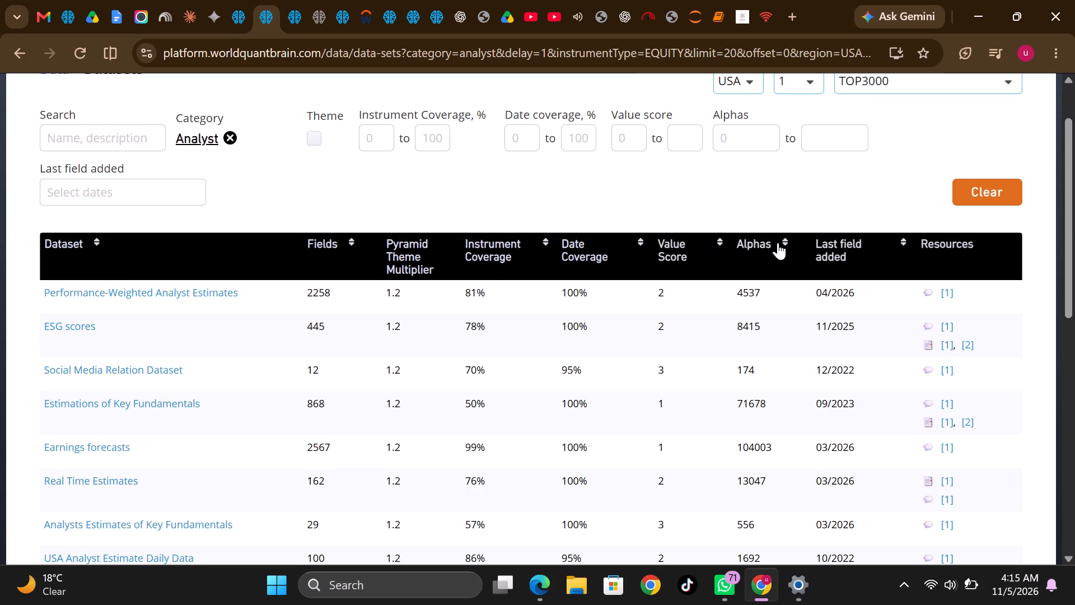
pyautogui.click(784, 243)
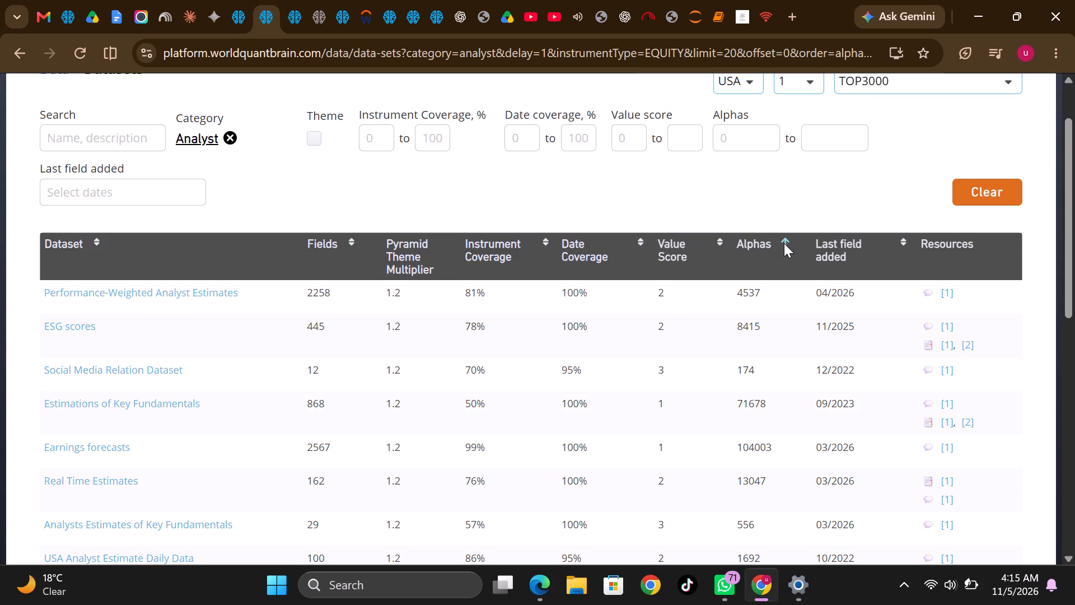
pyautogui.click(784, 243)
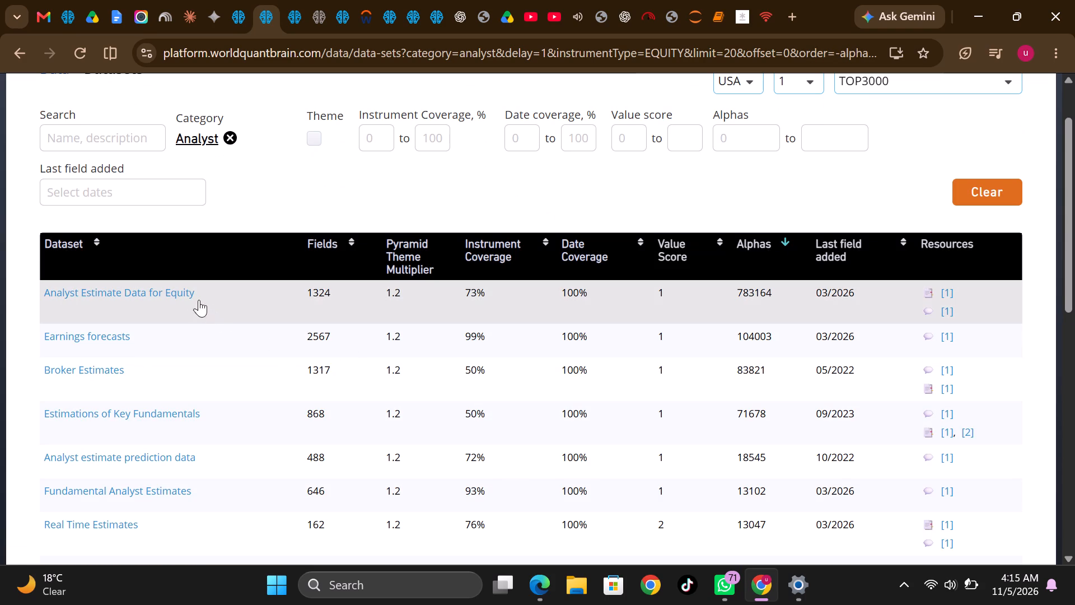
# Open Analyst Estimate Data for Equity from the sorted Analyst datasets and examine its first page of fields.
pyautogui.click(176, 289)
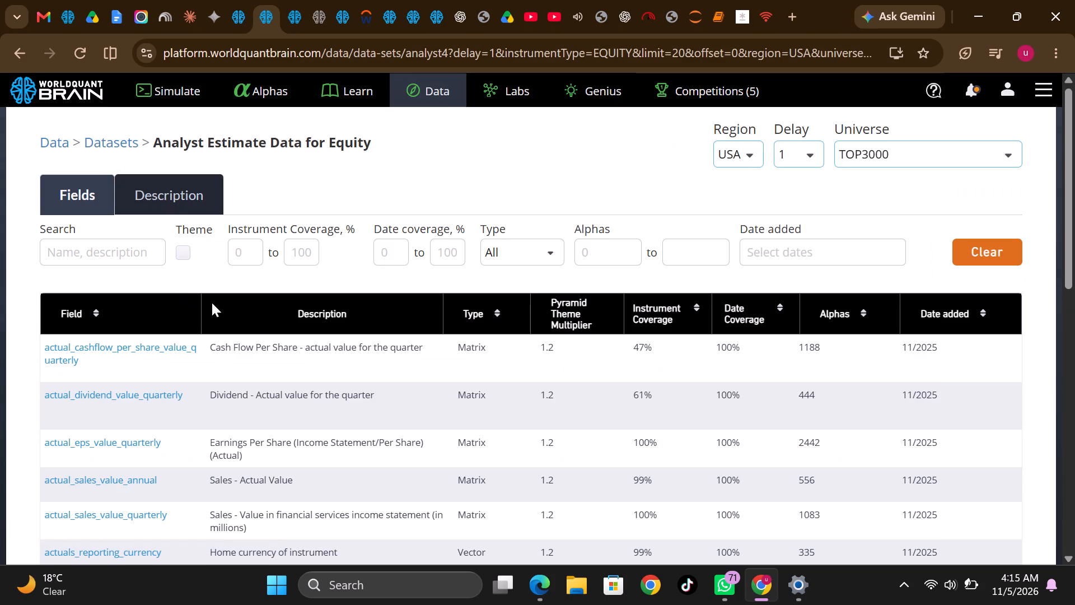
pyautogui.scroll(-2, 394, 482)
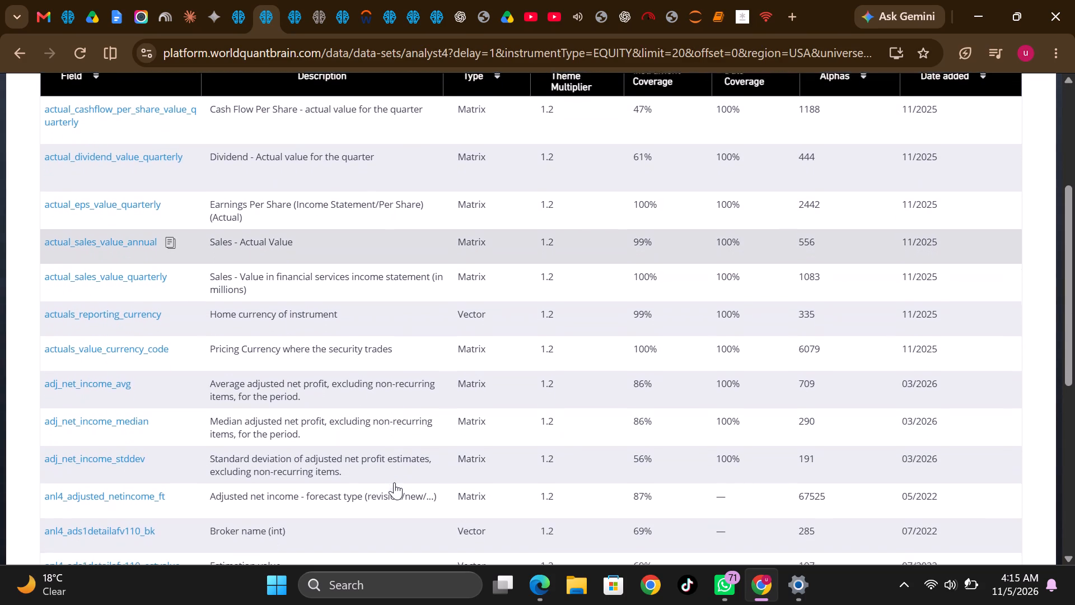
pyautogui.scroll(-2, 394, 482)
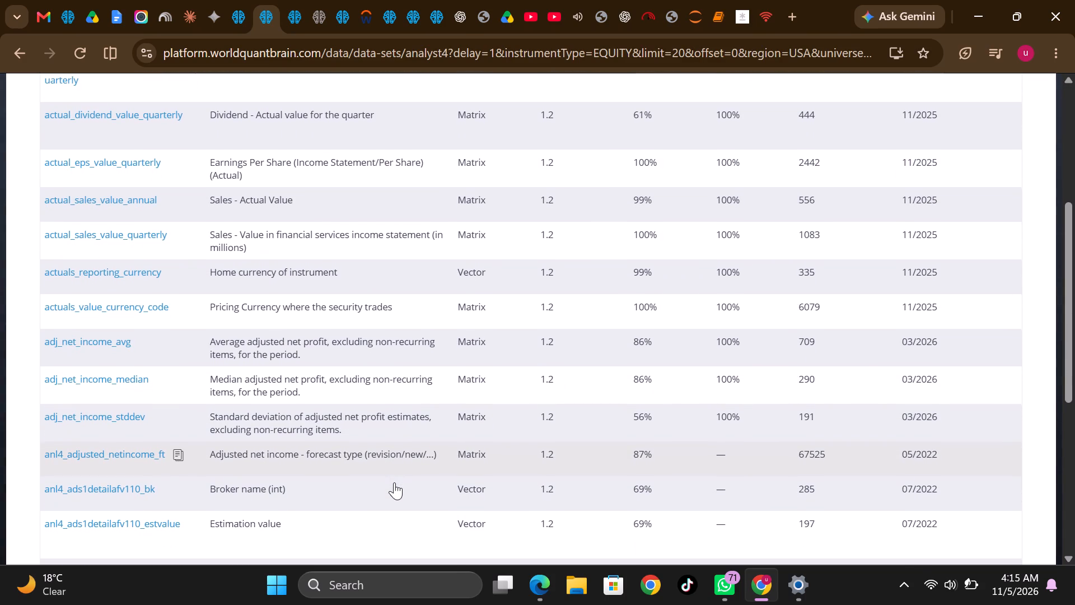
pyautogui.scroll(-4, 394, 482)
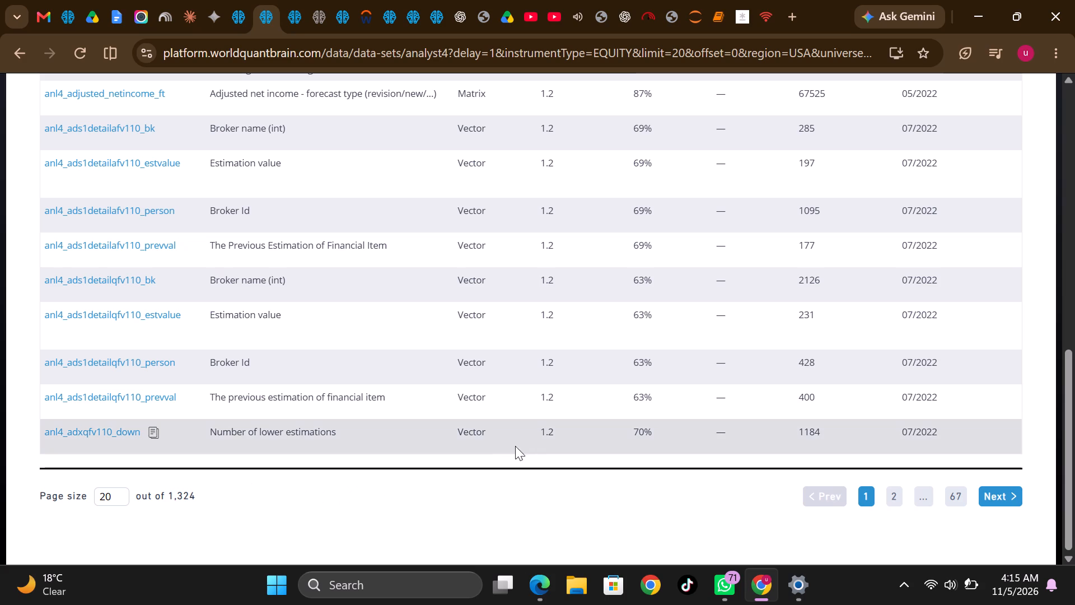
pyautogui.scroll(3, 522, 445)
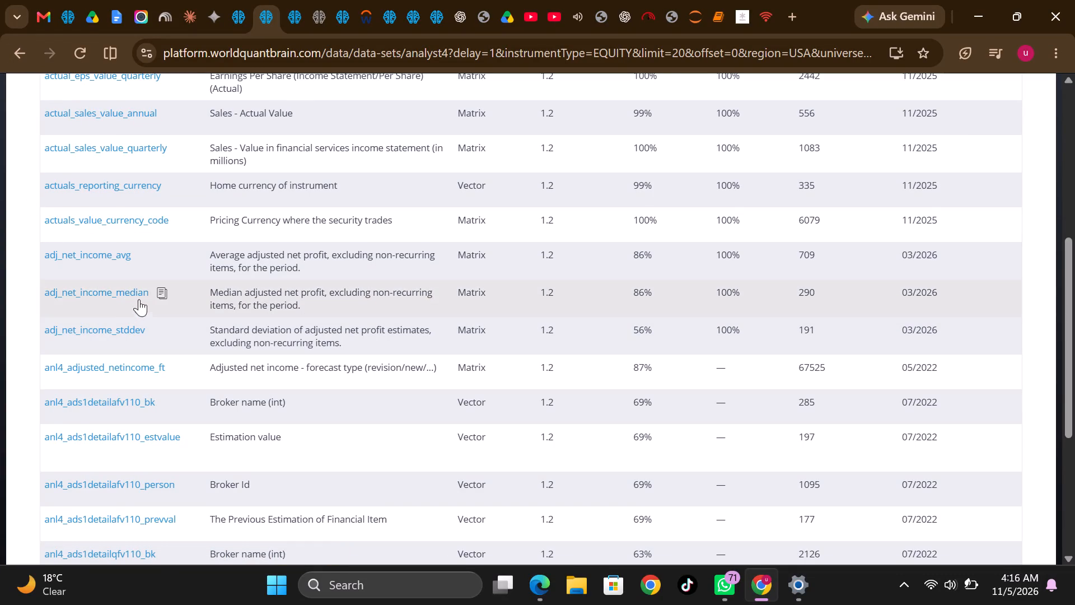
# Replace anl4_adjusted_netincome_ft in Simulation 64's expression with the copied field adj_net_income_median and run a full simulation.
pyautogui.click(162, 294)
pyautogui.scroll(4, 162, 294)
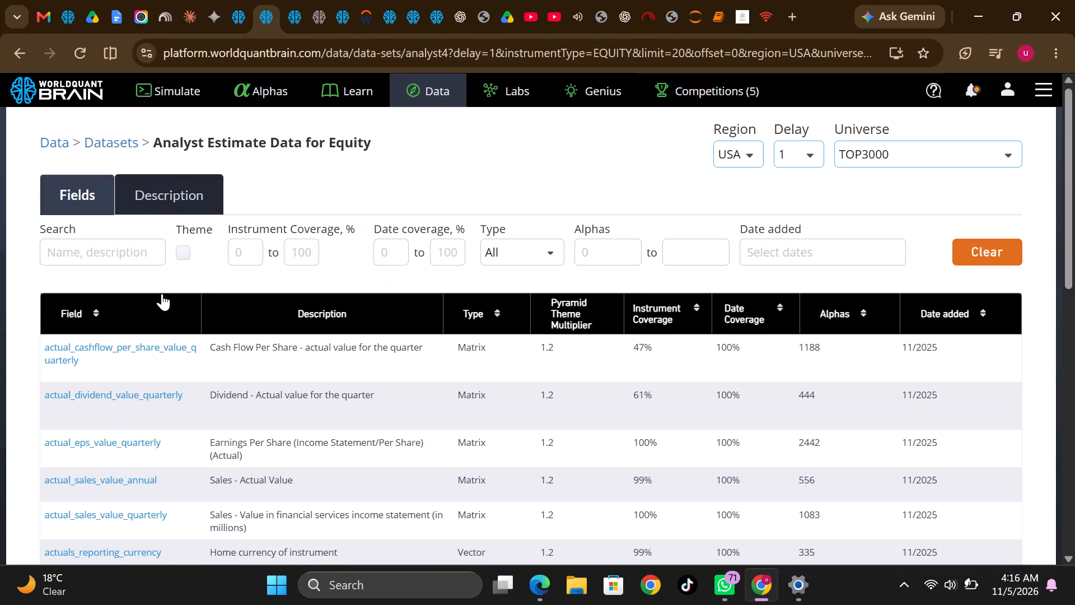
pyautogui.click(236, 12)
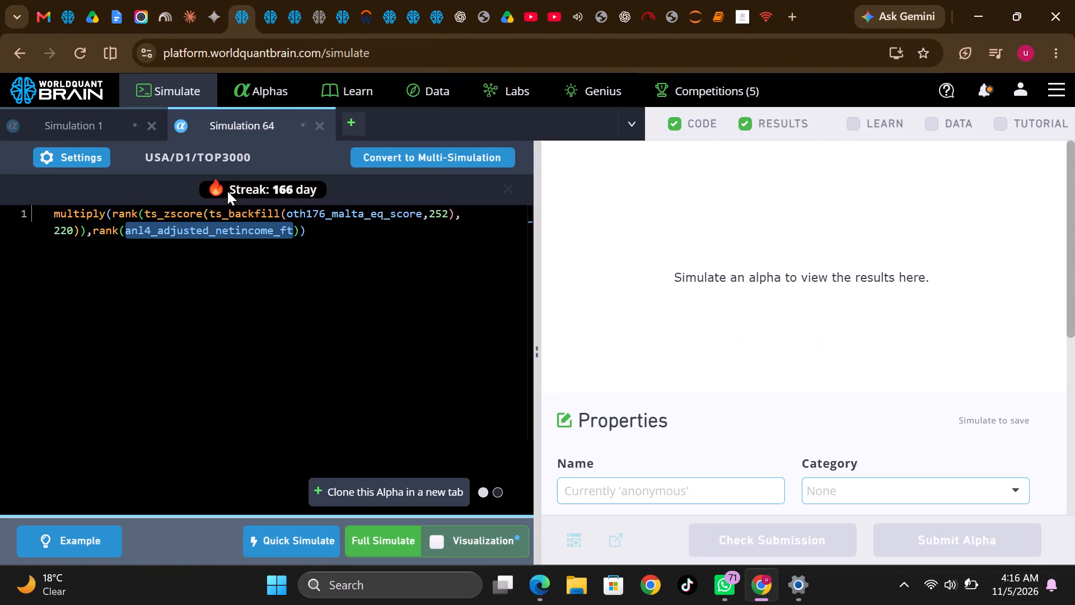
pyautogui.hotkey('ctrl', 'v')
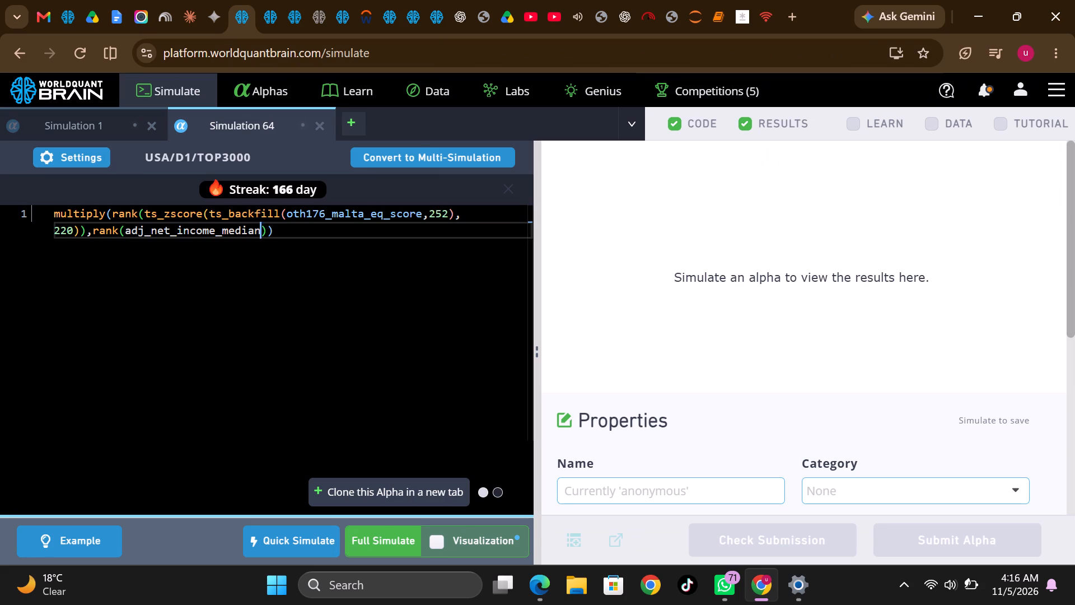
pyautogui.click(387, 542)
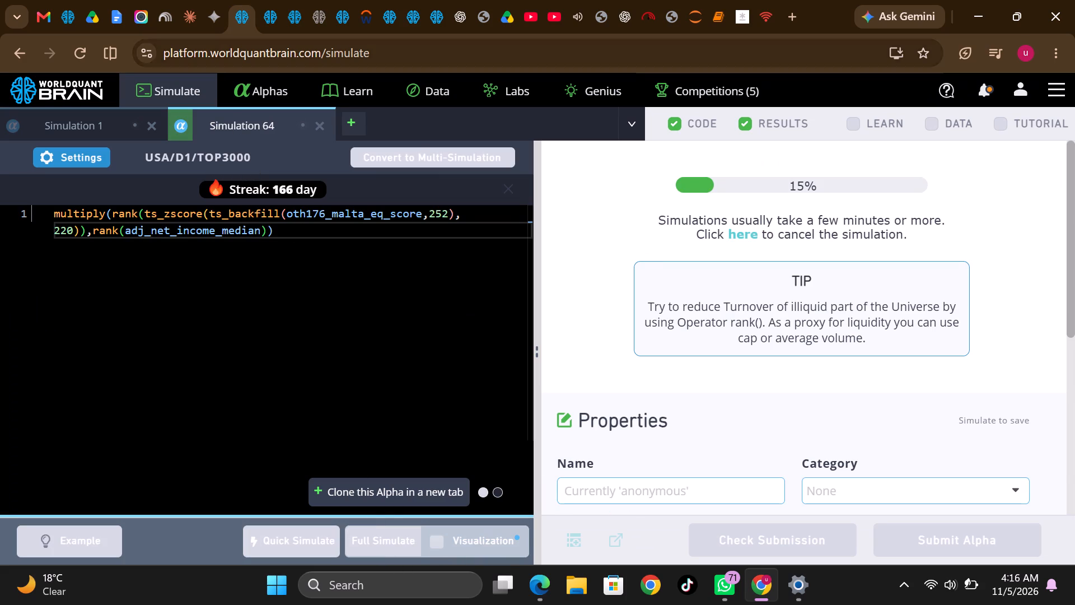
# Go back to the sorted Analyst datasets, open Earnings forecasts and examine its first fields, dismissing the chat notification.
pyautogui.click(267, 11)
pyautogui.click(24, 51)
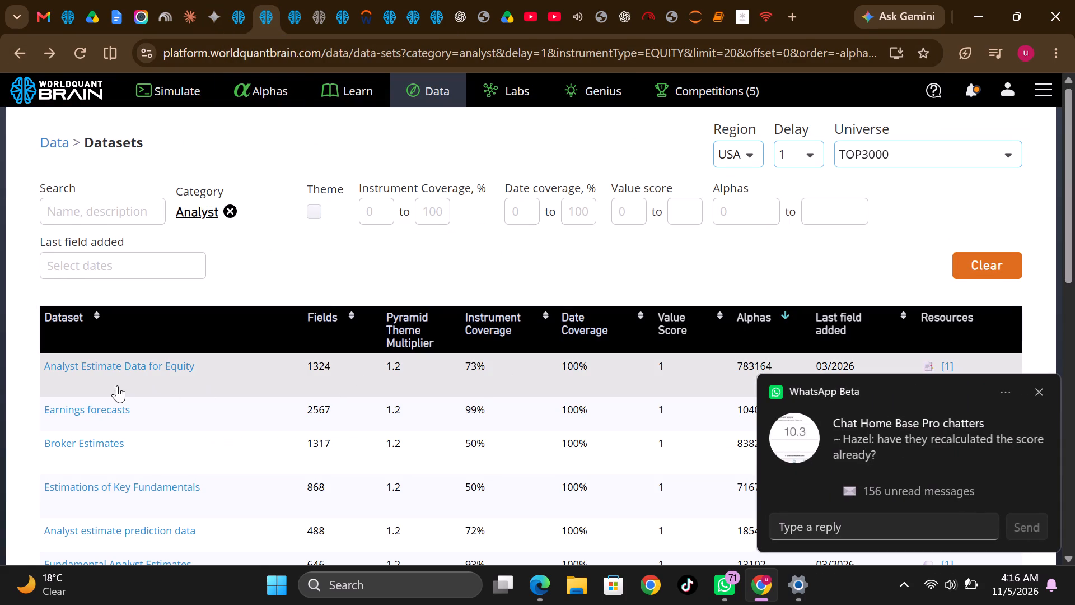
pyautogui.click(105, 406)
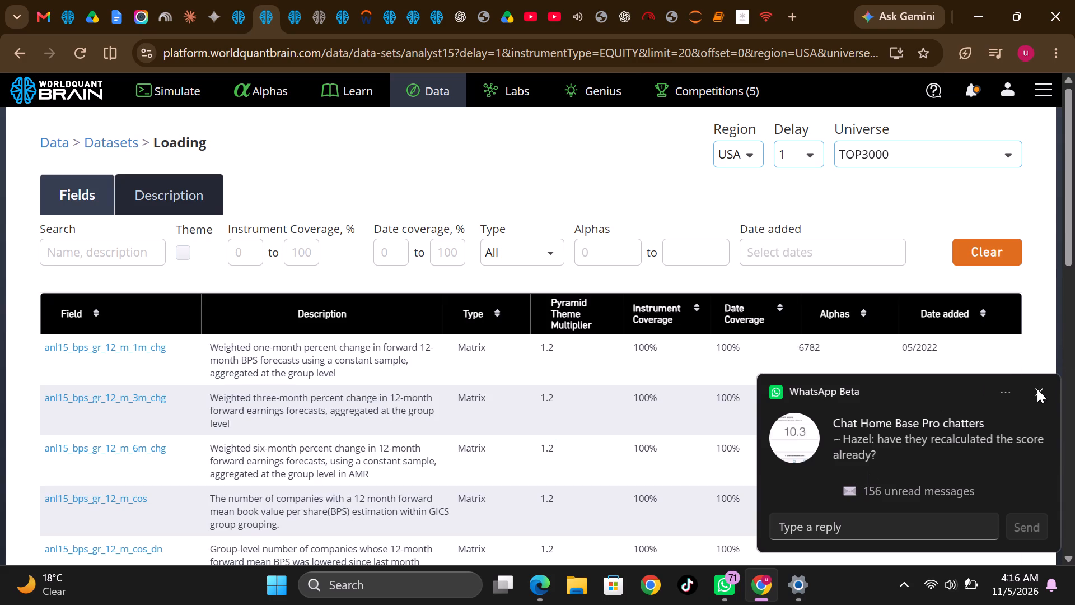
pyautogui.click(1037, 389)
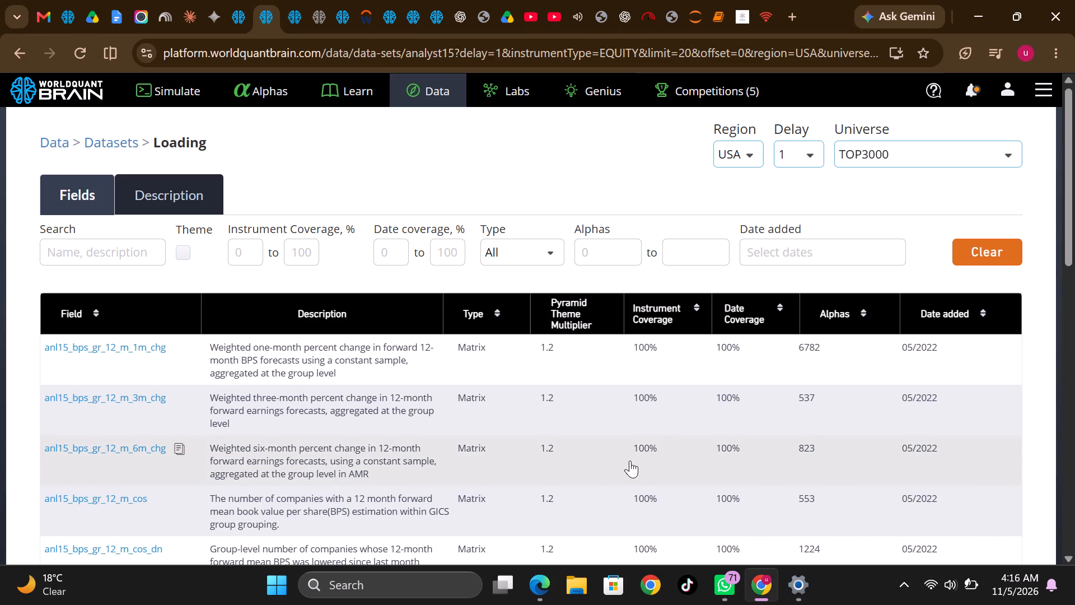
pyautogui.scroll(-2, 391, 466)
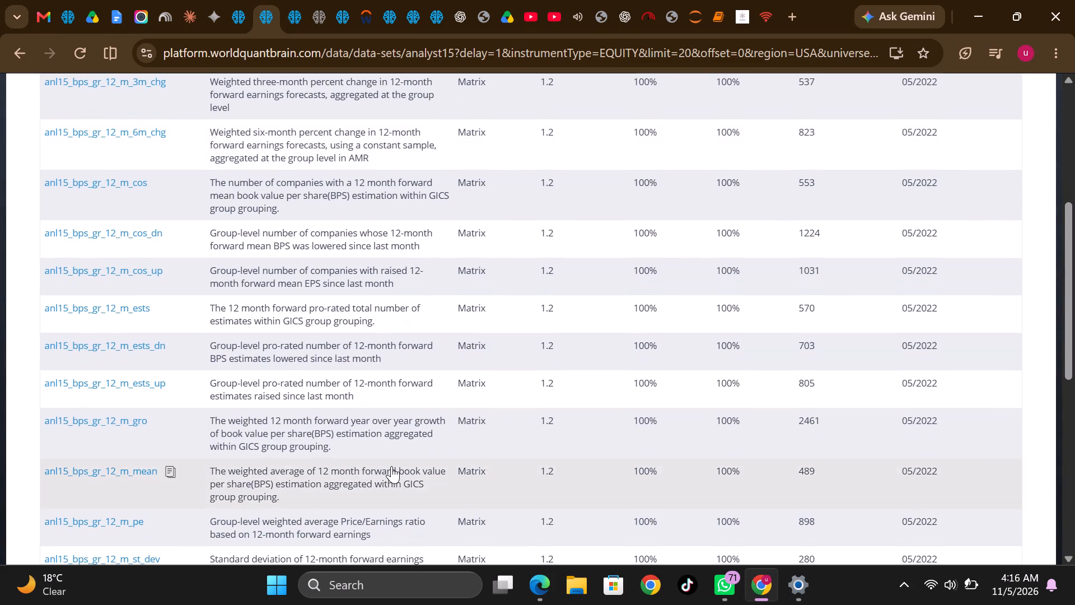
pyautogui.scroll(4, 391, 466)
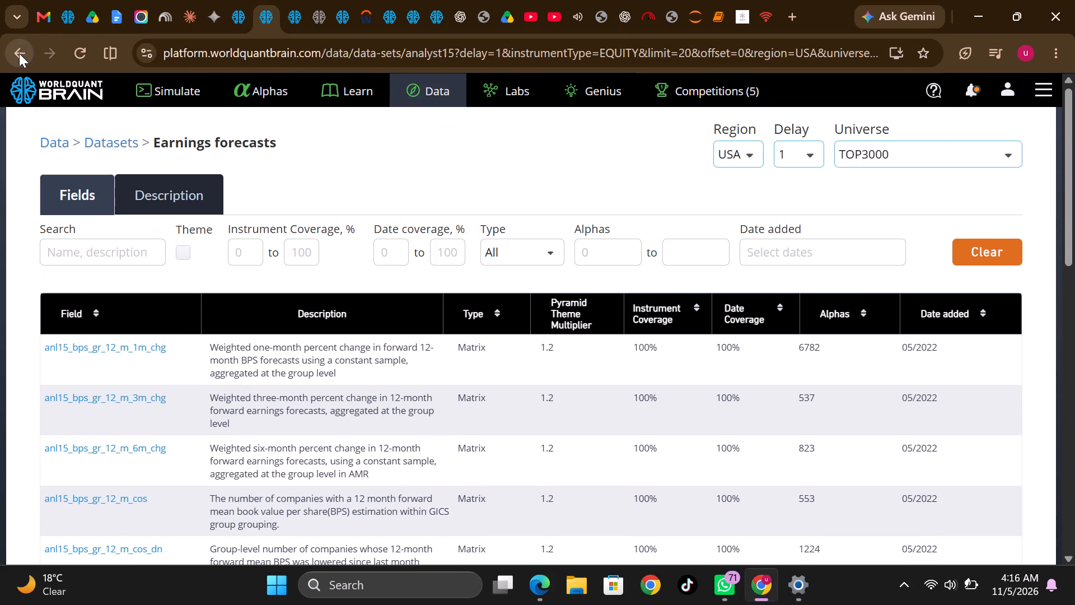
# Return to the sorted Analyst datasets and look over the entries below Earnings forecasts for another candidate dataset.
pyautogui.click(19, 53)
pyautogui.scroll(-1, 227, 423)
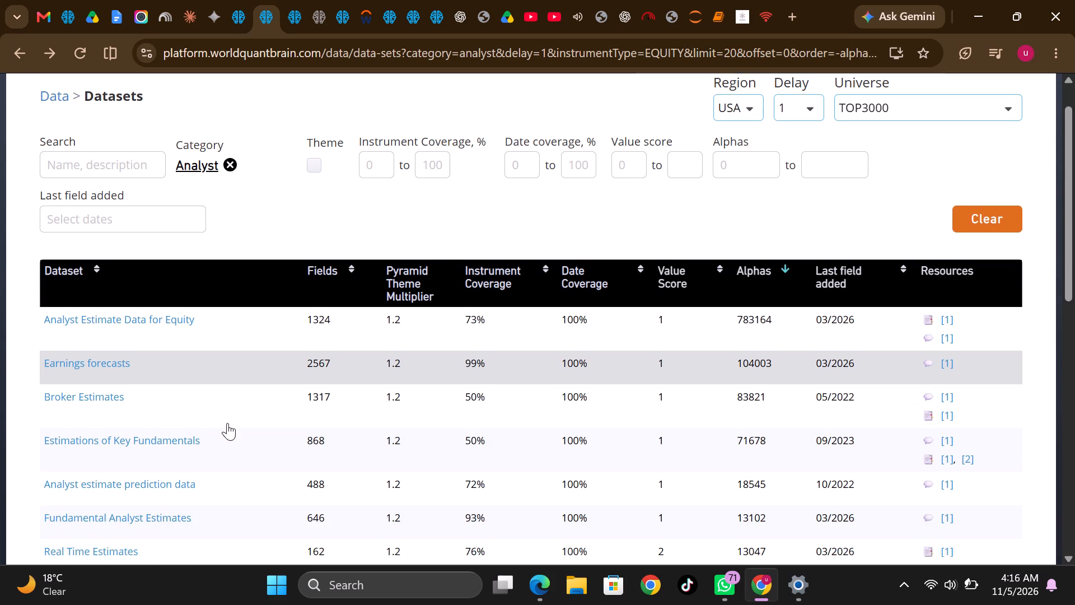
pyautogui.scroll(-2, 227, 423)
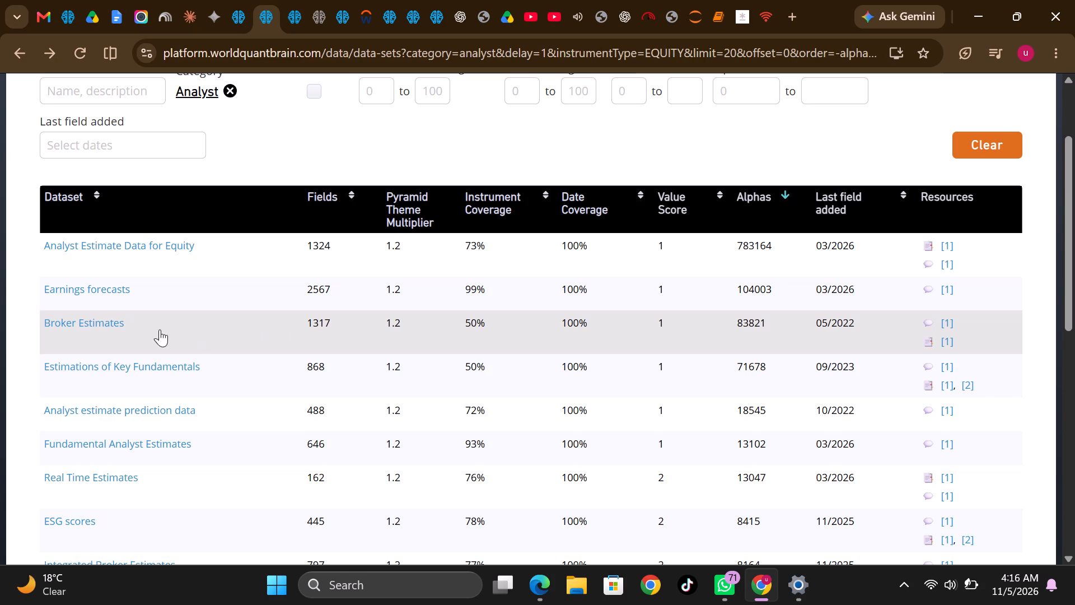
# View the Broker Estimates dataset's fields, and go back to the sorted Analyst dataset list.
pyautogui.click(82, 326)
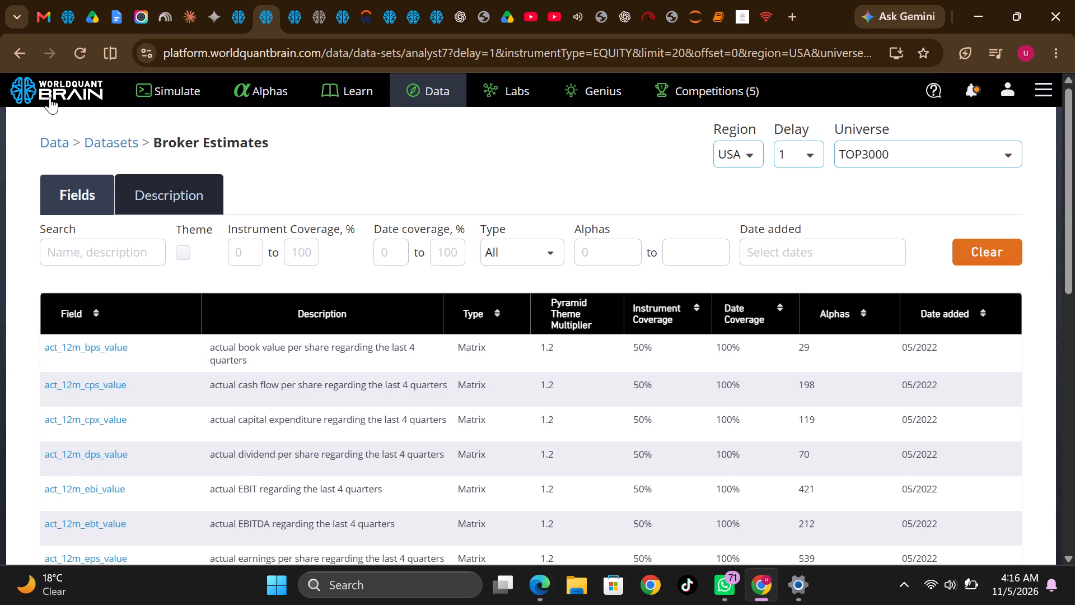
pyautogui.click(21, 54)
pyautogui.scroll(-1, 193, 337)
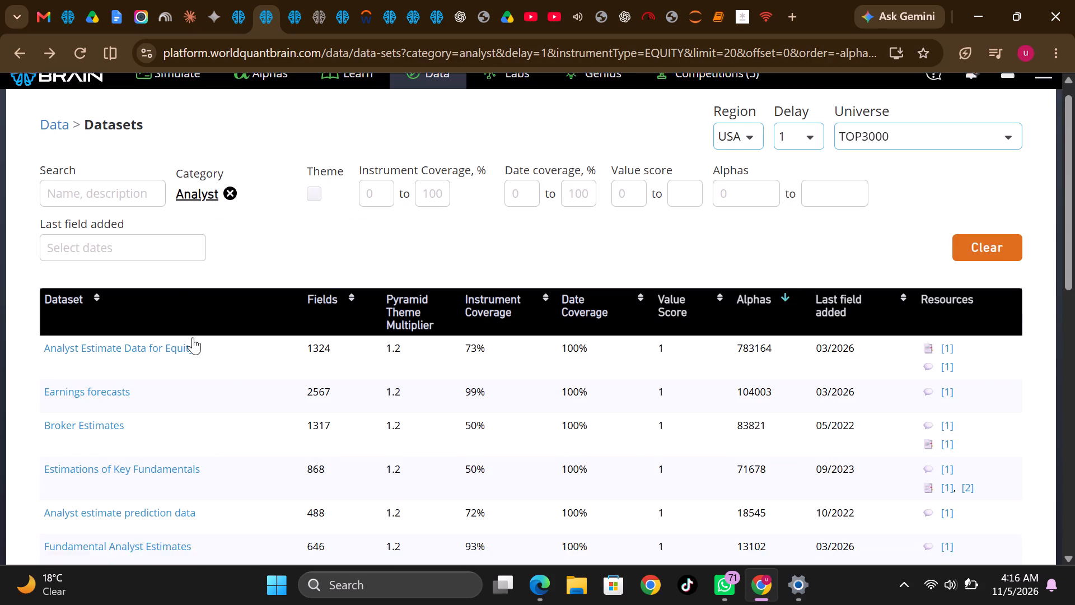
# Open the Estimations of Key Fundamentals dataset from the sorted Analyst list to view its fields.
pyautogui.scroll(-1, 193, 337)
pyautogui.click(174, 359)
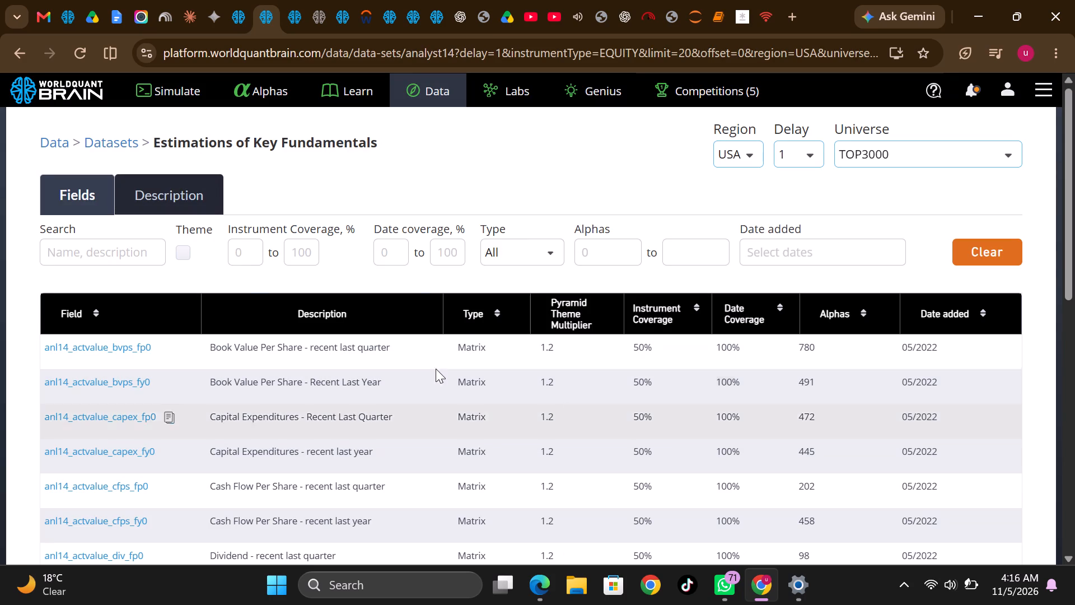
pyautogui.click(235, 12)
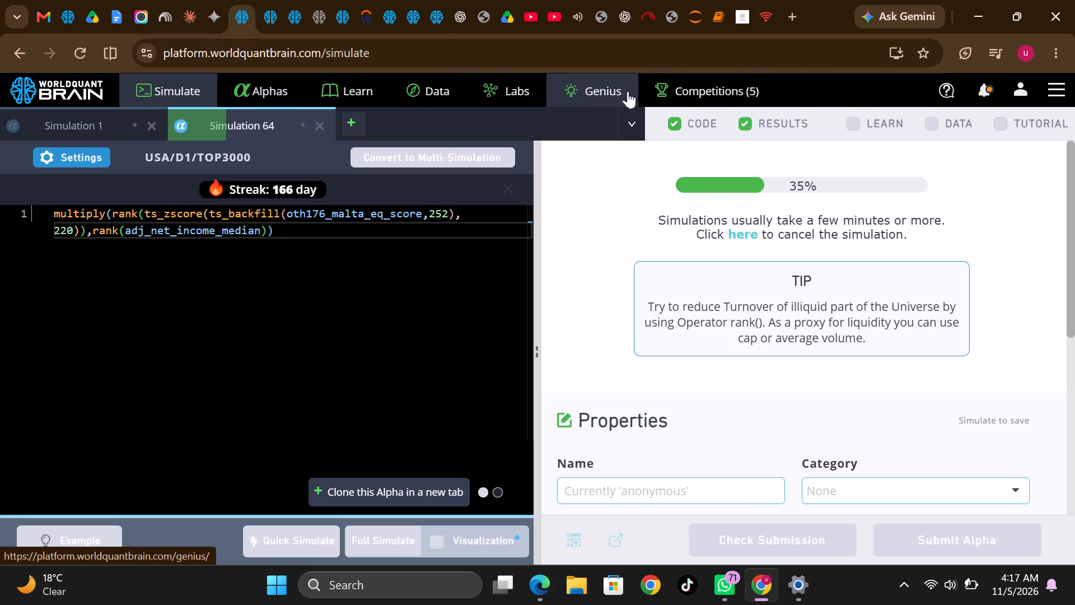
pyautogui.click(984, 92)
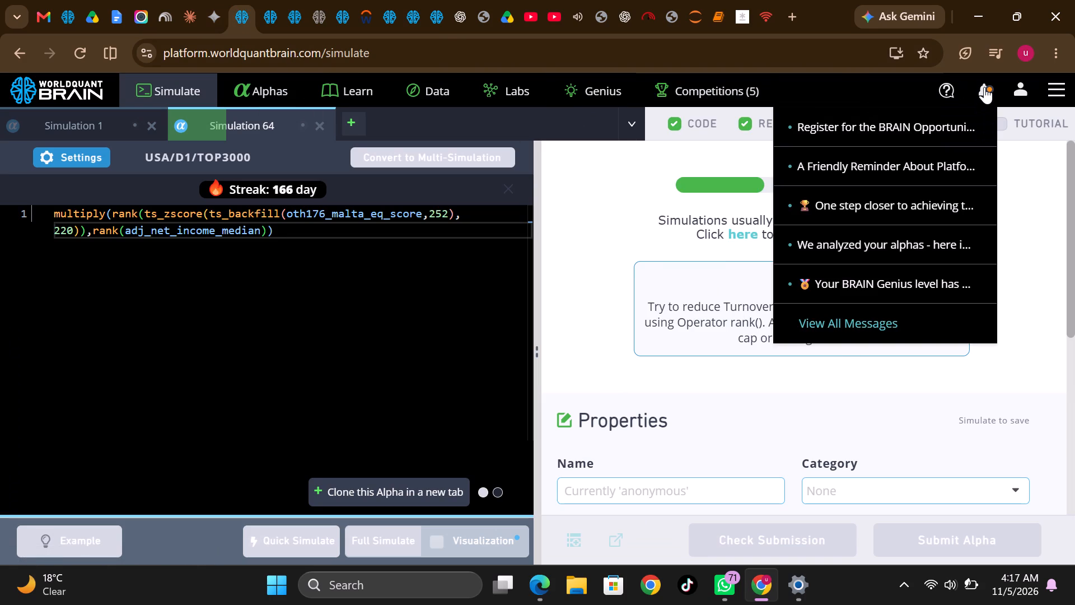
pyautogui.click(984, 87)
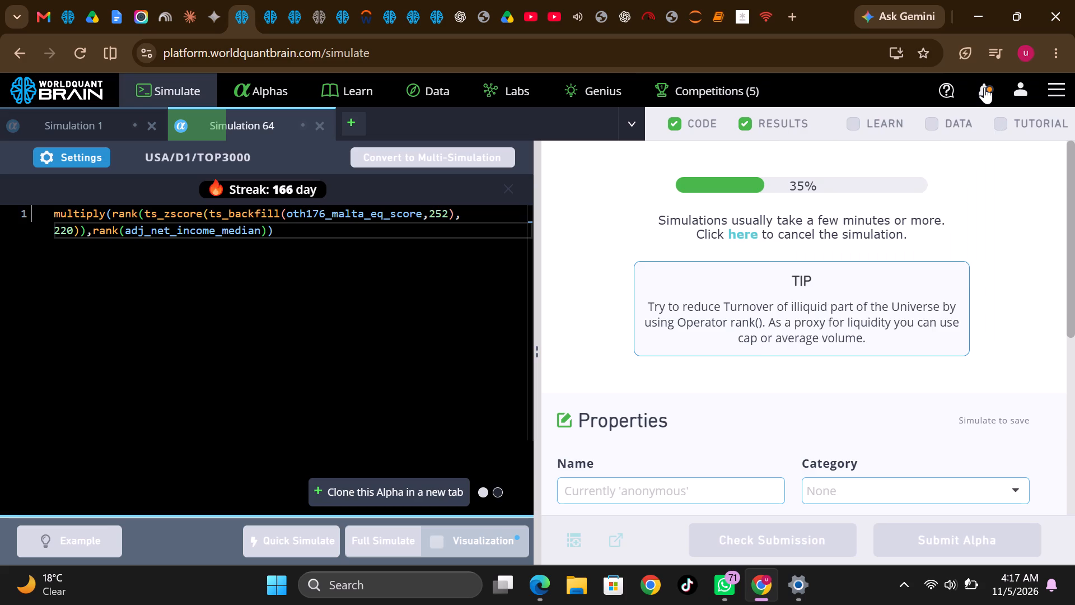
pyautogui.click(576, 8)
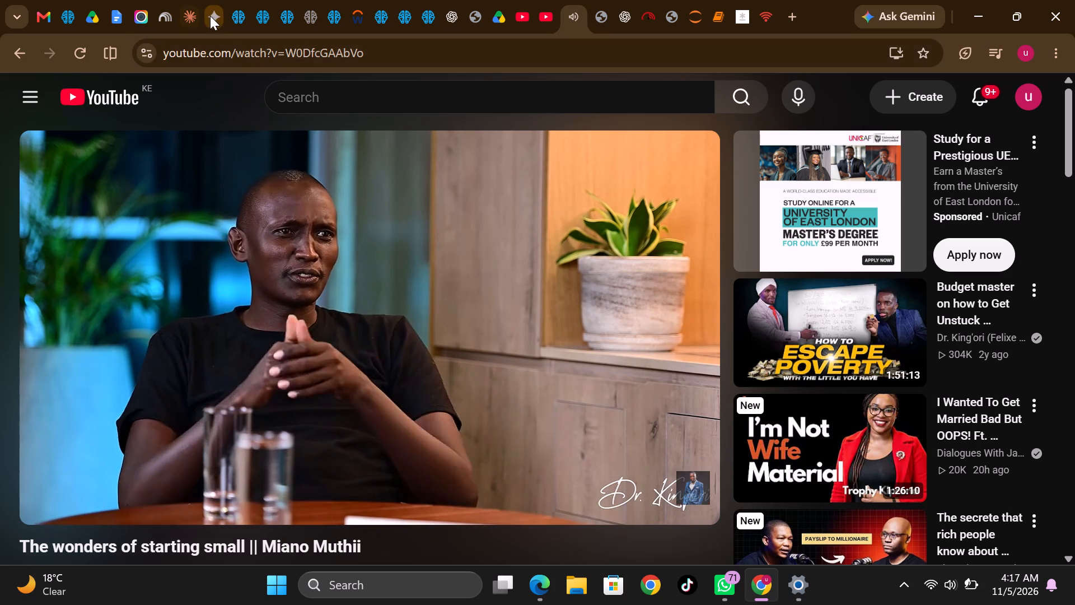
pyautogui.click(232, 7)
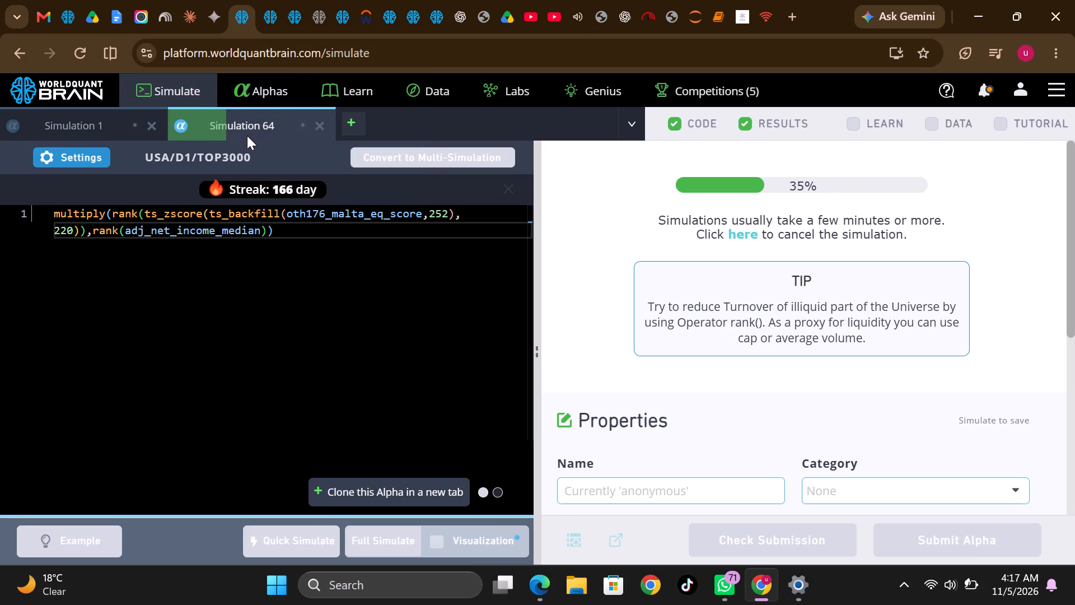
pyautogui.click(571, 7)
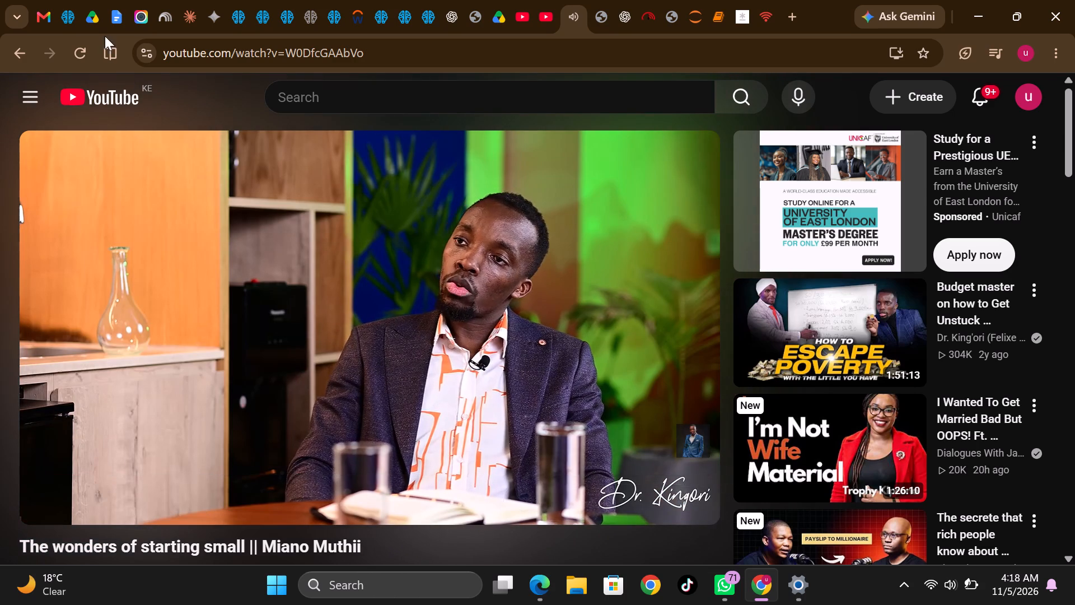
# Return to Simulation 64, reveal its test period, and review the IS Summary for the IS period.
pyautogui.click(237, 15)
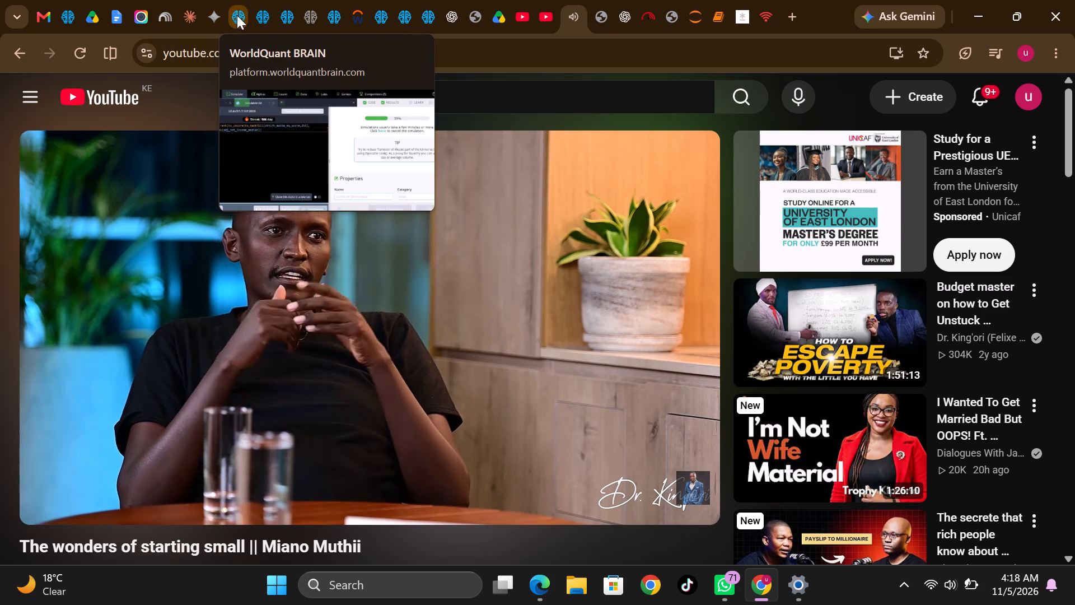
pyautogui.scroll(-5, 756, 371)
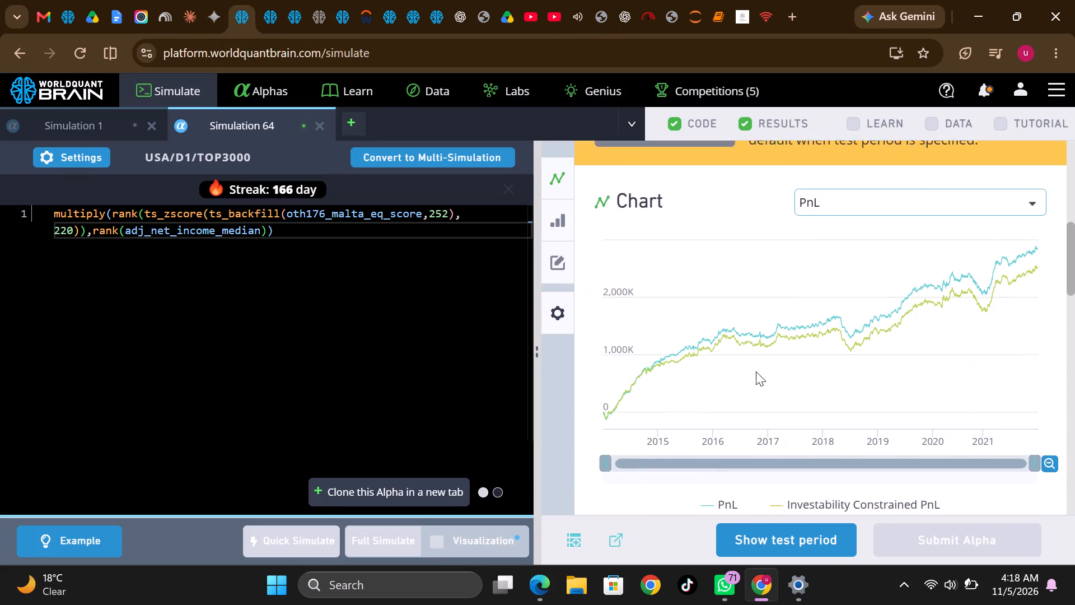
pyautogui.click(793, 543)
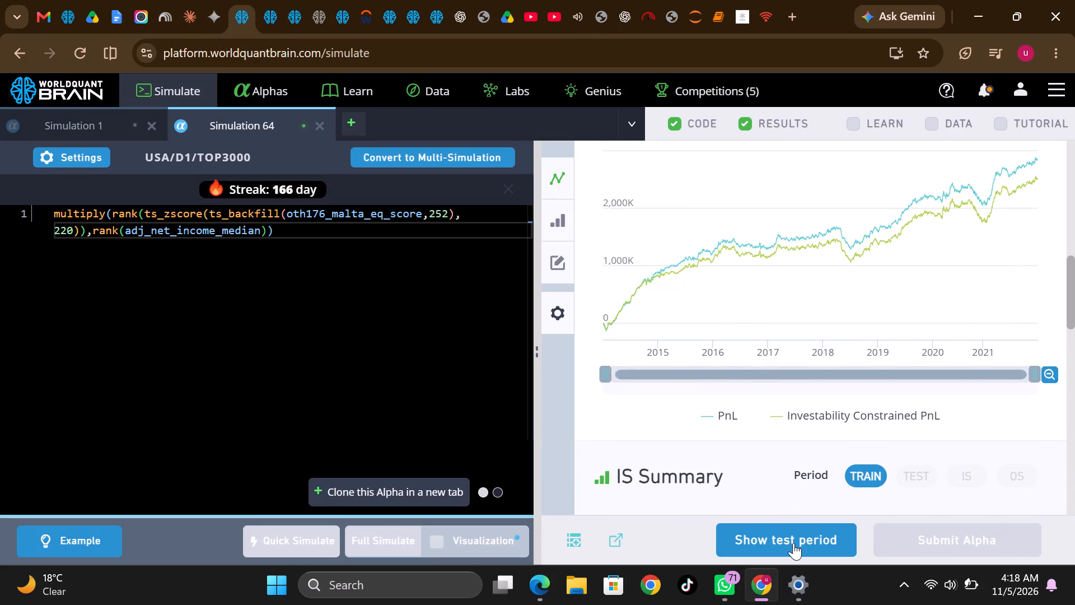
pyautogui.scroll(-2, 803, 377)
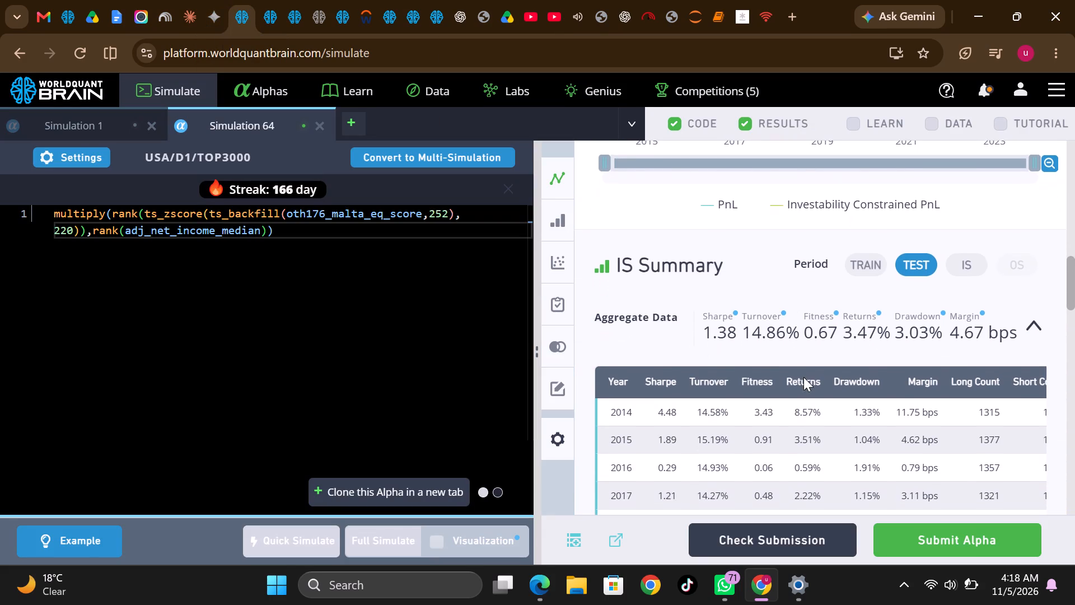
pyautogui.click(965, 261)
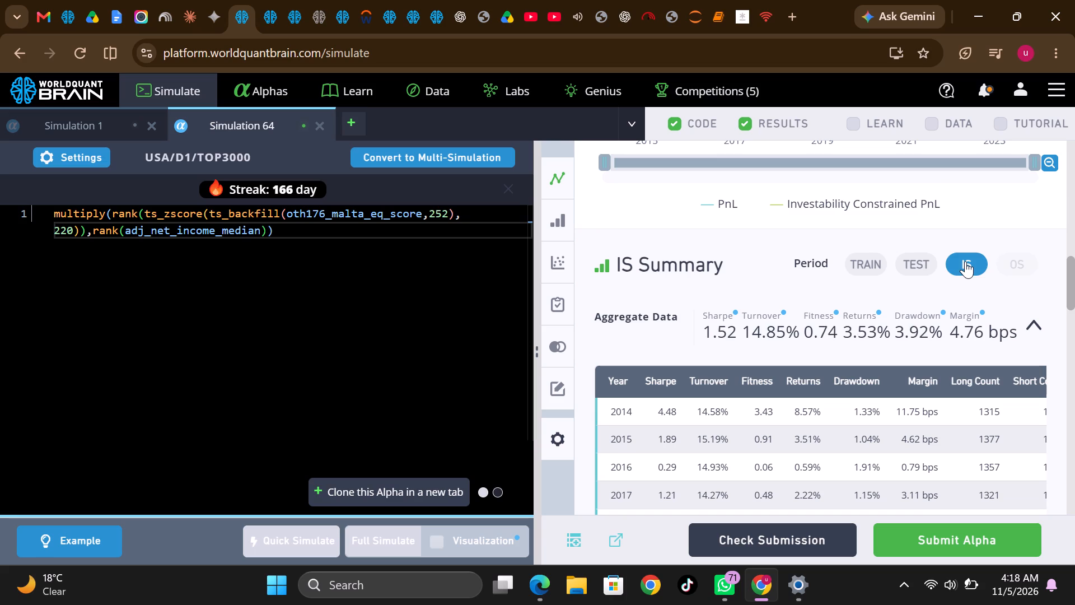
pyautogui.scroll(-1, 919, 385)
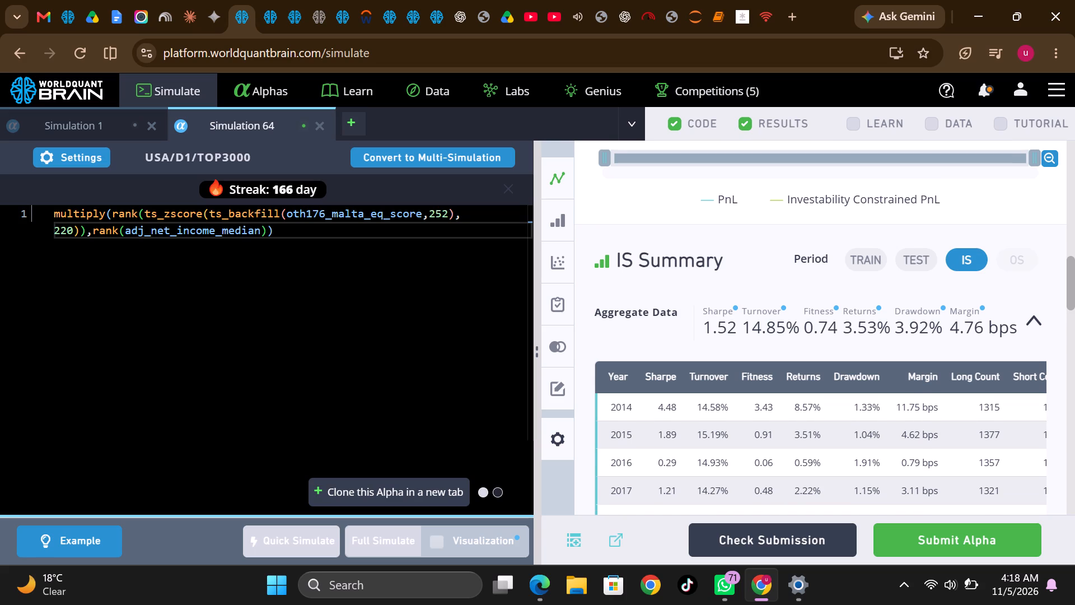
pyautogui.scroll(-4, 919, 385)
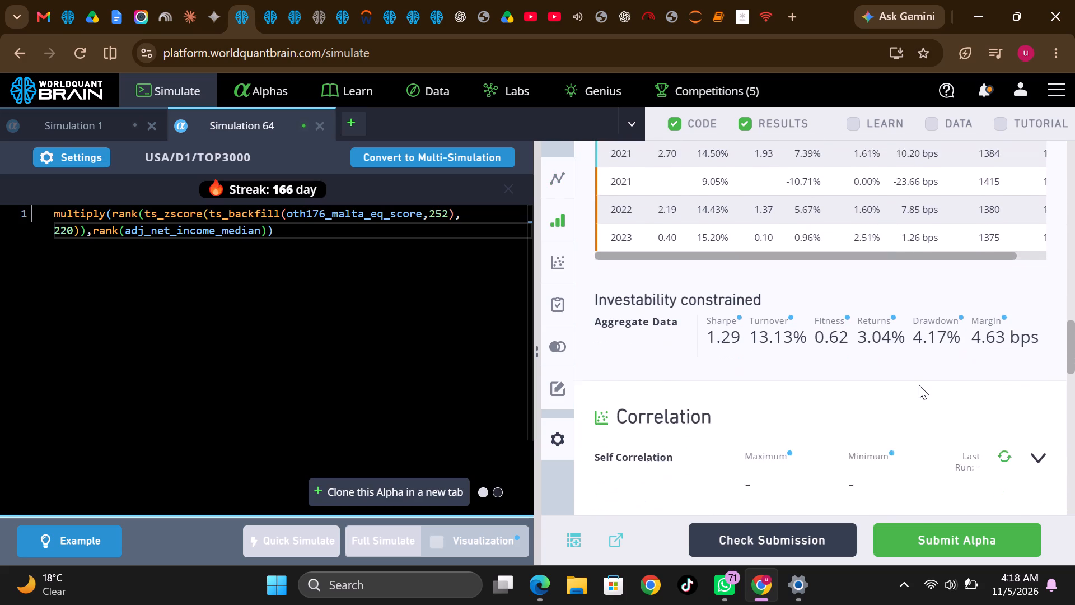
# Run the Prod Correlation check for Simulation 64 and expand the warnings under IS Testing Status.
pyautogui.scroll(-4, 919, 385)
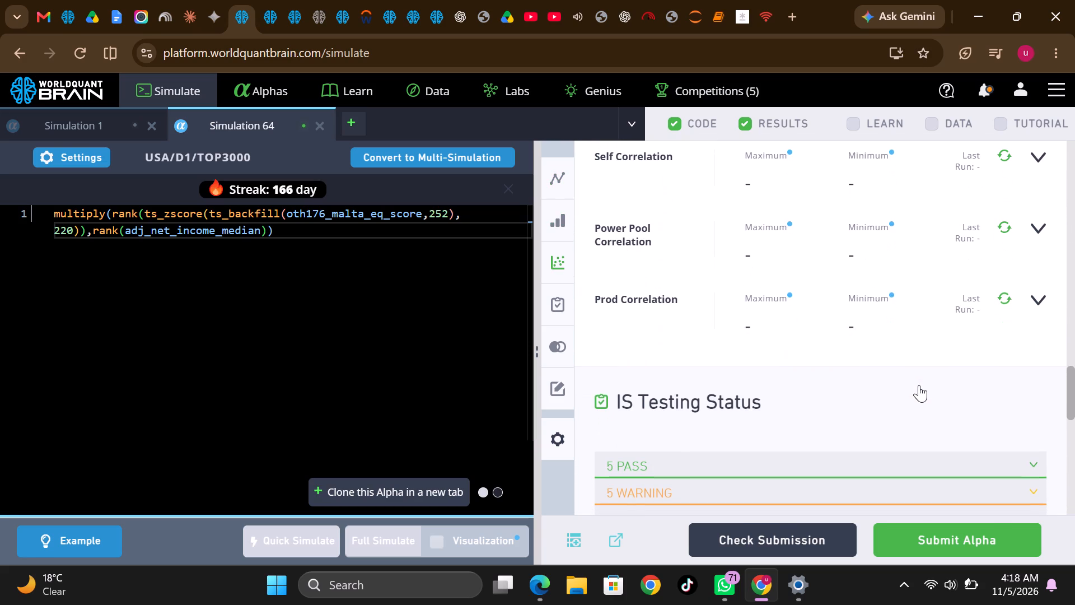
pyautogui.click(1000, 296)
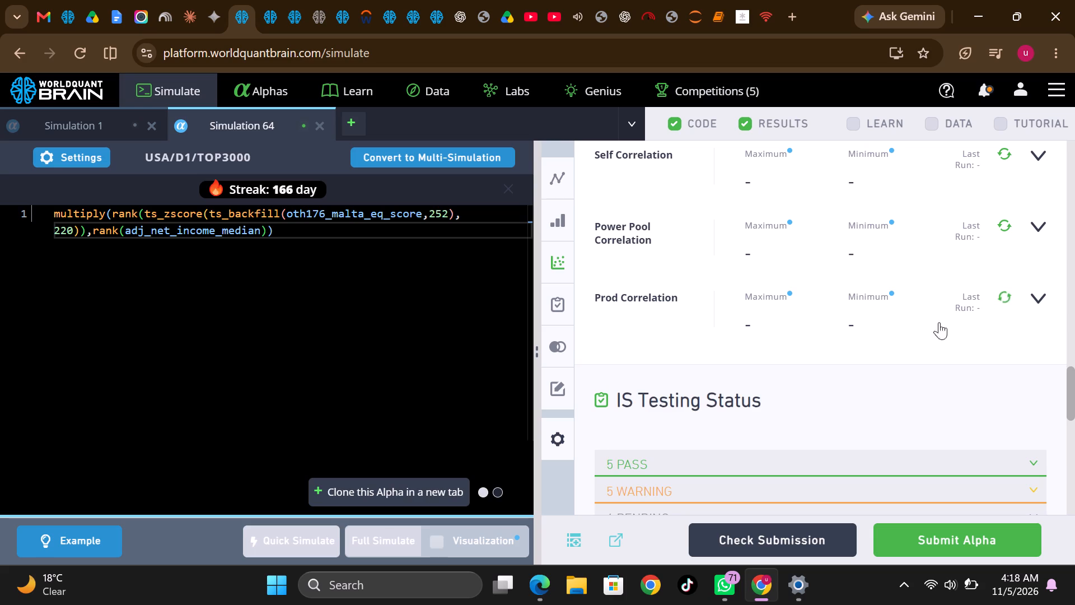
pyautogui.scroll(-1, 912, 344)
pyautogui.click(803, 322)
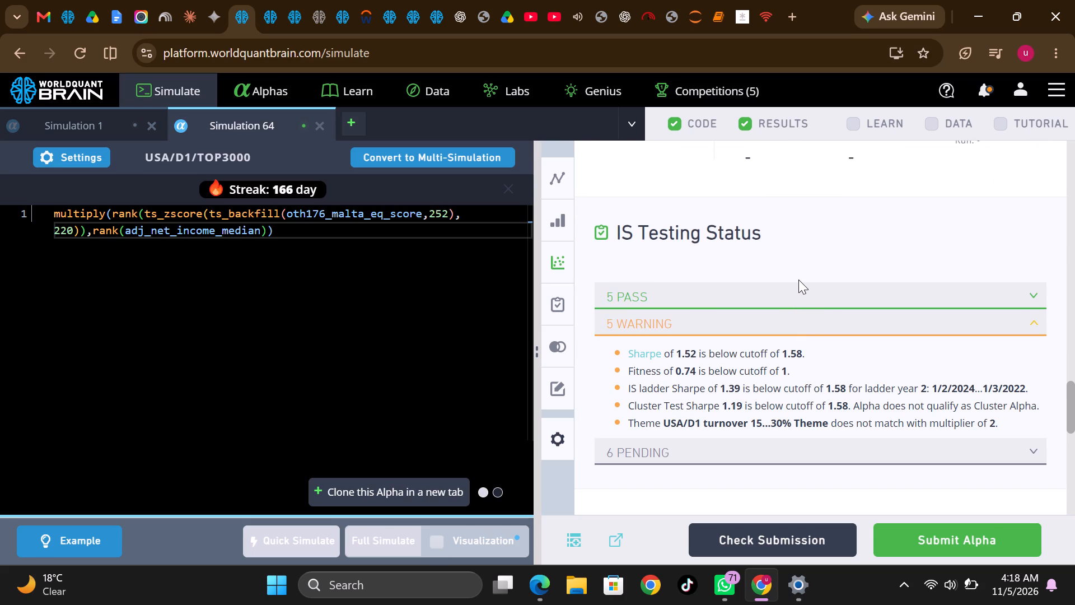
# Review Simulation 64's yearly IS Summary, simulation settings, Prod Correlation result and IS Testing Status warnings.
pyautogui.scroll(2, 798, 280)
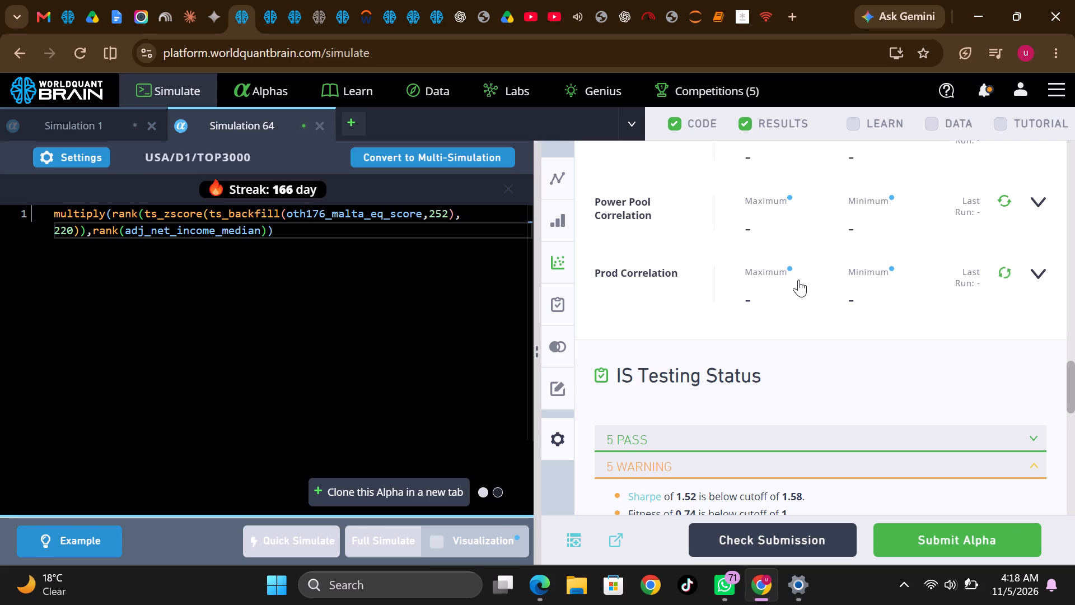
pyautogui.scroll(1, 798, 280)
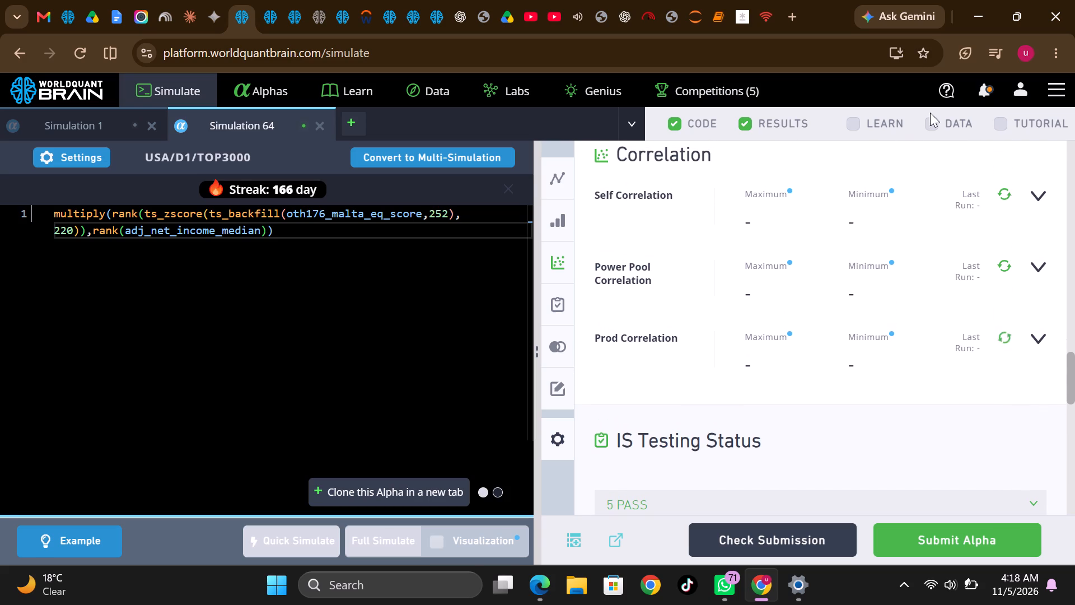
pyautogui.click(985, 86)
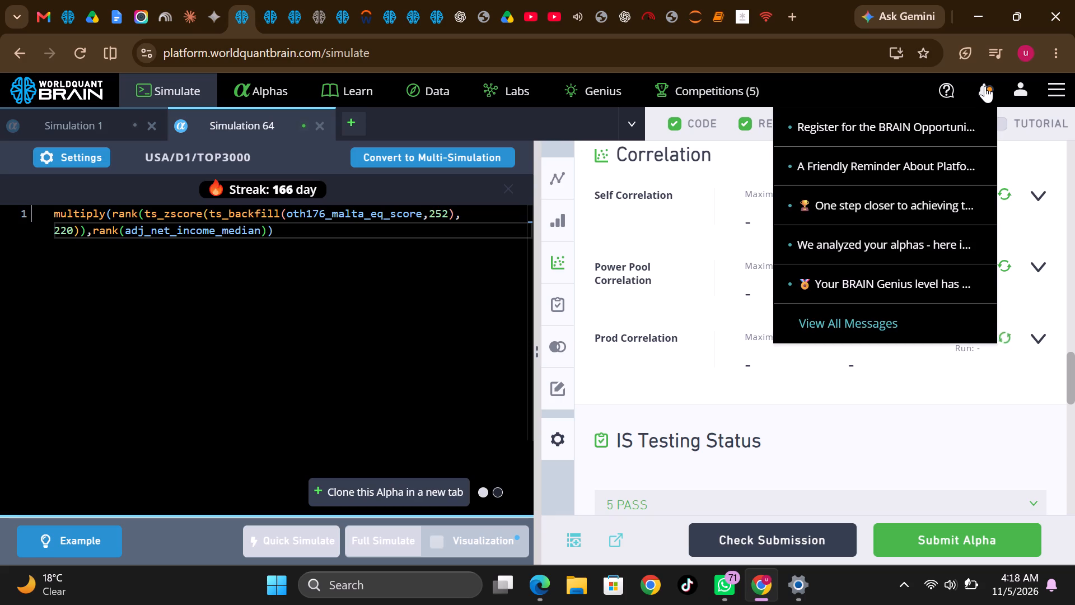
pyautogui.click(985, 86)
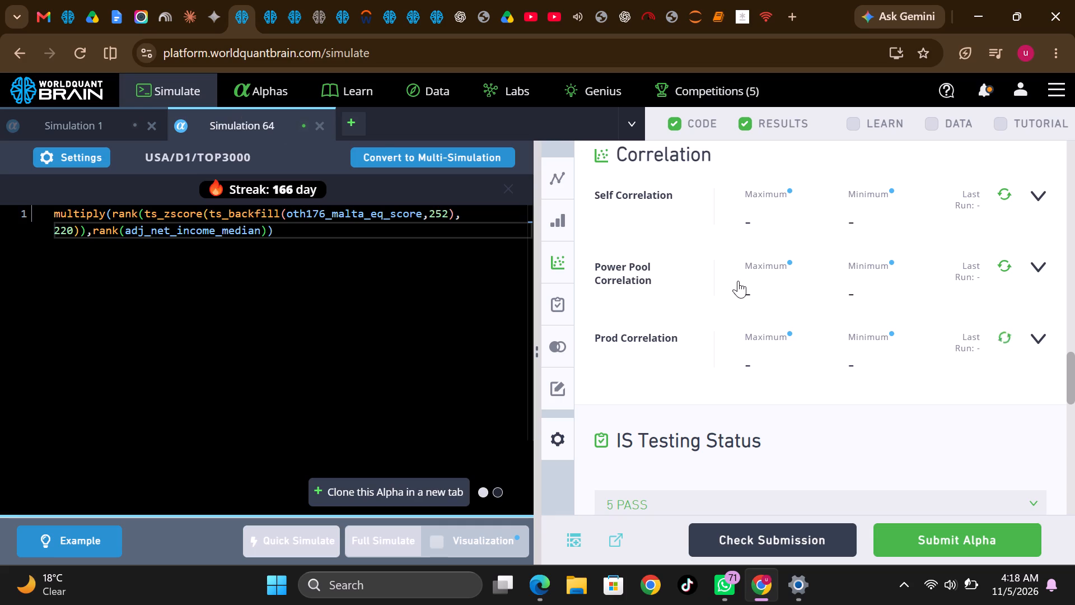
pyautogui.scroll(6, 738, 281)
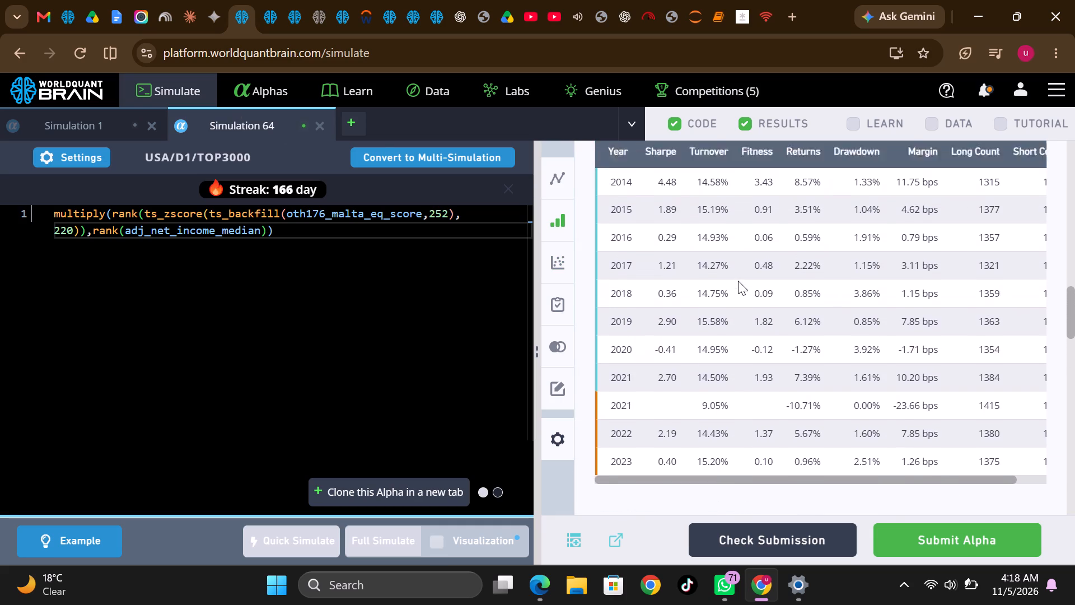
pyautogui.scroll(1, 738, 281)
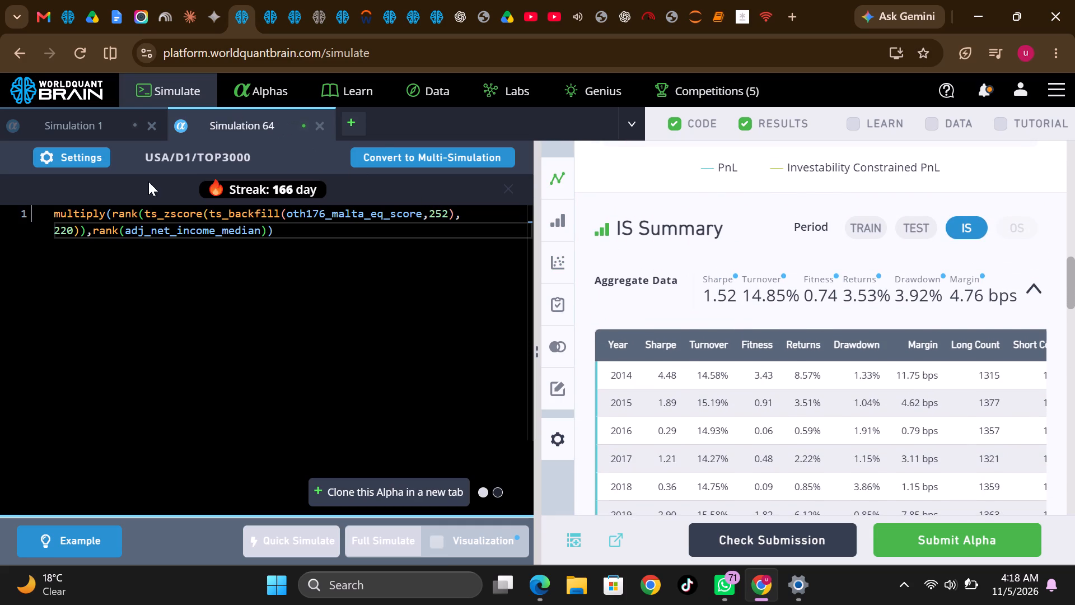
pyautogui.click(78, 157)
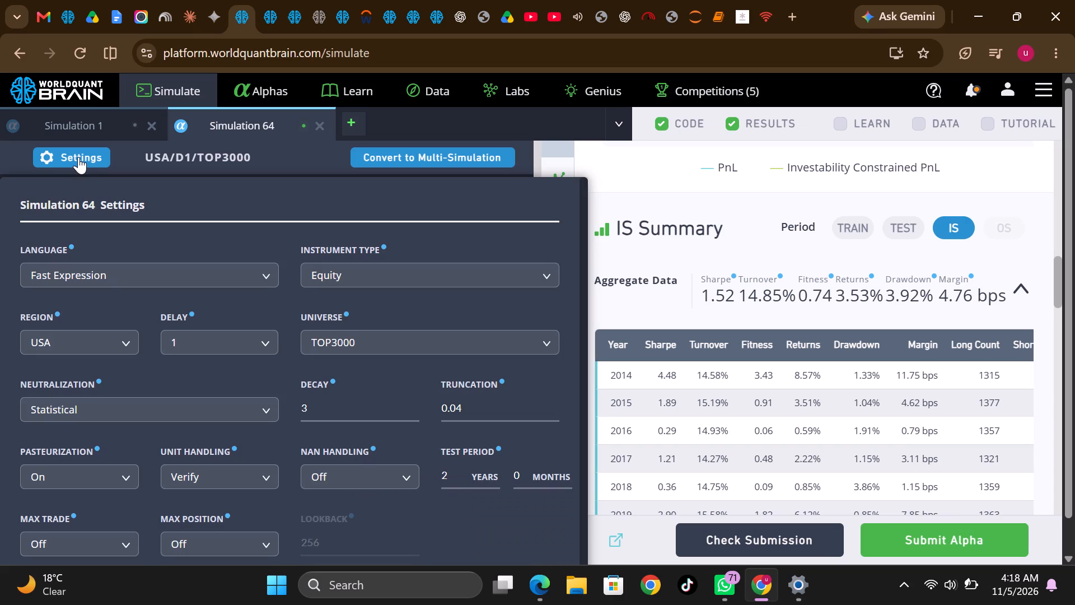
pyautogui.click(78, 157)
pyautogui.scroll(-3, 789, 331)
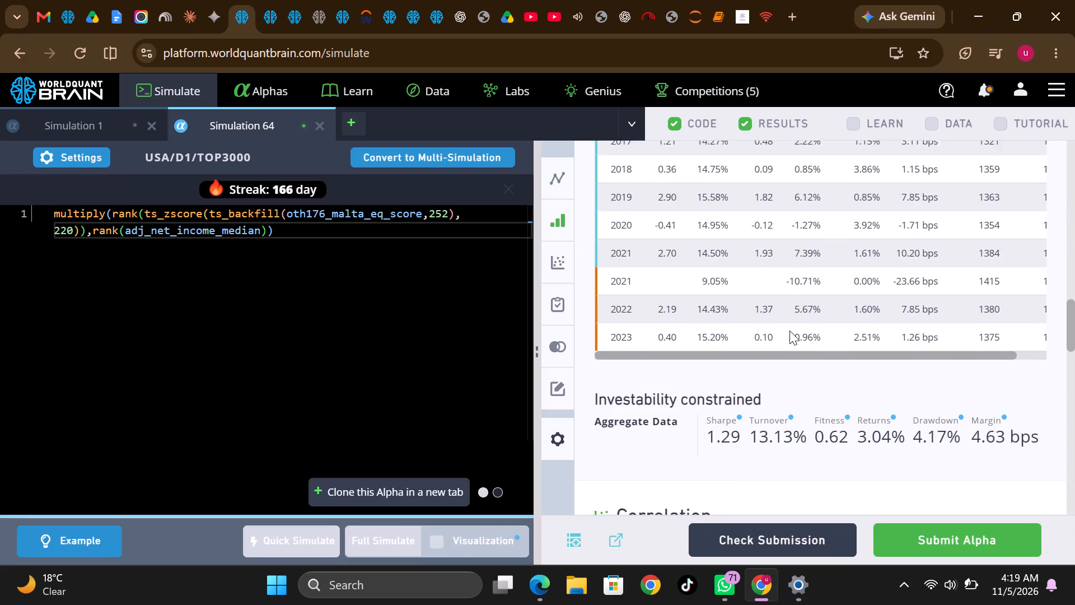
pyautogui.scroll(-3, 789, 331)
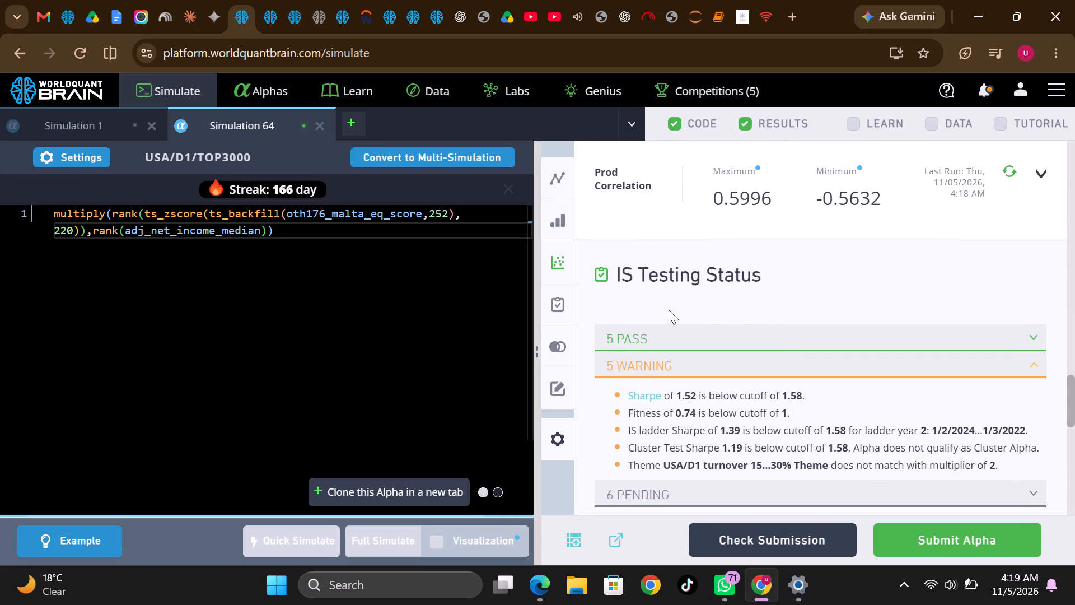
# Clone the Simulation 64 alpha into a new simulation tab.
pyautogui.rightClick(251, 120)
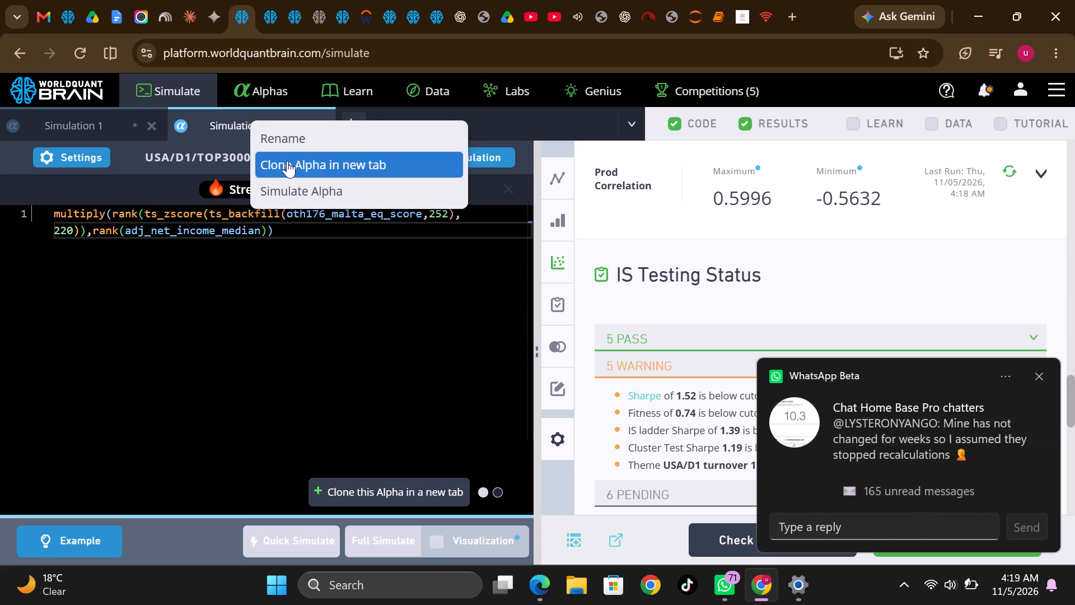
pyautogui.click(287, 161)
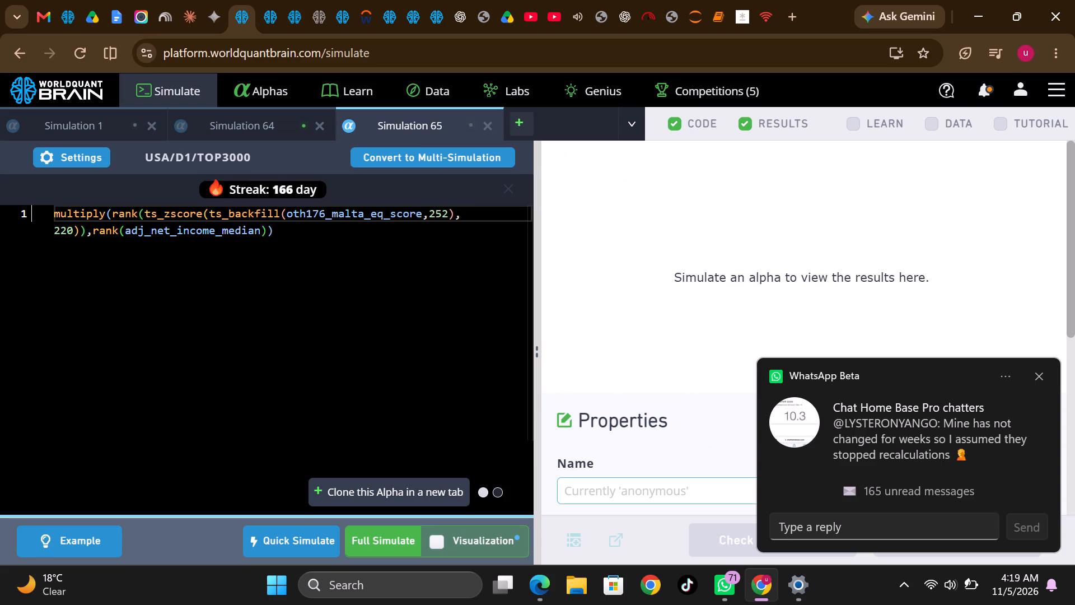
# In the cloned expression, wrap adj_net_income_median in ts_zscore with a 252-day window inside the second rank.
pyautogui.click(117, 227)
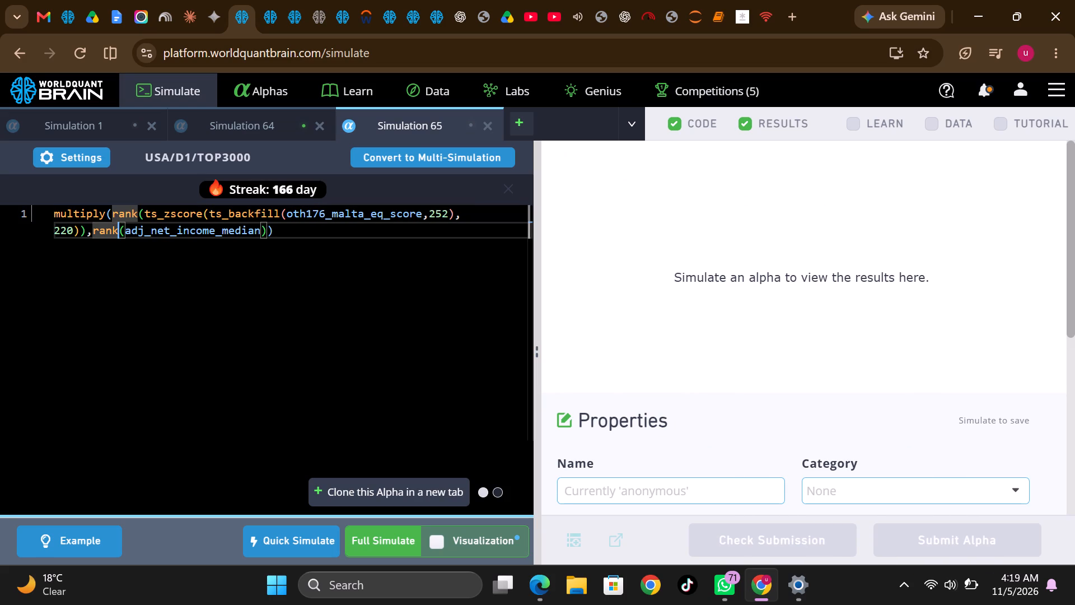
pyautogui.hotkey('shift', '(')
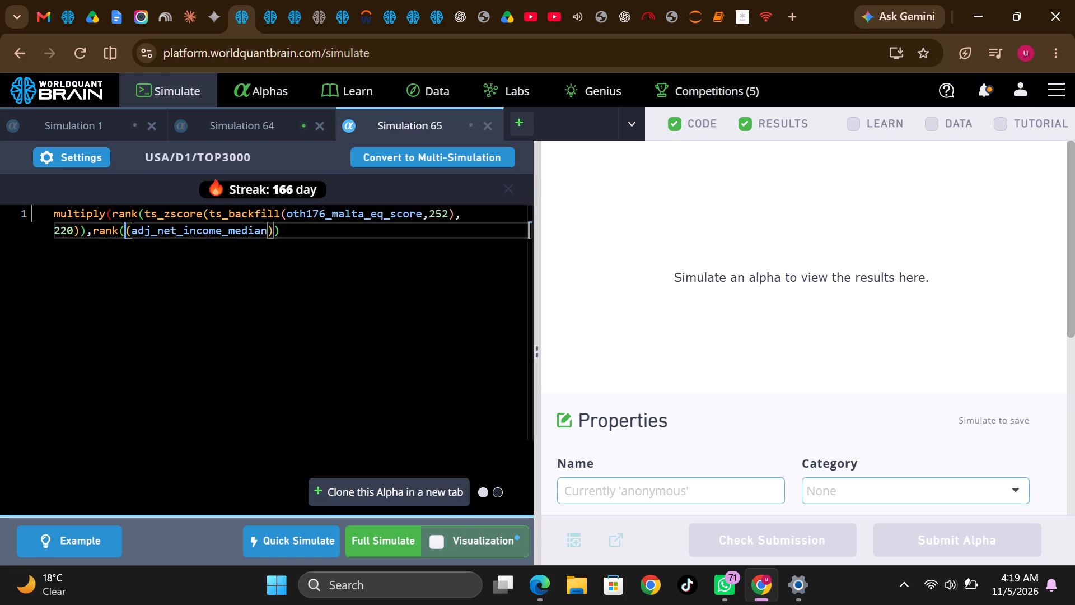
pyautogui.write('ts')
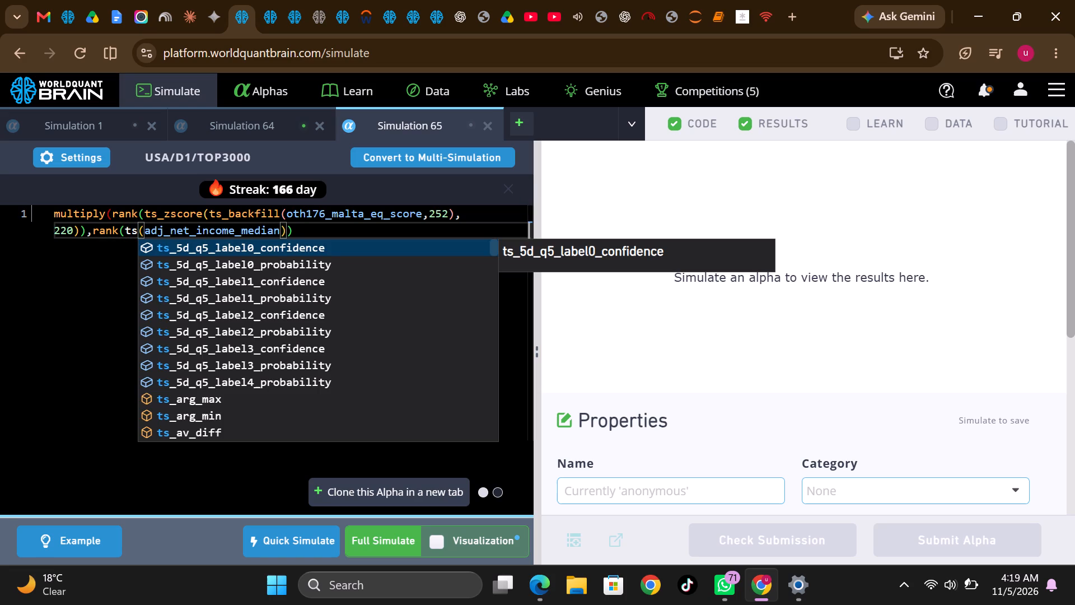
pyautogui.write('_zscore')
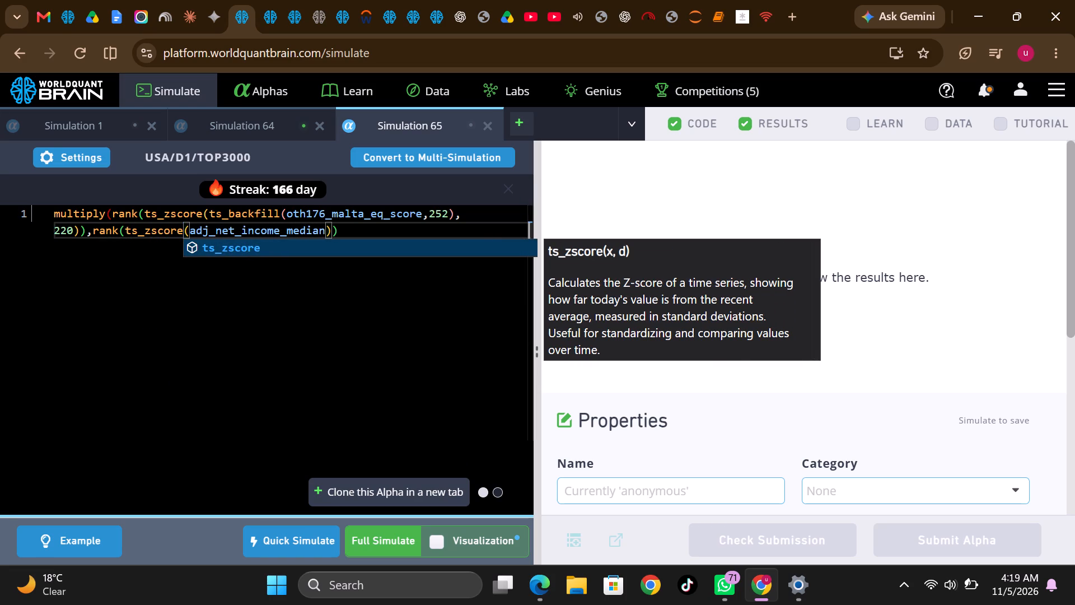
pyautogui.click(325, 232)
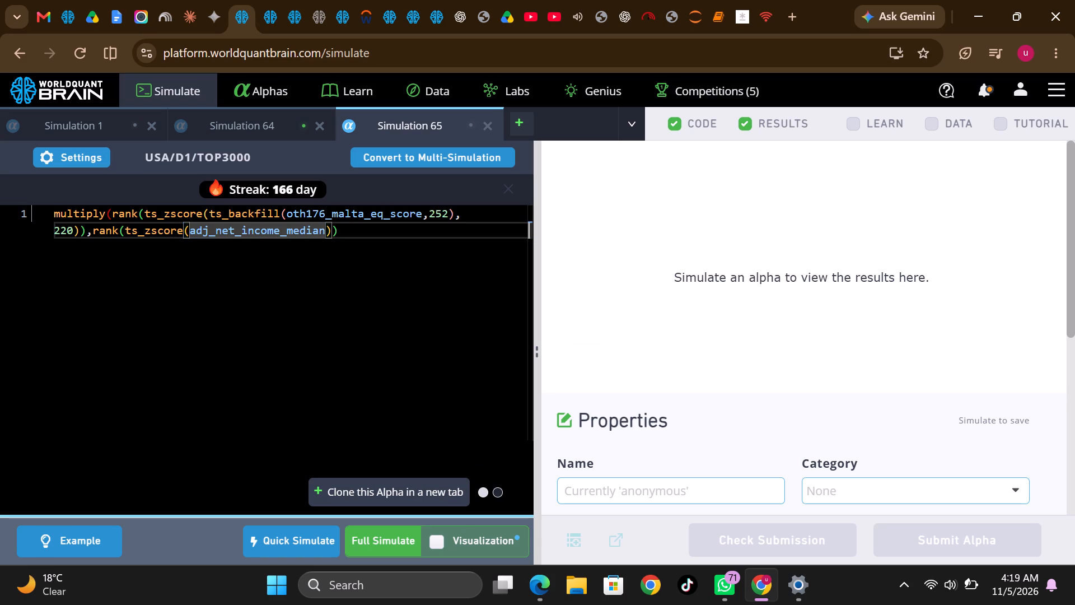
pyautogui.press(',')
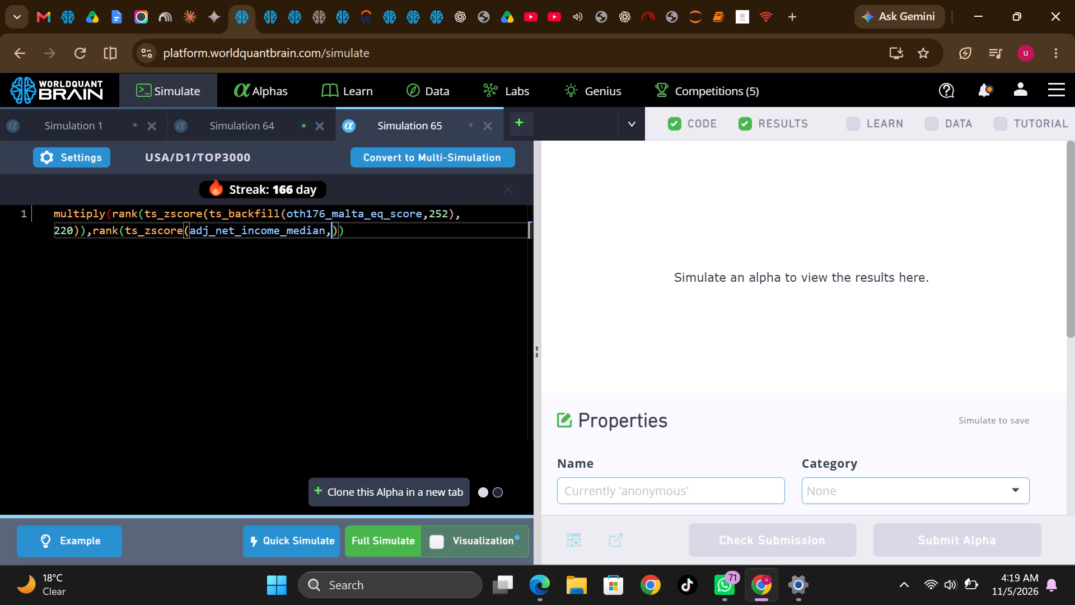
pyautogui.write('252')
pyautogui.hotkey('shift', ')')
# Run a full simulation of the Simulation 65 alpha.
pyautogui.click(390, 539)
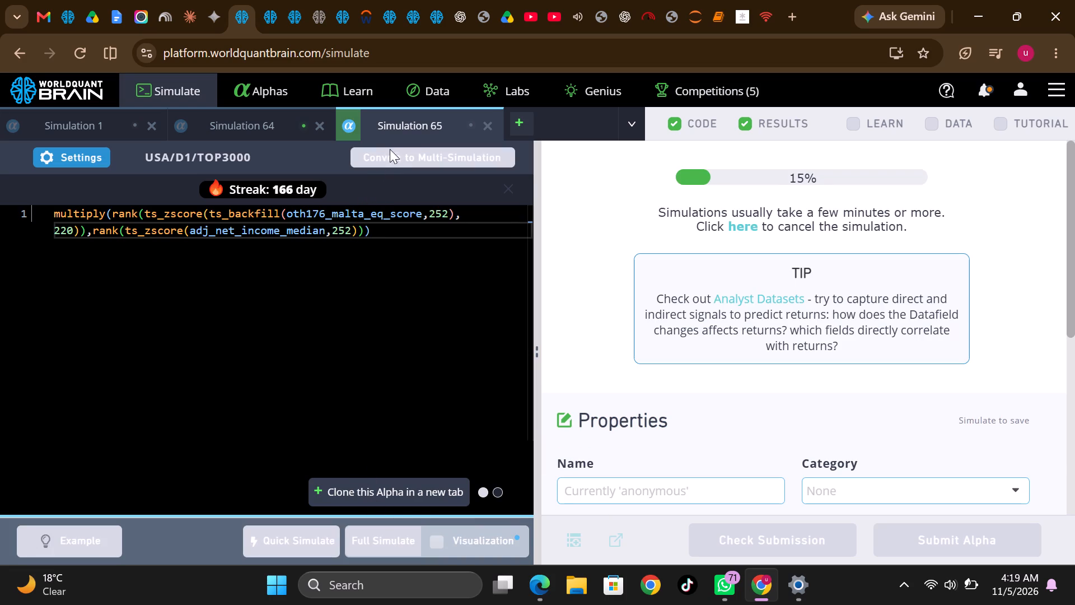
# Clone the Simulation 65 alpha into a new simulation tab while its simulation runs.
pyautogui.rightClick(398, 127)
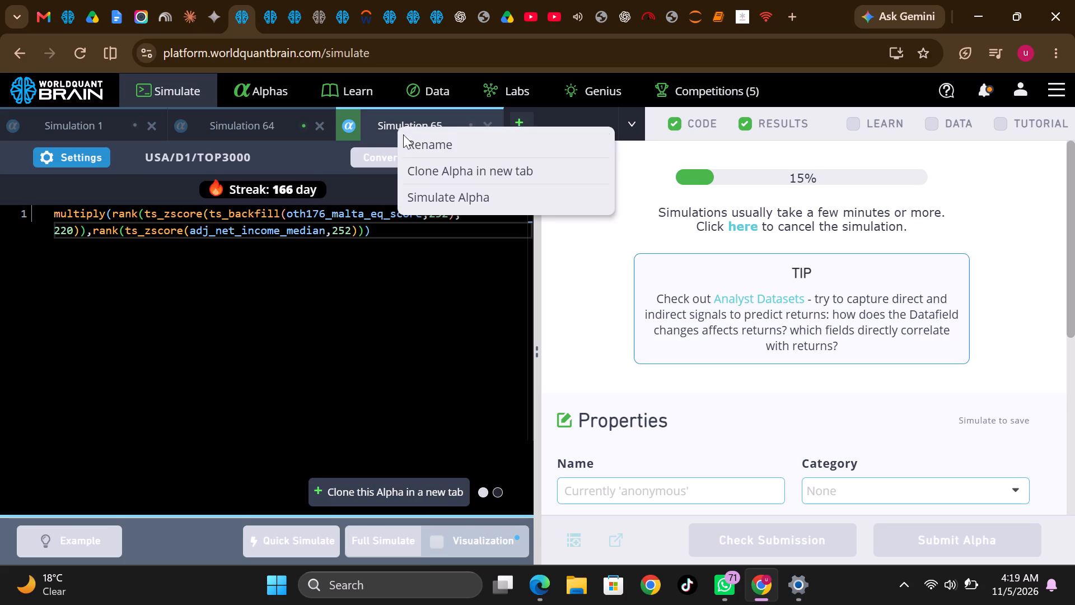
pyautogui.click(436, 171)
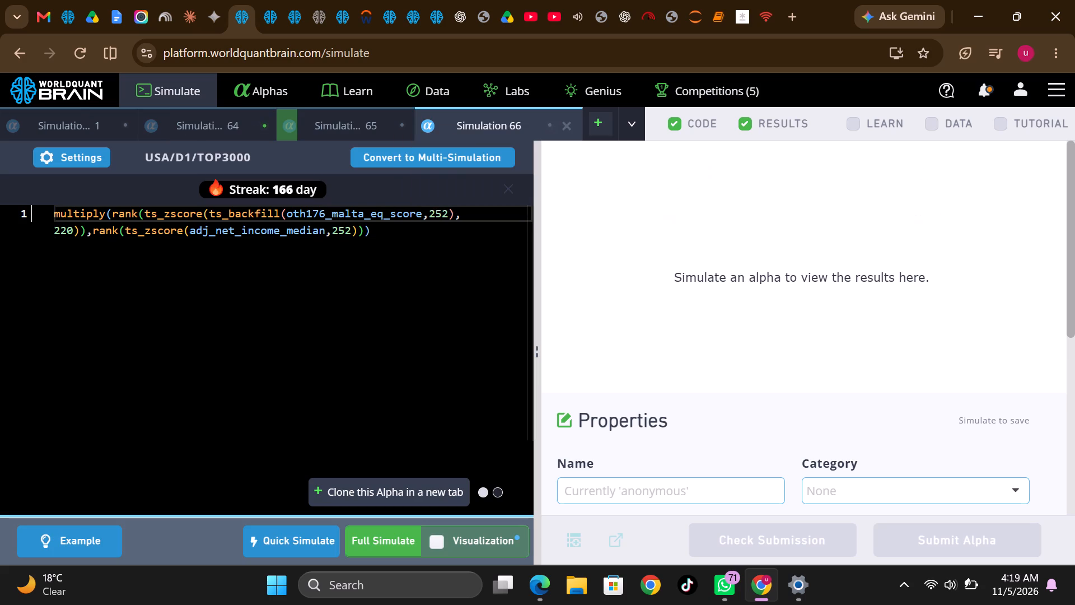
# In the cloned expression, remove both rank wrappers with their parentheses, leaving multiply acting directly on the two ts_zscore terms.
pyautogui.doubleClick(110, 229)
pyautogui.press('BackSpace')
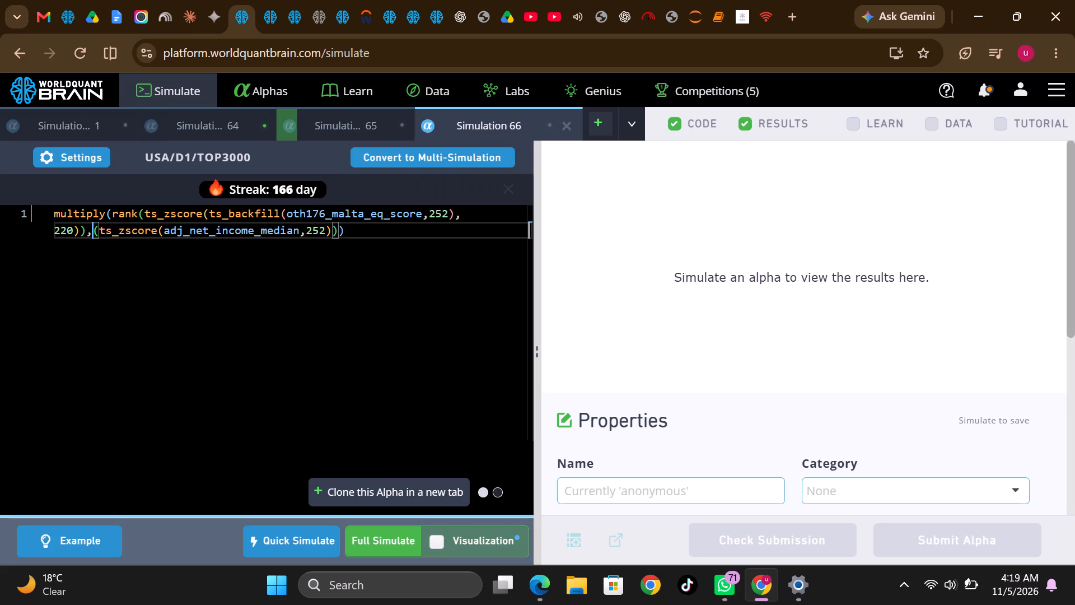
pyautogui.press('Delete')
pyautogui.click(343, 235)
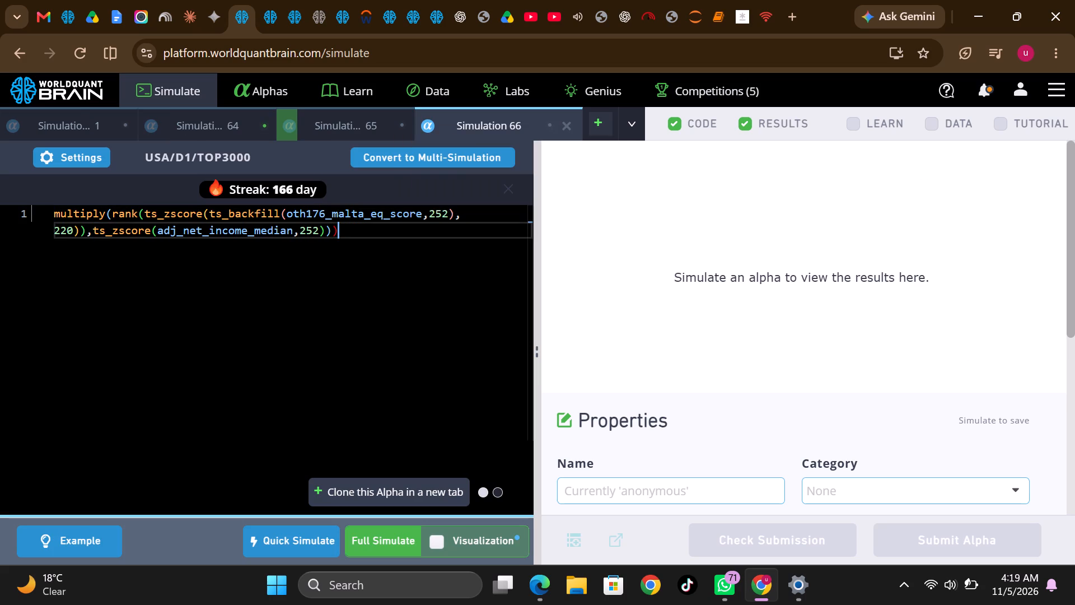
pyautogui.press('BackSpace')
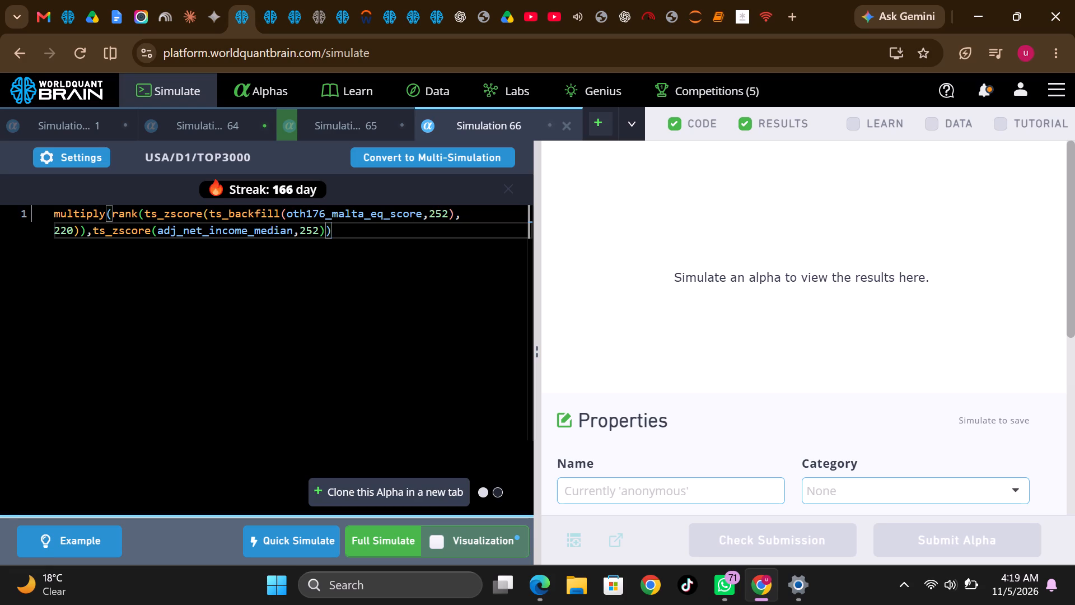
pyautogui.doubleClick(129, 213)
pyautogui.press('BackSpace')
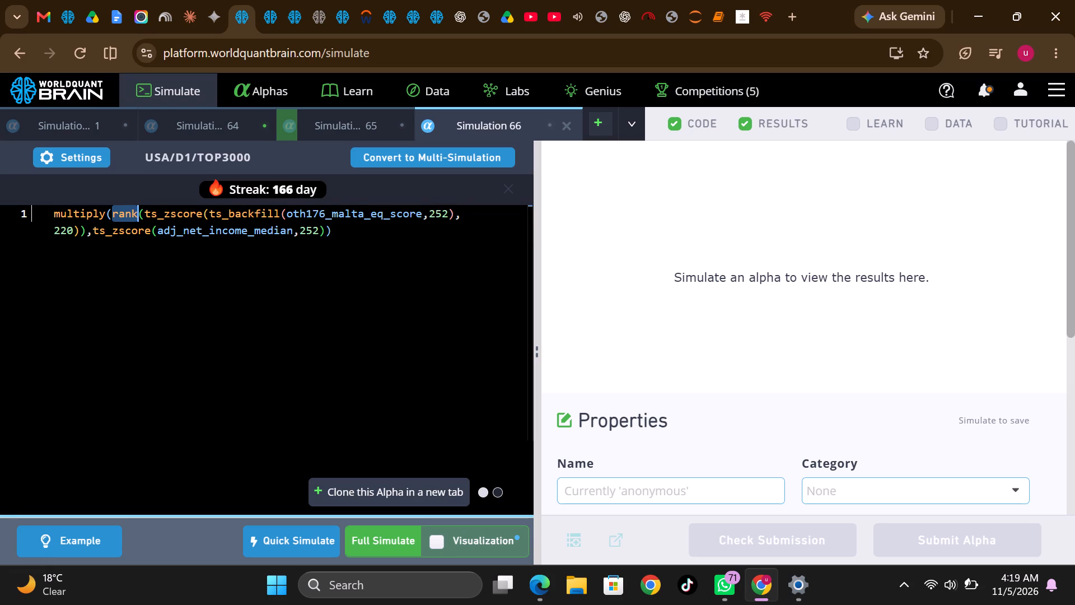
pyautogui.press('BackSpace')
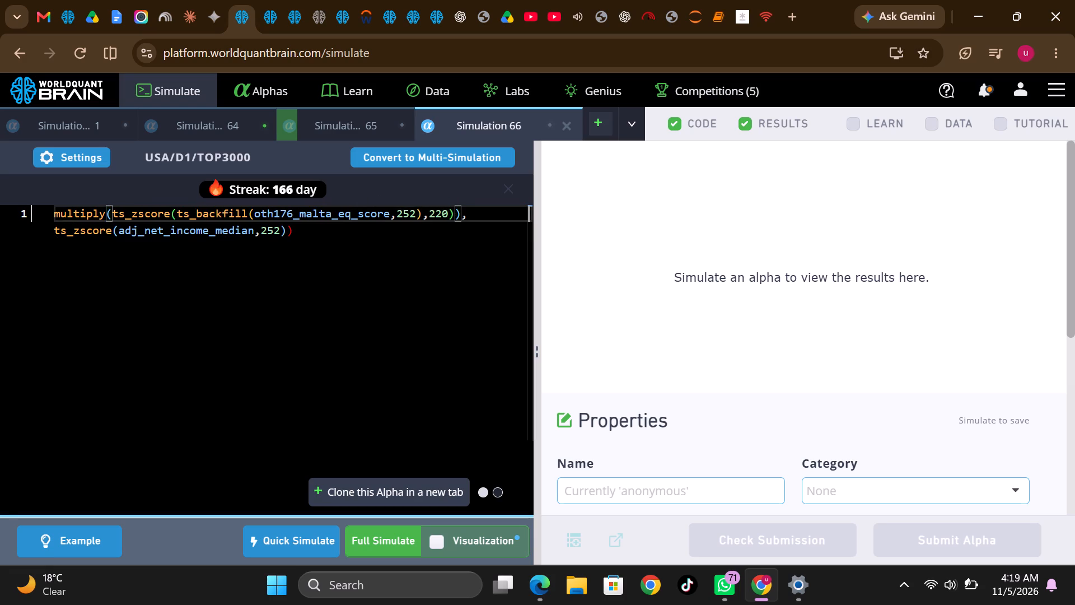
pyautogui.click(460, 215)
pyautogui.press('BackSpace')
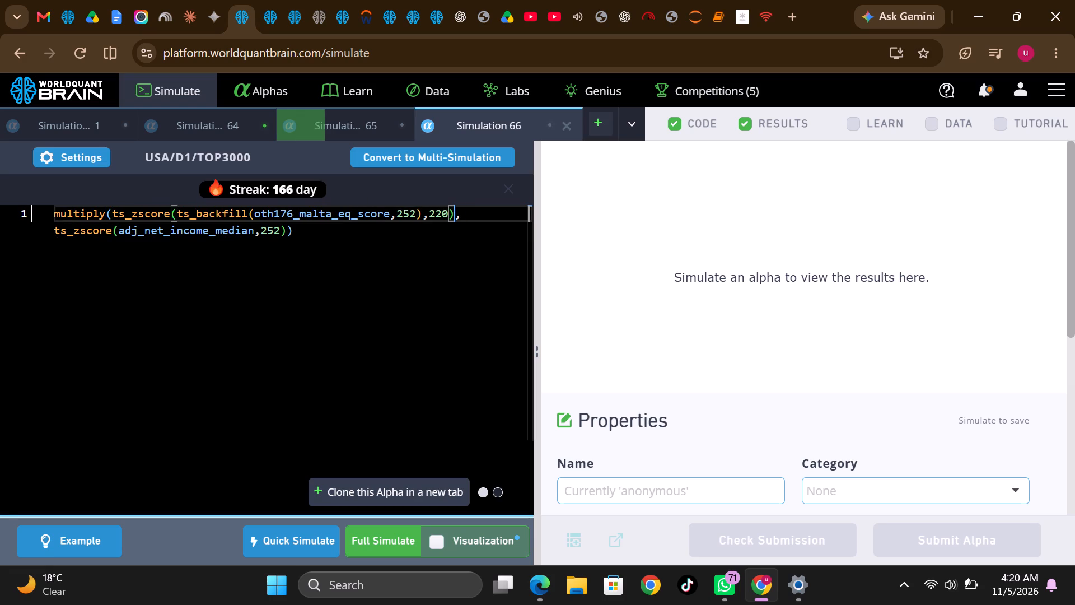
# Run a full simulation of the Simulation 66 alpha.
pyautogui.click(385, 537)
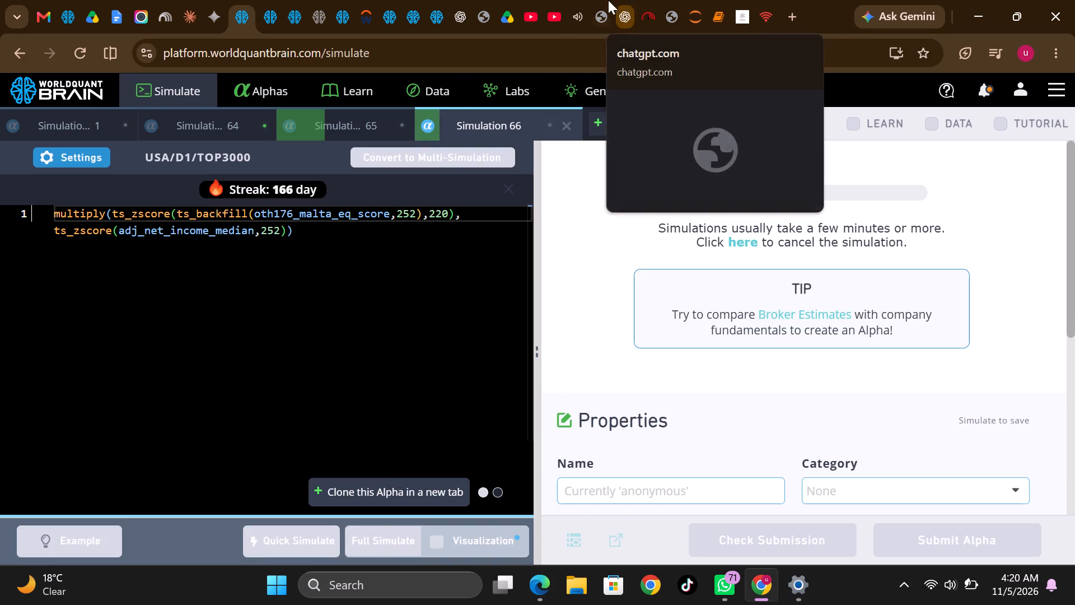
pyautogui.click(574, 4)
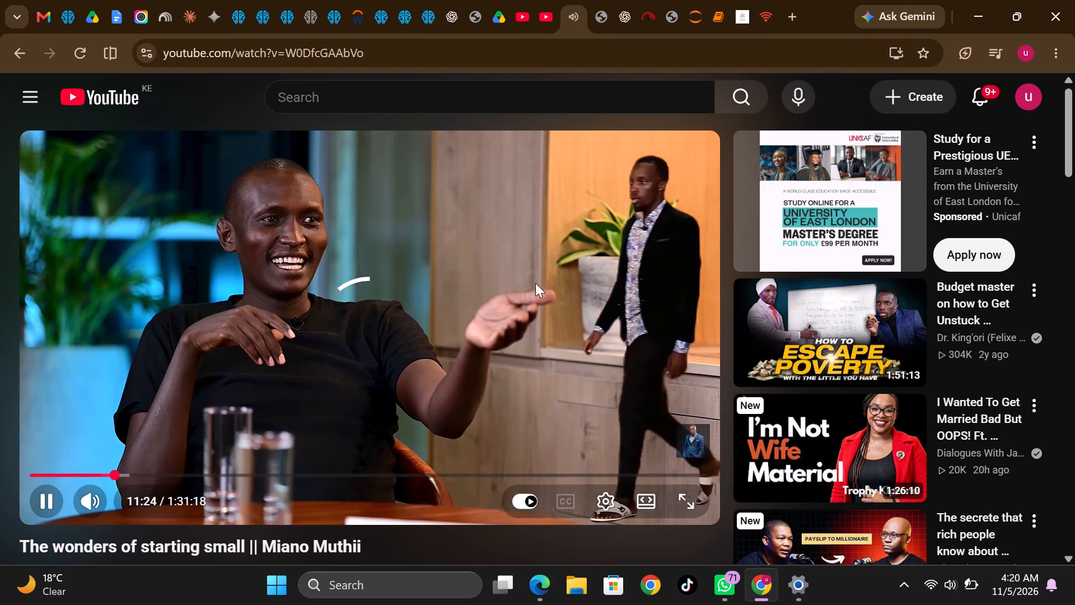
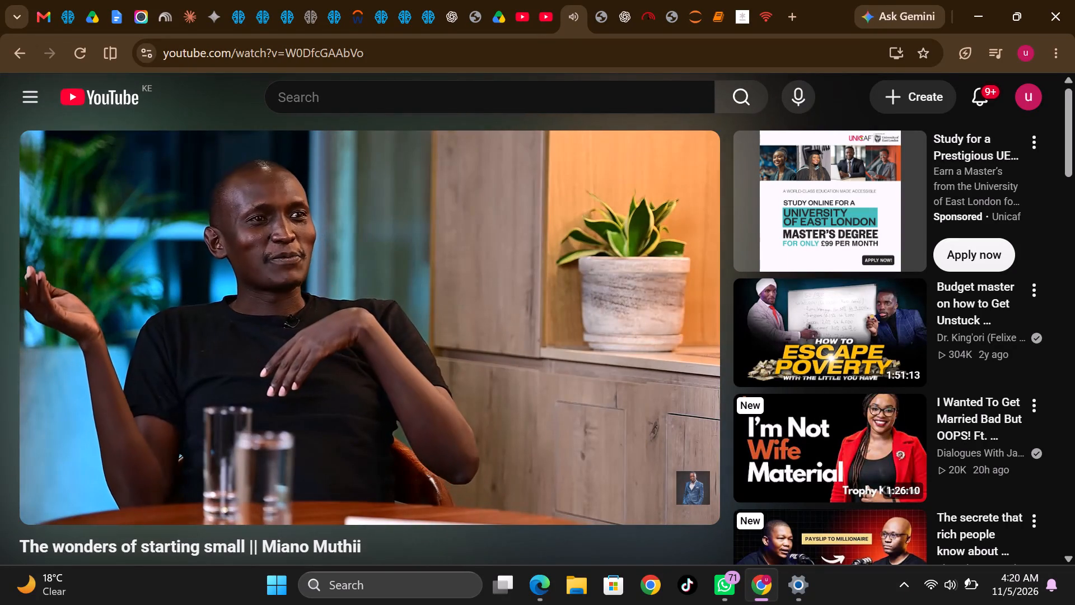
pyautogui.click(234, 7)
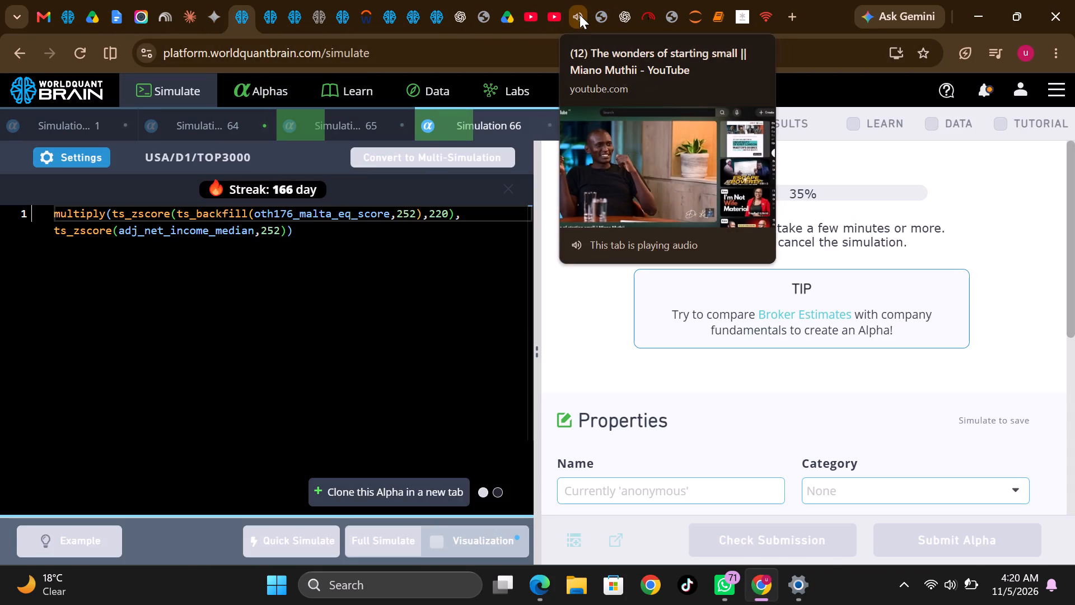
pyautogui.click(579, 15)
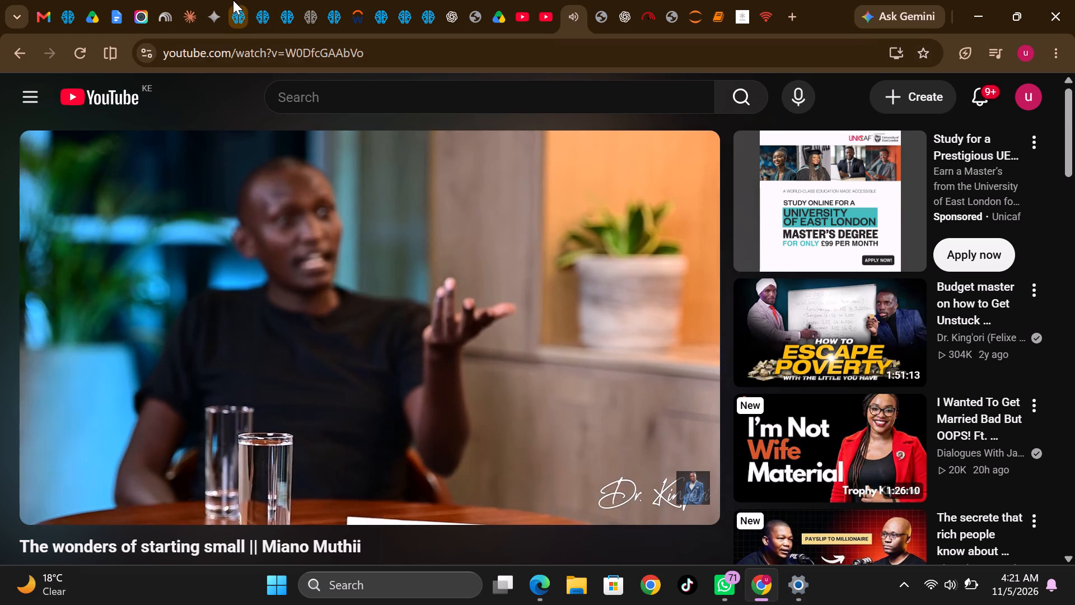
# Return to WorldQuant BRAIN, reveal Simulation 65's test period, and examine its IS-period summary and yearly results.
pyautogui.click(233, 0)
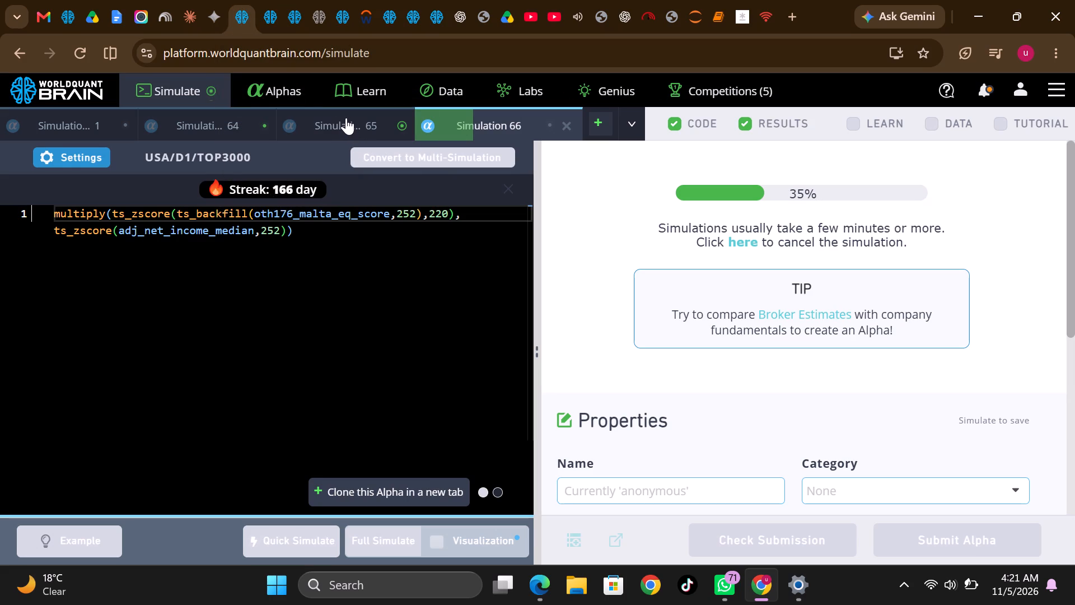
pyautogui.click(346, 118)
pyautogui.scroll(-1, 764, 357)
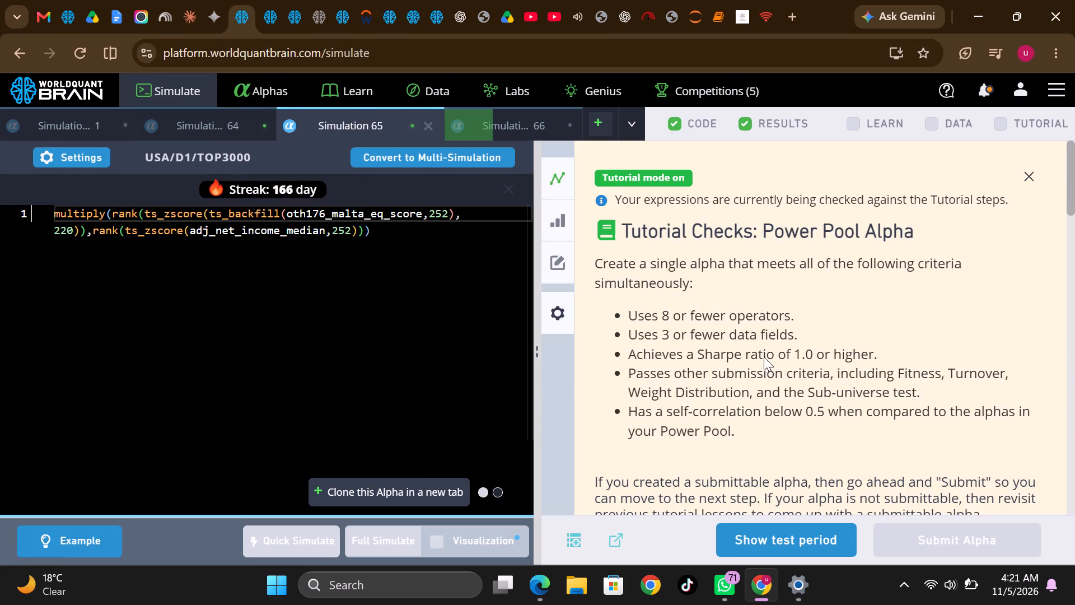
pyautogui.scroll(-4, 764, 357)
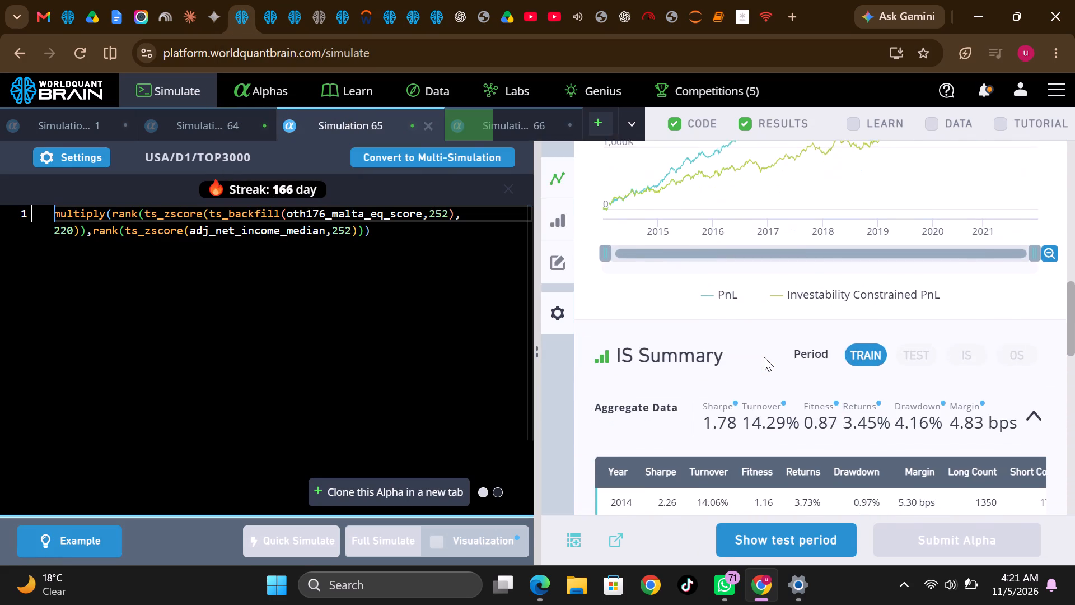
pyautogui.click(822, 544)
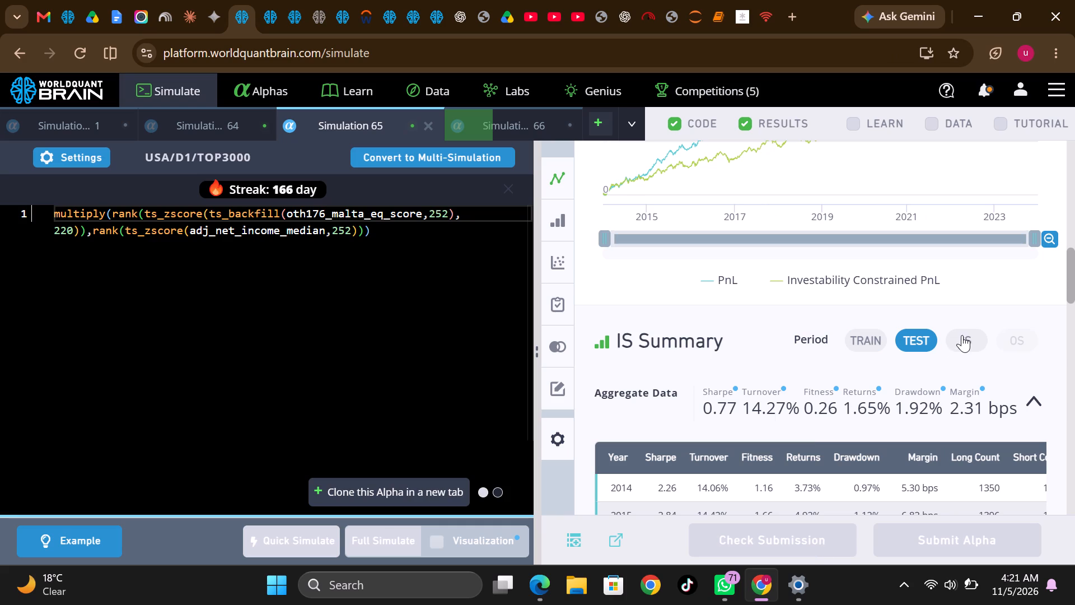
pyautogui.click(964, 336)
pyautogui.scroll(-3, 921, 428)
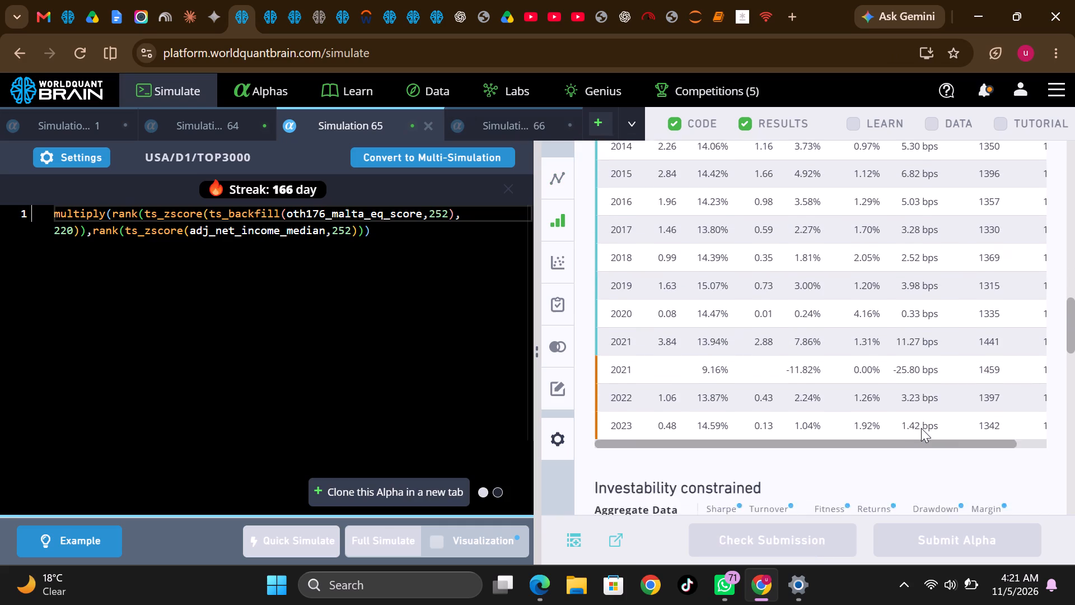
# Expand the failed tests in Simulation 65's IS Testing Status to review the criteria it misses.
pyautogui.scroll(-4, 921, 428)
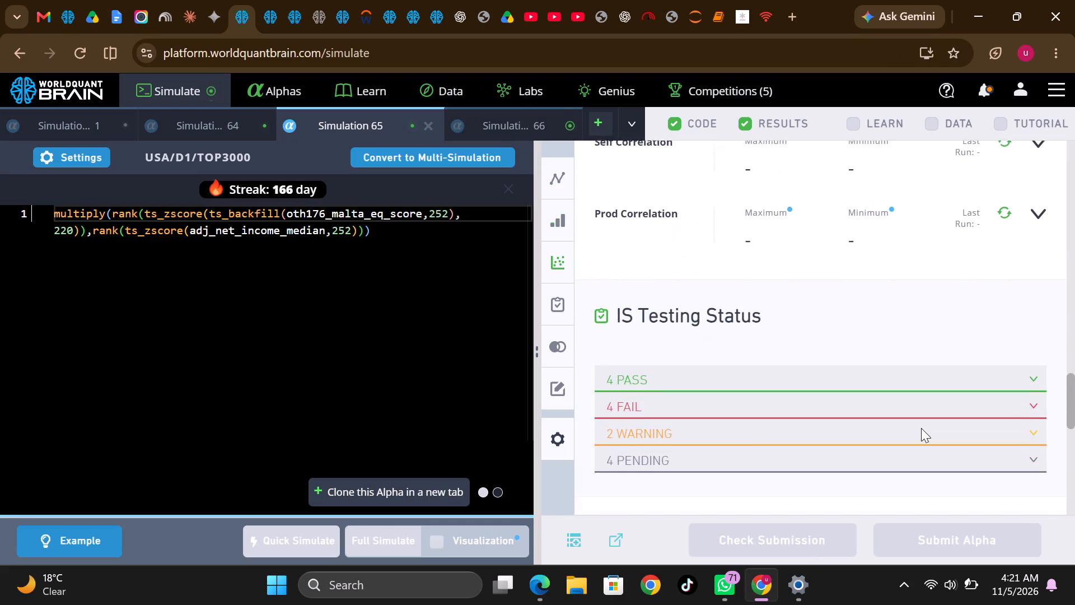
pyautogui.click(703, 367)
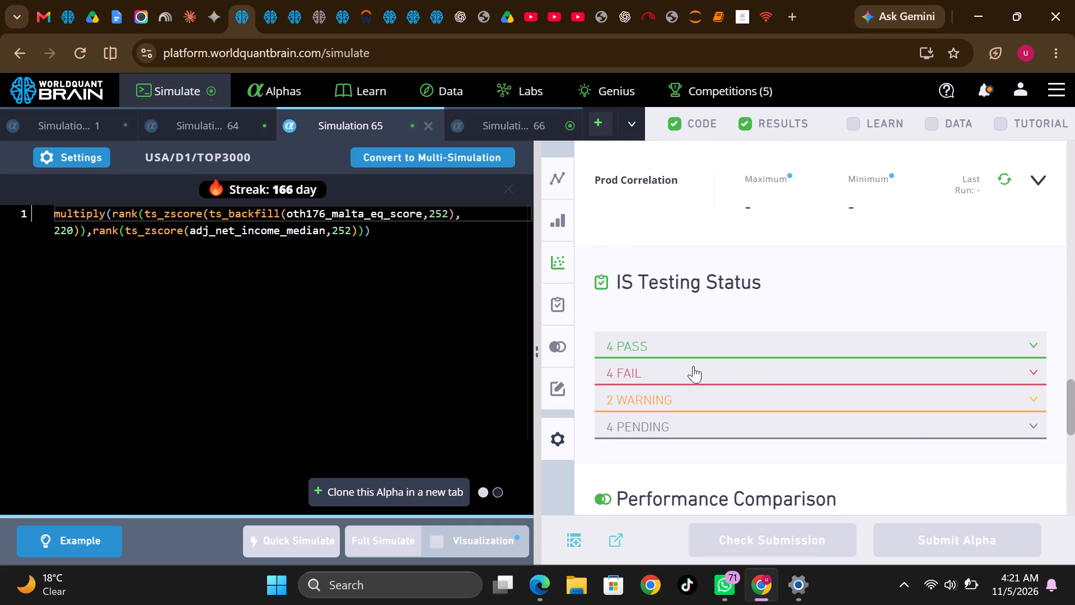
pyautogui.click(633, 362)
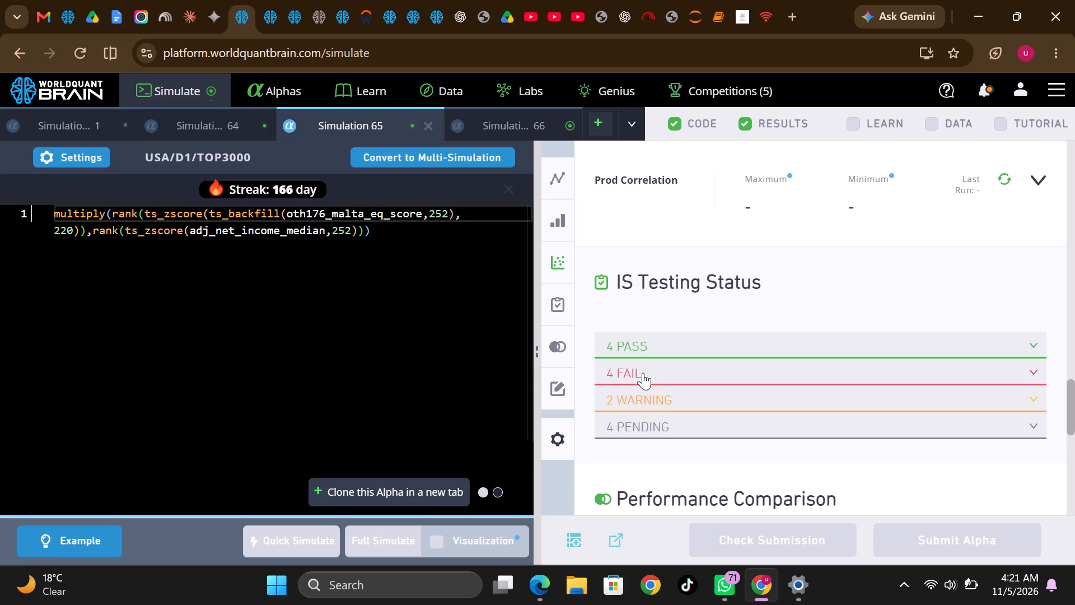
pyautogui.click(645, 375)
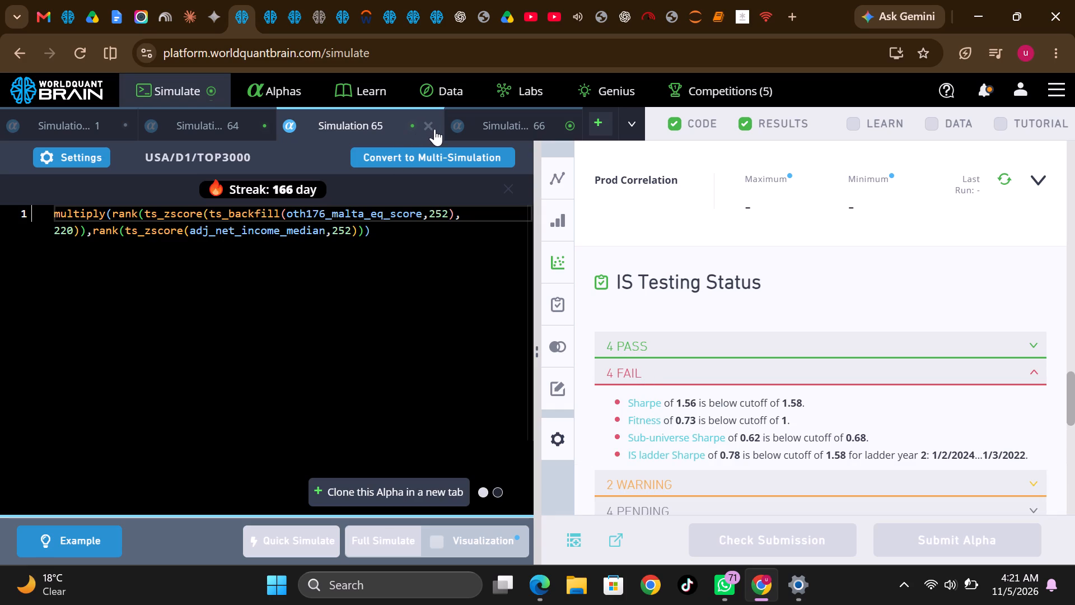
# Close the Simulation 65 tab.
pyautogui.click(430, 121)
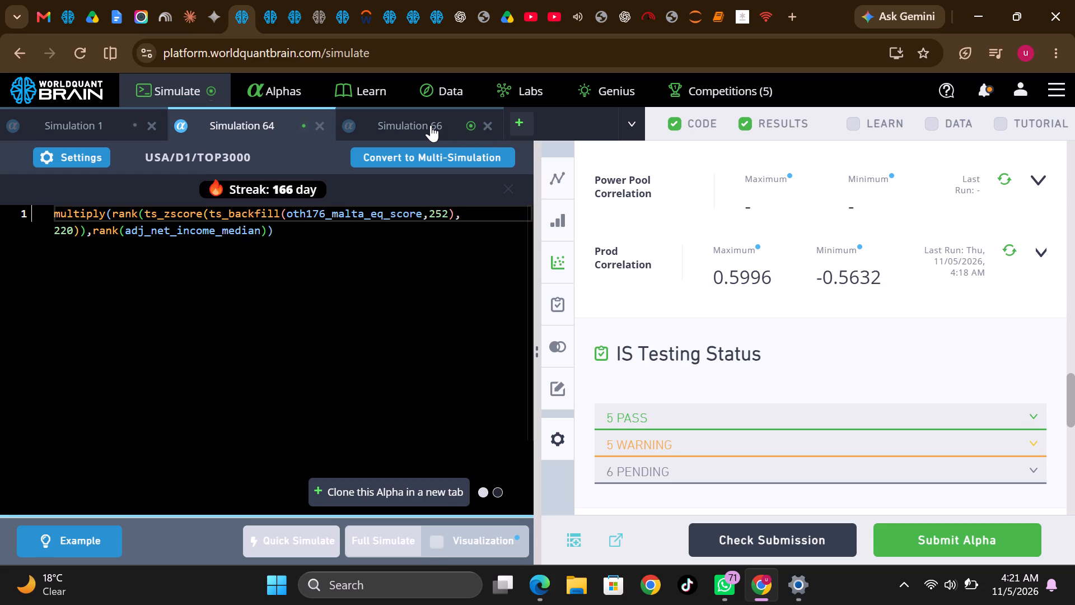
# Open Simulation 66's results, reveal the test period, and review the IS Summary for the full IS period.
pyautogui.click(431, 125)
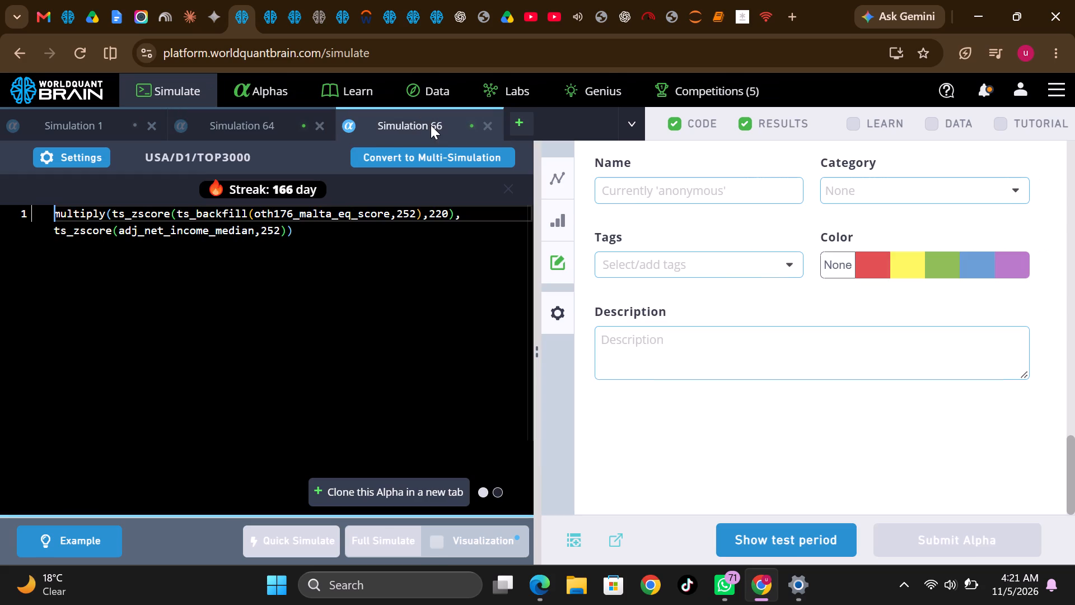
pyautogui.scroll(3, 803, 402)
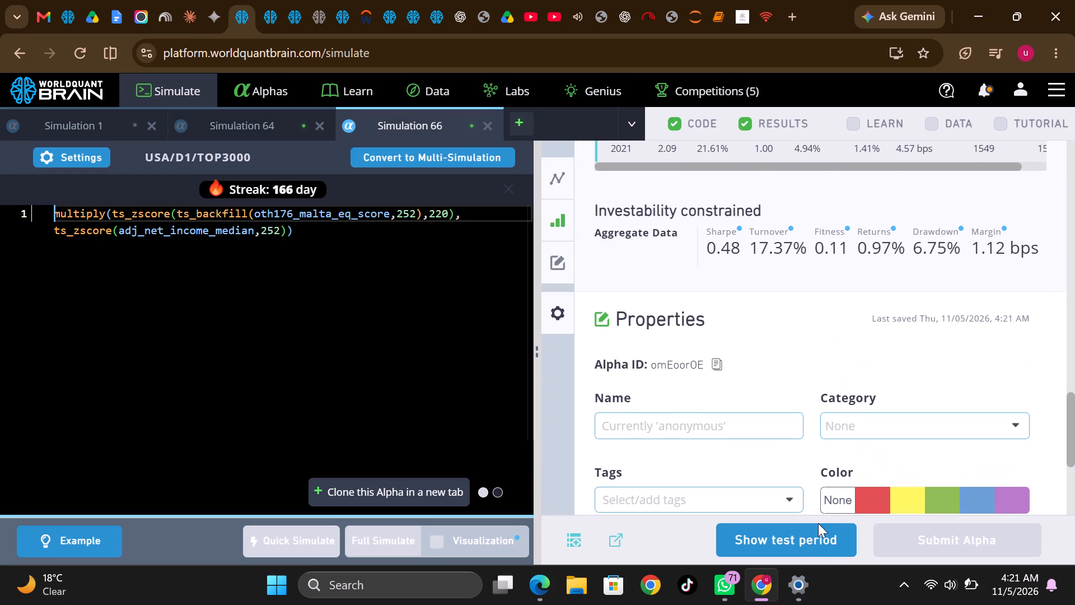
pyautogui.click(824, 546)
pyautogui.scroll(2, 815, 365)
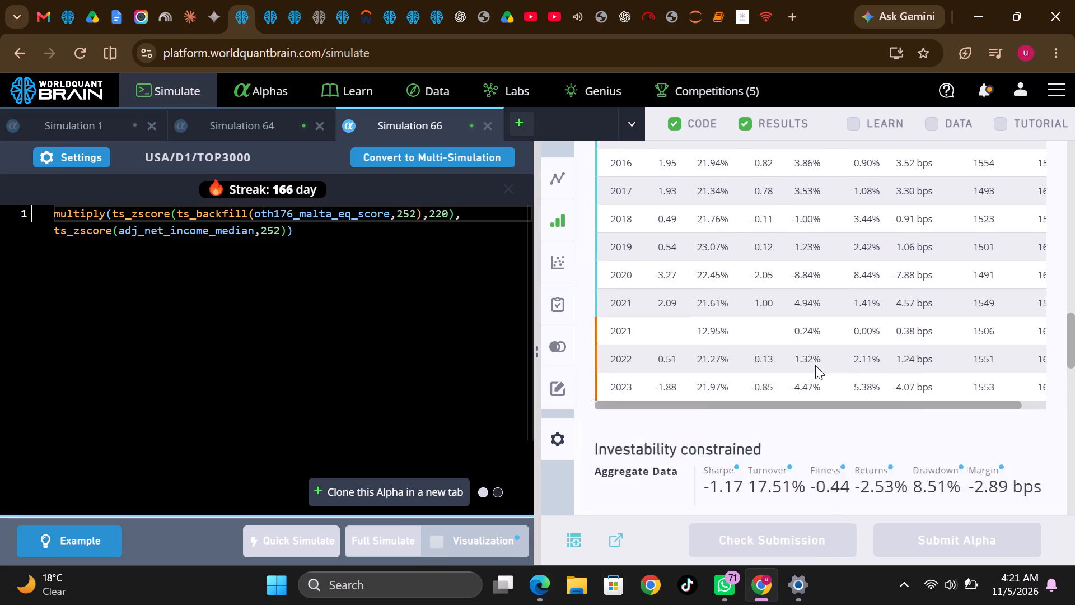
pyautogui.scroll(2, 815, 365)
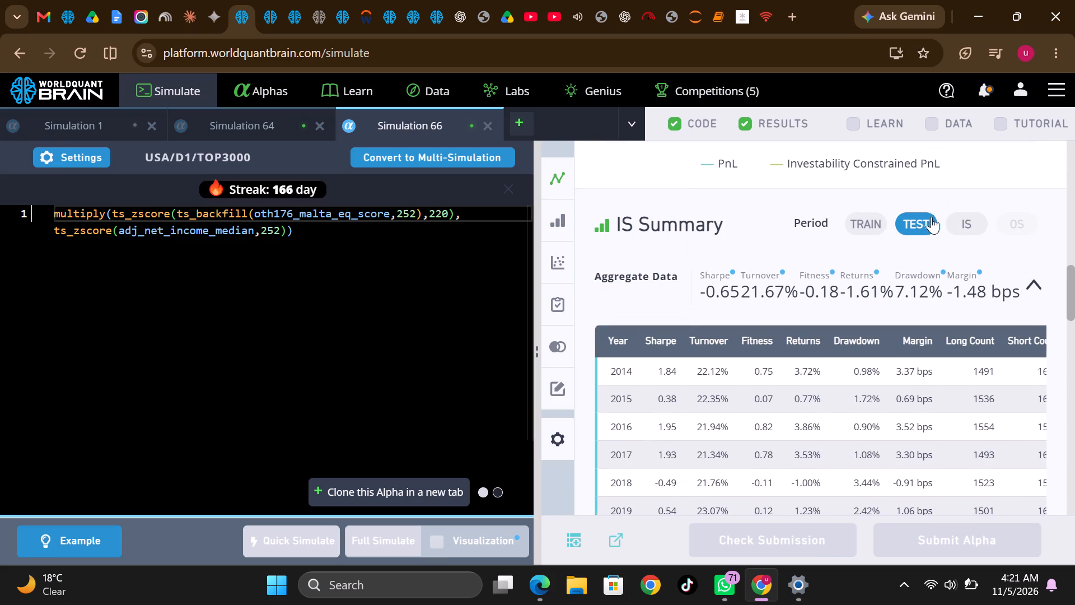
pyautogui.click(960, 218)
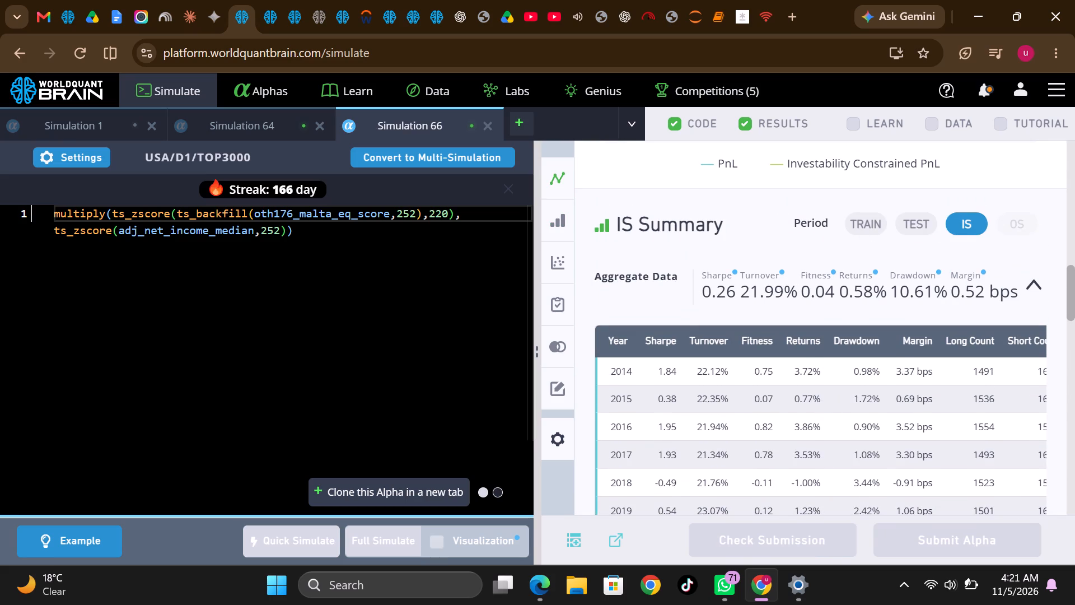
# In Simulation 66's expression, replace both ts_zscore operators with ts_rank, keeping their data fields and lookback windows.
pyautogui.moveTo(130, 211); pyautogui.dragTo(169, 214)
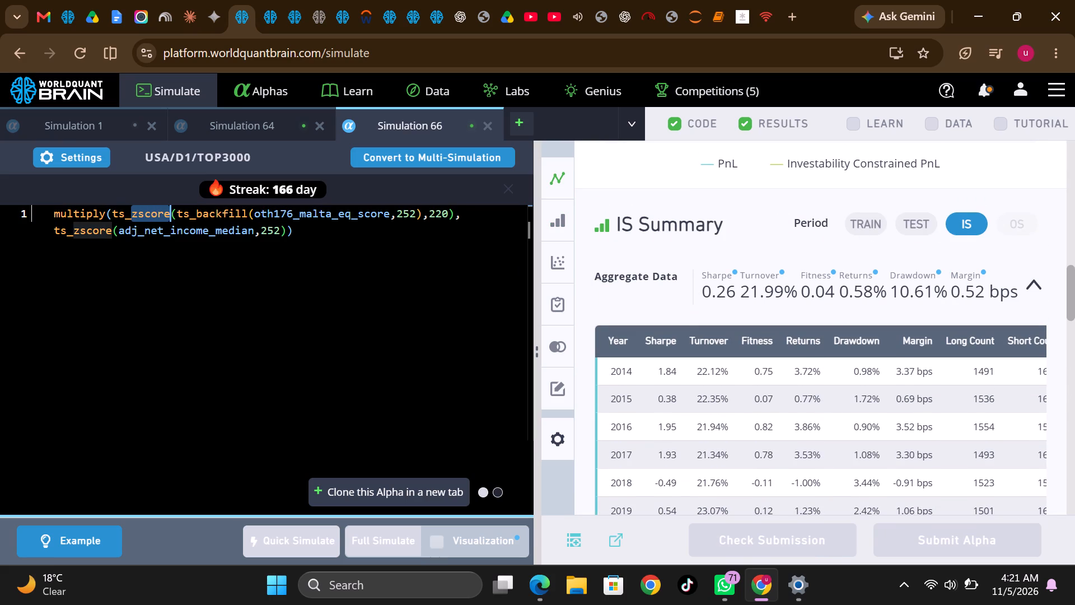
pyautogui.moveTo(169, 214); pyautogui.dragTo(169, 215)
pyautogui.write('rank')
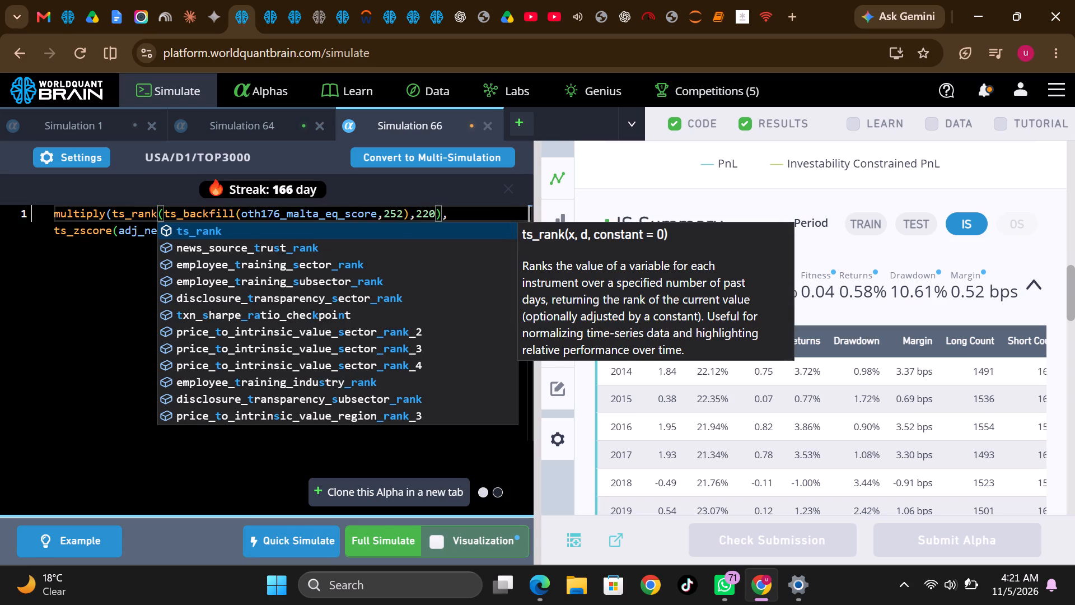
pyautogui.moveTo(74, 231); pyautogui.dragTo(109, 236)
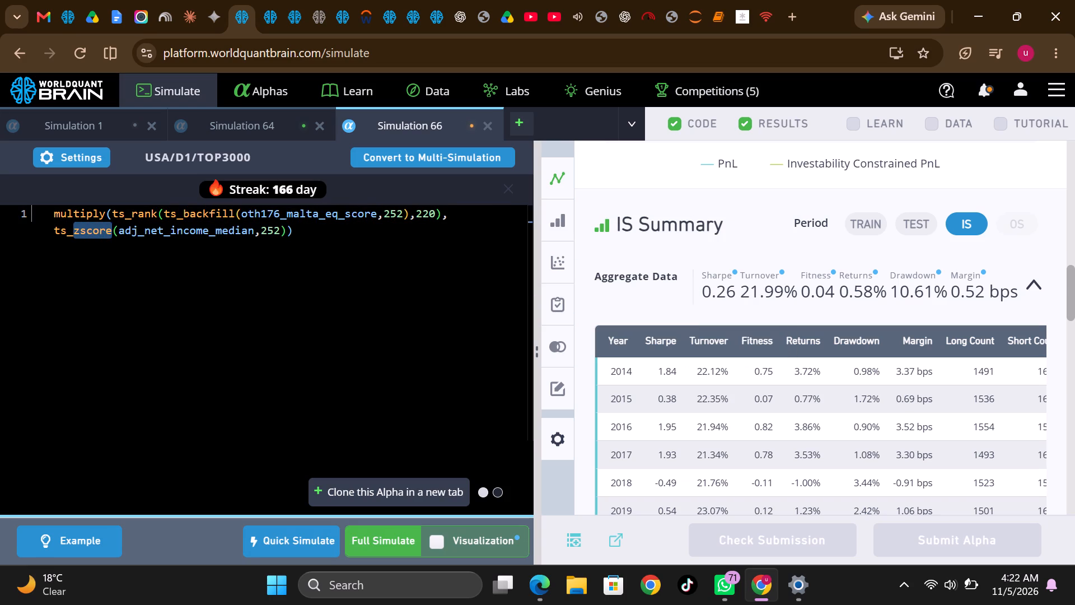
pyautogui.write('rank')
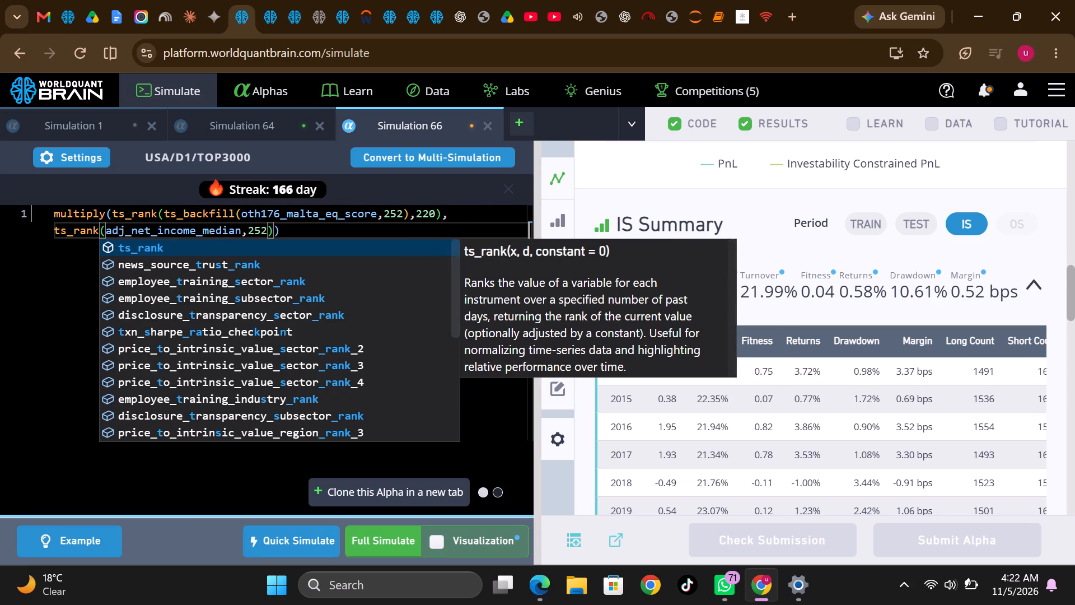
pyautogui.click(63, 418)
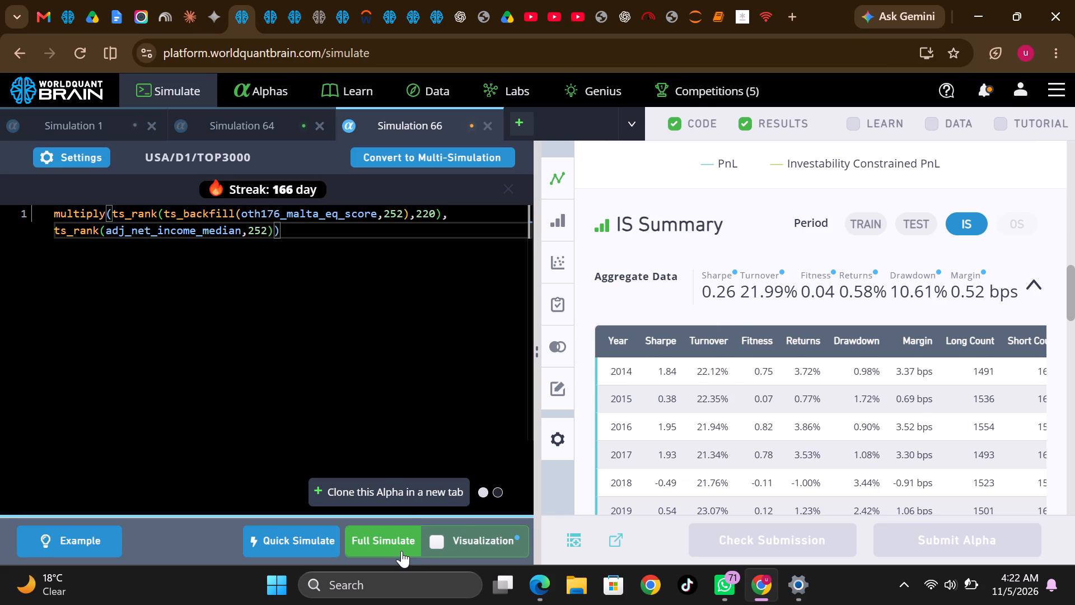
# Run a full simulation of the edited ts_rank expression in Simulation 66.
pyautogui.click(400, 550)
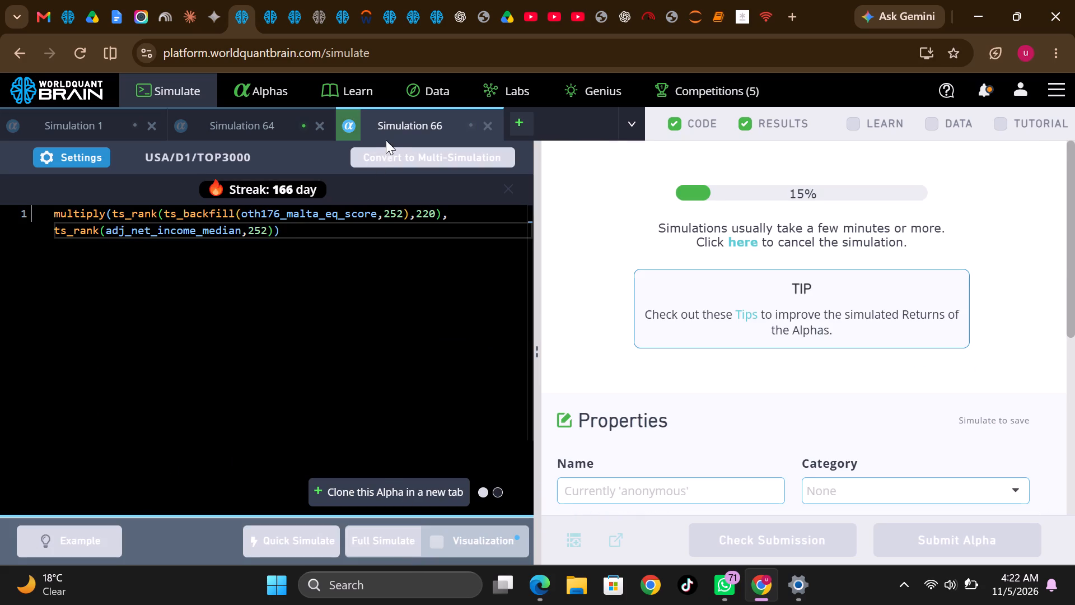
# Clone Simulation 66, replace ts_rank around the oth176_malta_eq_score backfill with ts_zscore, and run a full simulation of the copy.
pyautogui.rightClick(391, 124)
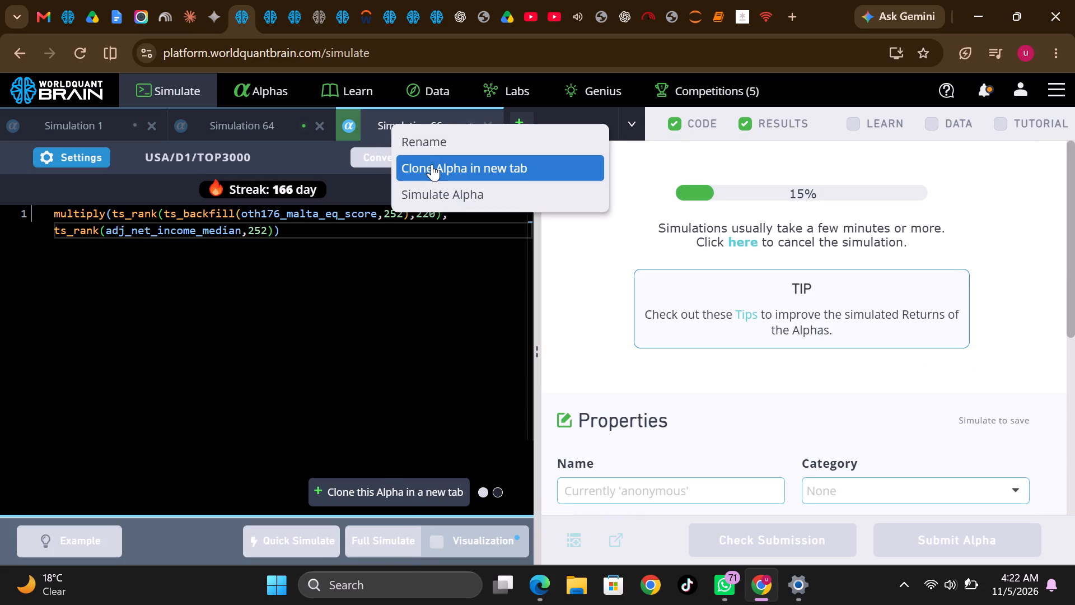
pyautogui.click(432, 164)
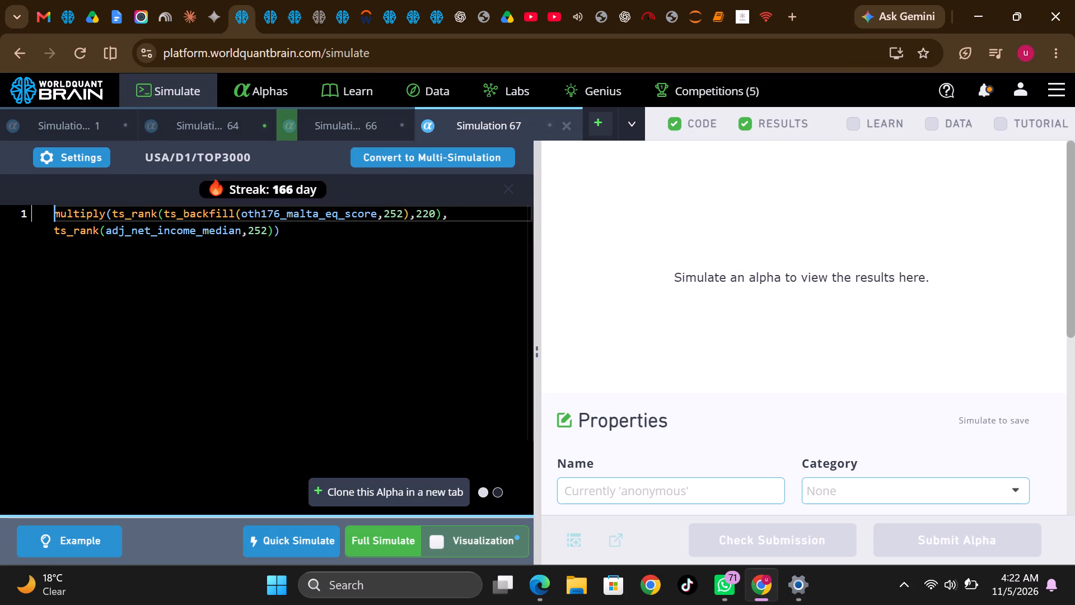
pyautogui.moveTo(129, 211); pyautogui.dragTo(158, 209)
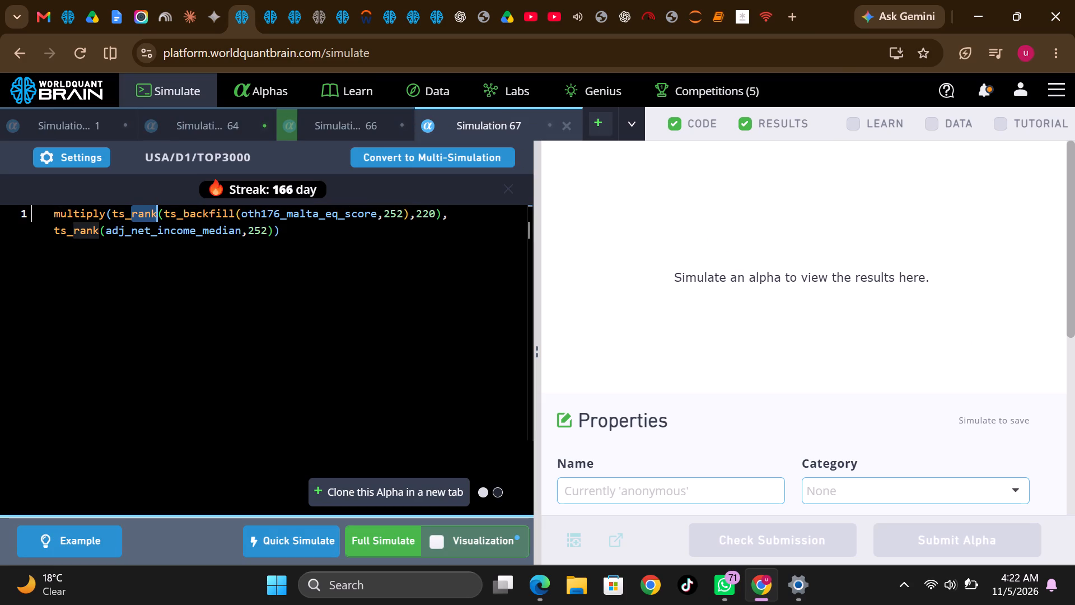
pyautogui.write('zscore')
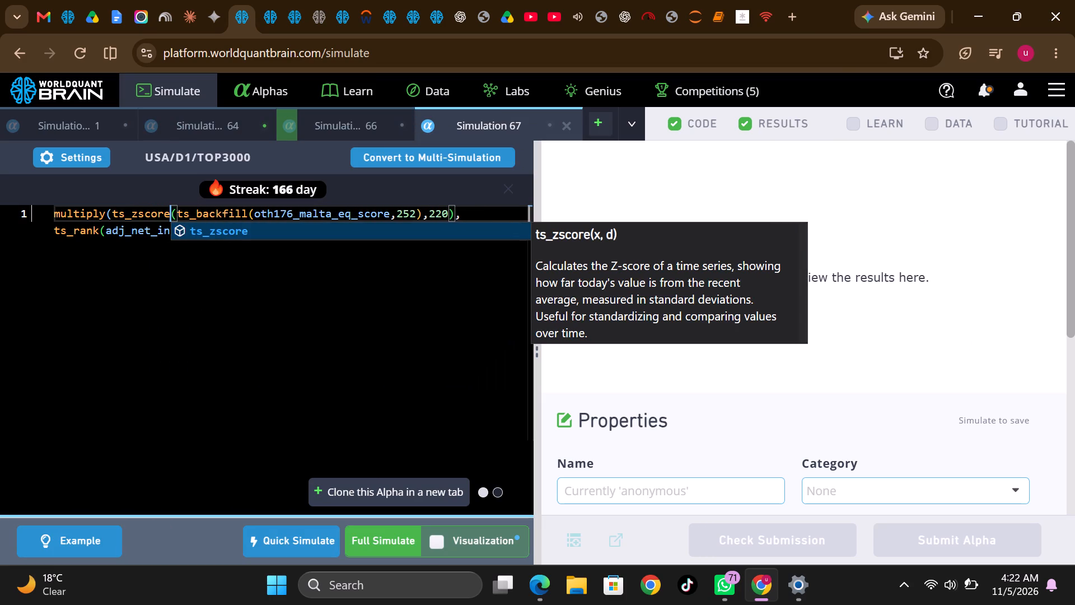
pyautogui.click(376, 534)
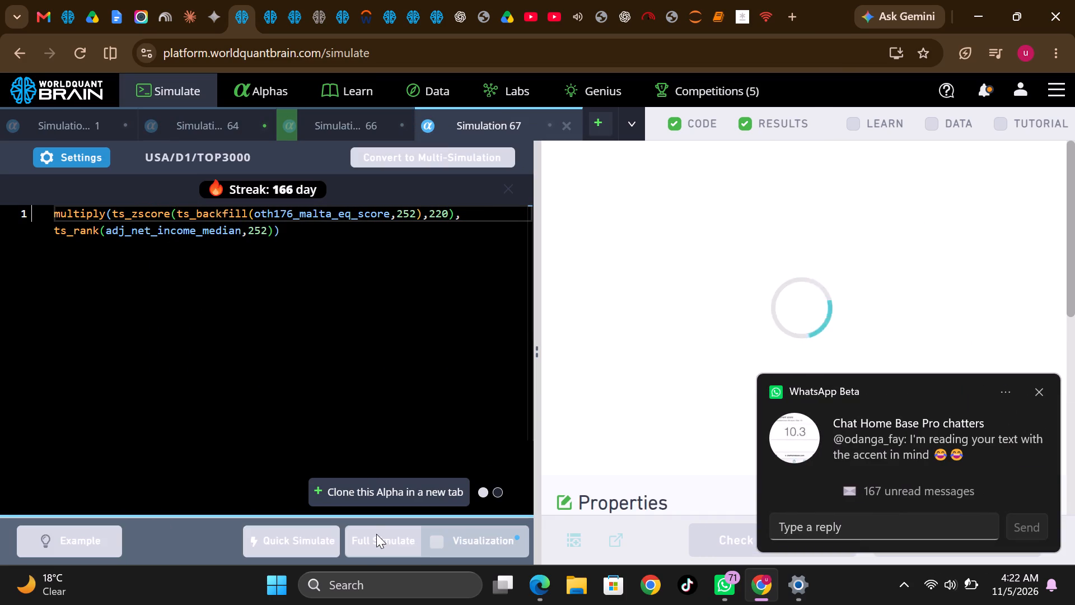
# Clone Simulation 67, replace the ts_zscore and ts_rank operators with ts_scale, and run a full simulation of the copy.
pyautogui.rightClick(459, 126)
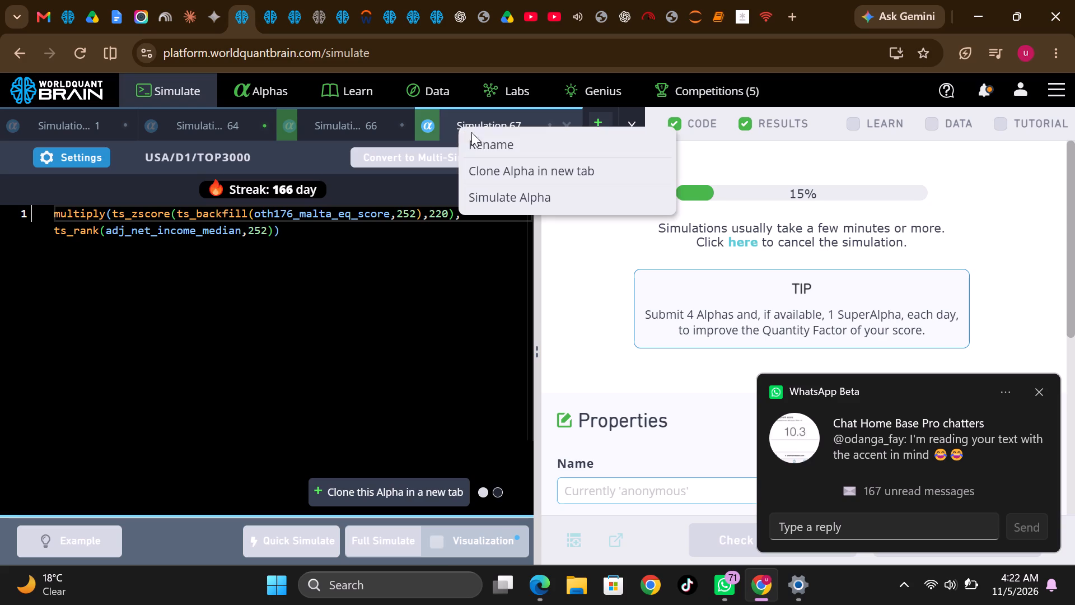
pyautogui.click(498, 167)
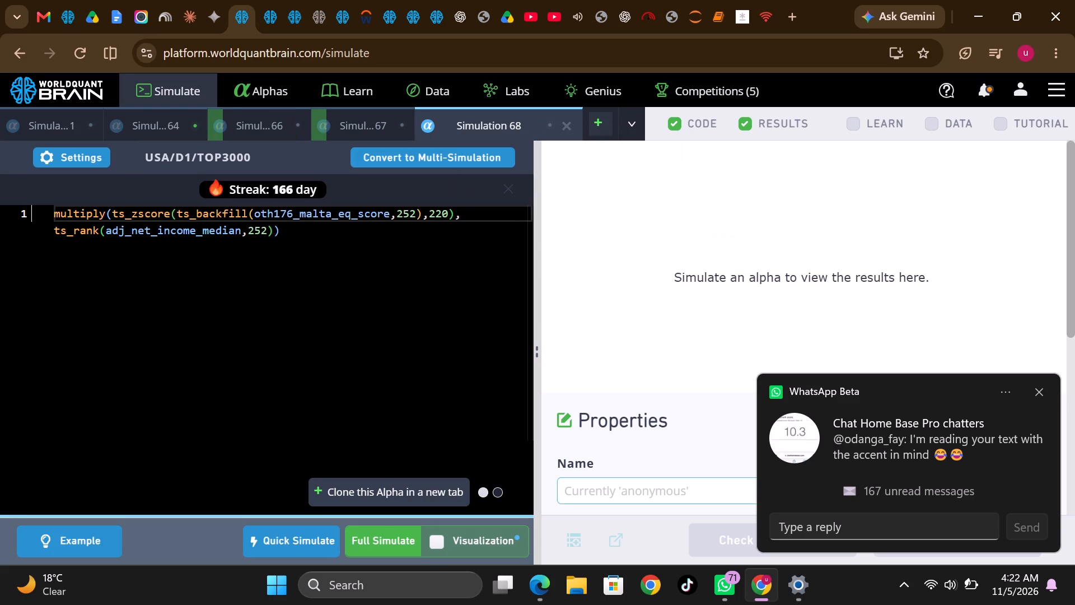
pyautogui.moveTo(131, 213); pyautogui.dragTo(168, 211)
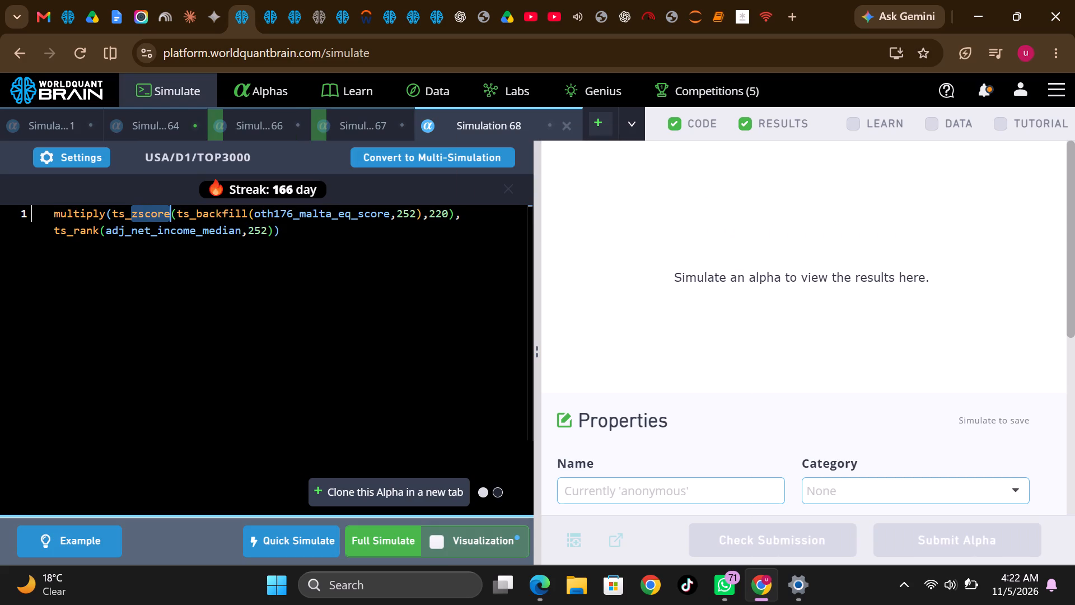
pyautogui.moveTo(168, 211); pyautogui.dragTo(170, 212)
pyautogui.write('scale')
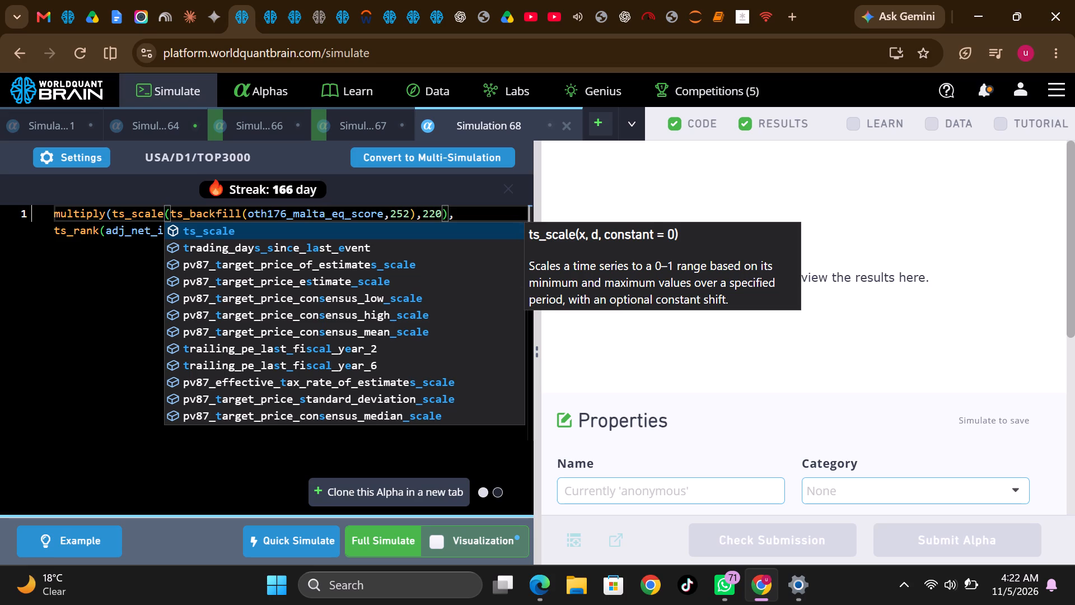
pyautogui.moveTo(73, 231); pyautogui.dragTo(97, 233)
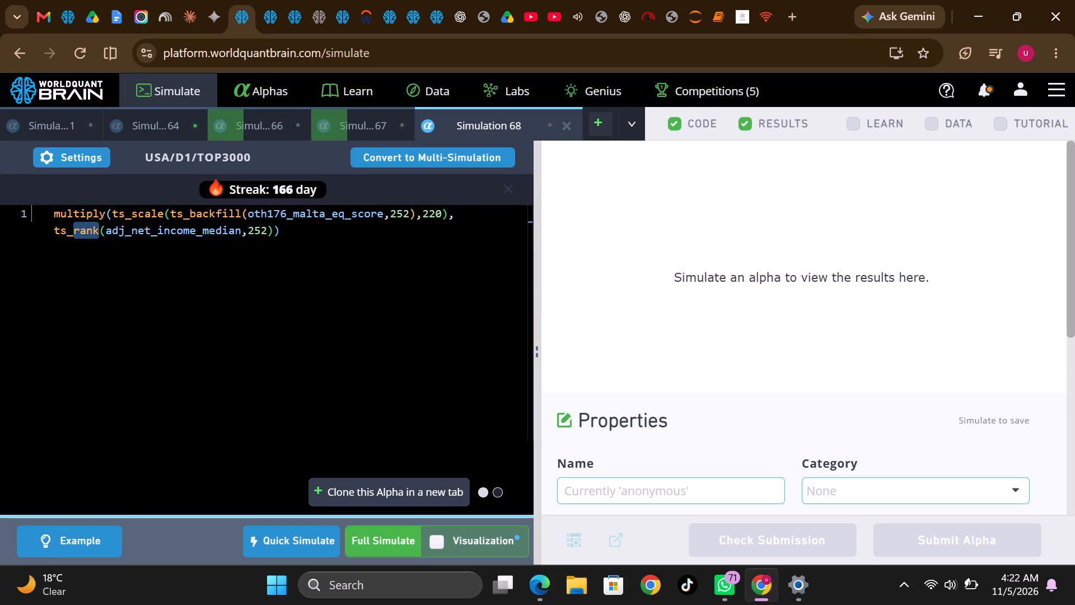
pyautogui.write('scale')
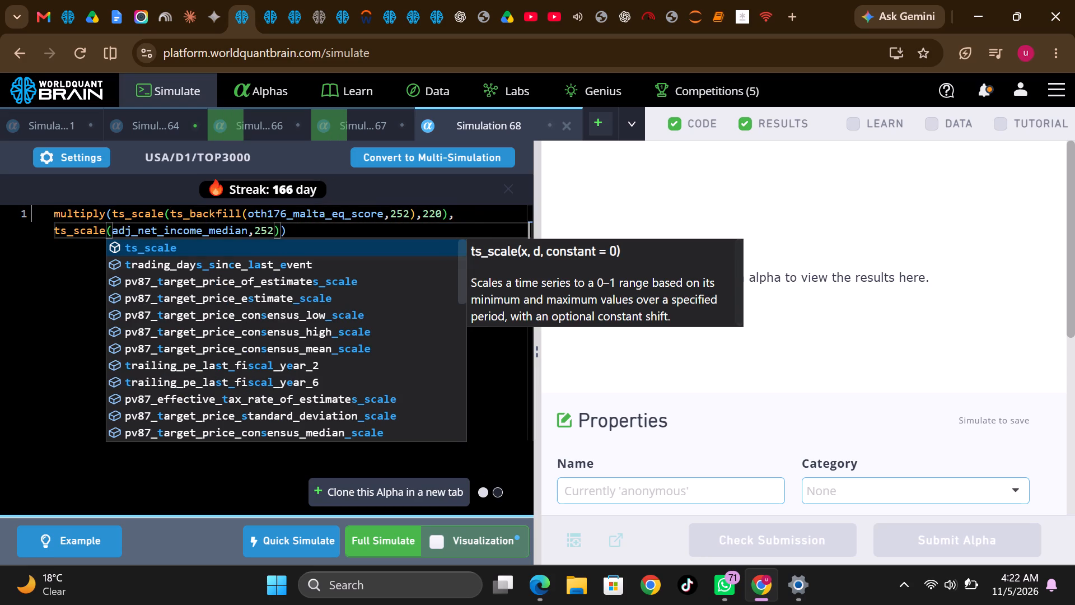
pyautogui.click(390, 538)
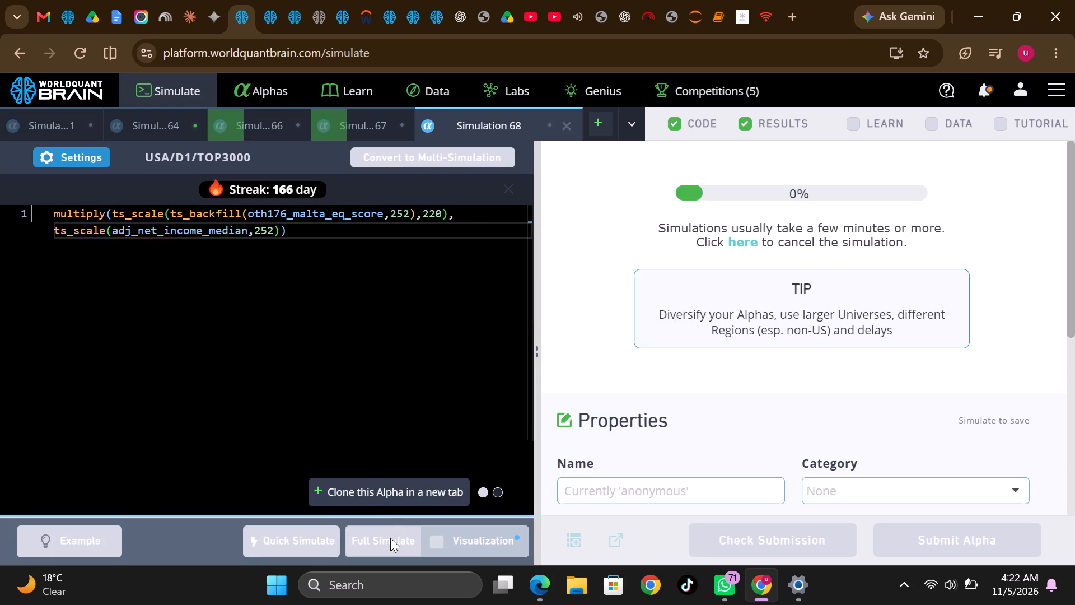
# Switch to the playing YouTube video, skip its advert, and dismiss the WhatsApp notification.
pyautogui.click(572, 2)
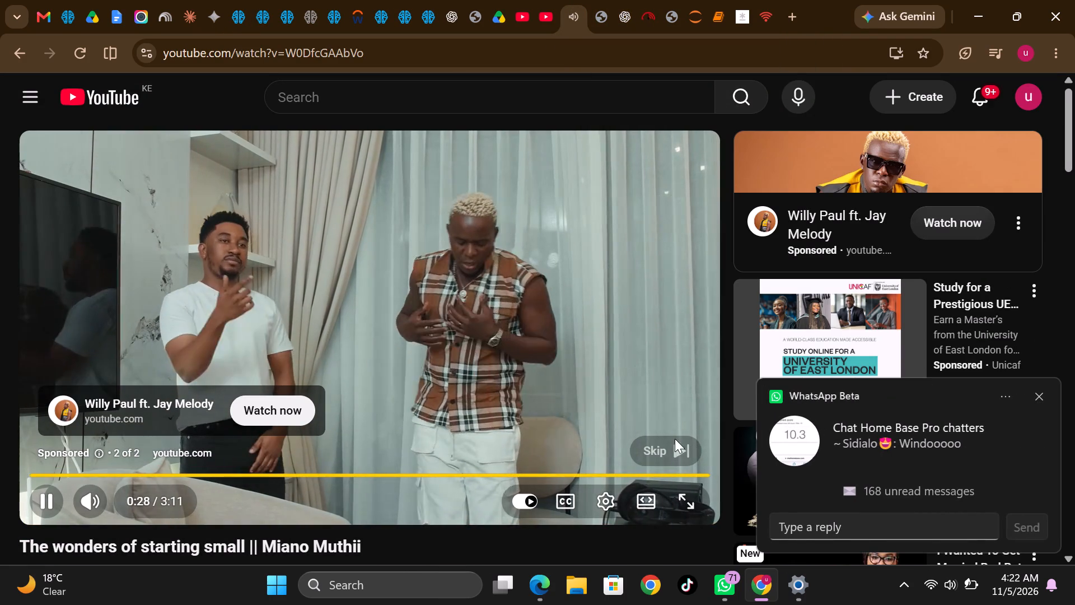
pyautogui.click(679, 452)
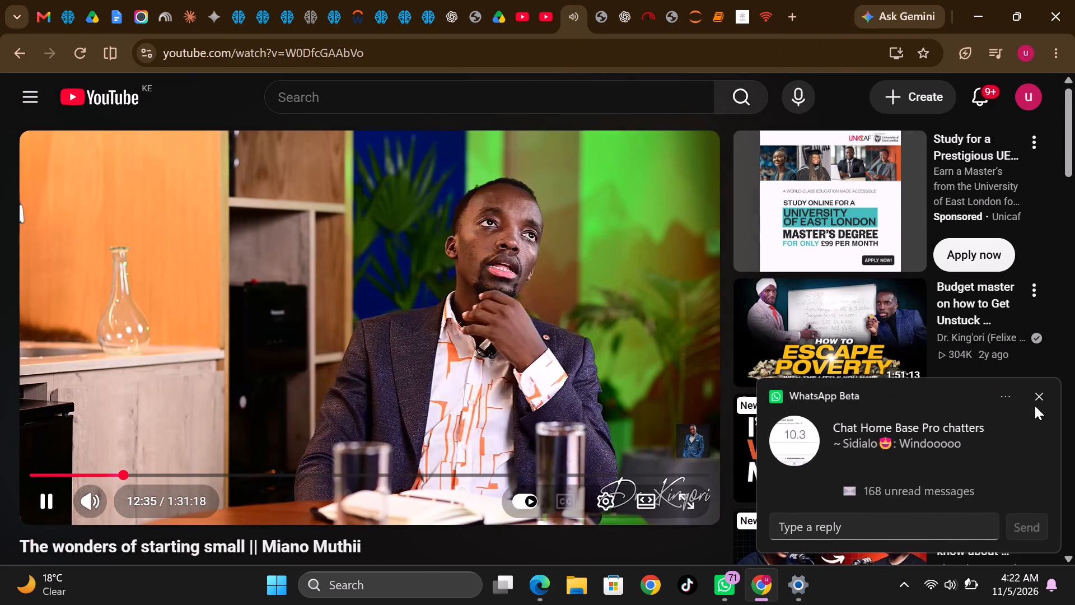
pyautogui.click(1036, 396)
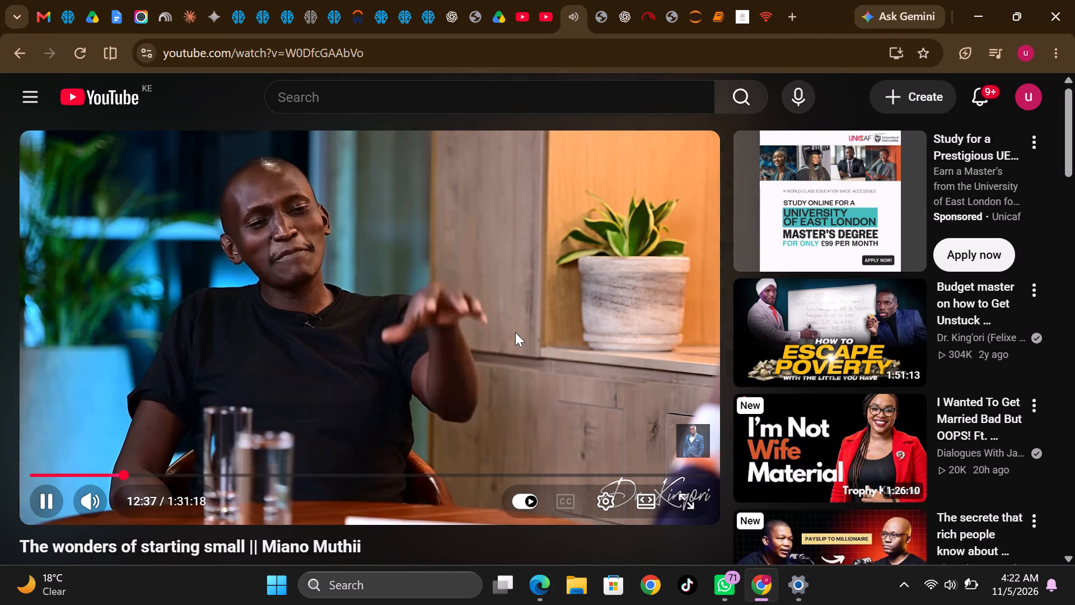
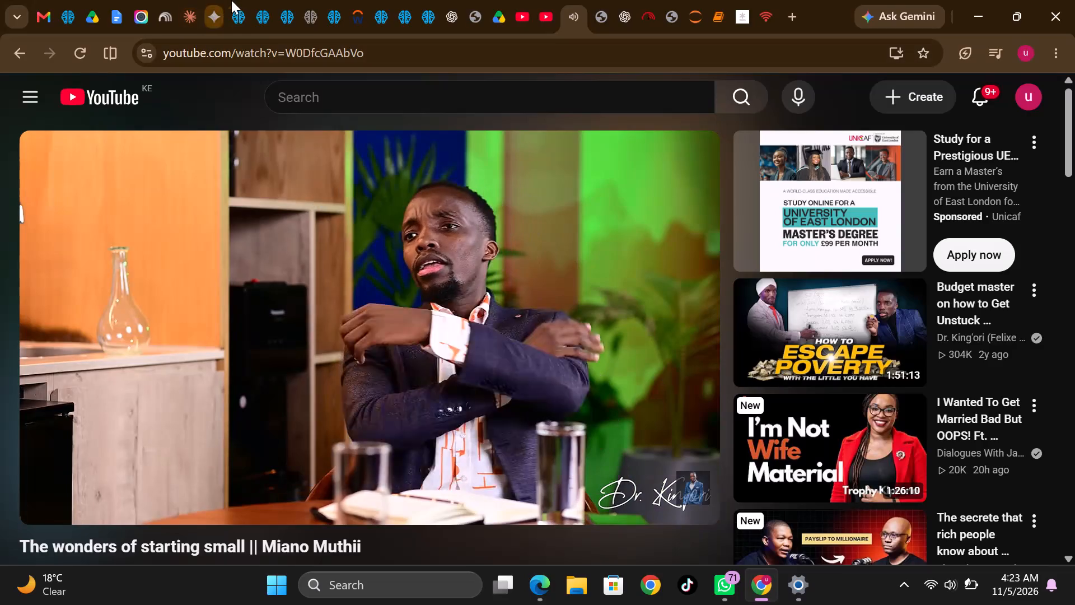
# Return to WorldQuant BRAIN, open Simulation 67's results, reveal the test period, and review the IS Summary for the full IS period.
pyautogui.click(236, 3)
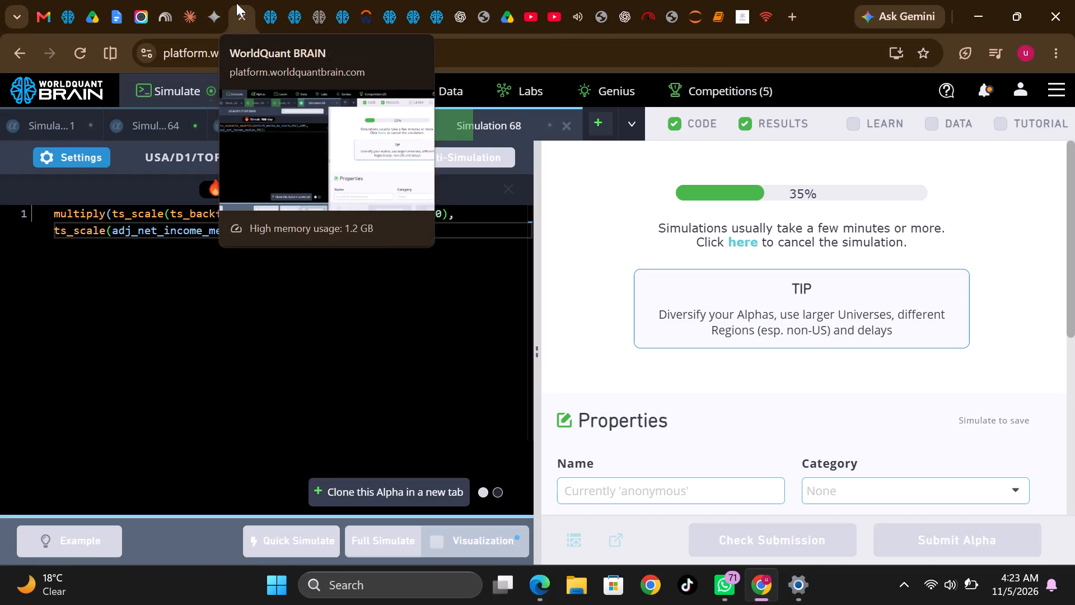
pyautogui.click(377, 131)
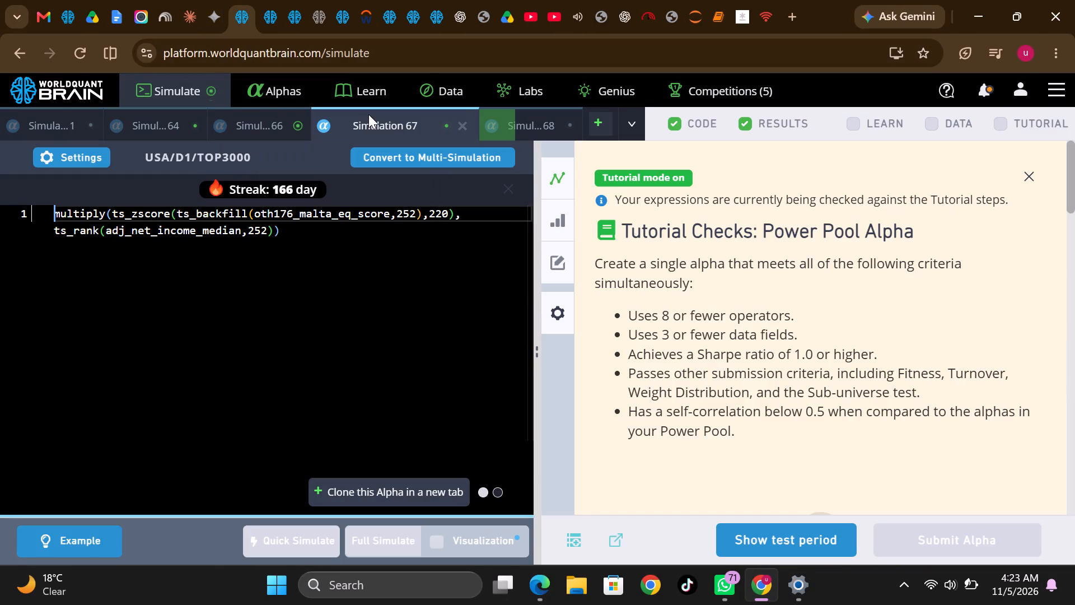
pyautogui.scroll(-4, 713, 317)
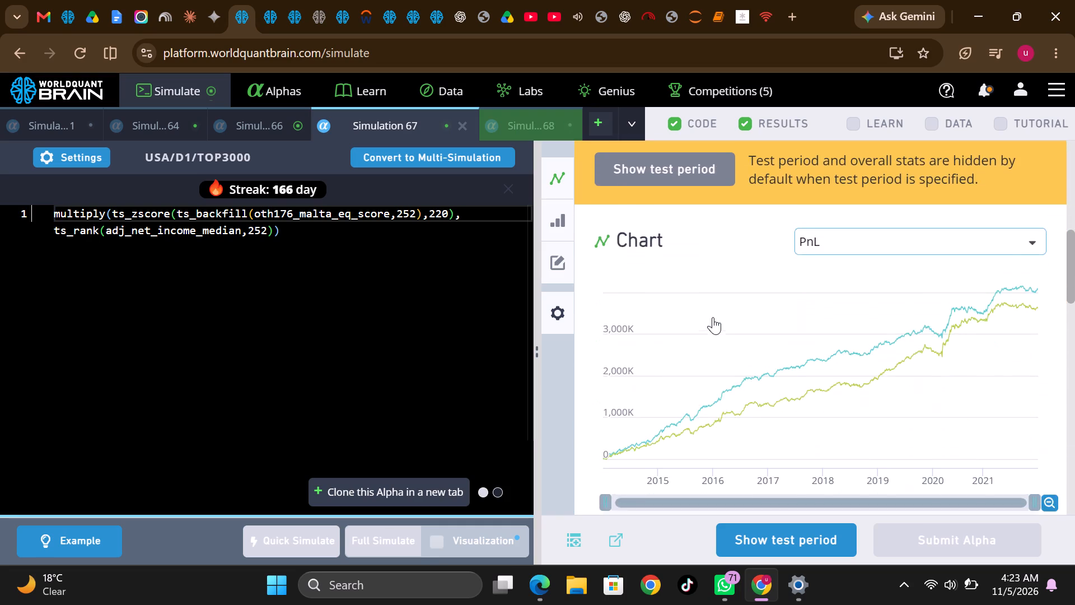
pyautogui.scroll(-3, 713, 317)
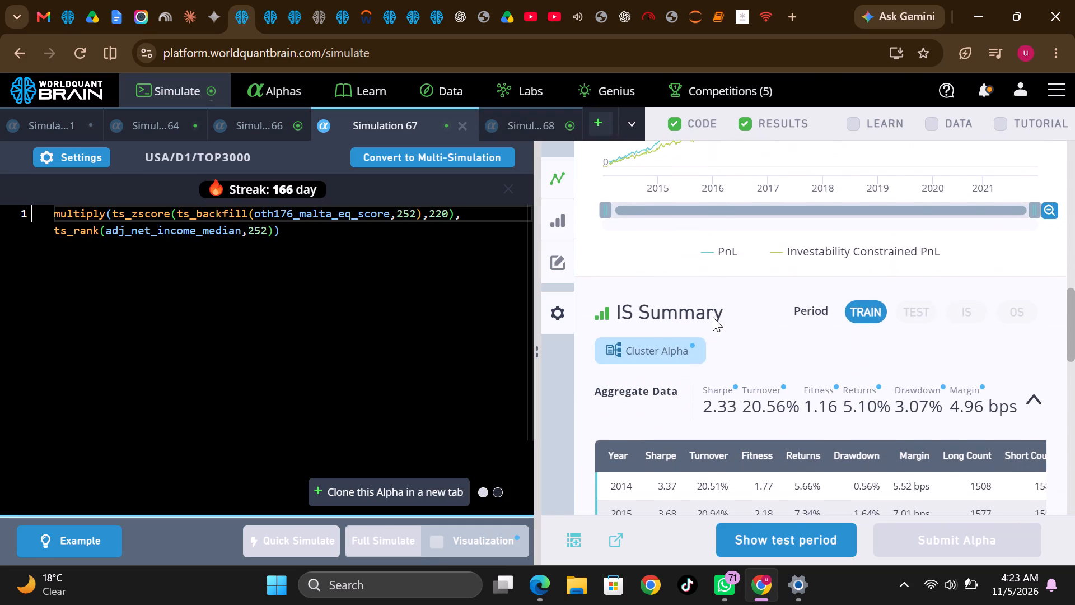
pyautogui.click(824, 542)
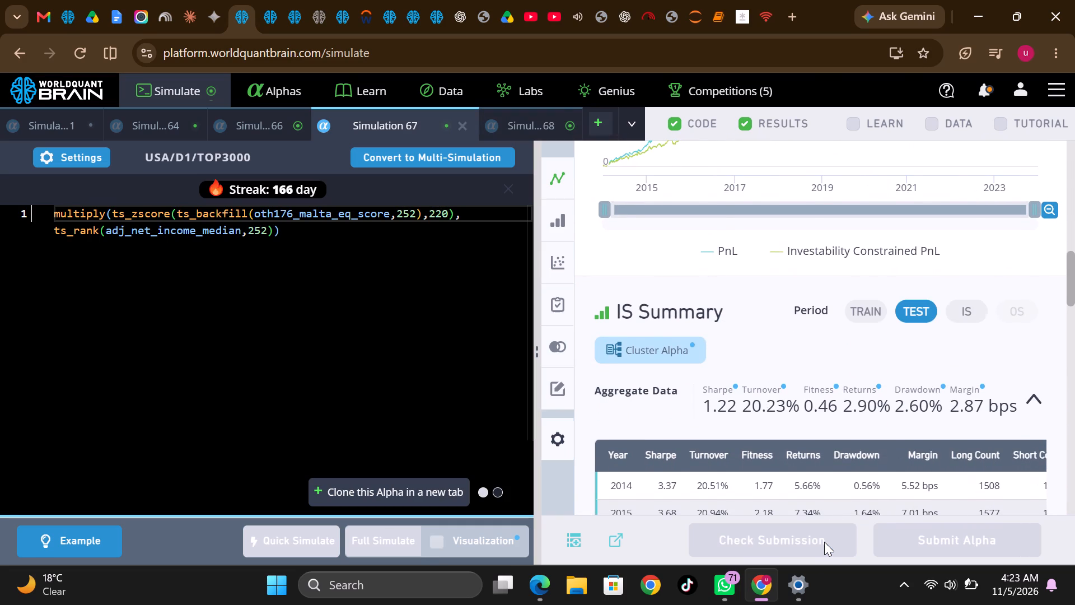
pyautogui.click(964, 314)
# Expand the failed tests in Simulation 67's IS Testing Status to review the criteria it misses.
pyautogui.scroll(-4, 864, 458)
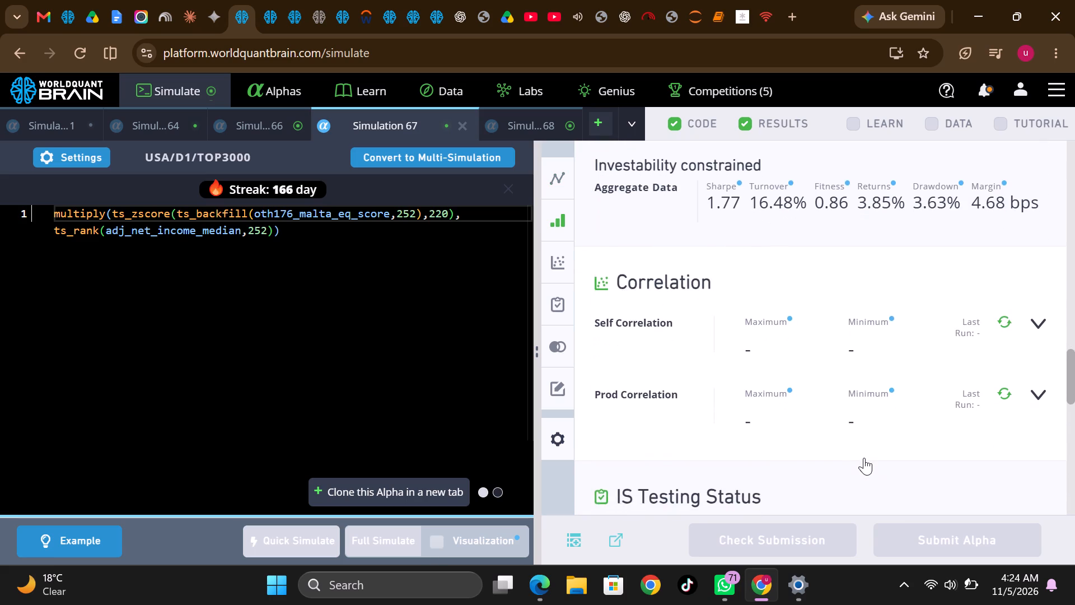
pyautogui.scroll(-1, 864, 458)
pyautogui.click(703, 400)
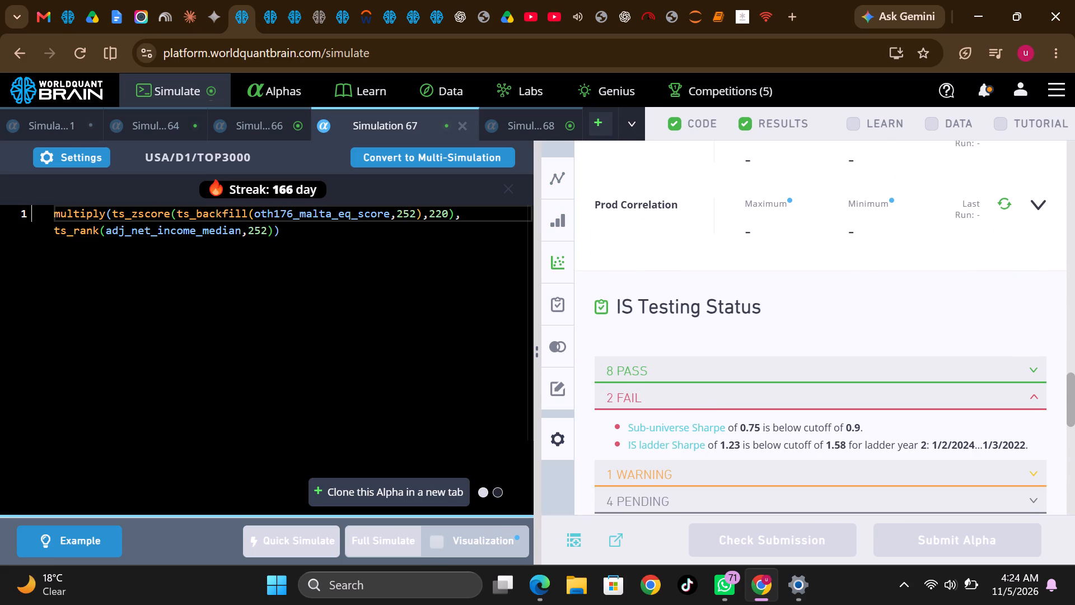
# Reveal the test period in Simulation 66's results, review its IS Summary, and close the Simulation 66 tab.
pyautogui.click(277, 117)
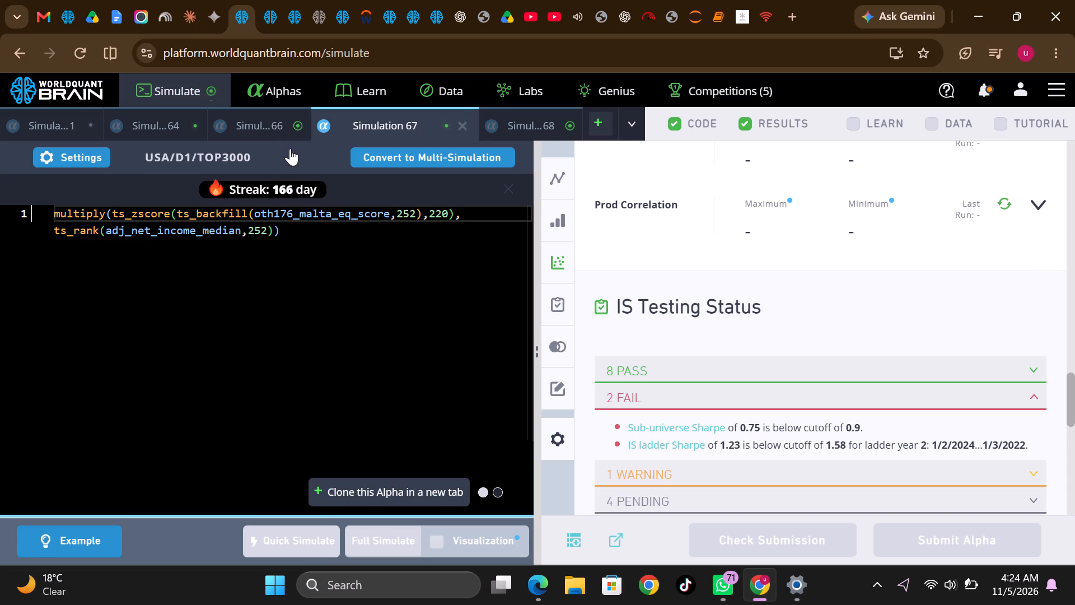
pyautogui.scroll(3, 679, 297)
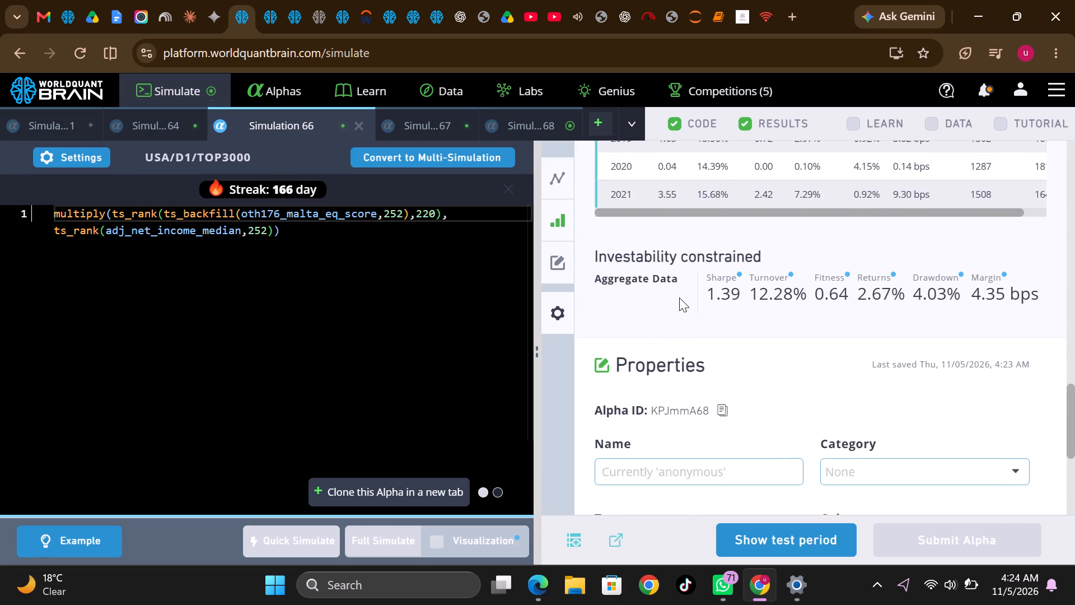
pyautogui.scroll(5, 679, 297)
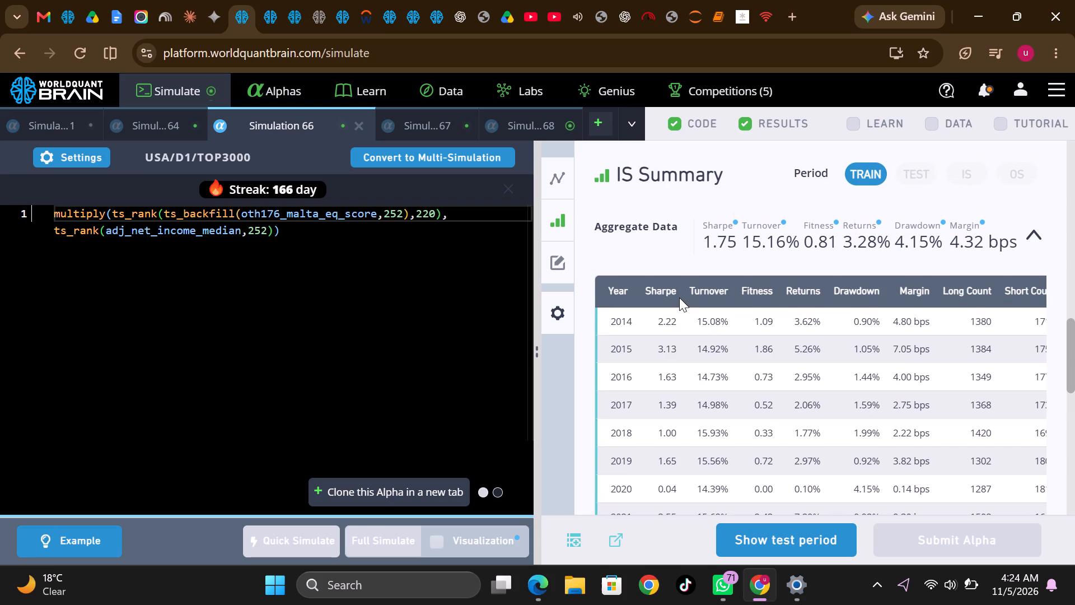
pyautogui.click(827, 543)
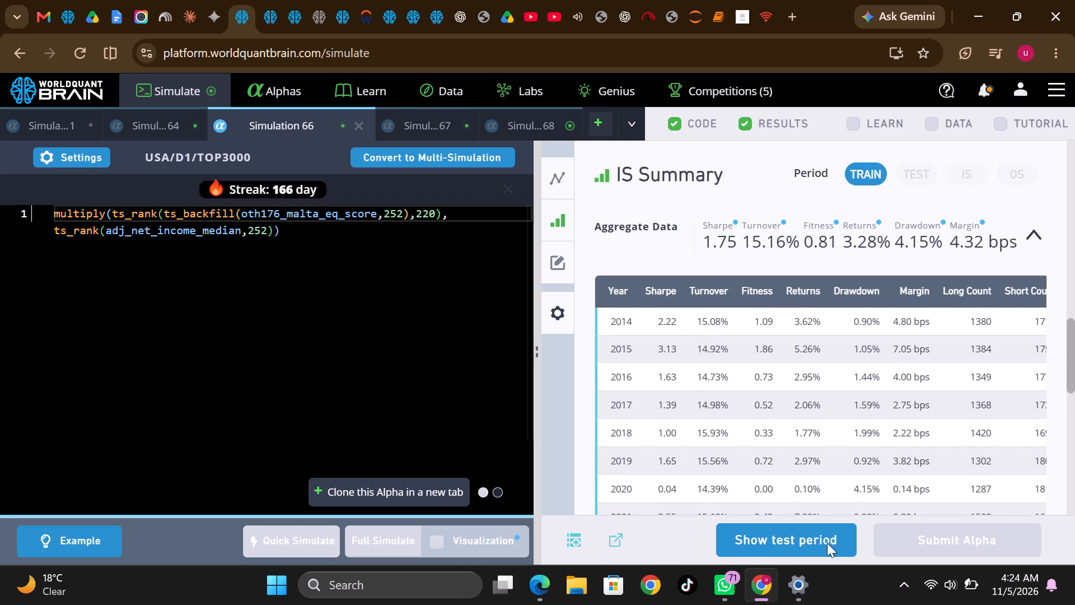
pyautogui.click(358, 124)
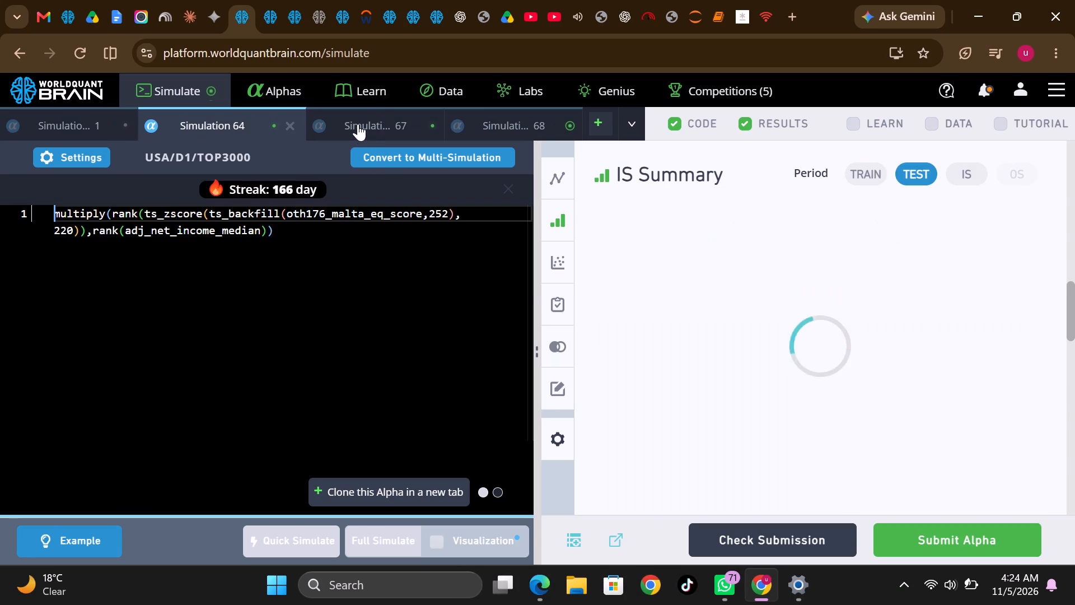
# Reveal and review Simulation 68's test-period results, and close the Simulation 68 and Simulation 67 tabs.
pyautogui.click(523, 121)
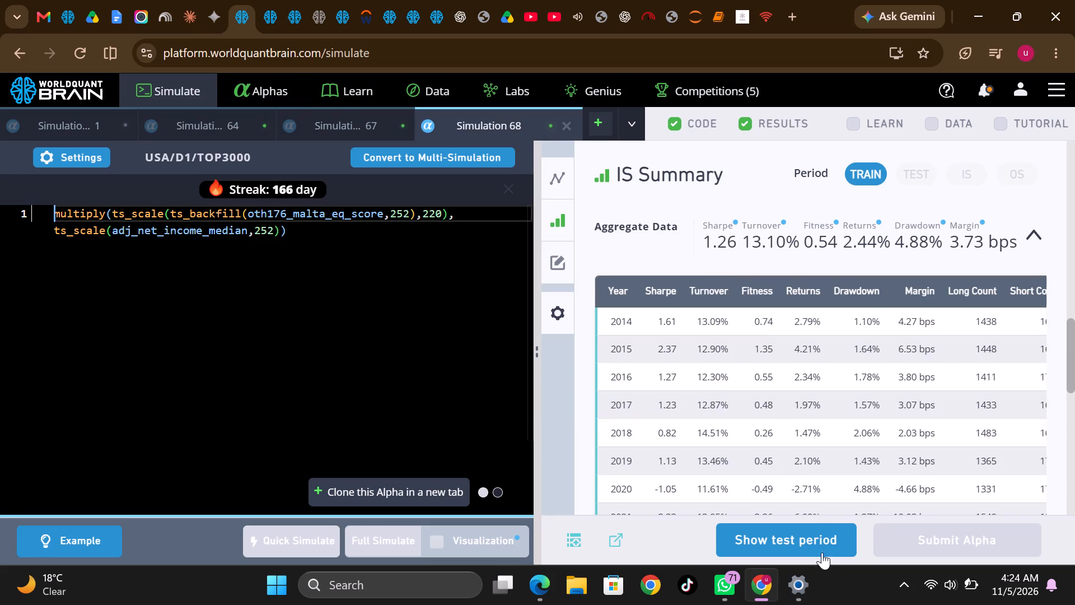
pyautogui.click(813, 534)
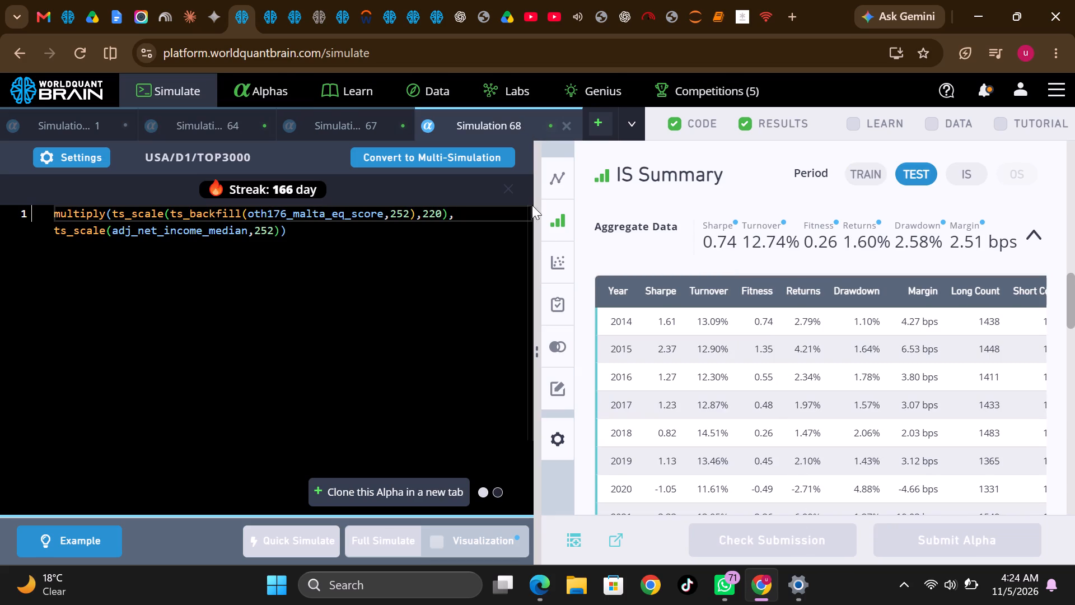
pyautogui.click(568, 125)
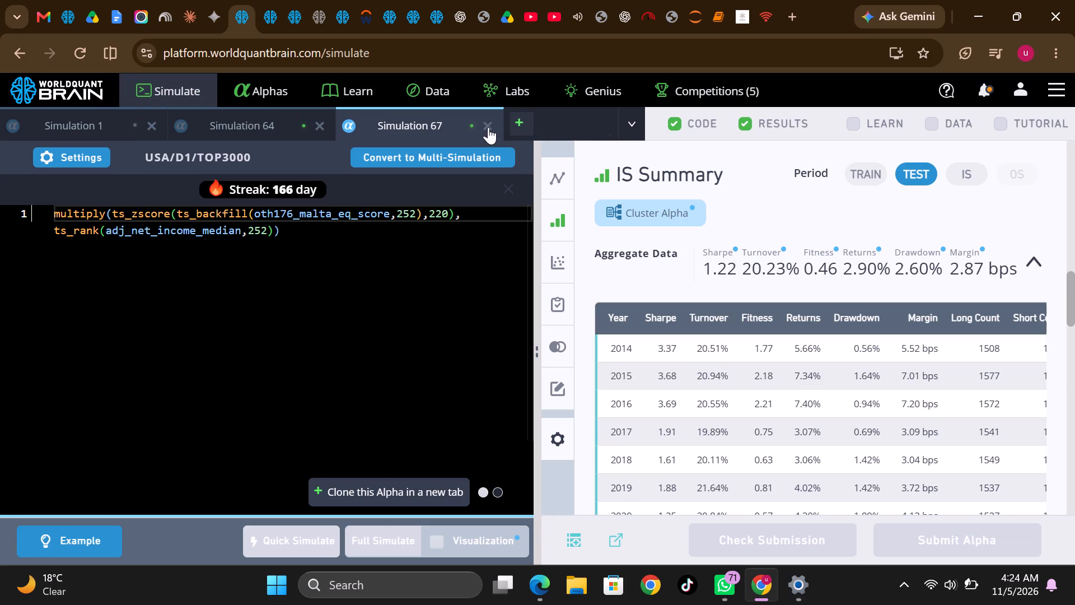
pyautogui.click(488, 125)
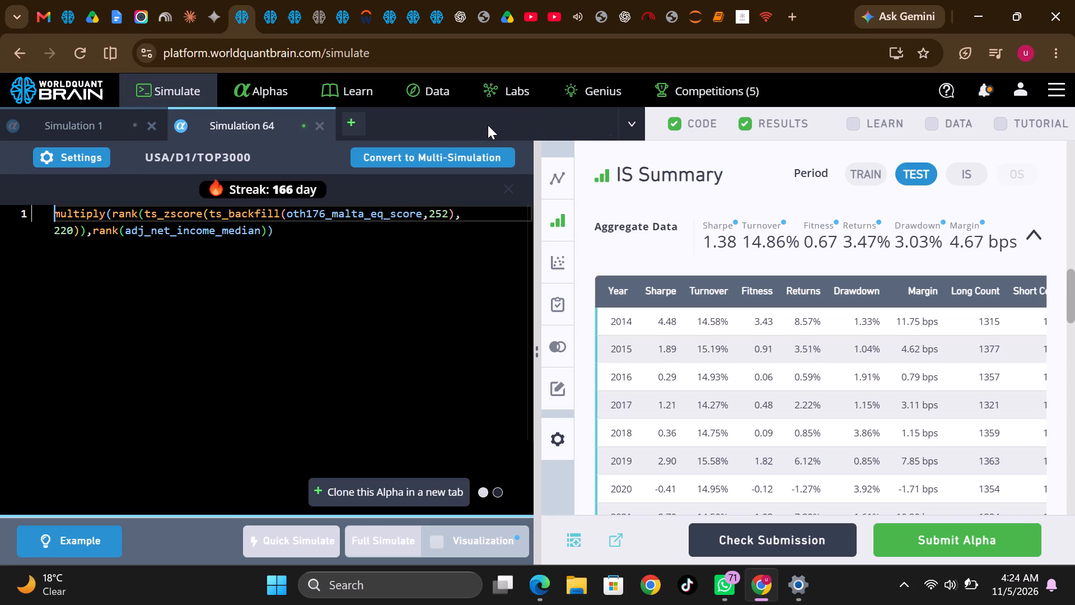
# Compare Simulation 64's IS Summary figures between the TEST and IS periods.
pyautogui.click(967, 168)
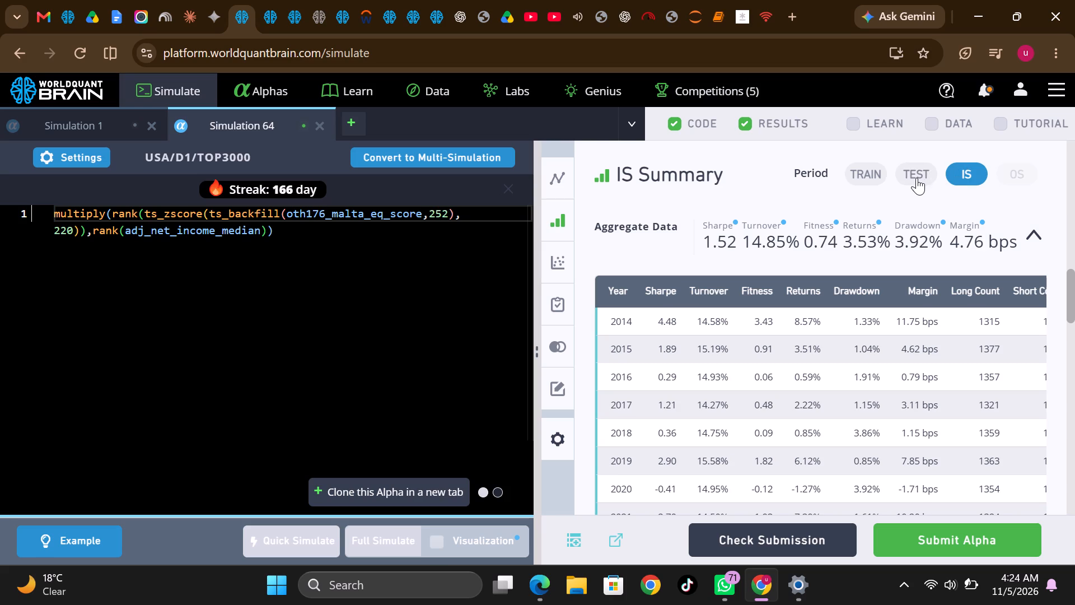
pyautogui.click(915, 178)
pyautogui.click(961, 170)
# Clone Simulation 64's alpha in a new tab, change the expression's outer operator to min, and run a full simulation.
pyautogui.rightClick(251, 113)
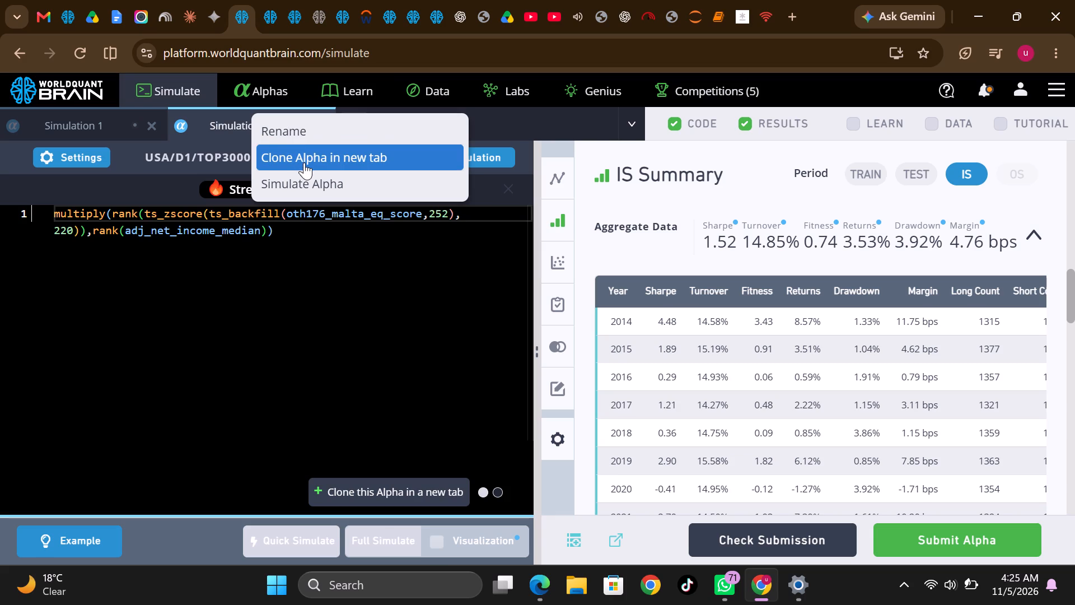
pyautogui.click(304, 162)
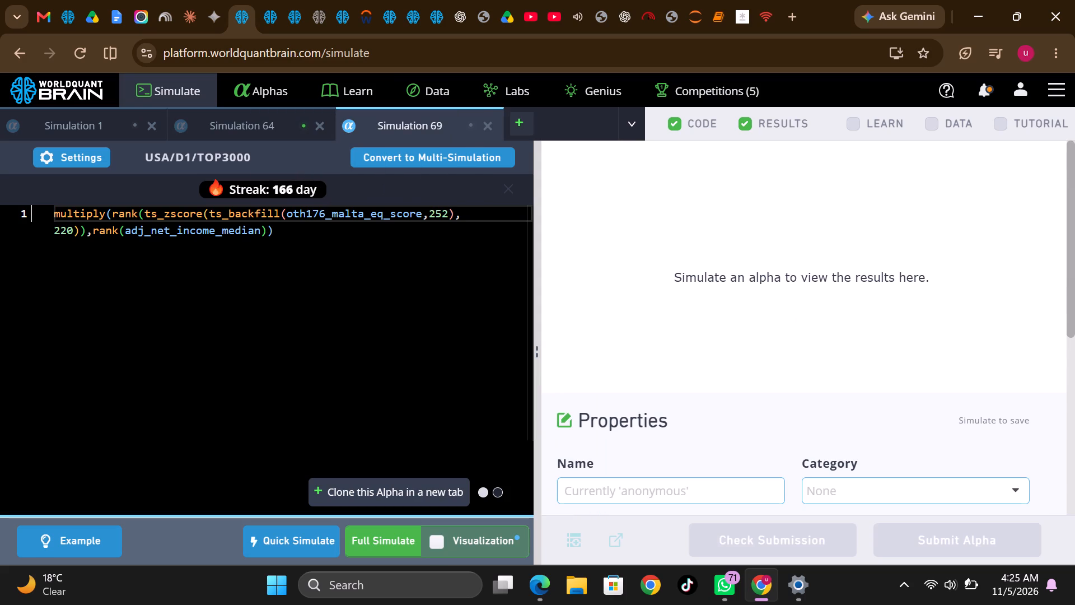
pyautogui.doubleClick(76, 215)
pyautogui.write('min')
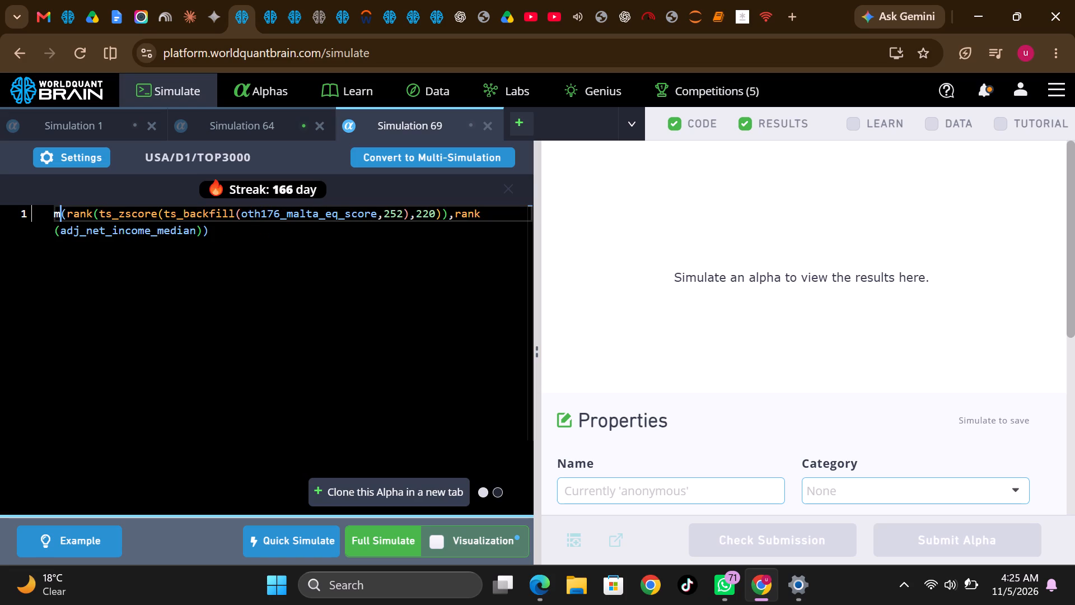
pyautogui.click(378, 546)
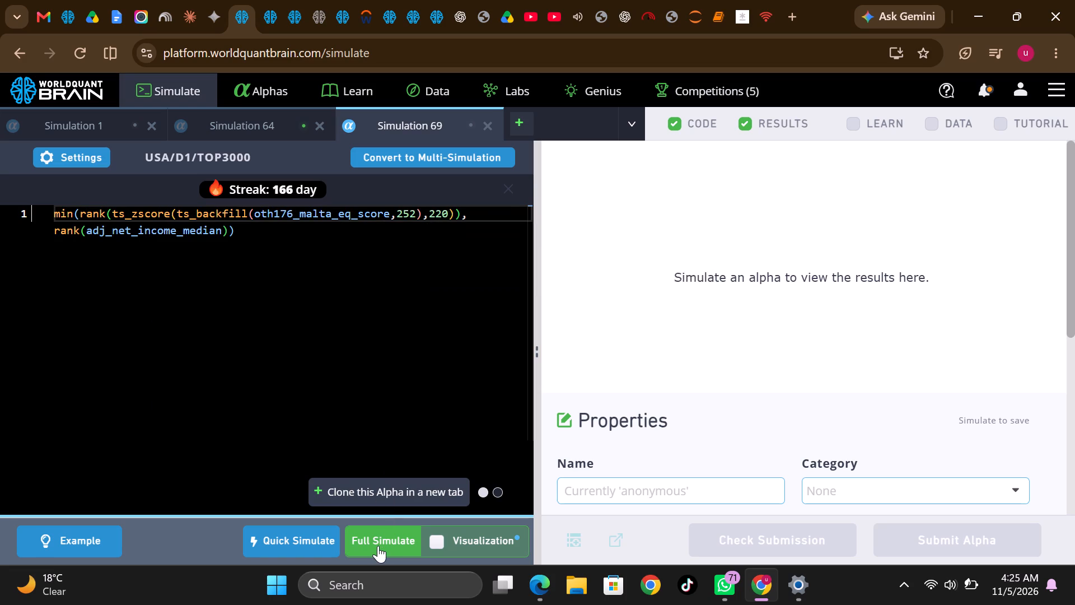
# Clone the min variant in a new tab, change its outer operator to max, and run a full simulation.
pyautogui.rightClick(414, 116)
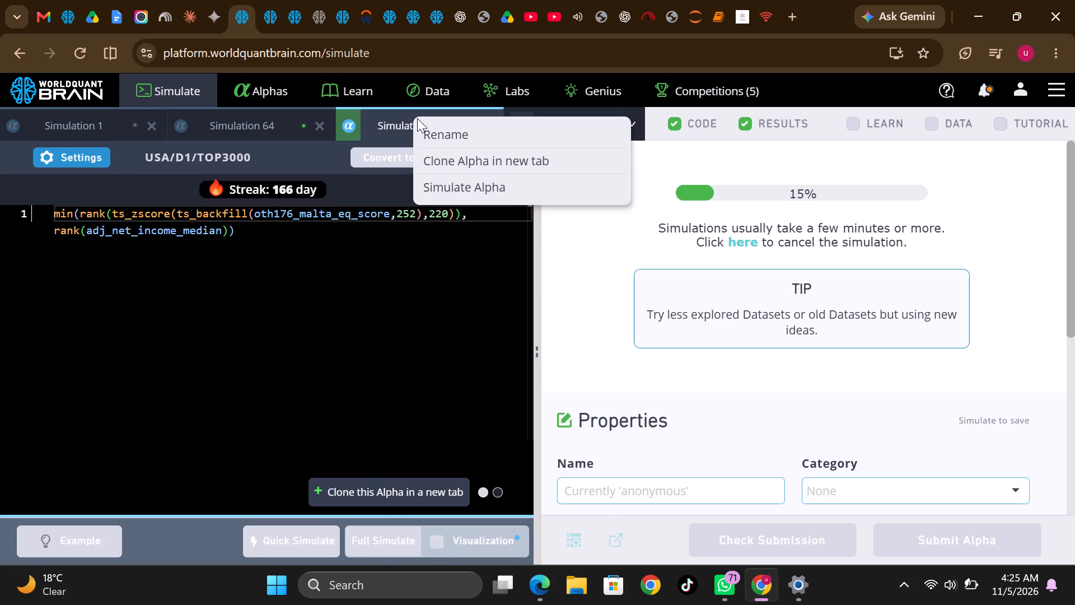
pyautogui.click(443, 153)
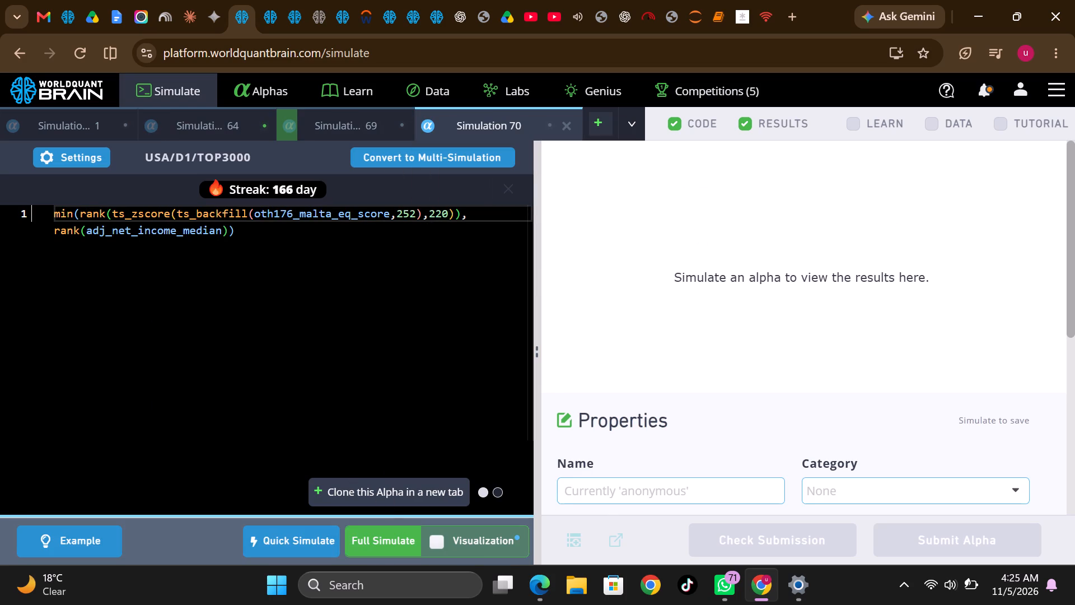
pyautogui.doubleClick(65, 213)
pyautogui.write('max')
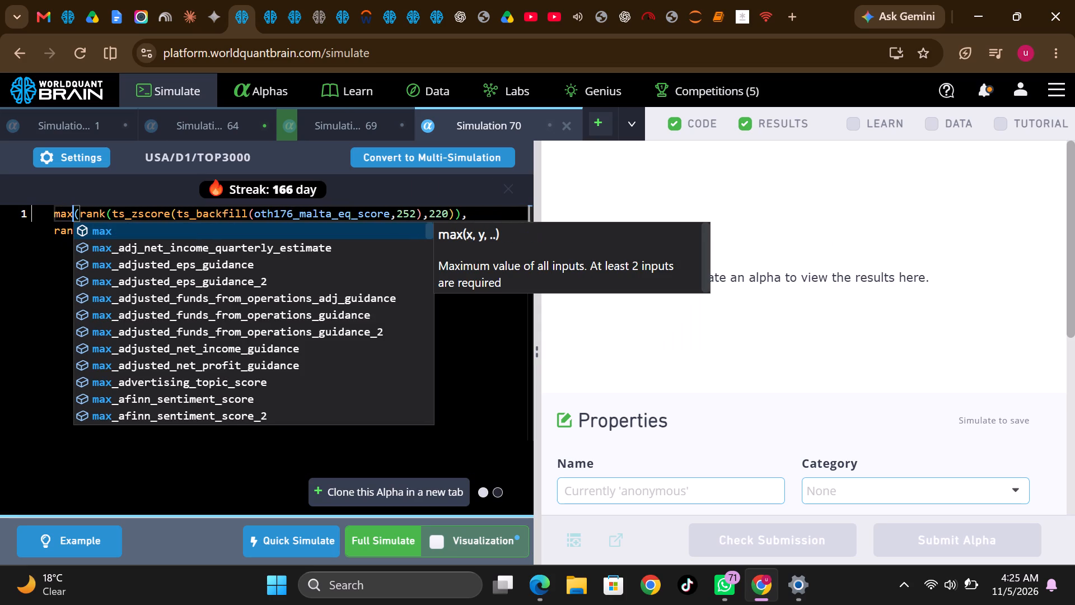
pyautogui.click(405, 538)
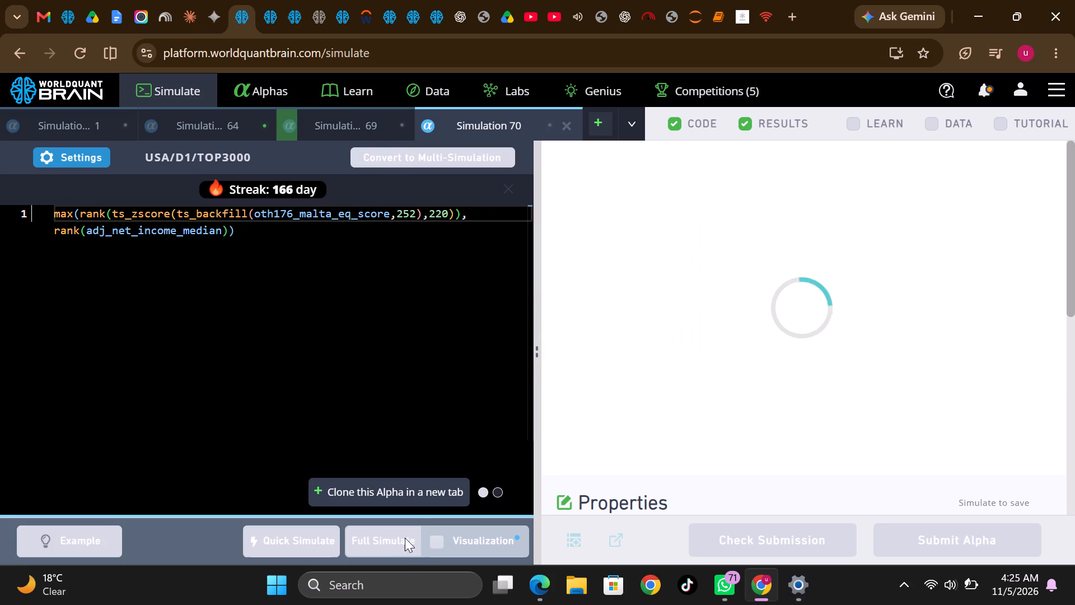
# Clone the max variant in a new tab, change its outer operator to add, and run a full simulation.
pyautogui.rightClick(456, 129)
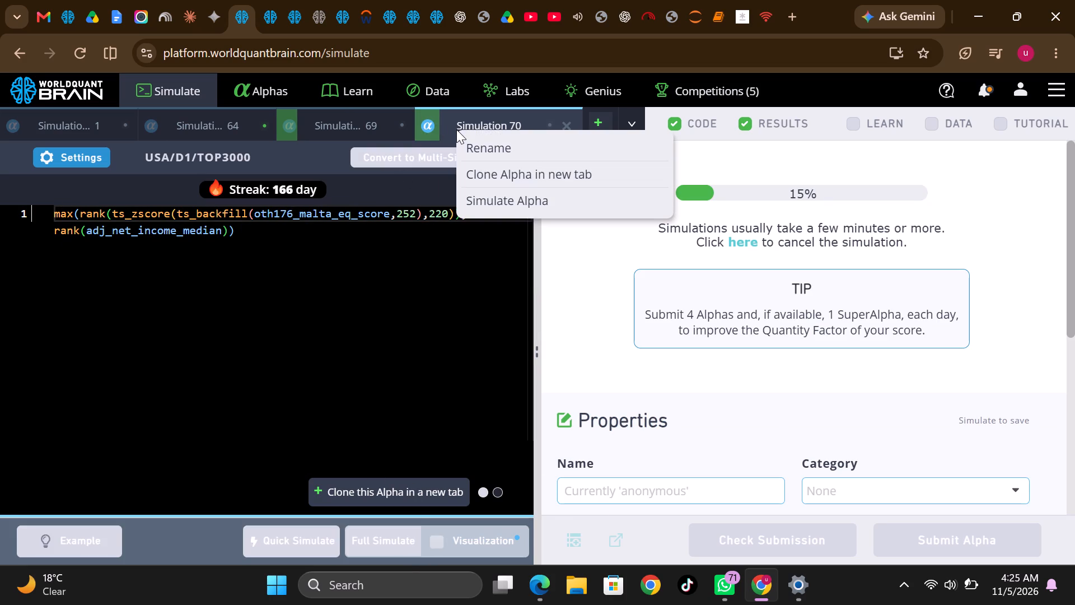
pyautogui.click(484, 166)
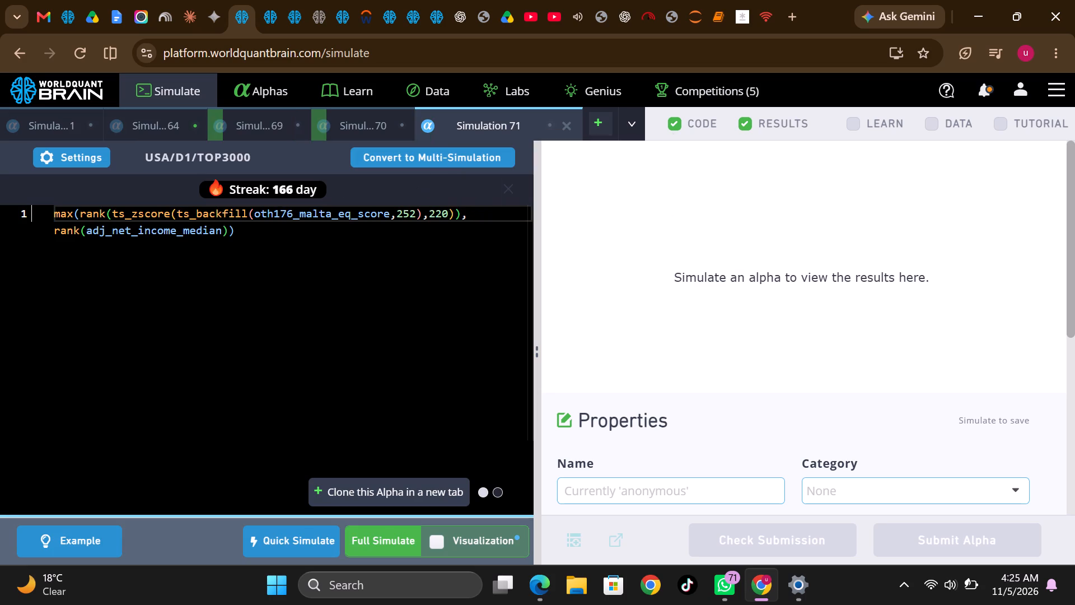
pyautogui.doubleClick(64, 214)
pyautogui.write('add')
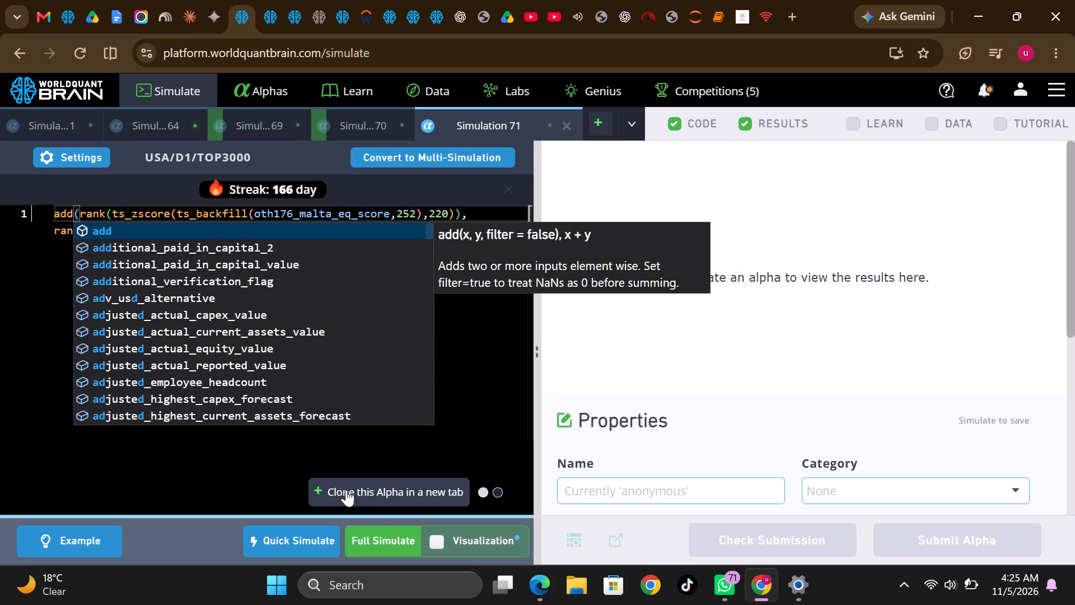
pyautogui.click(376, 535)
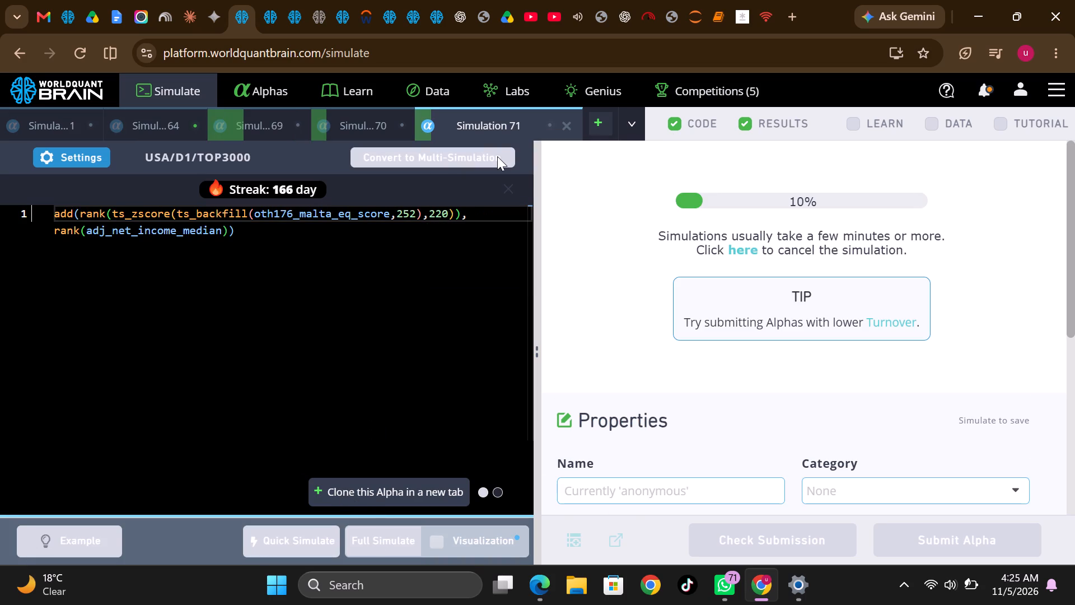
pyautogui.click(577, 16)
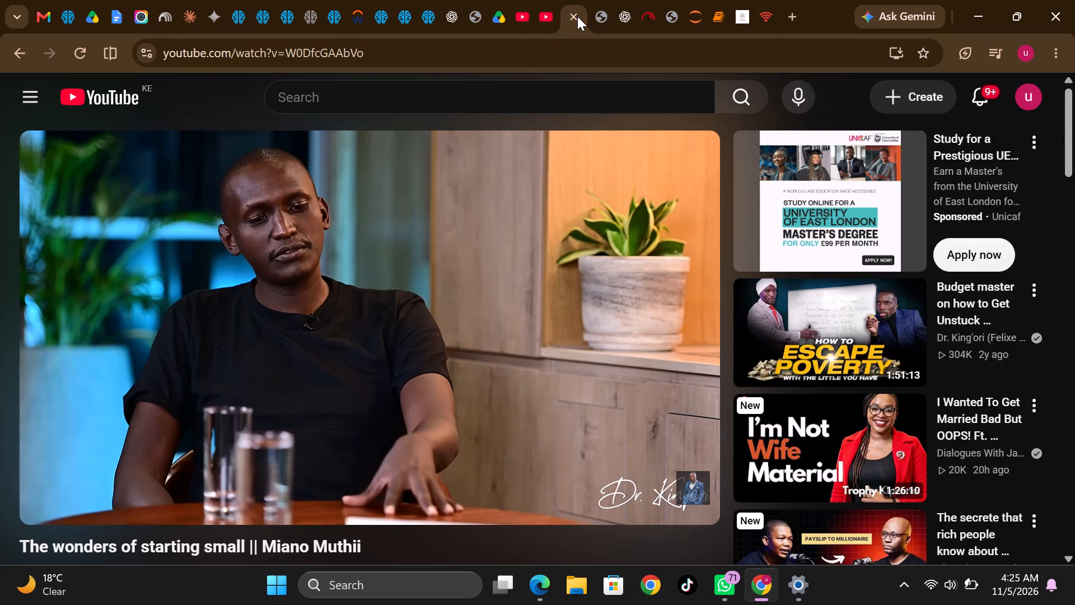
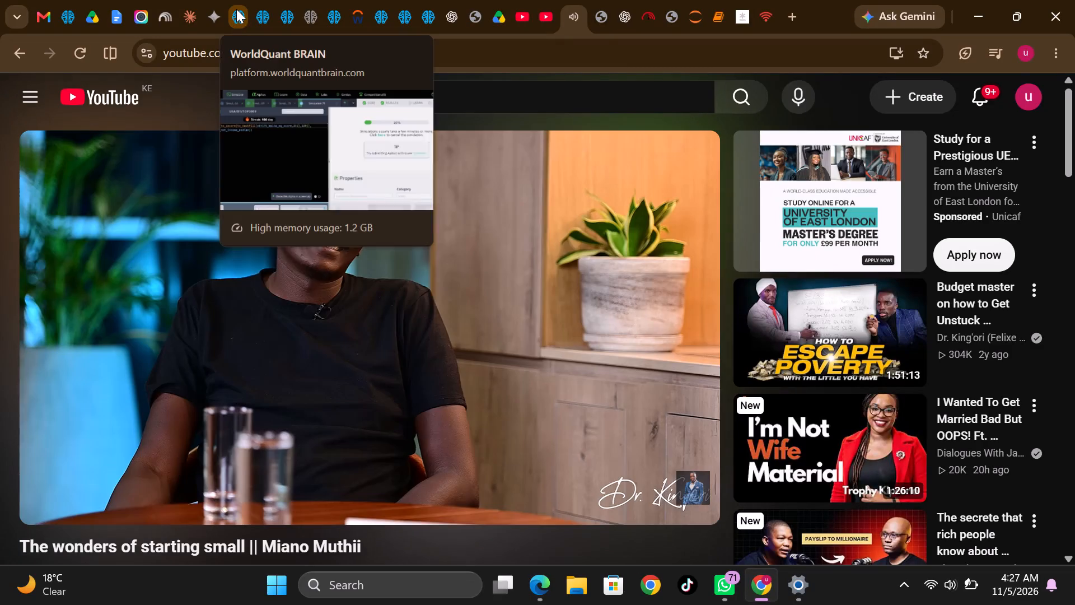
# Return to WorldQuant BRAIN, reveal Simulation 71's test period, and compare its IS Summary figures for the TEST and IS periods.
pyautogui.click(236, 9)
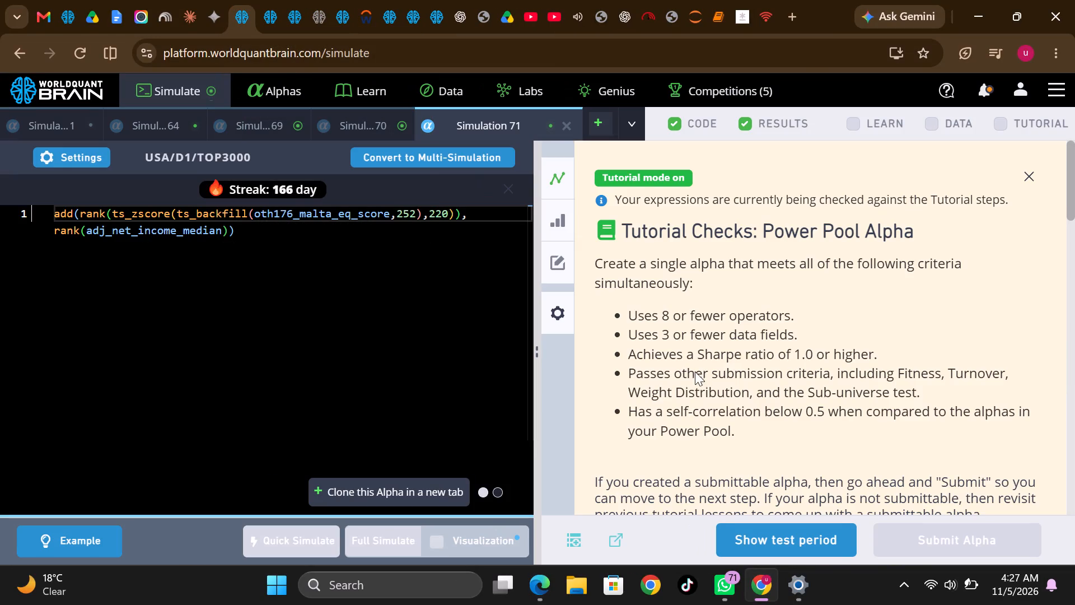
pyautogui.scroll(-4, 751, 403)
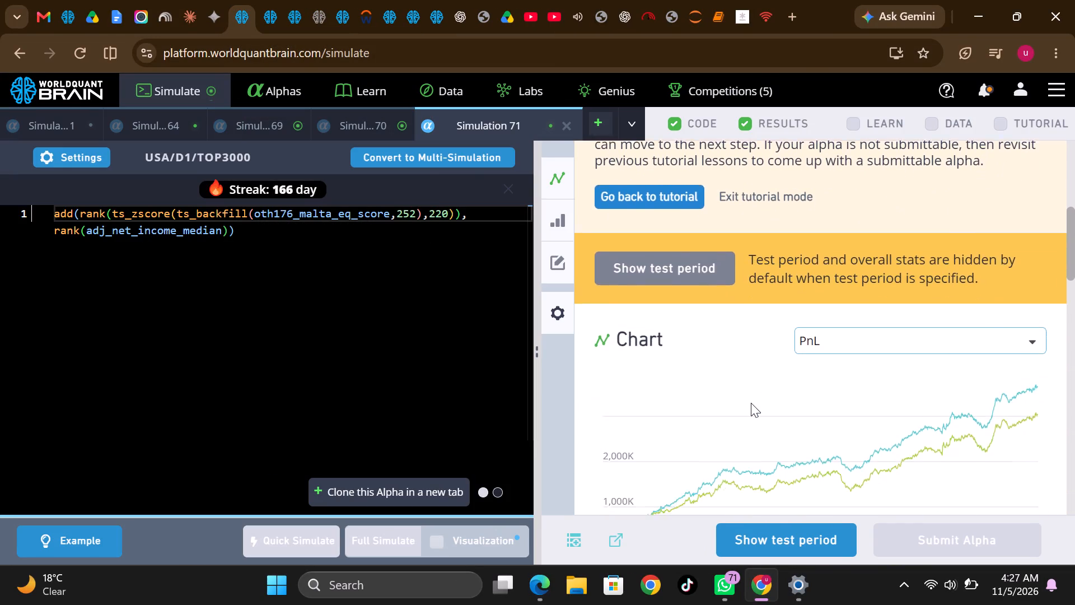
pyautogui.scroll(-2, 751, 403)
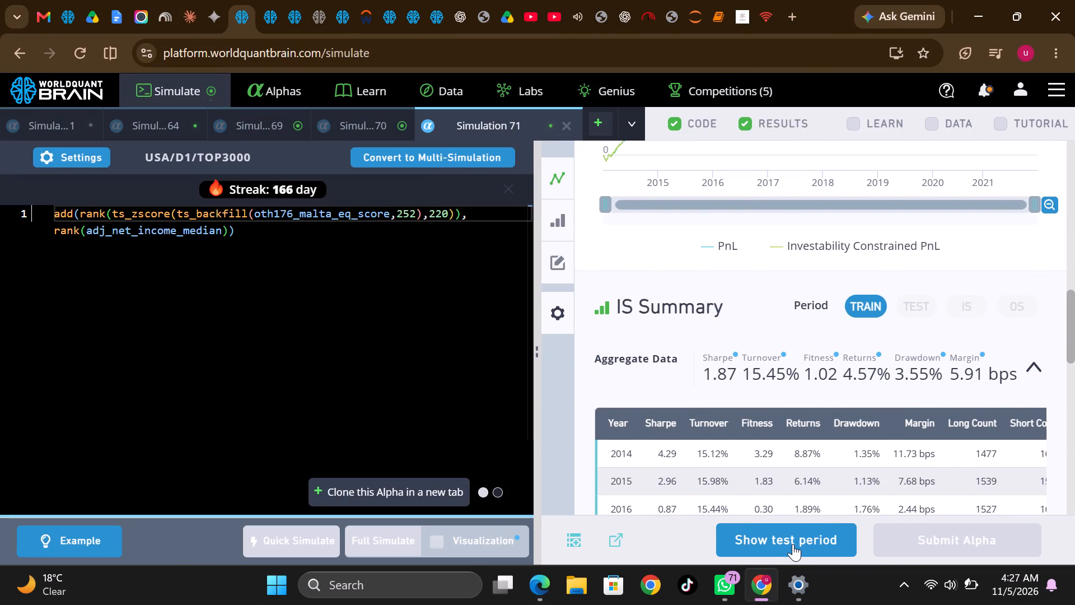
pyautogui.click(793, 544)
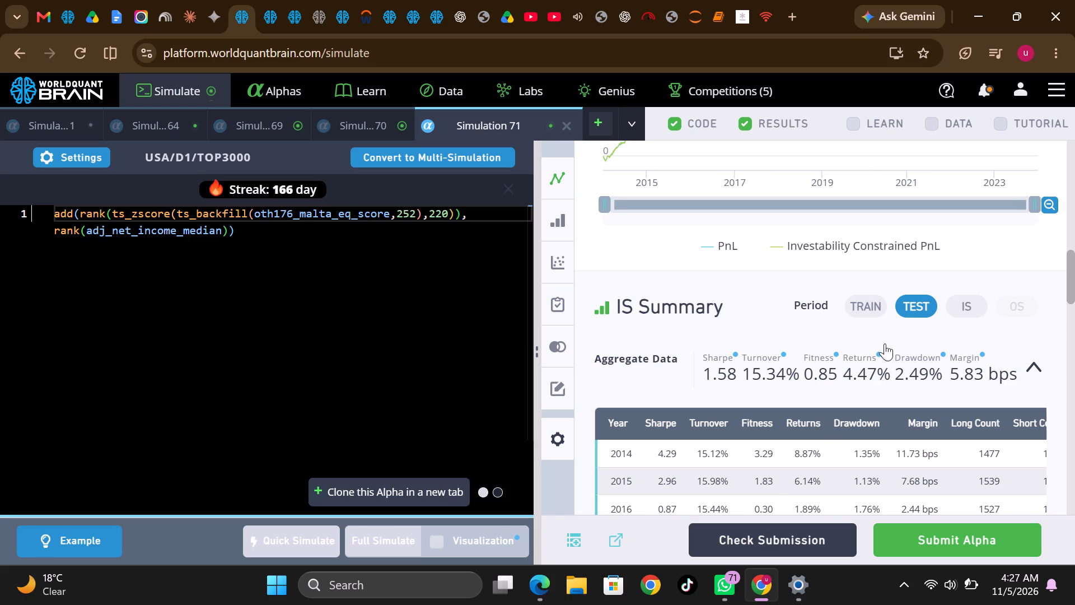
pyautogui.click(962, 307)
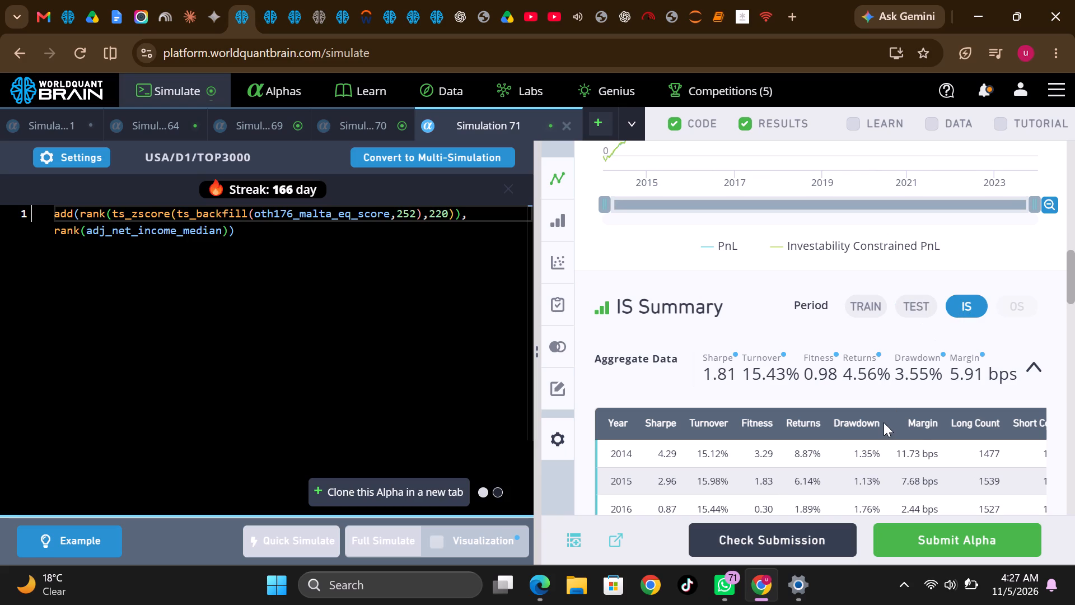
# Examine Simulation 71's yearly IS figures and run its Prod Correlation check.
pyautogui.scroll(-2, 884, 422)
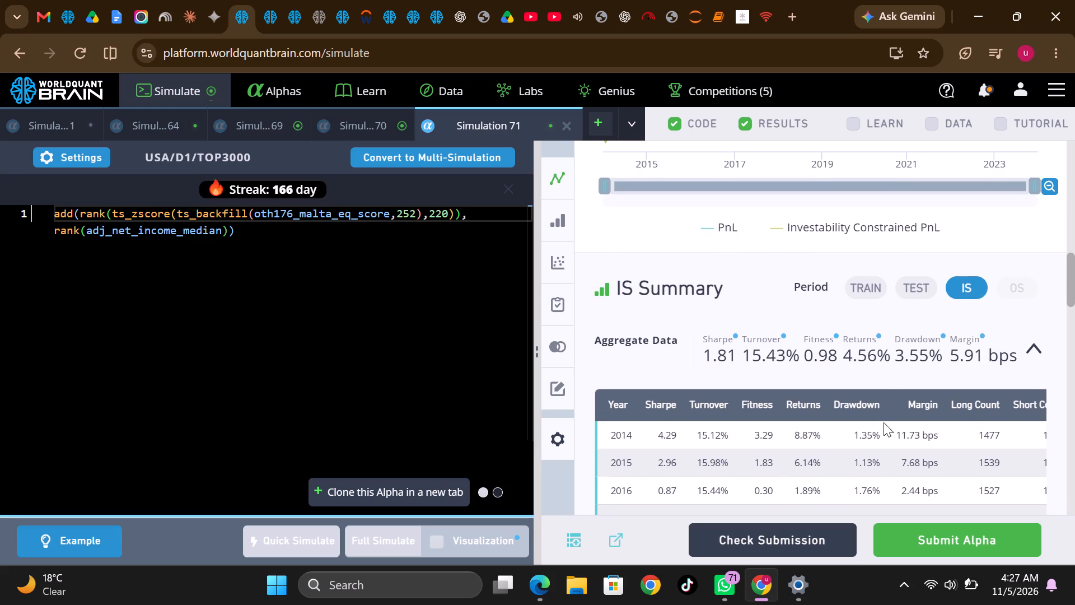
pyautogui.scroll(-4, 884, 422)
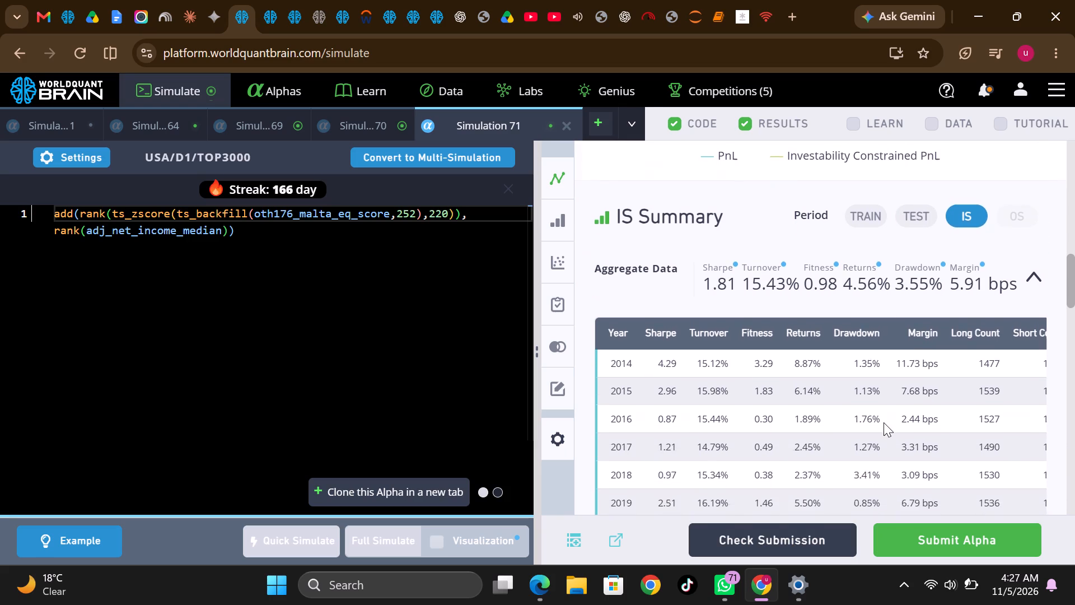
pyautogui.scroll(-3, 884, 422)
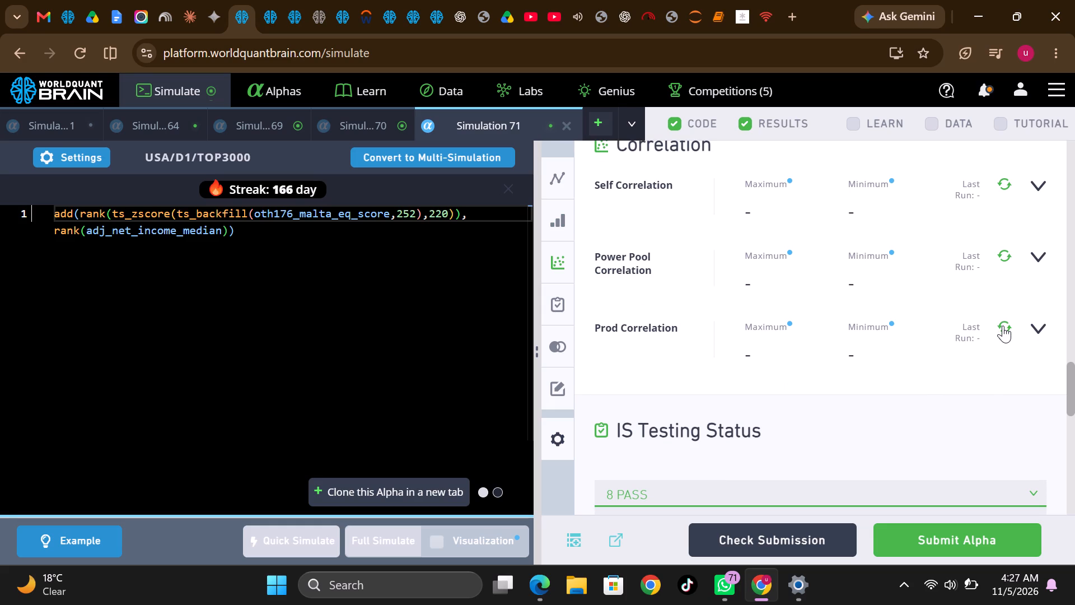
pyautogui.click(1003, 325)
# Review the max variant in Simulation 70 over the TEST and IS periods, check its IS Testing Status, and close that simulation.
pyautogui.click(381, 118)
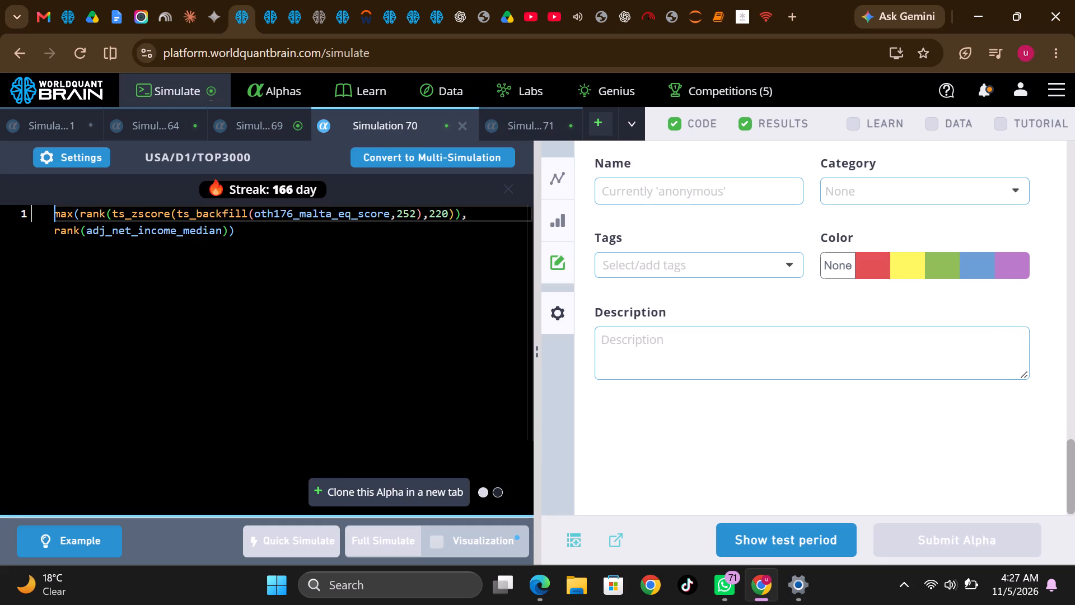
pyautogui.scroll(8, 644, 361)
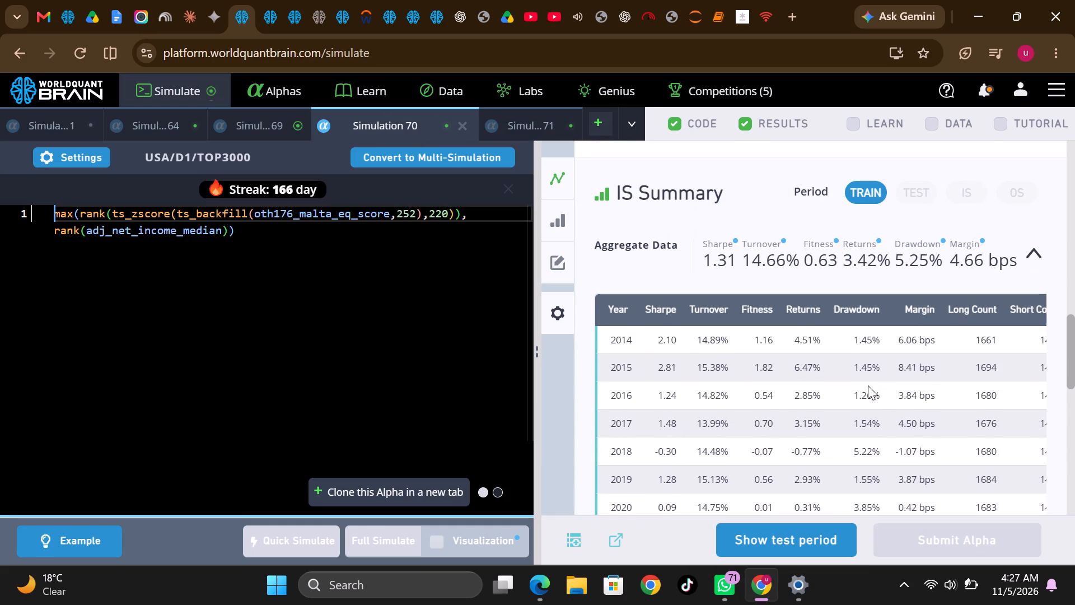
pyautogui.click(818, 536)
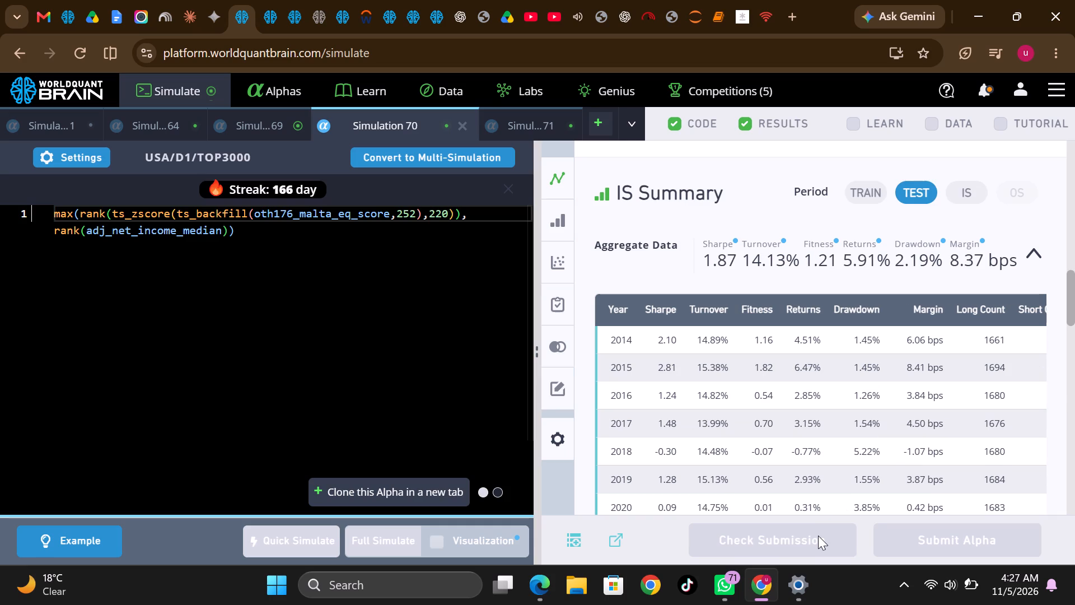
pyautogui.click(961, 194)
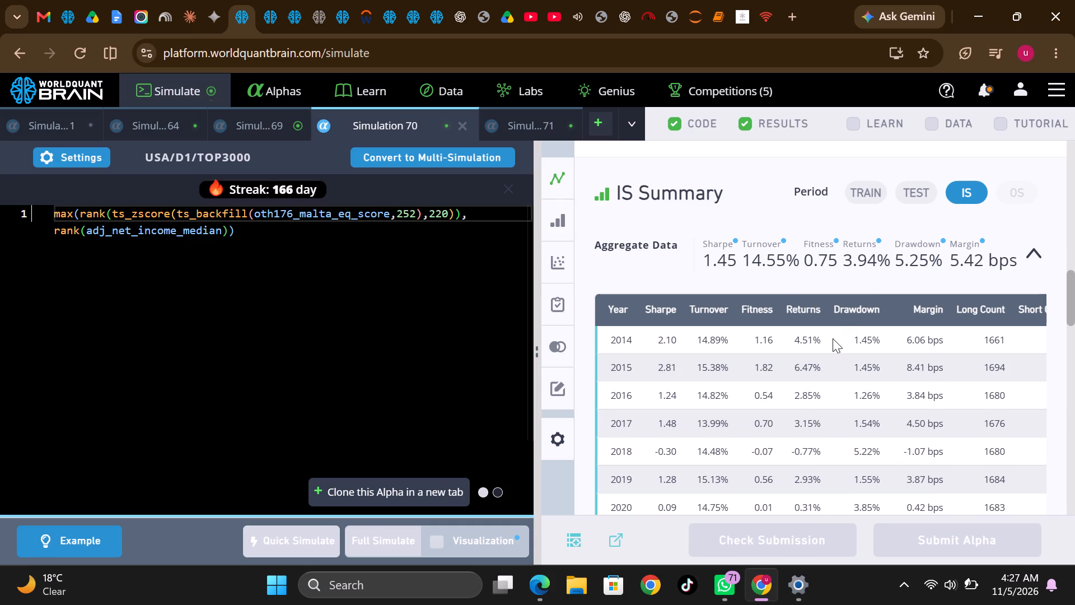
pyautogui.scroll(-6, 833, 338)
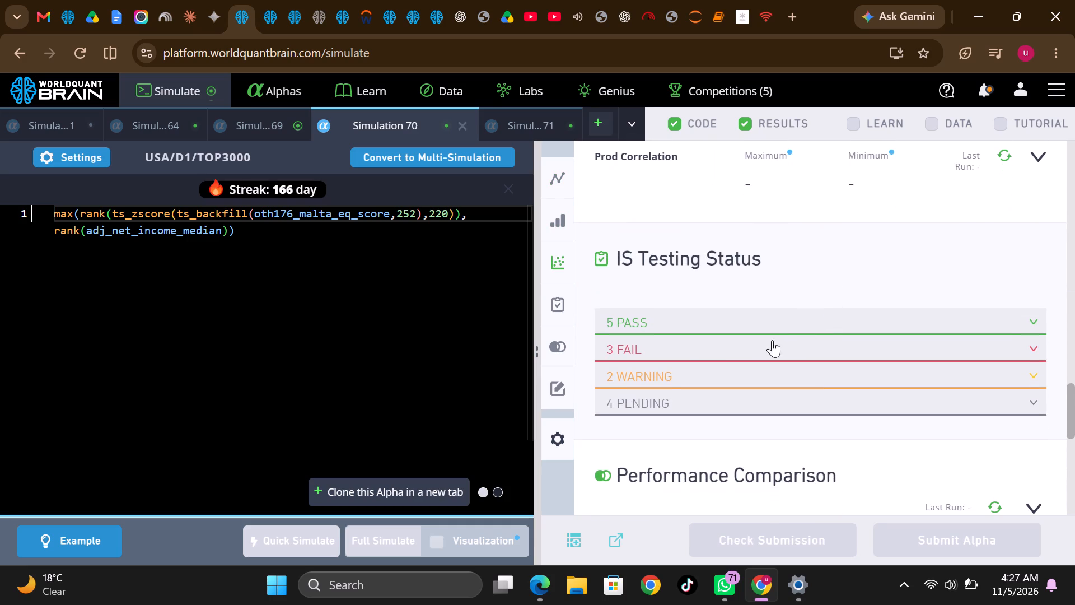
pyautogui.click(461, 123)
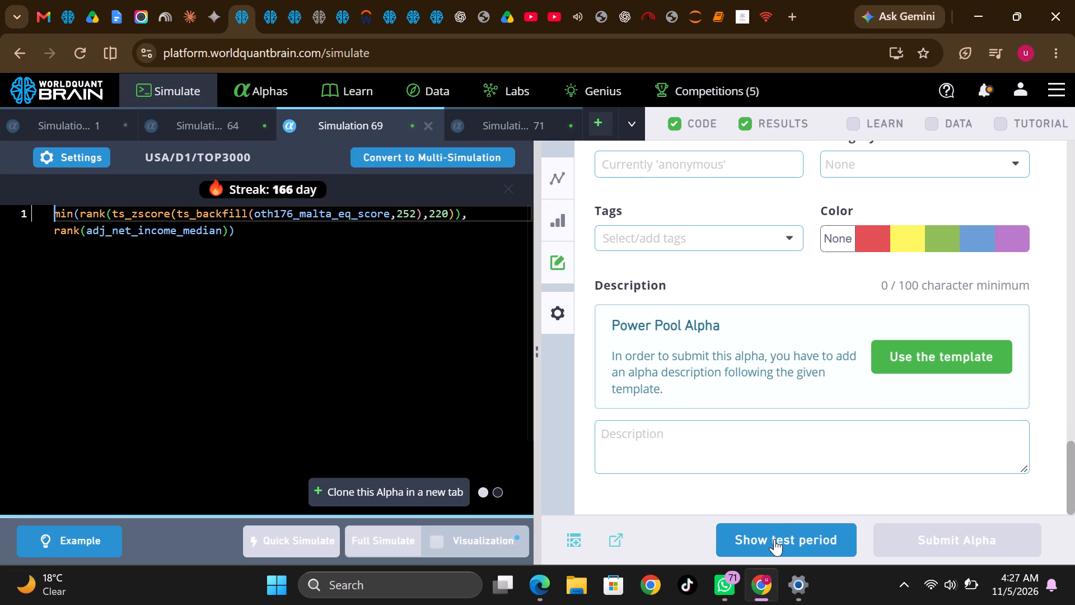
# Reveal the test period of the min variant in Simulation 69 and examine its IS Summary.
pyautogui.click(774, 539)
pyautogui.scroll(4, 815, 353)
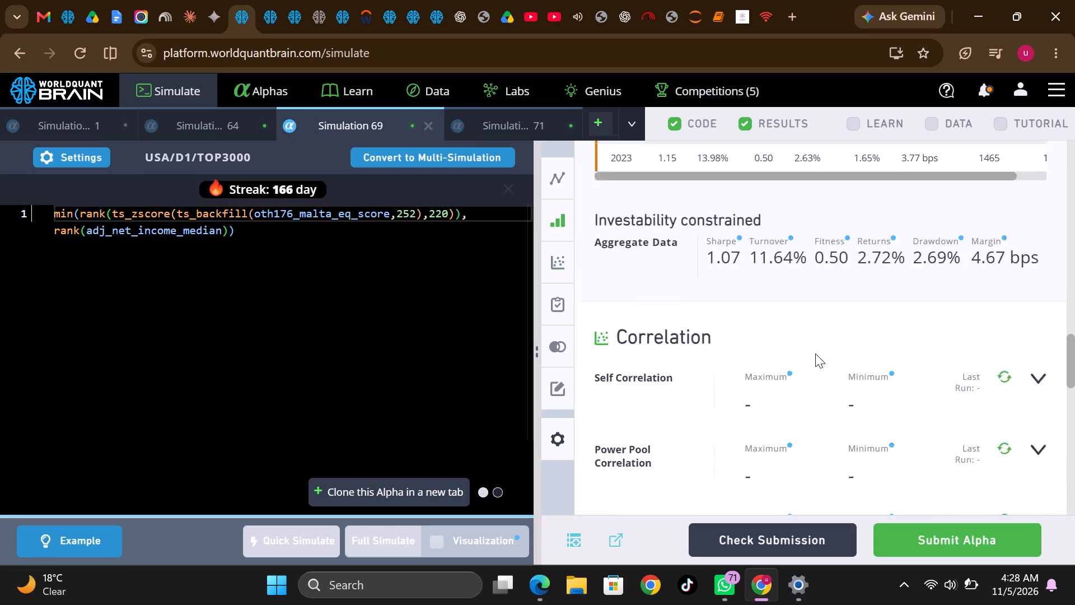
pyautogui.scroll(5, 815, 353)
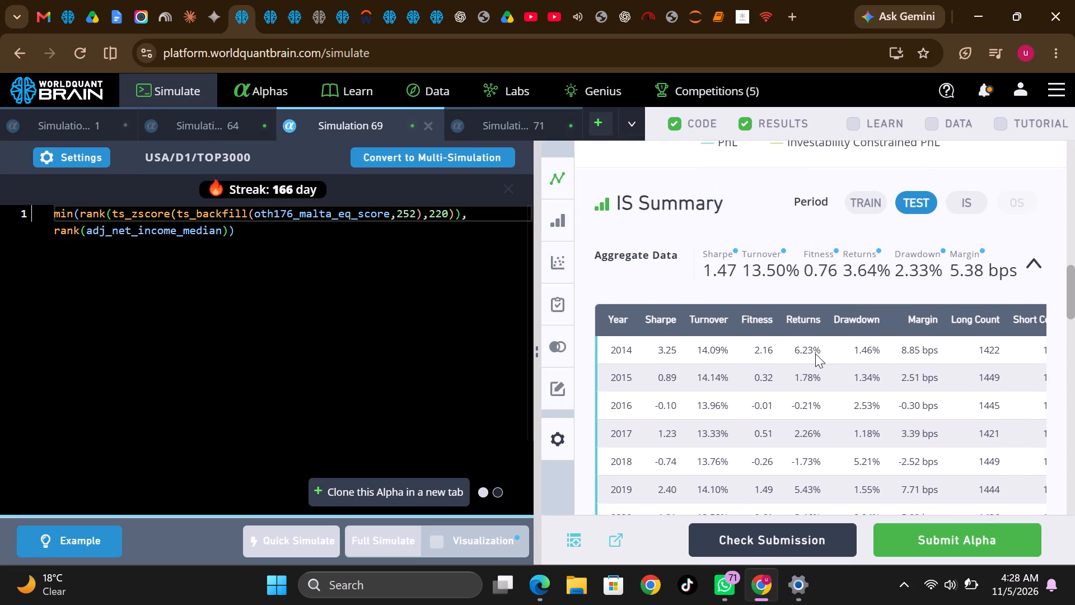
pyautogui.click(964, 199)
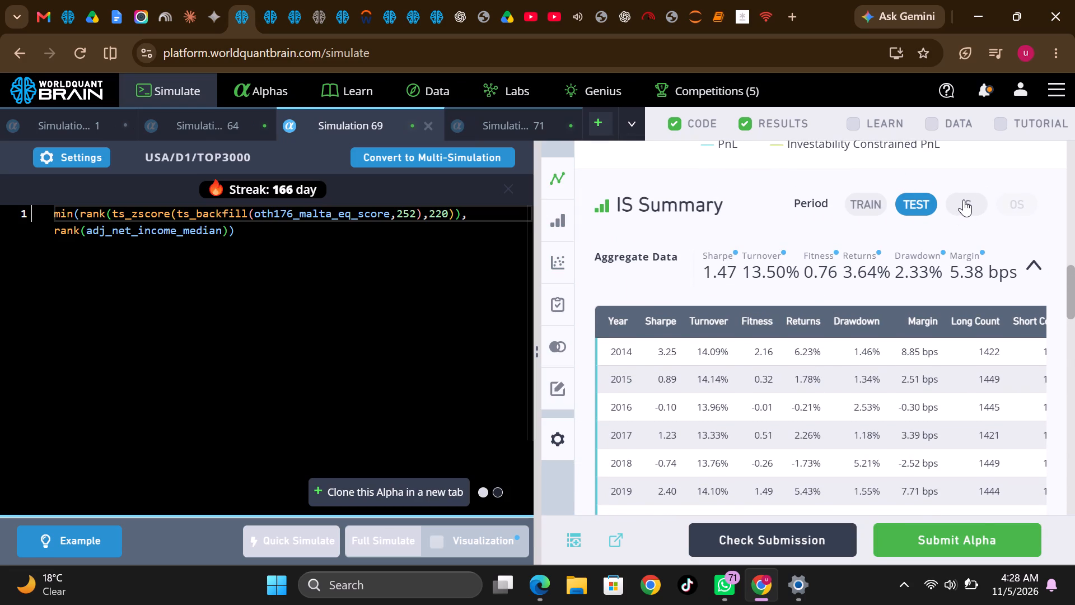
# Go back to Simulation 71, view its IS-period summary, and run the Power Pool Correlation and Self Correlation checks.
pyautogui.click(498, 118)
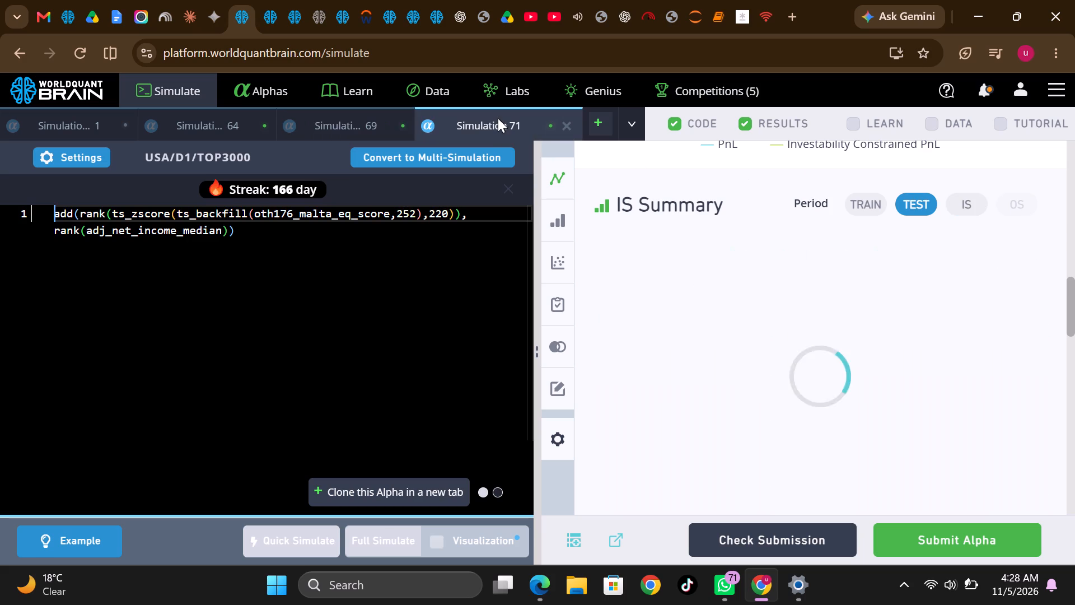
pyautogui.click(971, 204)
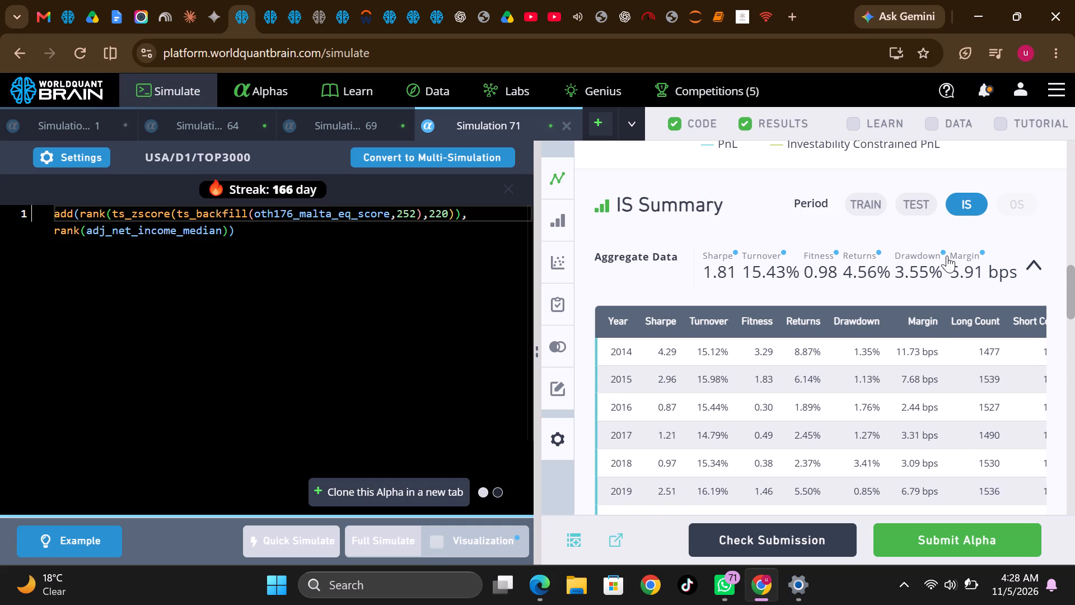
pyautogui.scroll(-4, 929, 446)
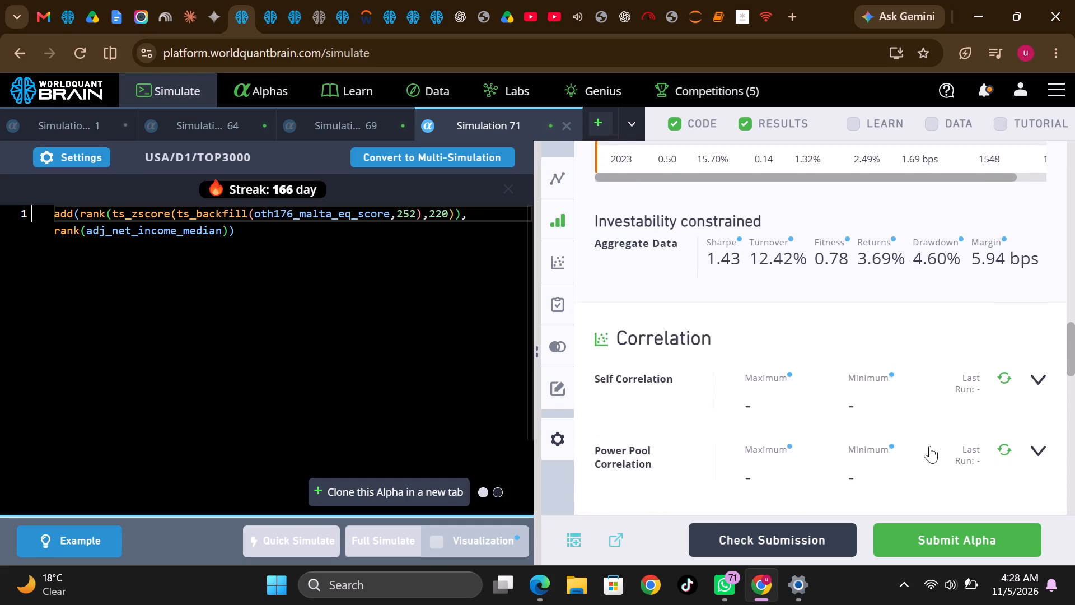
pyautogui.scroll(-1, 929, 446)
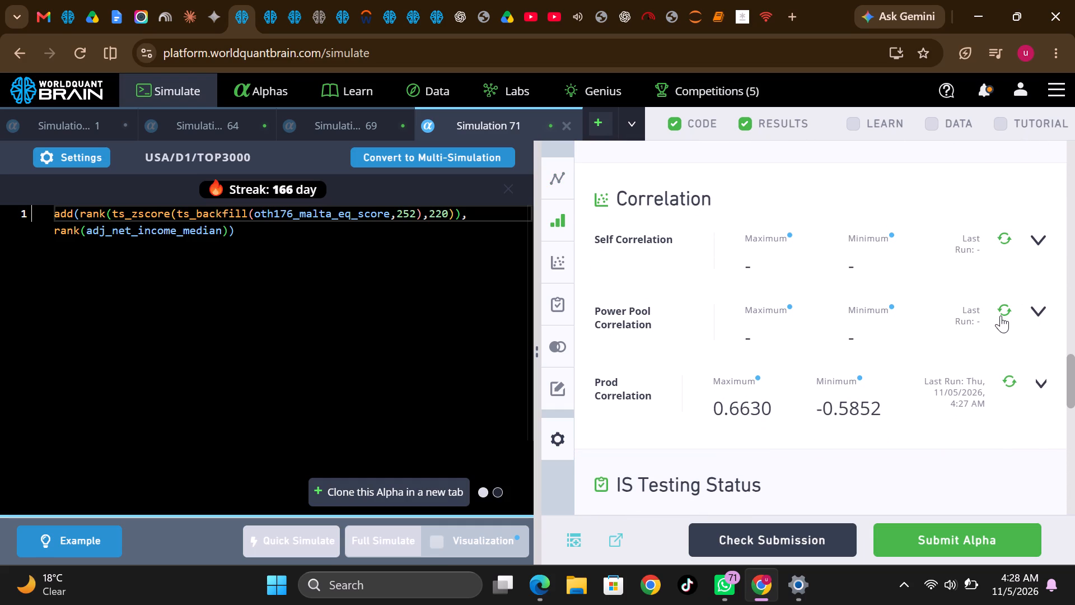
pyautogui.click(1001, 315)
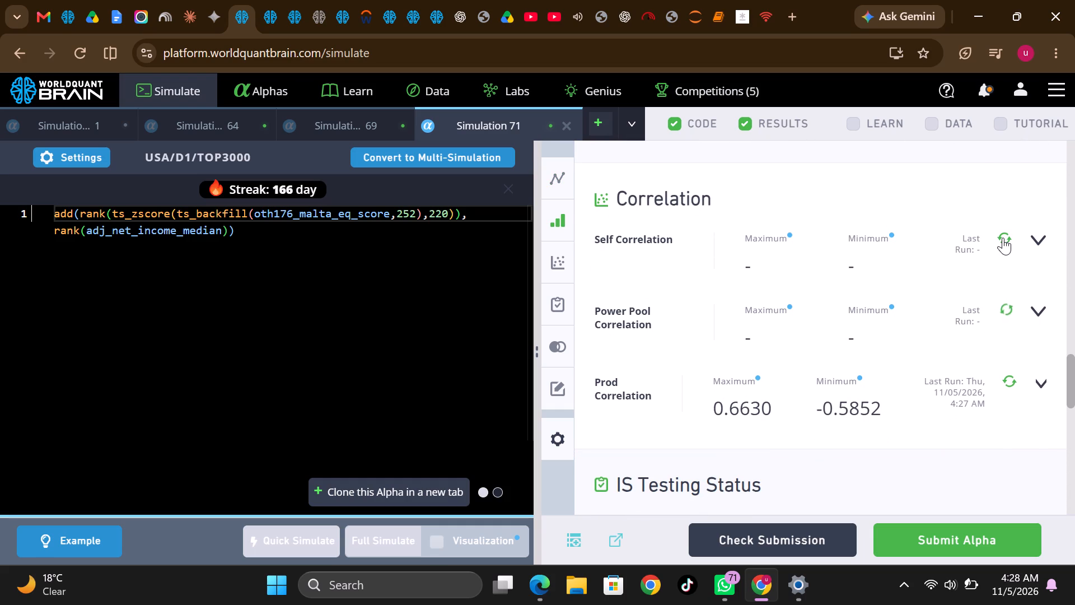
pyautogui.click(1003, 238)
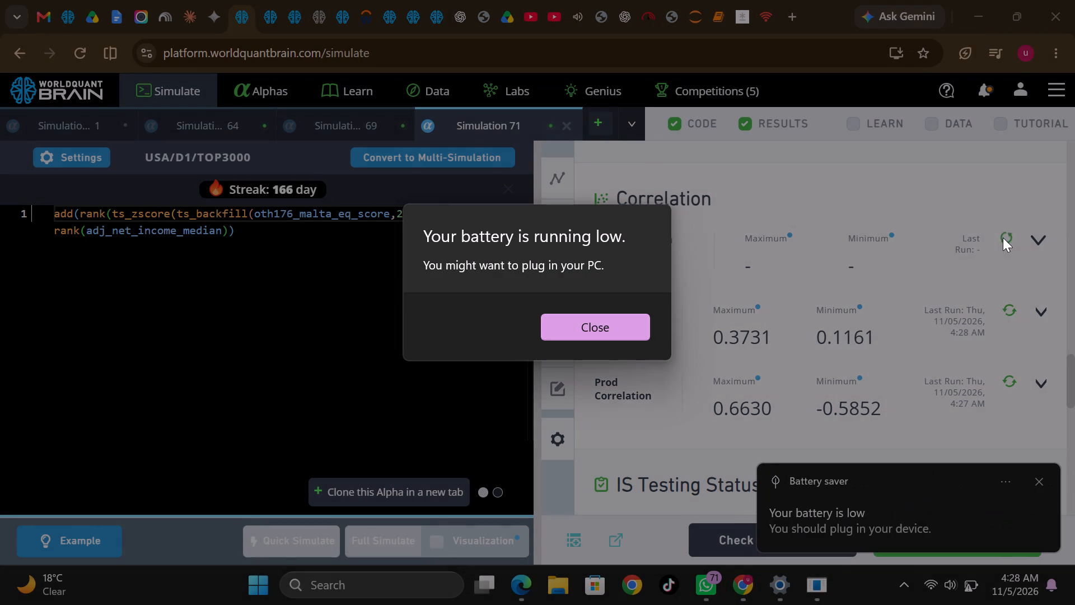
pyautogui.click(621, 321)
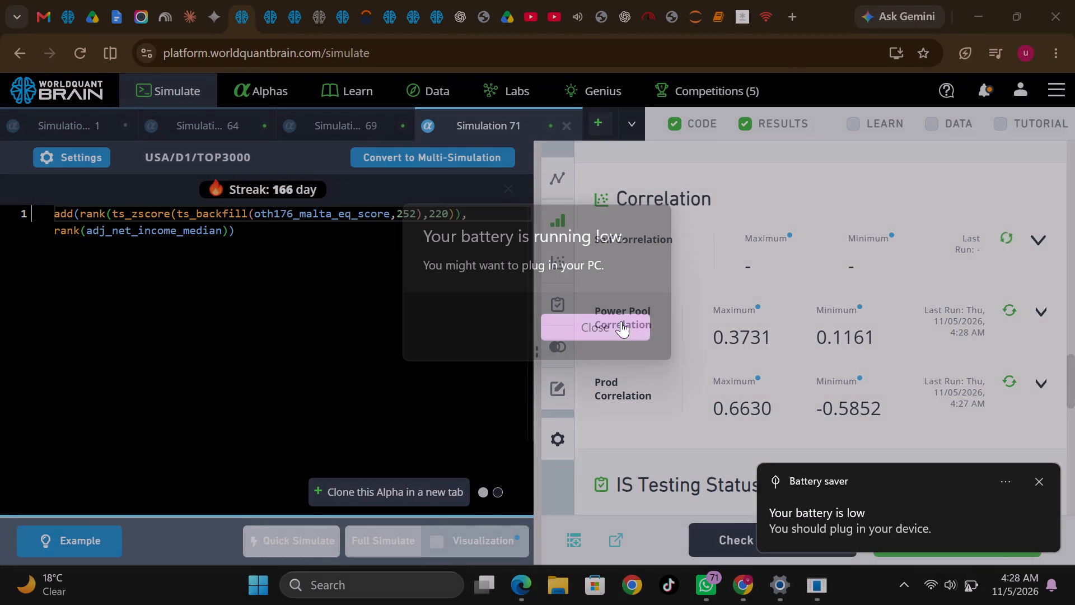
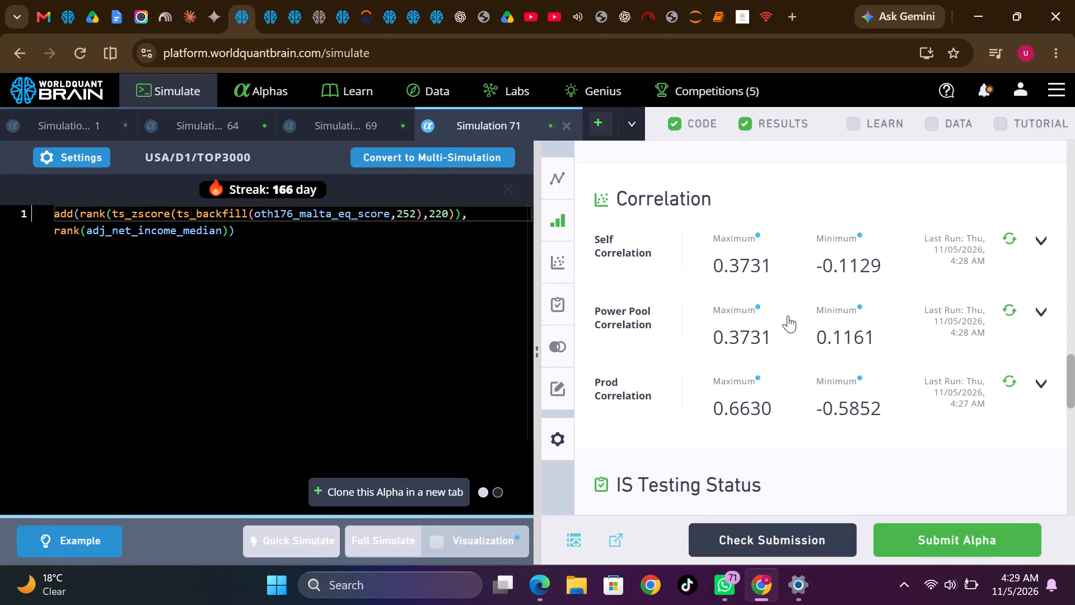
# Look back over Simulation 71's yearly results and clone its alpha in a new tab.
pyautogui.scroll(3, 790, 318)
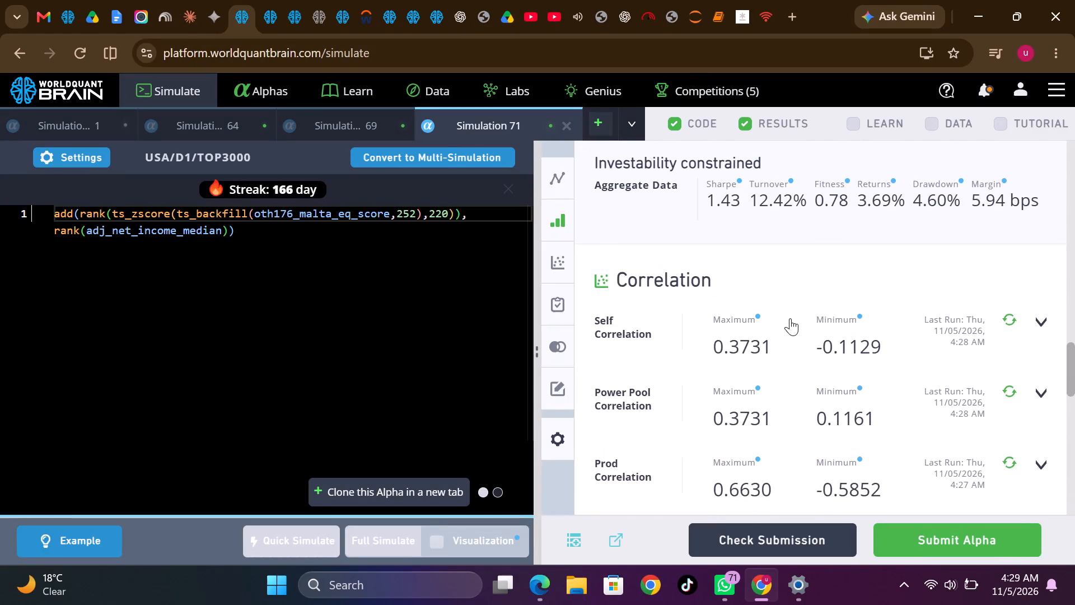
pyautogui.scroll(1, 790, 318)
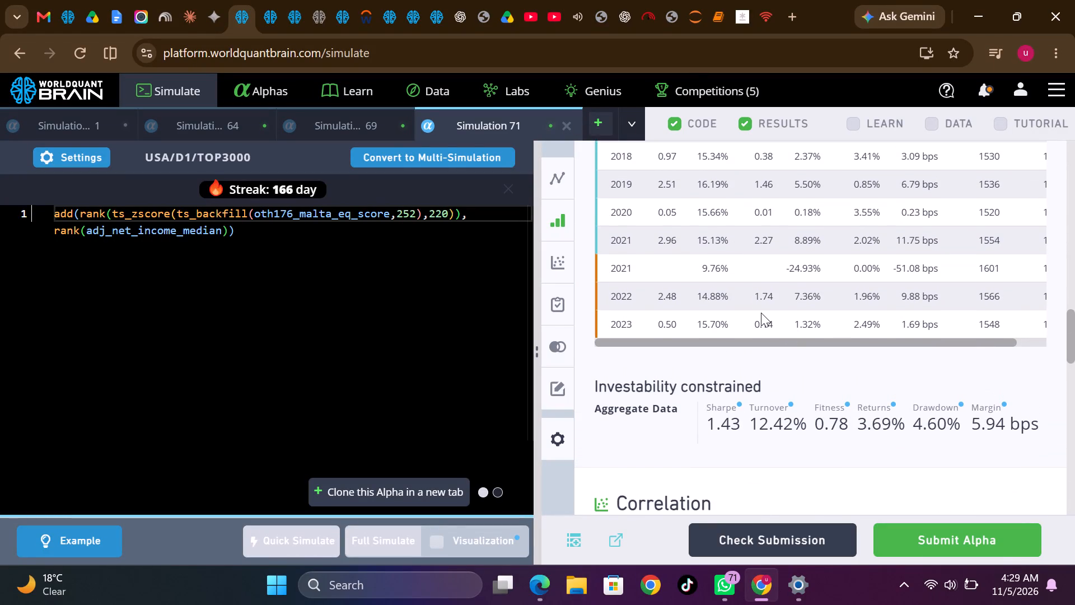
pyautogui.scroll(2, 761, 313)
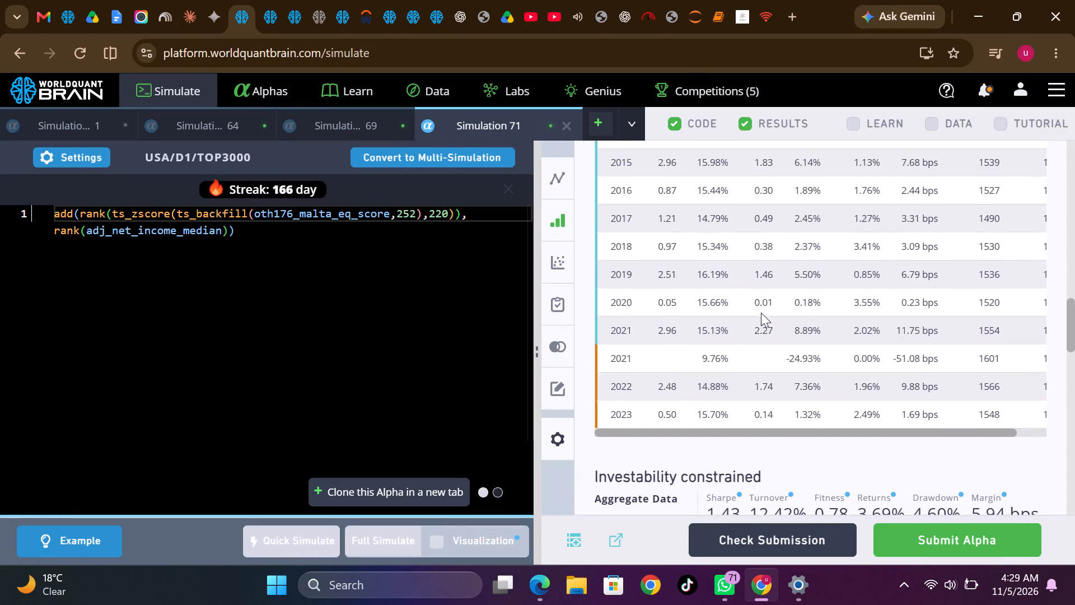
pyautogui.scroll(2, 761, 313)
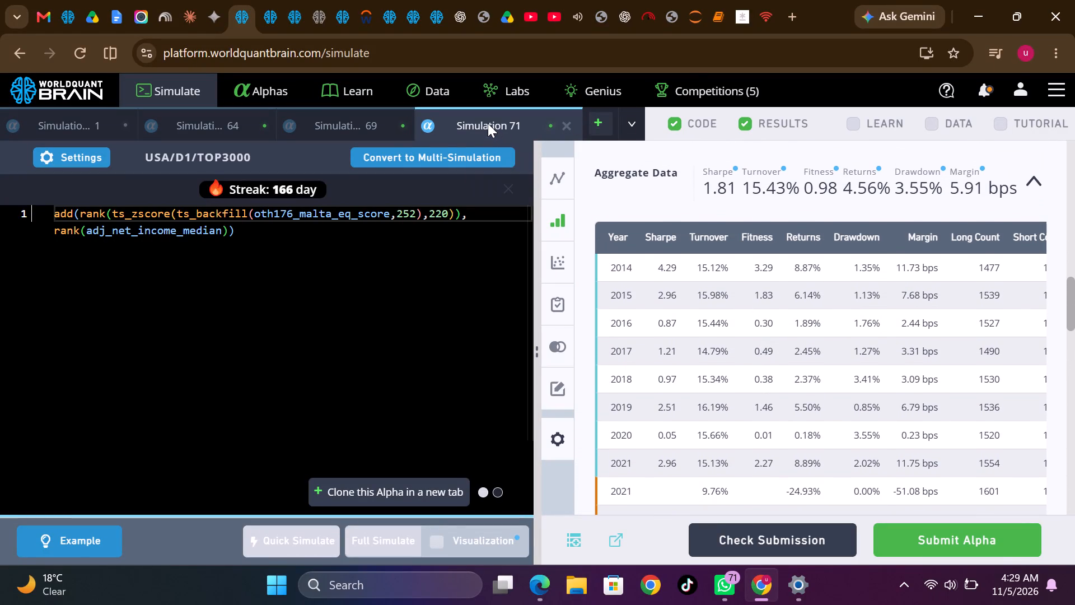
pyautogui.rightClick(485, 121)
pyautogui.click(514, 160)
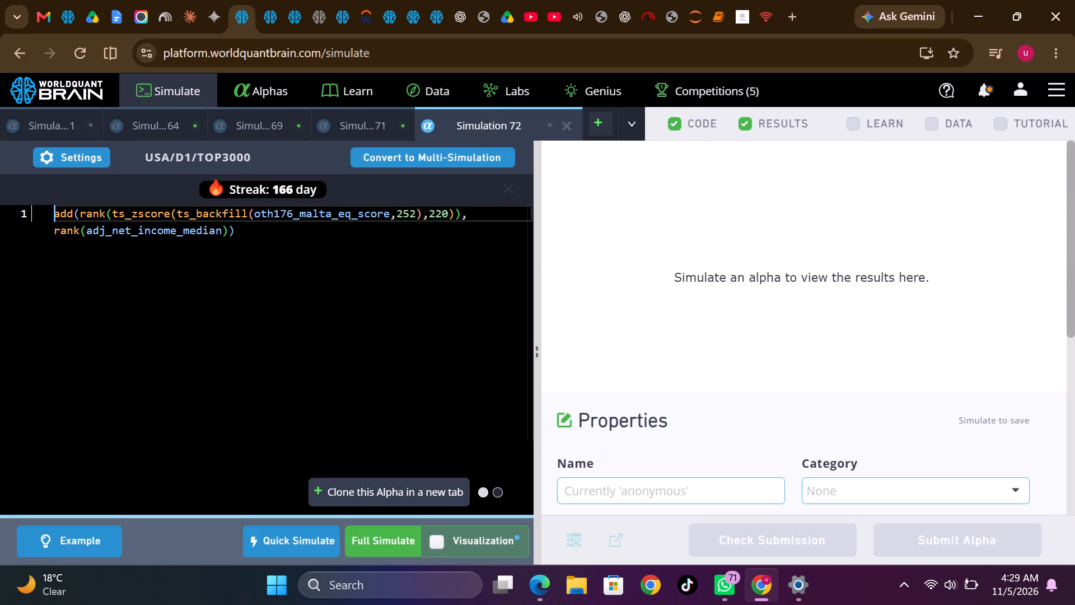
# Remove the ts_zscore operator and its 220 lookback from Simulation 72's expression, keeping ts_backfill, and run a full simulation.
pyautogui.moveTo(133, 215); pyautogui.dragTo(169, 215)
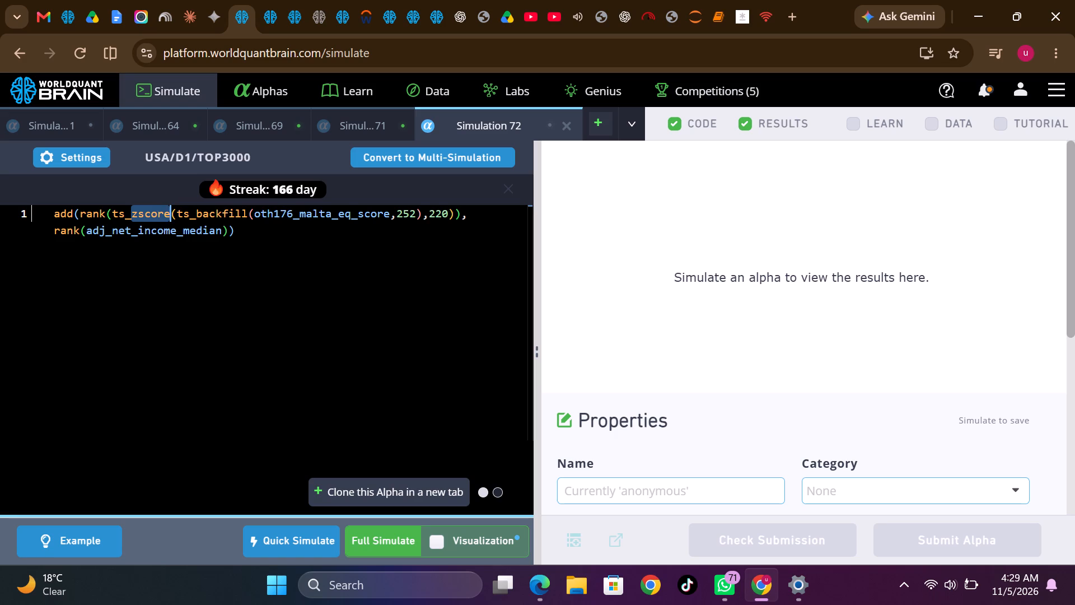
pyautogui.press('BackSpace')
pyautogui.press('BackSpace')
pyautogui.press('BackSpace')
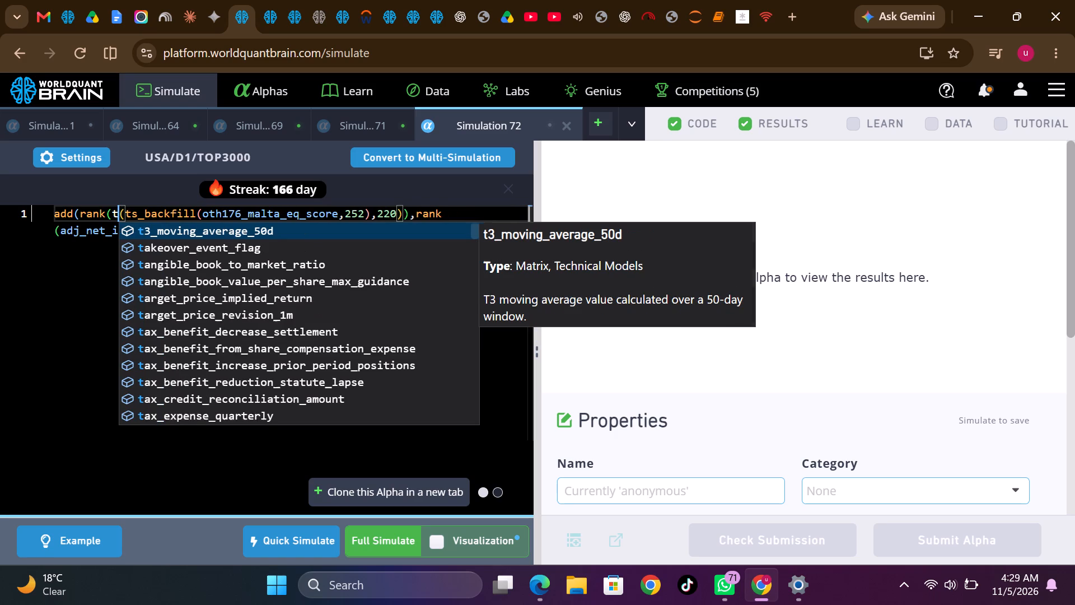
pyautogui.press('BackSpace')
pyautogui.press('BackSpace')
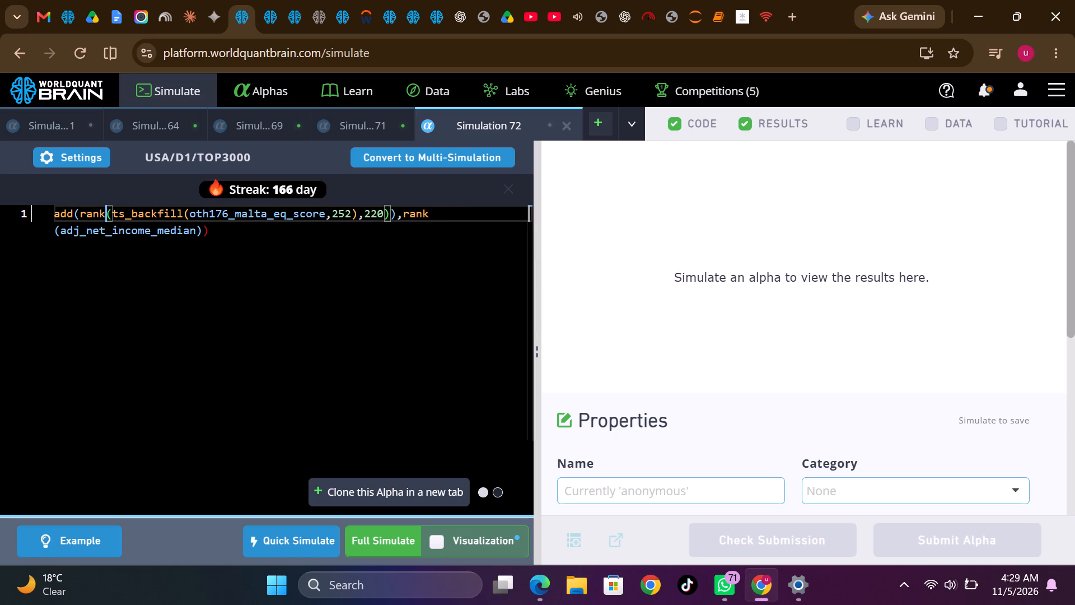
pyautogui.doubleClick(345, 218)
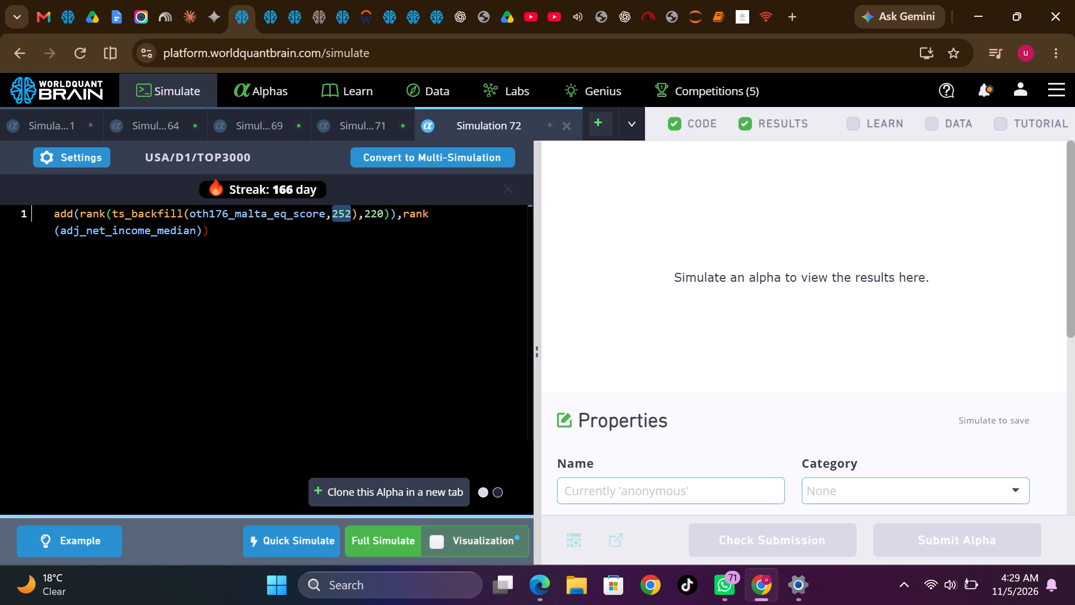
pyautogui.doubleClick(376, 213)
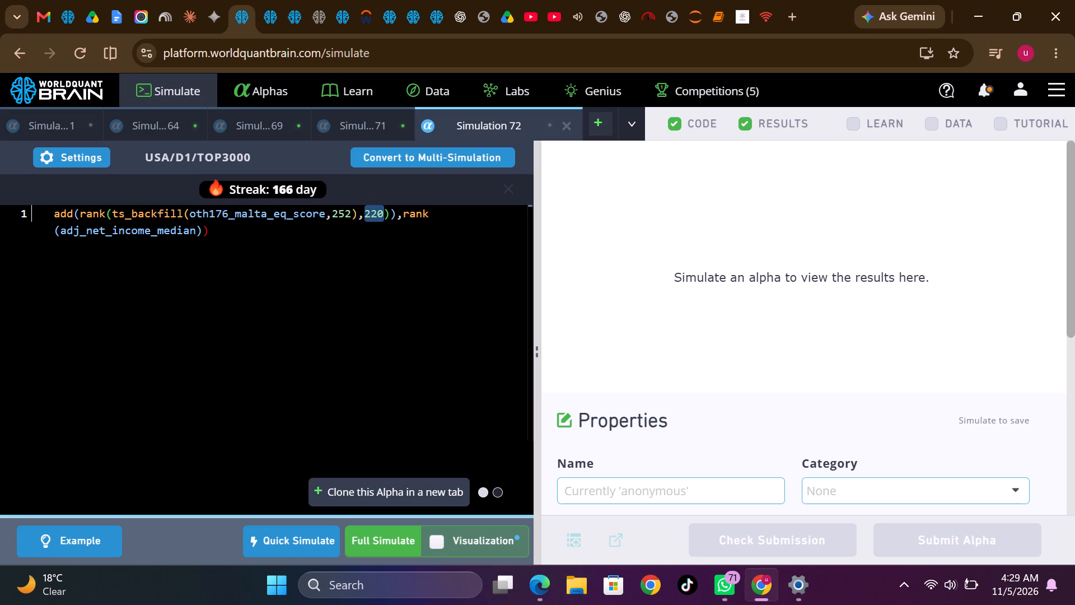
pyautogui.press('BackSpace')
pyautogui.press('BackSpace')
pyautogui.press('Delete')
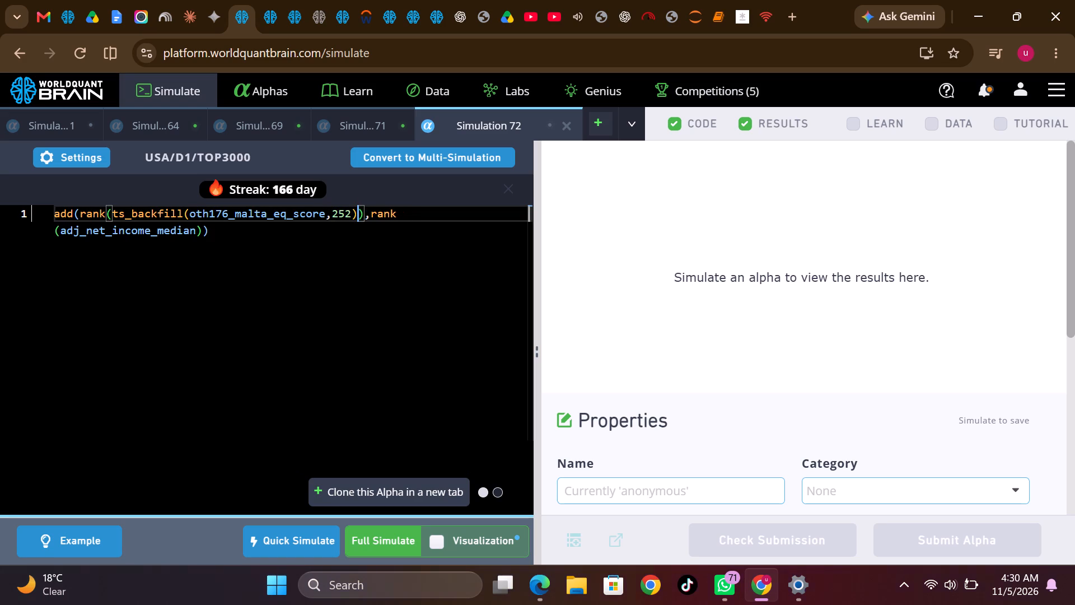
pyautogui.click(399, 539)
# Clone Simulation 72's alpha in a new tab, wrap the whole expression in group_zscore with country as the group, and fully simulate it.
pyautogui.rightClick(454, 121)
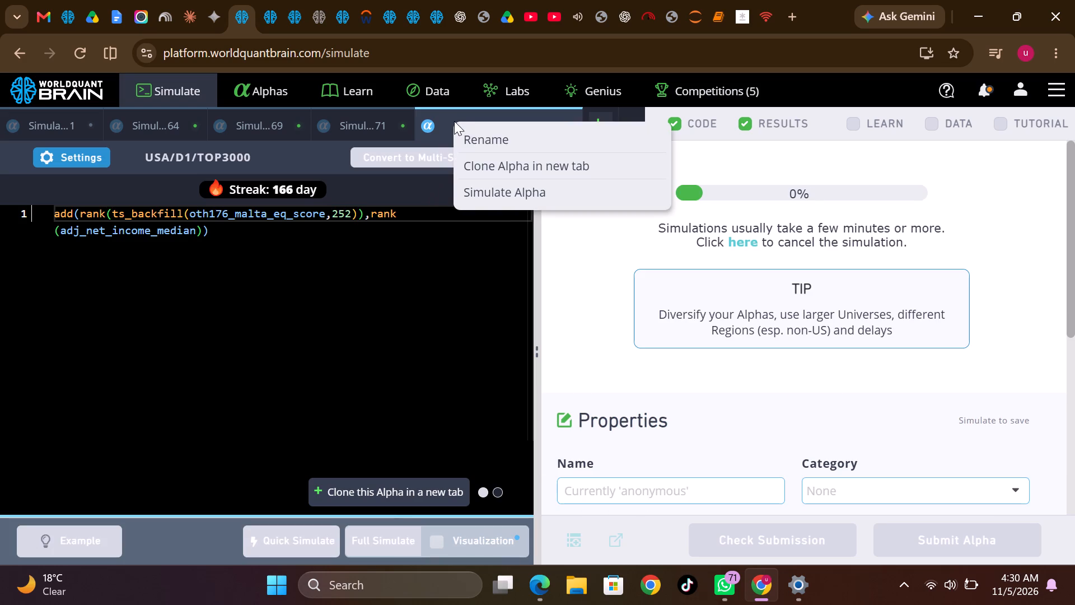
pyautogui.click(483, 163)
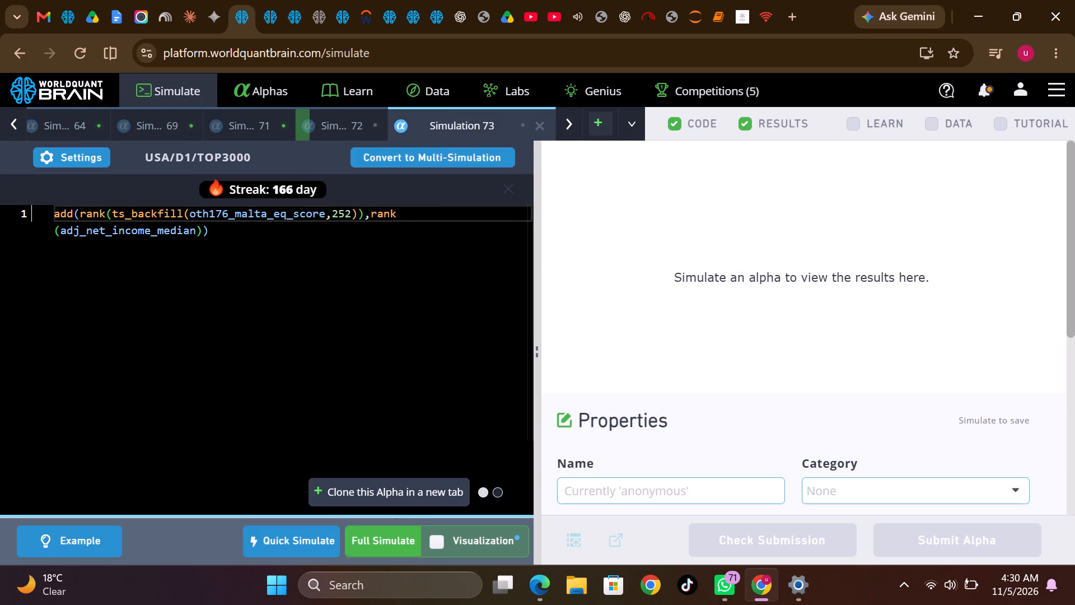
pyautogui.hotkey('shift', '(')
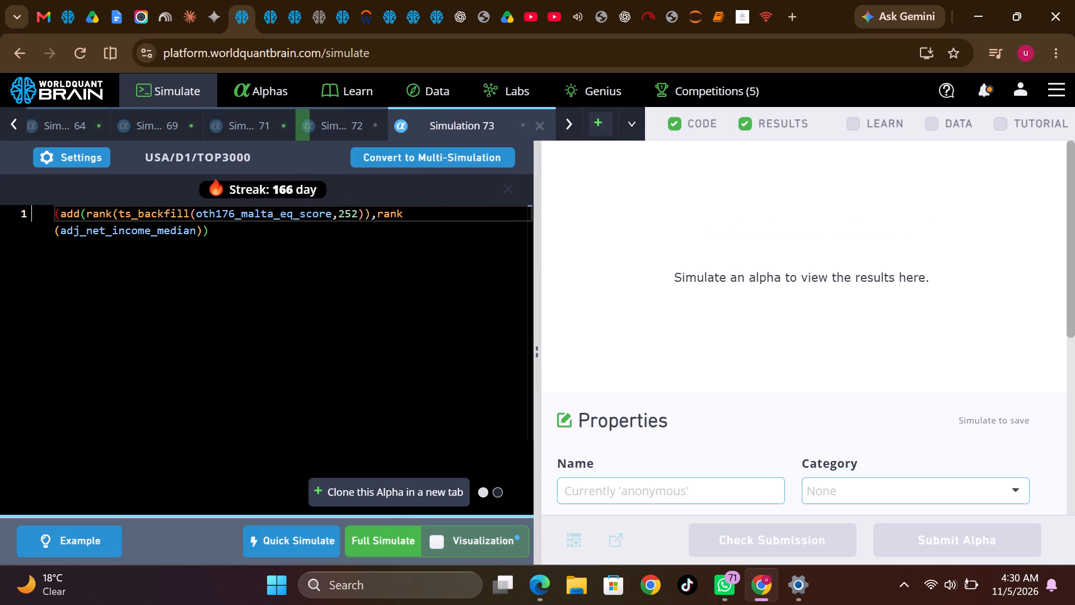
pyautogui.press('Left')
pyautogui.write('group')
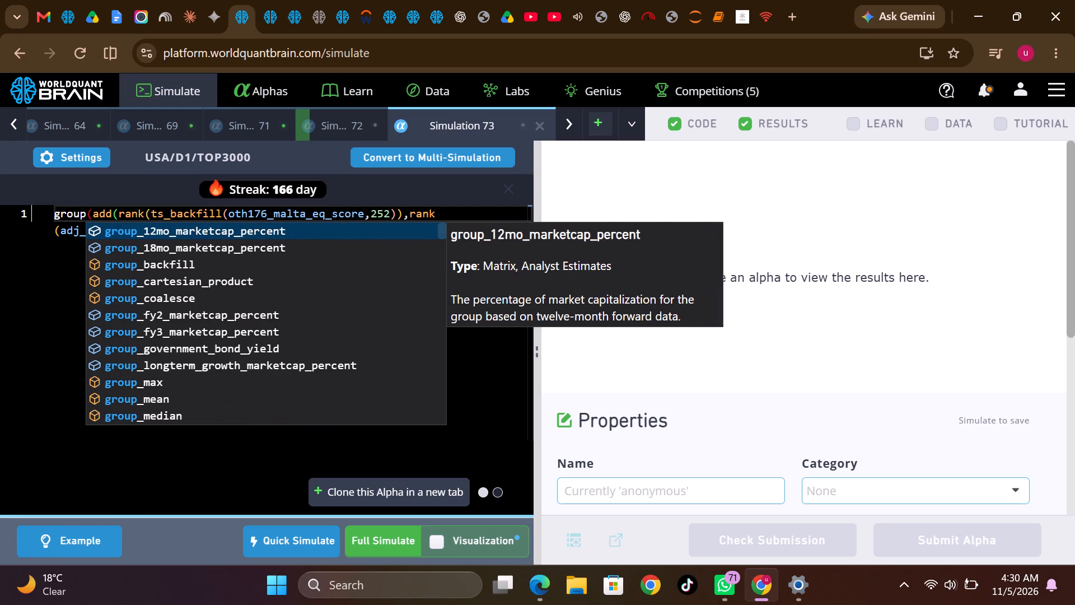
pyautogui.hotkey('shift', '_')
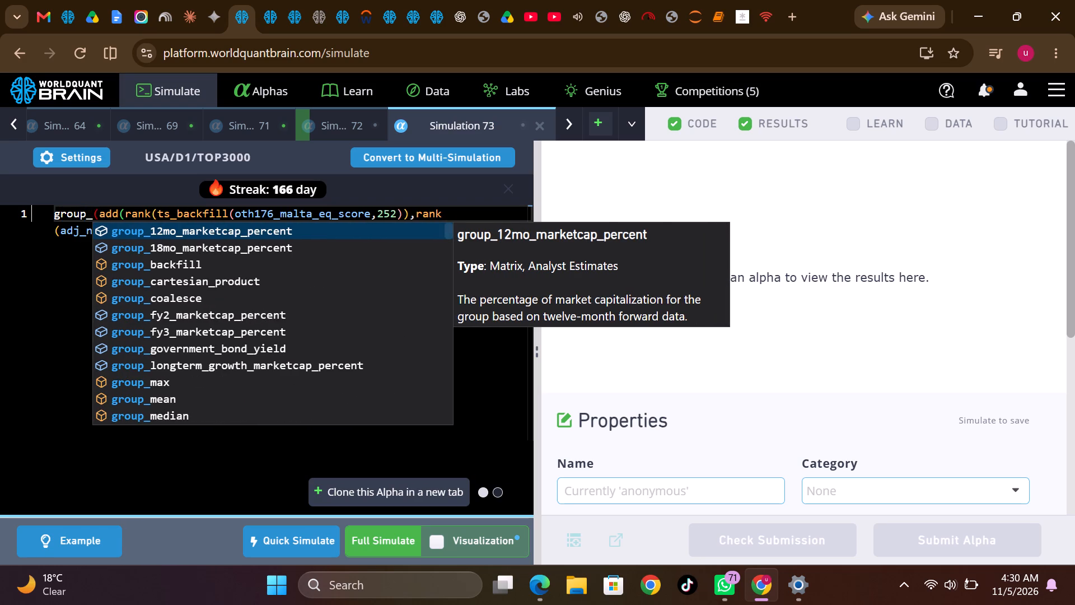
pyautogui.write('zscore')
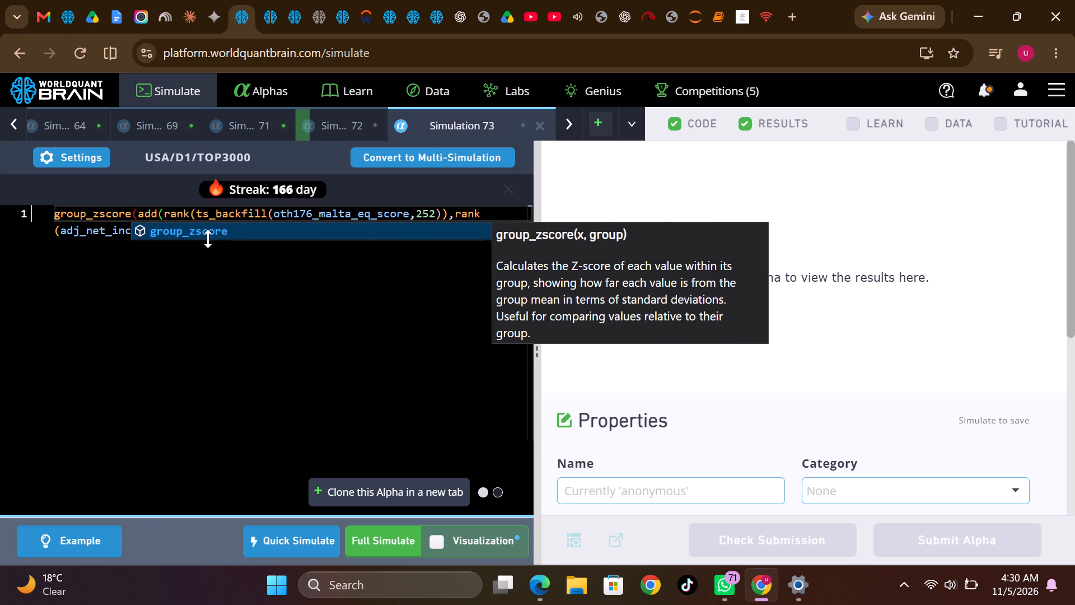
pyautogui.click(193, 231)
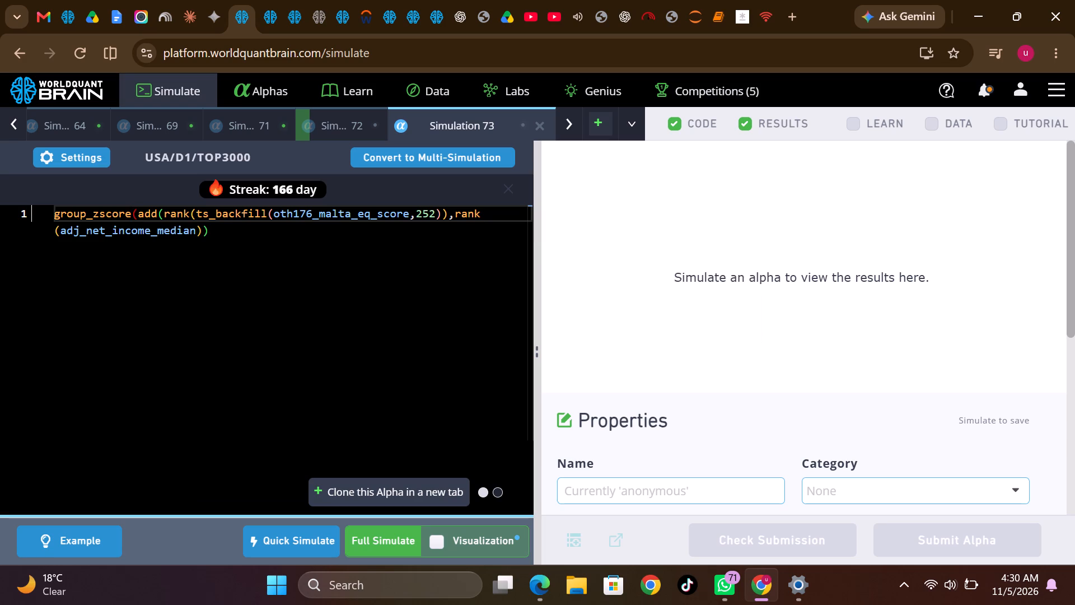
pyautogui.click(210, 230)
pyautogui.press(',')
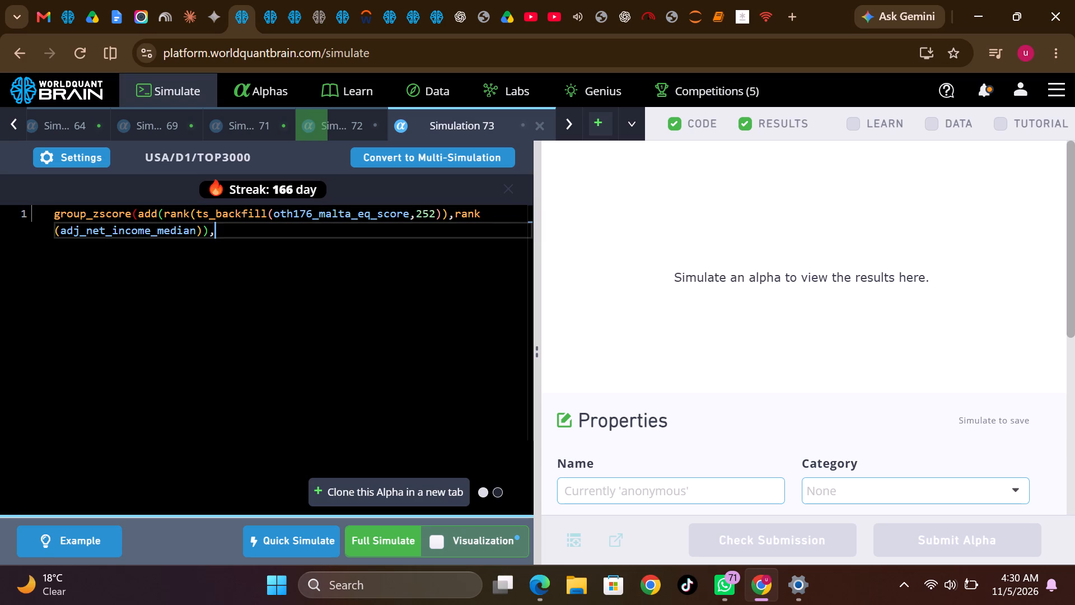
pyautogui.write('zscore')
pyautogui.hotkey('shift', ')')
pyautogui.doubleClick(228, 231)
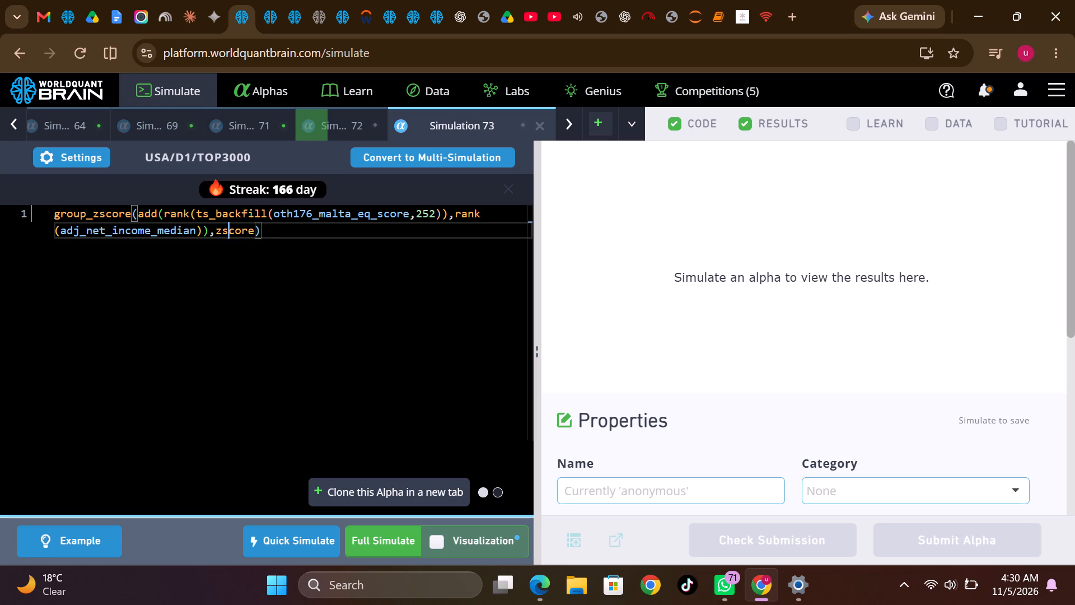
pyautogui.write('country')
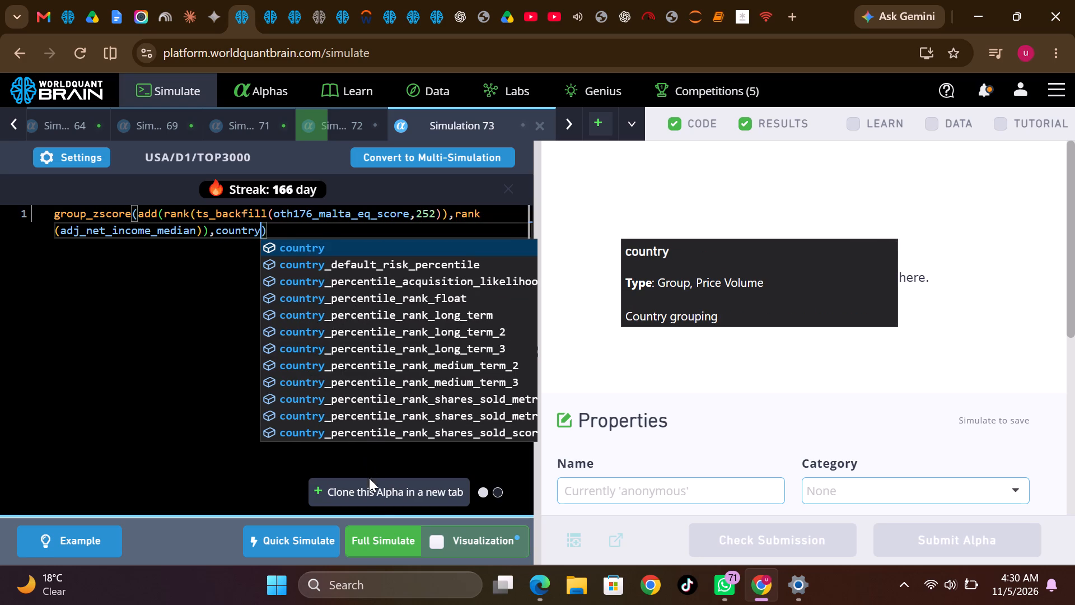
pyautogui.click(389, 539)
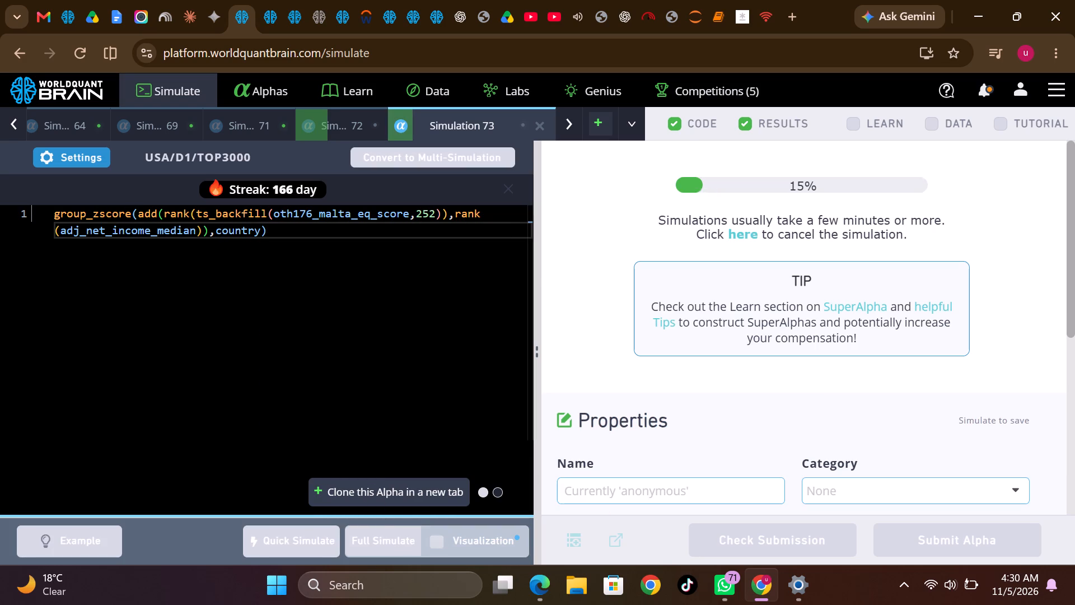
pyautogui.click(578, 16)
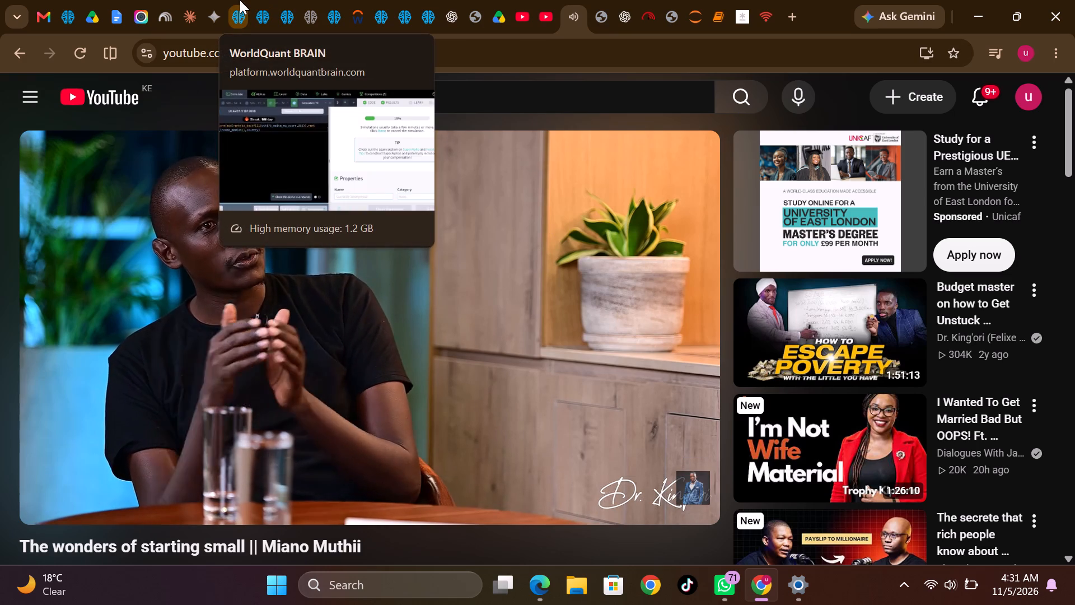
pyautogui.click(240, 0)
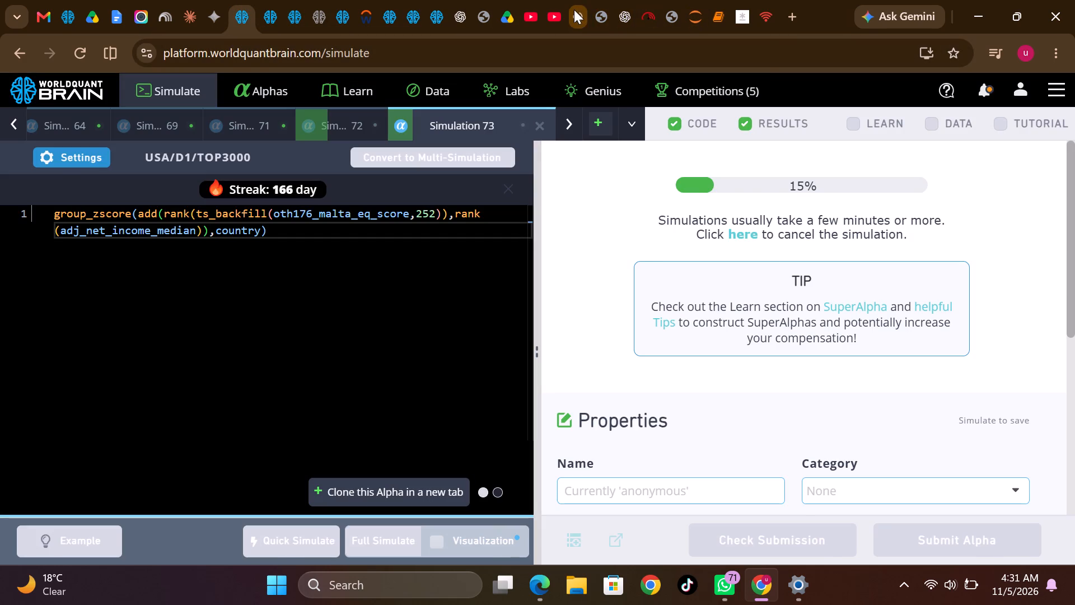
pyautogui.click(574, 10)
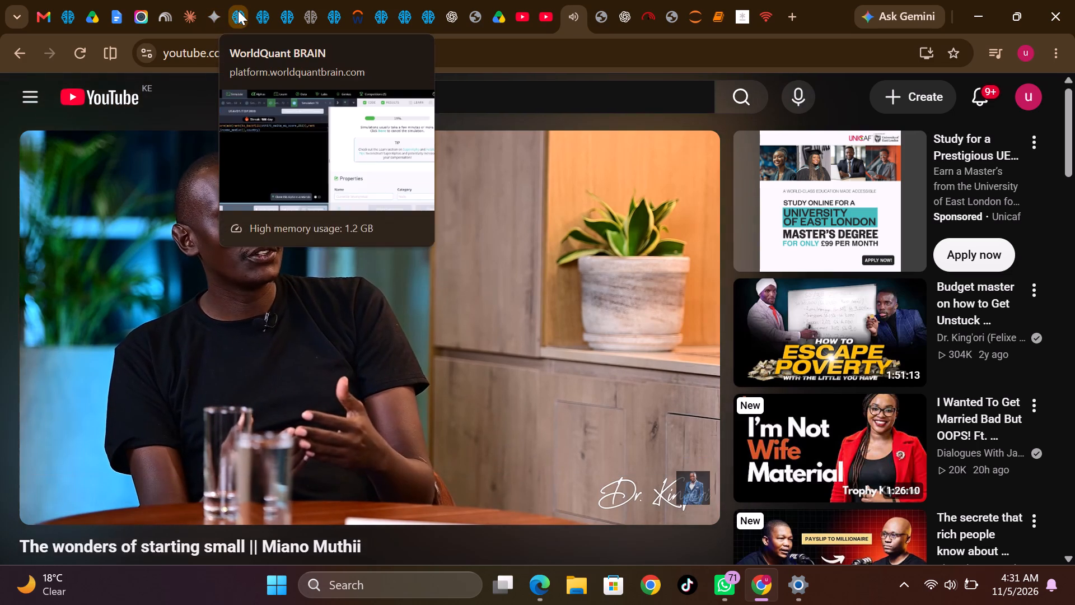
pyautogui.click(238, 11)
# Reveal Simulation 72's test period, review its IS-period summary and the failed checks in IS Testing Status, and close that simulation.
pyautogui.click(353, 124)
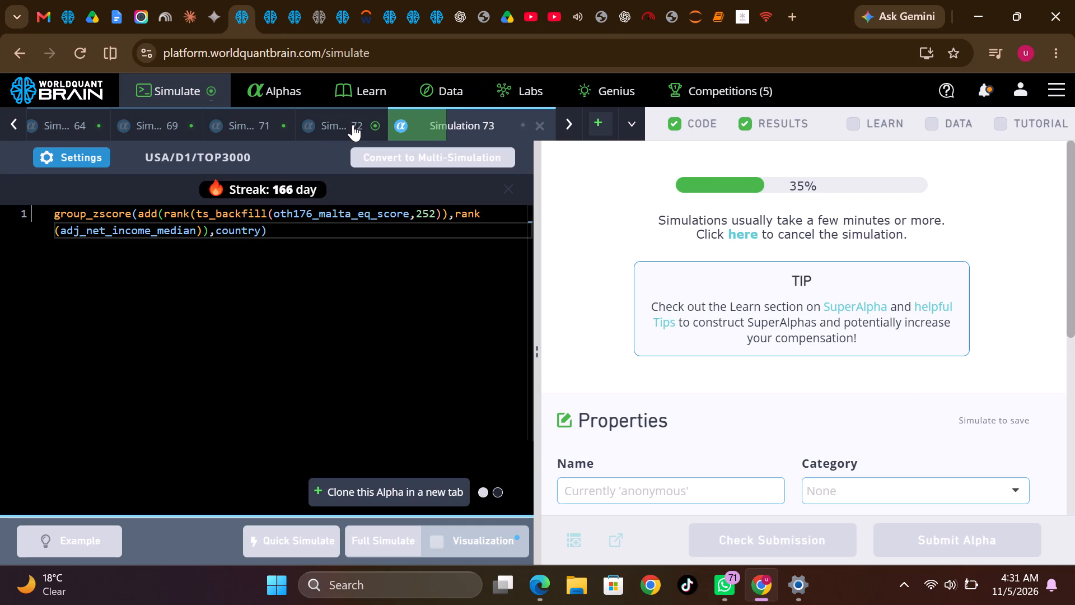
pyautogui.scroll(-3, 764, 325)
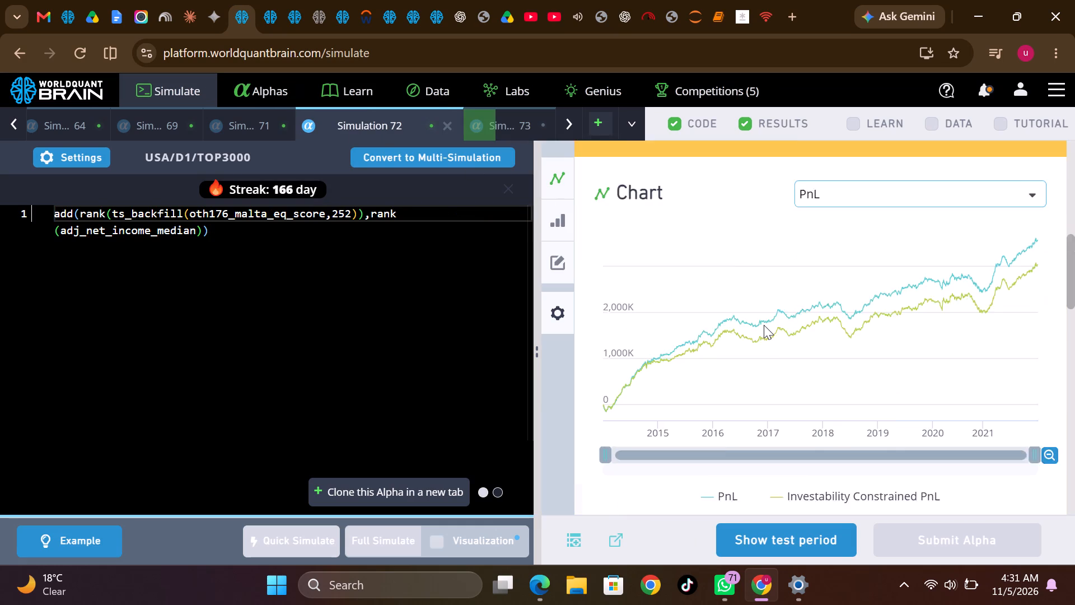
pyautogui.scroll(-1, 764, 325)
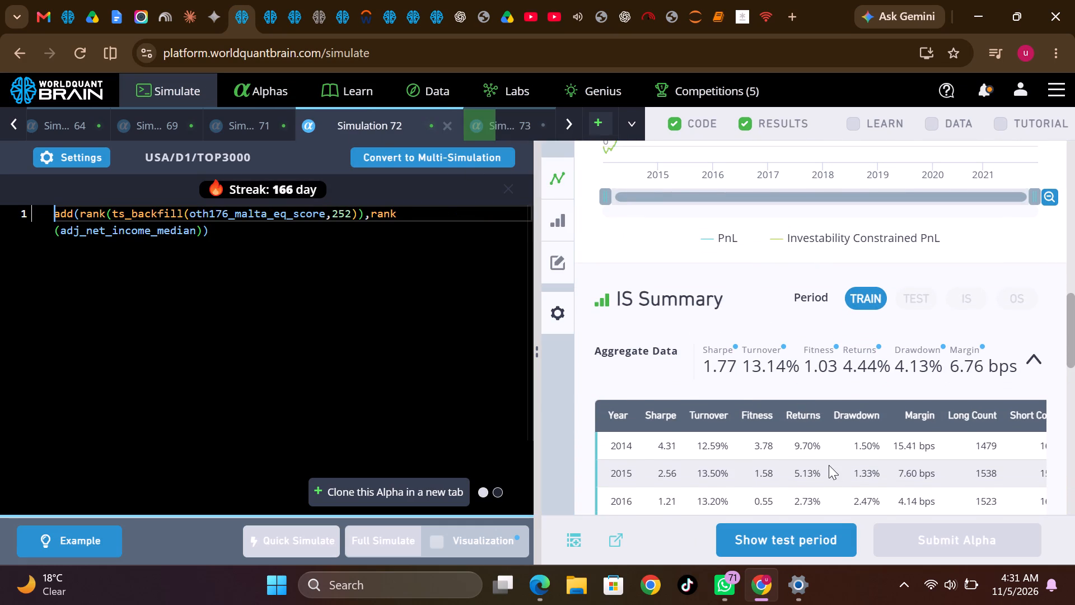
pyautogui.click(828, 544)
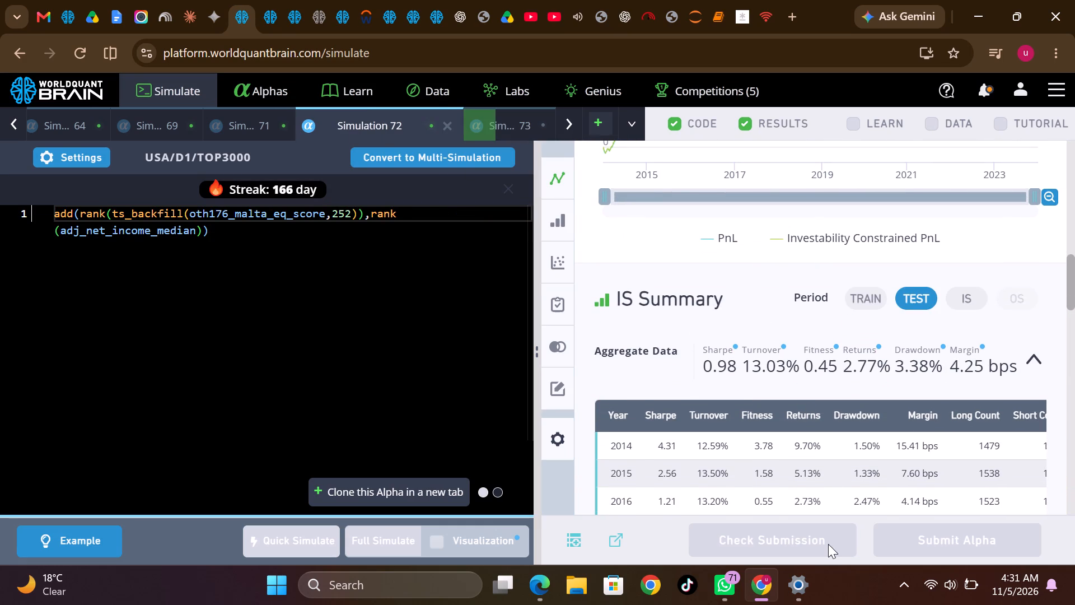
pyautogui.click(962, 295)
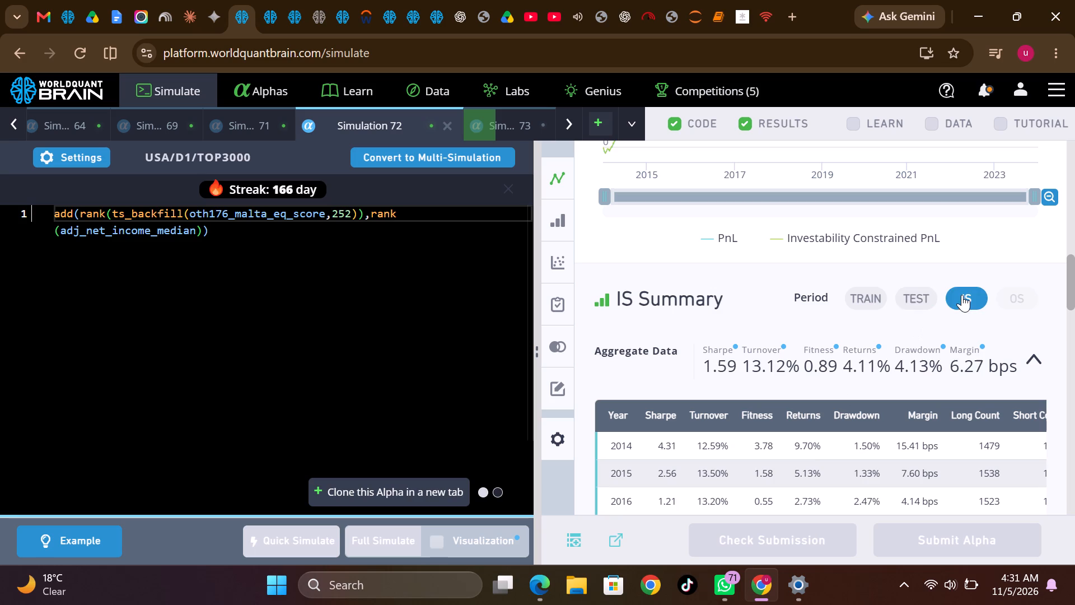
pyautogui.scroll(-5, 926, 436)
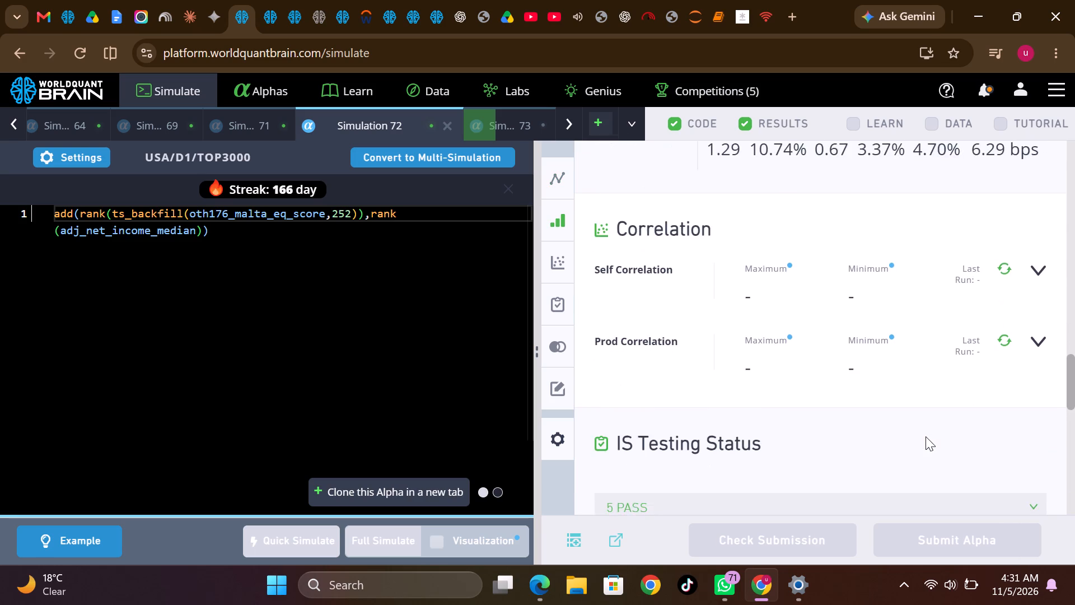
pyautogui.scroll(-3, 926, 436)
pyautogui.click(685, 322)
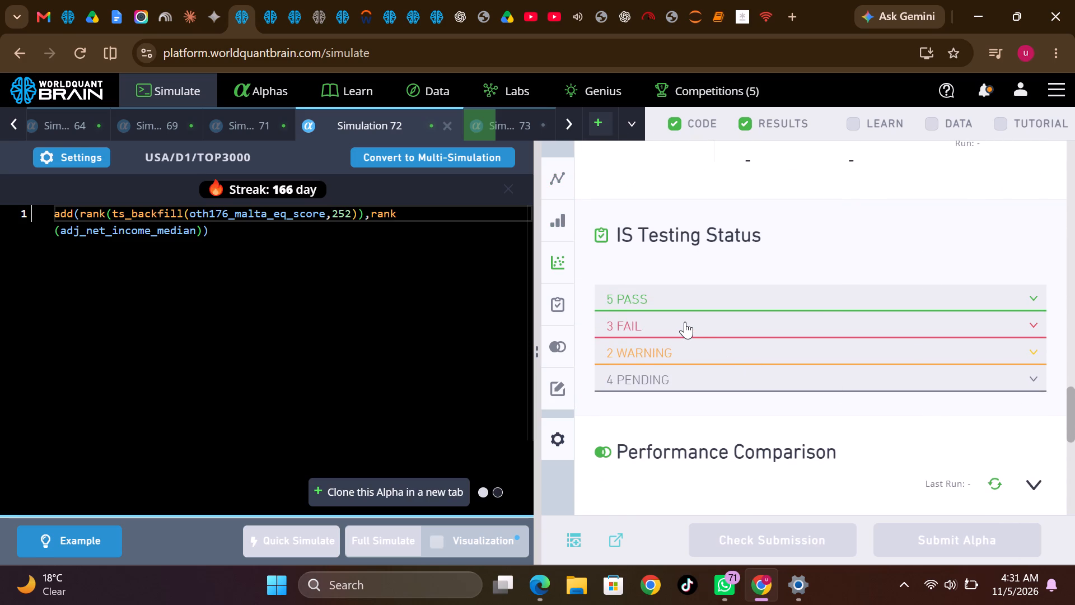
pyautogui.click(447, 125)
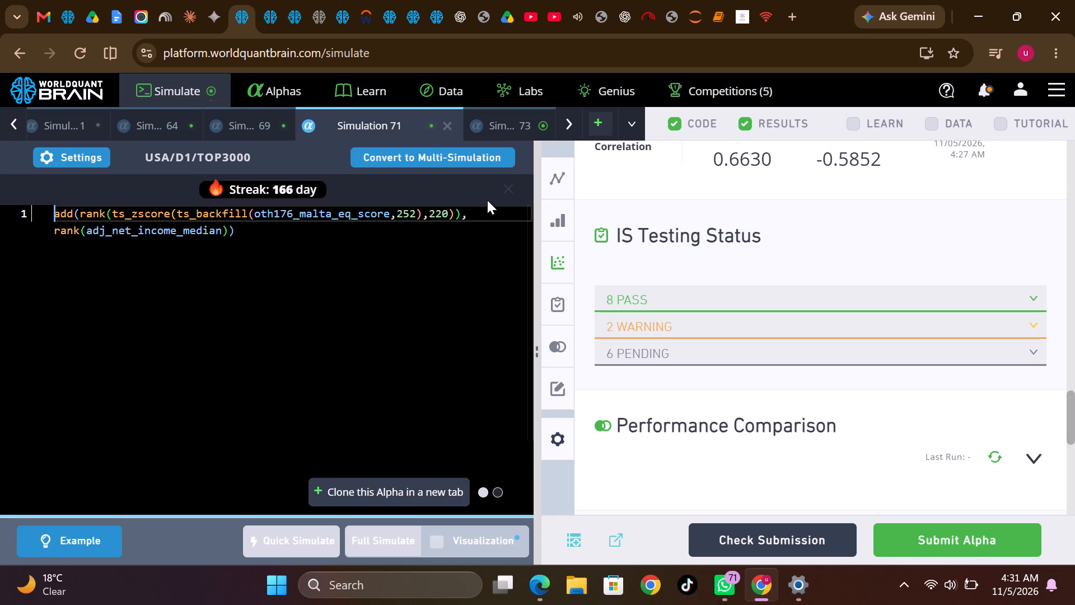
# Reveal Simulation 73's test period, review its IS-period summary and yearly results, and close that simulation.
pyautogui.click(506, 123)
pyautogui.scroll(3, 741, 374)
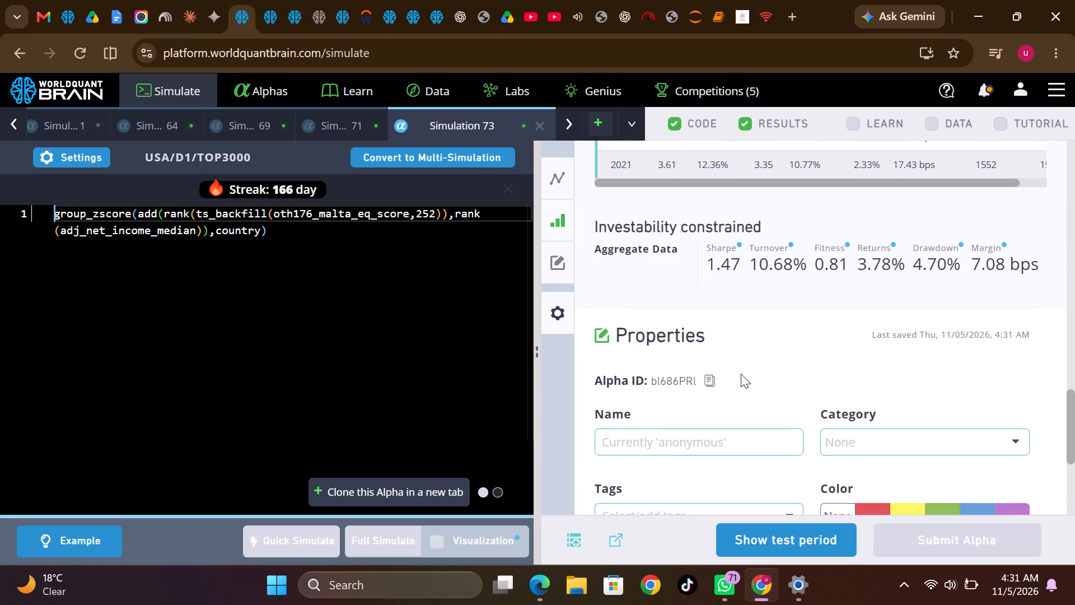
pyautogui.scroll(4, 741, 374)
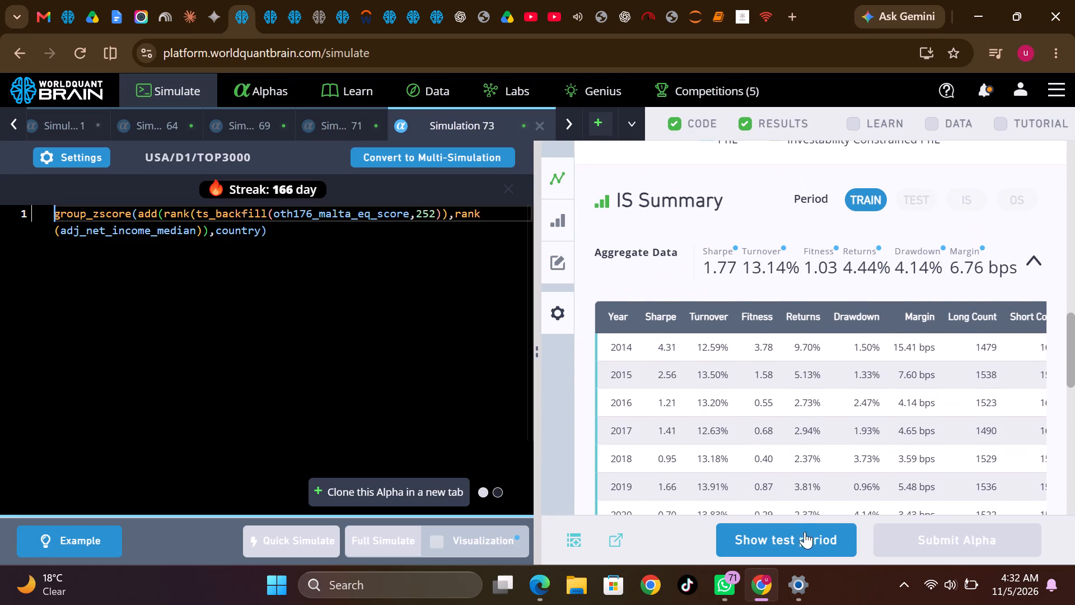
pyautogui.click(809, 546)
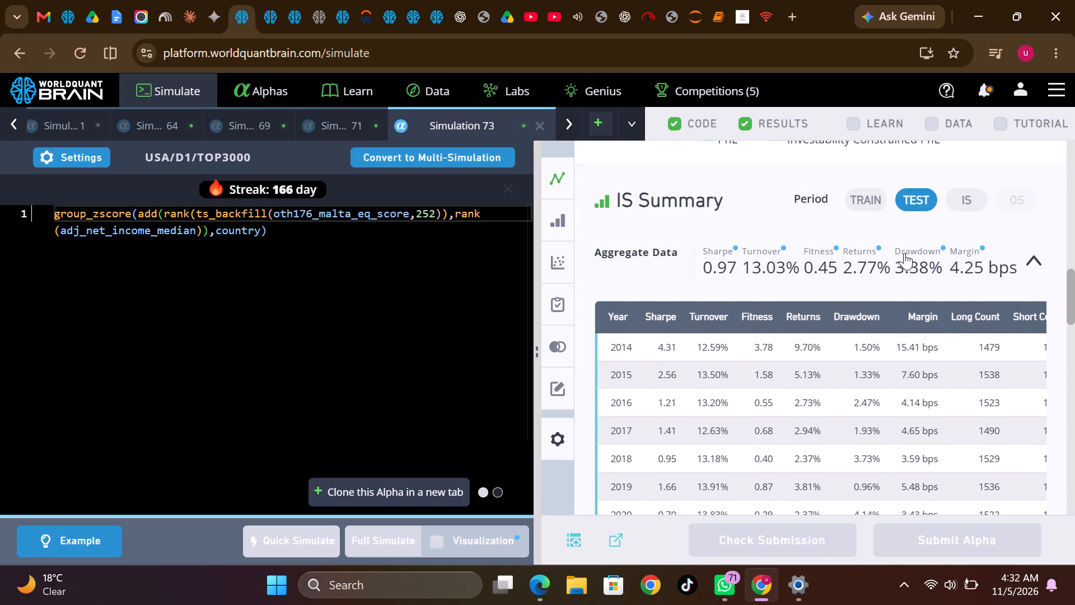
pyautogui.click(960, 203)
pyautogui.scroll(-3, 840, 371)
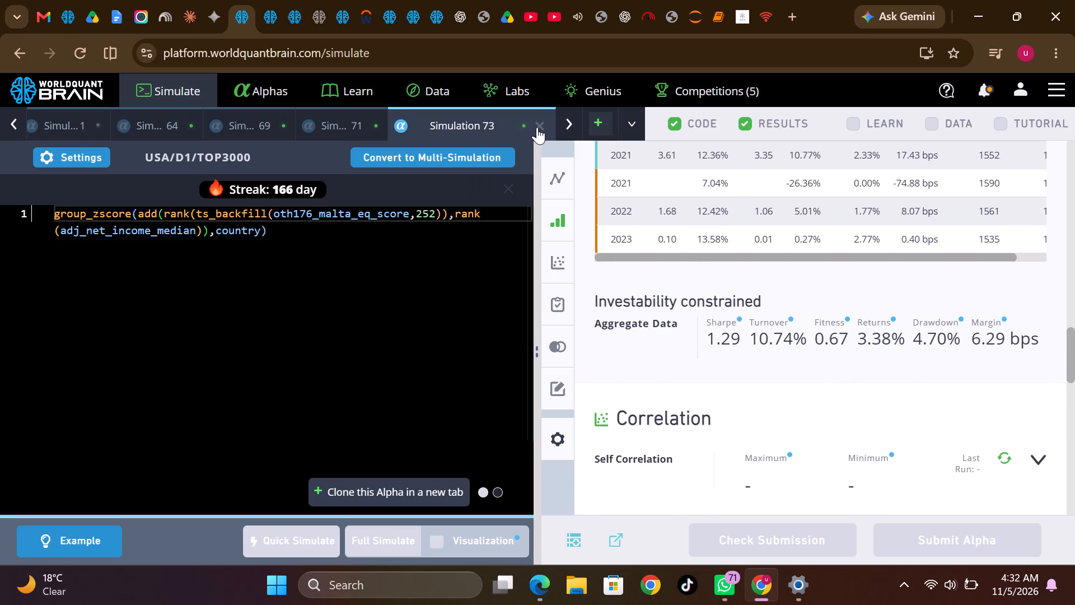
pyautogui.click(540, 124)
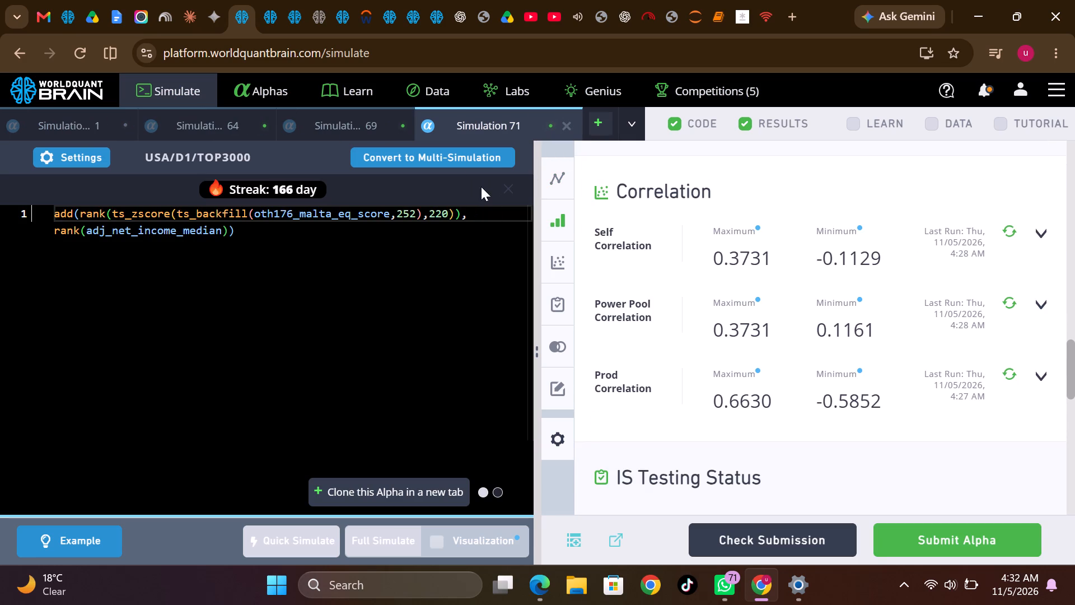
# Clone Simulation 71's alpha in a new tab.
pyautogui.rightClick(496, 119)
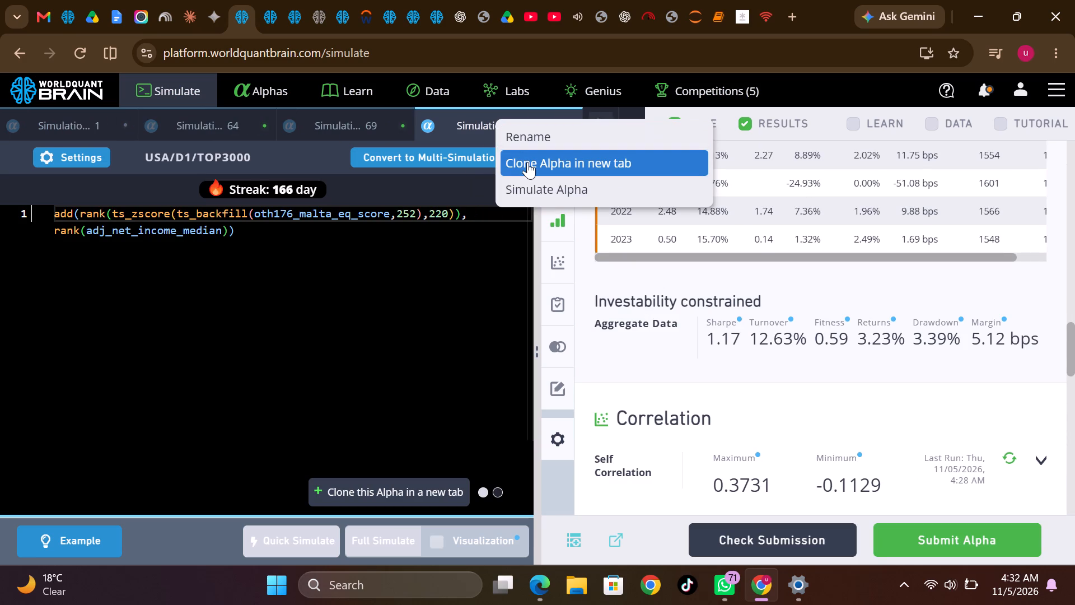
pyautogui.click(529, 163)
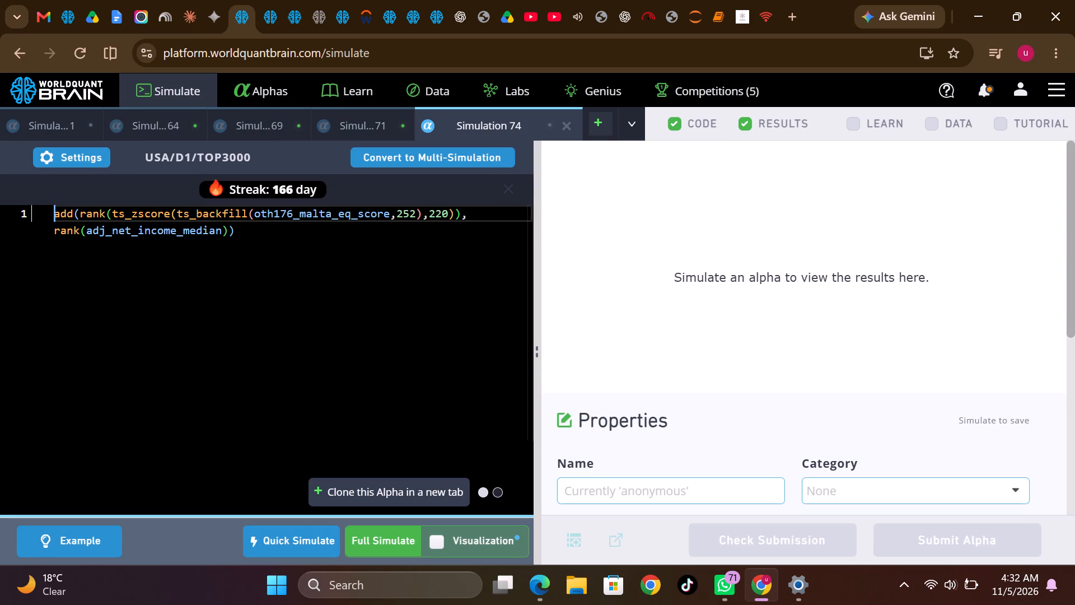
# Re-examine Simulation 71's PnL chart, yearly IS Summary and the warnings in its IS Testing Status.
pyautogui.click(372, 125)
pyautogui.scroll(-3, 704, 354)
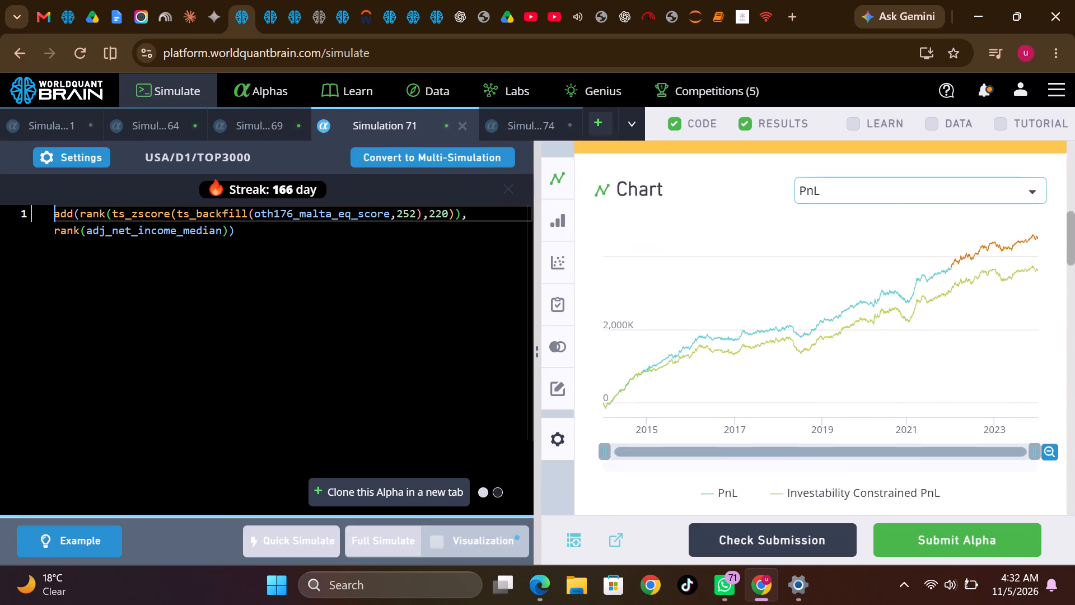
pyautogui.scroll(-1, 704, 354)
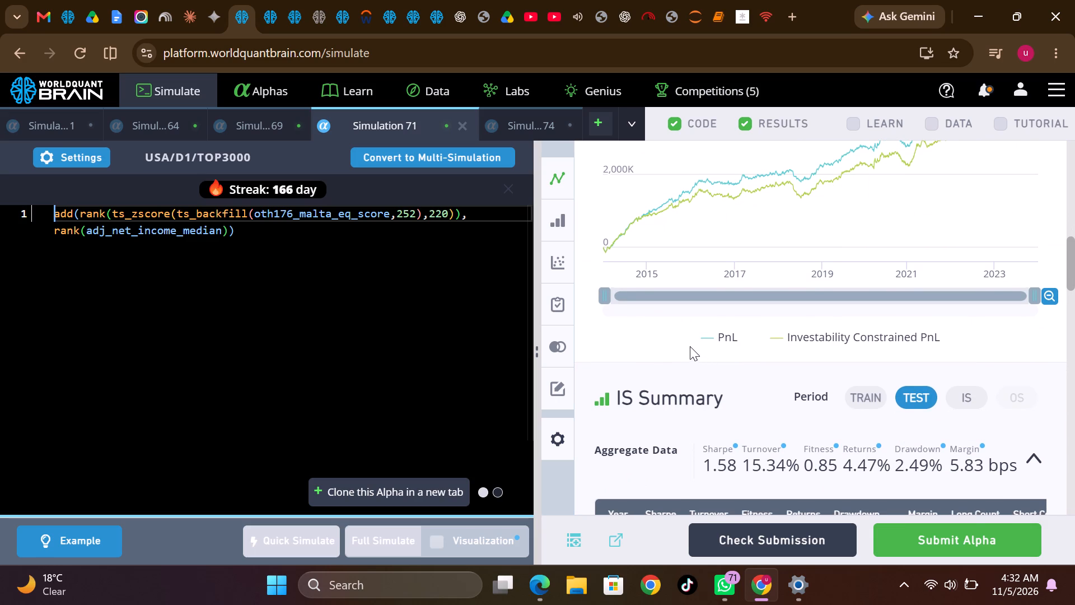
pyautogui.scroll(-2, 672, 340)
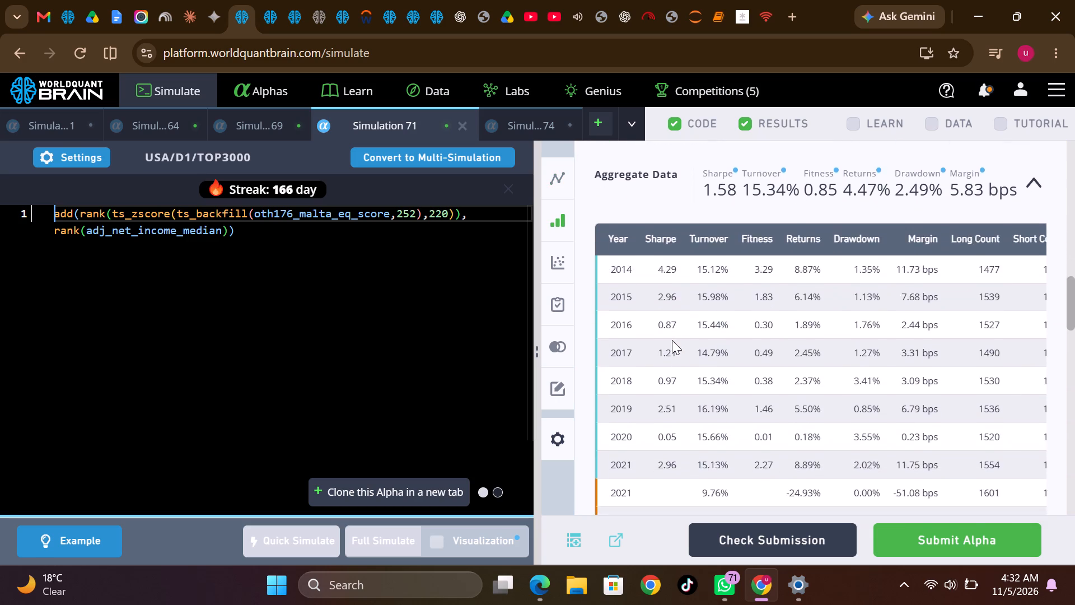
pyautogui.scroll(-3, 672, 340)
pyautogui.click(657, 314)
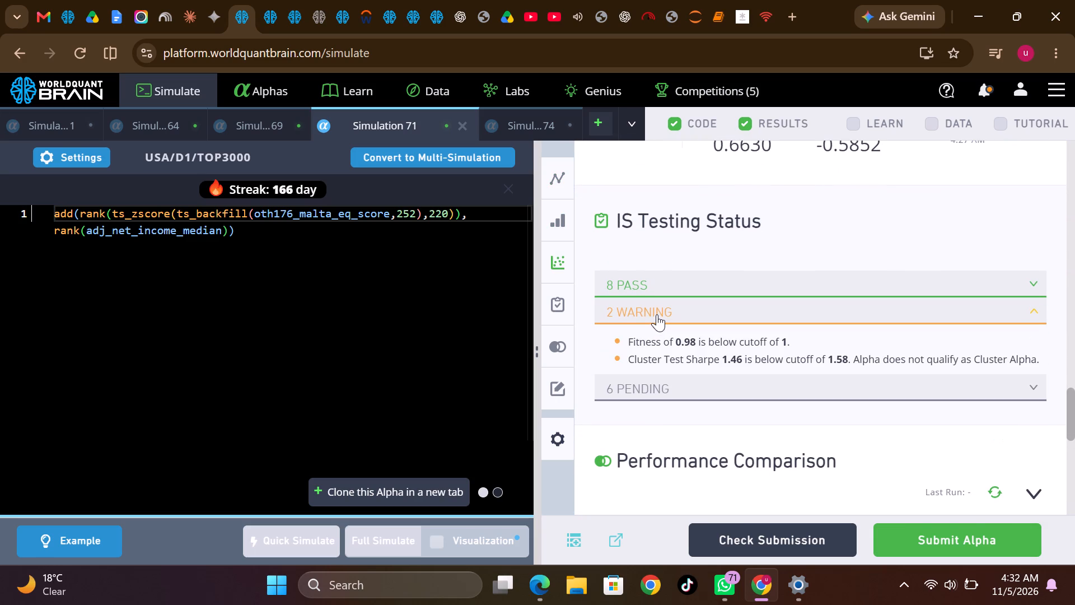
pyautogui.scroll(4, 666, 302)
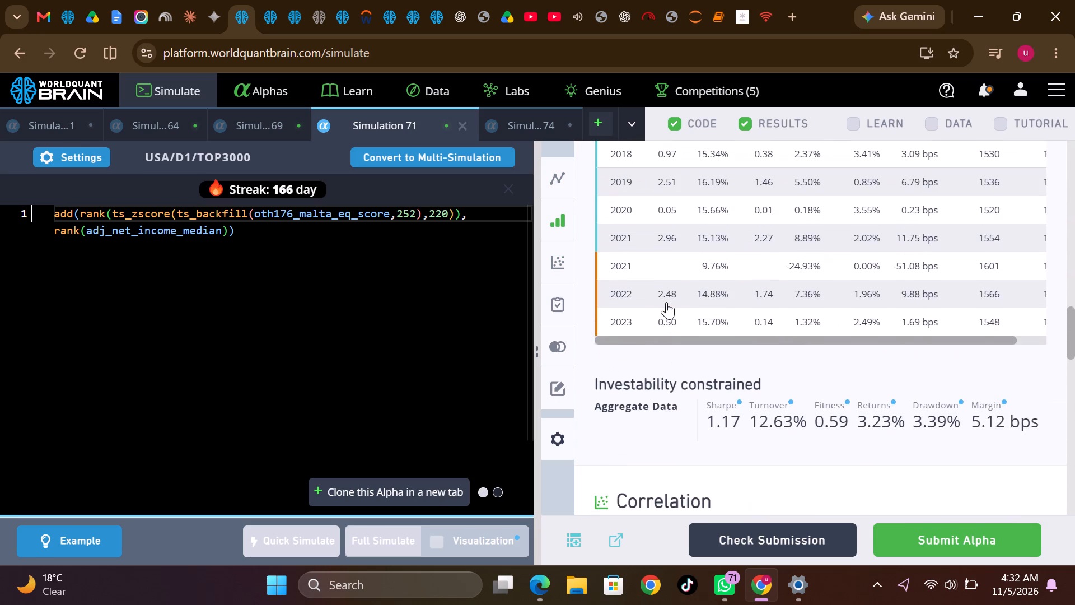
pyautogui.scroll(2, 666, 302)
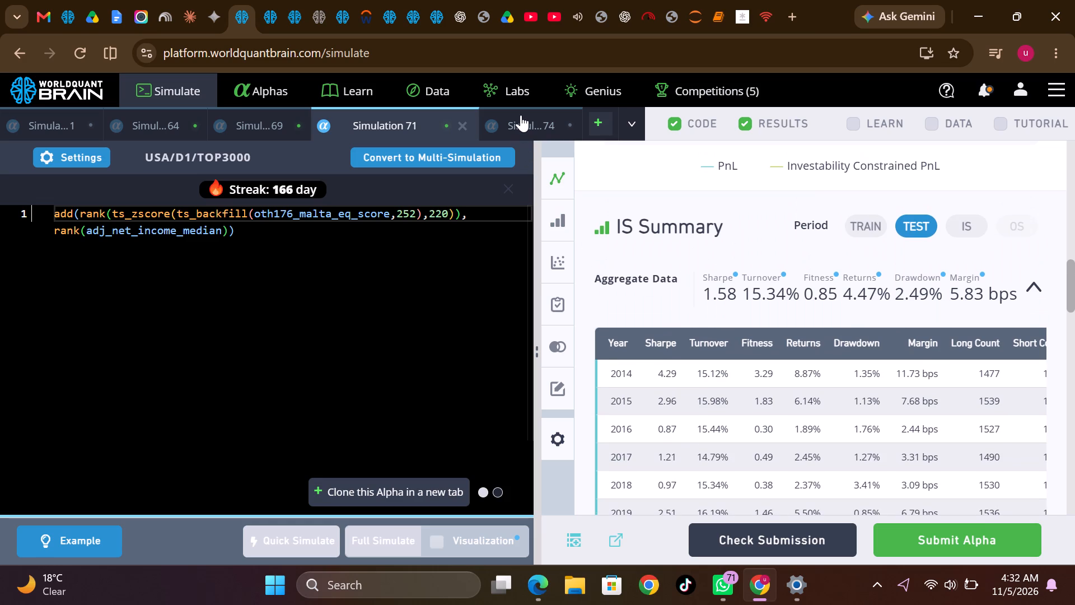
# Set the ts_zscore lookback in Simulation 74's expression to 630 and run a full simulation.
pyautogui.click(521, 115)
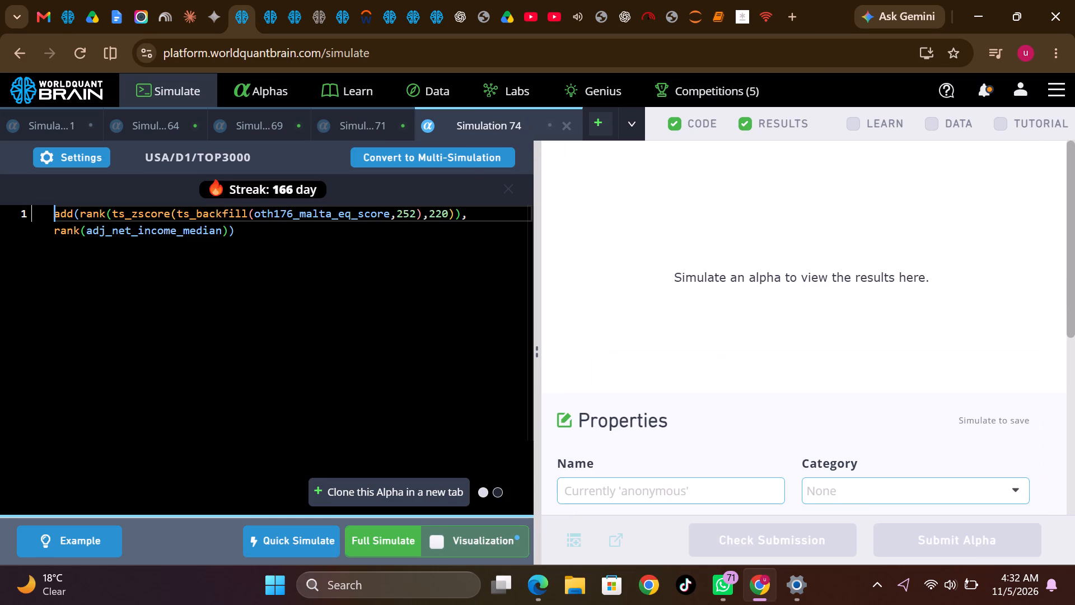
pyautogui.doubleClick(434, 210)
pyautogui.write('630')
pyautogui.click(401, 539)
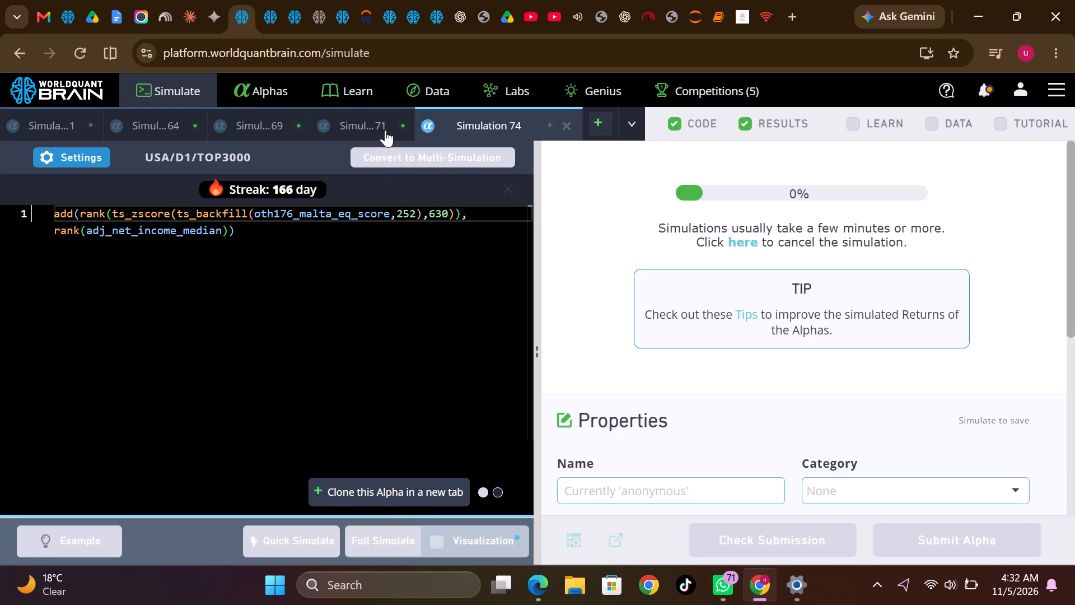
# Clone Simulation 71's alpha in a new tab, replace ts_zscore with ts_scale in the expression, and fully simulate it.
pyautogui.rightClick(384, 119)
pyautogui.click(423, 162)
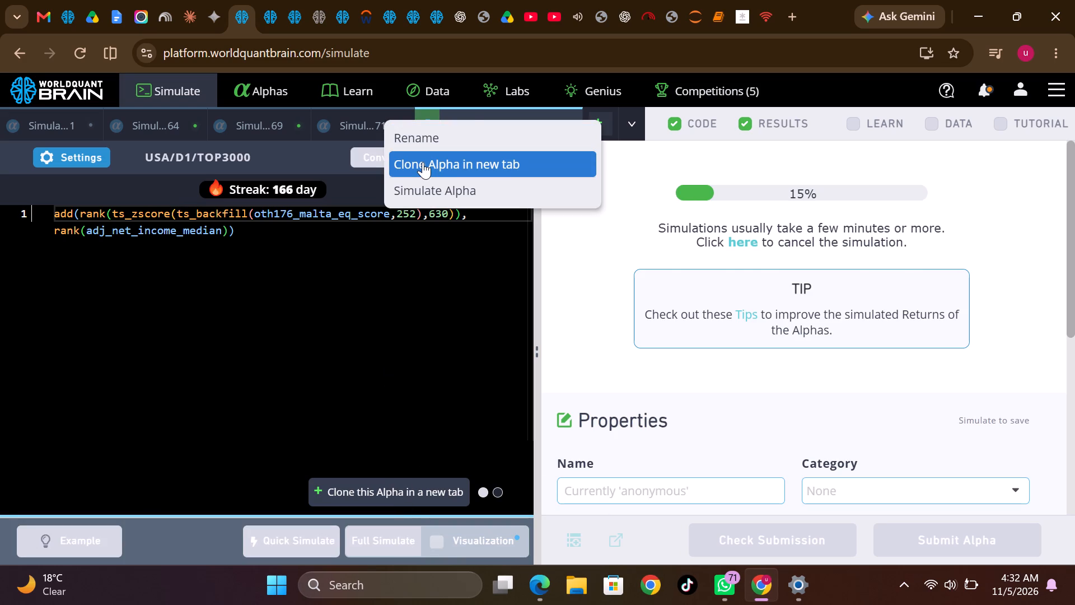
pyautogui.moveTo(132, 213); pyautogui.dragTo(167, 216)
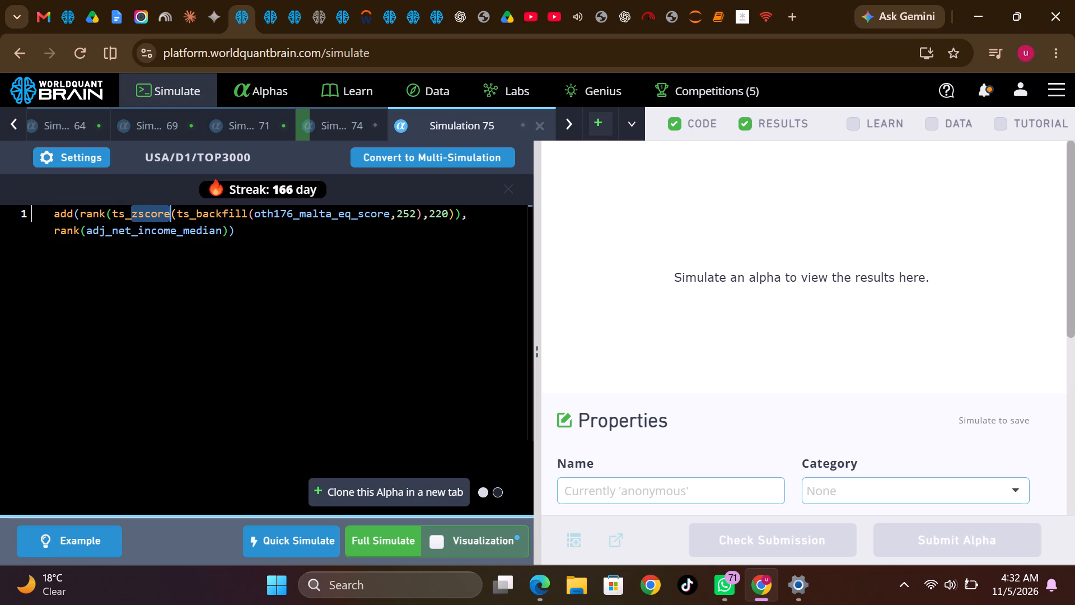
pyautogui.moveTo(167, 216); pyautogui.dragTo(169, 218)
pyautogui.write('scale')
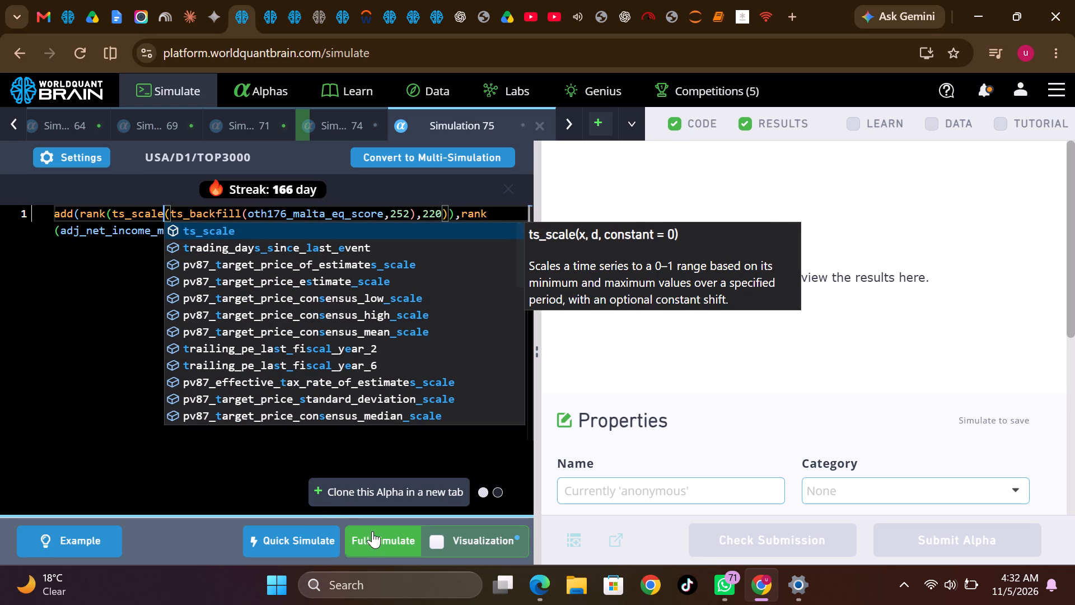
pyautogui.click(374, 533)
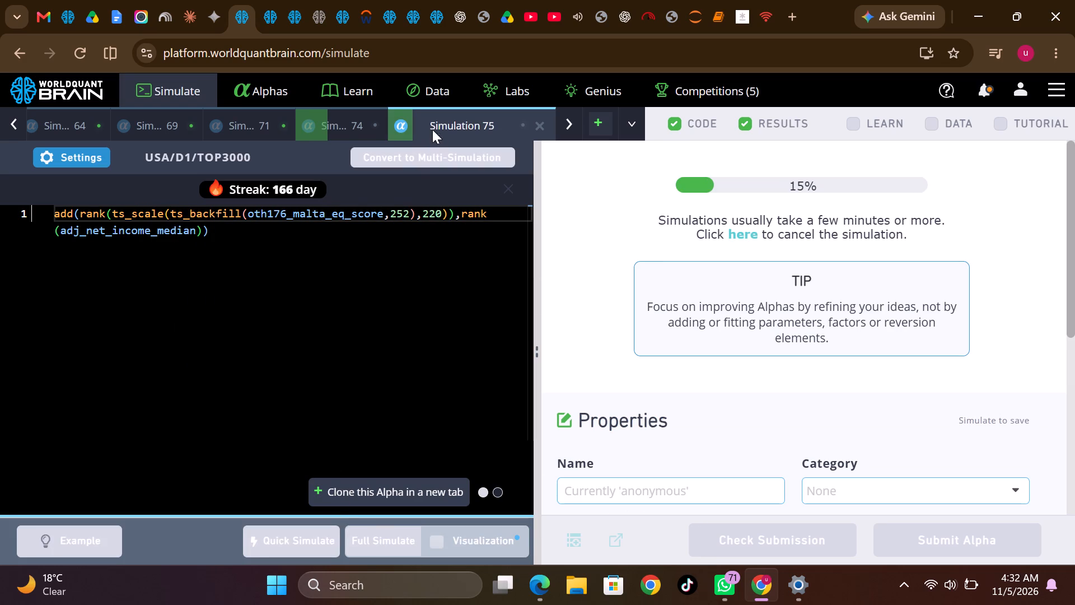
# Clone Simulation 75's alpha in a new tab, replace ts_scale with ts_rank in the expression, and fully simulate it.
pyautogui.rightClick(436, 122)
pyautogui.click(465, 161)
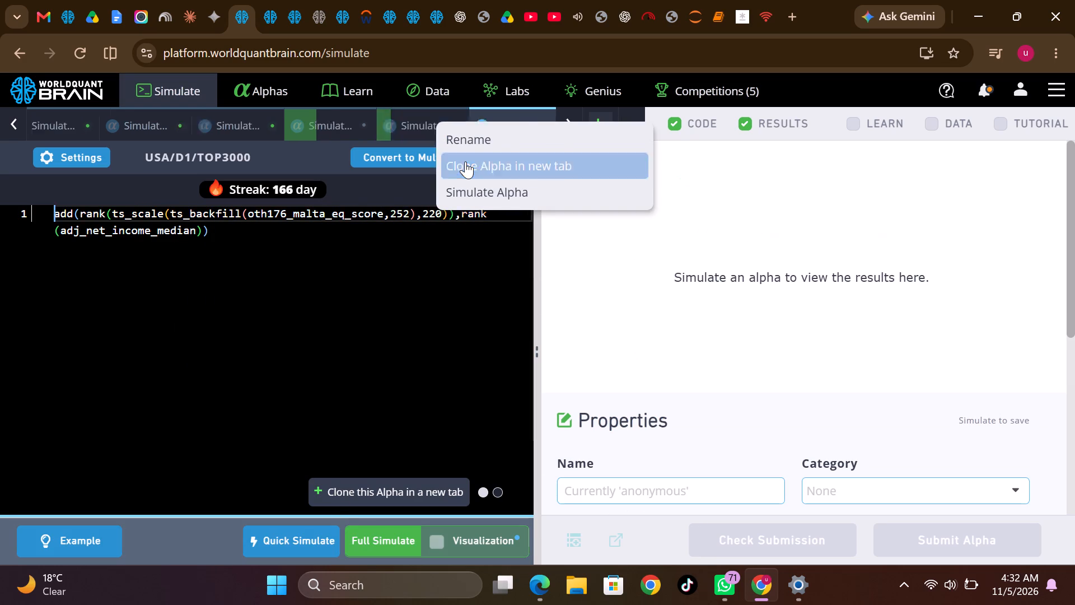
pyautogui.moveTo(132, 215); pyautogui.dragTo(159, 212)
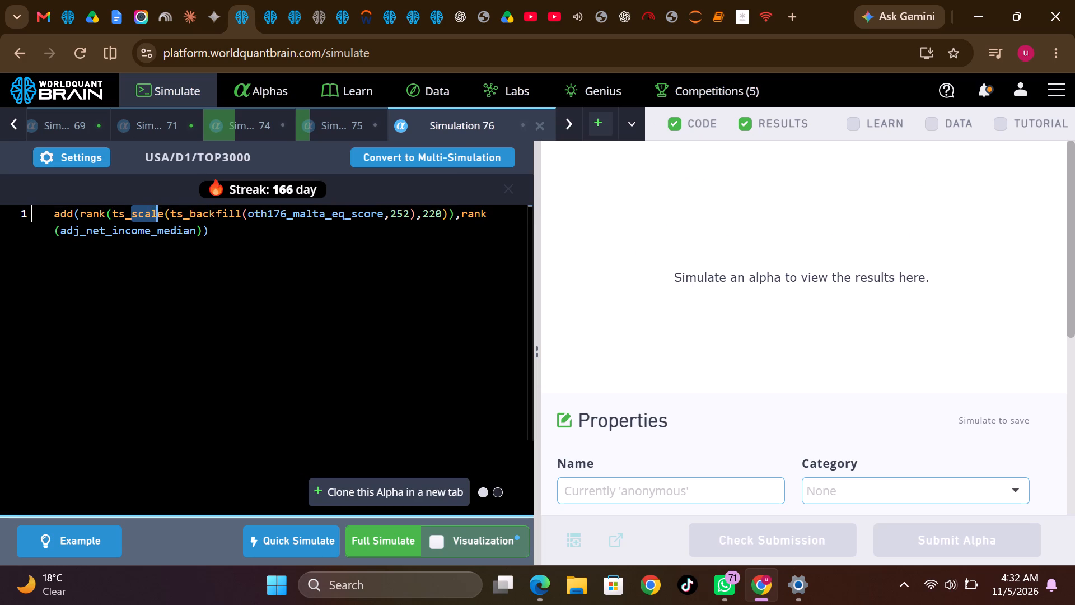
pyautogui.moveTo(159, 212); pyautogui.dragTo(162, 212)
pyautogui.write('rank')
pyautogui.click(387, 538)
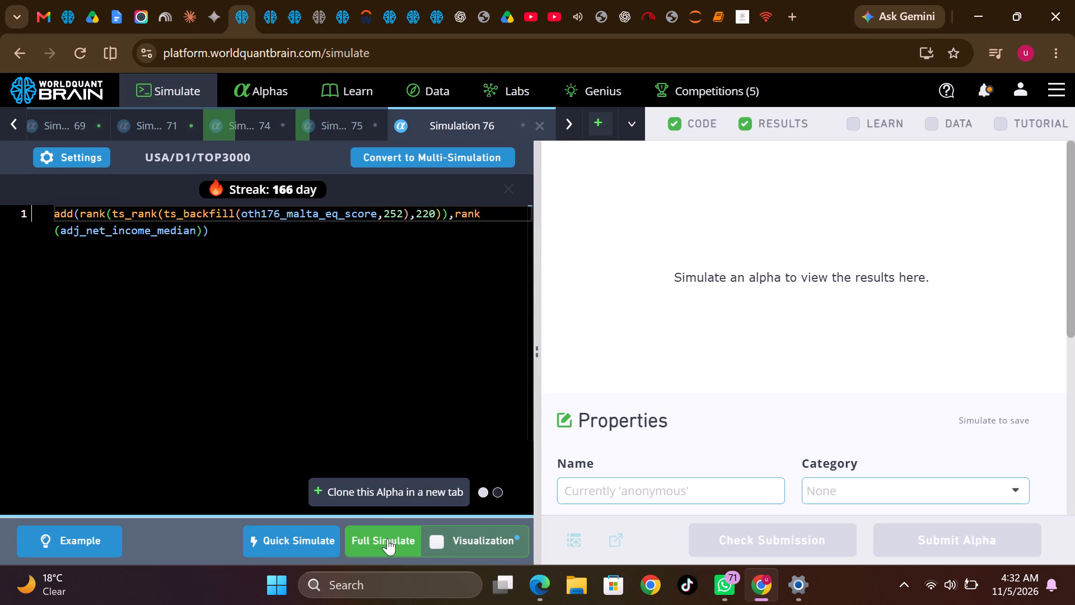
# Clone Simulation 76's alpha in a new tab, replace ts_rank with ts_av_diff in the expression, and fully simulate it.
pyautogui.rightClick(434, 125)
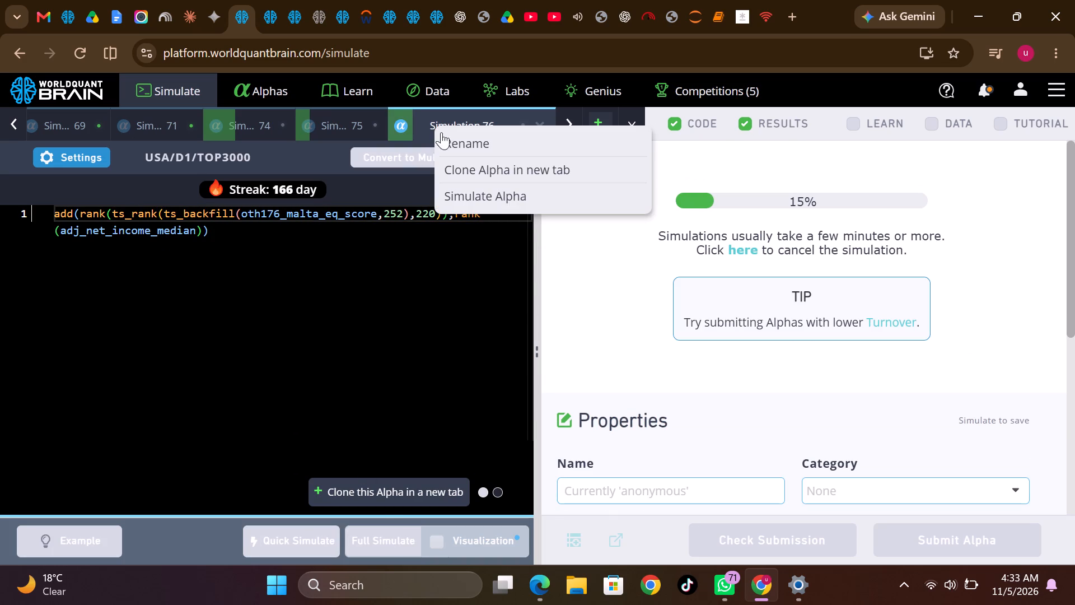
pyautogui.click(466, 171)
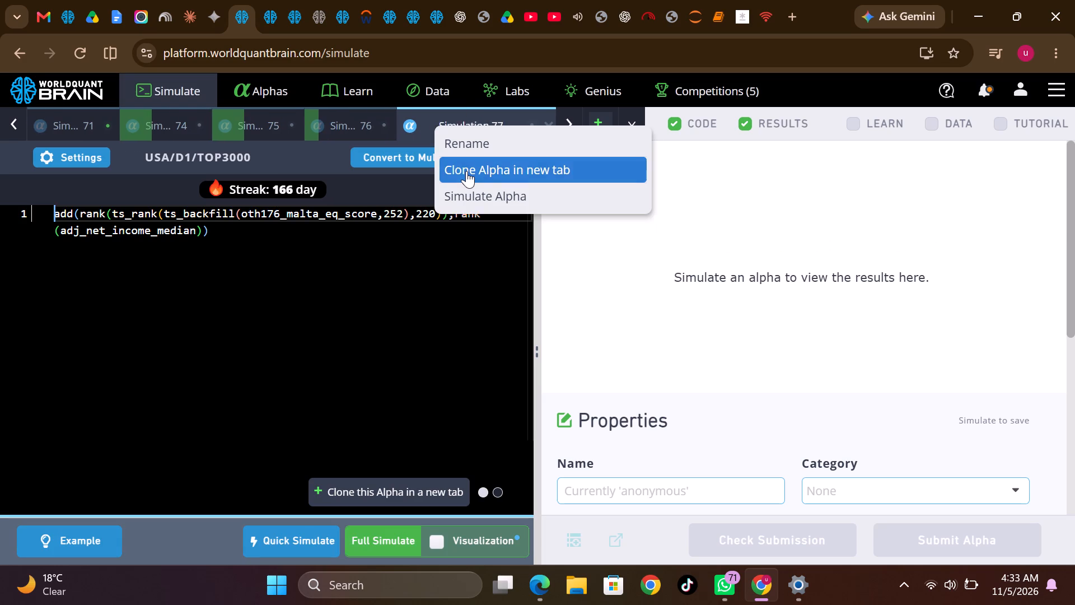
pyautogui.moveTo(130, 217); pyautogui.dragTo(147, 217)
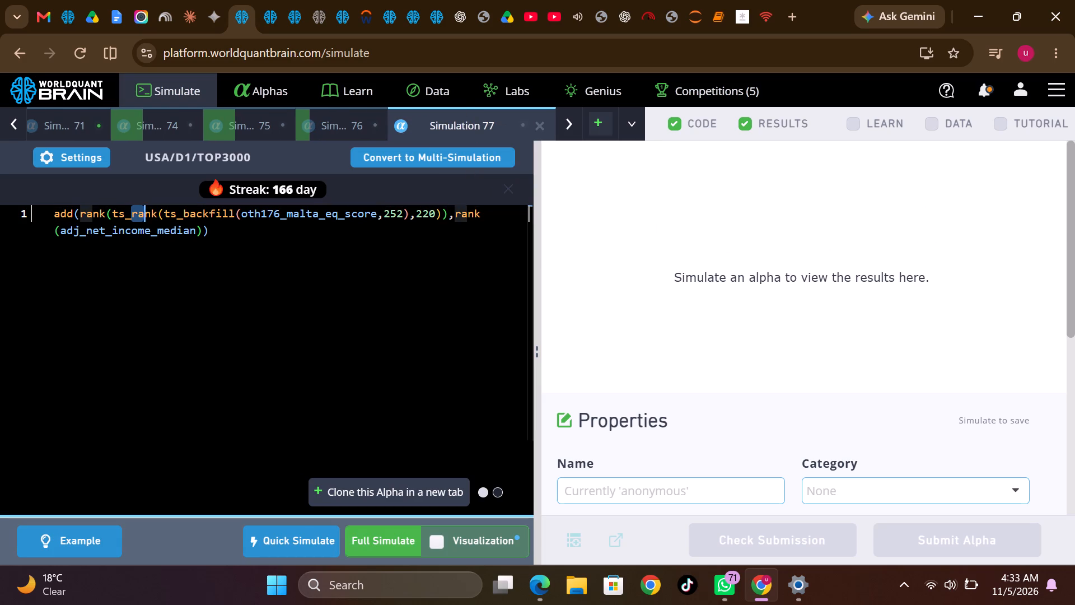
pyautogui.moveTo(147, 217); pyautogui.dragTo(155, 217)
pyautogui.write('av')
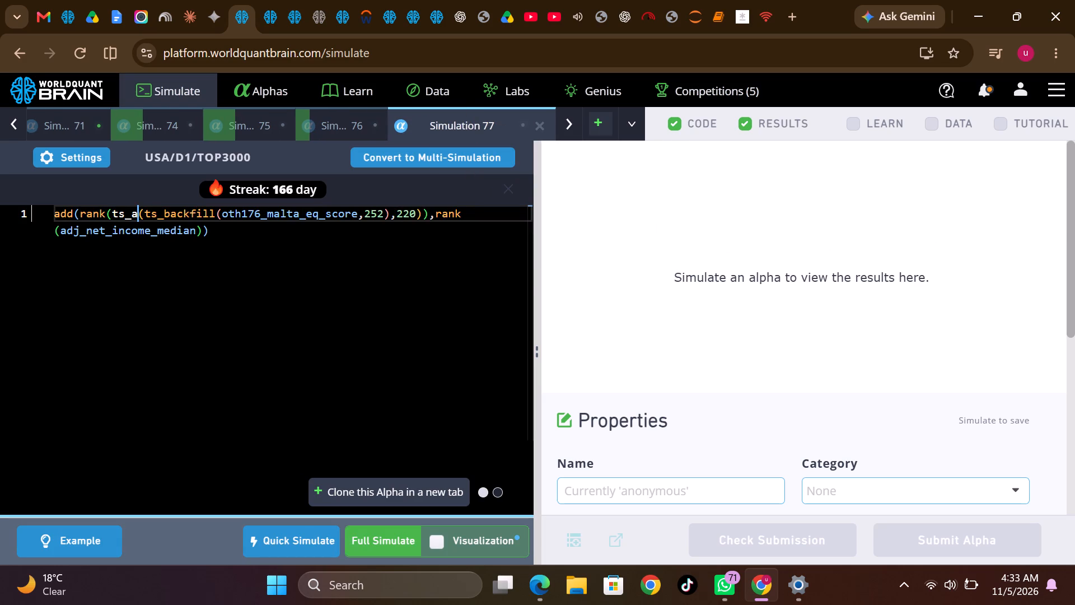
pyautogui.click(187, 234)
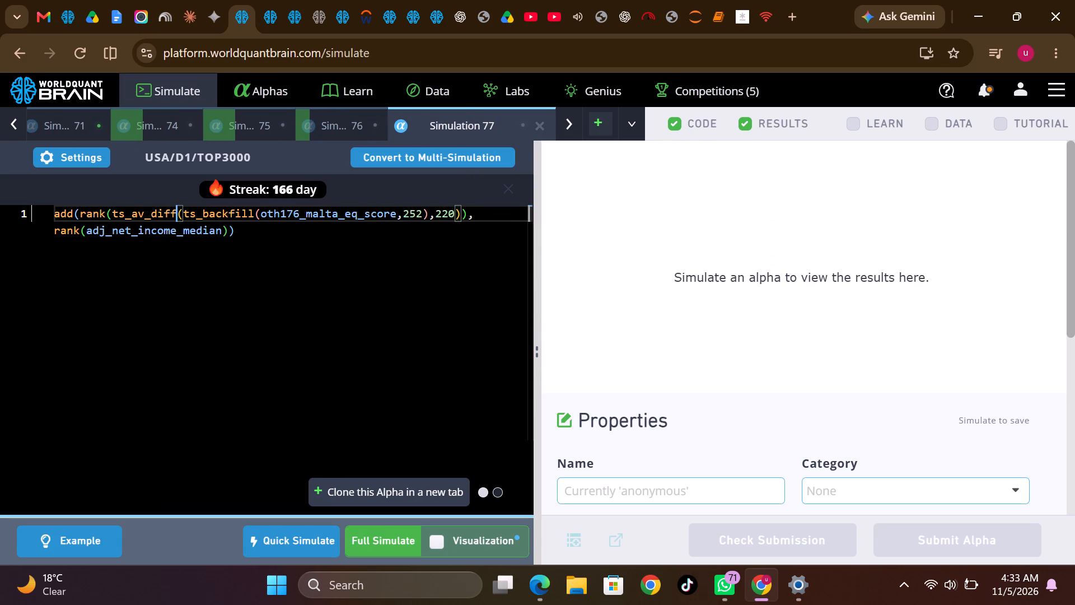
pyautogui.click(386, 538)
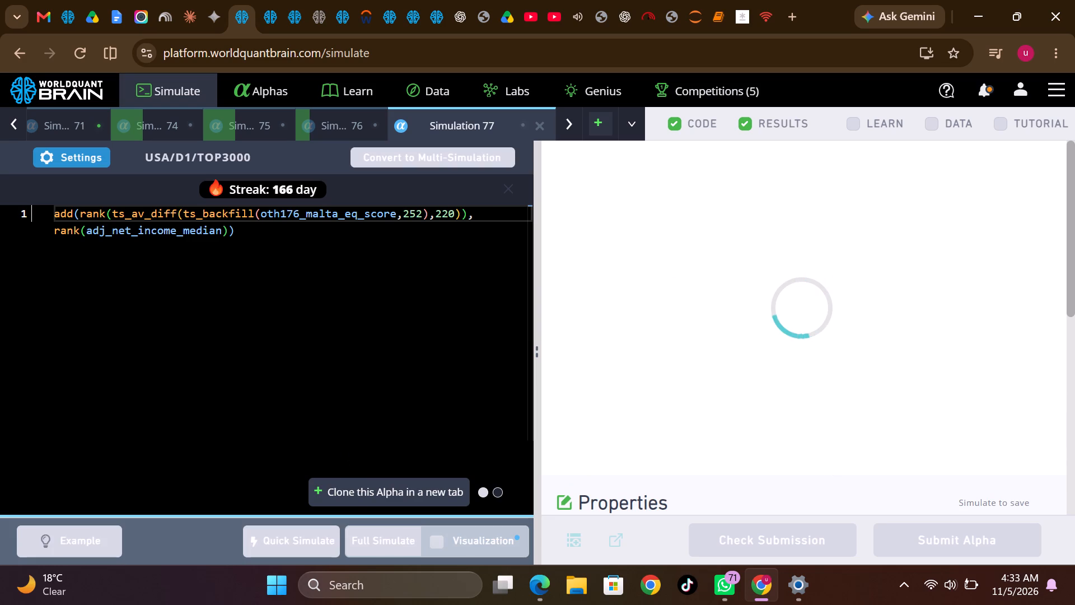
# Move the Simulation 74 tab to the end of the simulation tabs, after Simulation 77.
pyautogui.moveTo(157, 120); pyautogui.dragTo(440, 123)
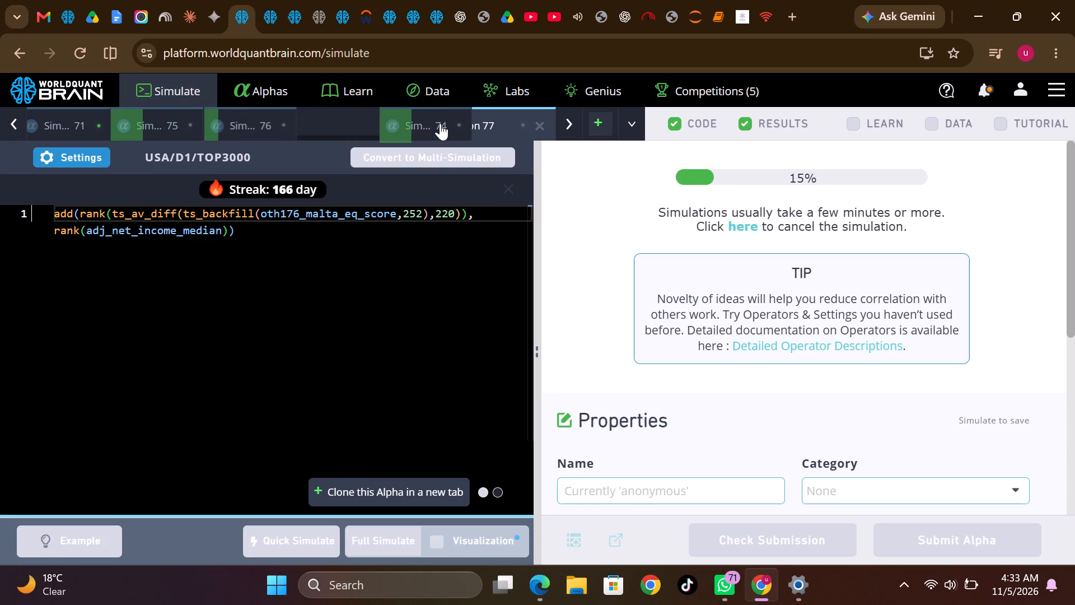
pyautogui.moveTo(440, 123); pyautogui.dragTo(452, 123)
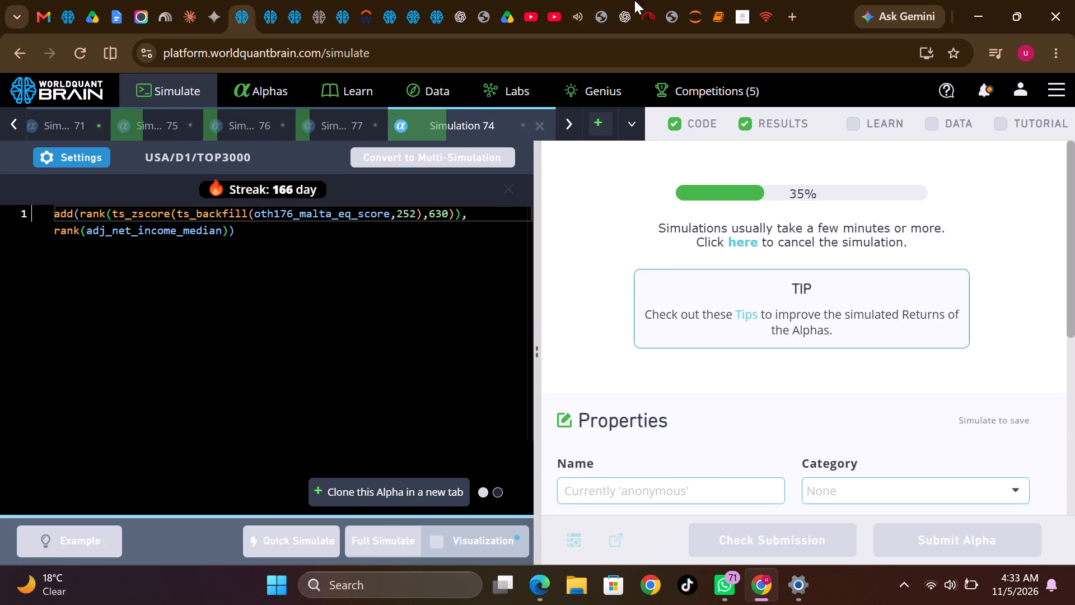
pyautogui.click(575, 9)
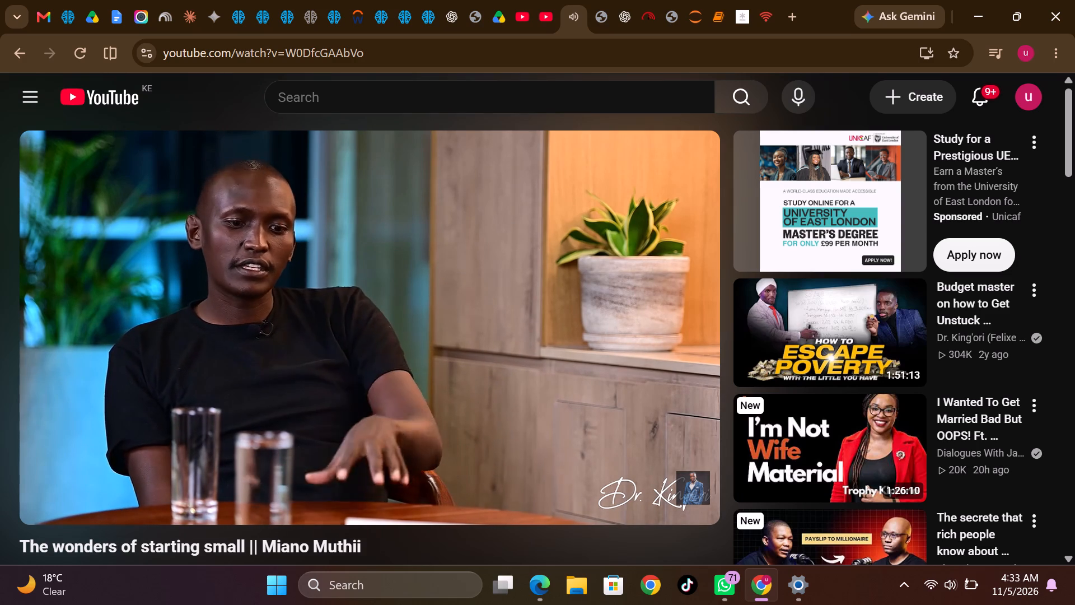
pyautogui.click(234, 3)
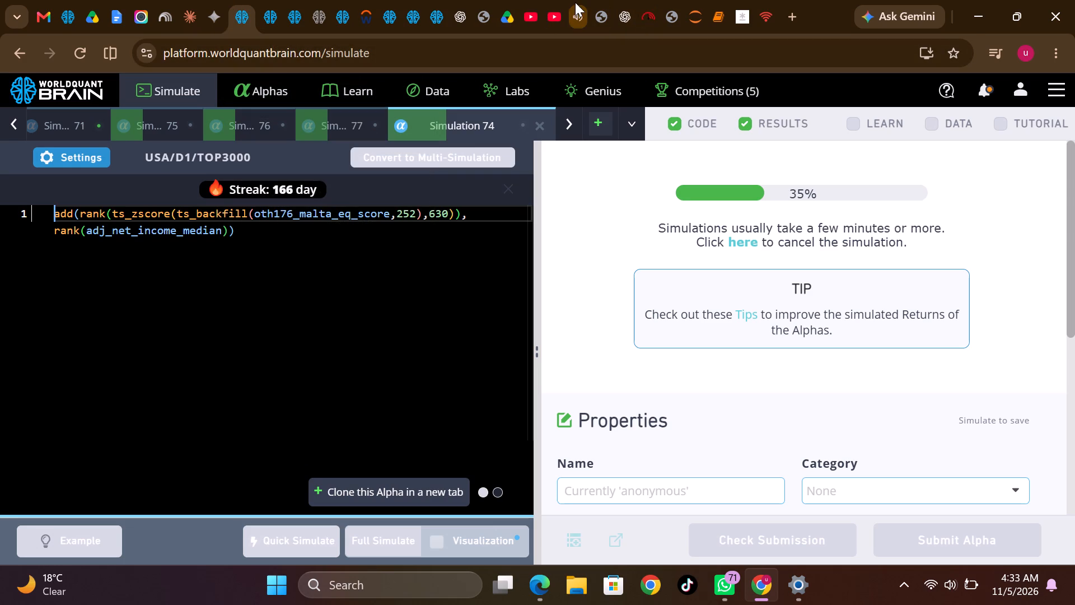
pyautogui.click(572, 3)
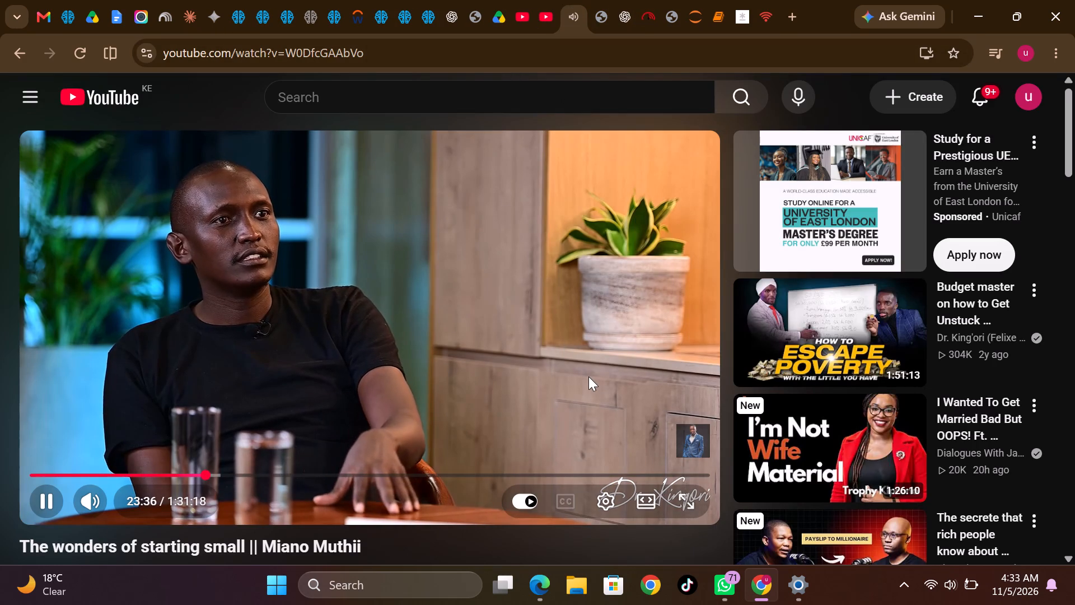
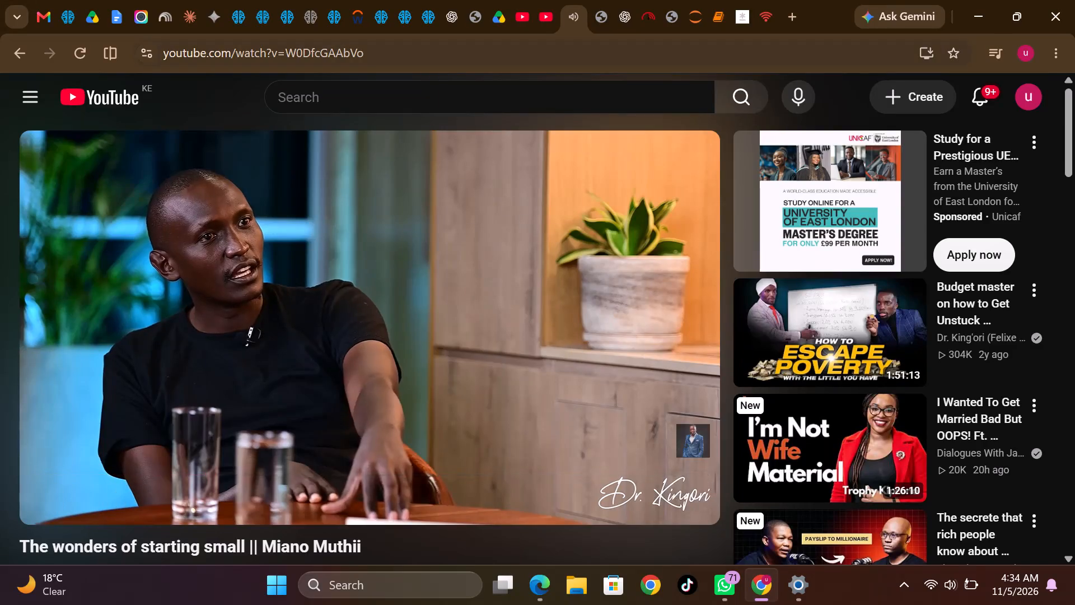
# Switch to WorldQuant BRAIN, reveal Simulation 74's test period, view its IS-period summary, and run its Prod Correlation check.
pyautogui.click(239, 3)
pyautogui.scroll(-3, 746, 338)
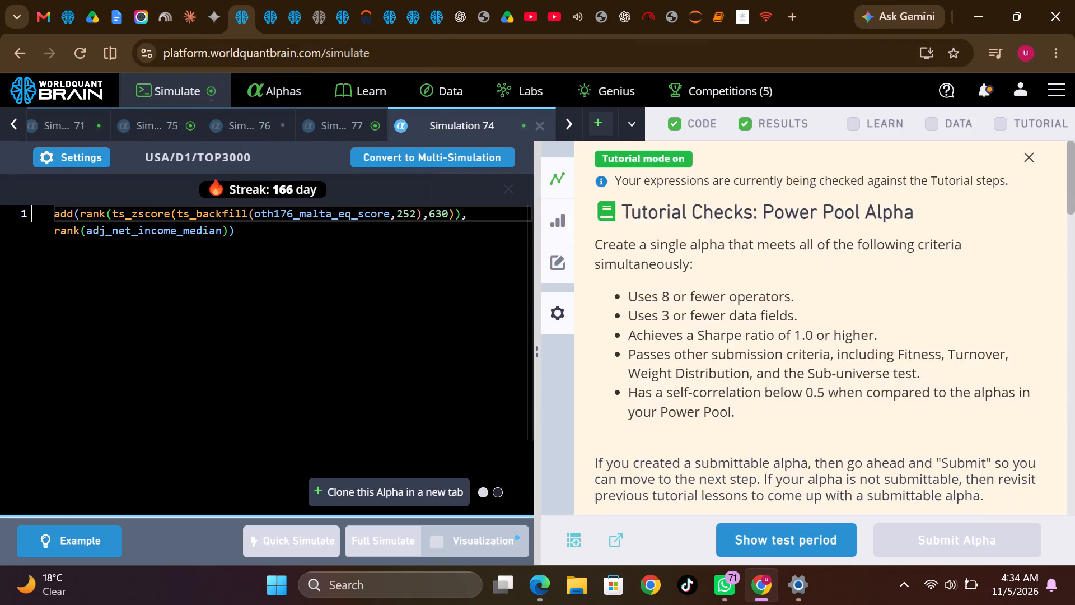
pyautogui.scroll(-3, 746, 338)
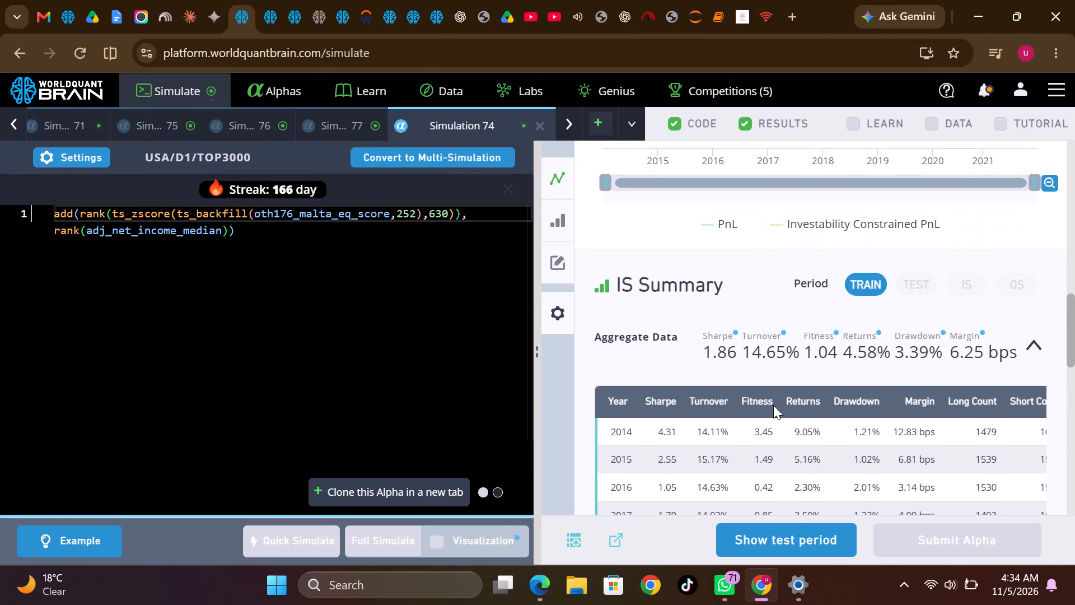
pyautogui.click(794, 547)
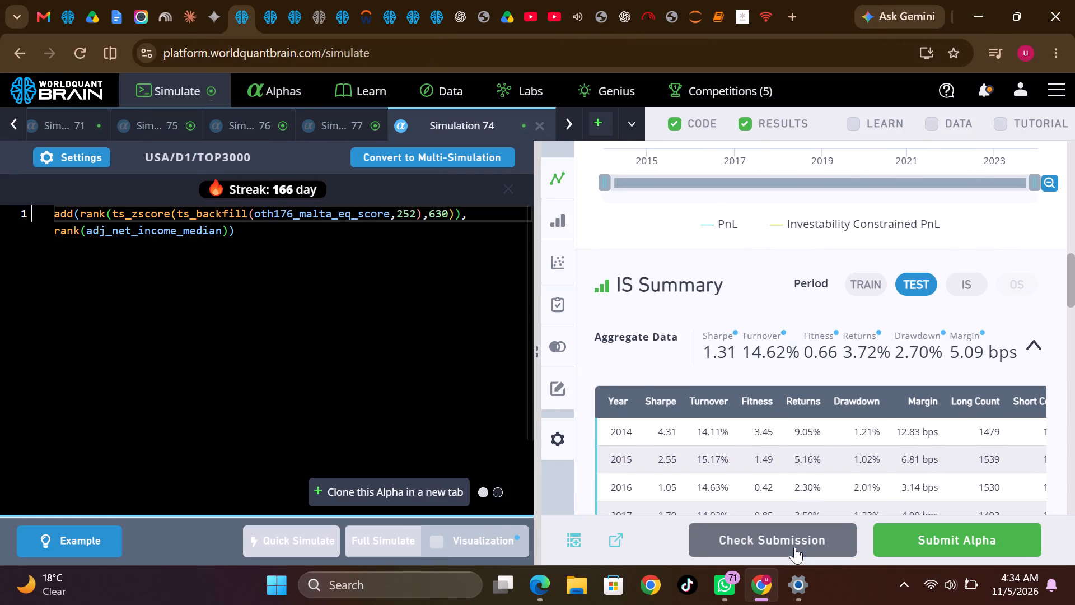
pyautogui.click(961, 282)
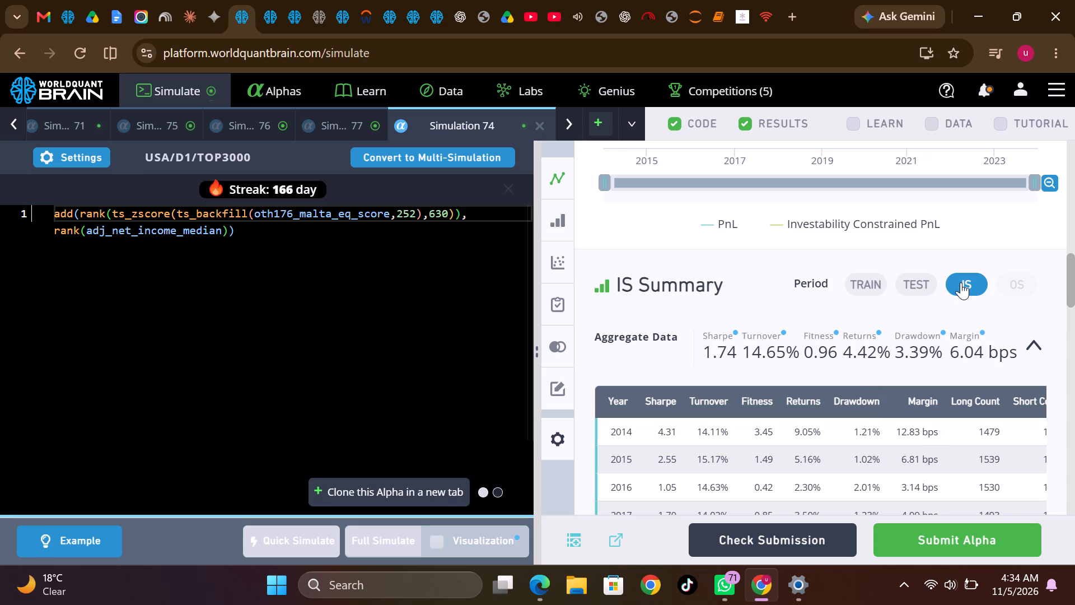
pyautogui.scroll(-7, 762, 413)
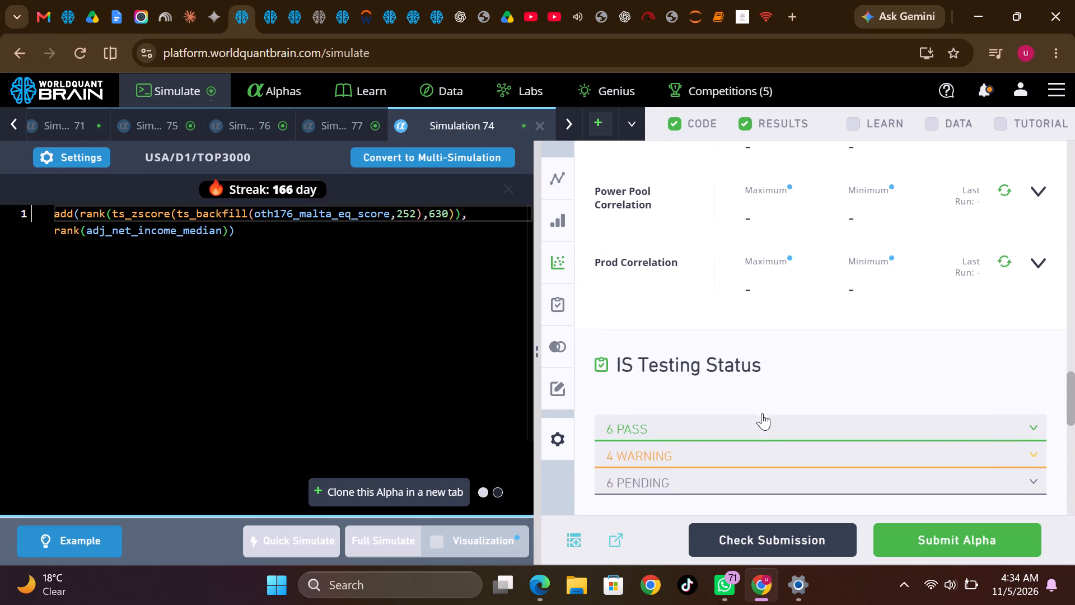
pyautogui.click(1002, 258)
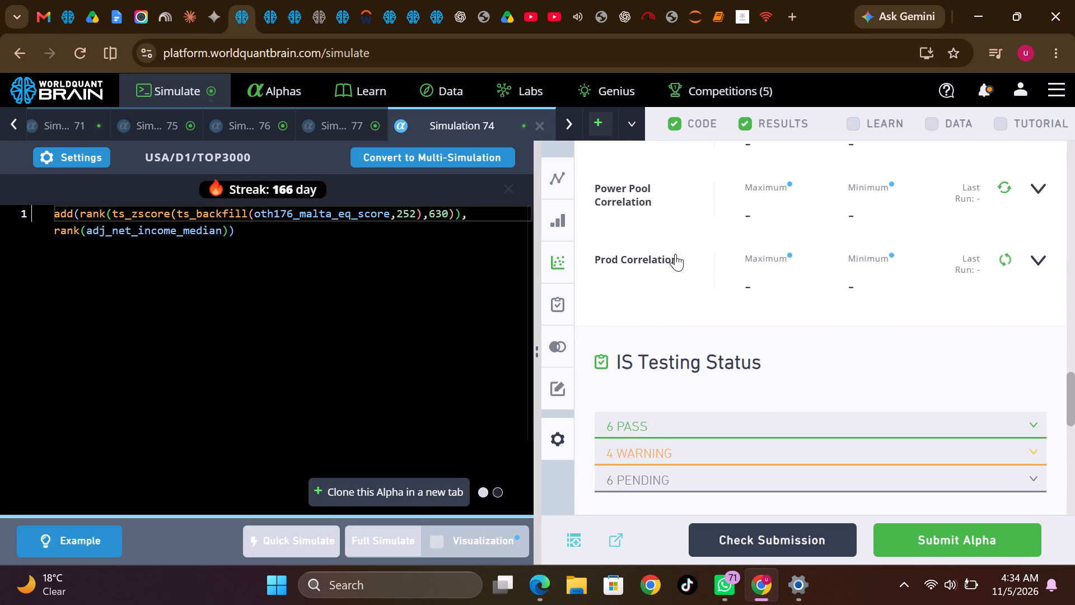
# Reveal Simulation 77's test period, inspect its testing warnings, run its Prod Correlation check, and review its IS-period summary.
pyautogui.click(349, 124)
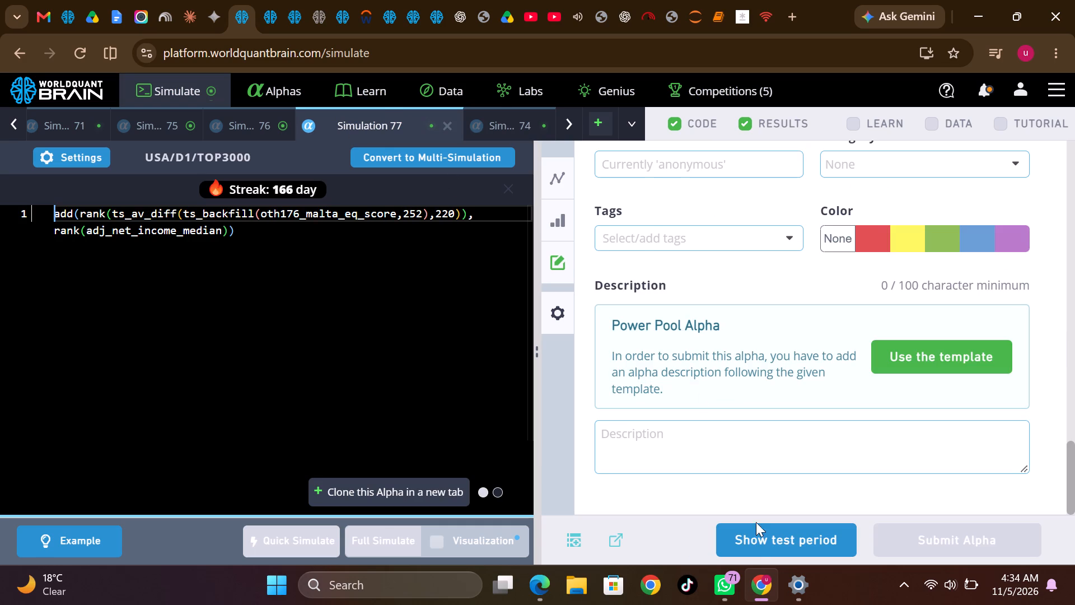
pyautogui.click(759, 539)
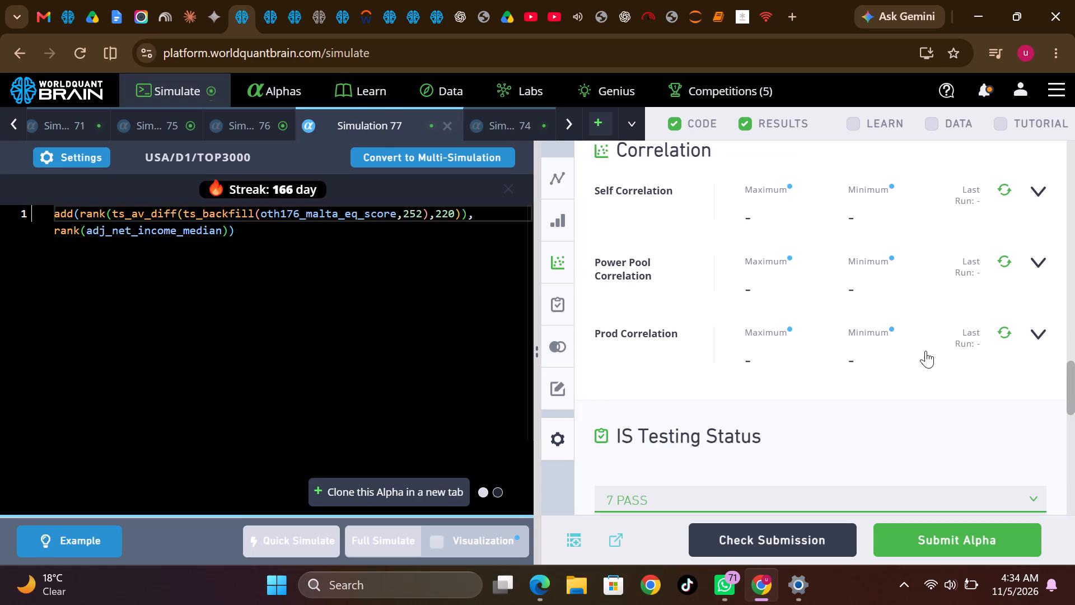
pyautogui.scroll(-1, 970, 331)
pyautogui.click(839, 431)
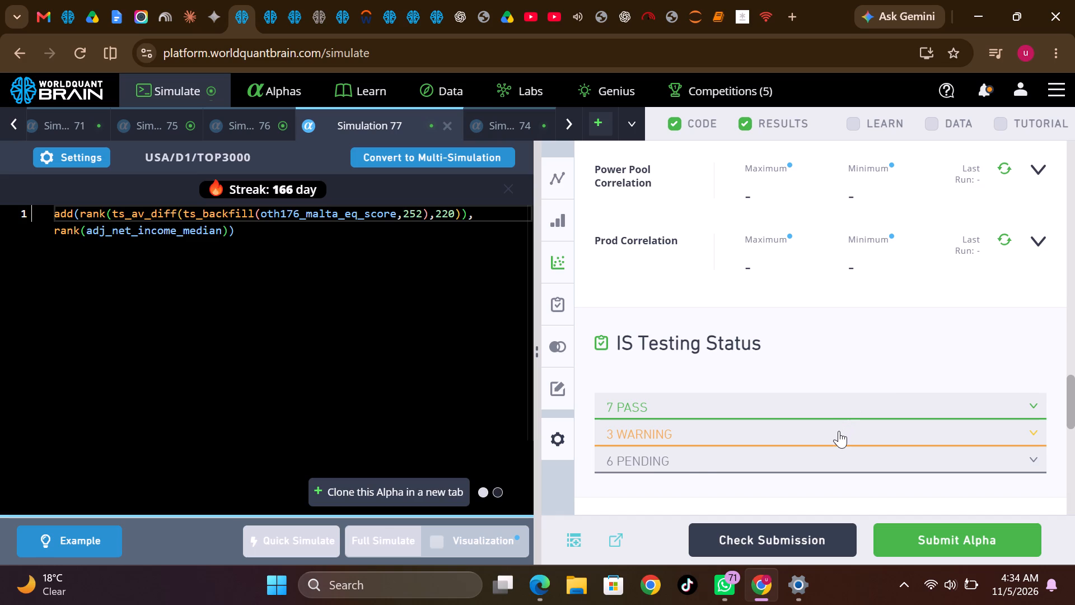
pyautogui.click(1003, 241)
pyautogui.scroll(3, 976, 263)
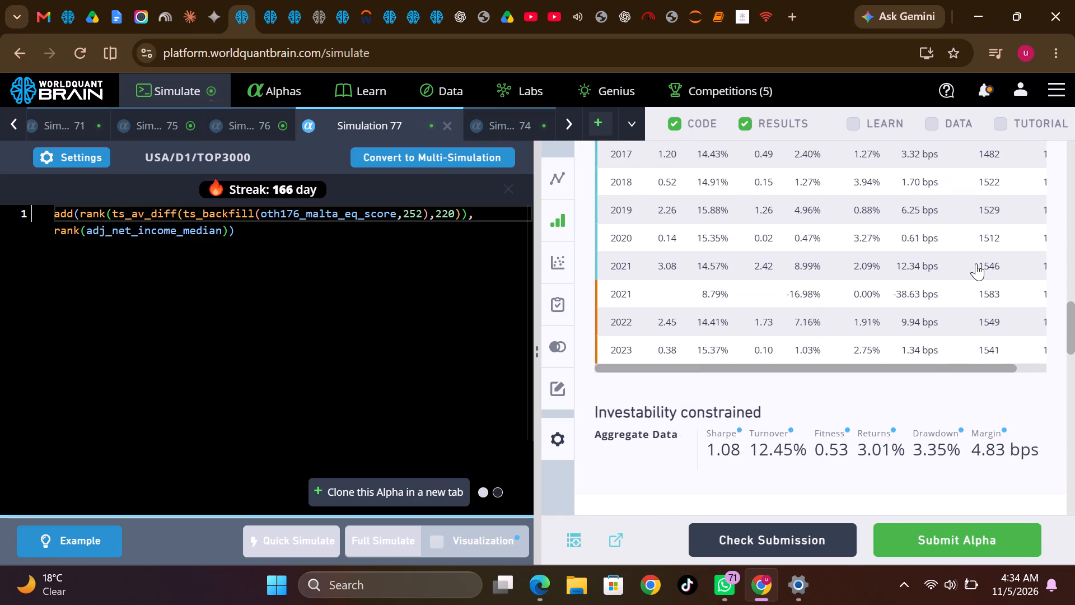
pyautogui.scroll(3, 976, 263)
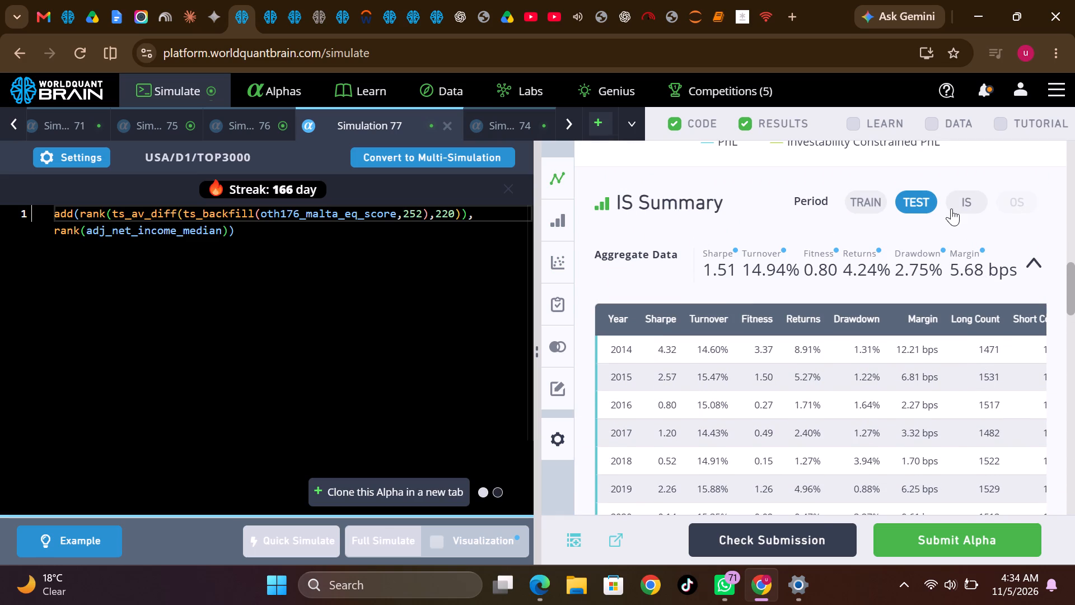
pyautogui.click(958, 194)
pyautogui.scroll(-2, 910, 380)
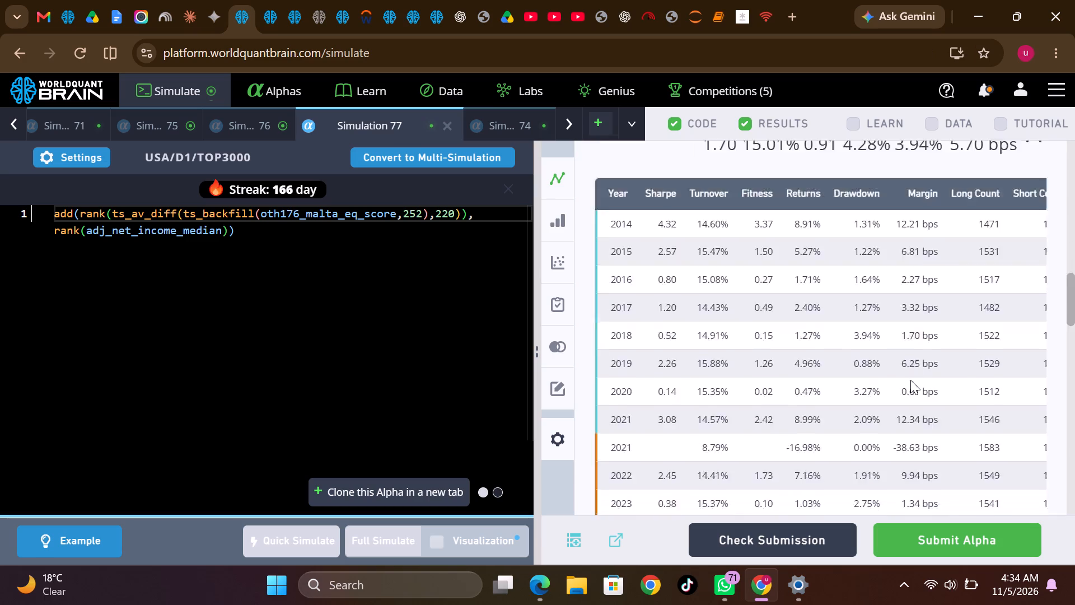
pyautogui.scroll(-2, 910, 380)
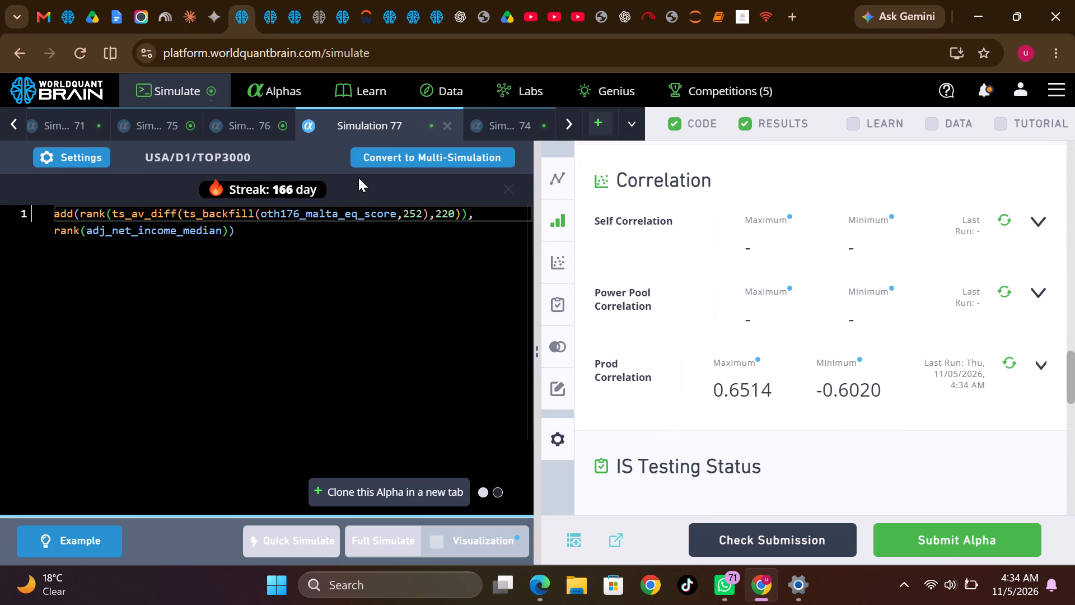
# Reveal Simulation 76's test period, run its Prod Correlation check, and review its IS-period summary and correlation.
pyautogui.click(264, 120)
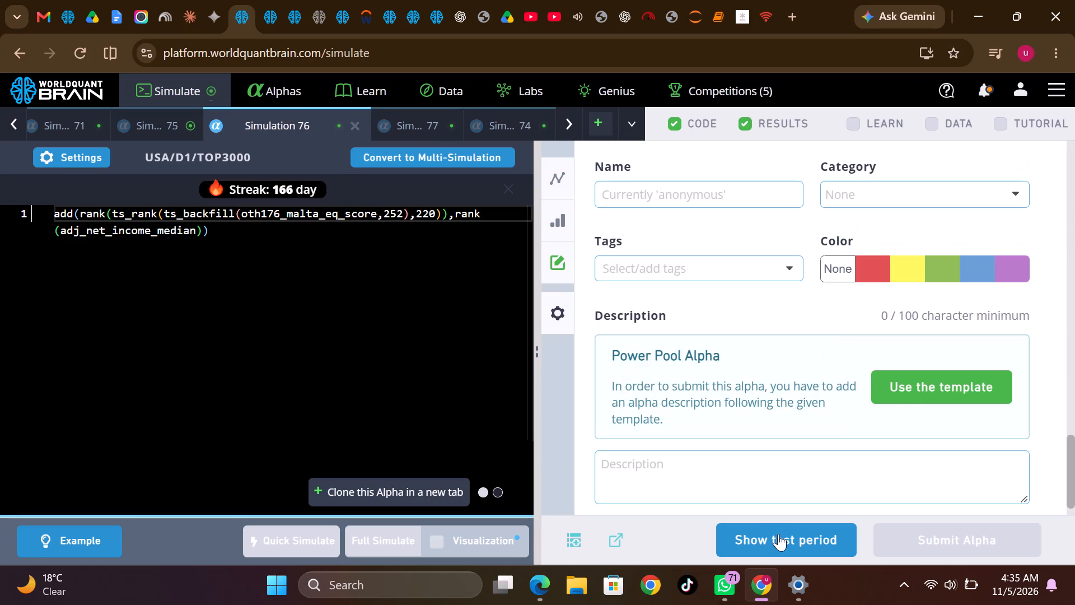
pyautogui.click(778, 534)
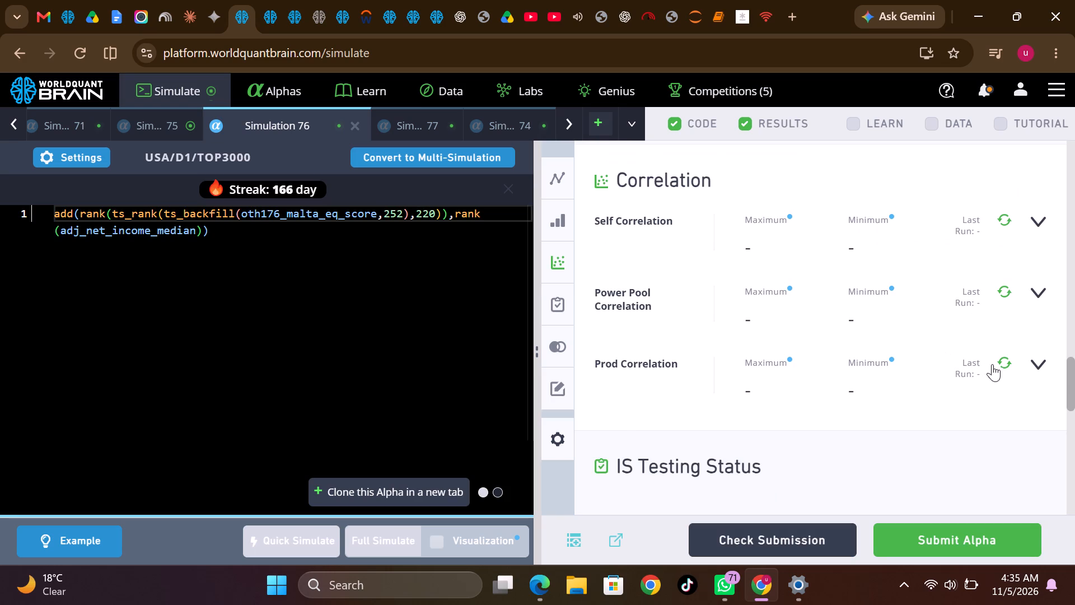
pyautogui.scroll(-1, 992, 365)
pyautogui.click(1004, 222)
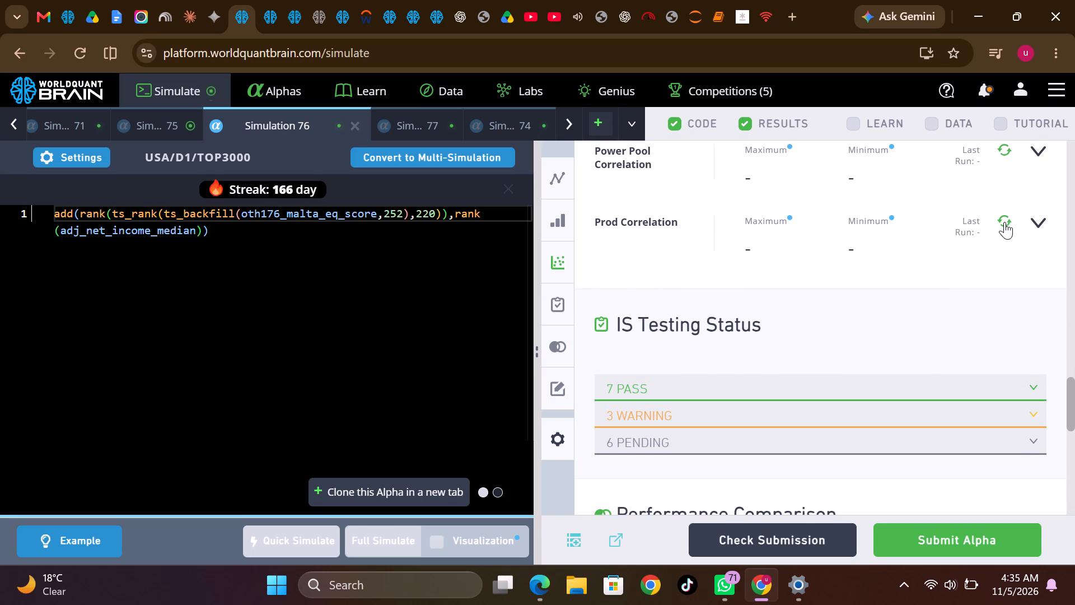
pyautogui.scroll(3, 940, 274)
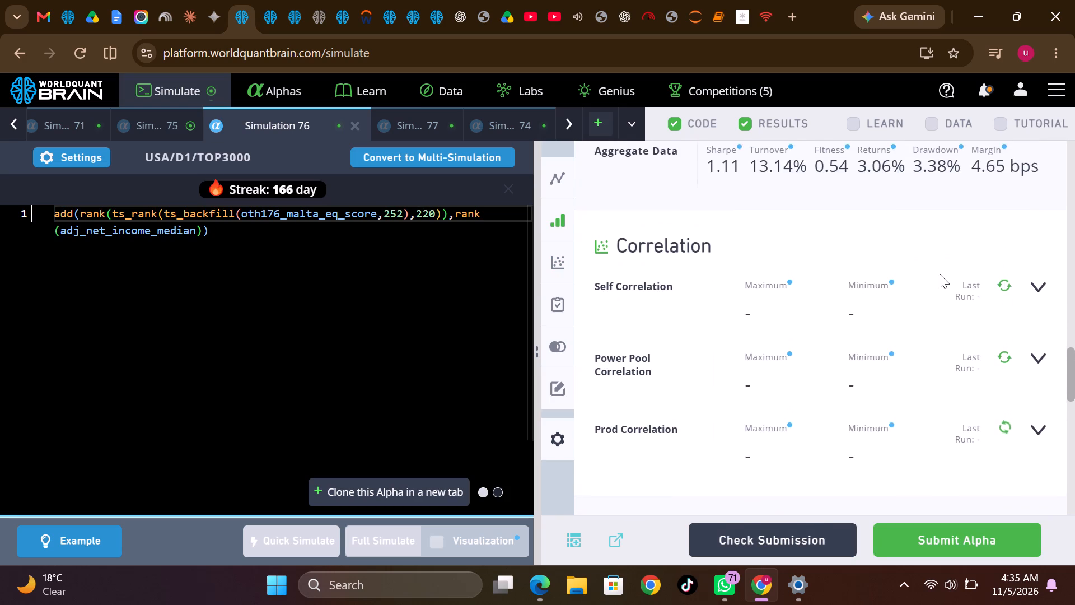
pyautogui.scroll(7, 940, 274)
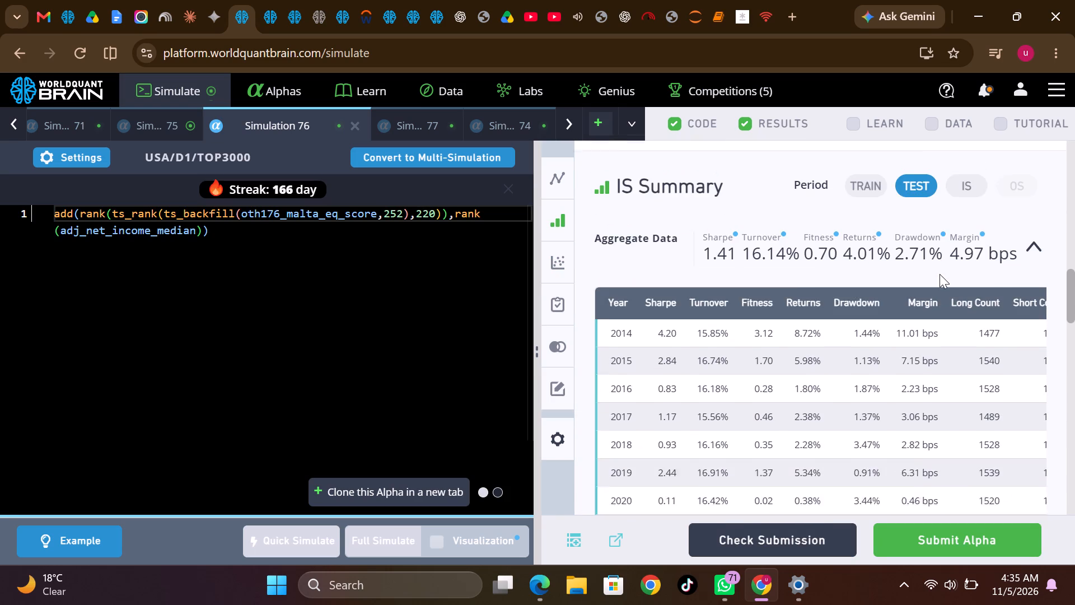
pyautogui.click(960, 239)
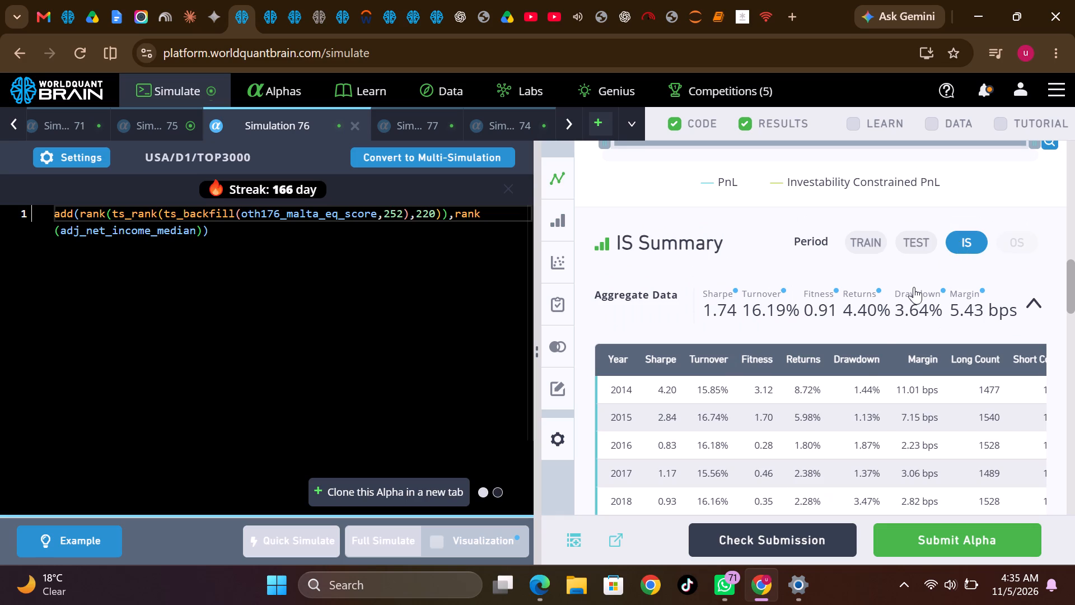
pyautogui.scroll(-3, 859, 368)
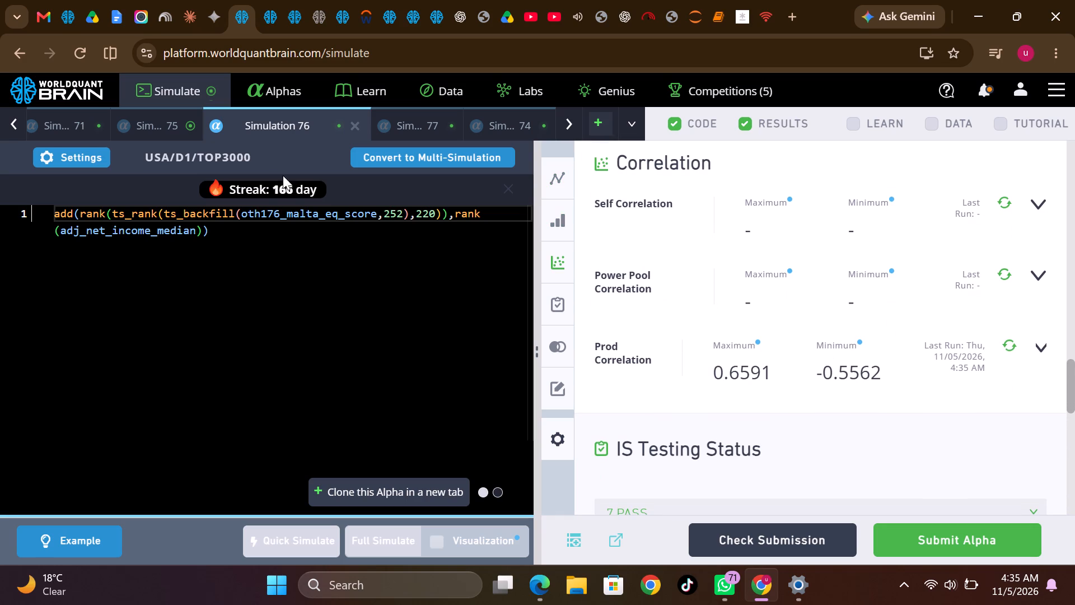
# Reveal Simulation 75's test period, inspect its IS testing warnings, and view its IS-period summary.
pyautogui.click(179, 121)
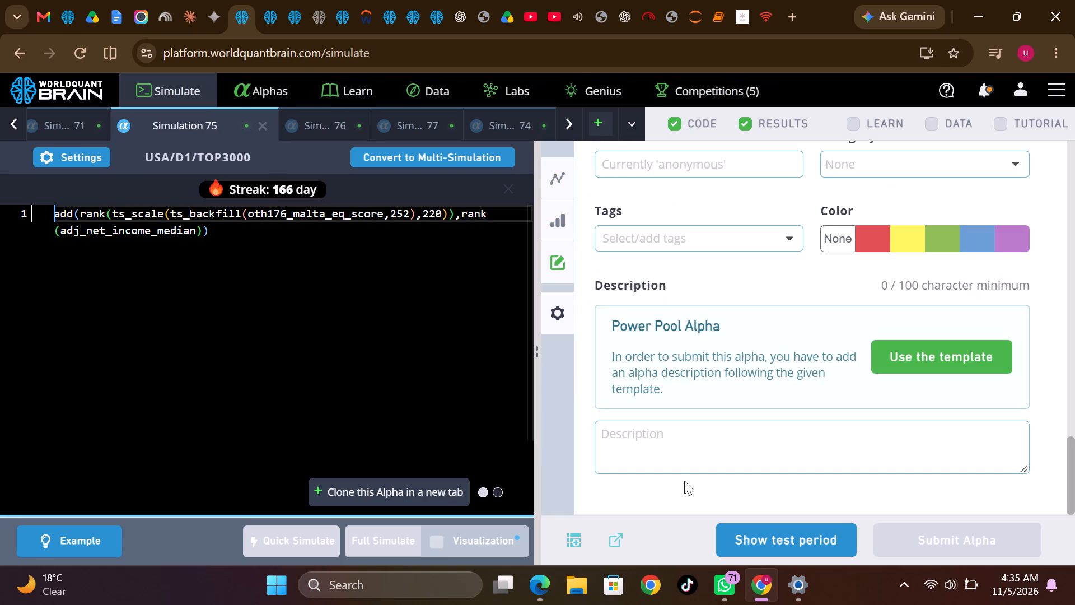
pyautogui.click(758, 542)
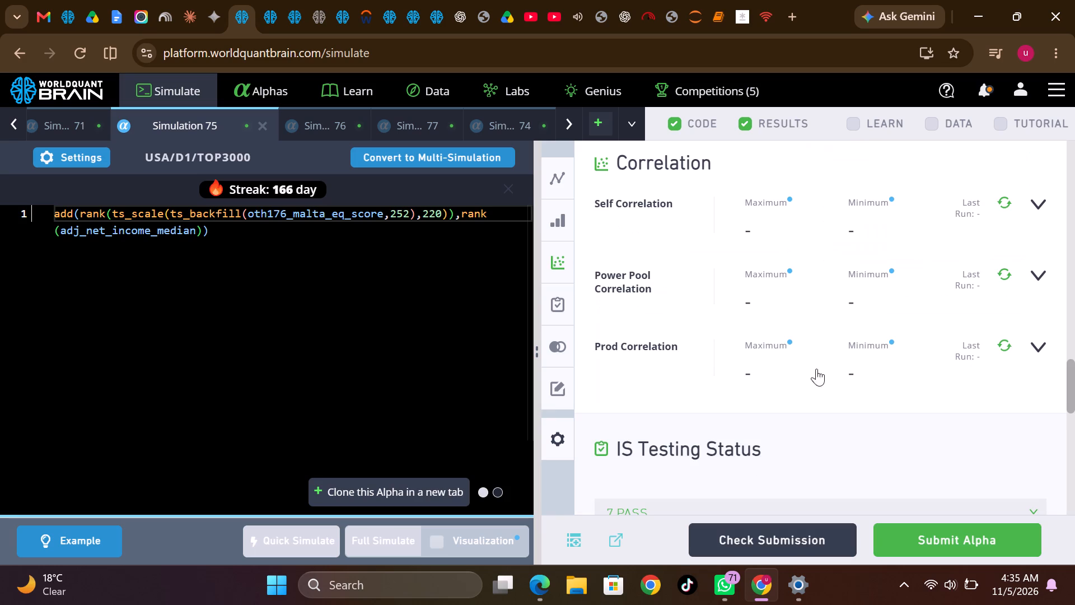
pyautogui.scroll(-1, 824, 366)
pyautogui.click(750, 385)
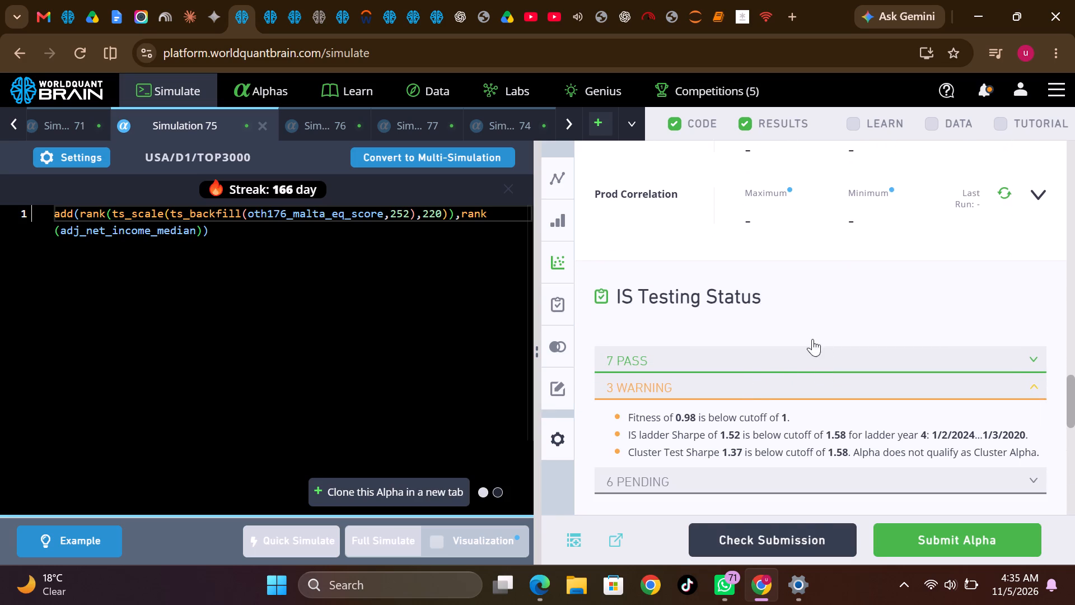
pyautogui.scroll(5, 900, 291)
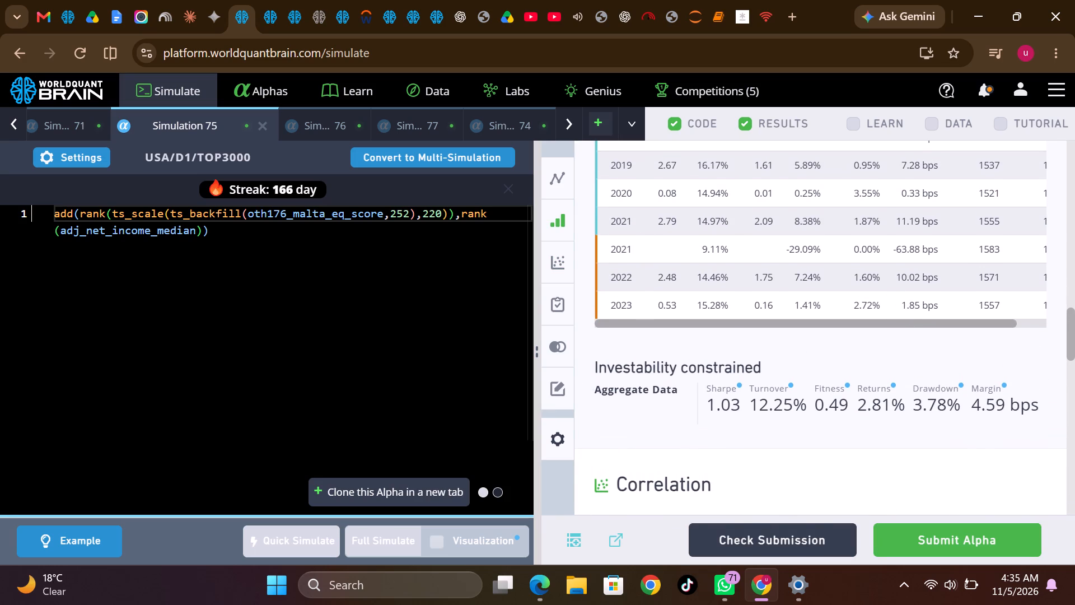
pyautogui.scroll(4, 826, 390)
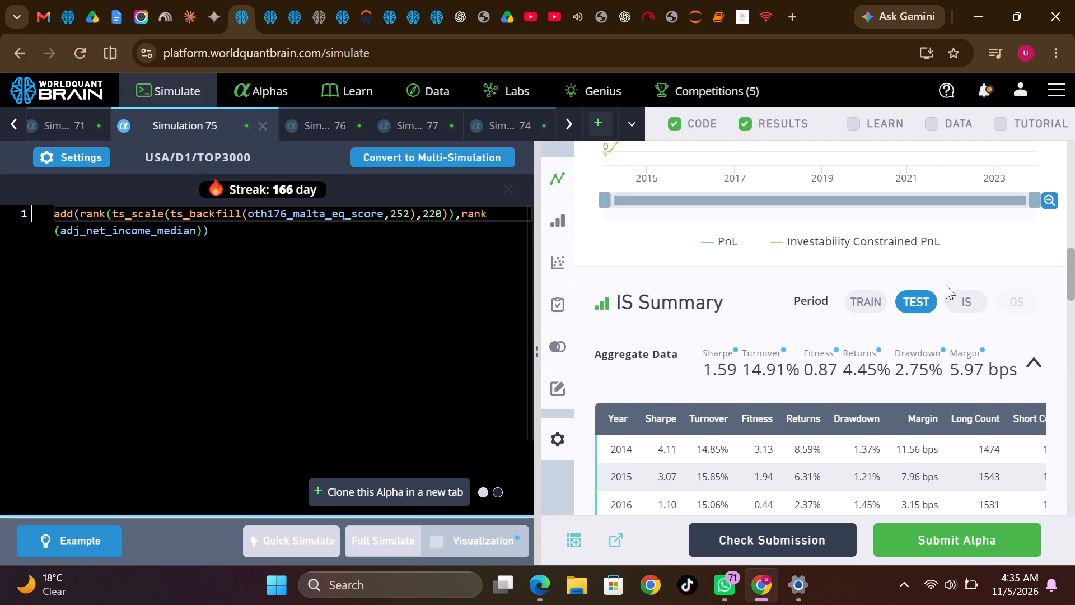
pyautogui.click(962, 297)
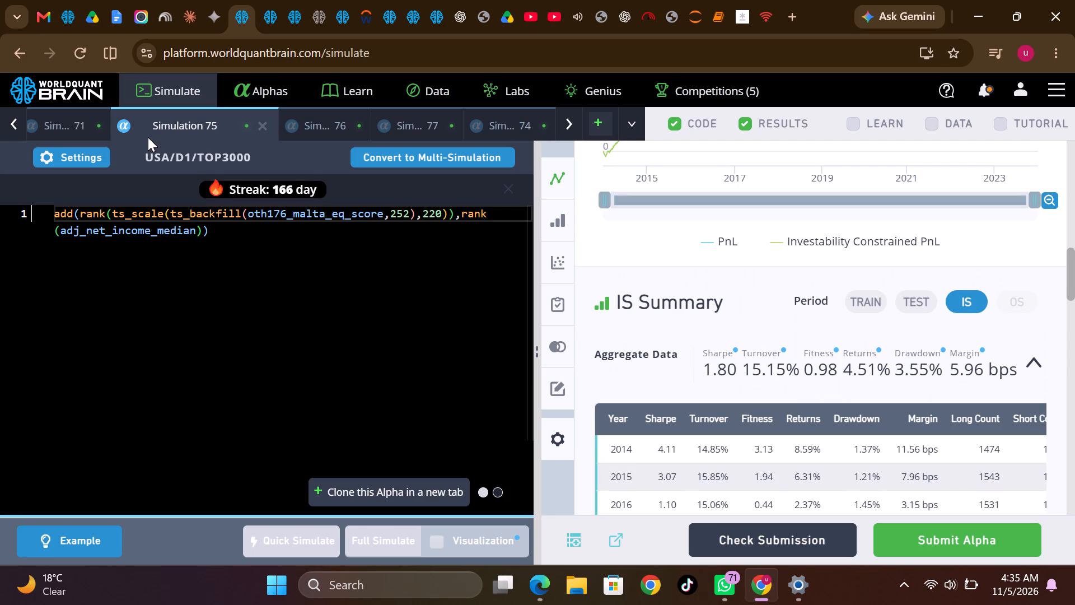
# Compare Simulation 71's test-period summary with Simulation 74's test-period and IS-period summaries.
pyautogui.hscroll(1, 148, 137)
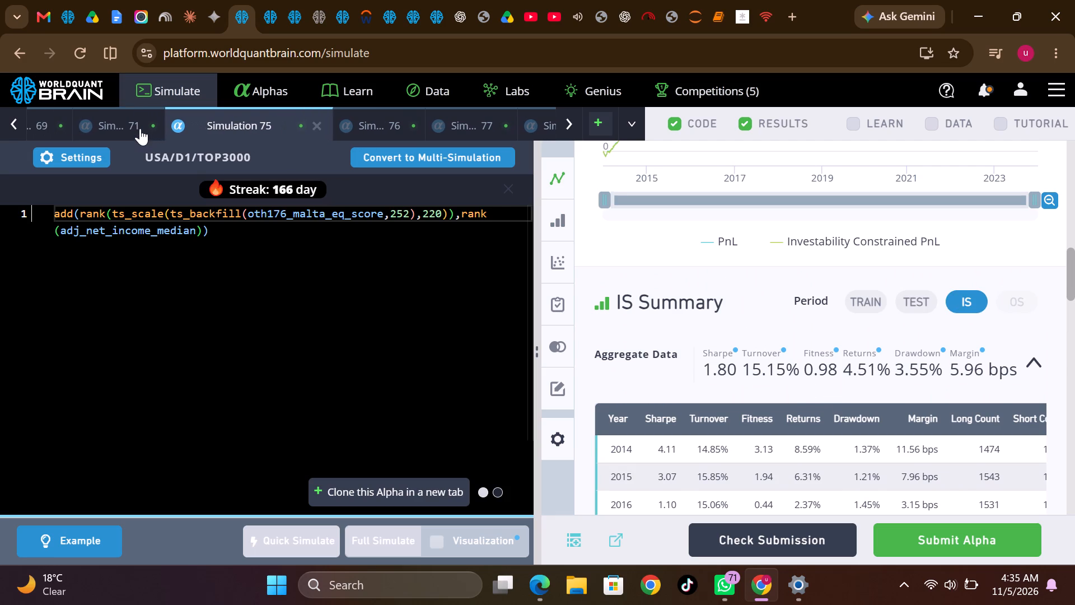
pyautogui.click(136, 123)
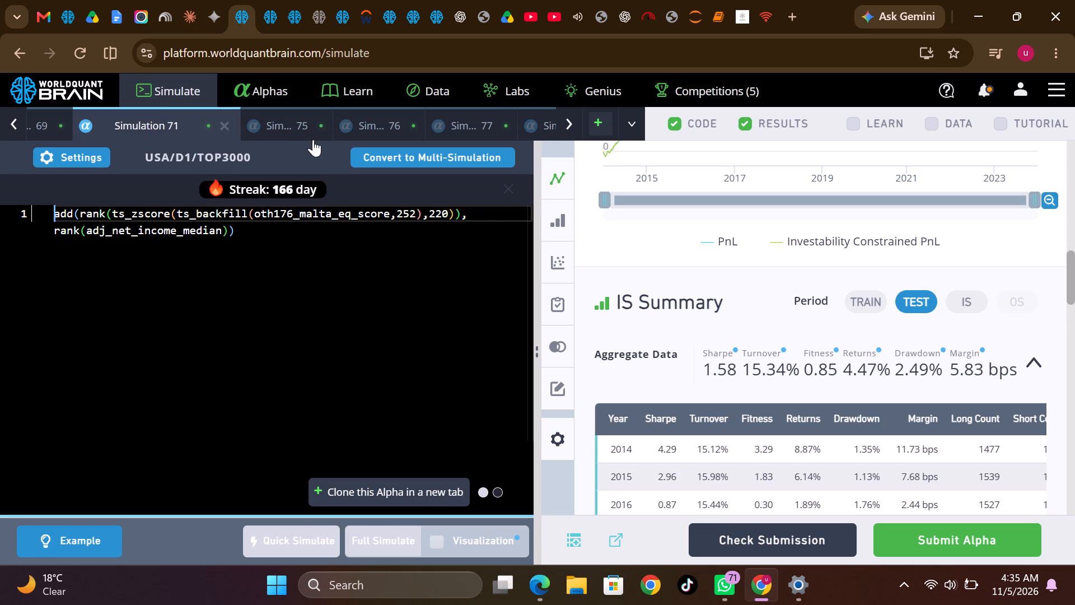
pyautogui.hscroll(-3, 378, 131)
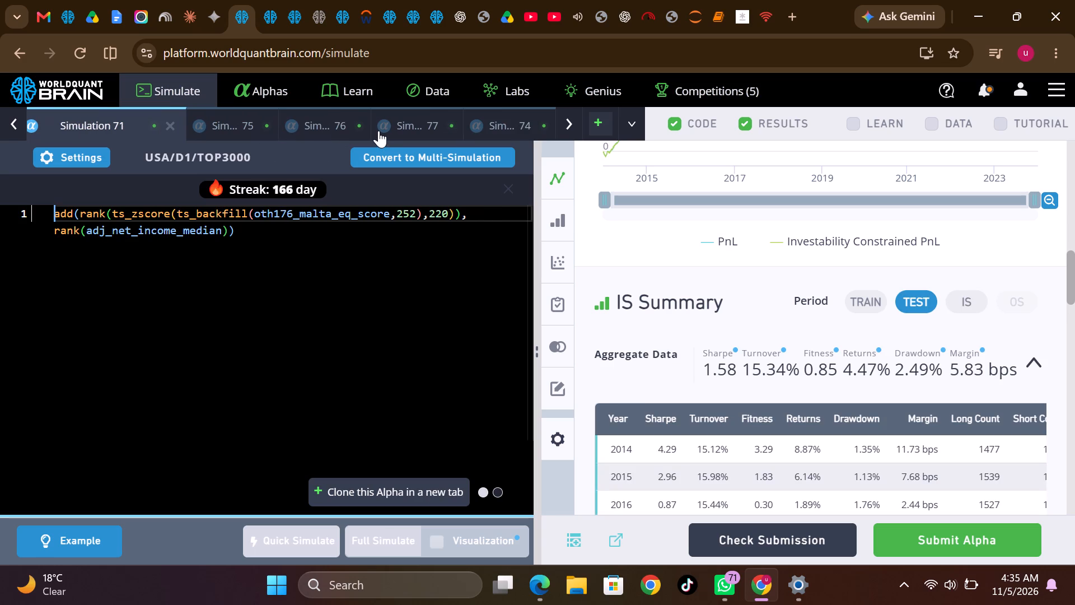
pyautogui.click(510, 123)
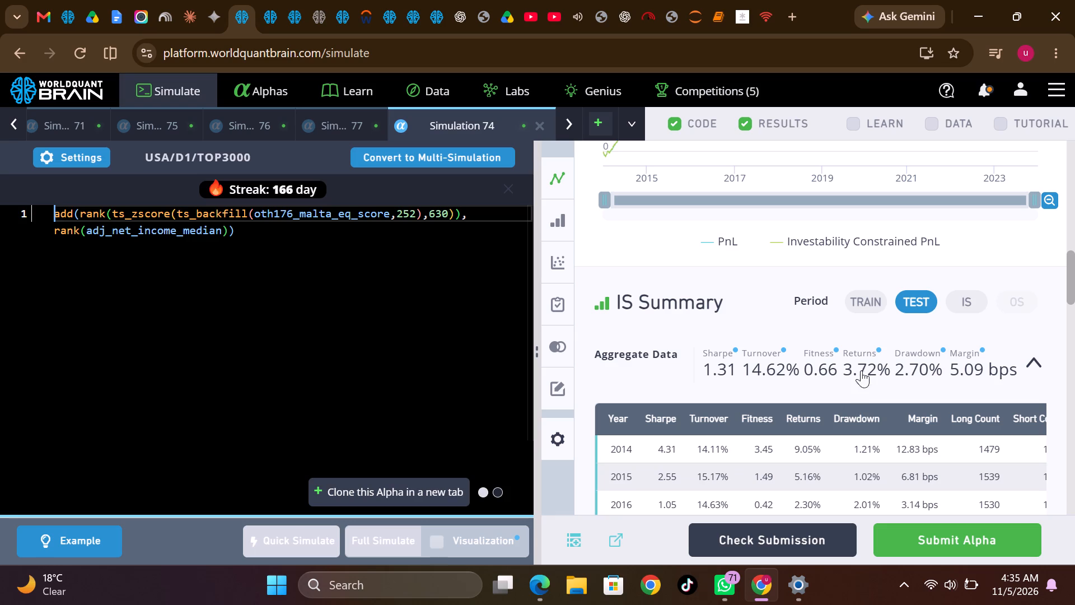
pyautogui.click(963, 304)
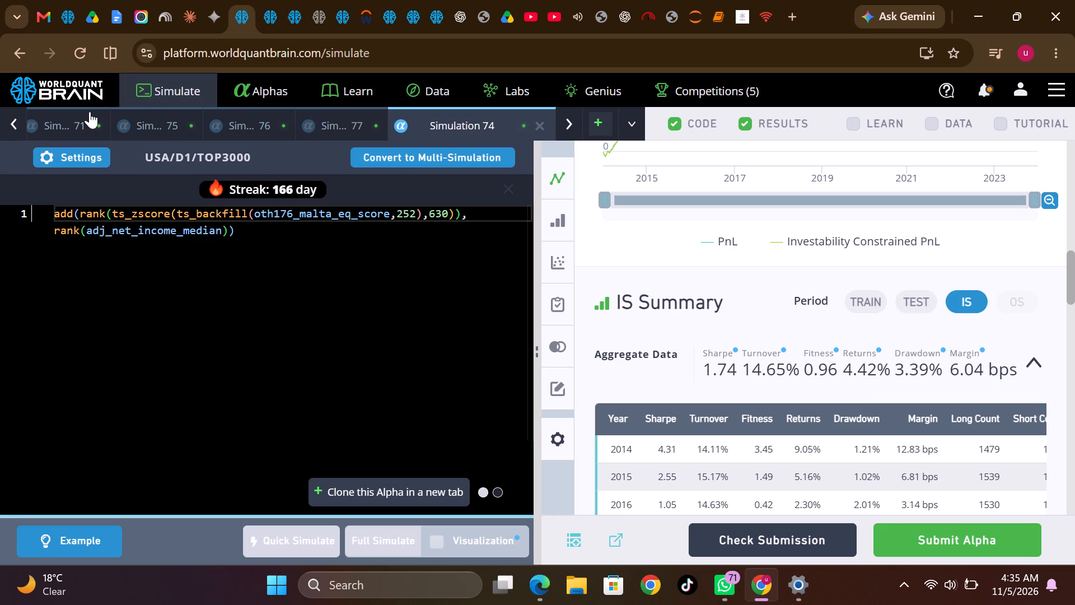
# Move the Simulation 71 tab between Simulation 77 and Simulation 74.
pyautogui.click(58, 121)
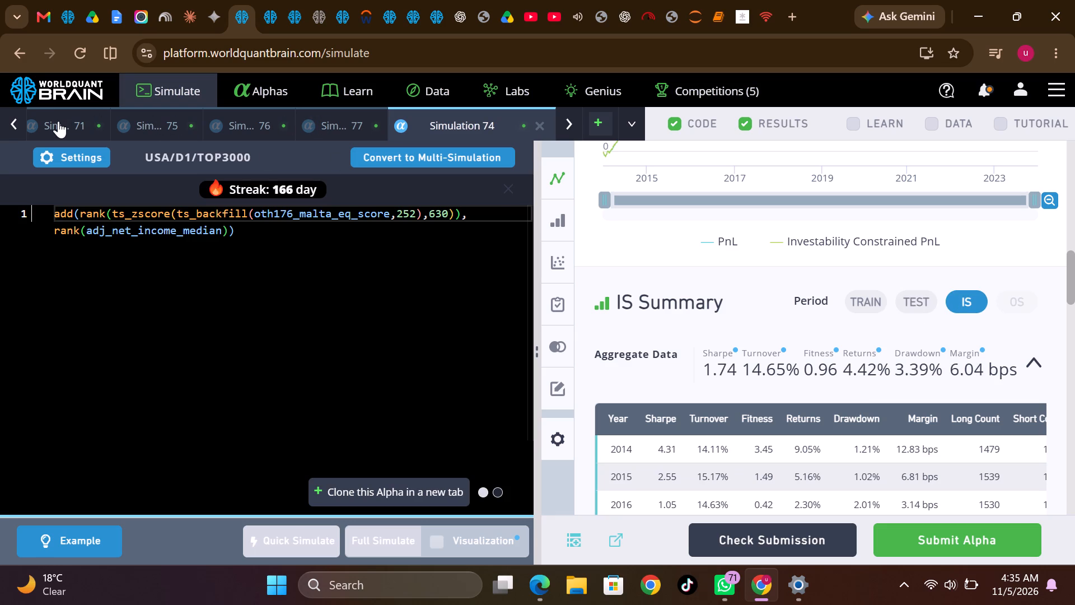
pyautogui.moveTo(58, 121); pyautogui.dragTo(344, 139)
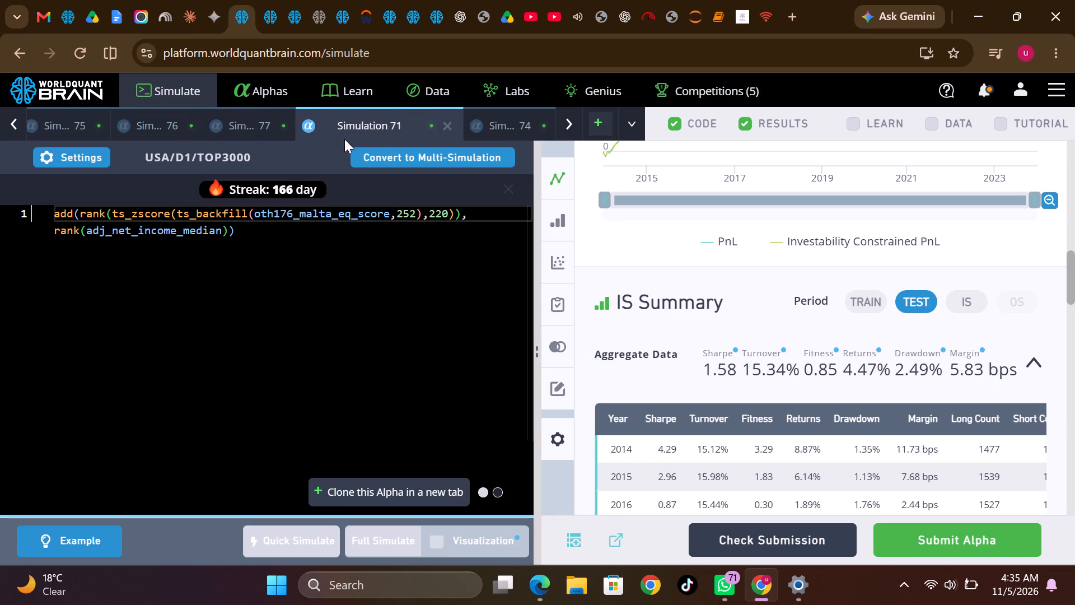
# Reopen Simulation 74 and view its IS-period summary.
pyautogui.click(525, 118)
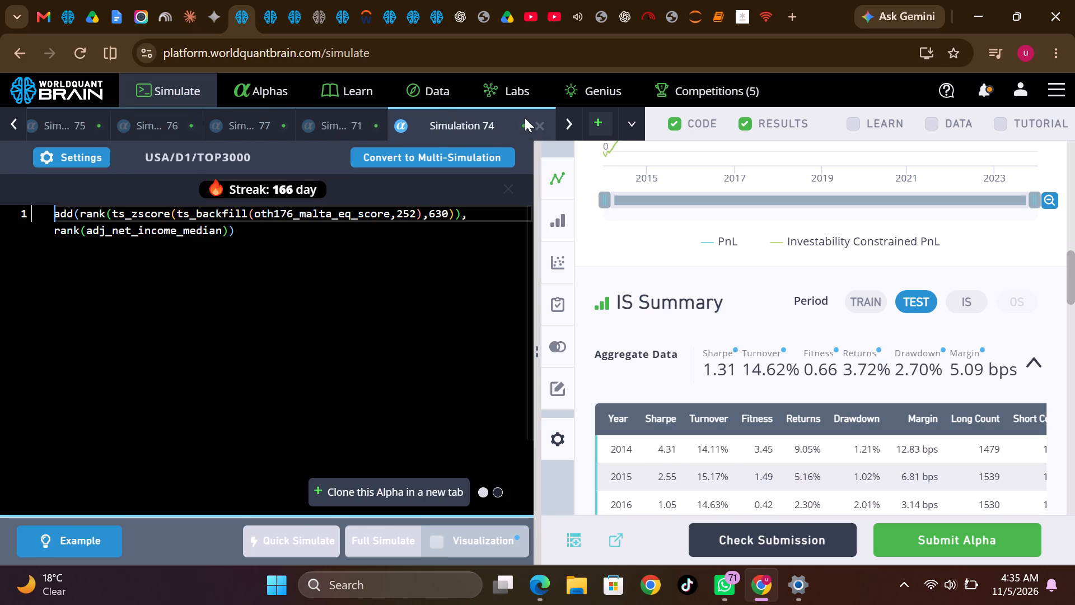
pyautogui.click(959, 300)
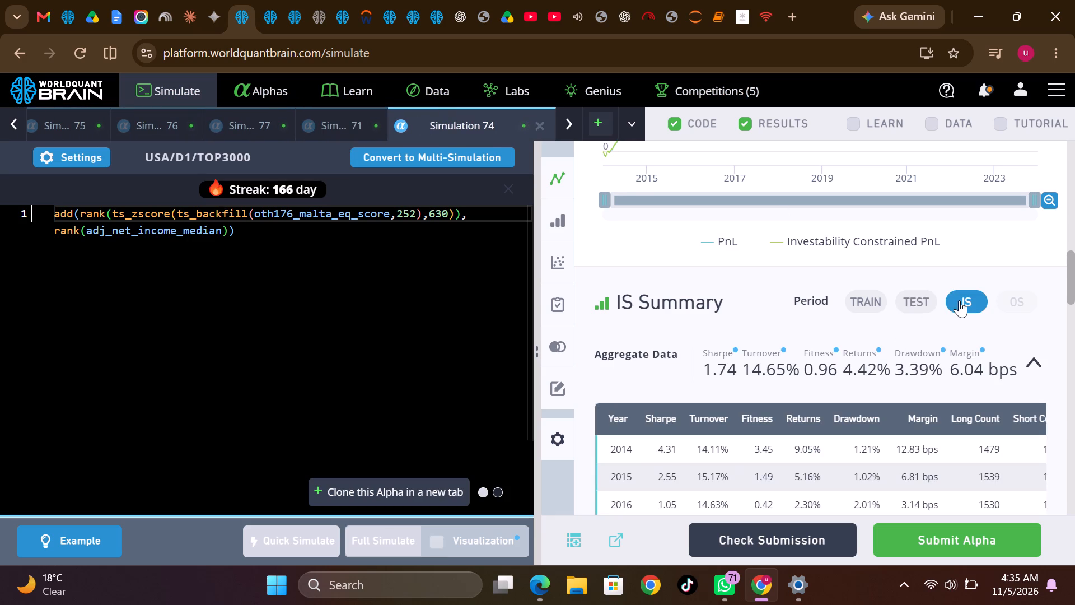
# Reopen Simulation 71 and view its IS-period summary.
pyautogui.click(361, 123)
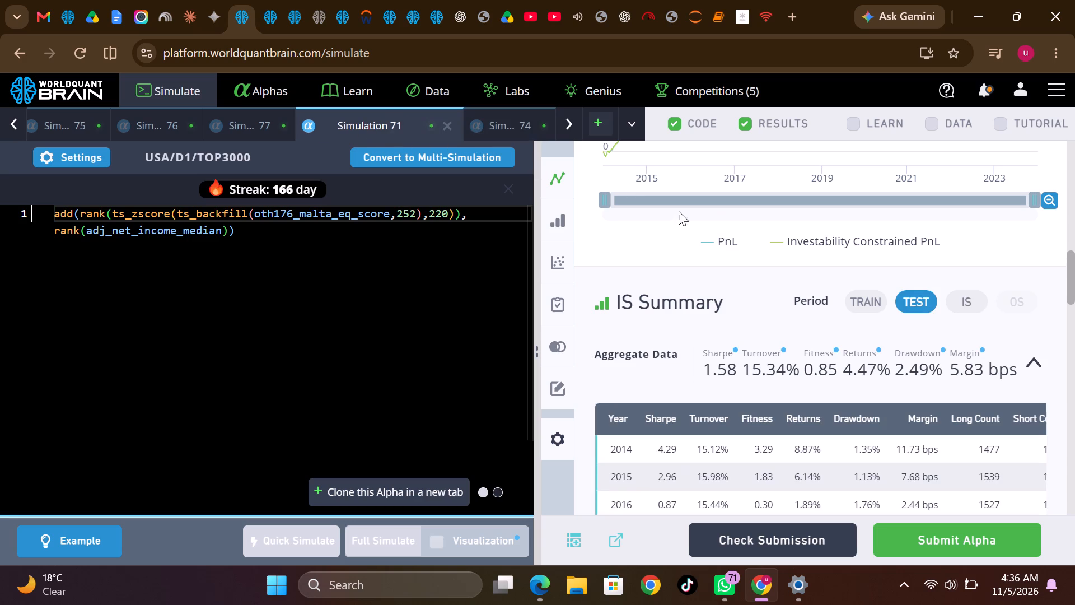
pyautogui.click(966, 304)
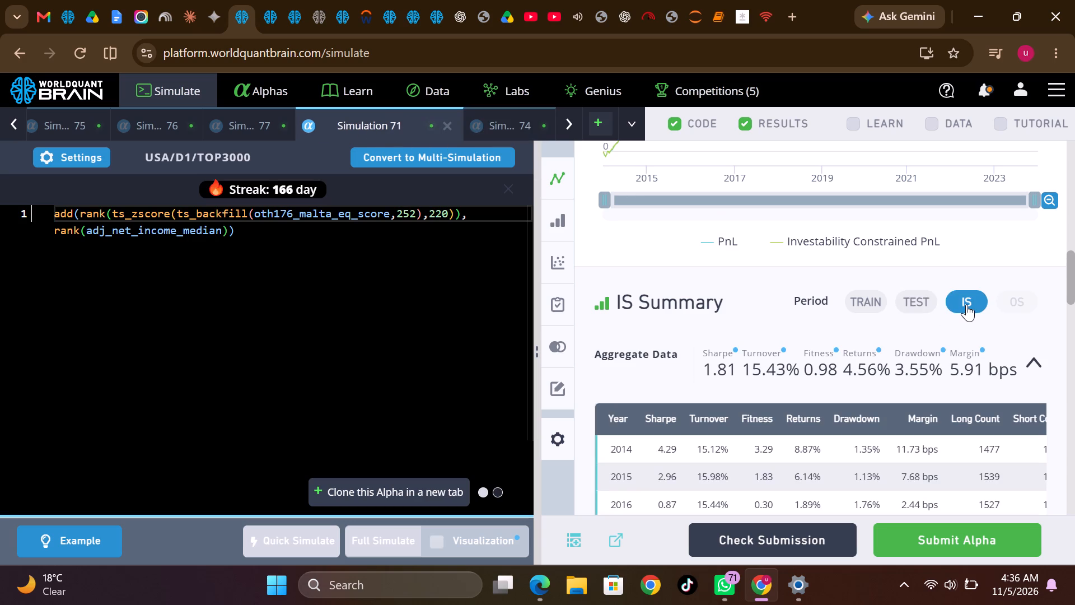
# Set the ts_zscore lookback in Simulation 74 to 126 and run a full simulation.
pyautogui.click(502, 124)
pyautogui.doubleClick(437, 216)
pyautogui.write('126')
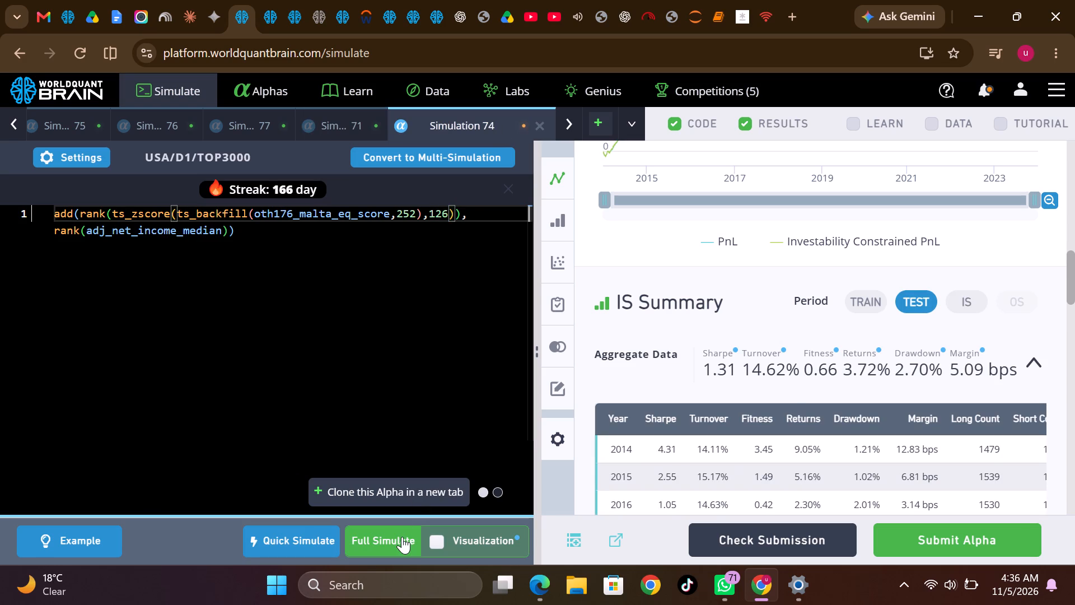
pyautogui.click(401, 539)
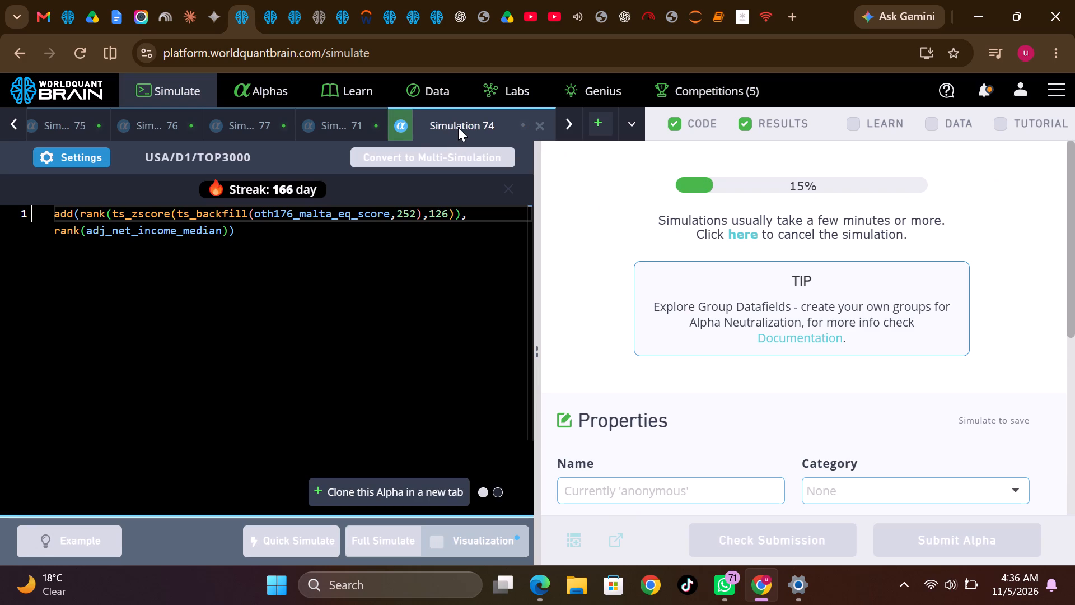
# Duplicate Simulation 74 in a new tab, set the copy's ts_zscore lookback to 63, and run a full simulation.
pyautogui.rightClick(458, 127)
pyautogui.click(486, 165)
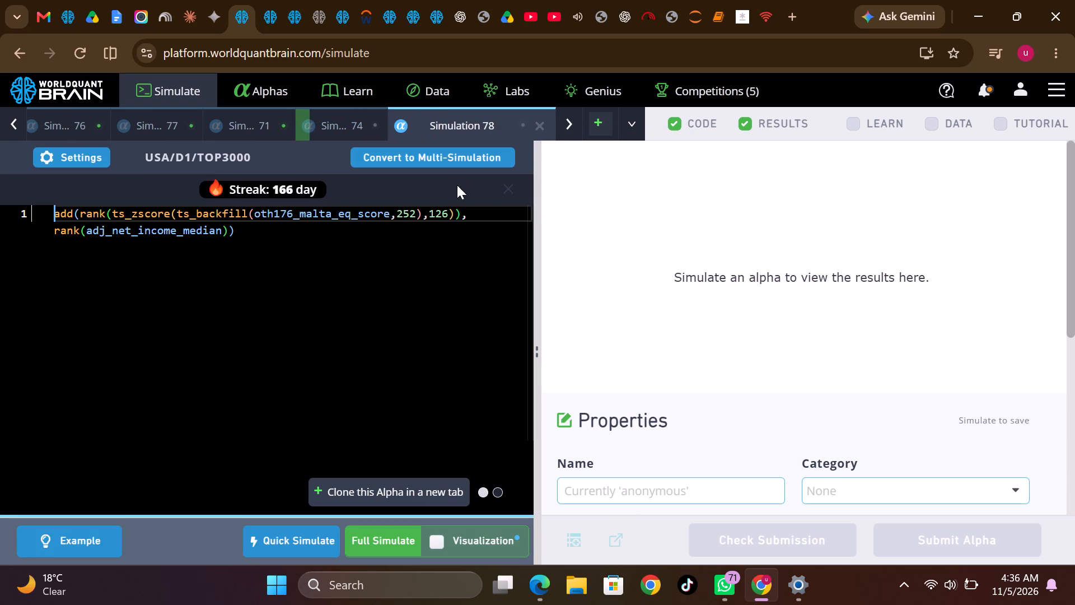
pyautogui.doubleClick(435, 213)
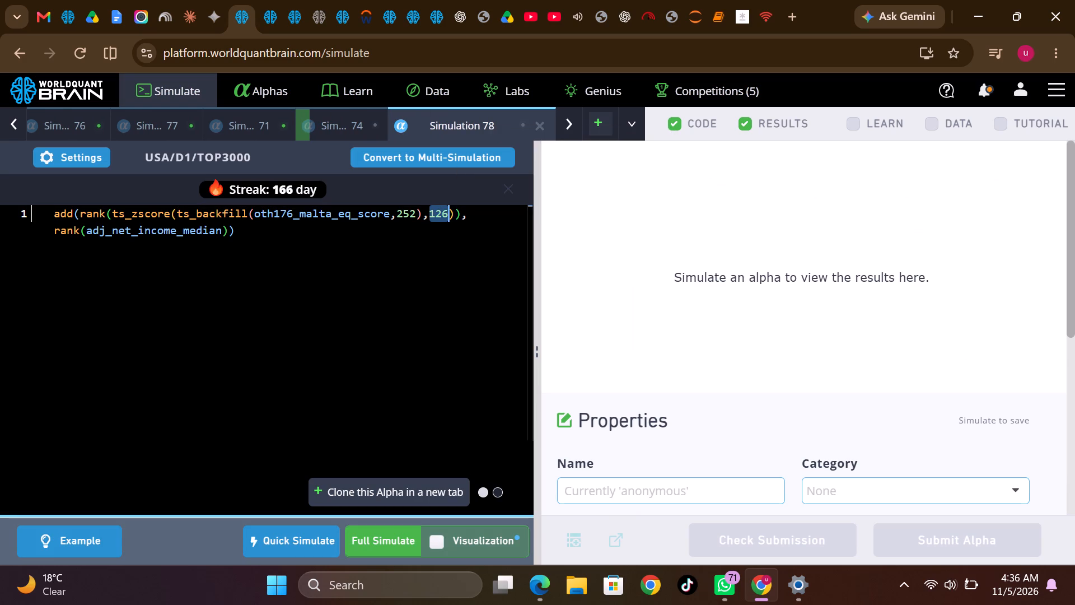
pyautogui.write('63')
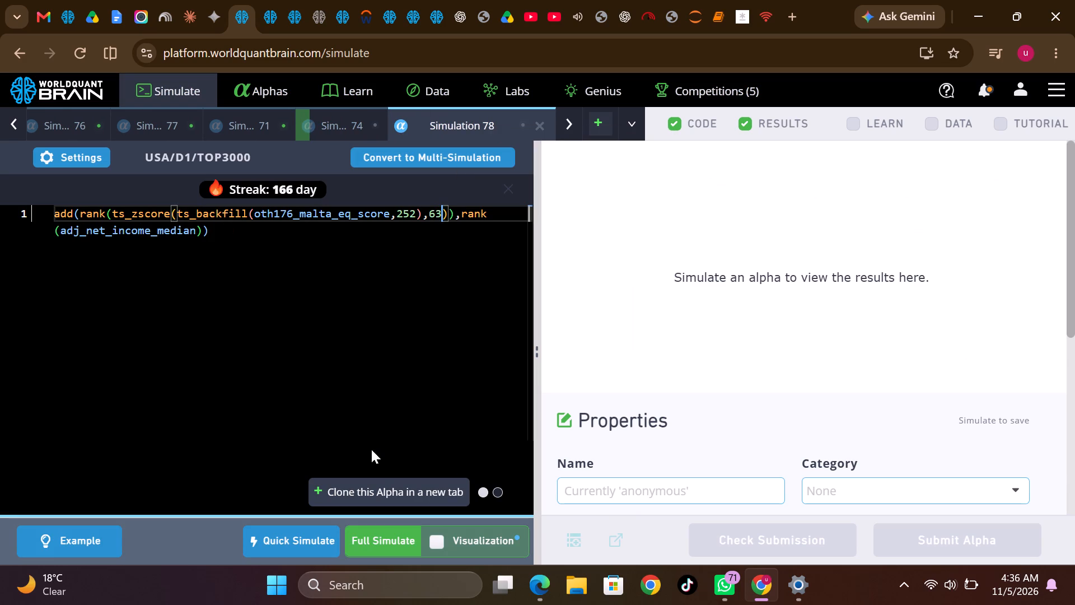
pyautogui.click(396, 543)
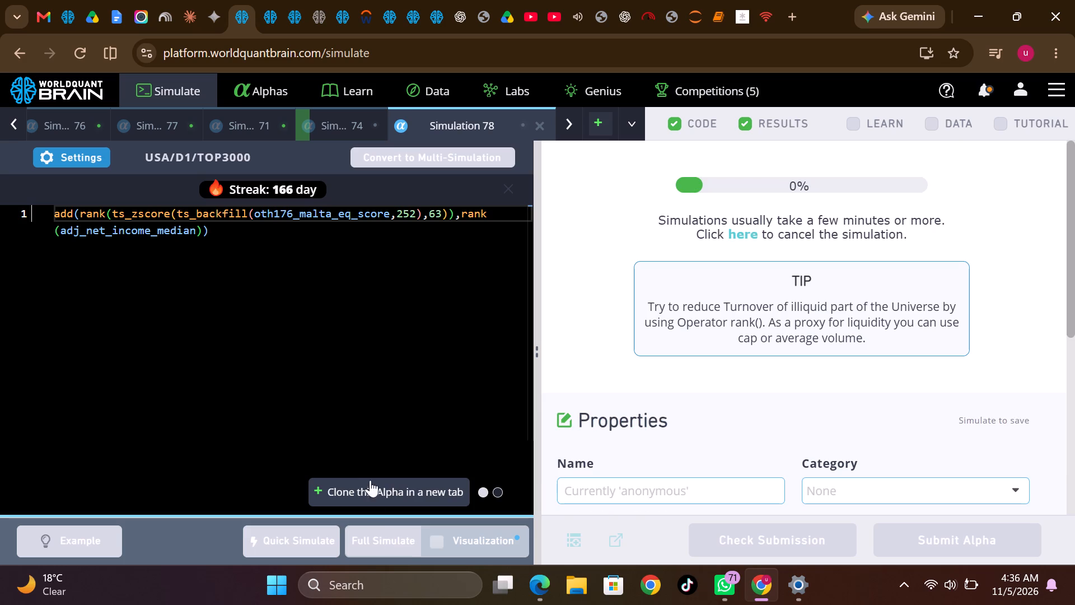
# Switch to the browser tab with the playing YouTube video.
pyautogui.click(576, 0)
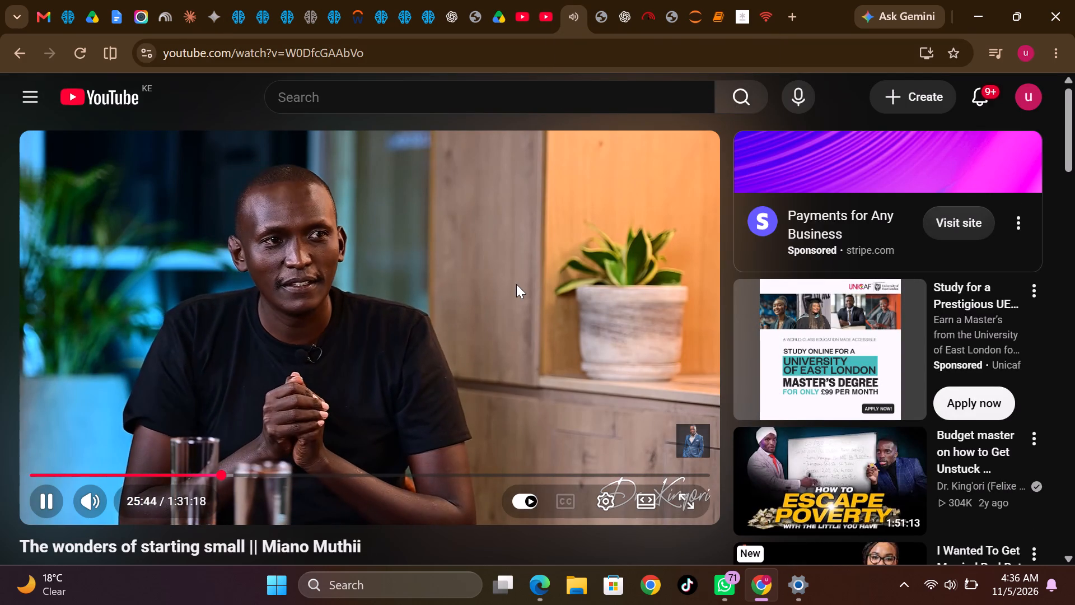
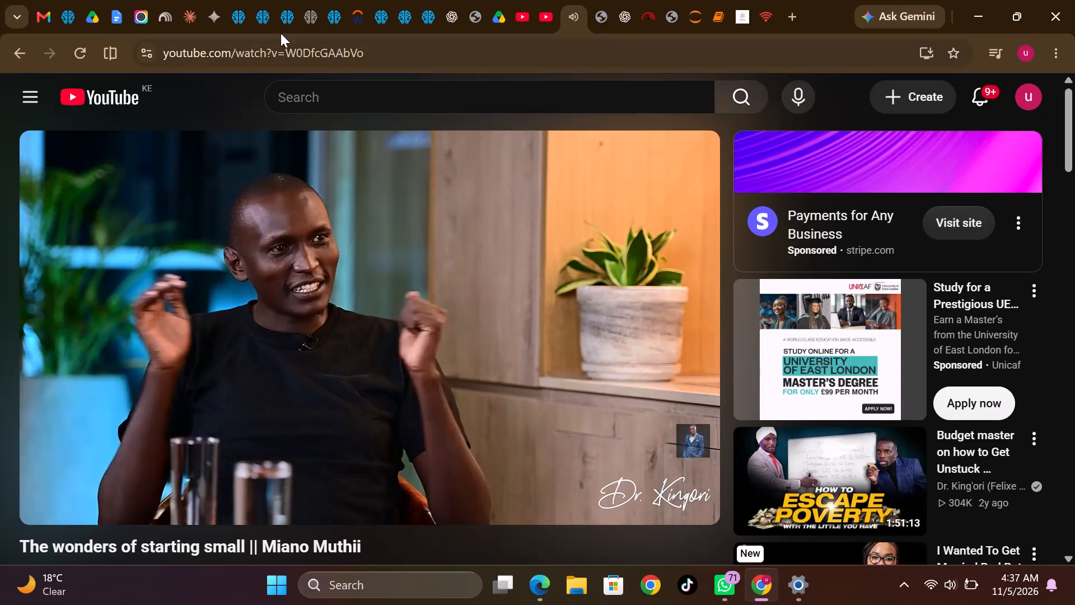
# Return to WorldQuant BRAIN, open Simulation 74, reveal its test period, and view its IS-period summary.
pyautogui.click(231, 0)
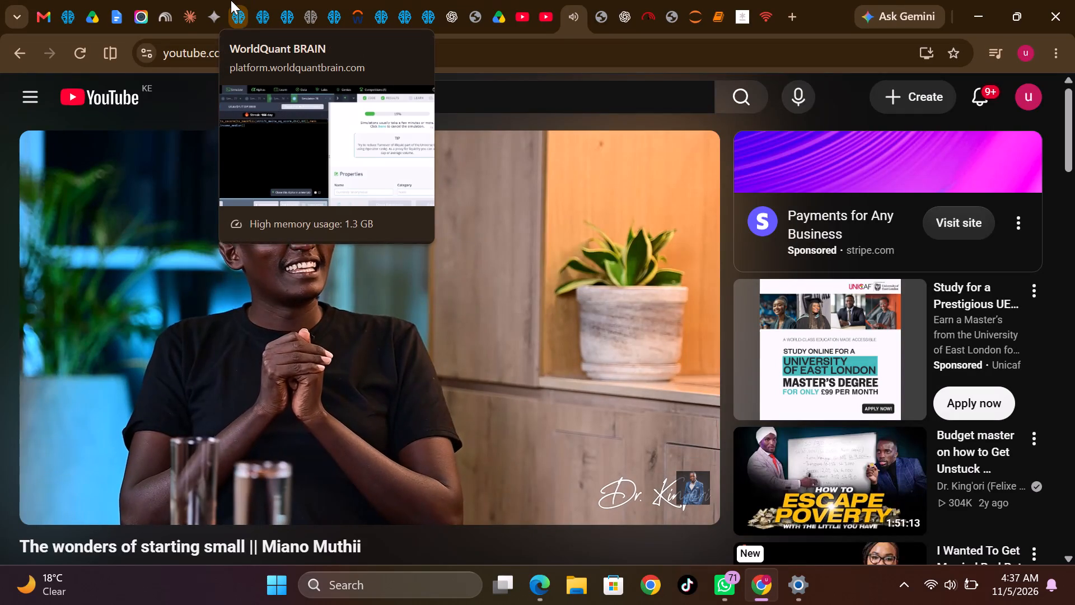
pyautogui.click(340, 126)
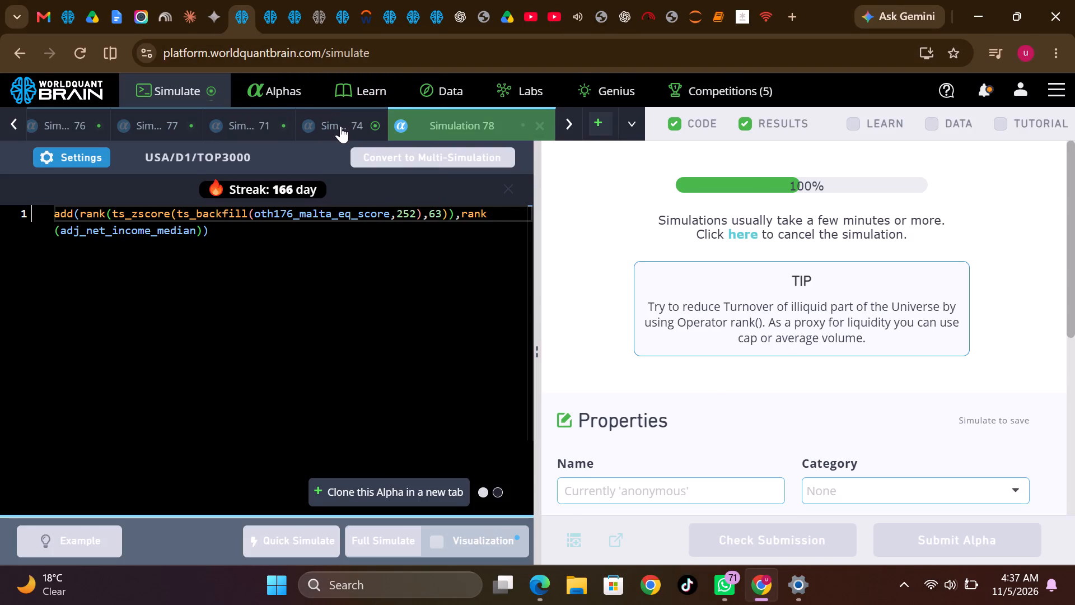
pyautogui.scroll(-3, 760, 383)
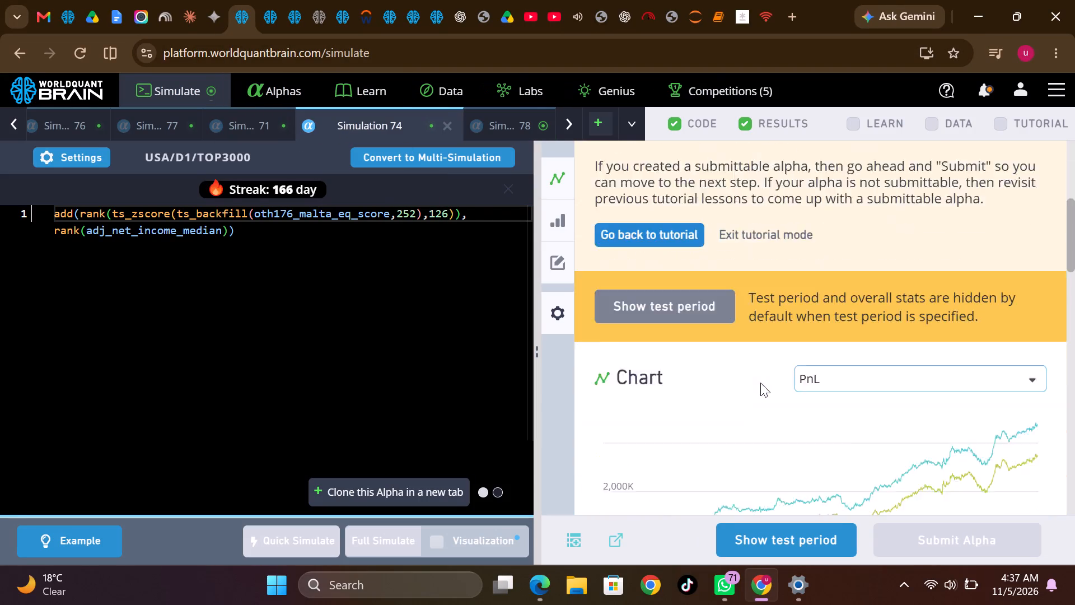
pyautogui.scroll(-1, 760, 383)
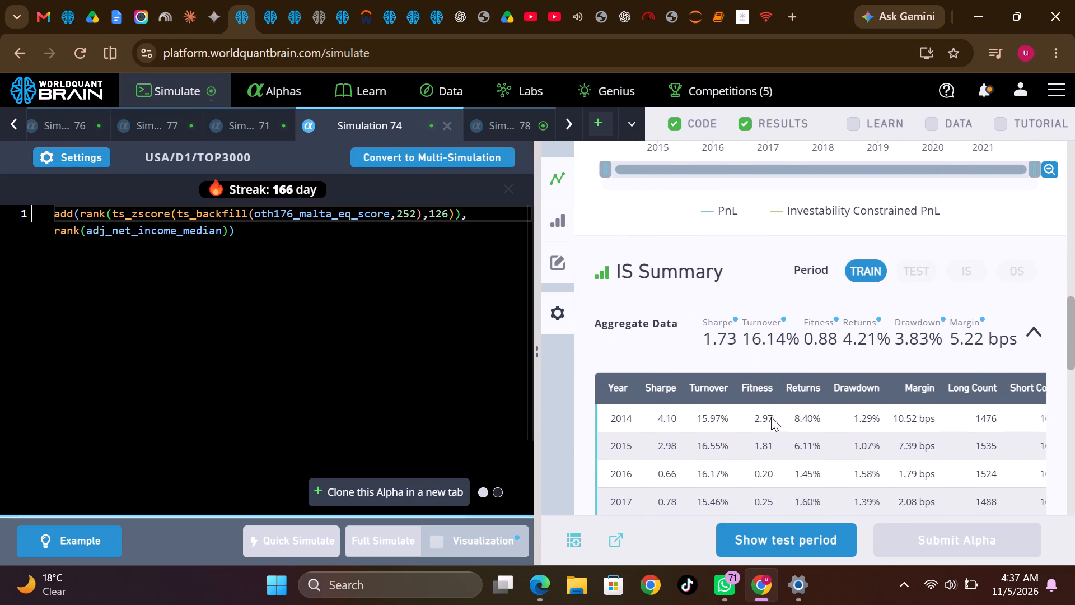
pyautogui.click(819, 545)
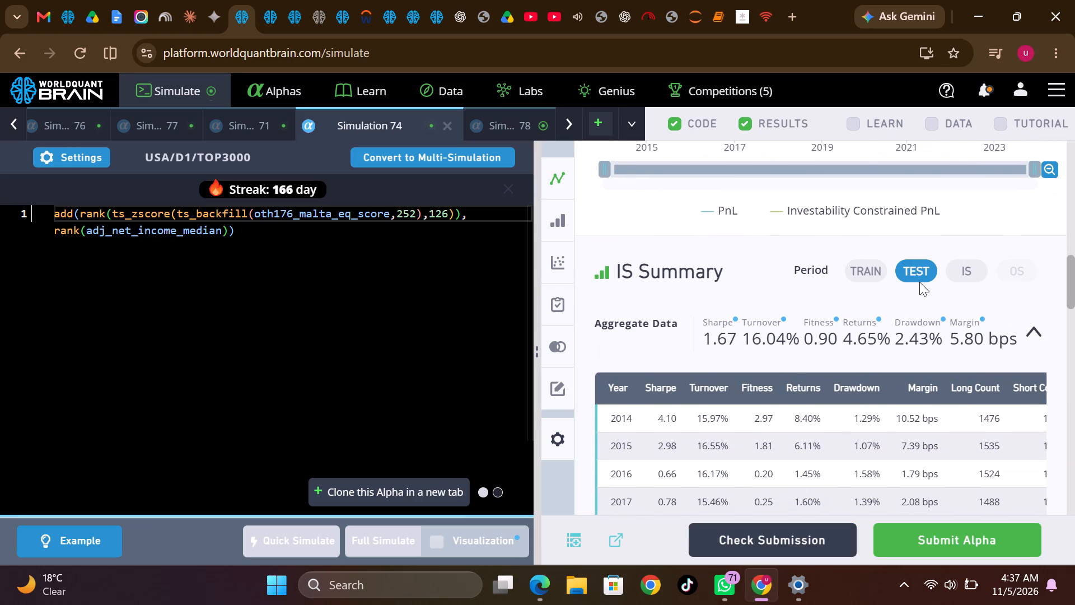
pyautogui.click(965, 269)
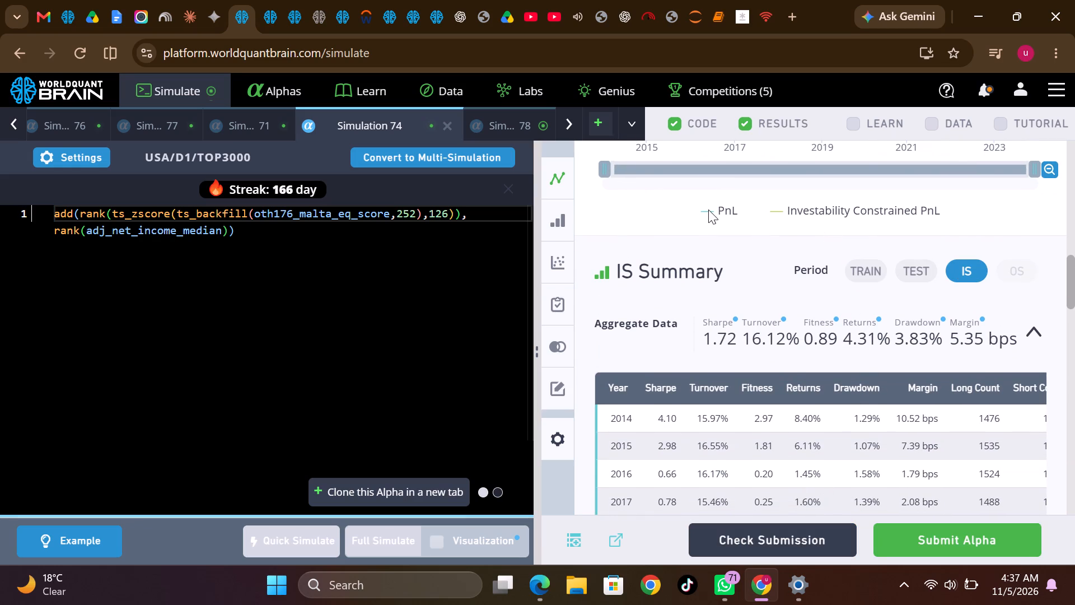
# Open Simulation 78, reveal its test period, and view its test and IS-period summaries.
pyautogui.click(515, 121)
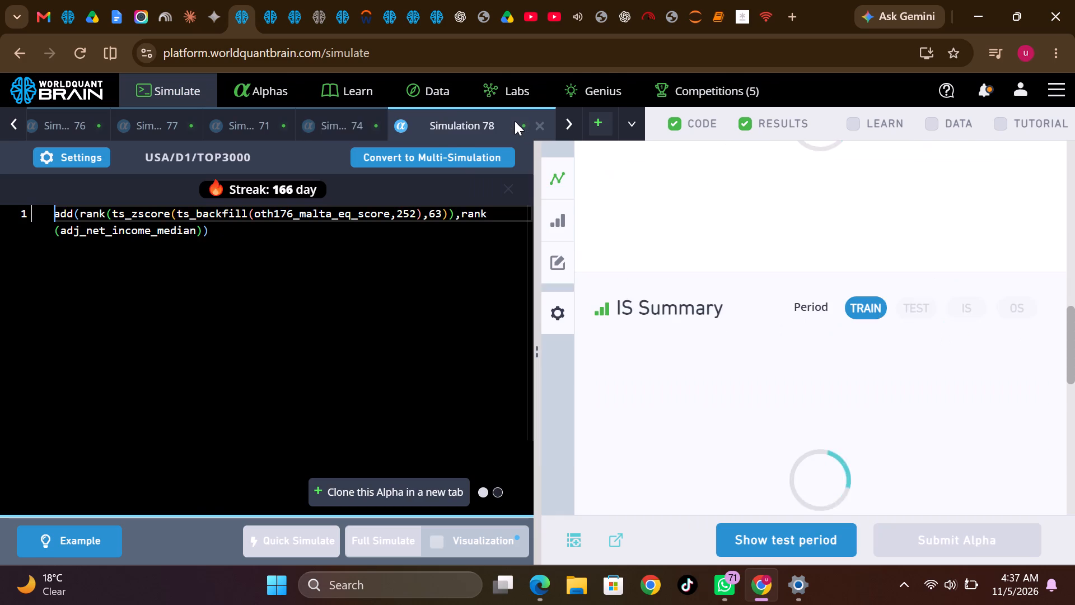
pyautogui.click(798, 544)
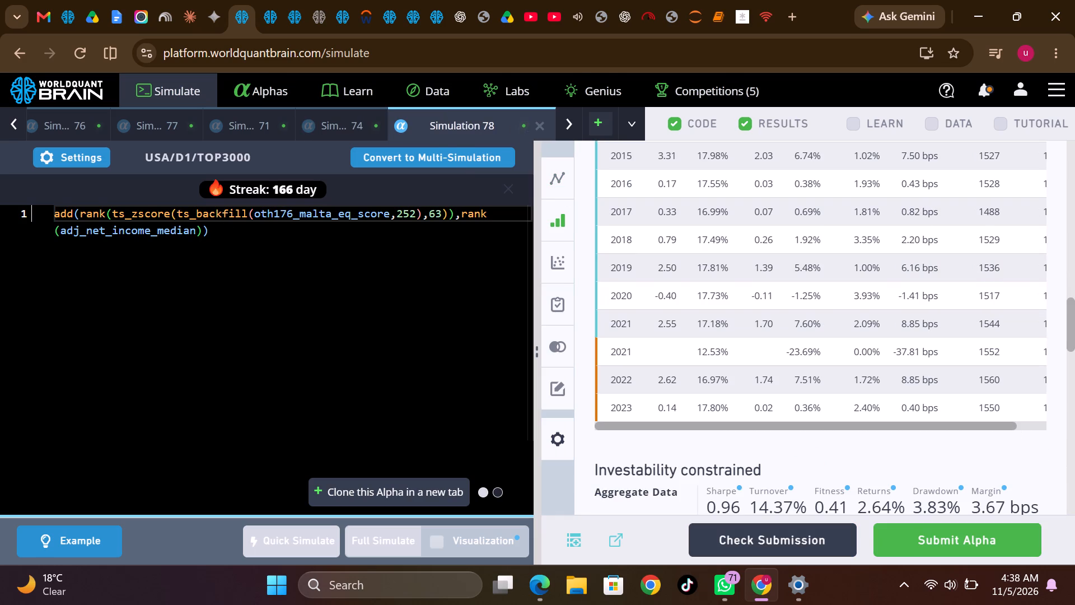
pyautogui.scroll(3, 840, 362)
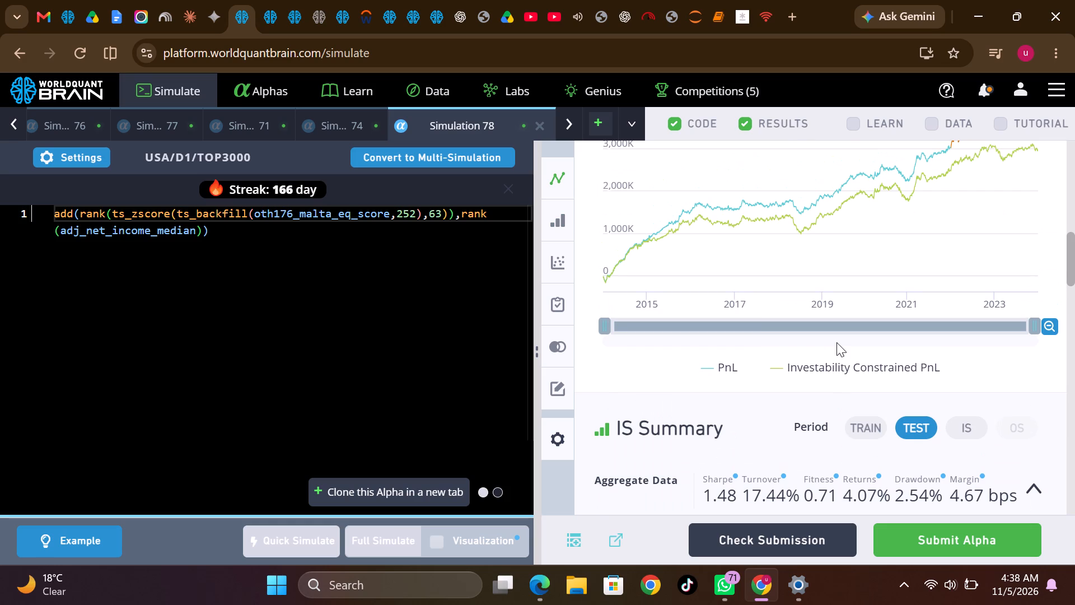
pyautogui.click(964, 429)
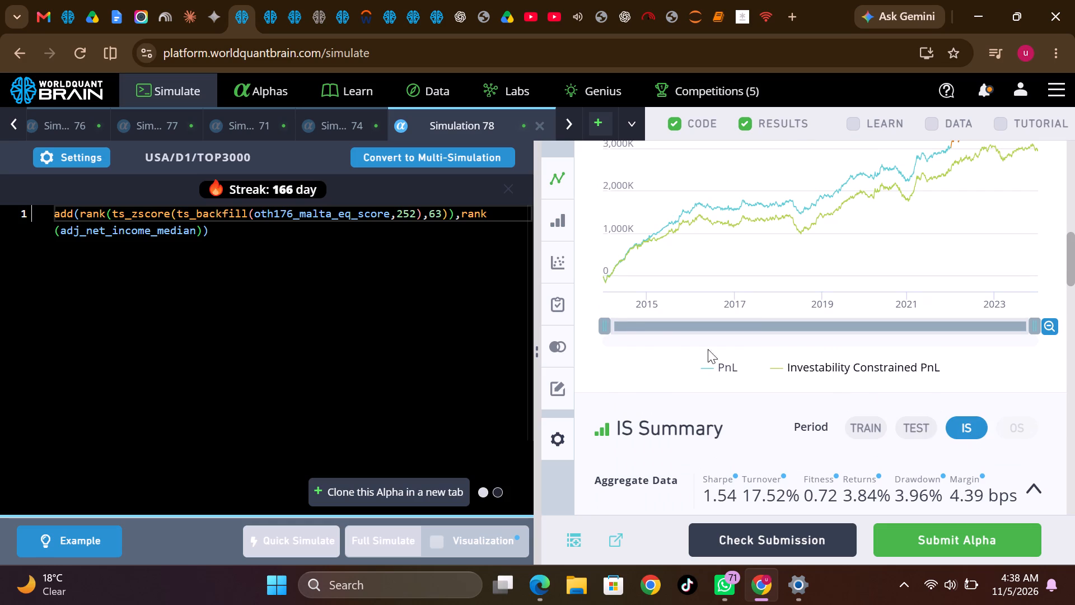
# Set the ts_zscore lookback in Simulation 78 to 252 and run a full simulation.
pyautogui.doubleClick(436, 217)
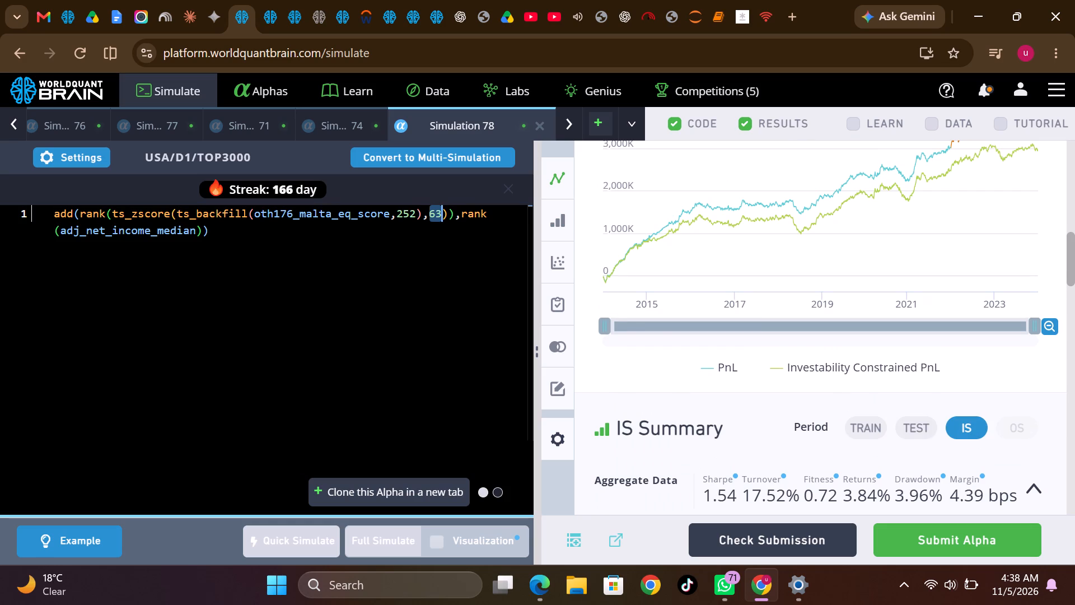
pyautogui.write('252')
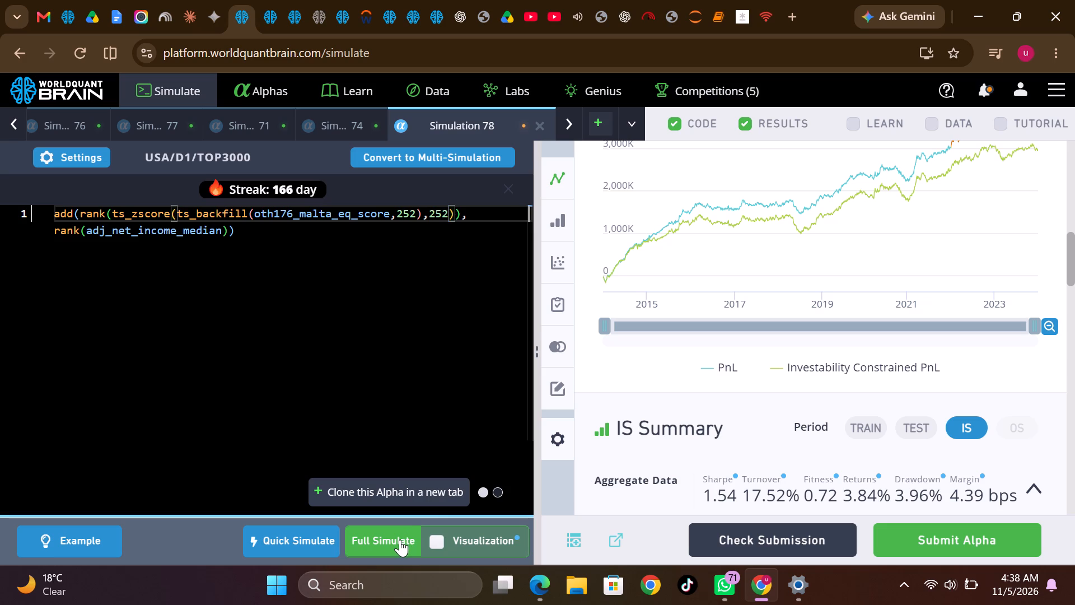
pyautogui.click(400, 539)
# Set the ts_zscore lookback in Simulation 74 to 200 and run a full simulation.
pyautogui.moveTo(348, 114); pyautogui.dragTo(475, 143)
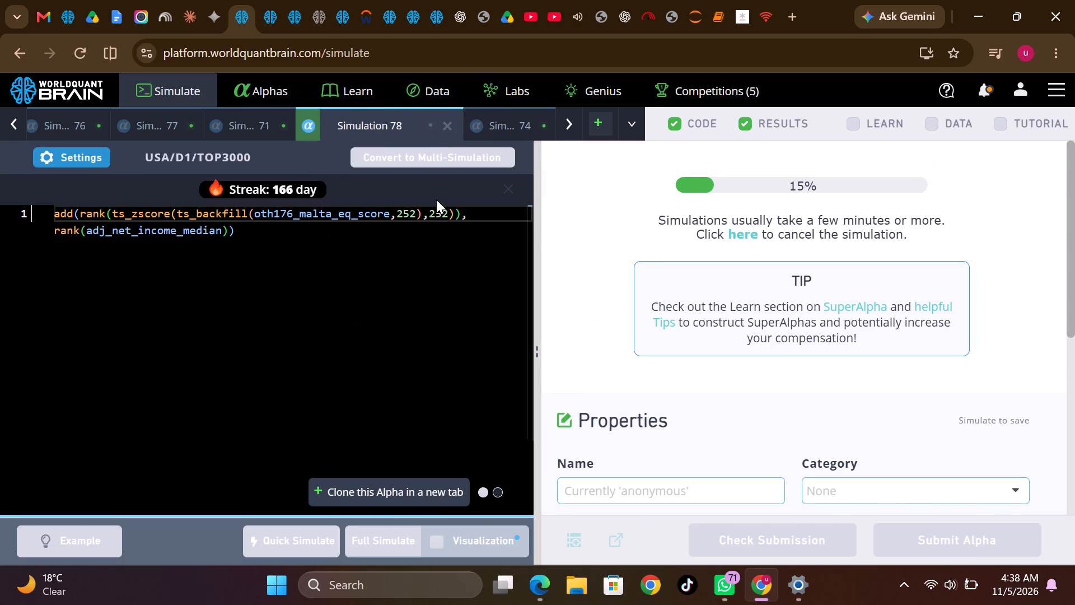
pyautogui.doubleClick(436, 215)
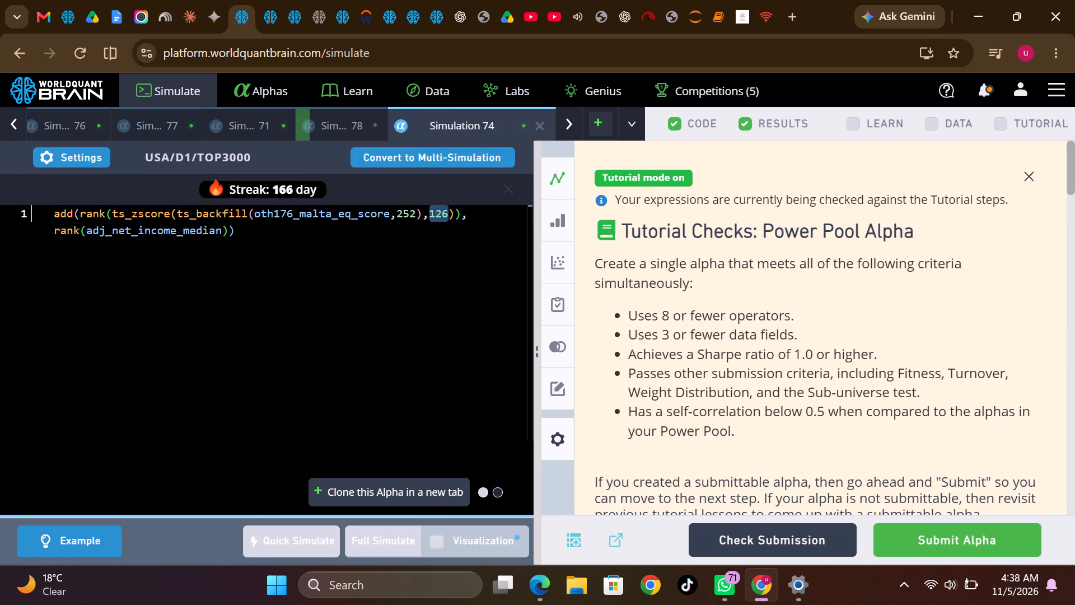
pyautogui.write('200')
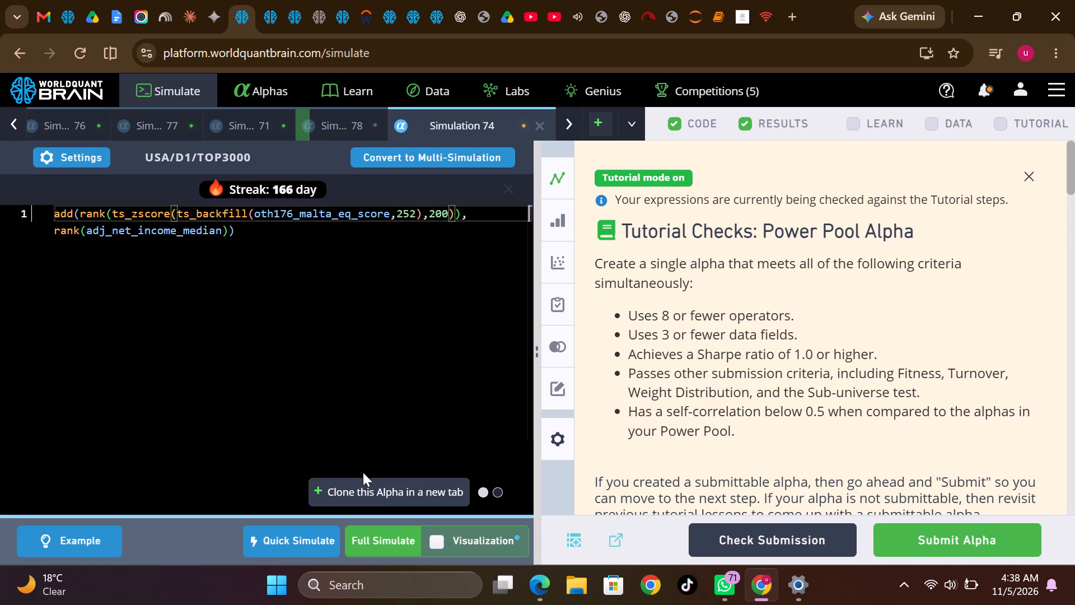
pyautogui.click(396, 537)
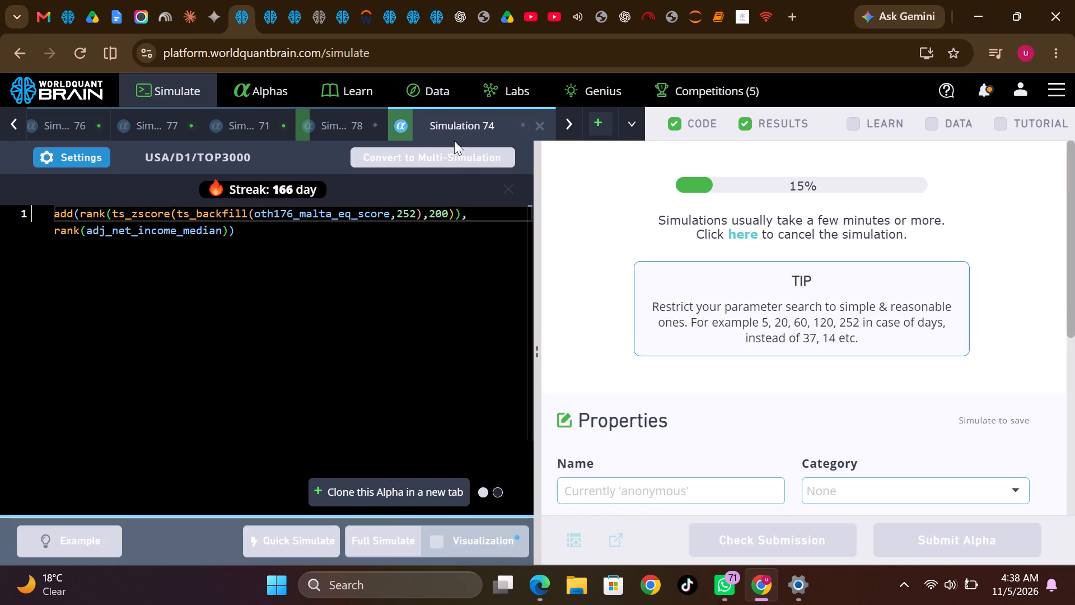
# Clone Simulation 74 in a new tab, set the copy's ts_zscore lookback to 300, and run a full simulation.
pyautogui.moveTo(450, 128); pyautogui.dragTo(340, 151)
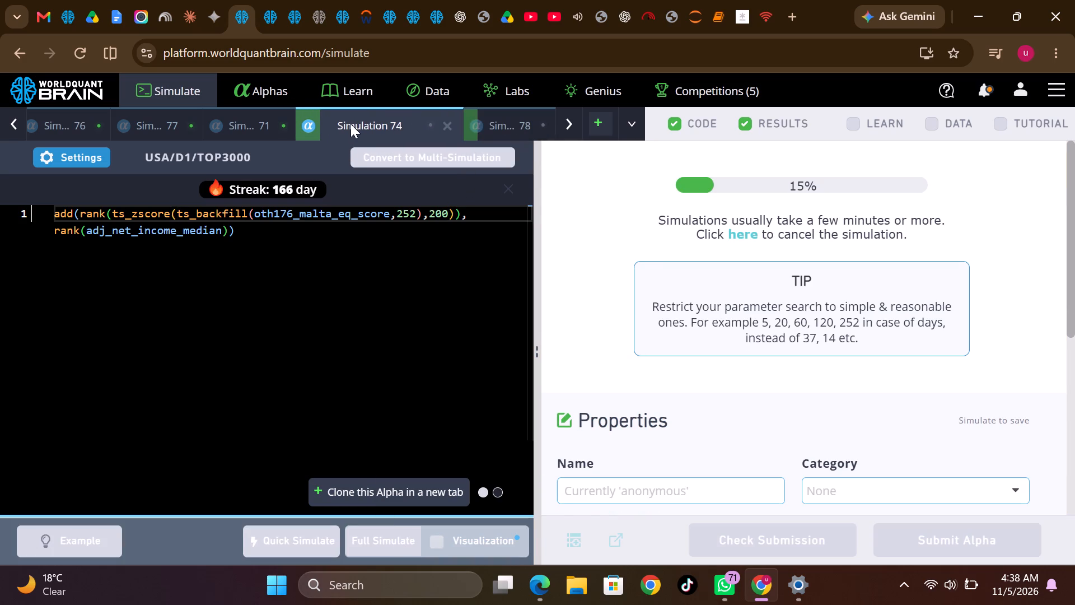
pyautogui.rightClick(350, 124)
pyautogui.click(381, 167)
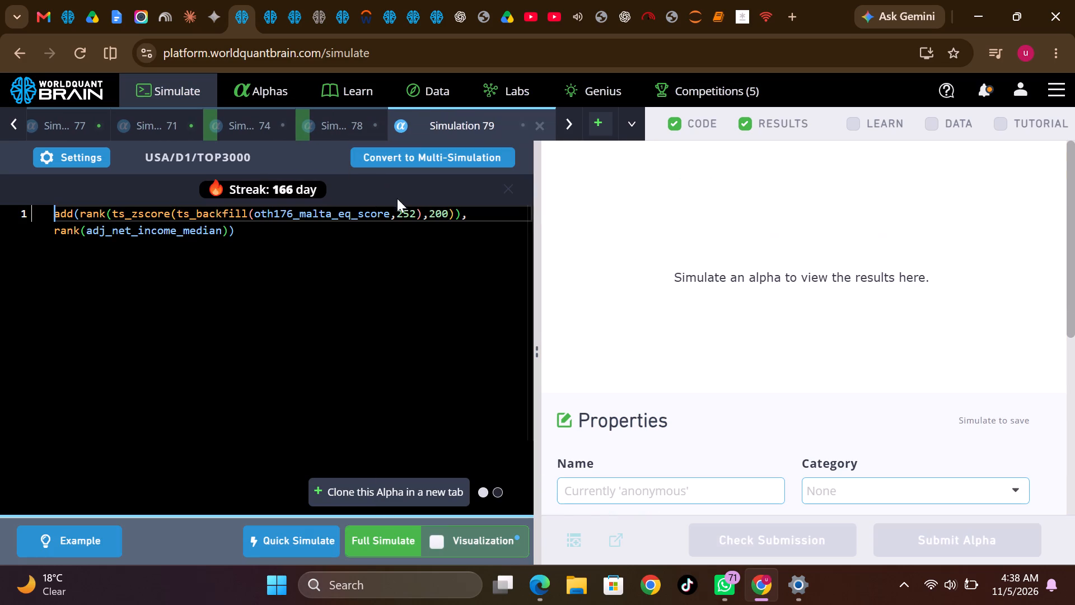
pyautogui.doubleClick(440, 213)
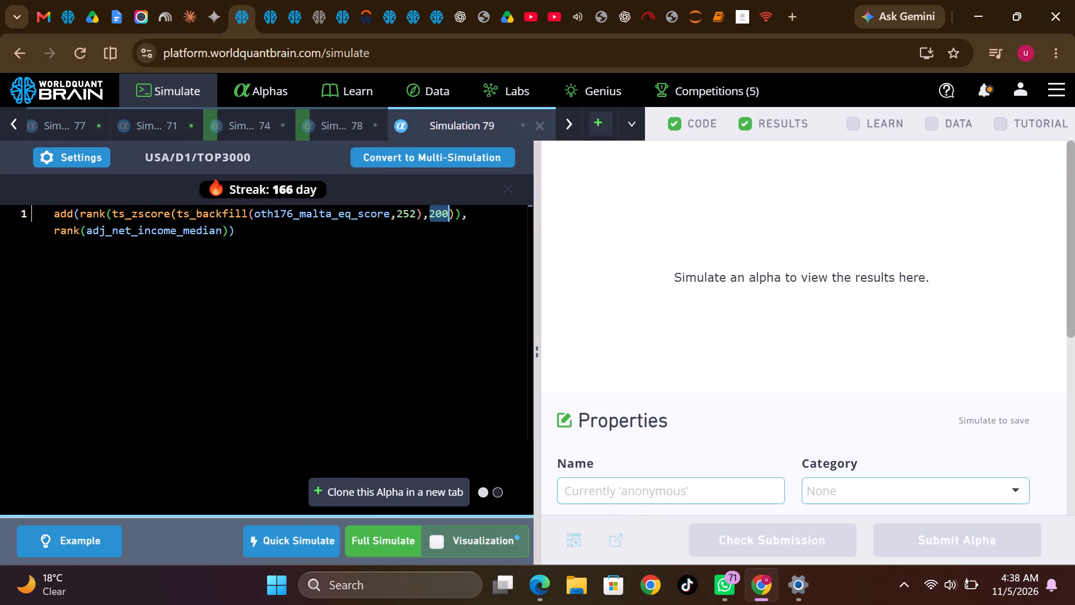
pyautogui.write('300')
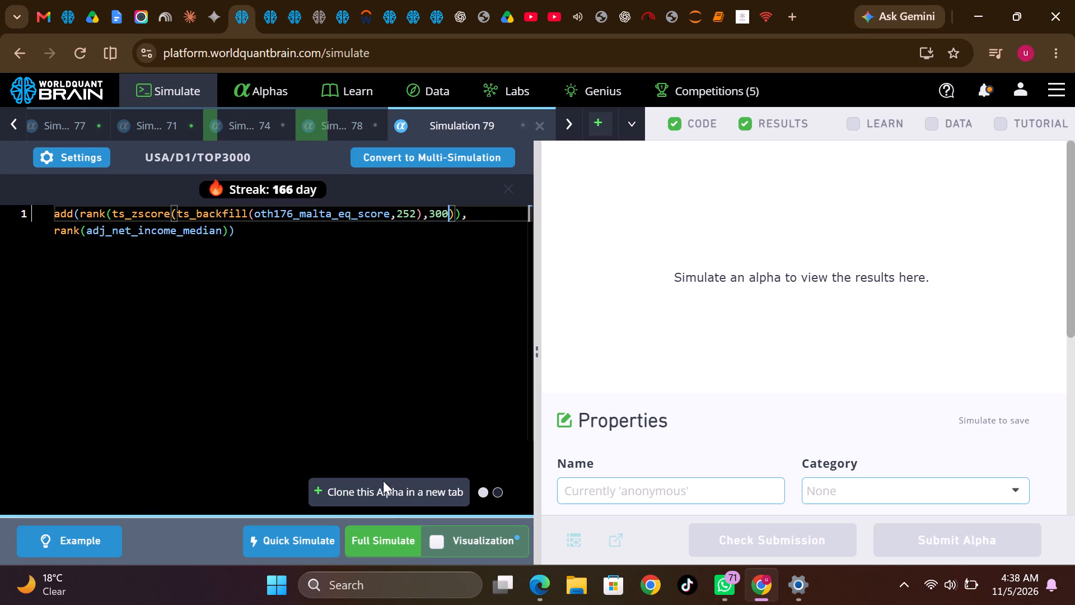
pyautogui.click(387, 541)
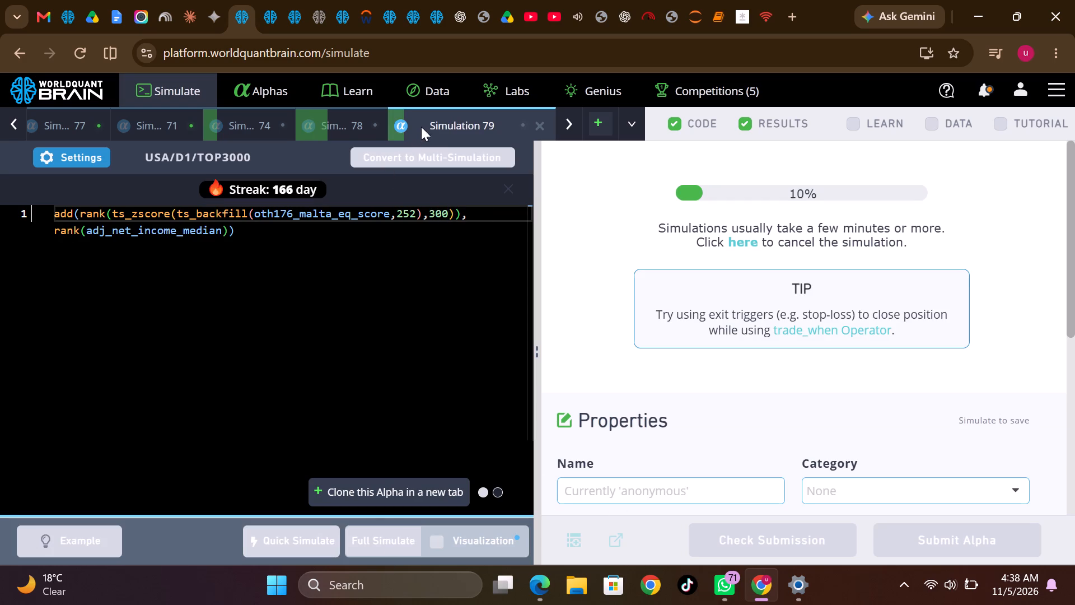
# Clone Simulation 79 in a new tab, set the copy's ts_zscore lookback to 400, and run a full simulation.
pyautogui.rightClick(431, 120)
pyautogui.click(462, 162)
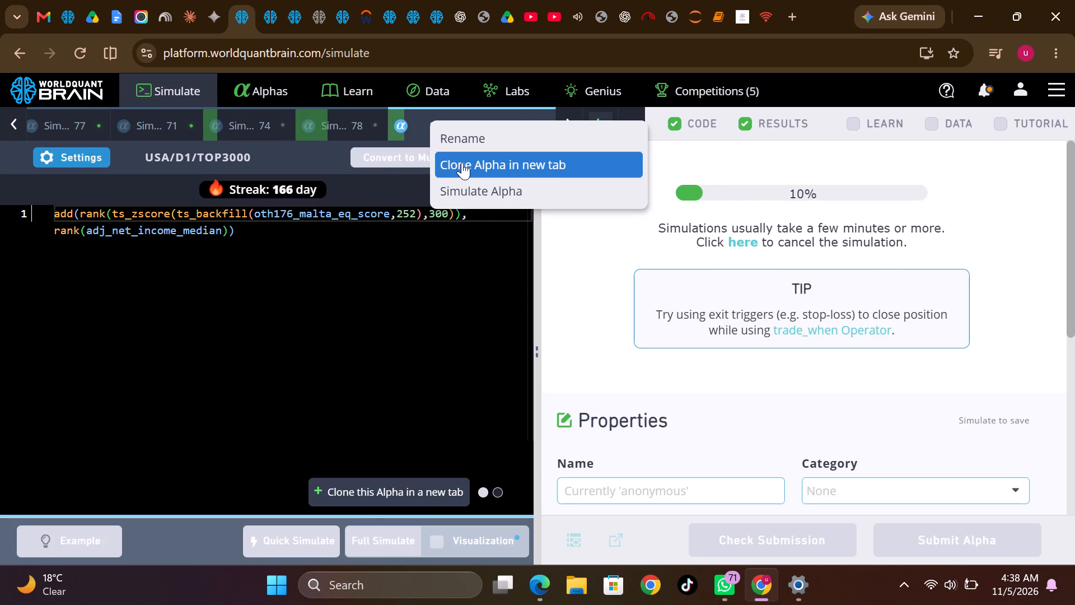
pyautogui.doubleClick(437, 215)
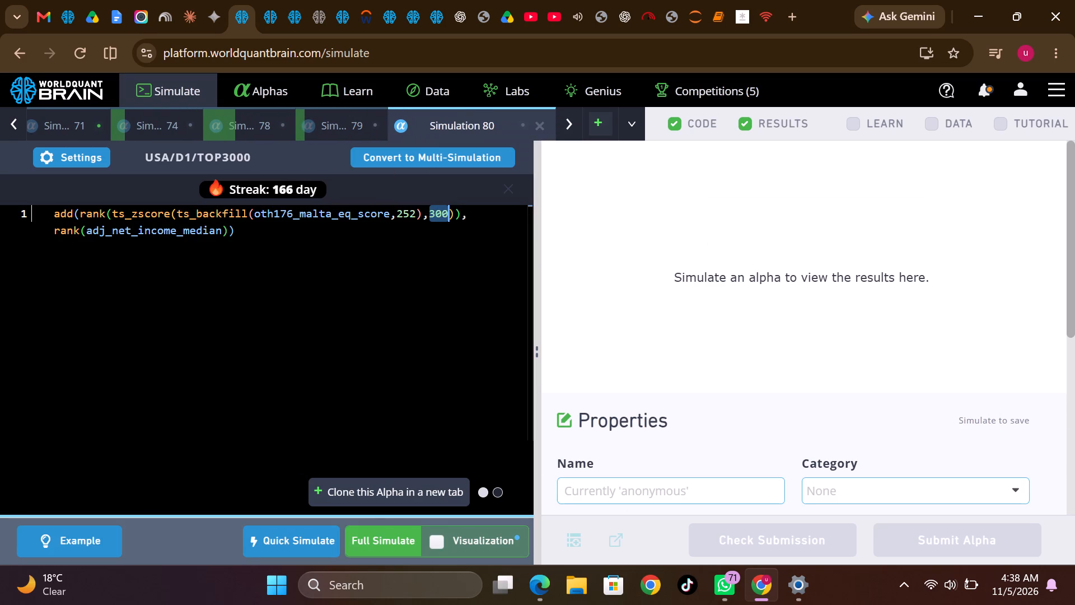
pyautogui.write('400')
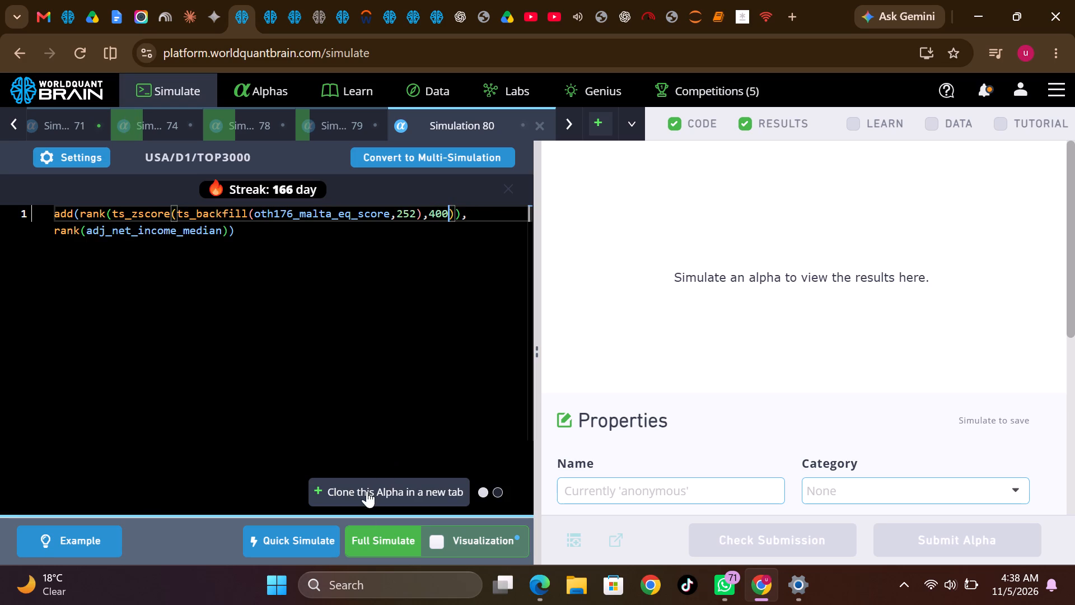
pyautogui.click(372, 541)
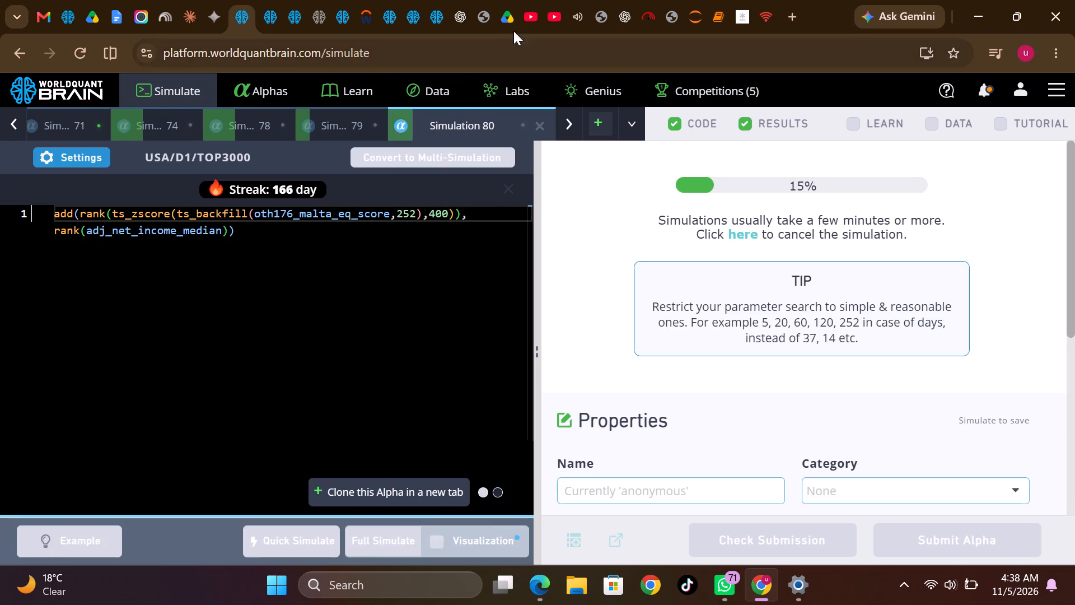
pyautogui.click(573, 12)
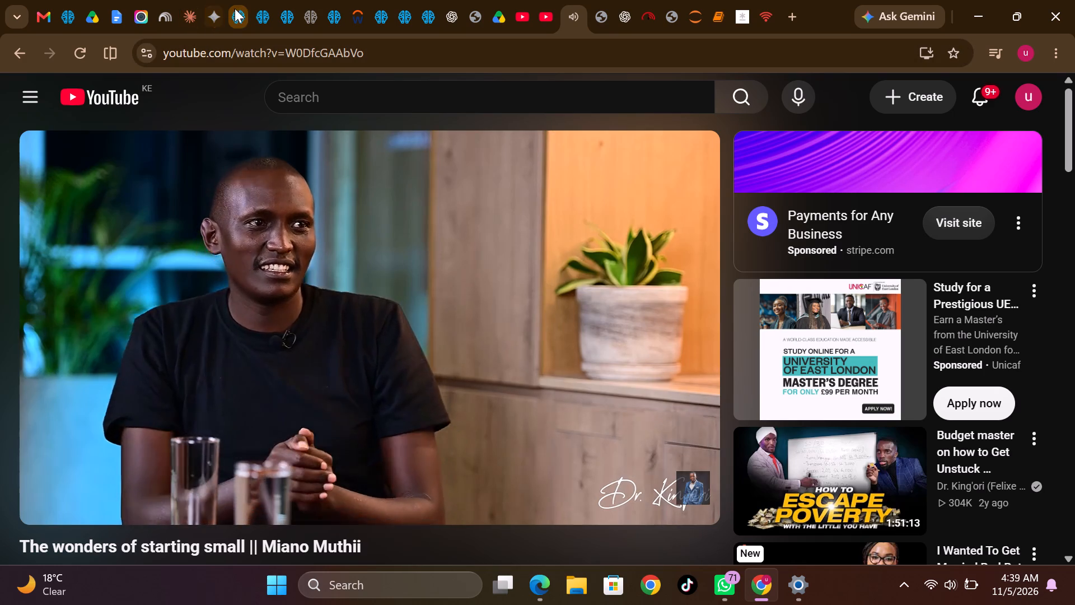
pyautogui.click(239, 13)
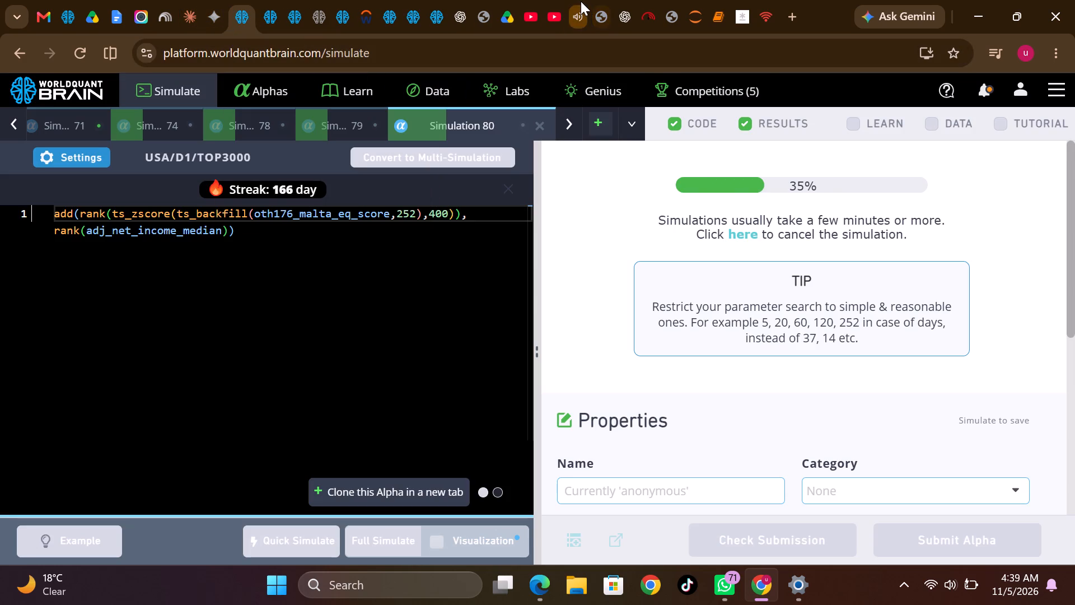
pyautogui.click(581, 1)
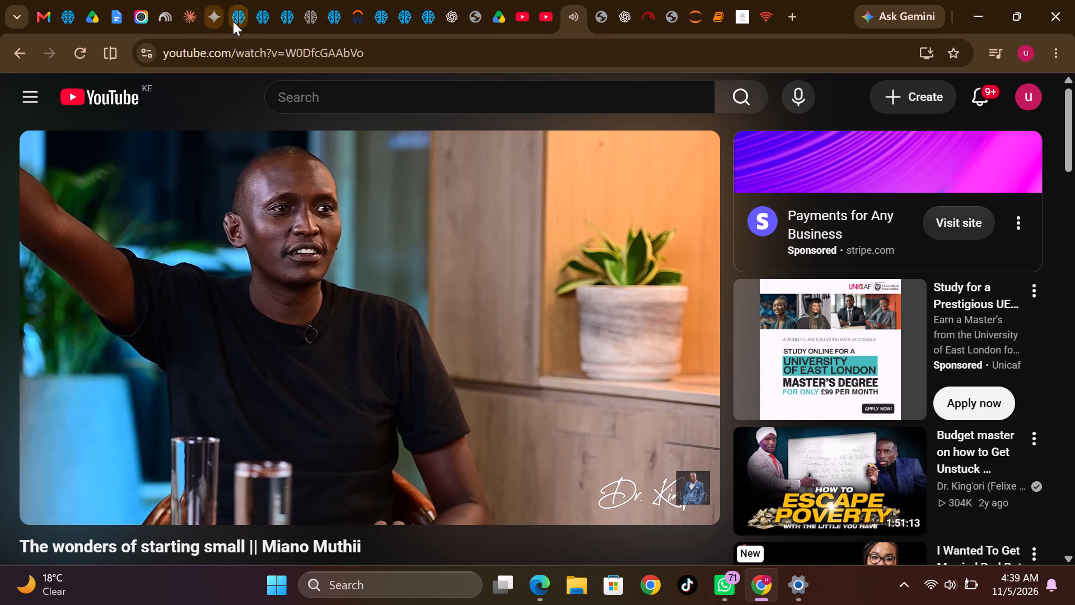
# Return to WorldQuant BRAIN, open Simulation 78, reveal its test period, and view its test and IS-period summaries.
pyautogui.click(238, 21)
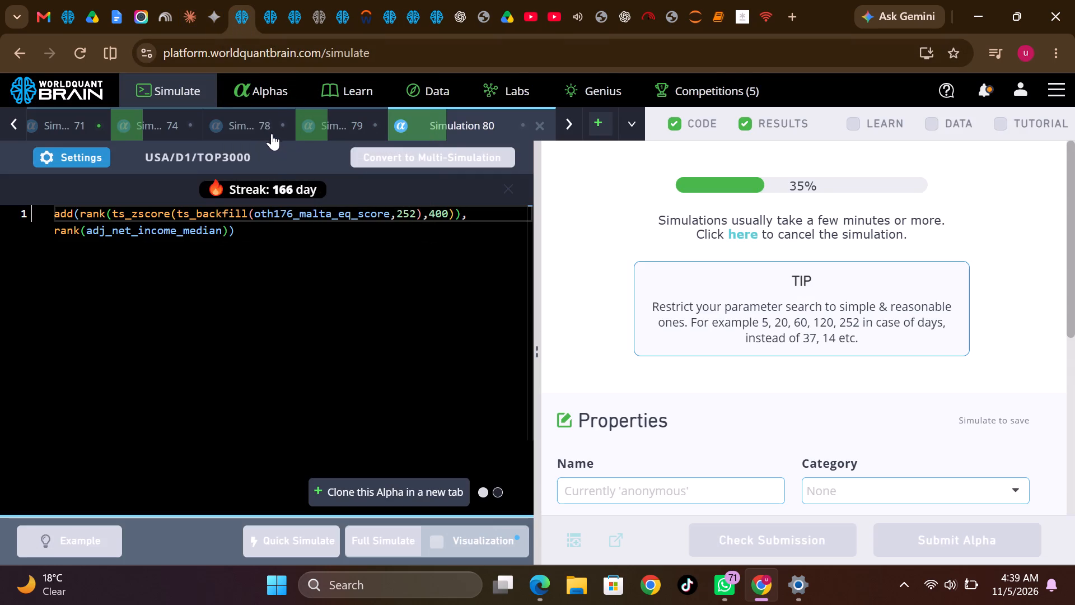
pyautogui.click(262, 121)
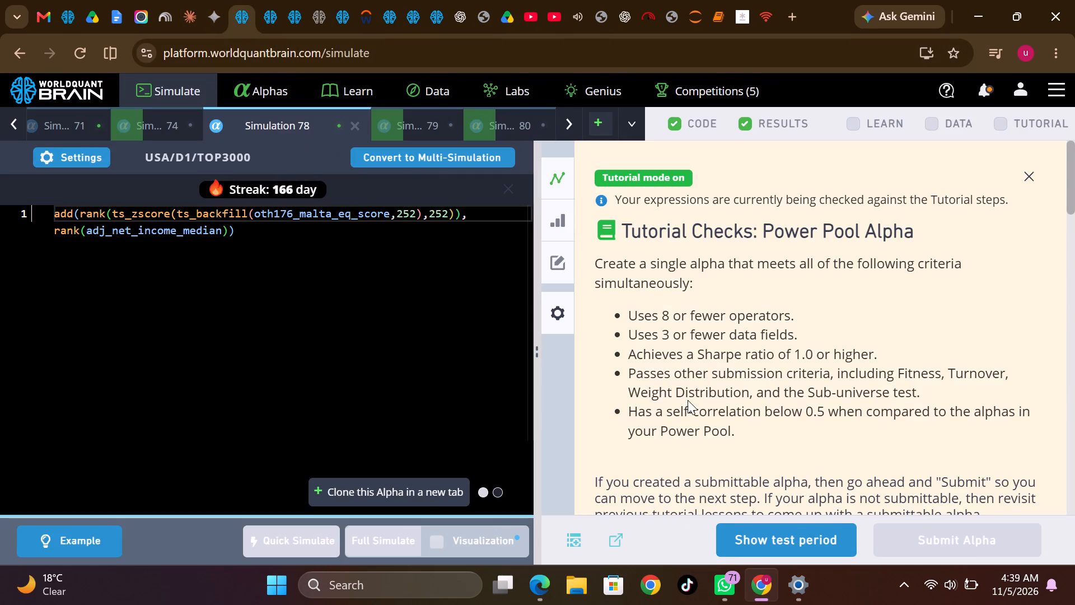
pyautogui.scroll(-6, 716, 462)
pyautogui.click(780, 543)
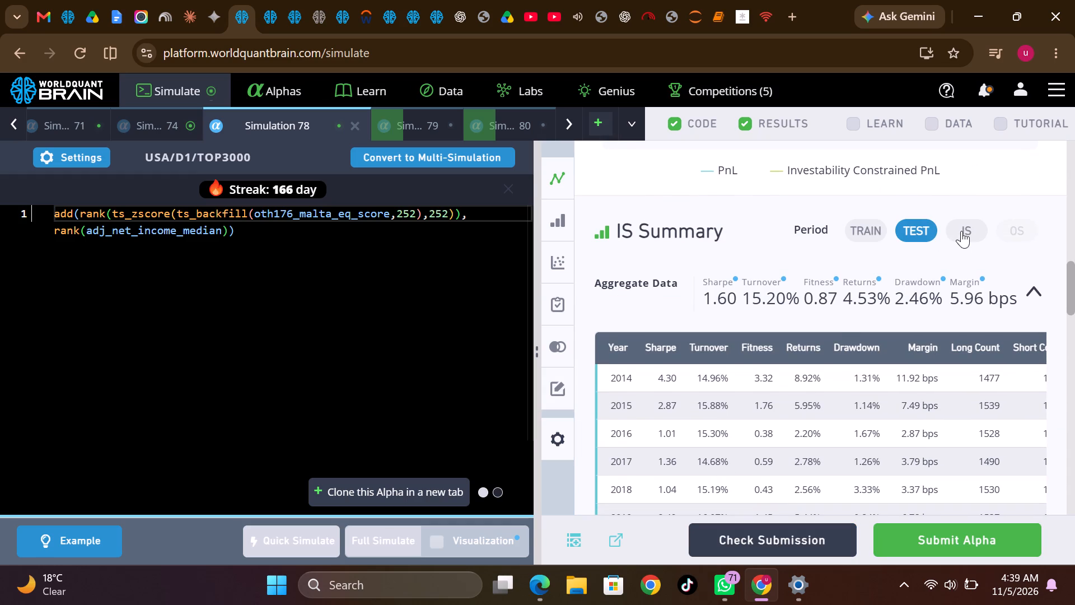
pyautogui.click(961, 231)
# Review Simulation 78's investability-constrained results and run its Prod Correlation check.
pyautogui.scroll(-2, 891, 383)
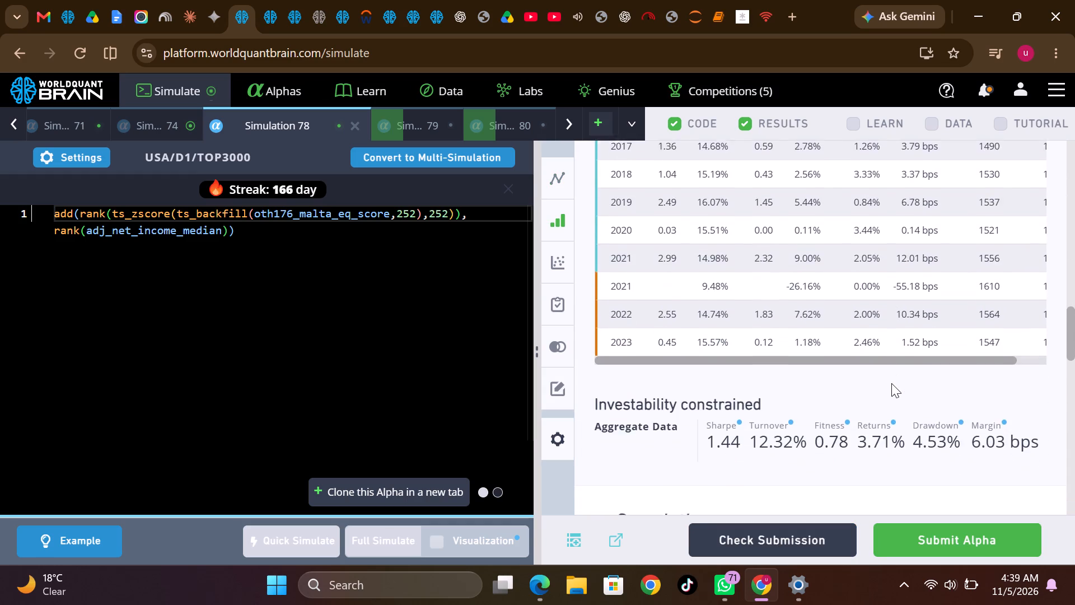
pyautogui.scroll(-2, 891, 383)
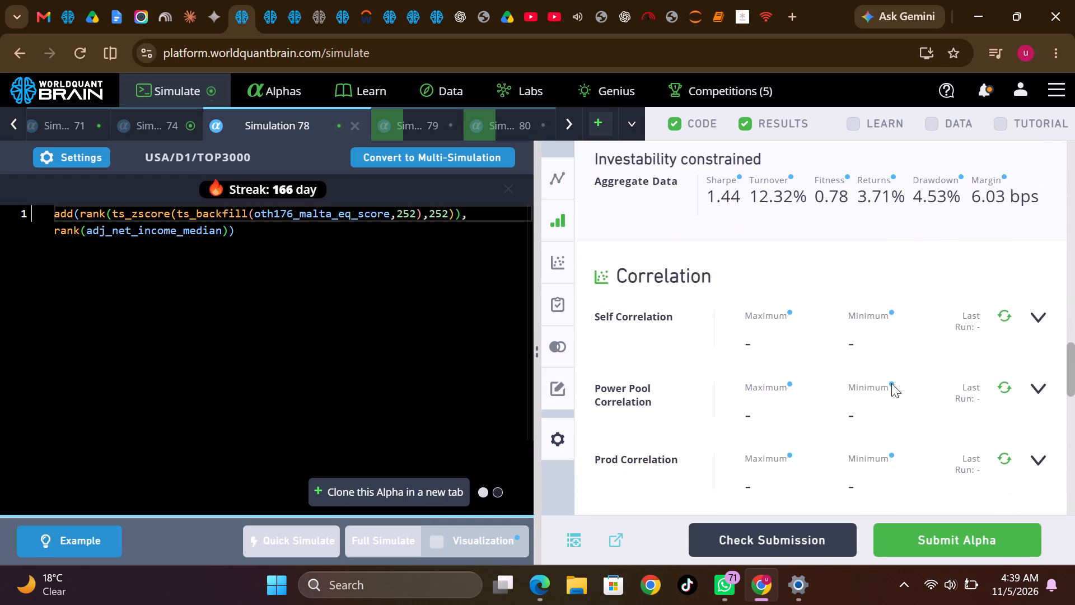
pyautogui.scroll(-2, 891, 383)
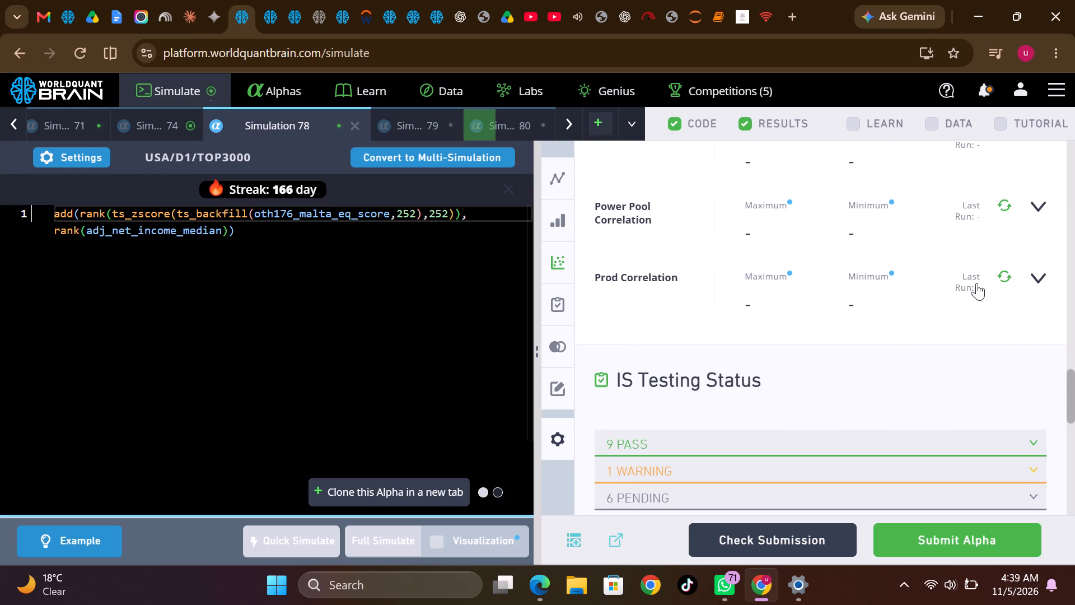
pyautogui.click(1006, 272)
pyautogui.scroll(-1, 914, 393)
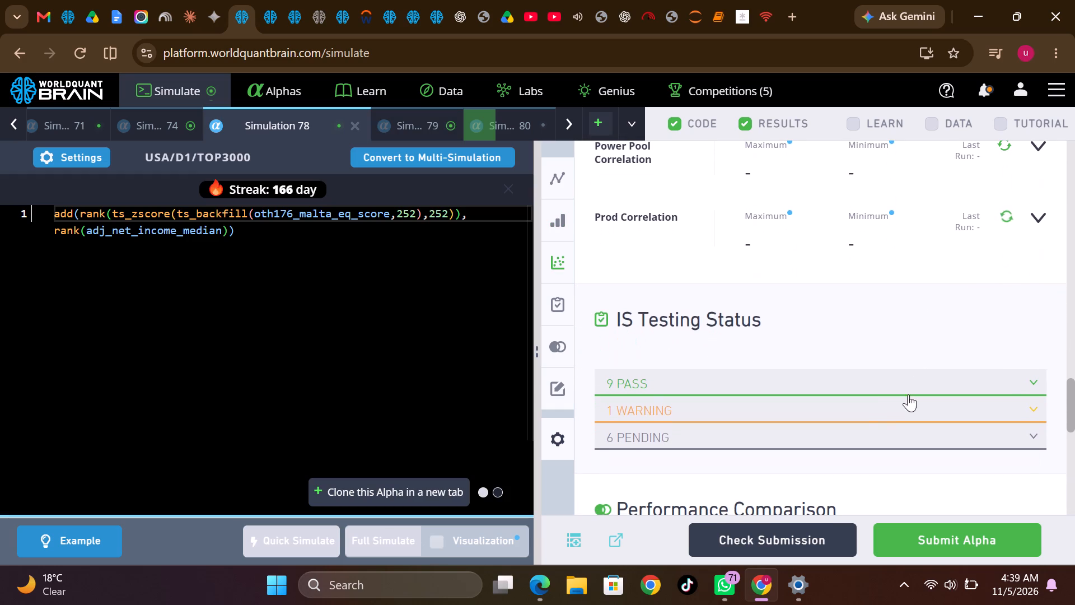
# Review Simulation 78's IS testing warning, its TEST and IS period summaries, and its Prod Correlation result.
pyautogui.click(880, 407)
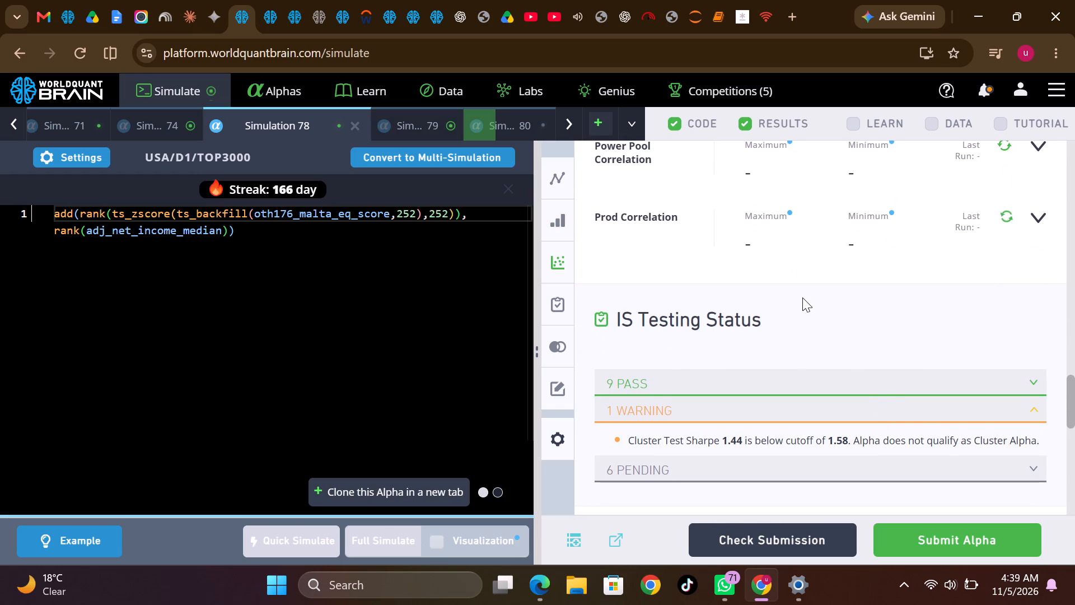
pyautogui.scroll(5, 802, 297)
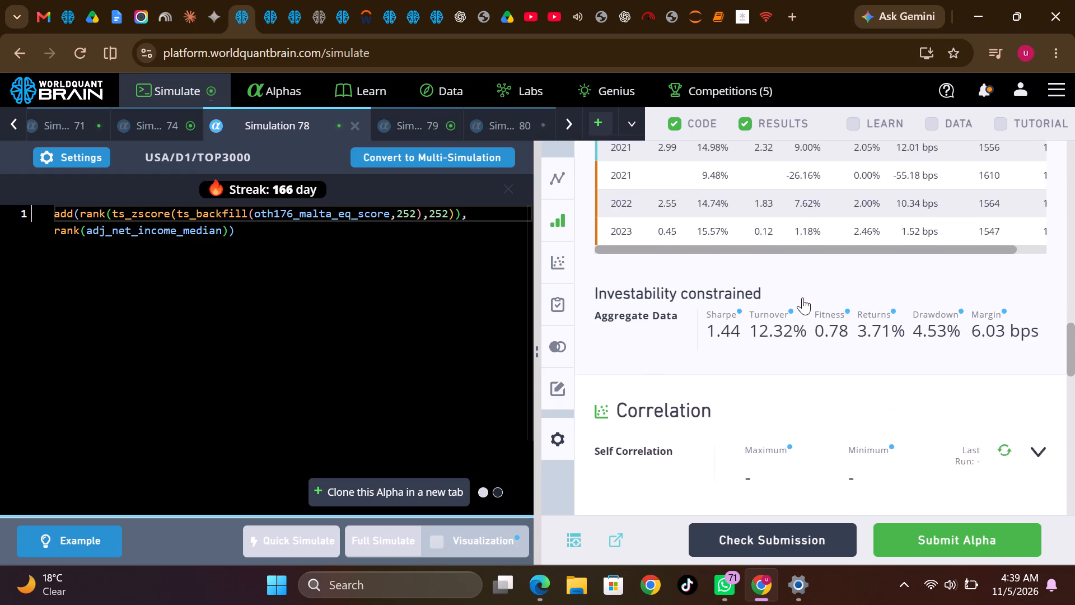
pyautogui.scroll(5, 802, 297)
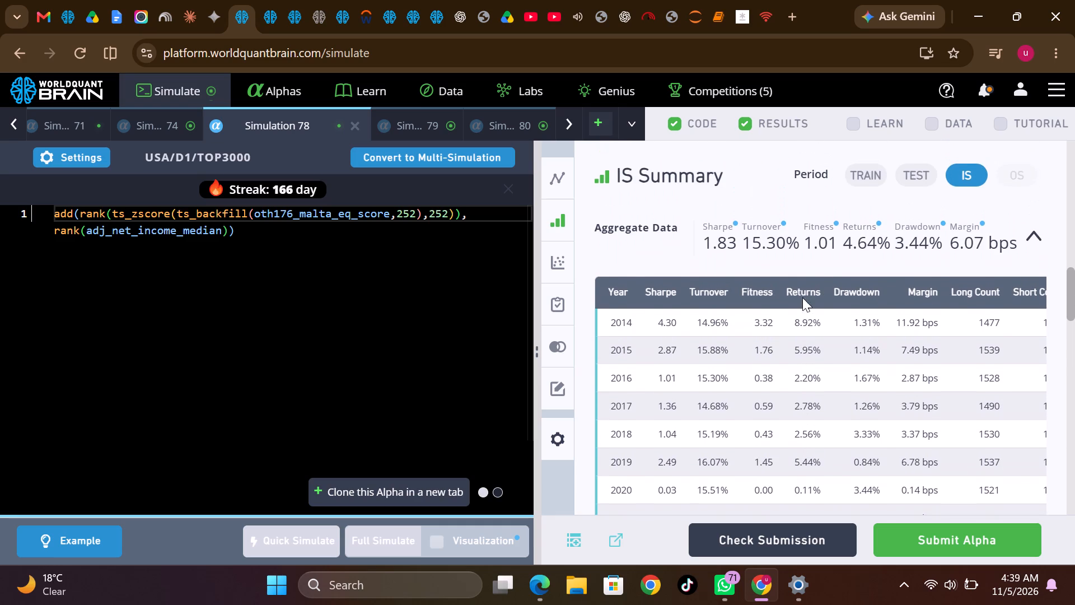
pyautogui.scroll(1, 802, 297)
pyautogui.click(908, 178)
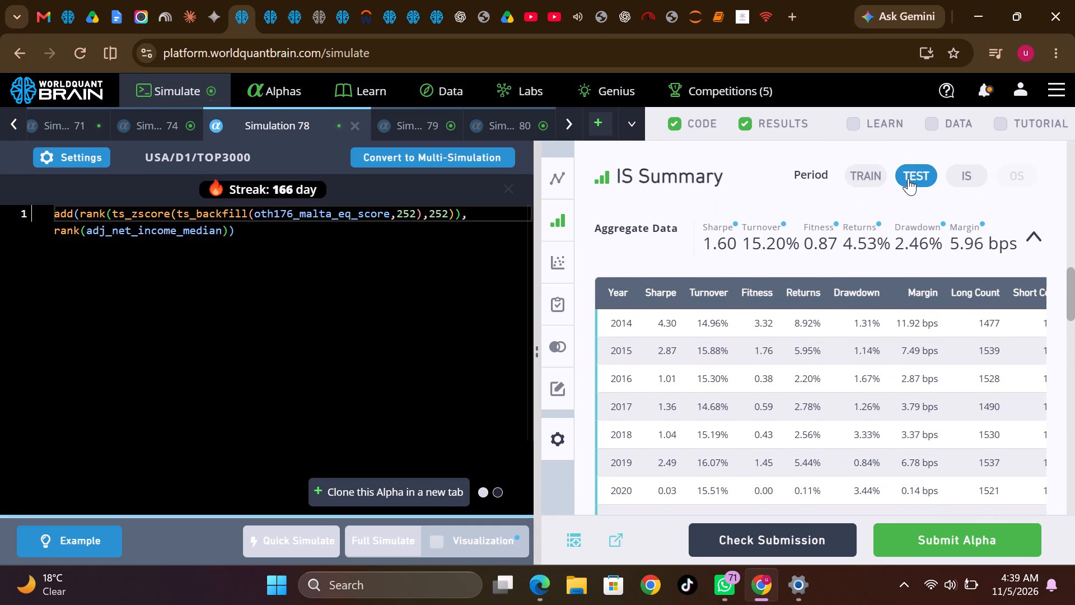
pyautogui.click(962, 173)
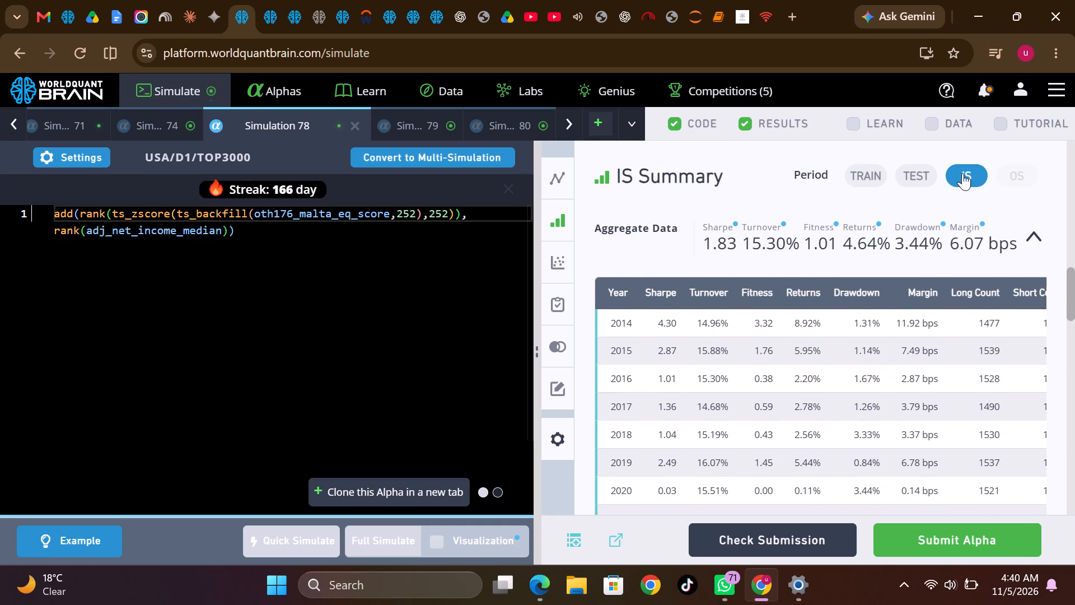
pyautogui.scroll(-3, 880, 350)
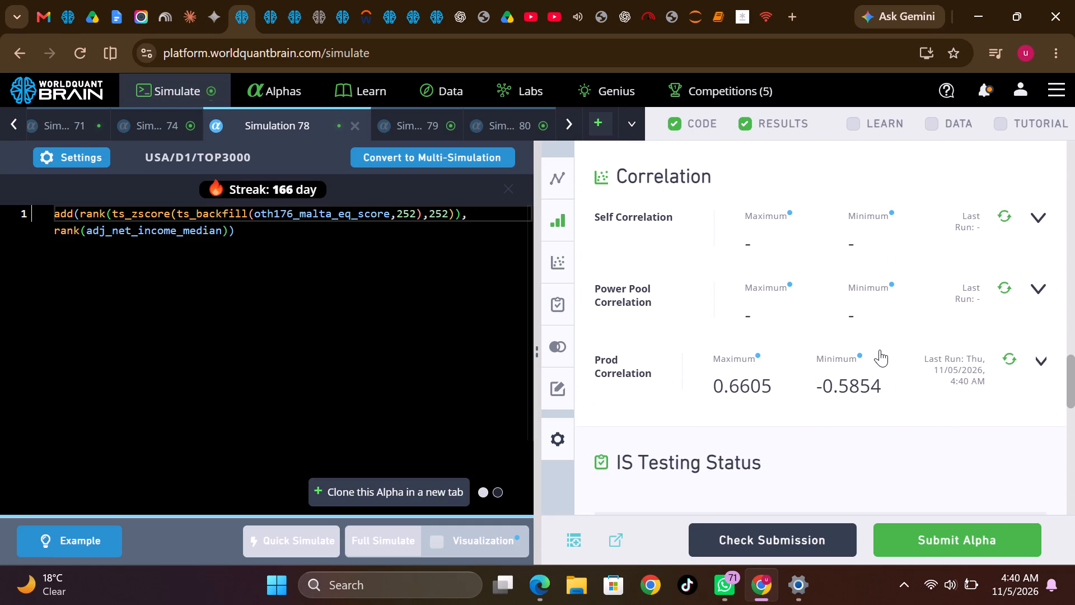
# Reveal Simulation 74's test period, run its Prod Correlation check, view its TEST and IS summaries, and close the simulation.
pyautogui.click(171, 123)
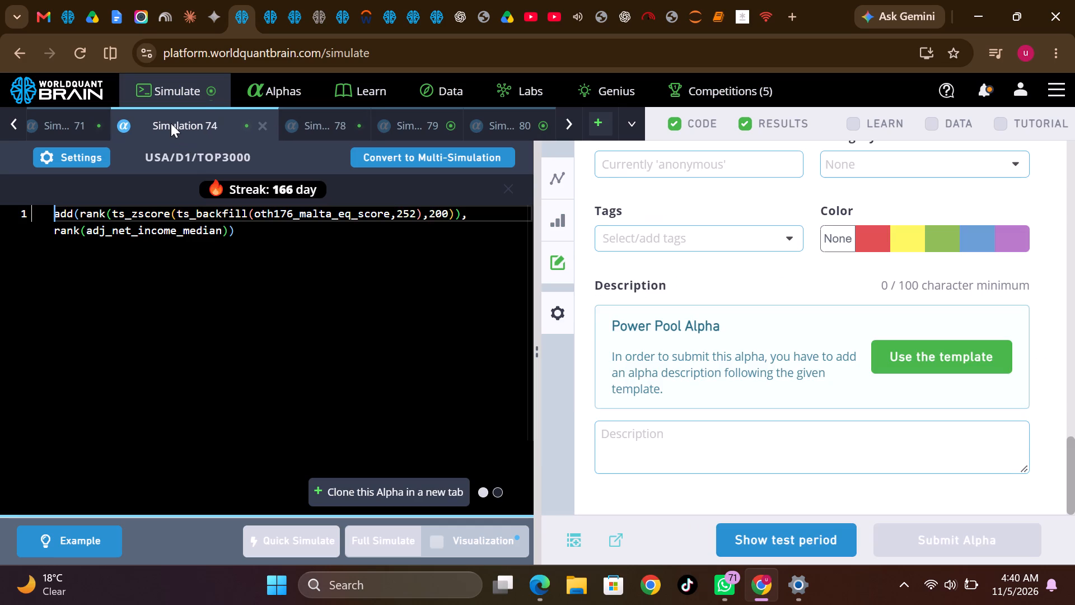
pyautogui.click(784, 536)
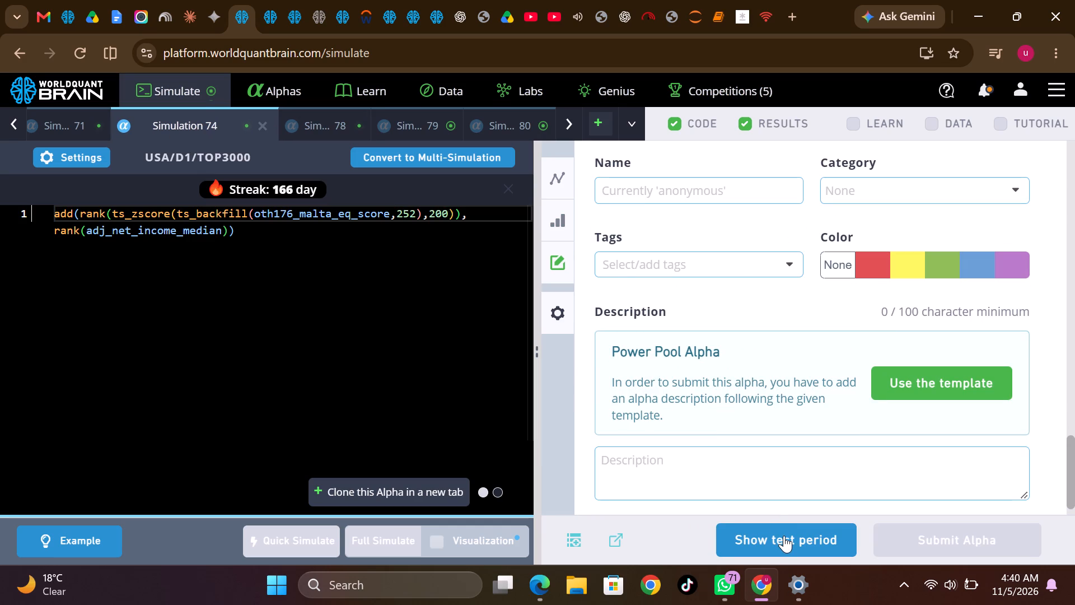
pyautogui.click(1008, 358)
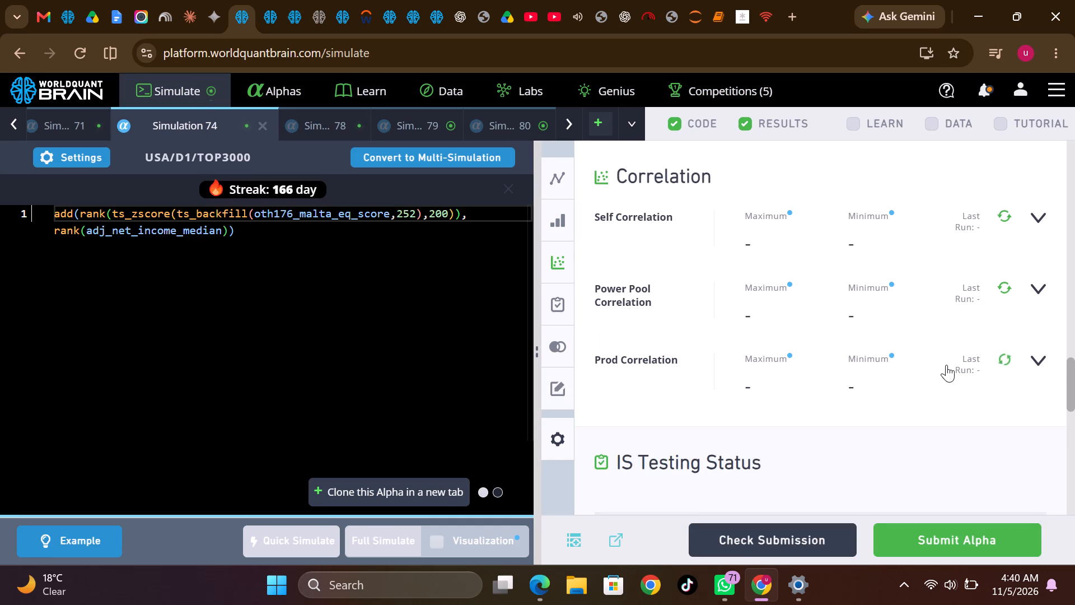
pyautogui.scroll(2, 946, 365)
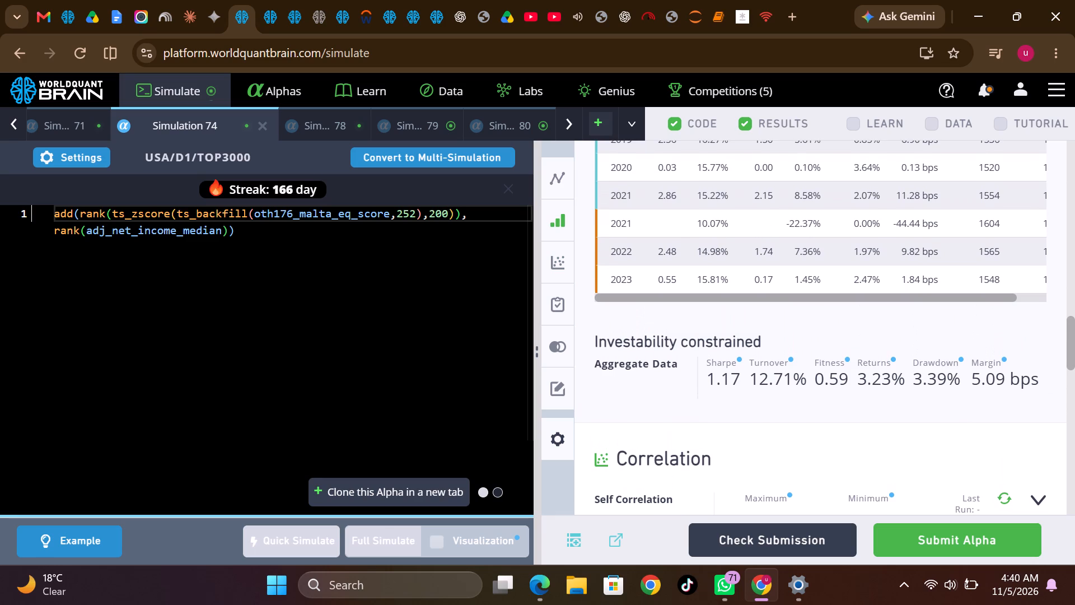
pyautogui.scroll(3, 946, 365)
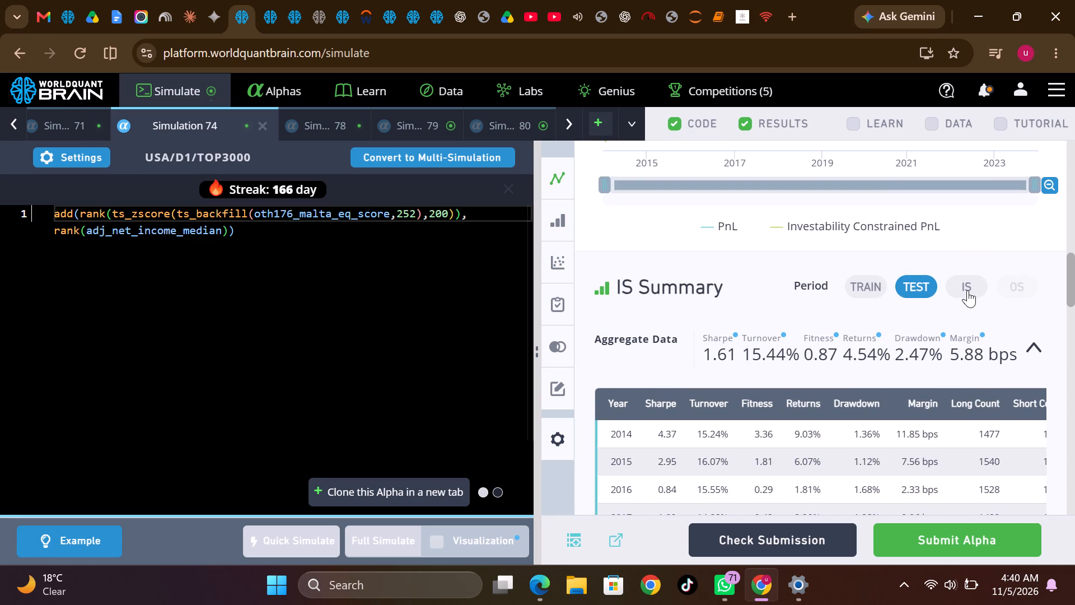
pyautogui.click(967, 289)
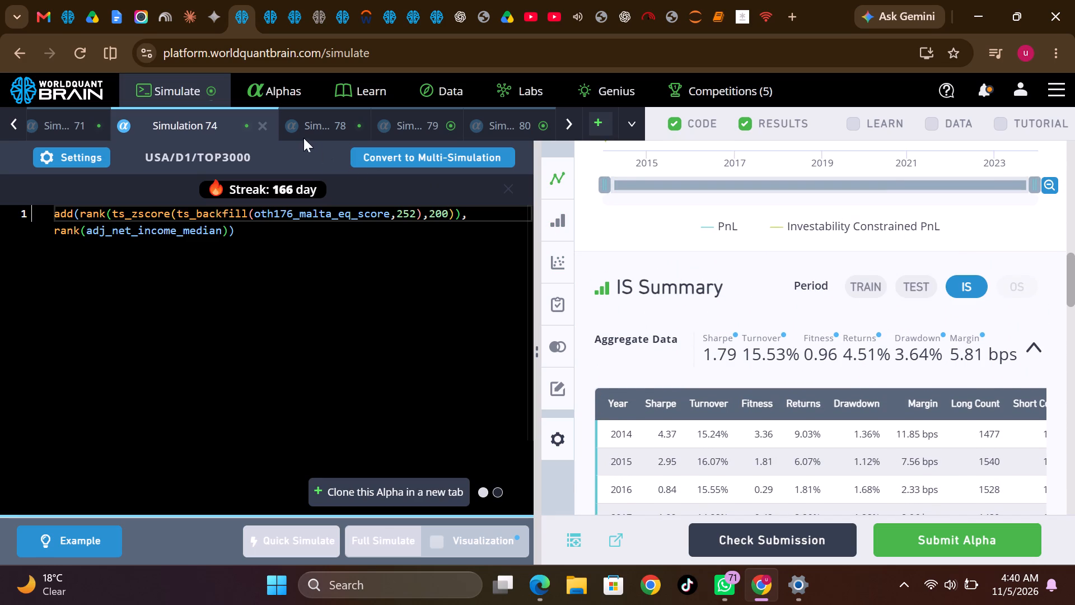
pyautogui.click(261, 123)
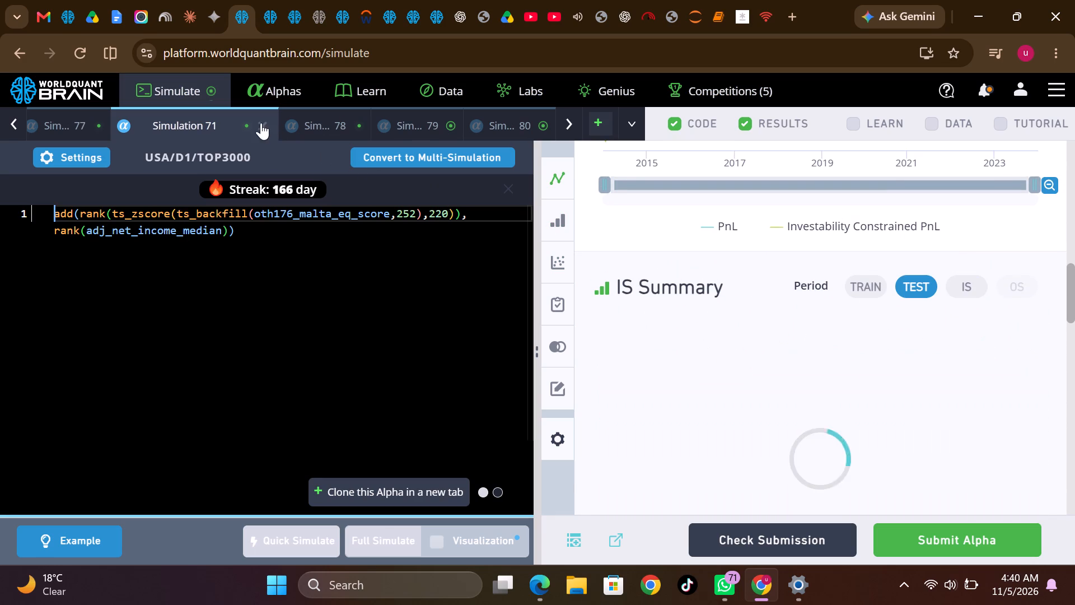
# Compare Simulation 78's summary with Simulation 79's TEST and IS summaries, revealing 79's test period, and close Simulation 79.
pyautogui.click(311, 123)
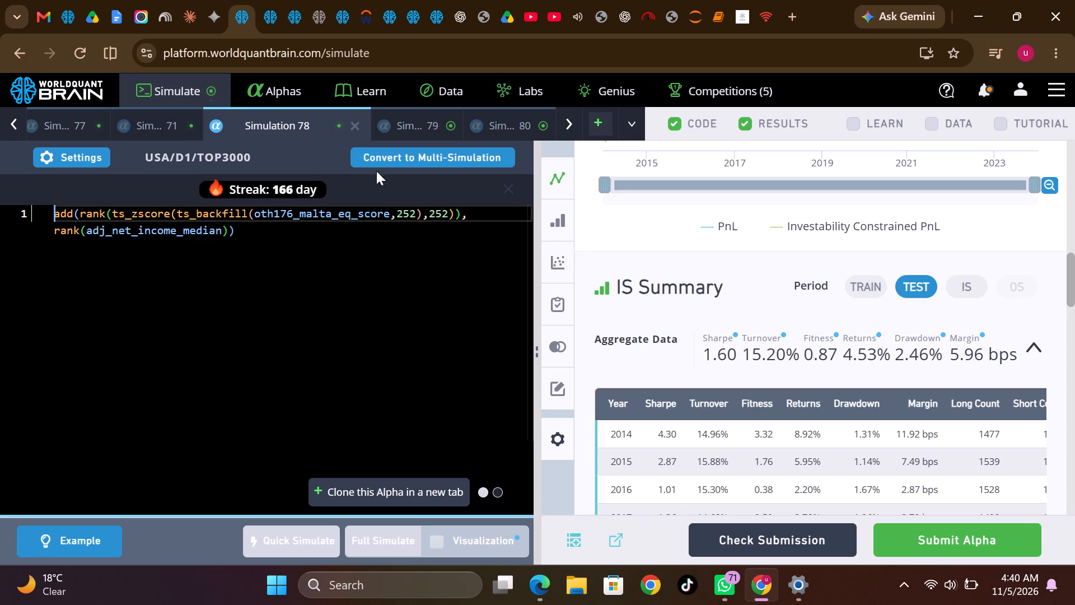
pyautogui.click(429, 122)
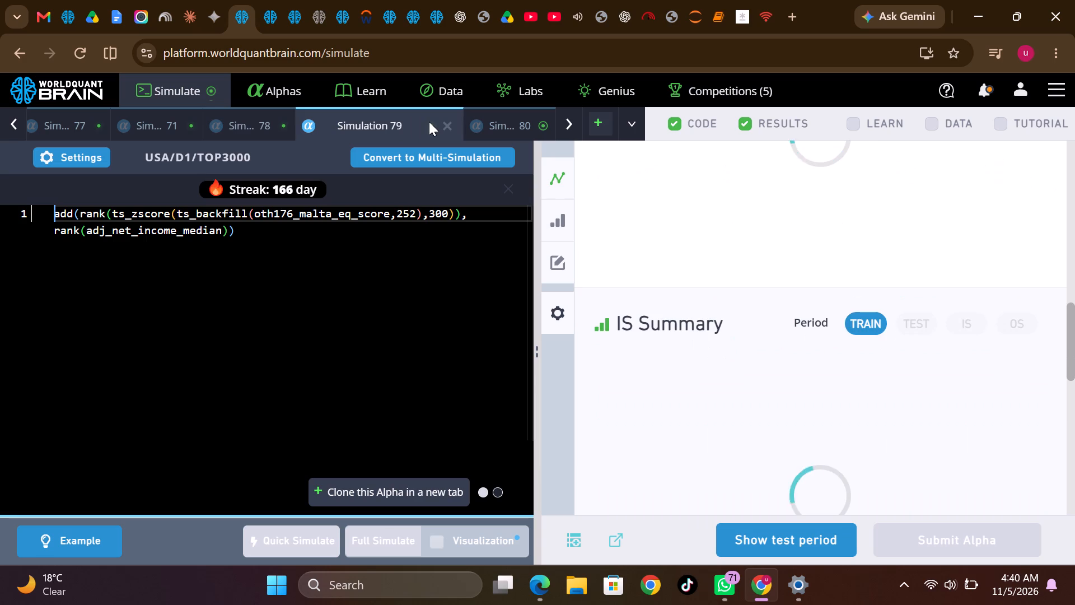
pyautogui.click(813, 537)
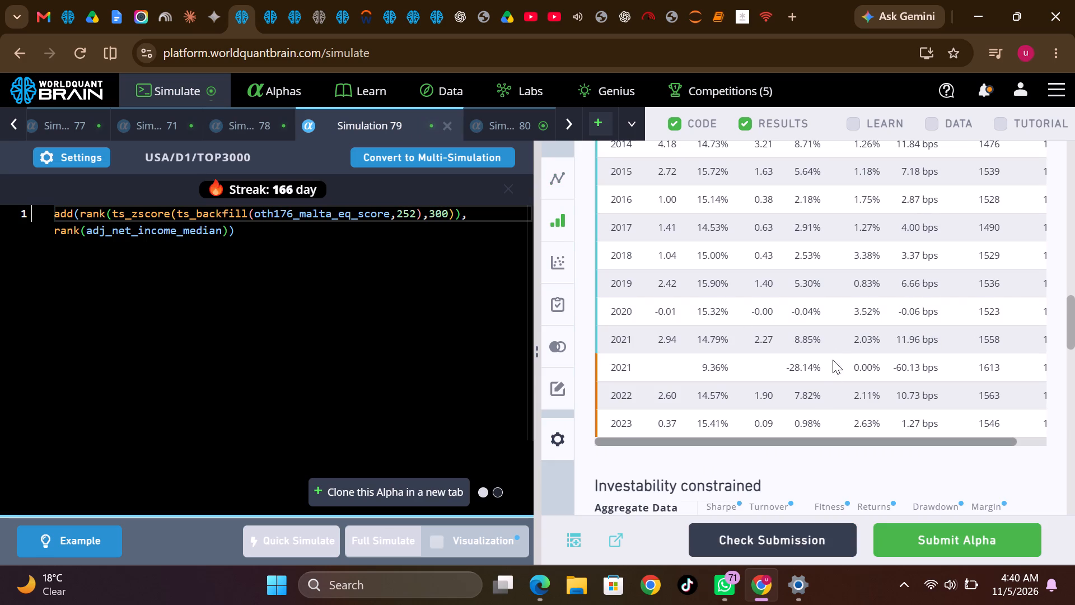
pyautogui.scroll(3, 837, 339)
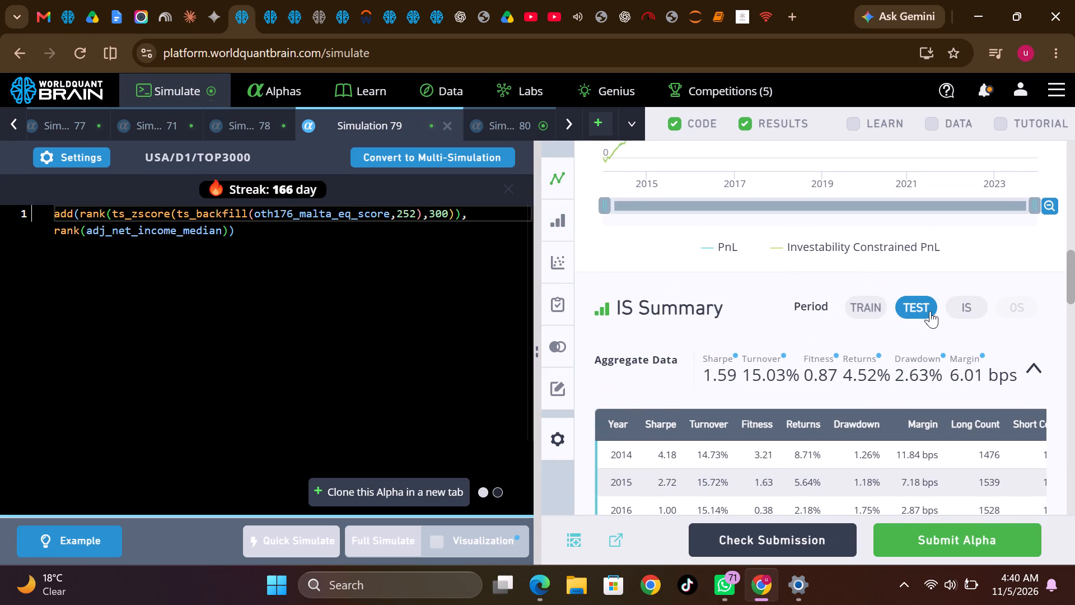
pyautogui.click(969, 304)
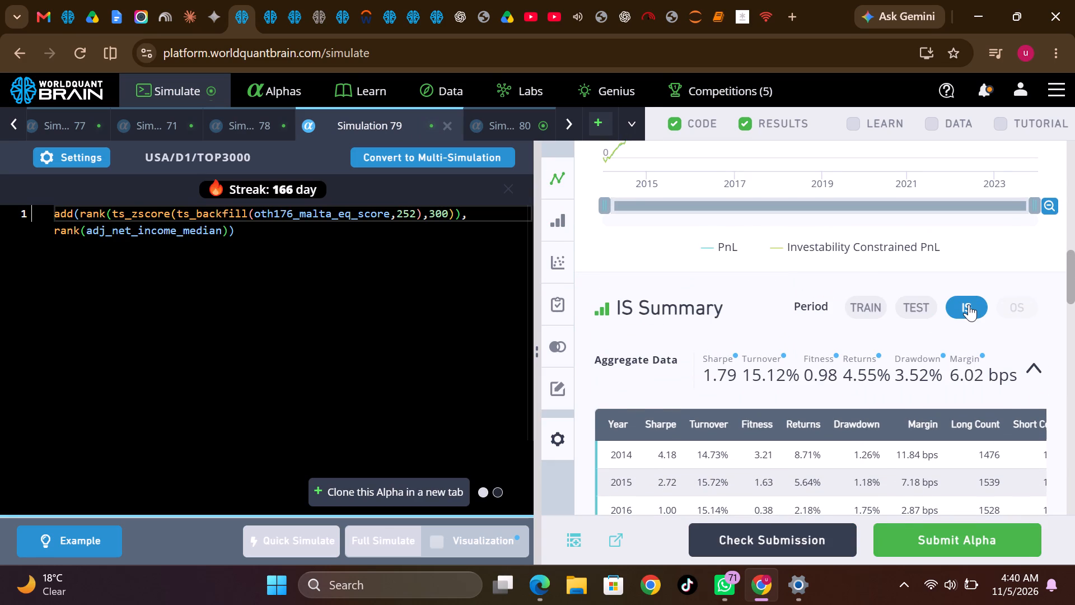
pyautogui.click(447, 122)
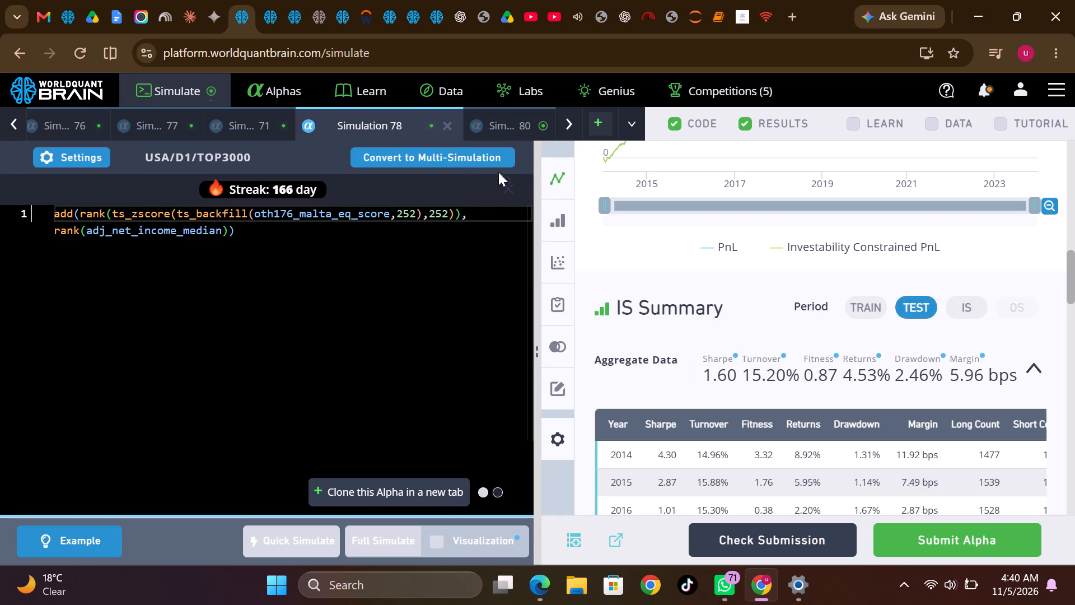
# Reveal Simulation 80's test period, view its TEST and IS summaries, and close the simulation.
pyautogui.click(510, 120)
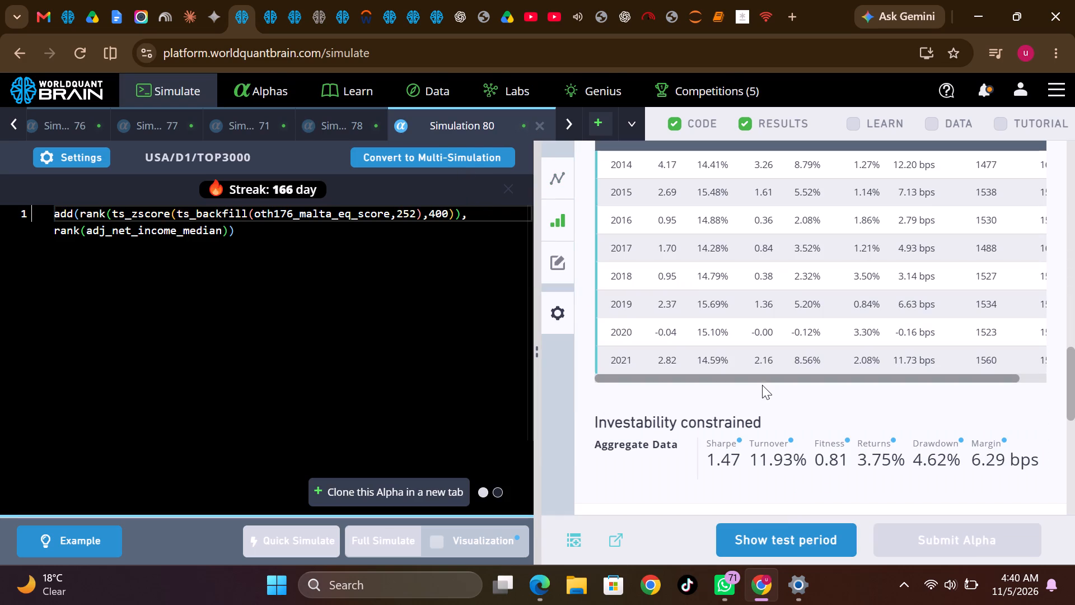
pyautogui.click(816, 542)
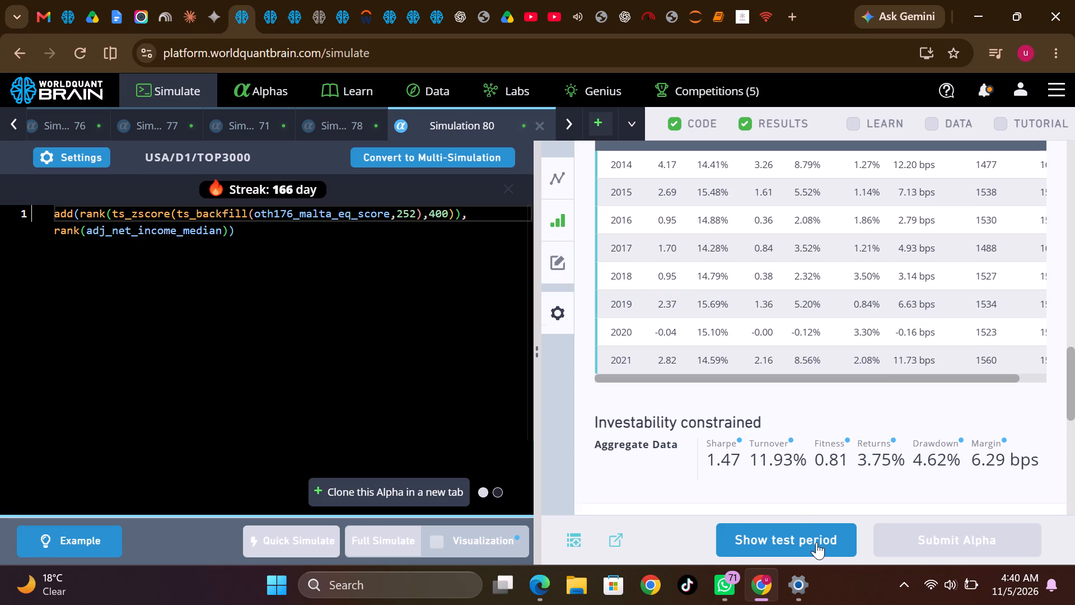
pyautogui.scroll(2, 805, 404)
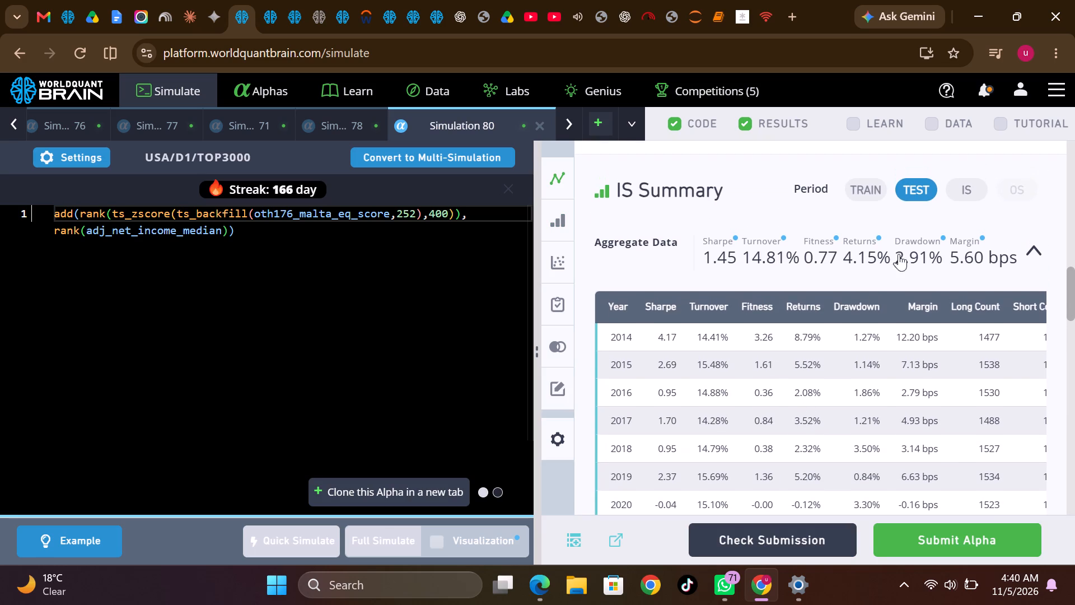
pyautogui.click(965, 189)
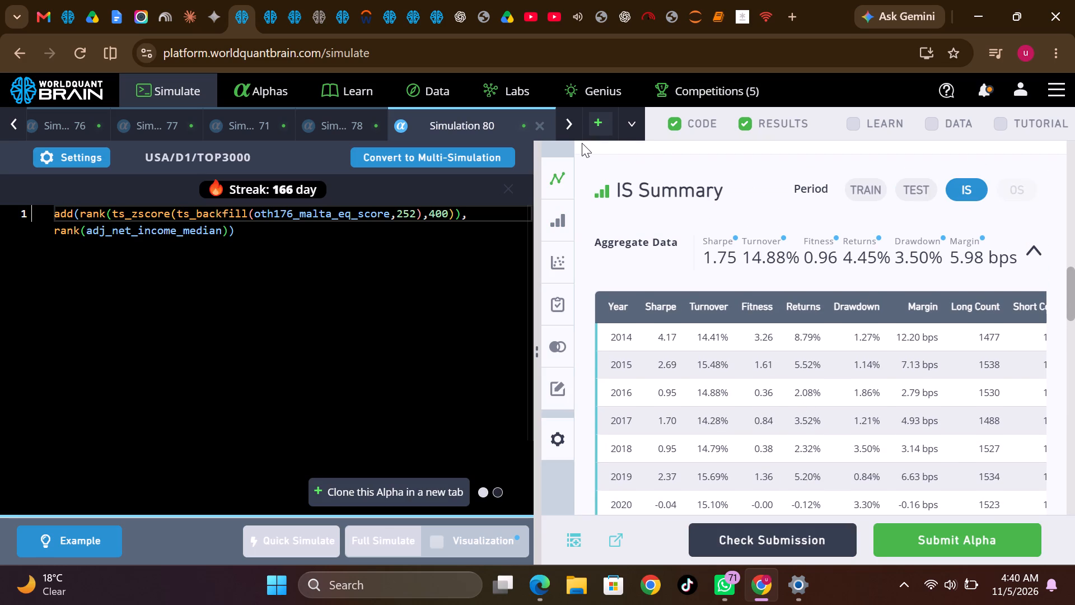
pyautogui.click(540, 123)
# Review Simulation 78's IS period summary and run its Power Pool Correlation check.
pyautogui.click(968, 185)
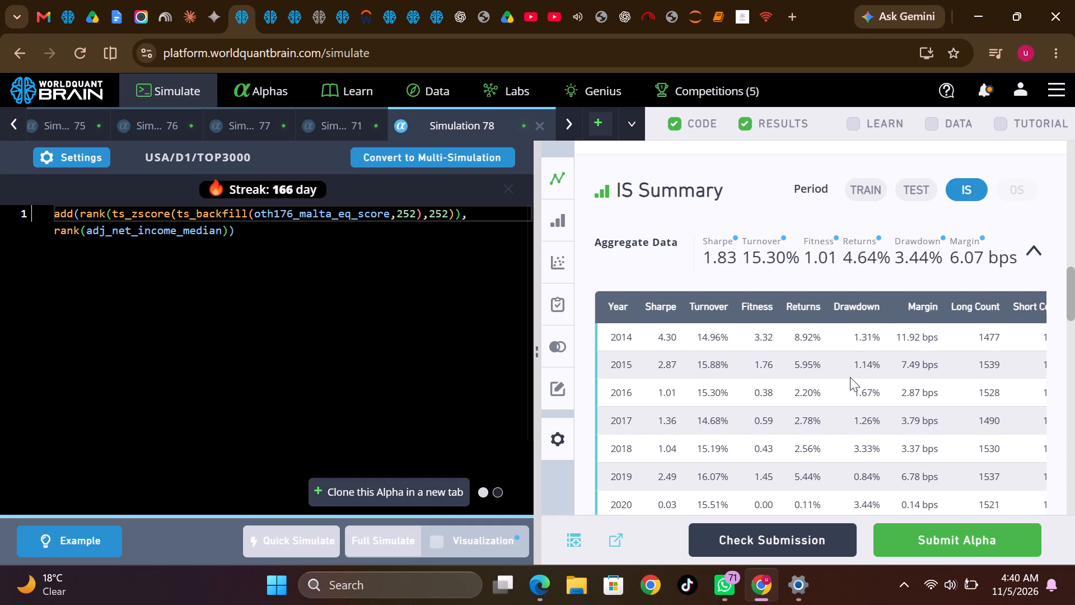
pyautogui.scroll(-6, 850, 377)
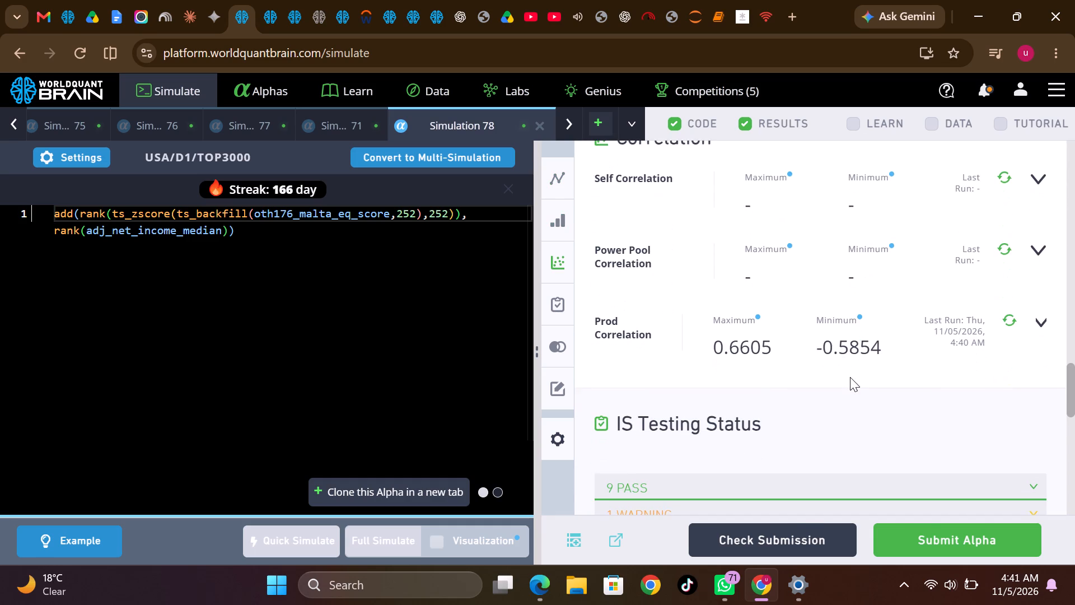
pyautogui.scroll(-1, 850, 377)
pyautogui.click(1004, 235)
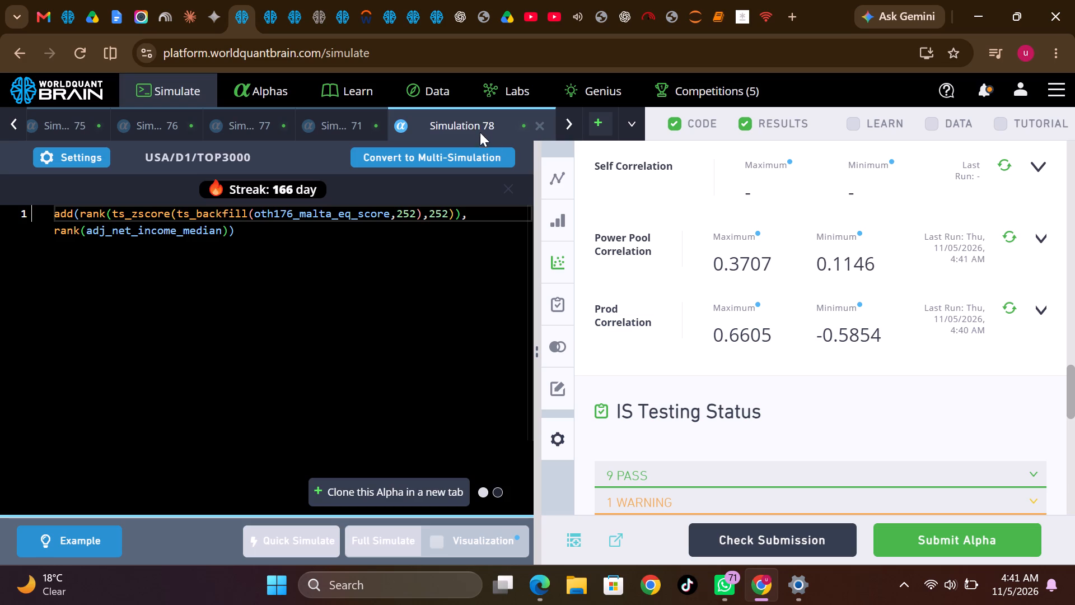
# Clone Simulation 78 in a new tab, set the copy's decay to 4 in the simulation settings, and run a full simulation.
pyautogui.rightClick(473, 118)
pyautogui.click(509, 161)
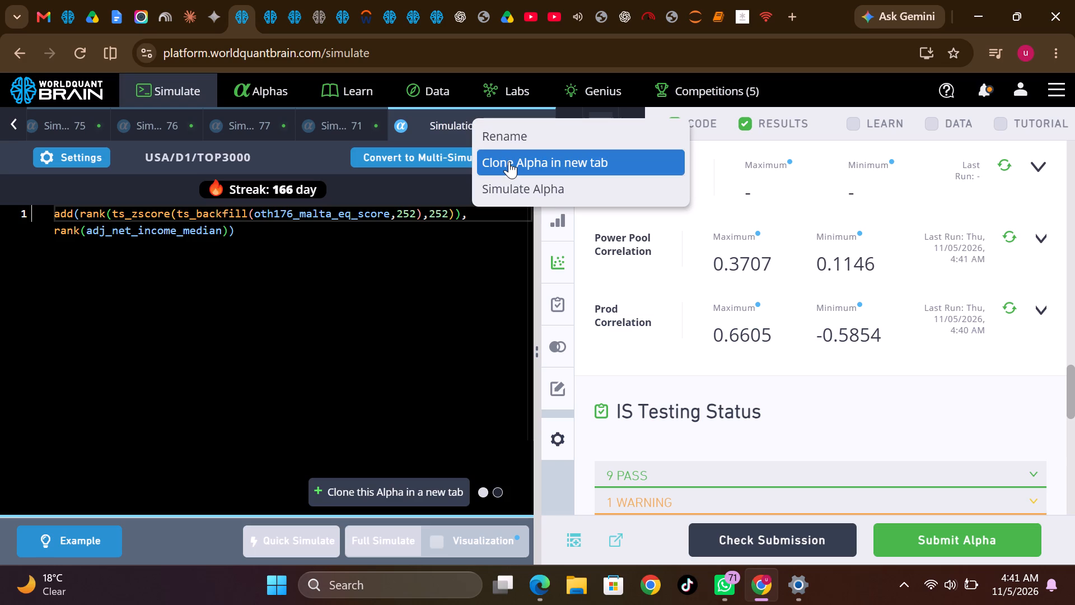
pyautogui.click(91, 156)
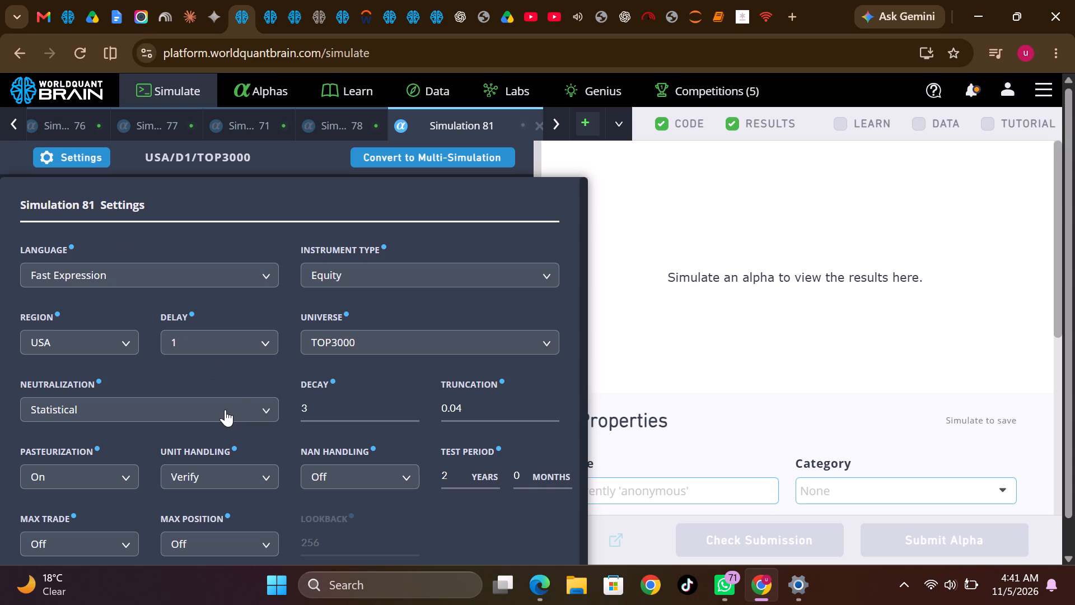
pyautogui.click(315, 405)
pyautogui.press('BackSpace')
pyautogui.press('4')
pyautogui.scroll(-2, 378, 554)
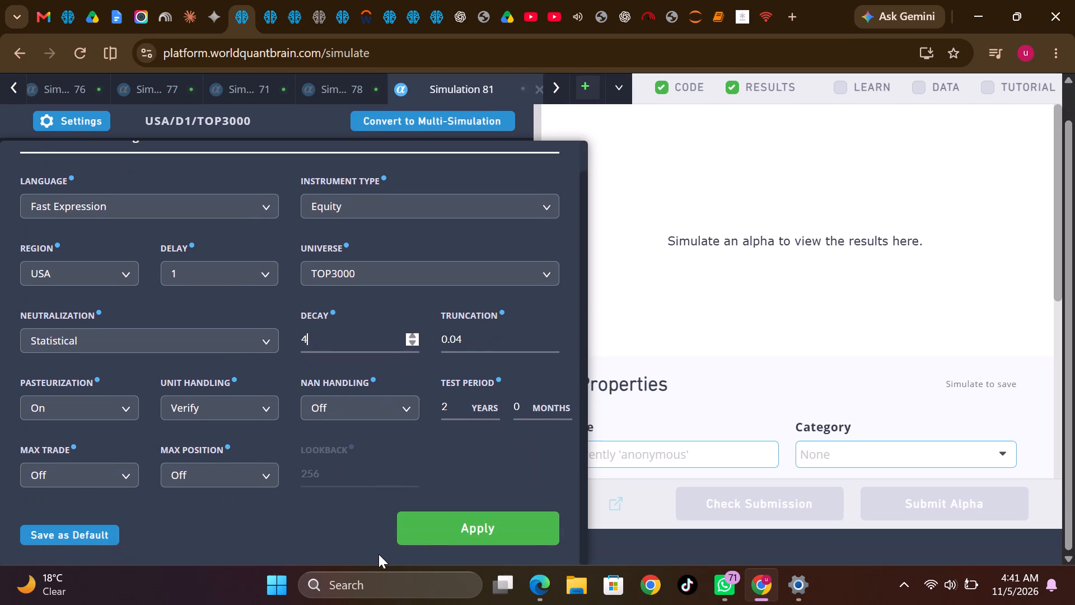
pyautogui.click(432, 528)
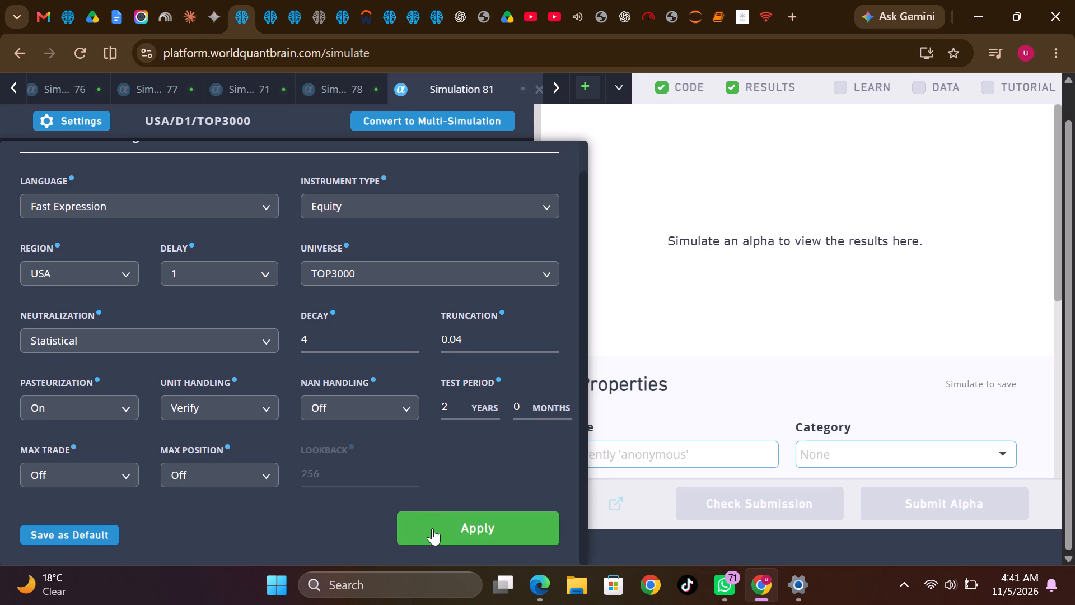
pyautogui.click(384, 548)
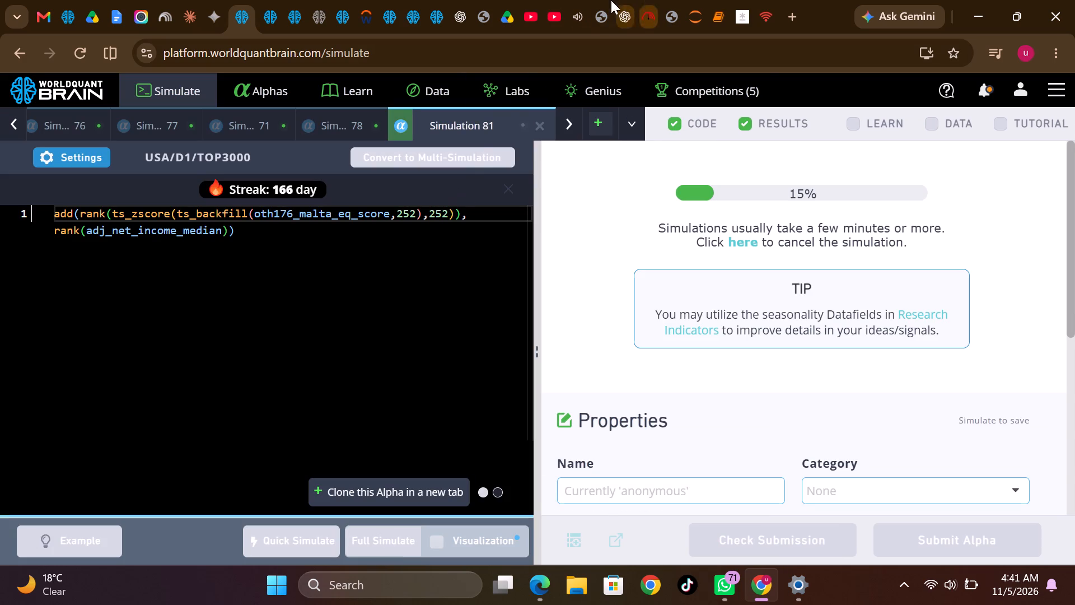
# Switch to the YouTube video "The wonders of starting small" while the simulation runs.
pyautogui.click(574, 0)
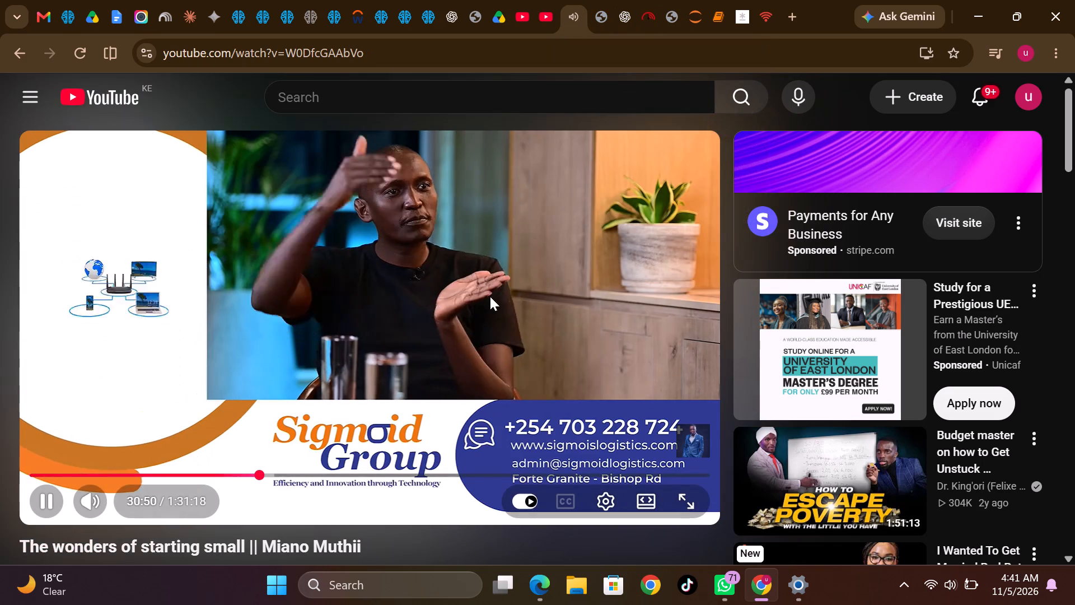
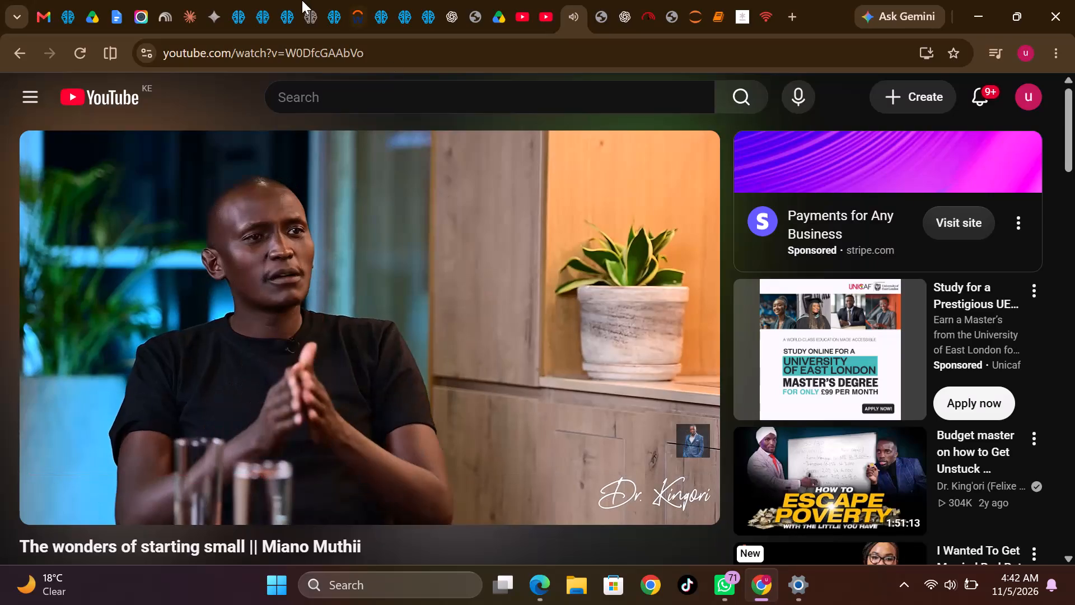
# Check the running simulation's progress in WorldQuant BRAIN, then return to the YouTube video.
pyautogui.click(238, 0)
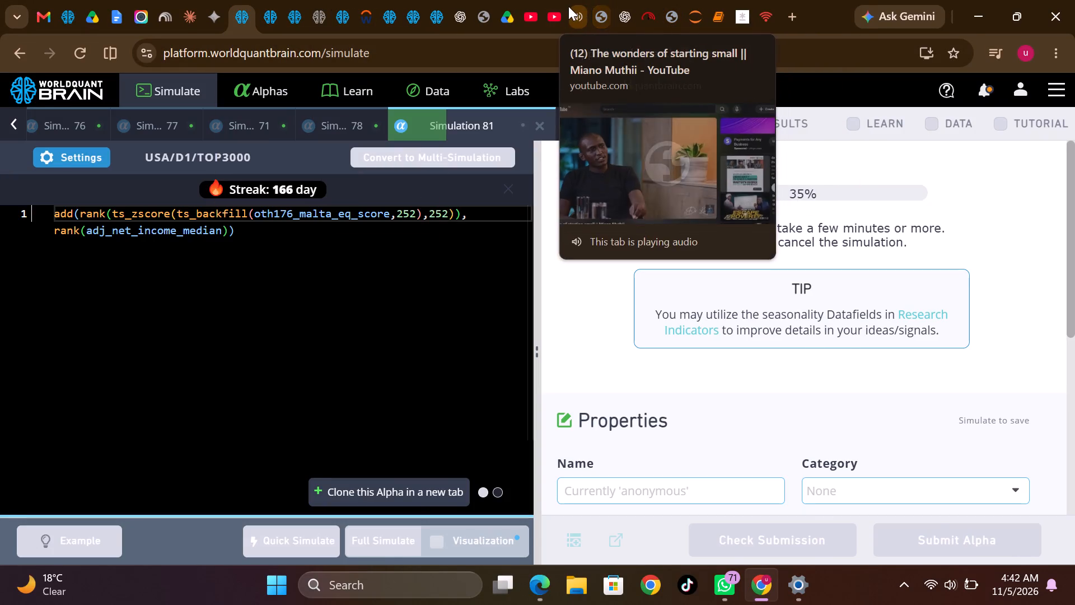
pyautogui.click(568, 6)
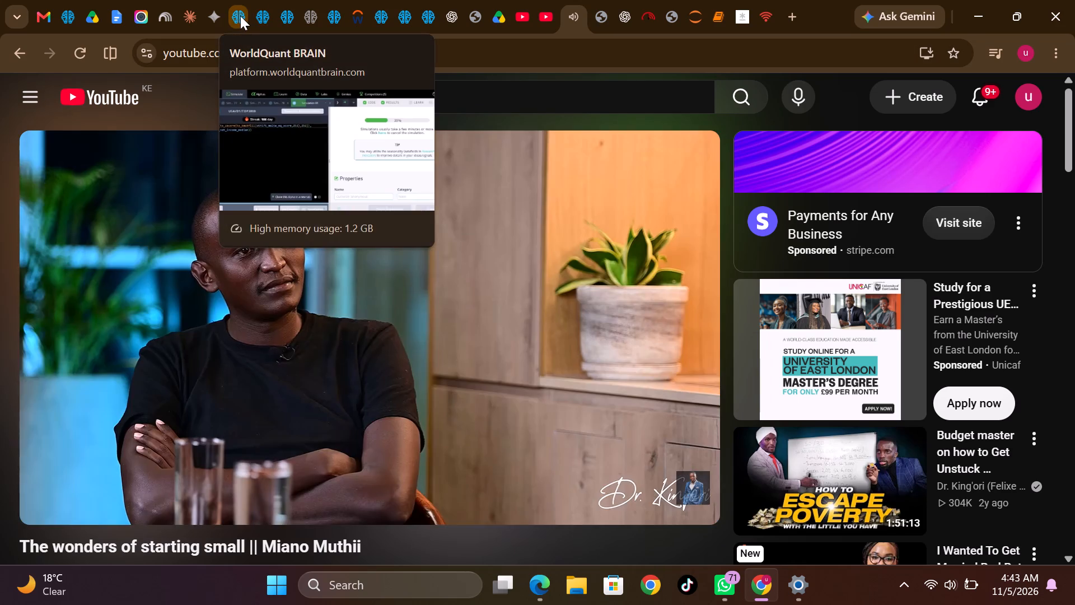
# Switch to WorldQuant BRAIN, reveal Simulation 81's test period, and view its summary for the IS period.
pyautogui.click(240, 16)
pyautogui.scroll(-1, 736, 415)
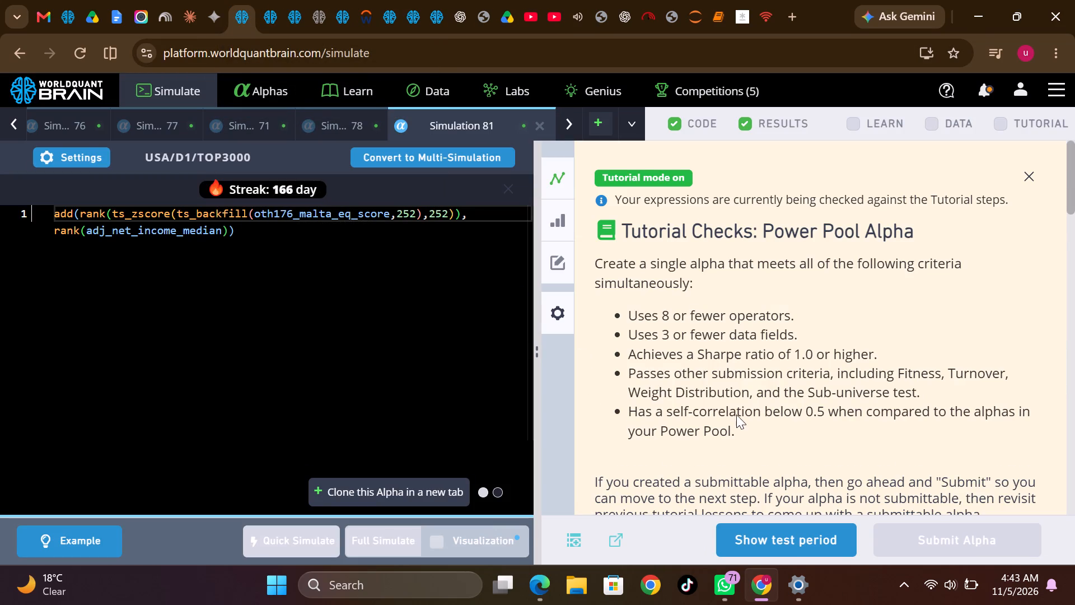
pyautogui.scroll(-6, 736, 415)
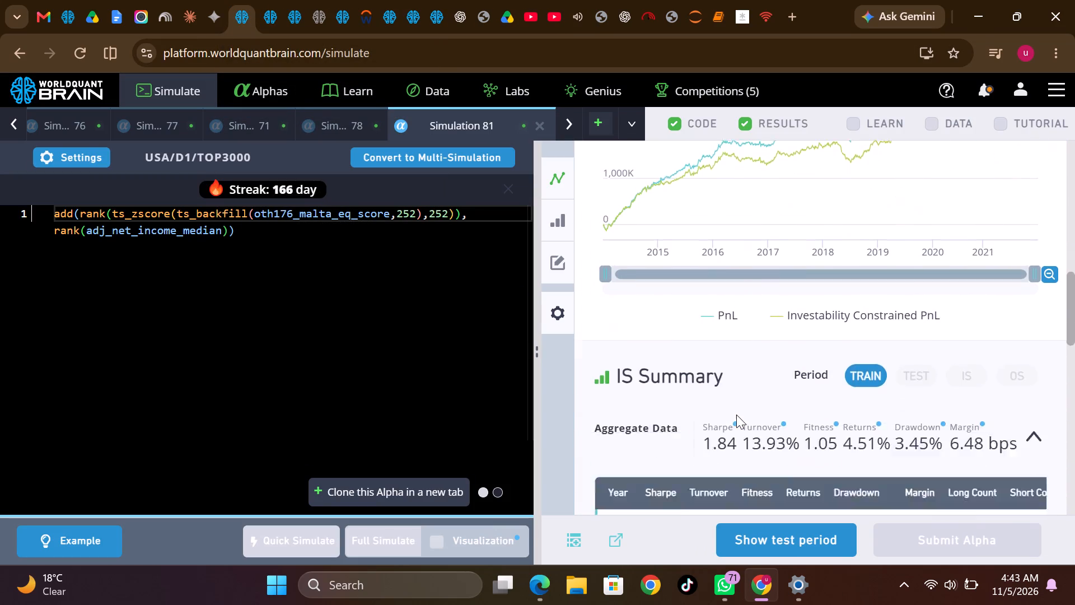
pyautogui.scroll(-1, 736, 415)
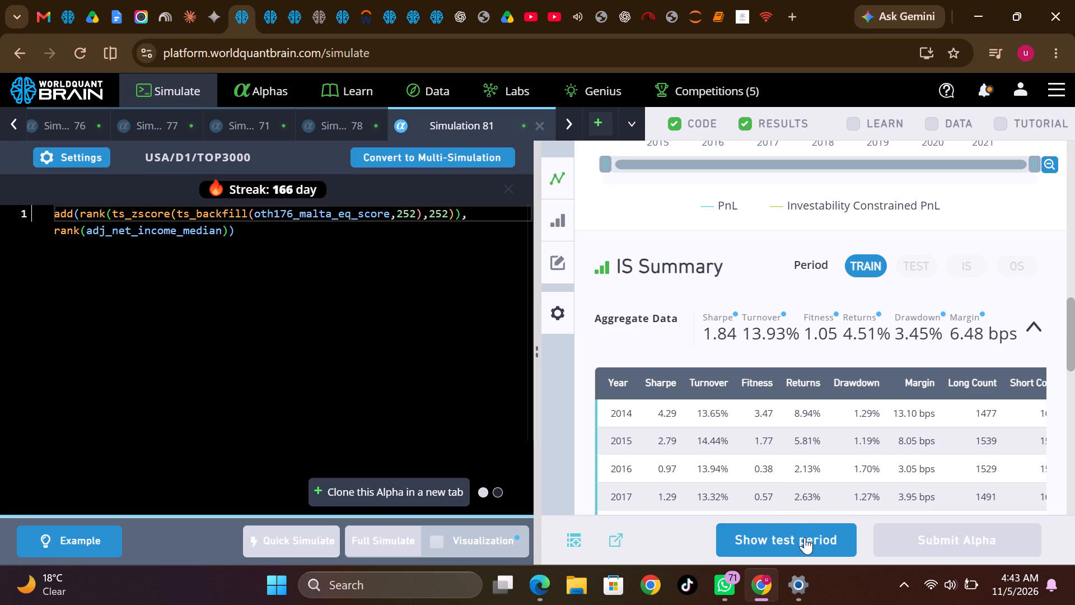
pyautogui.click(805, 537)
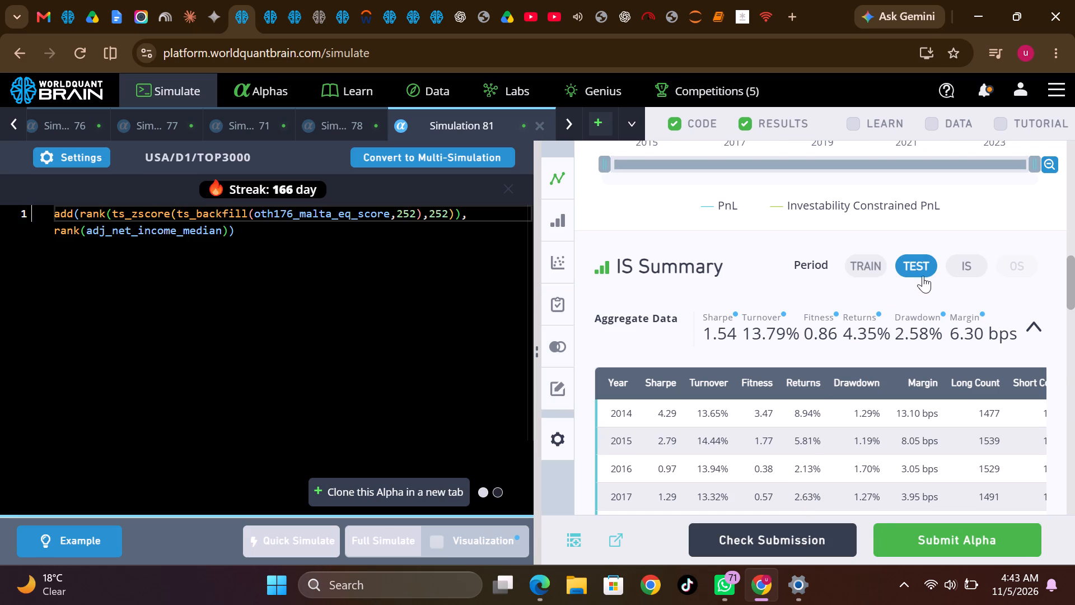
pyautogui.click(964, 266)
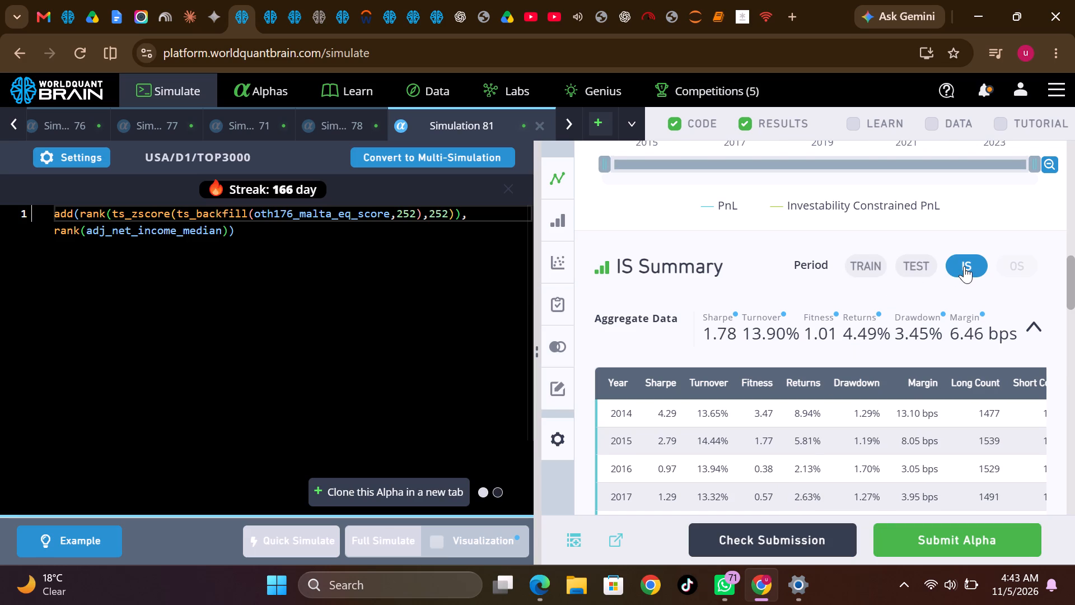
# Start Simulation 81's Prod Correlation check and close the simulation.
pyautogui.scroll(-4, 913, 400)
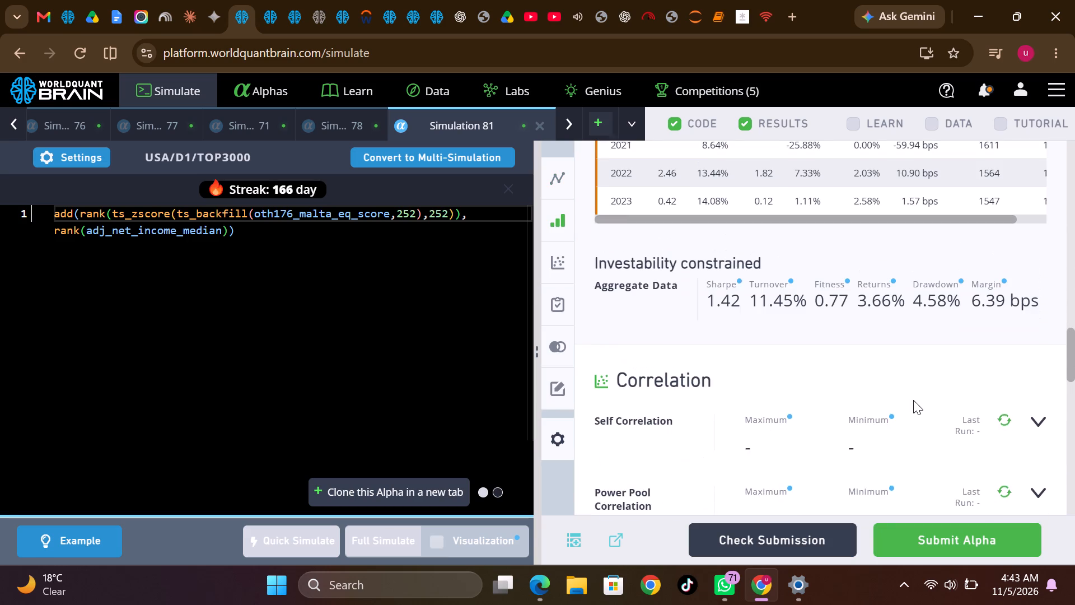
pyautogui.scroll(-2, 913, 400)
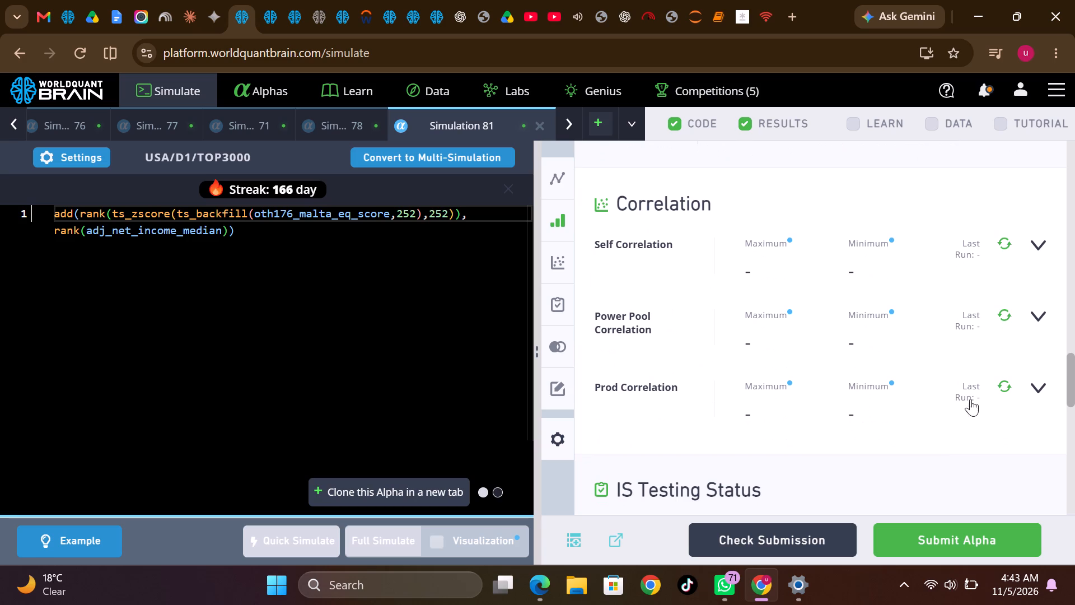
pyautogui.click(1003, 387)
pyautogui.click(539, 125)
# Clone Simulation 78 in a new tab, set the copy's neutralization to RAM, and run a full simulation.
pyautogui.rightClick(470, 113)
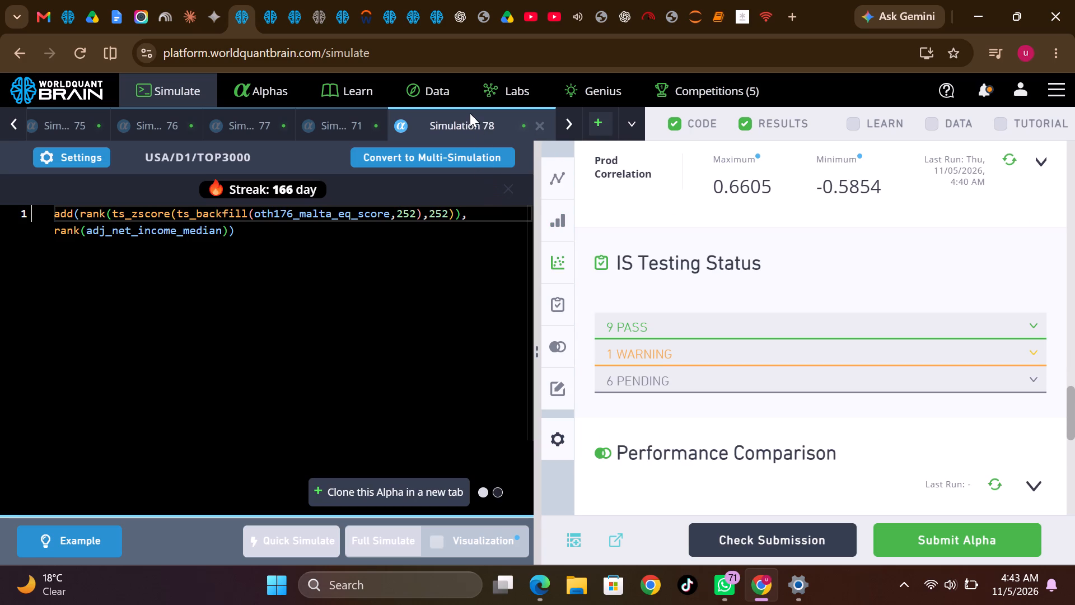
pyautogui.click(510, 160)
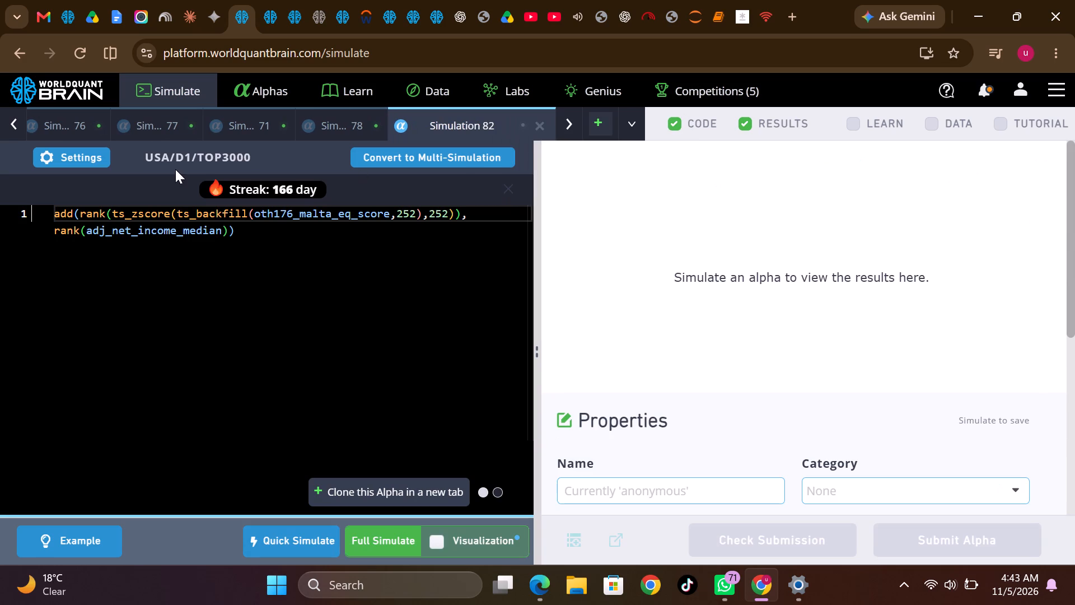
pyautogui.click(77, 153)
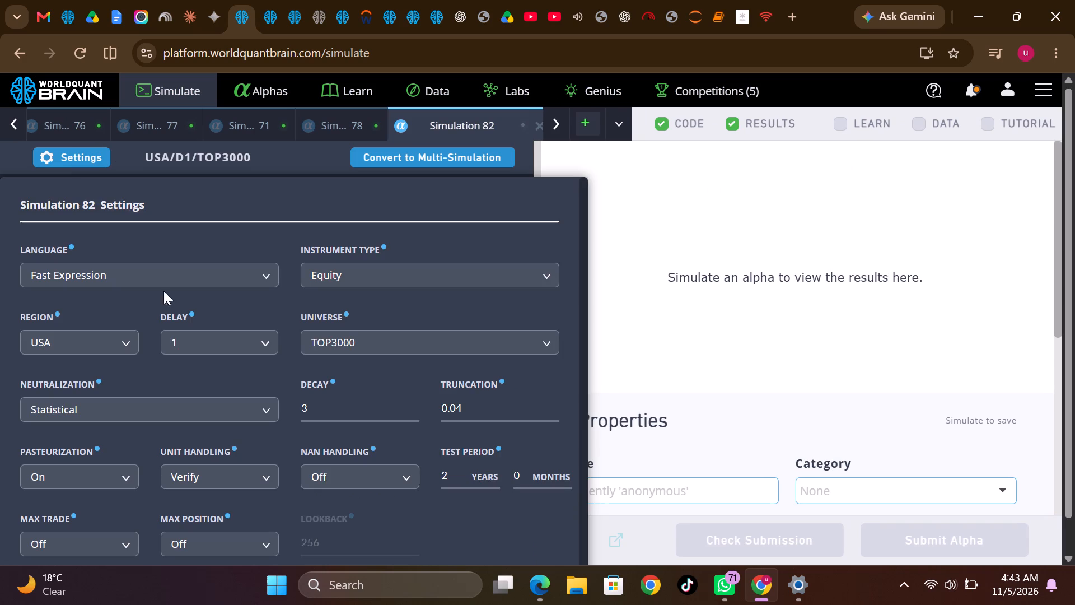
pyautogui.click(165, 413)
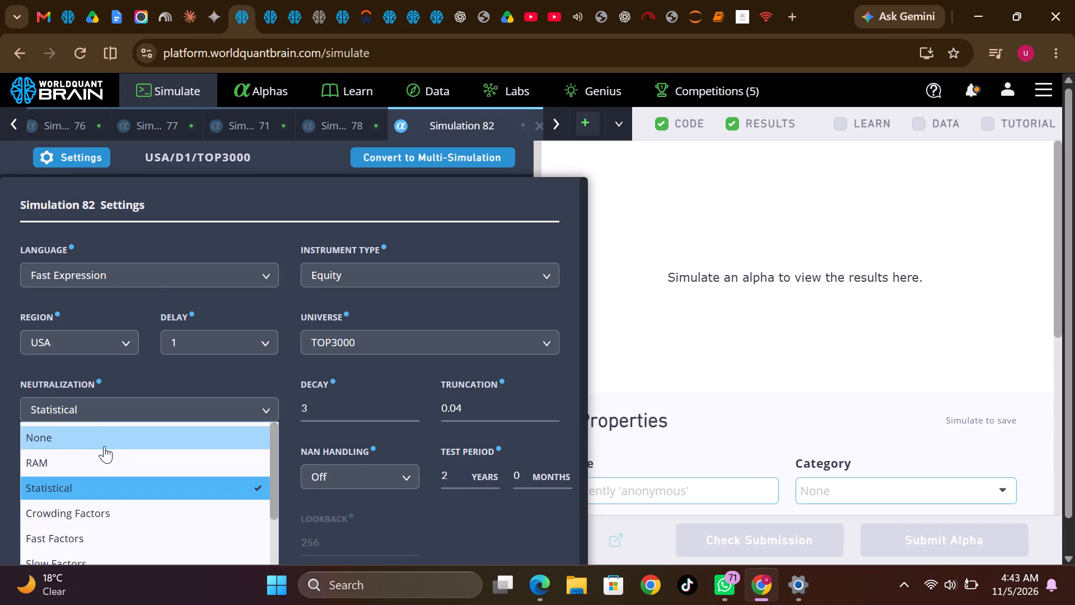
pyautogui.click(101, 459)
pyautogui.scroll(-1, 418, 524)
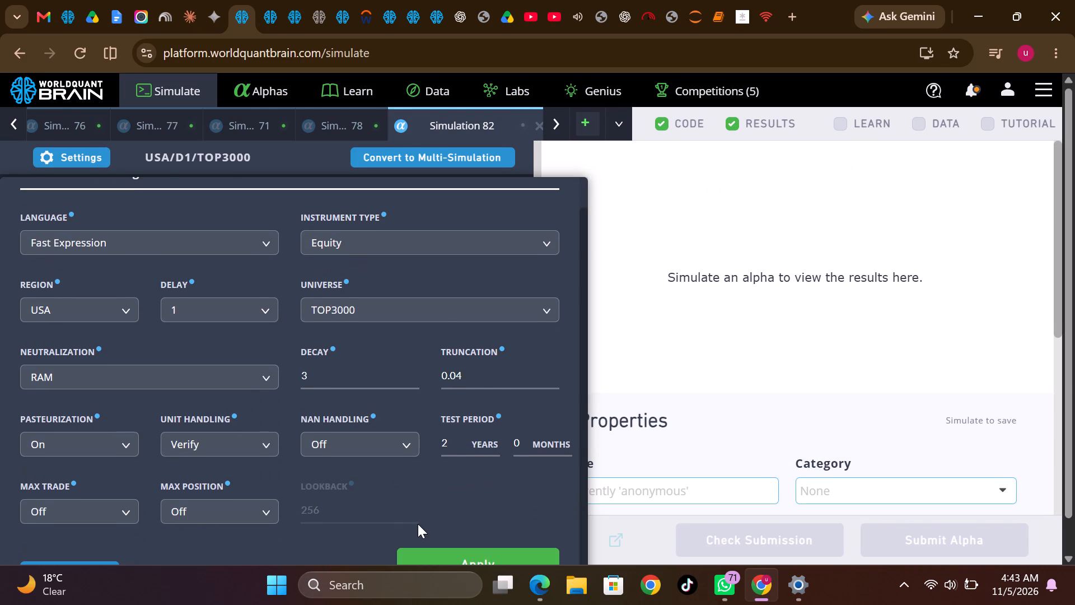
pyautogui.scroll(-1, 418, 524)
pyautogui.click(432, 525)
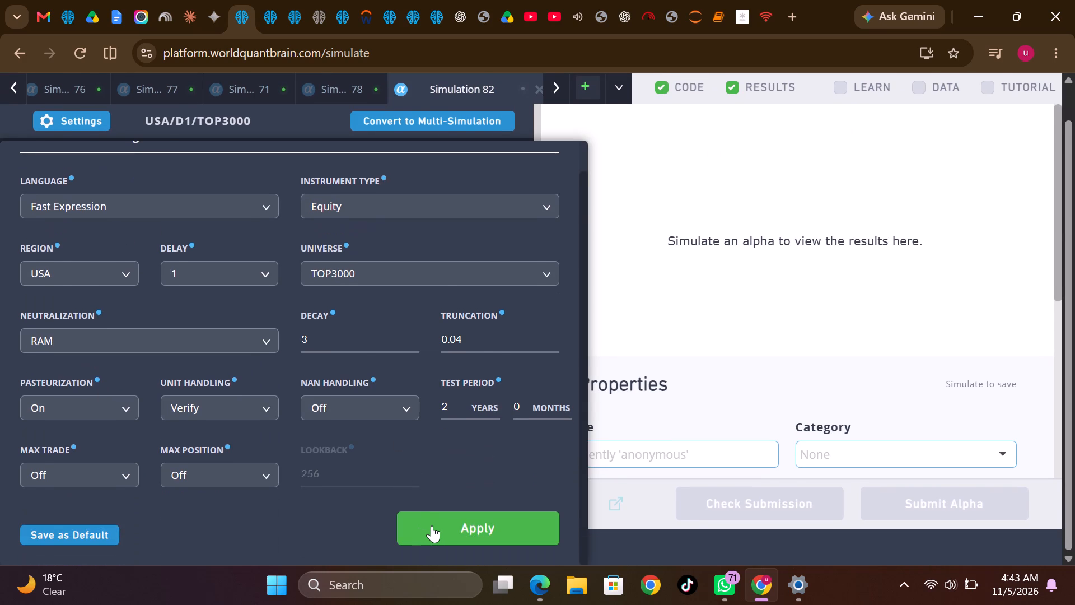
pyautogui.click(381, 537)
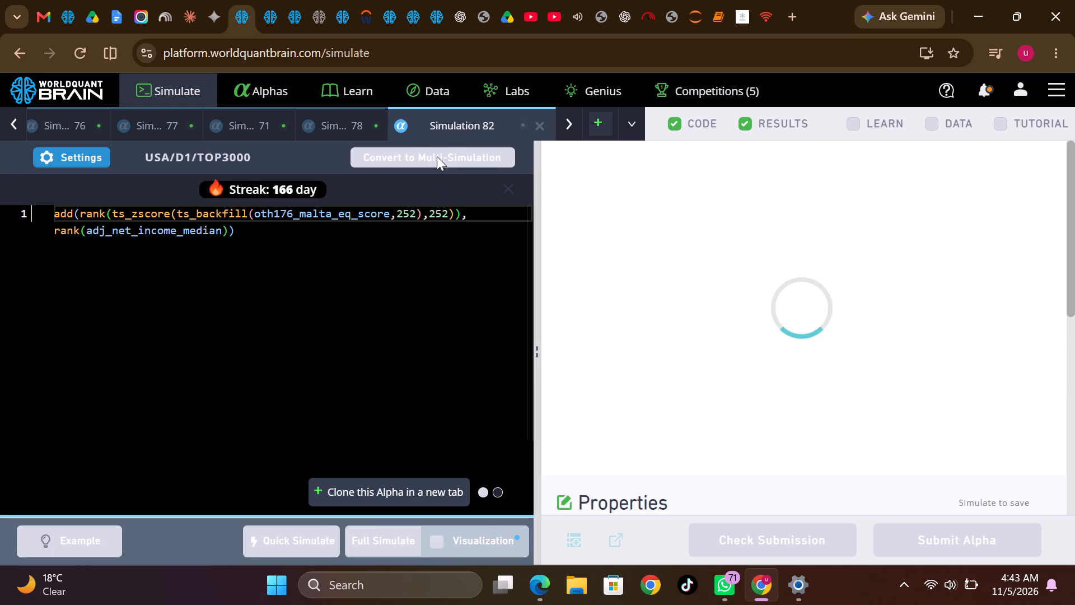
# Clone the RAM alpha in a new tab, set the copy's neutralization to Crowding Factors, and run a full simulation.
pyautogui.rightClick(447, 119)
pyautogui.click(479, 158)
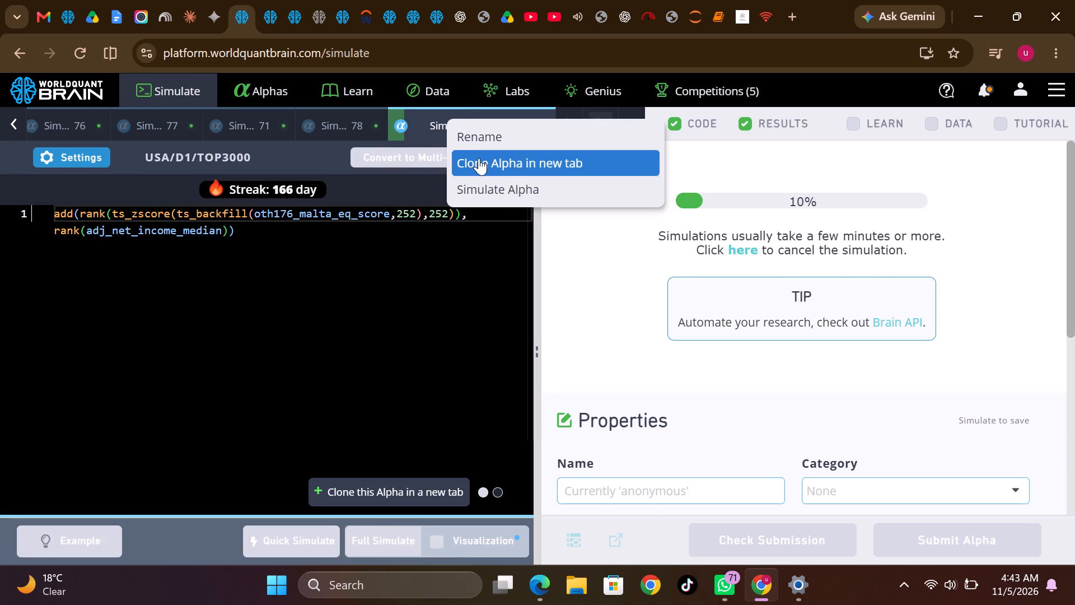
pyautogui.click(88, 156)
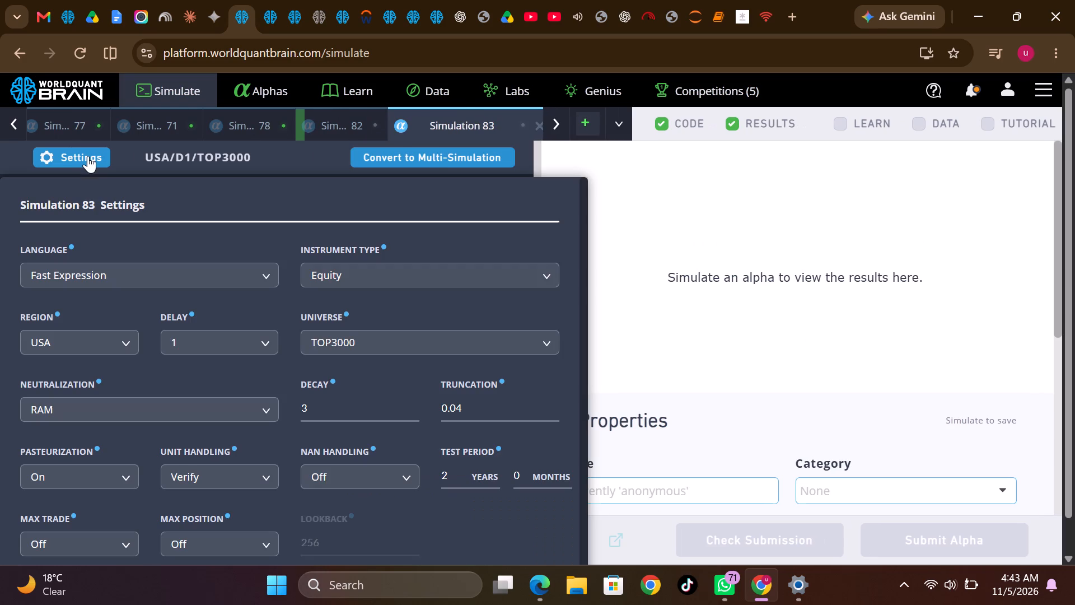
pyautogui.click(156, 411)
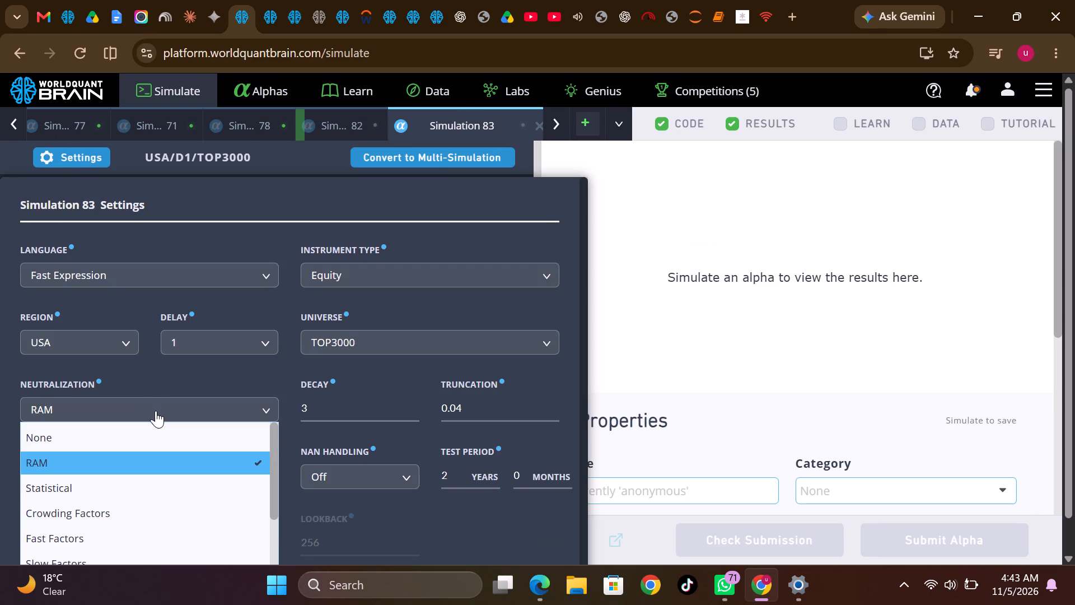
pyautogui.click(137, 513)
pyautogui.scroll(-3, 414, 529)
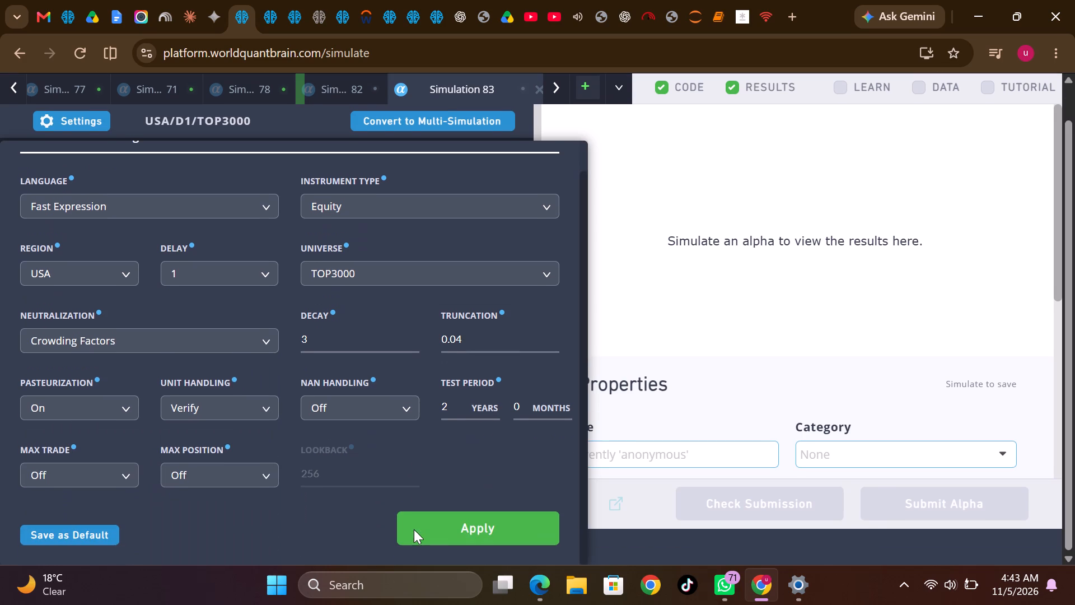
pyautogui.click(444, 536)
pyautogui.click(384, 542)
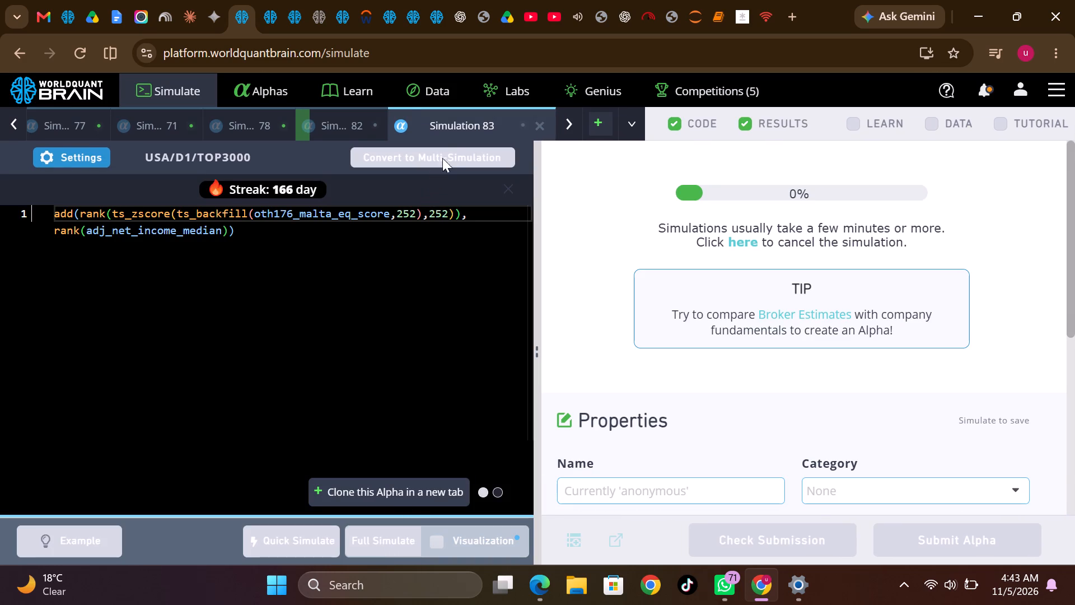
# Clone the Crowding Factors alpha in a new tab, set the copy's neutralization to Fast Factors, and run a full simulation.
pyautogui.rightClick(455, 117)
pyautogui.click(494, 161)
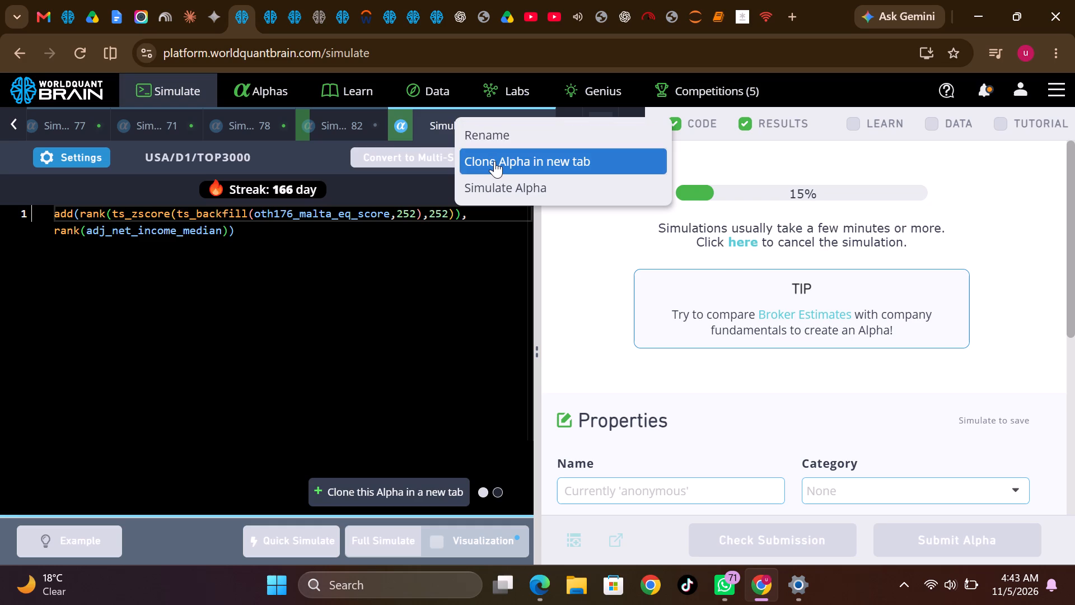
pyautogui.click(55, 158)
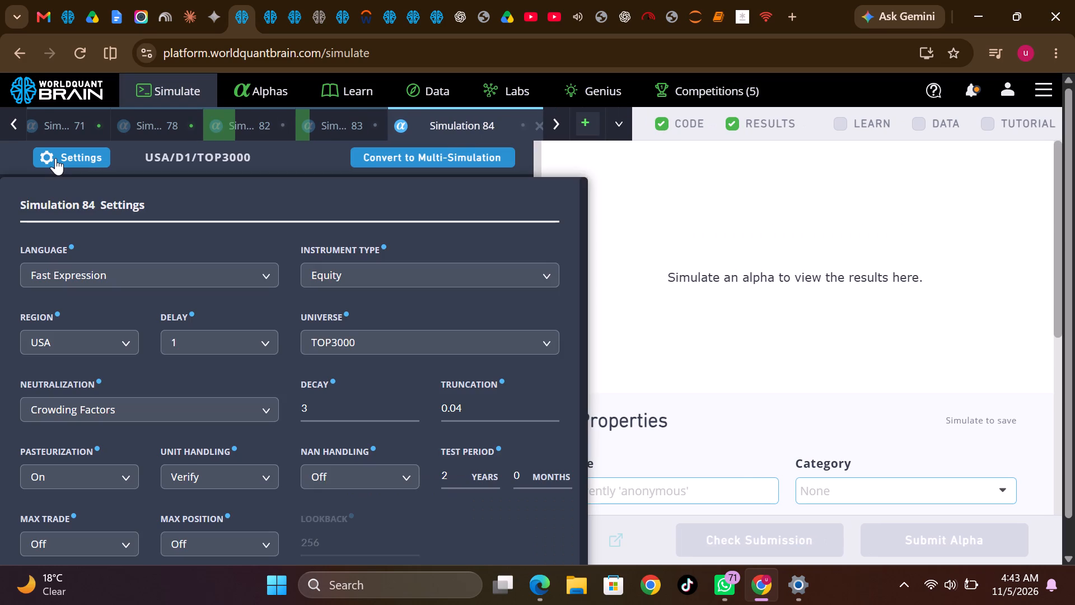
pyautogui.click(144, 412)
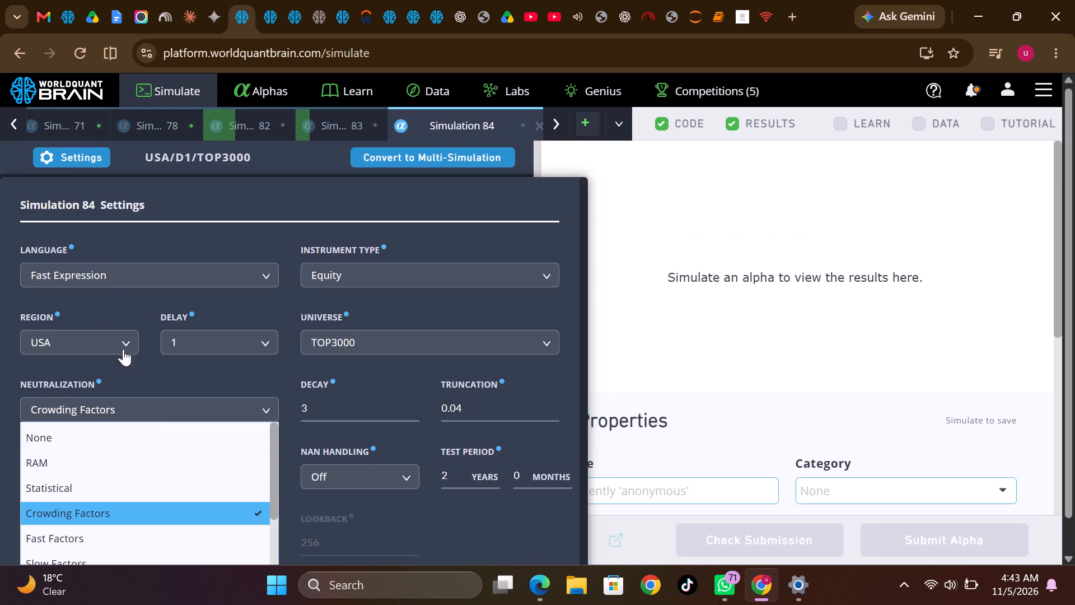
pyautogui.scroll(-2, 156, 486)
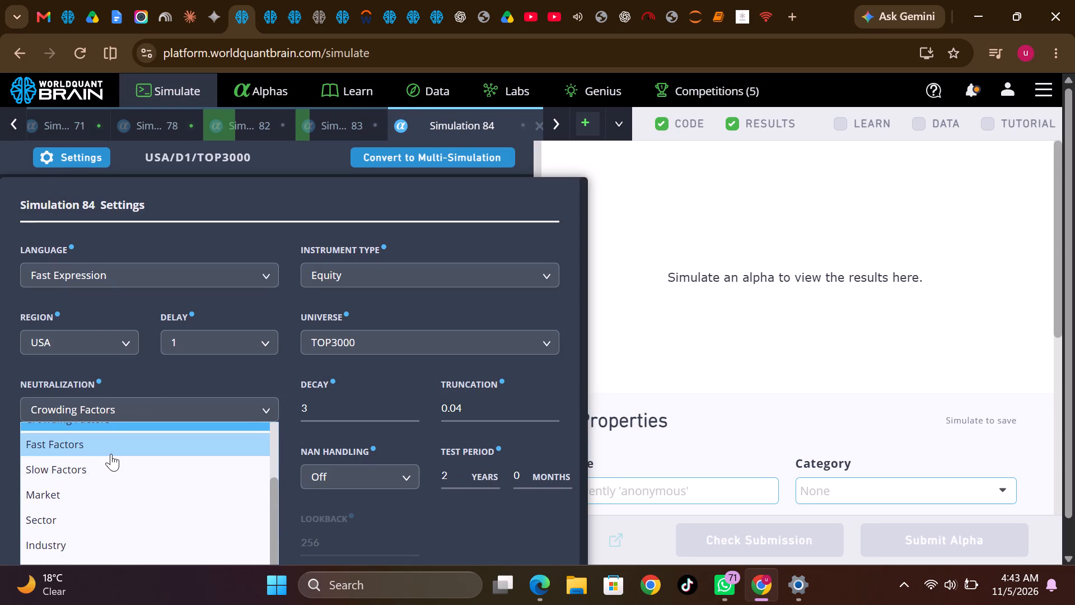
pyautogui.click(110, 454)
pyautogui.scroll(-2, 451, 534)
pyautogui.click(465, 527)
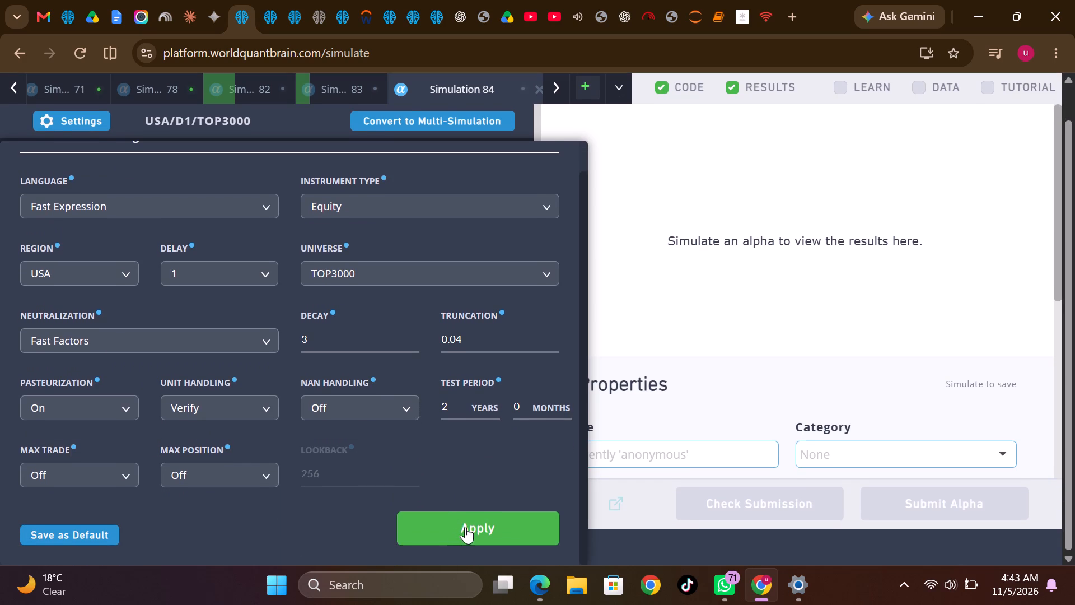
pyautogui.click(441, 525)
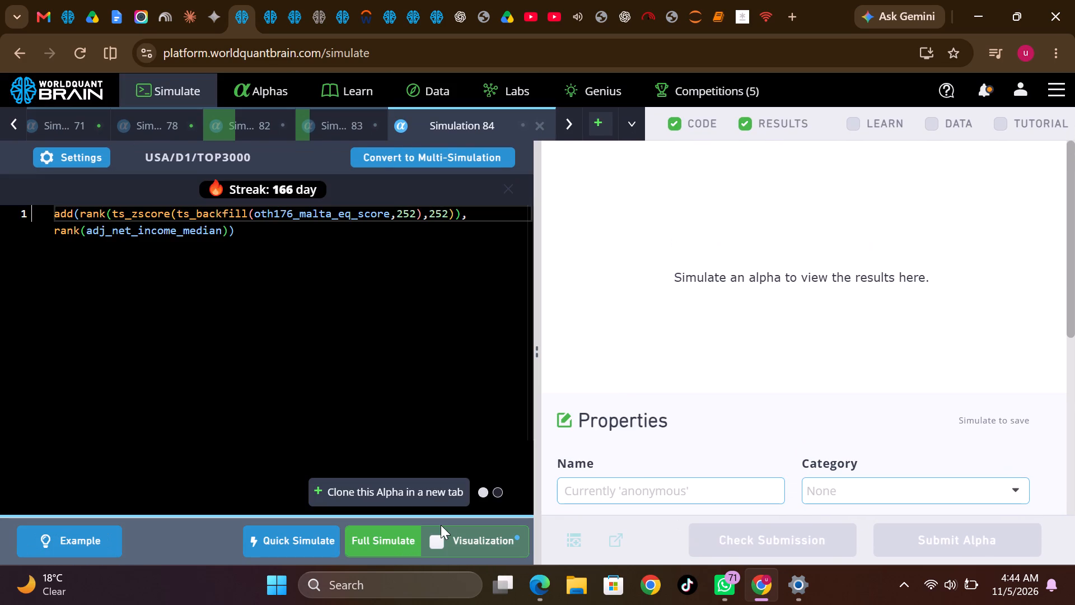
pyautogui.click(396, 538)
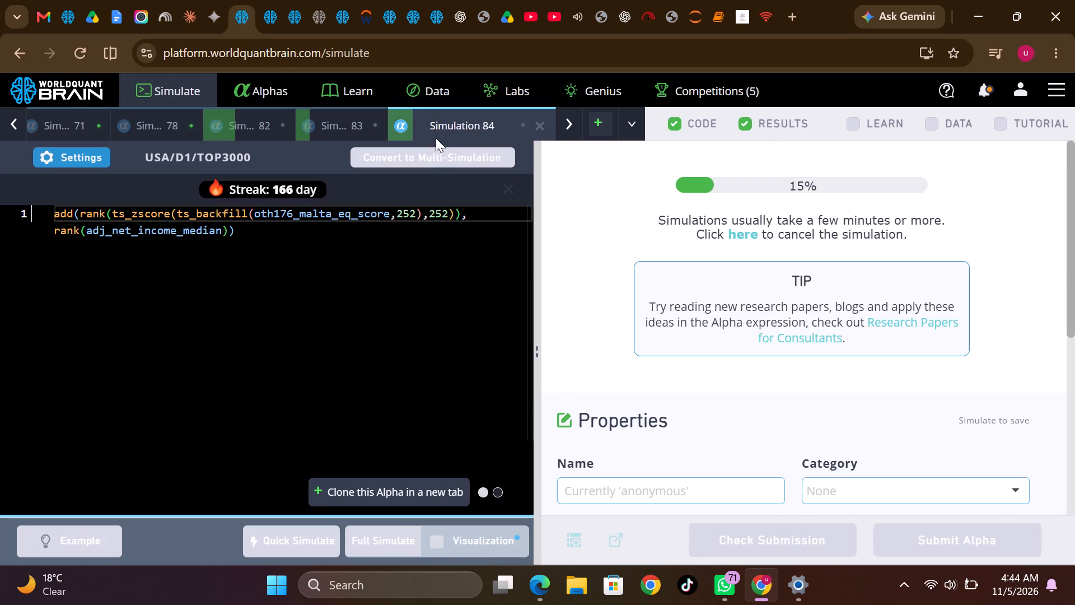
# Clone the Fast Factors alpha in a new tab, set the copy's neutralization to Slow Factors, and run a full simulation.
pyautogui.rightClick(435, 135)
pyautogui.click(468, 181)
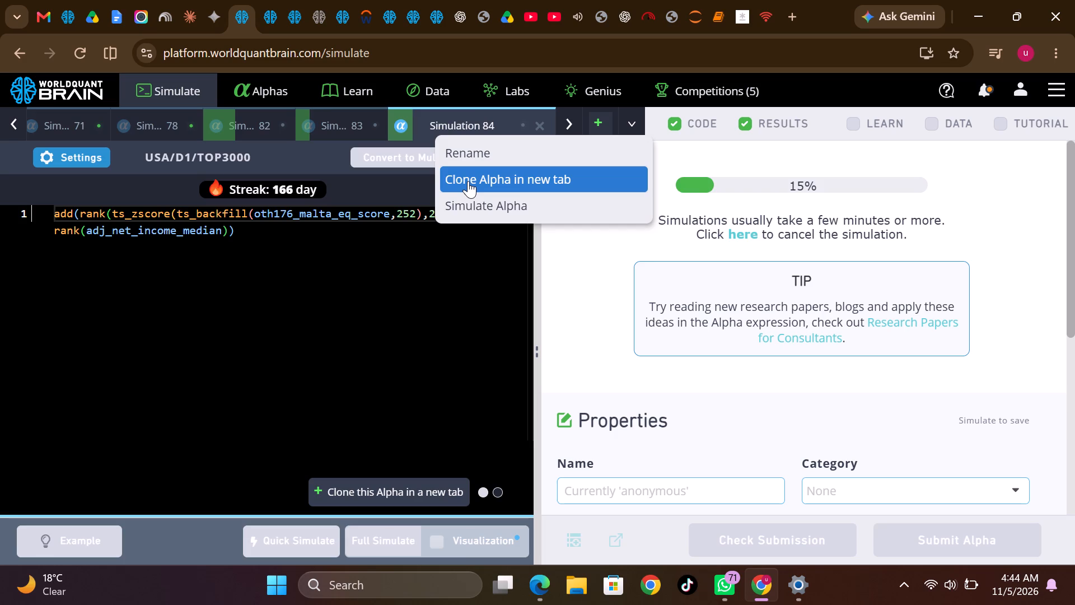
pyautogui.click(96, 156)
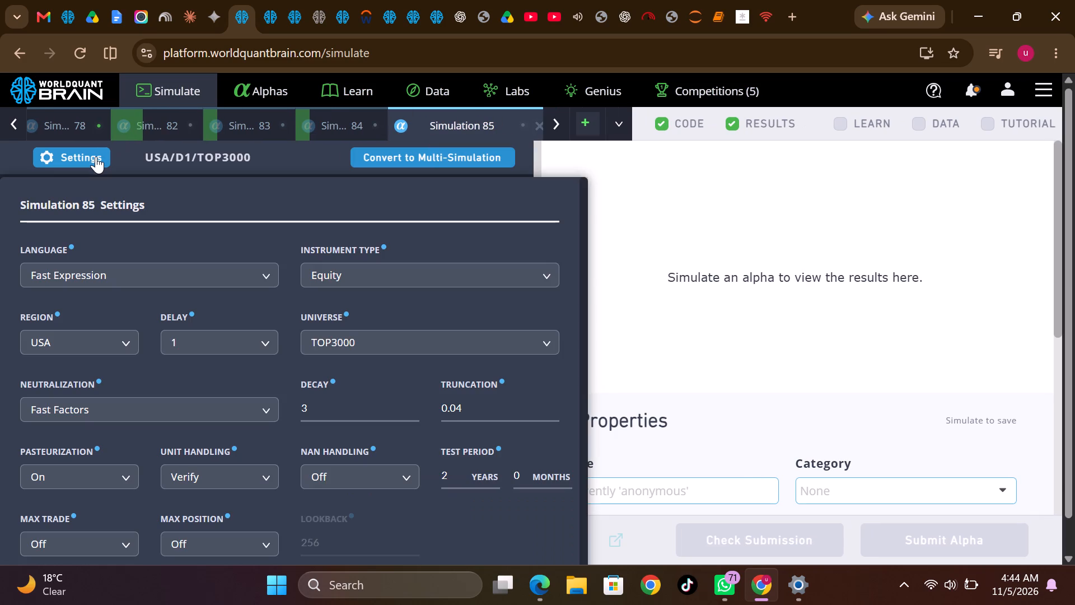
pyautogui.click(119, 407)
pyautogui.scroll(-2, 133, 489)
pyautogui.click(106, 452)
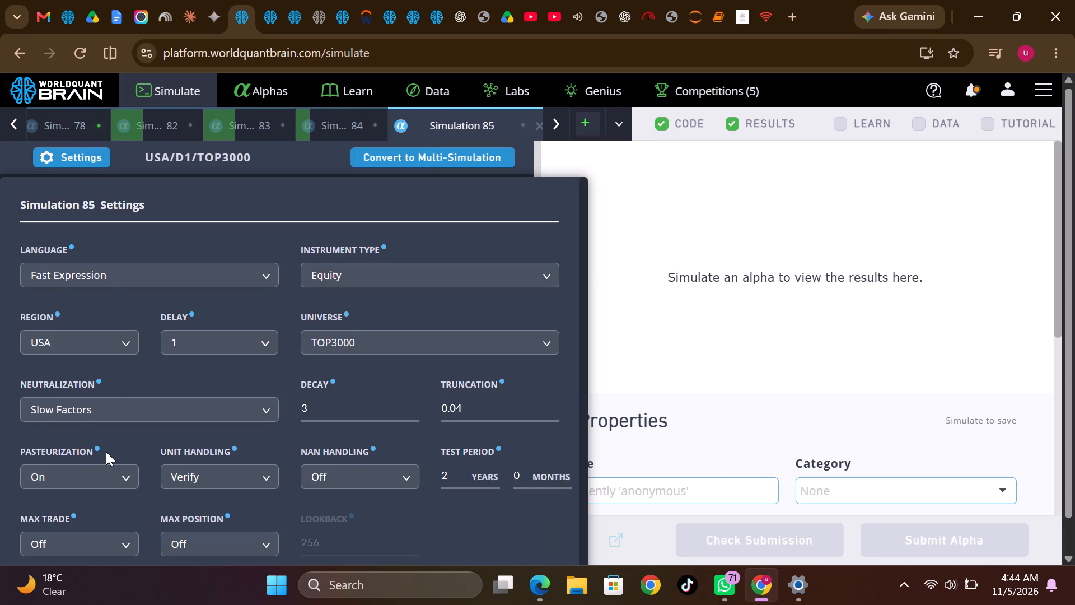
pyautogui.scroll(-3, 434, 522)
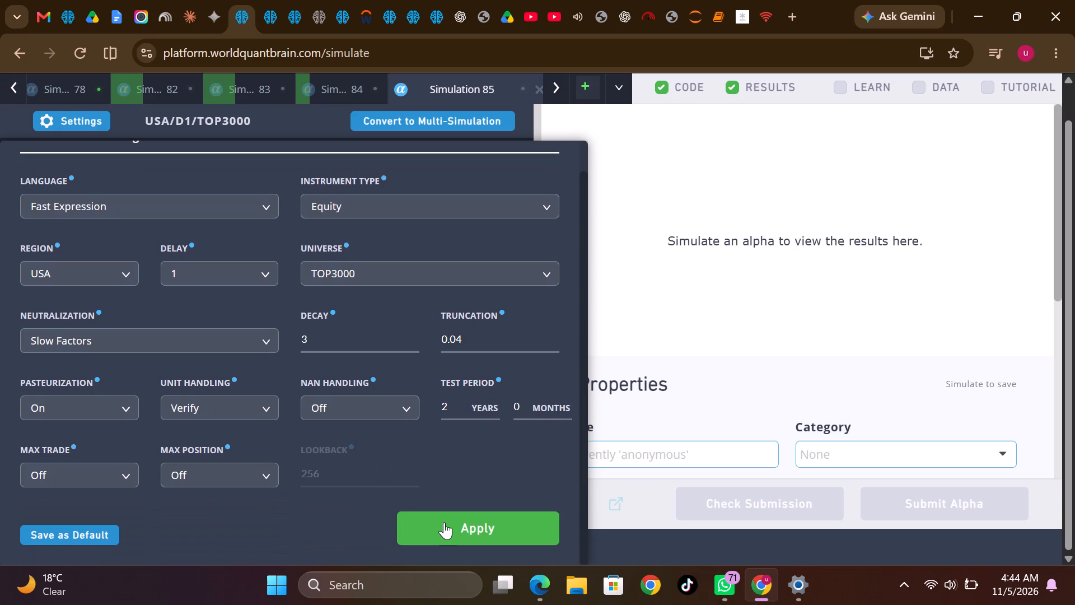
pyautogui.click(445, 522)
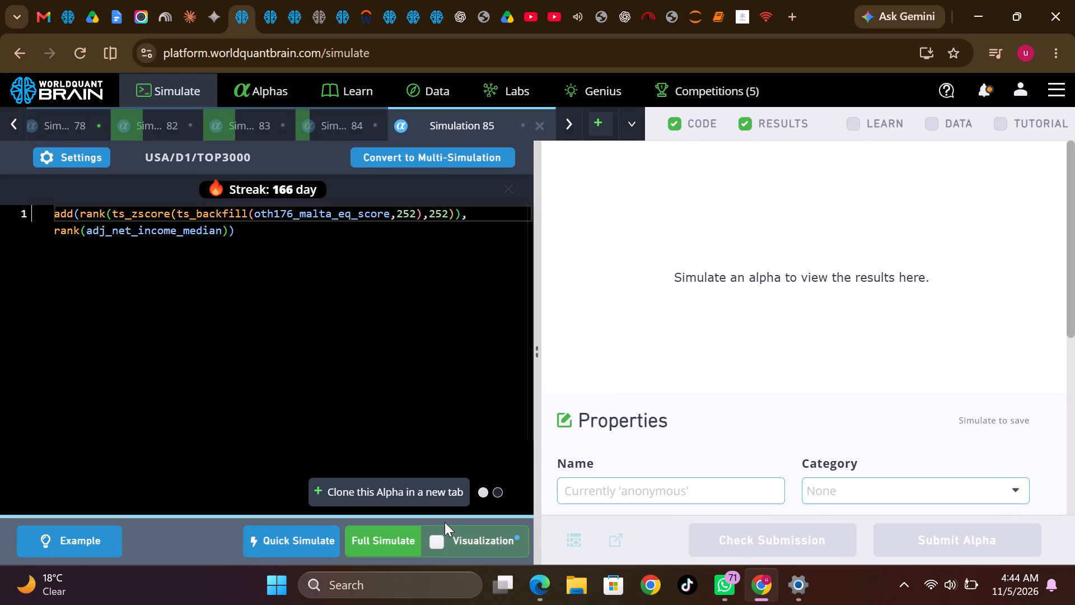
pyautogui.click(391, 534)
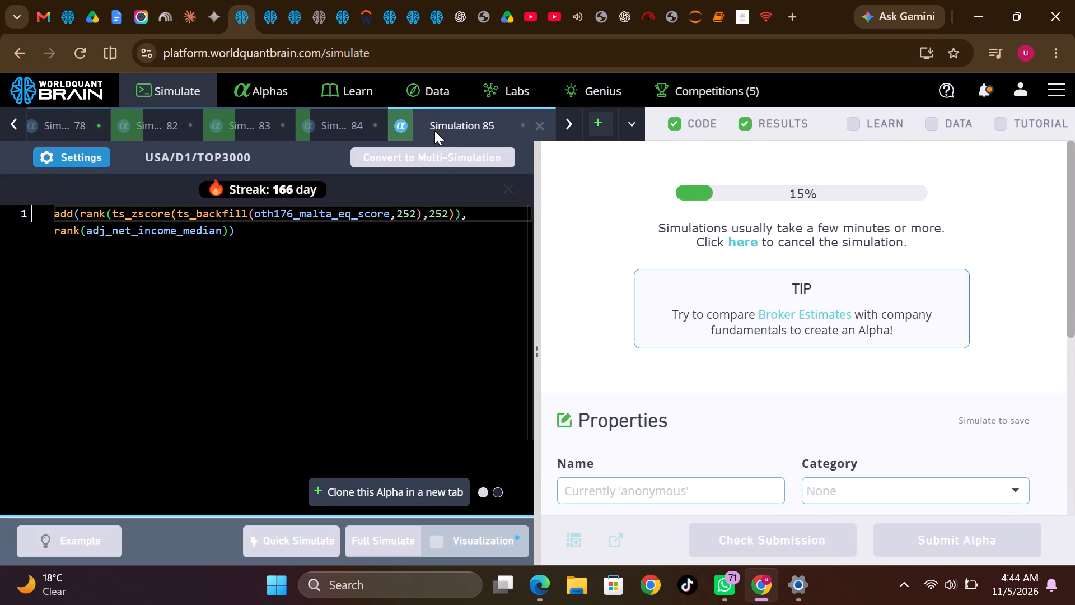
# Clone the Slow Factors alpha in a new tab, set the copy's neutralization to Market, and run a full simulation.
pyautogui.rightClick(434, 131)
pyautogui.click(468, 169)
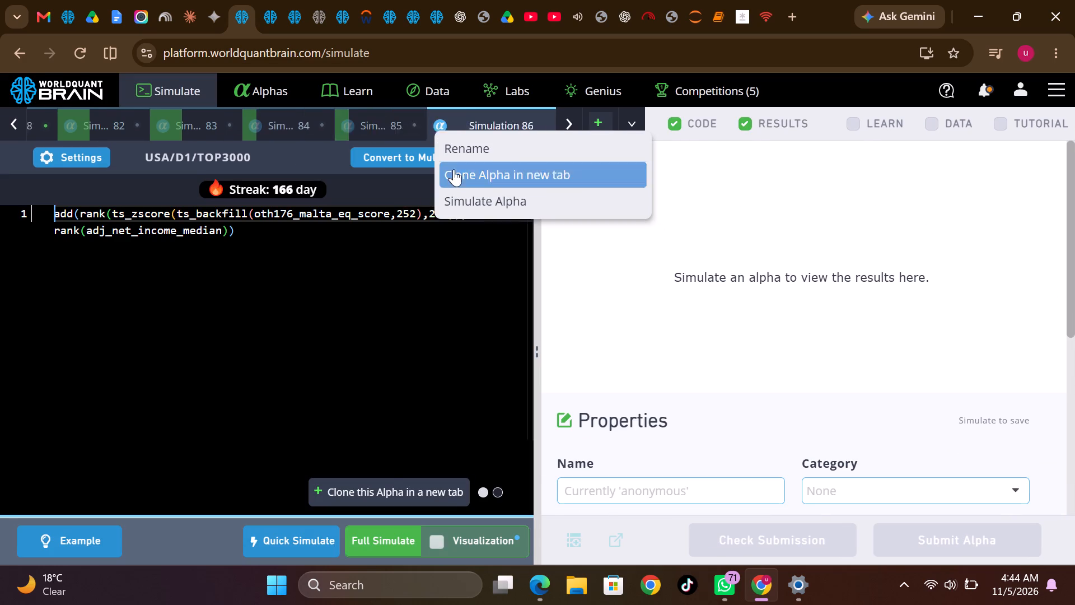
pyautogui.click(72, 150)
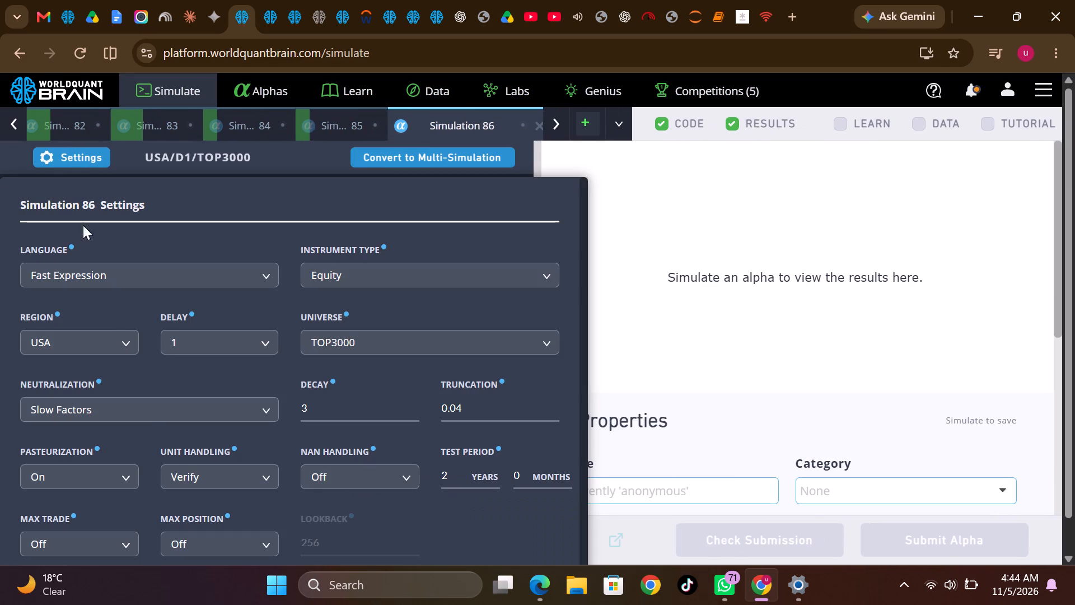
pyautogui.click(144, 415)
pyautogui.scroll(-1, 167, 476)
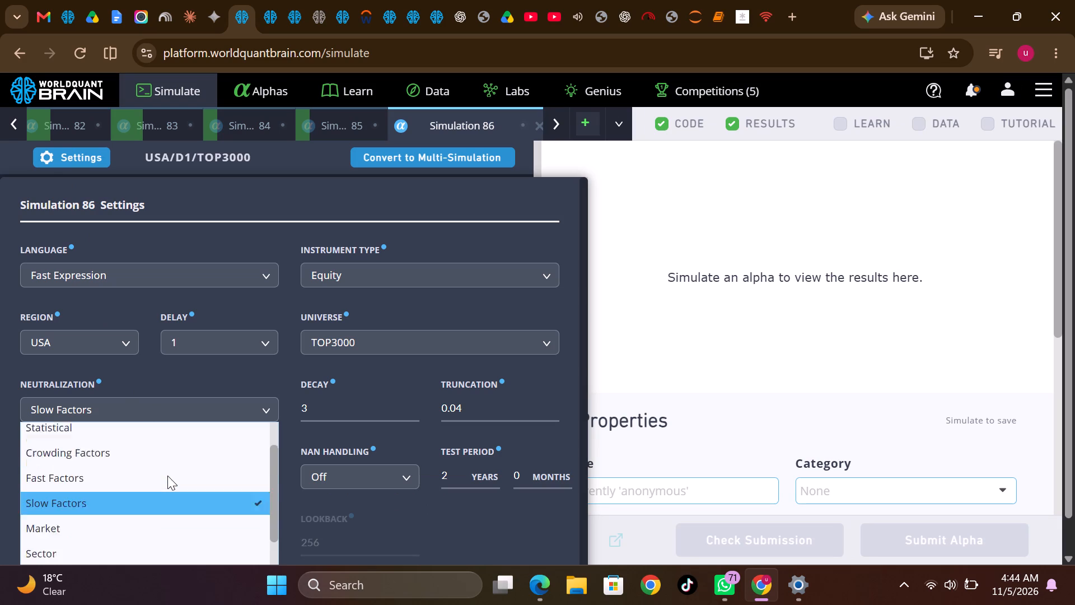
pyautogui.scroll(-1, 167, 476)
pyautogui.click(124, 476)
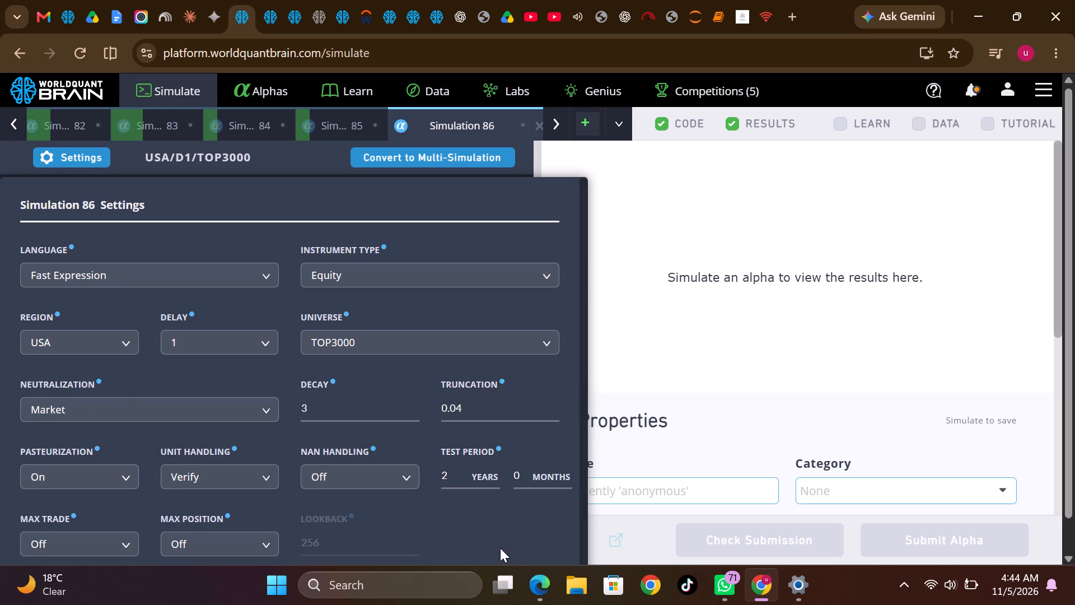
pyautogui.scroll(-3, 504, 546)
pyautogui.click(487, 536)
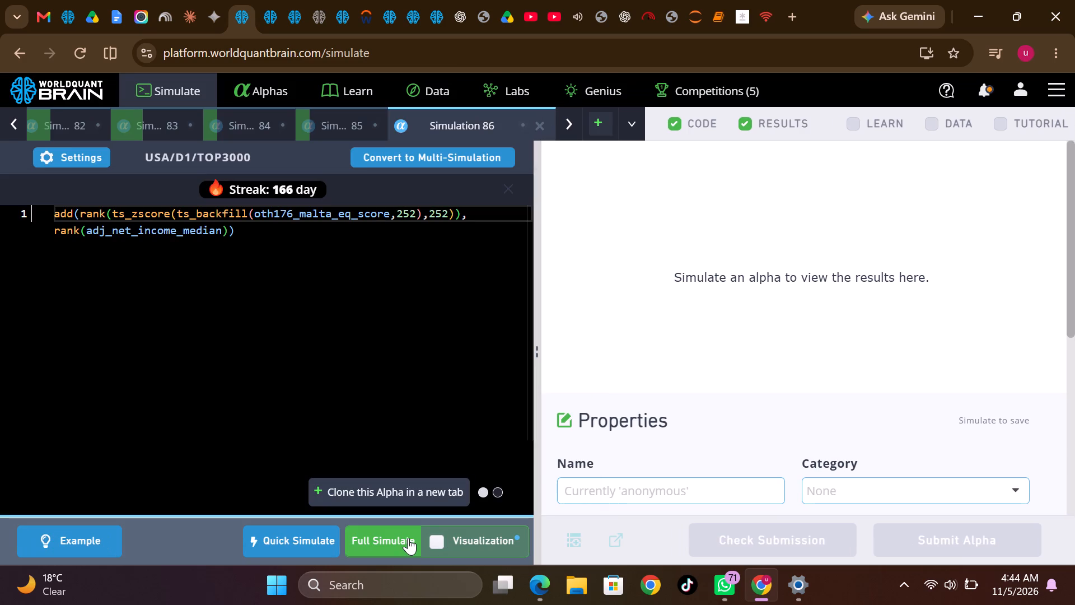
pyautogui.click(408, 538)
# Clone the Market alpha in a new tab, set the copy's neutralization to Sector, and run a full simulation.
pyautogui.rightClick(442, 130)
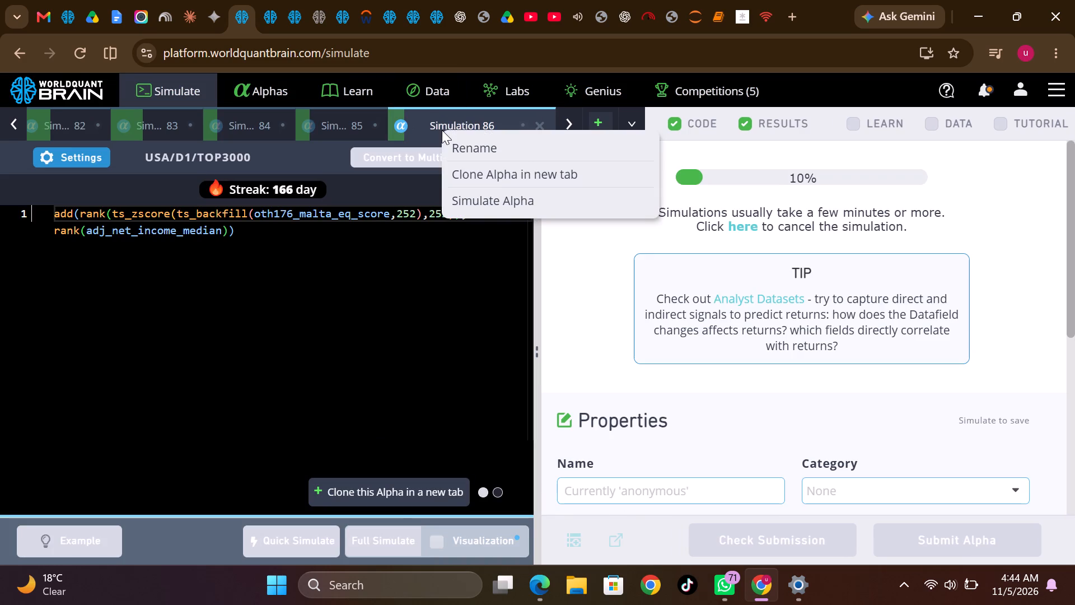
pyautogui.click(474, 174)
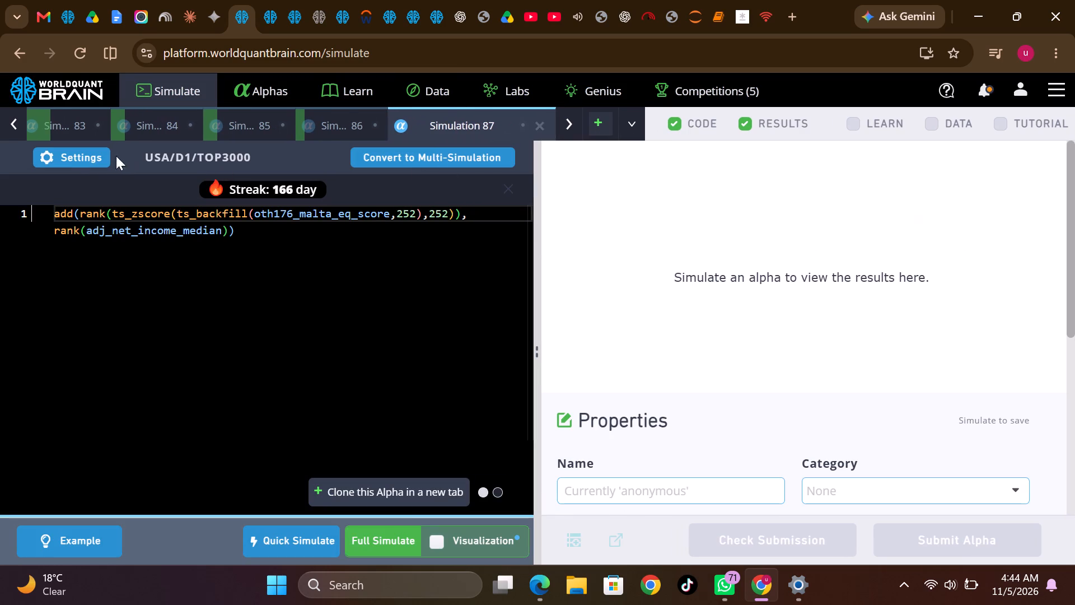
pyautogui.click(87, 156)
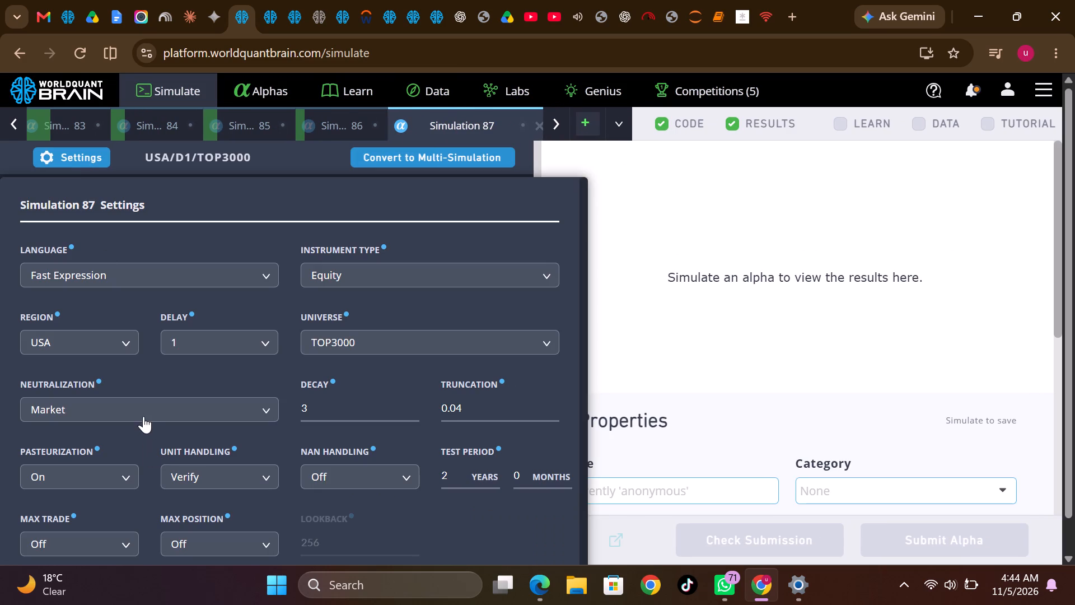
pyautogui.click(143, 412)
pyautogui.scroll(-2, 123, 500)
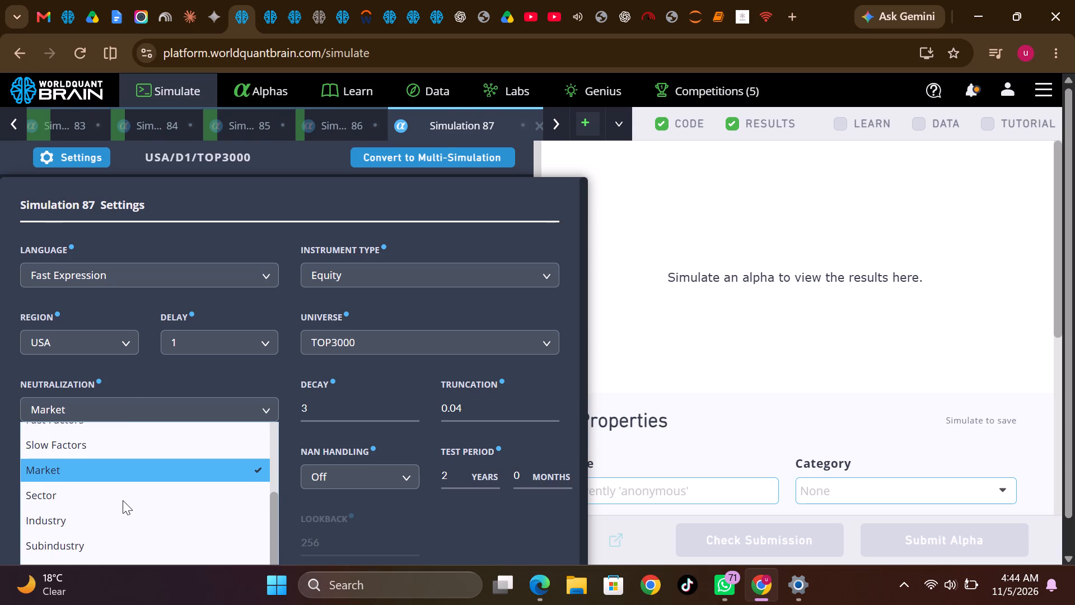
pyautogui.scroll(-1, 123, 500)
pyautogui.click(86, 462)
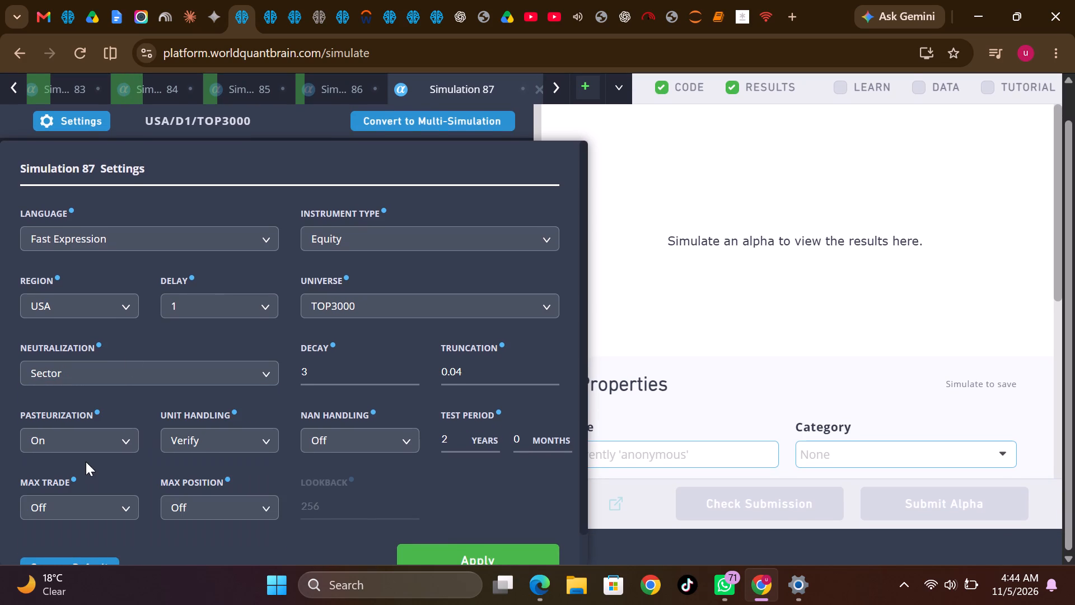
pyautogui.scroll(-2, 461, 482)
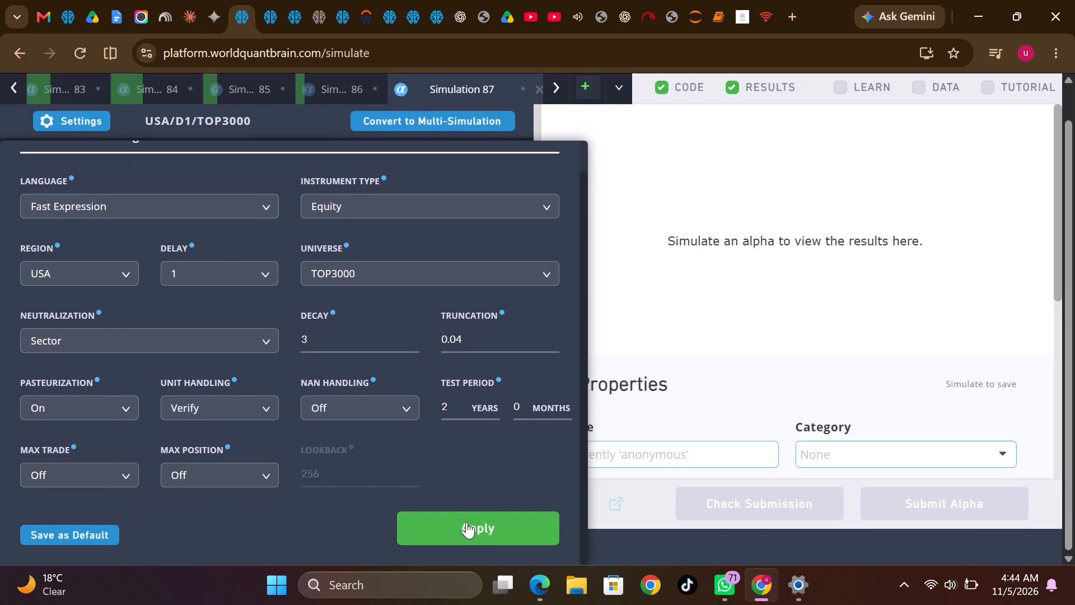
pyautogui.click(466, 525)
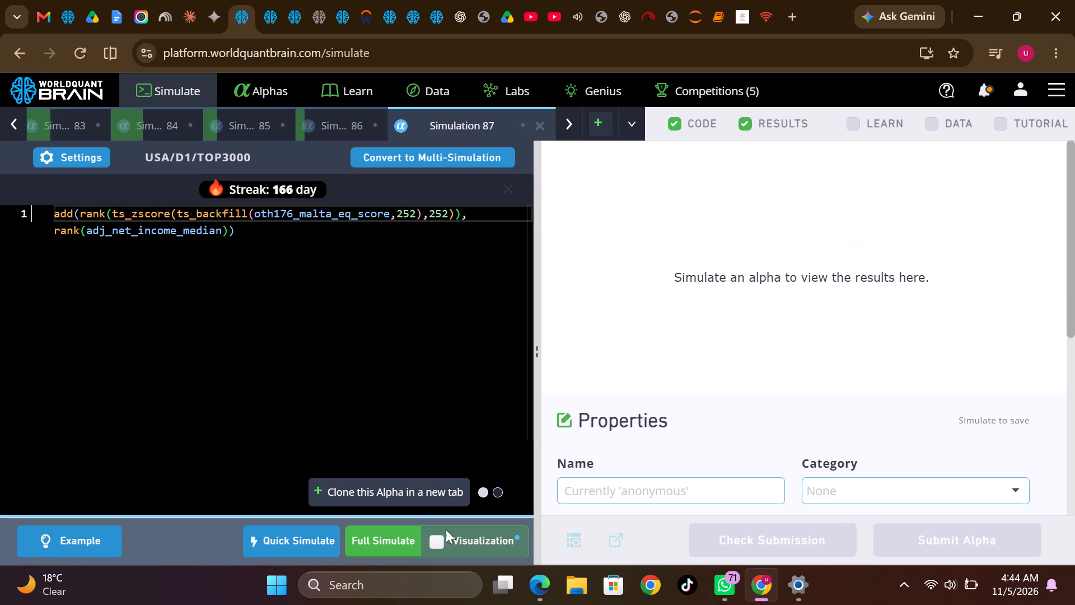
pyautogui.click(403, 533)
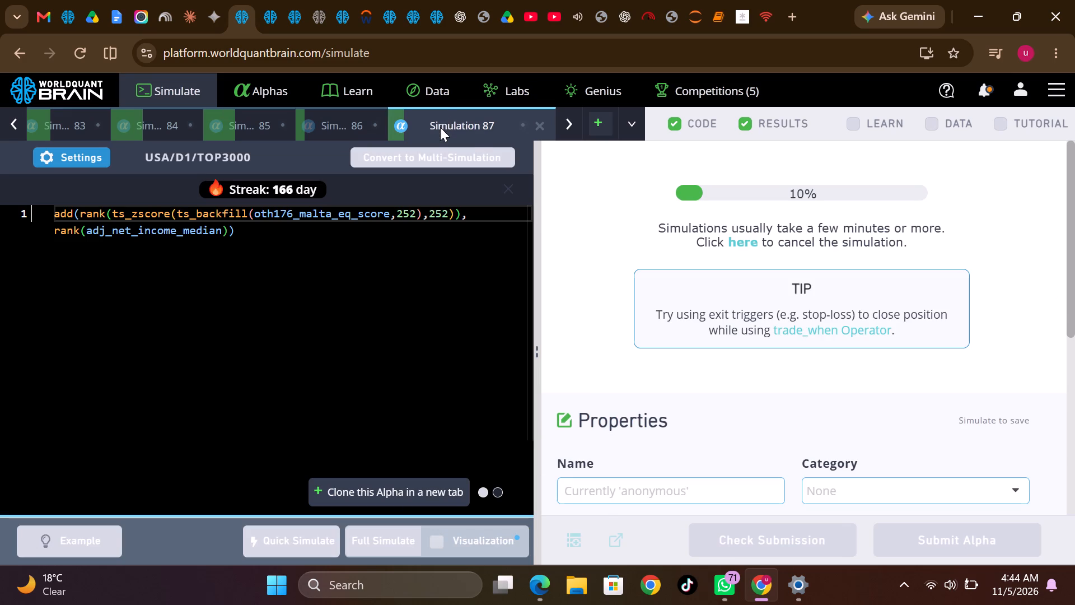
# Clone the Sector alpha in a new tab, set the copy's neutralization to Industry, and run a full simulation.
pyautogui.rightClick(440, 127)
pyautogui.click(474, 173)
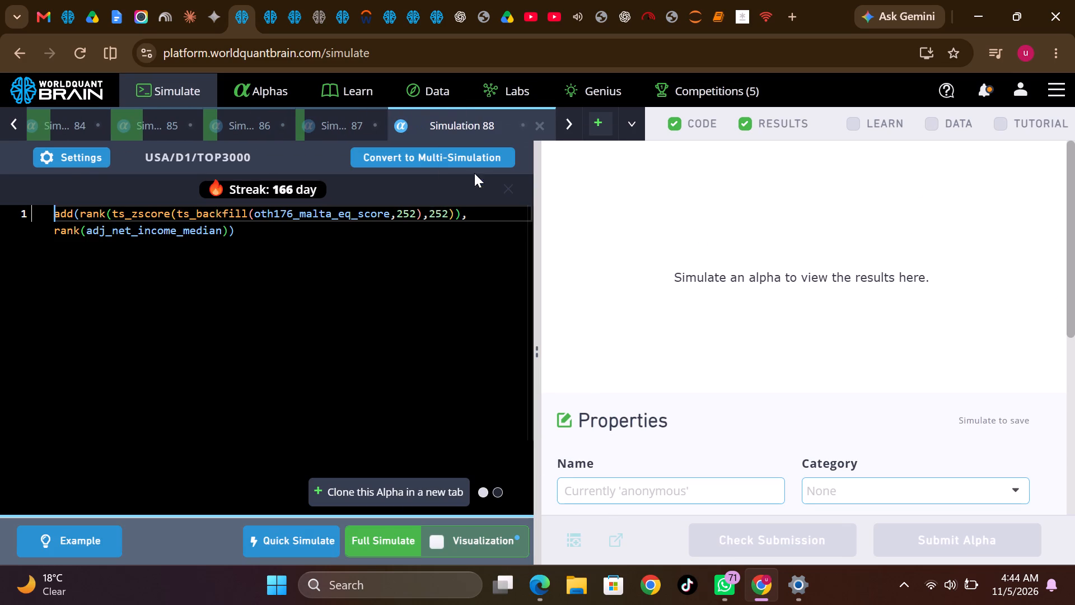
pyautogui.click(78, 159)
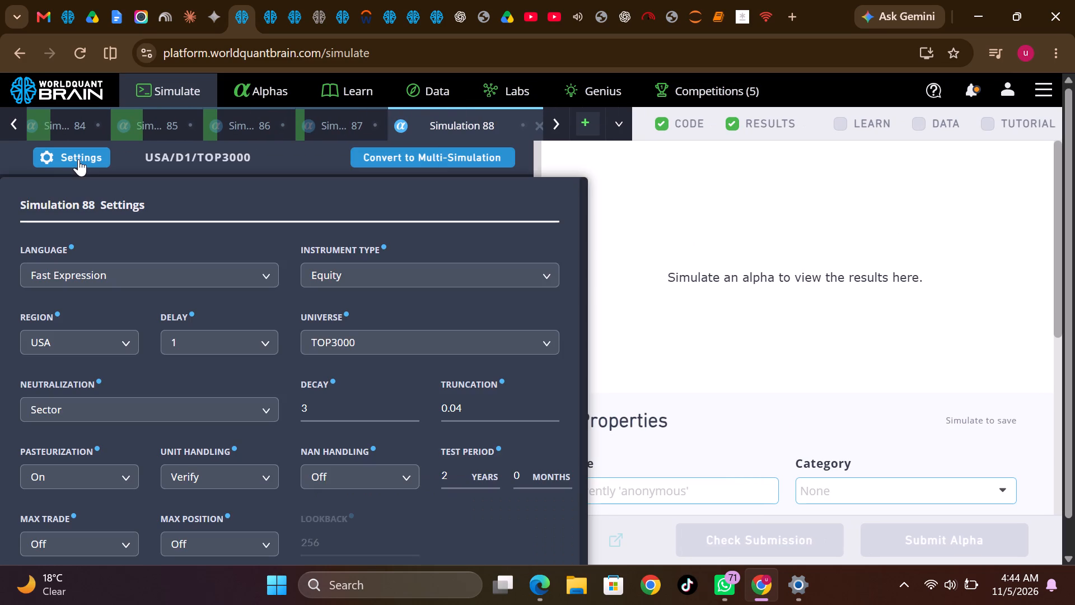
pyautogui.click(150, 403)
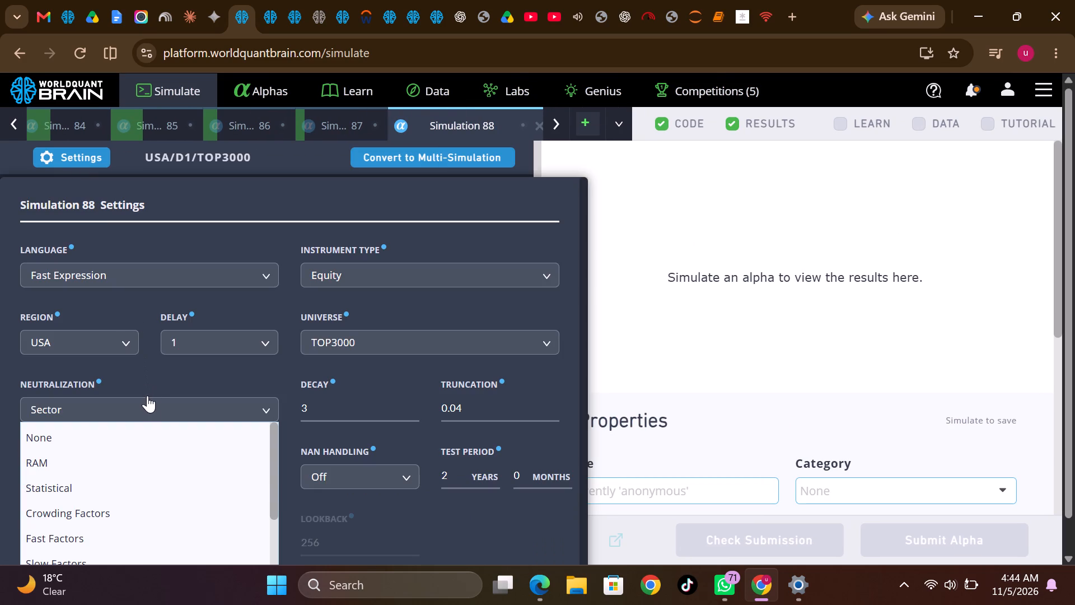
pyautogui.scroll(-2, 144, 499)
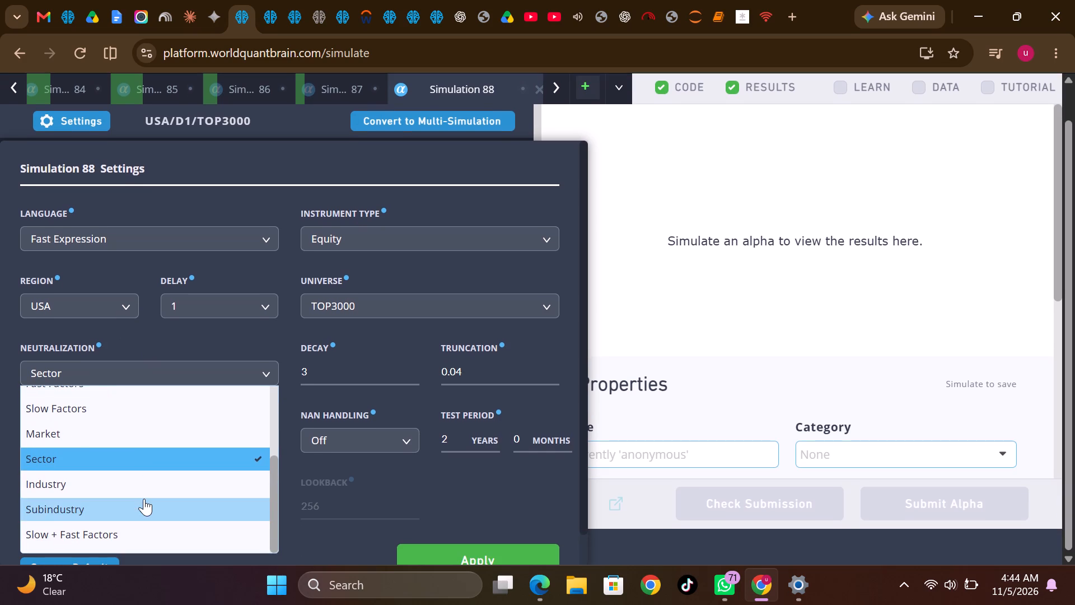
pyautogui.click(107, 485)
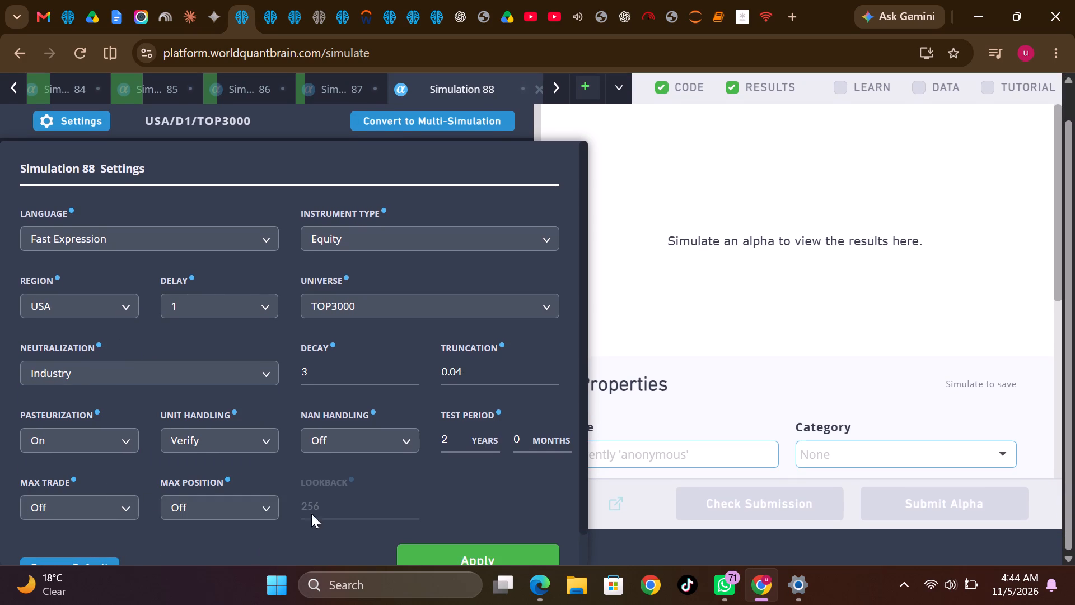
pyautogui.scroll(-2, 441, 497)
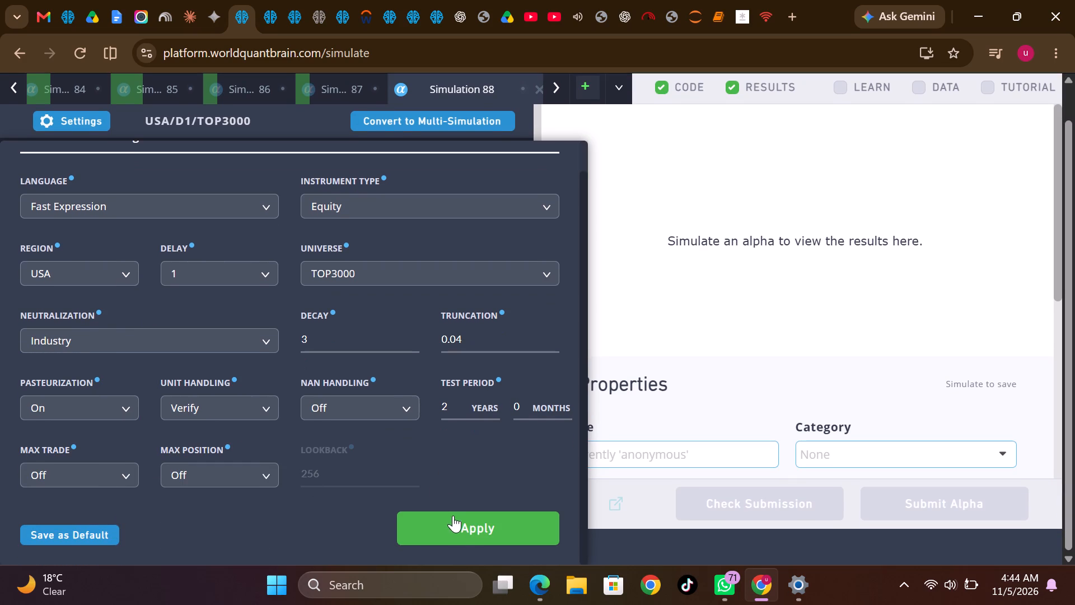
pyautogui.click(458, 530)
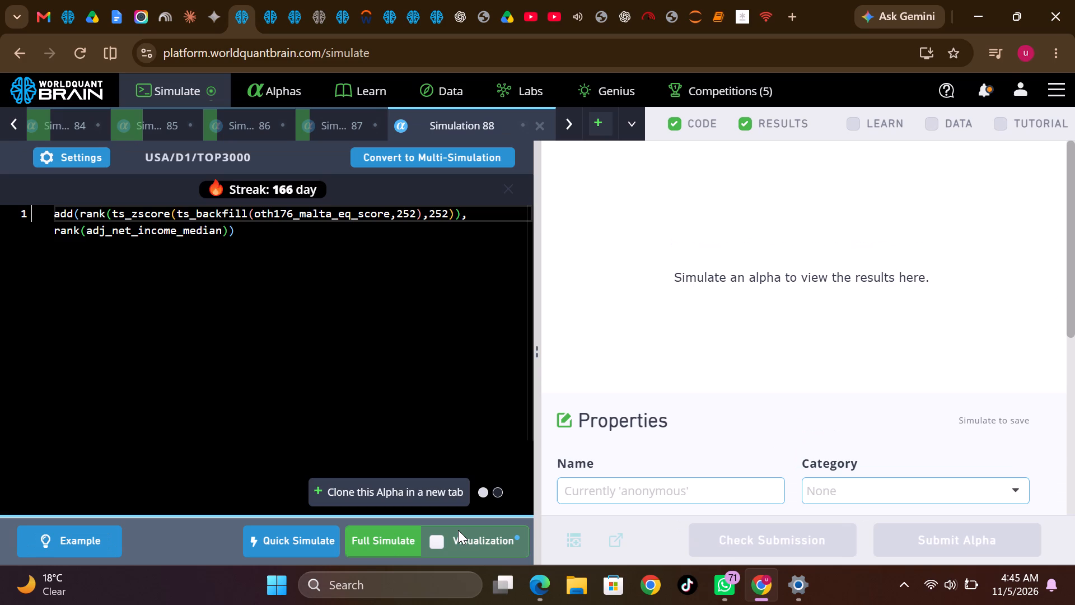
pyautogui.click(395, 538)
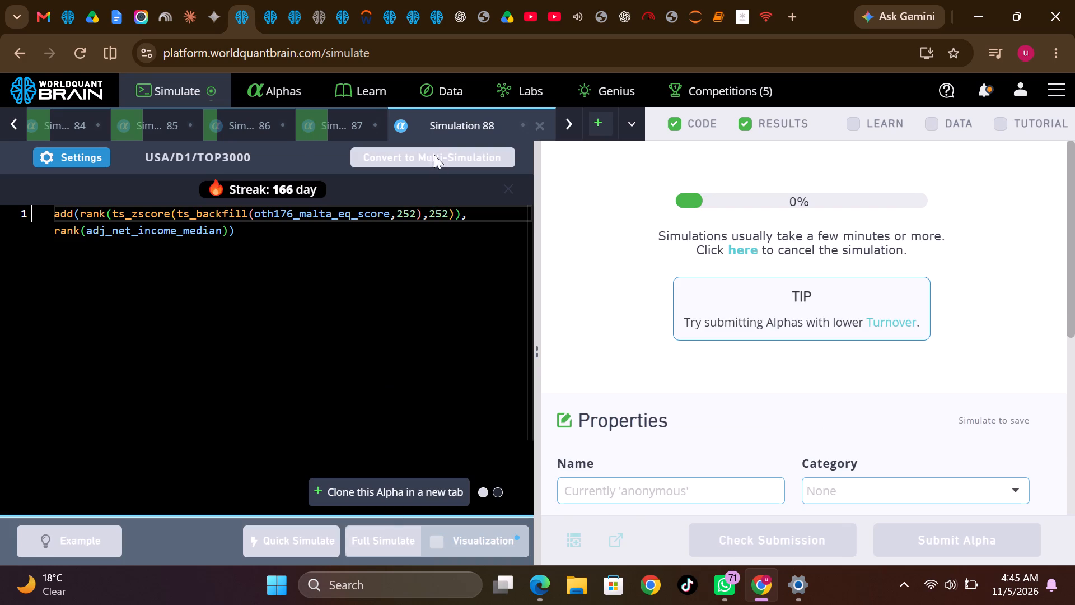
# Clone the Industry alpha in a new tab, set the copy's neutralization to Subindustry, and run a full simulation.
pyautogui.rightClick(433, 124)
pyautogui.click(464, 156)
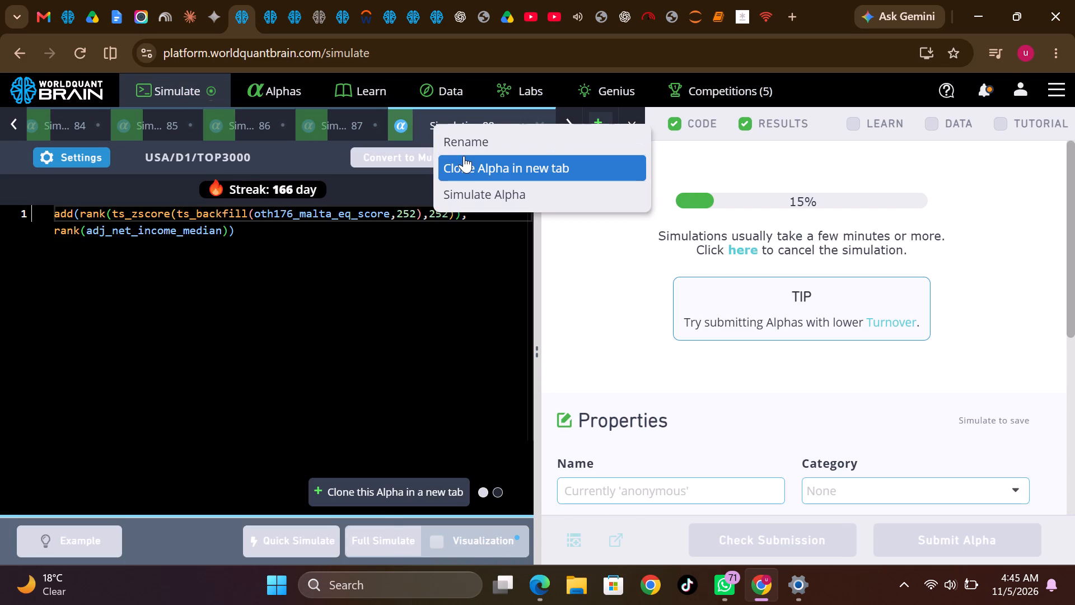
pyautogui.click(94, 159)
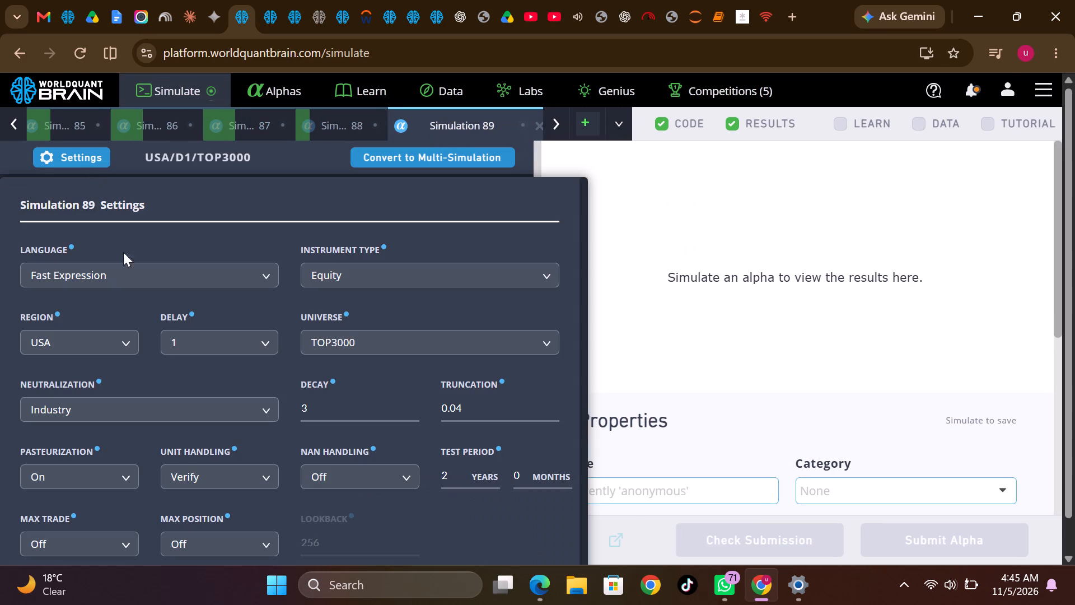
pyautogui.click(169, 409)
pyautogui.scroll(-3, 160, 532)
pyautogui.click(134, 511)
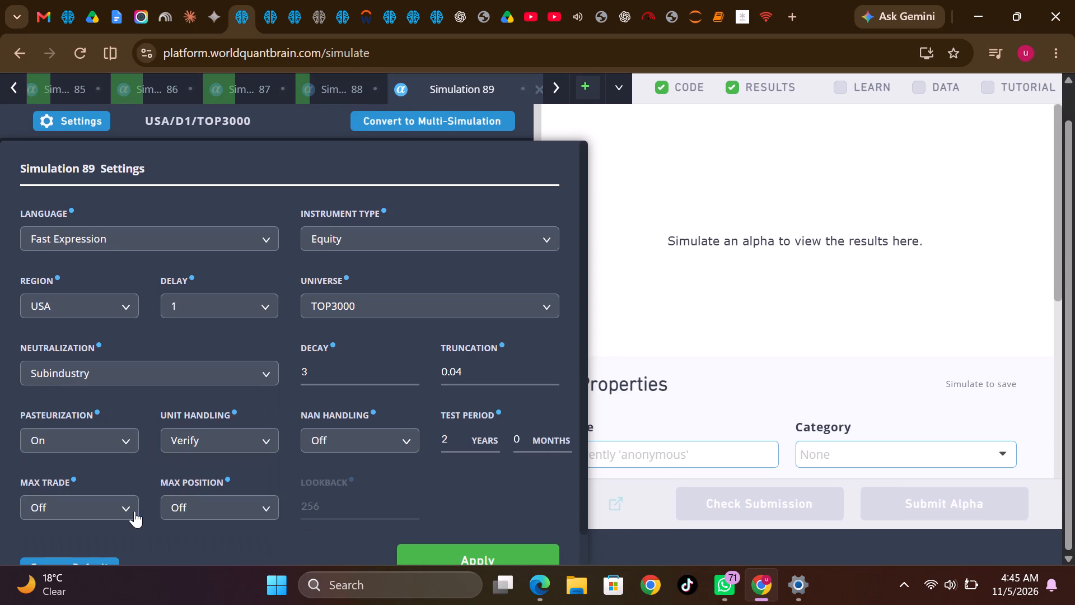
pyautogui.scroll(-2, 468, 488)
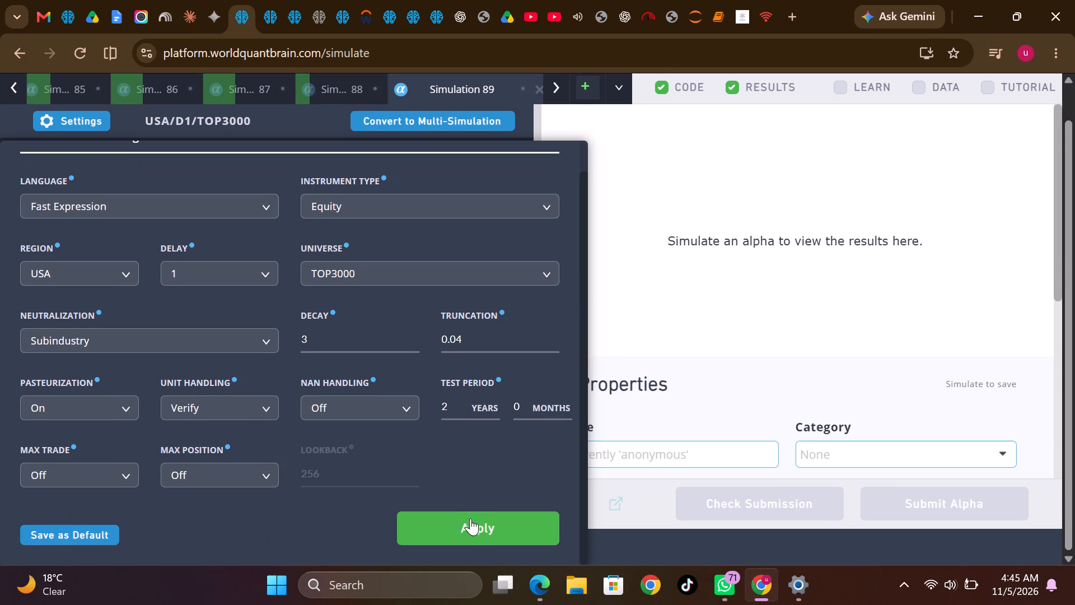
pyautogui.click(470, 522)
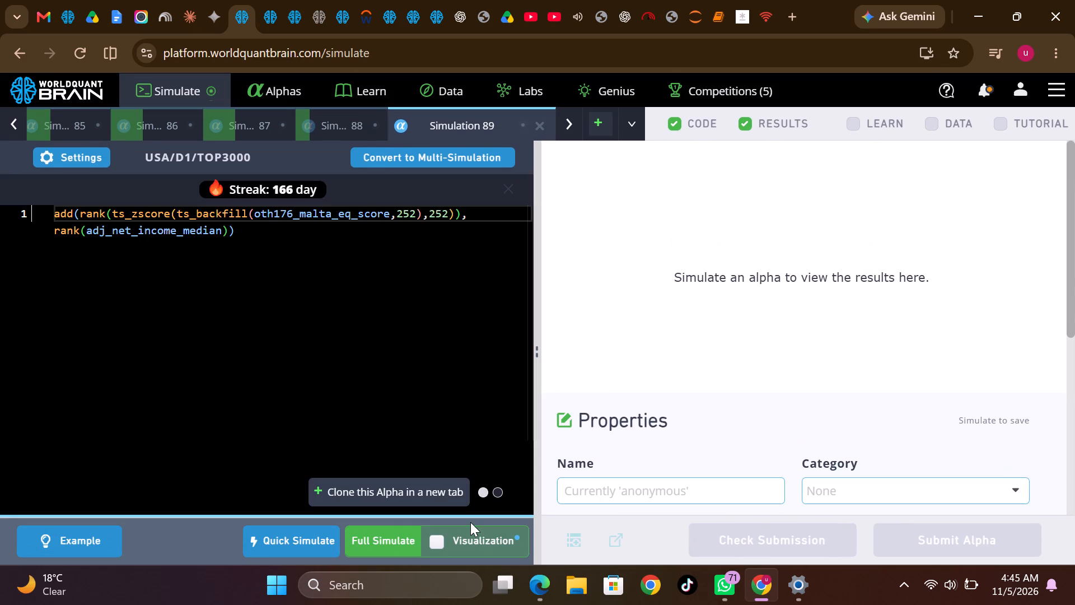
pyautogui.click(395, 536)
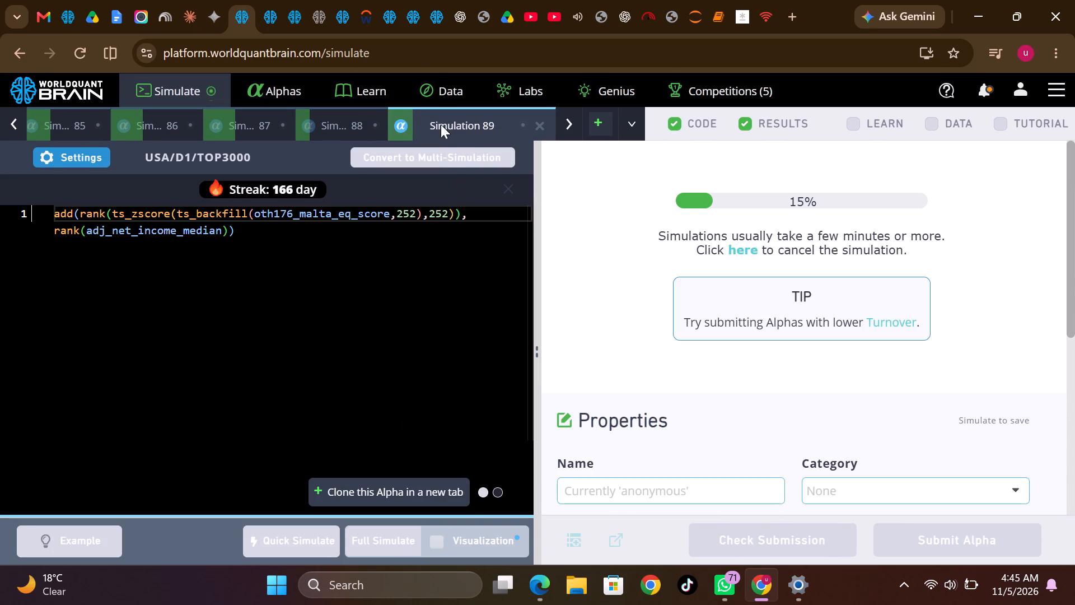
# Clone the Subindustry alpha in a new tab, set the copy's neutralization to Slow + Fast Factors, and run a full simulation.
pyautogui.rightClick(441, 121)
pyautogui.click(469, 154)
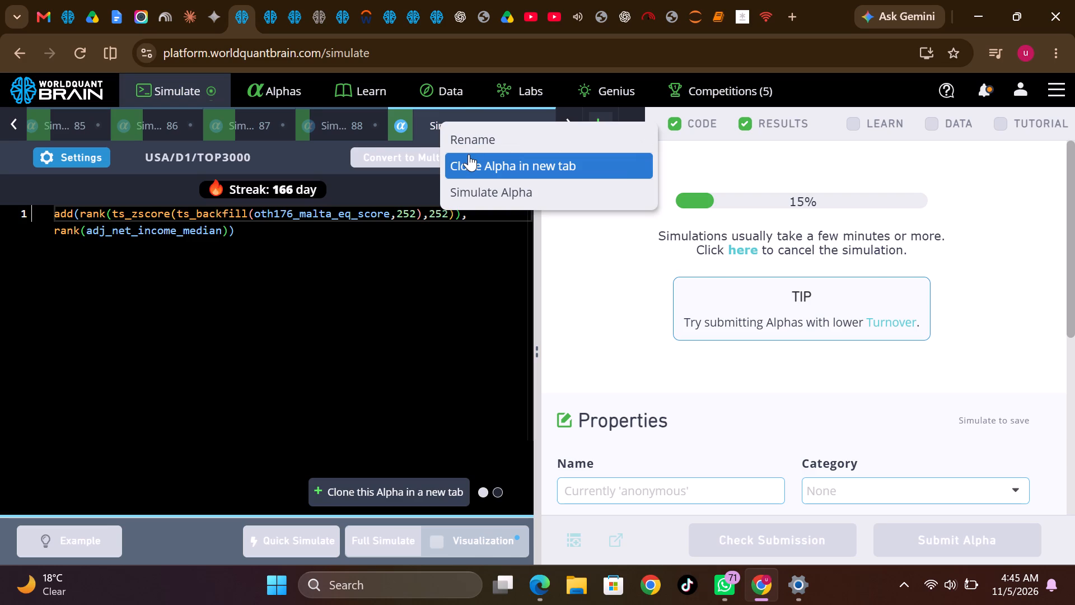
pyautogui.click(86, 153)
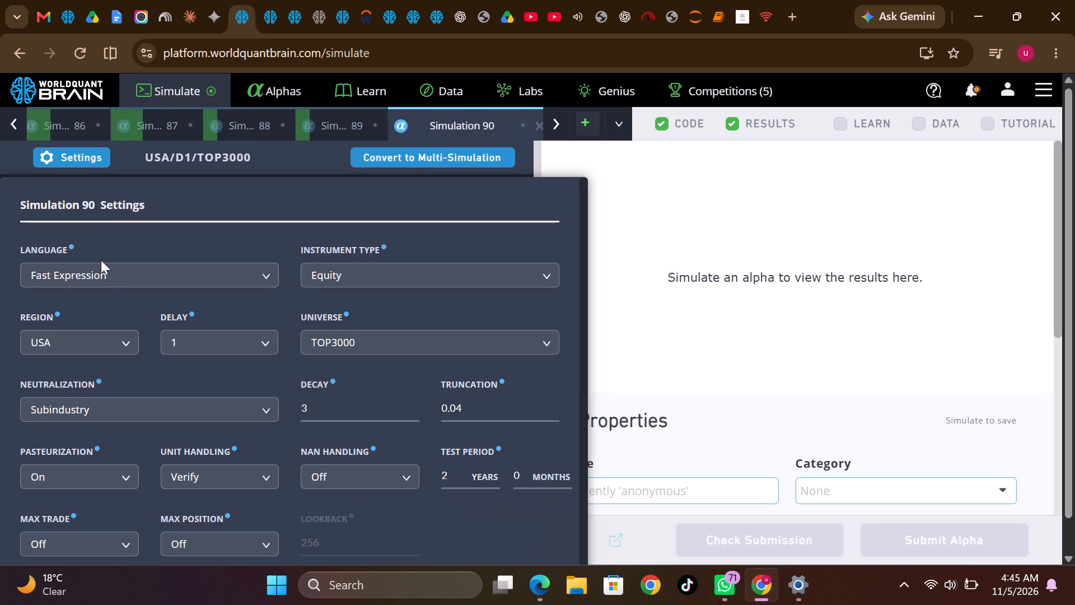
pyautogui.click(130, 406)
pyautogui.scroll(-4, 177, 516)
pyautogui.click(152, 537)
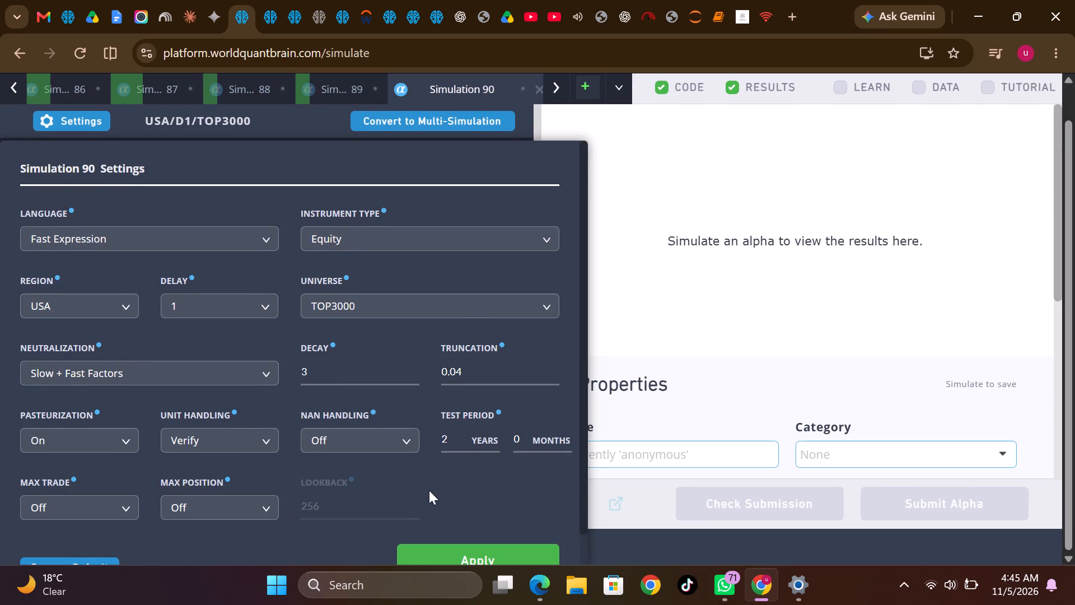
pyautogui.scroll(-2, 432, 490)
pyautogui.click(463, 536)
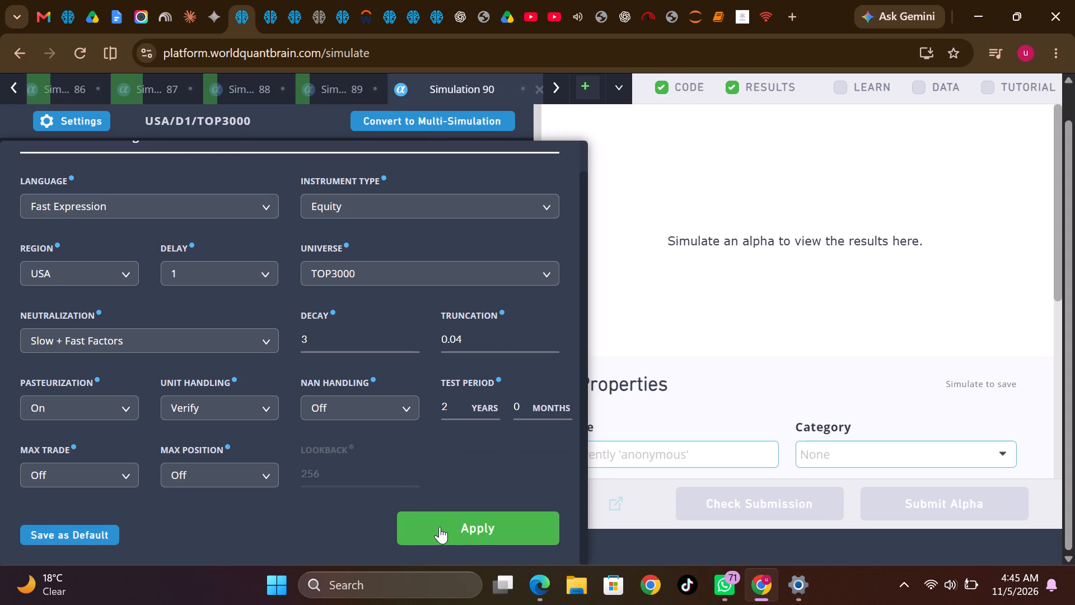
pyautogui.click(452, 527)
pyautogui.click(401, 534)
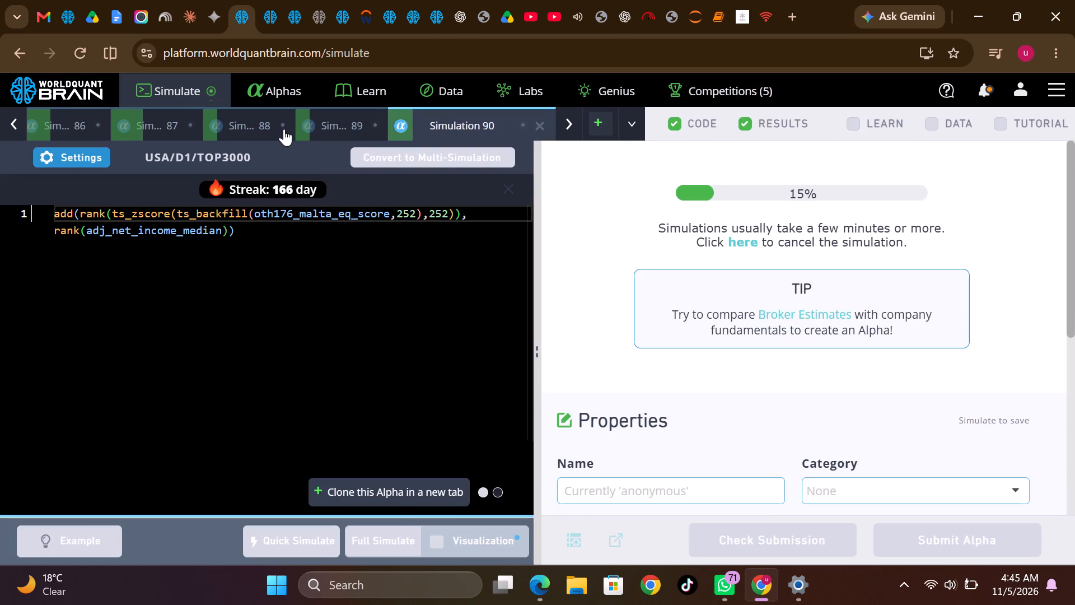
# Review Simulation 84's test-period and IS summary results, and close that simulation.
pyautogui.hscroll(3, 284, 129)
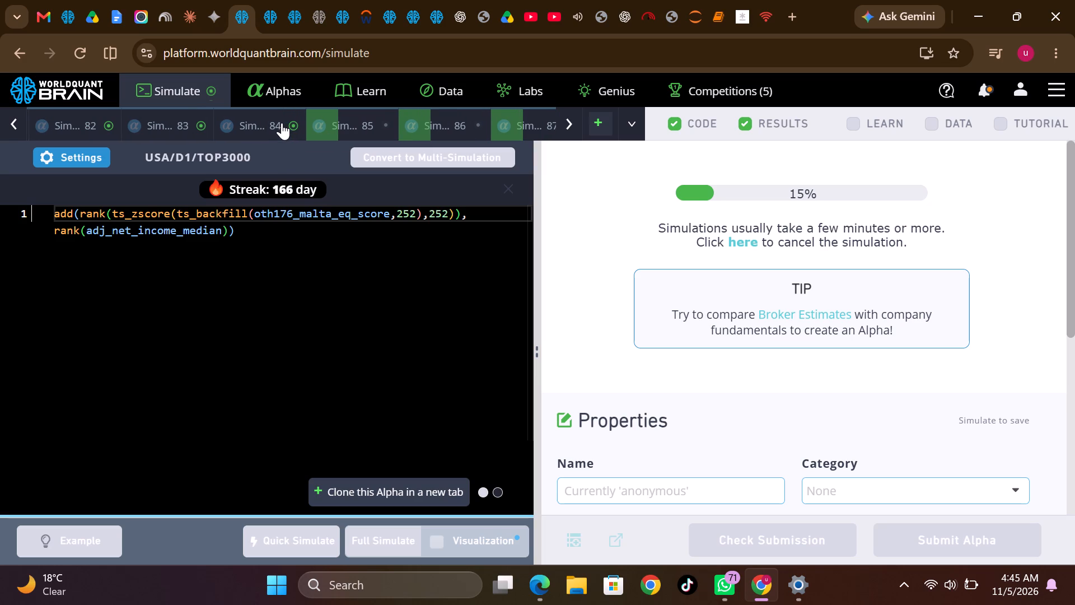
pyautogui.click(282, 123)
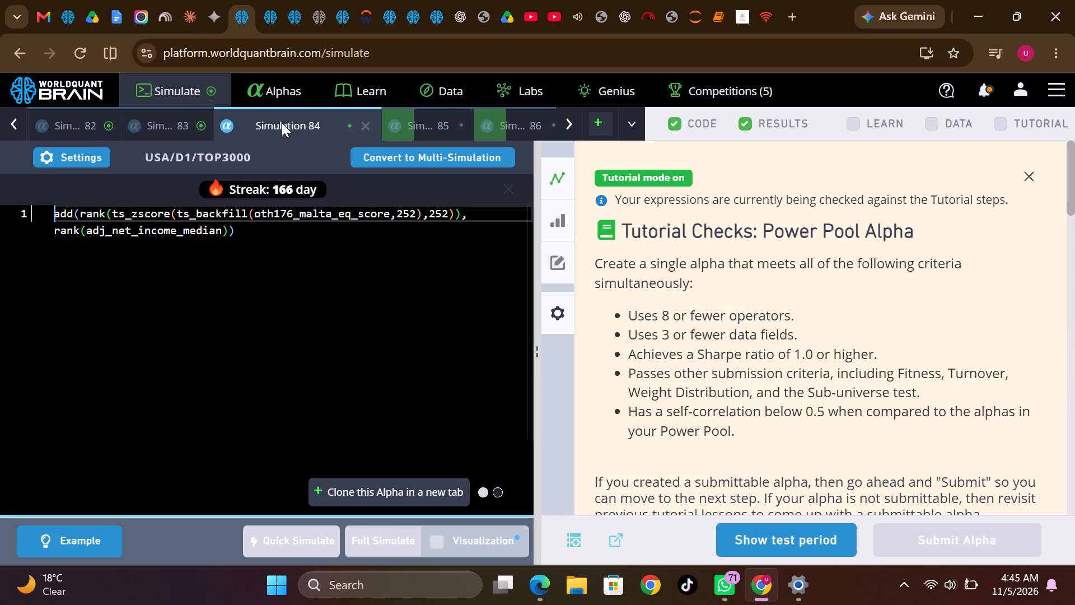
pyautogui.scroll(-4, 720, 345)
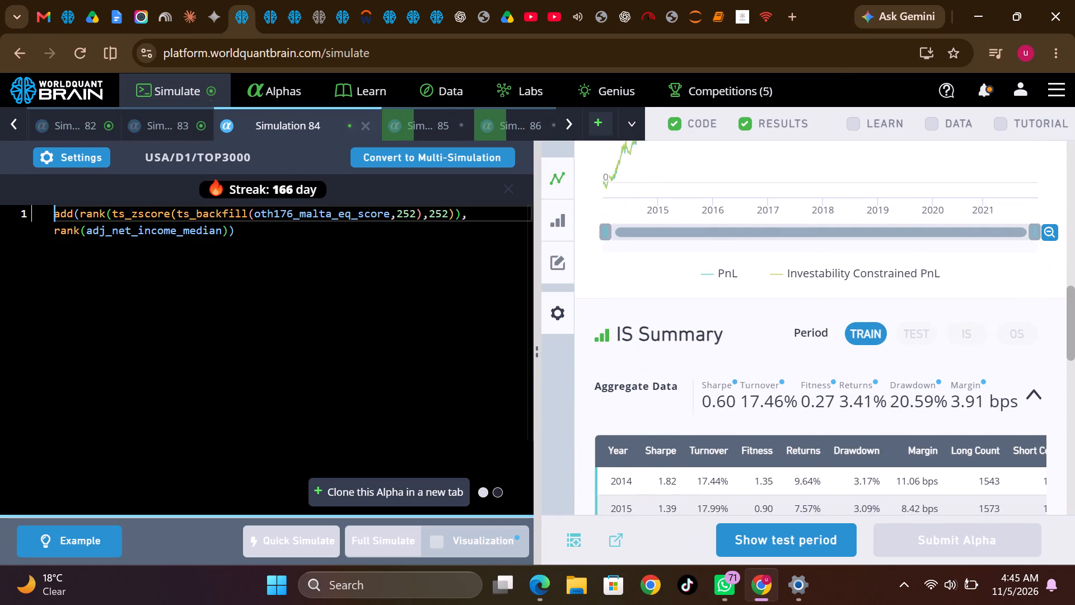
pyautogui.click(816, 541)
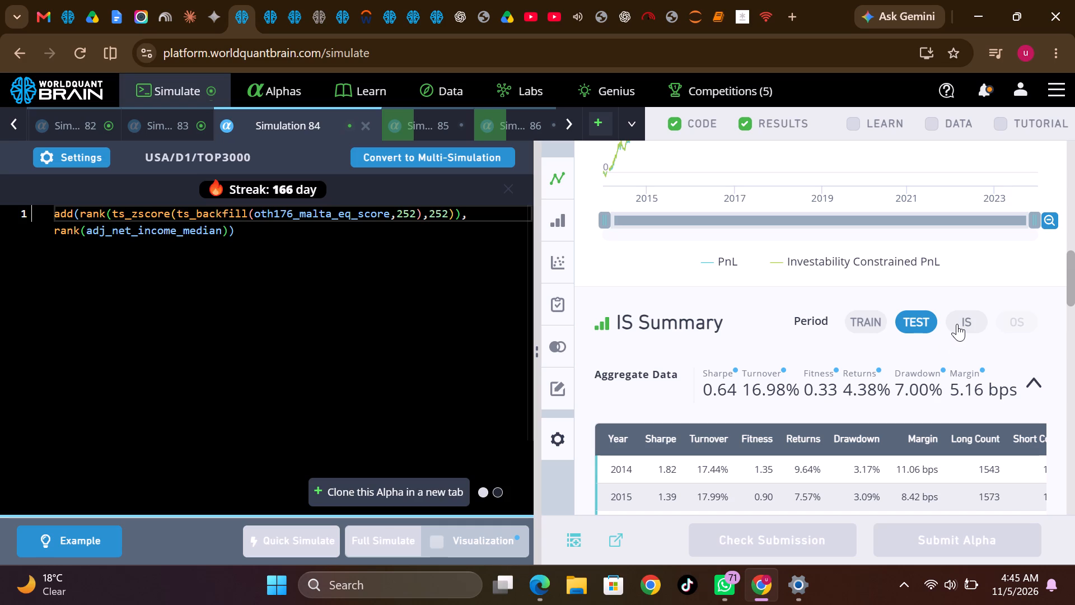
pyautogui.click(957, 324)
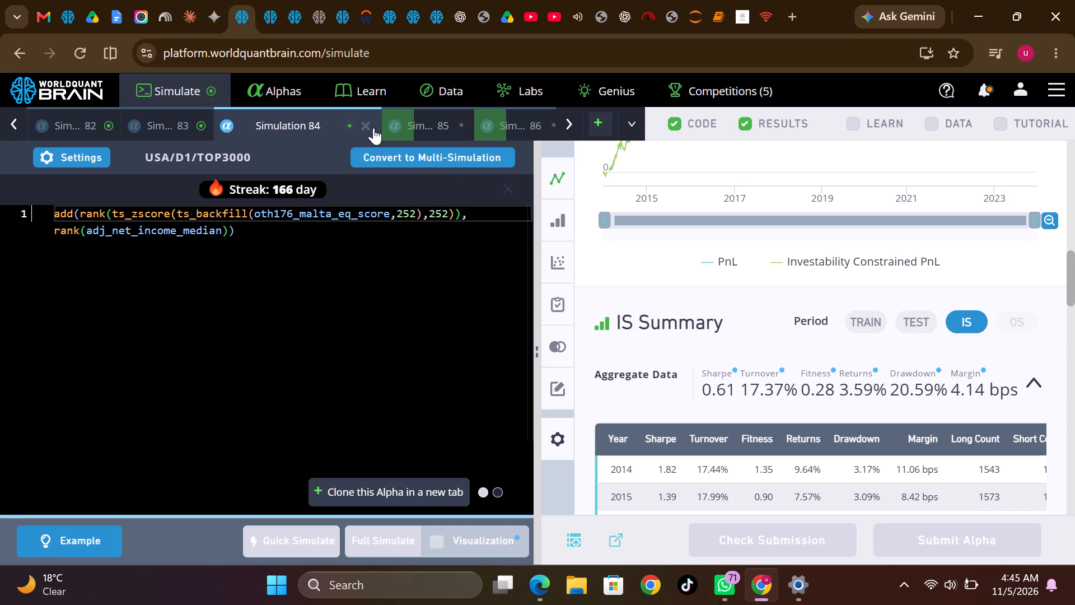
pyautogui.click(365, 123)
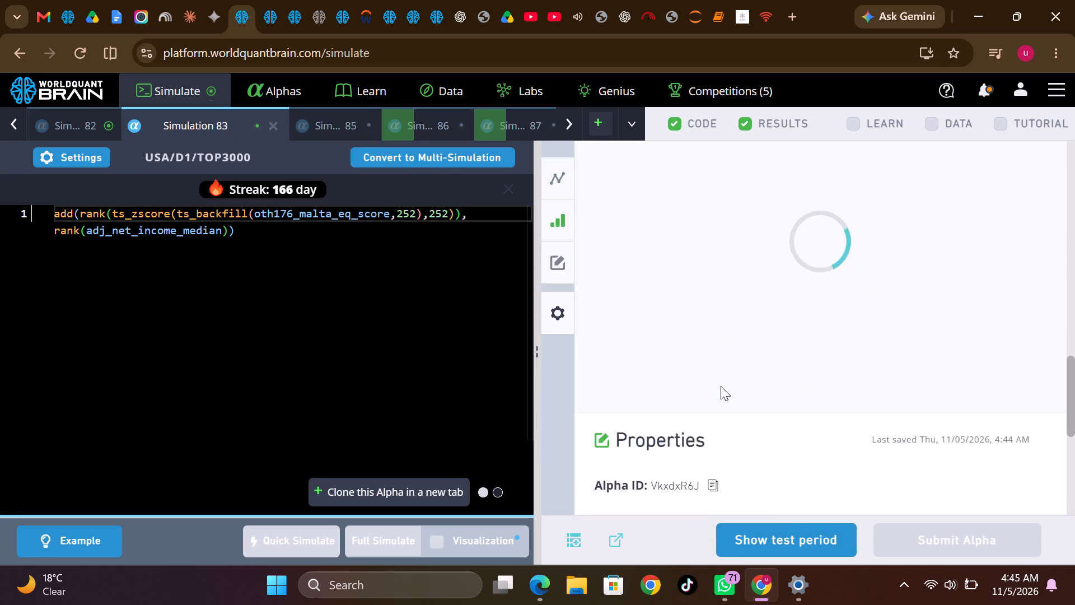
# Show Simulation 83's test period, check its TEST and IS summary figures, and close the simulation.
pyautogui.click(812, 532)
pyautogui.scroll(1, 816, 381)
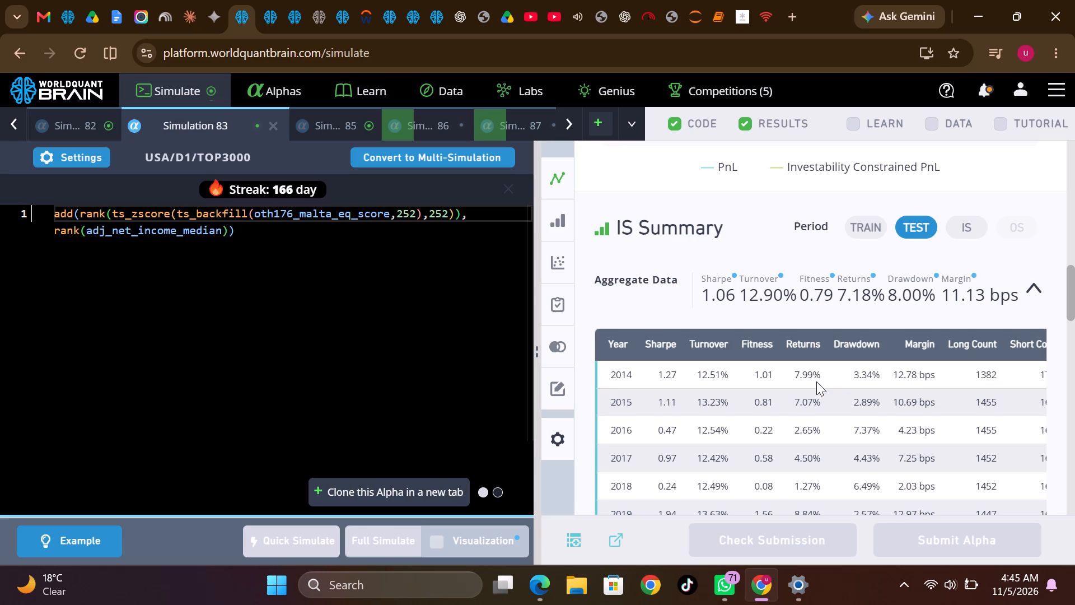
pyautogui.scroll(1, 816, 381)
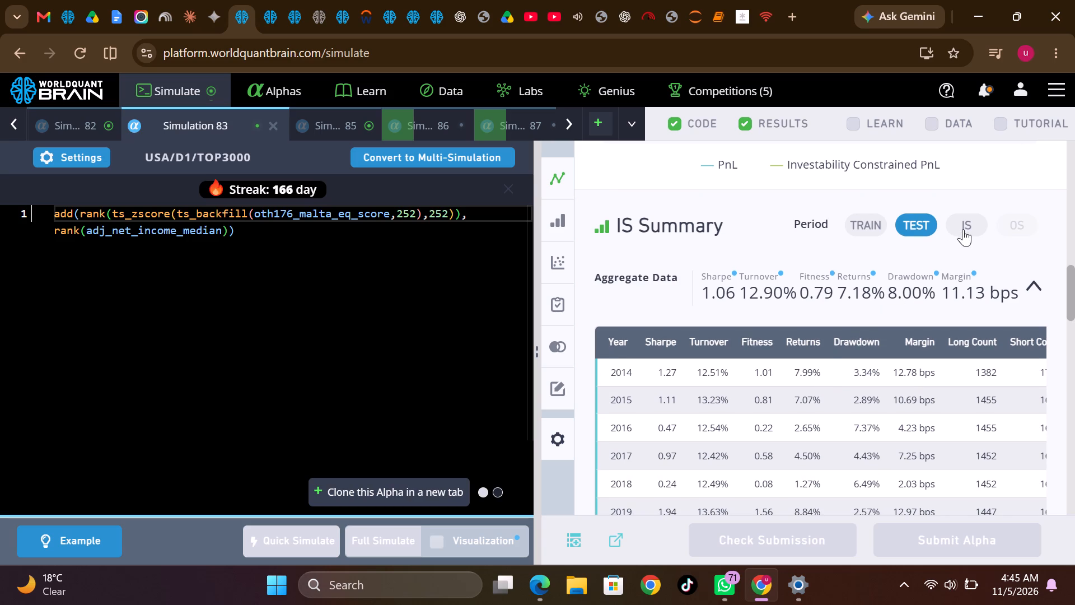
pyautogui.click(964, 228)
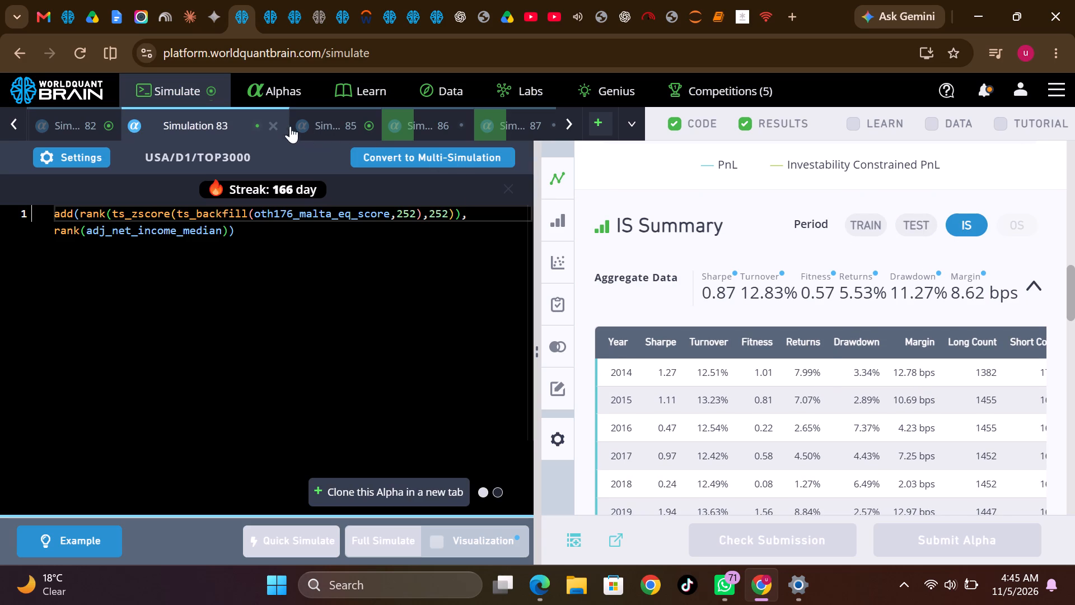
pyautogui.click(275, 123)
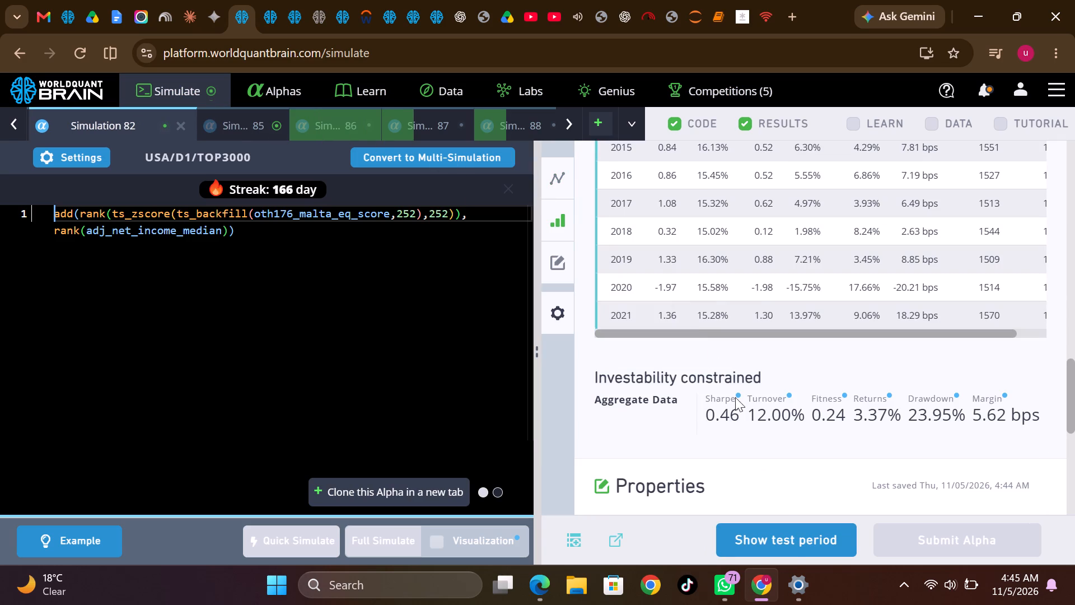
# Reveal the test period for Simulation 82, compare its TEST and IS summaries, and close it.
pyautogui.click(791, 544)
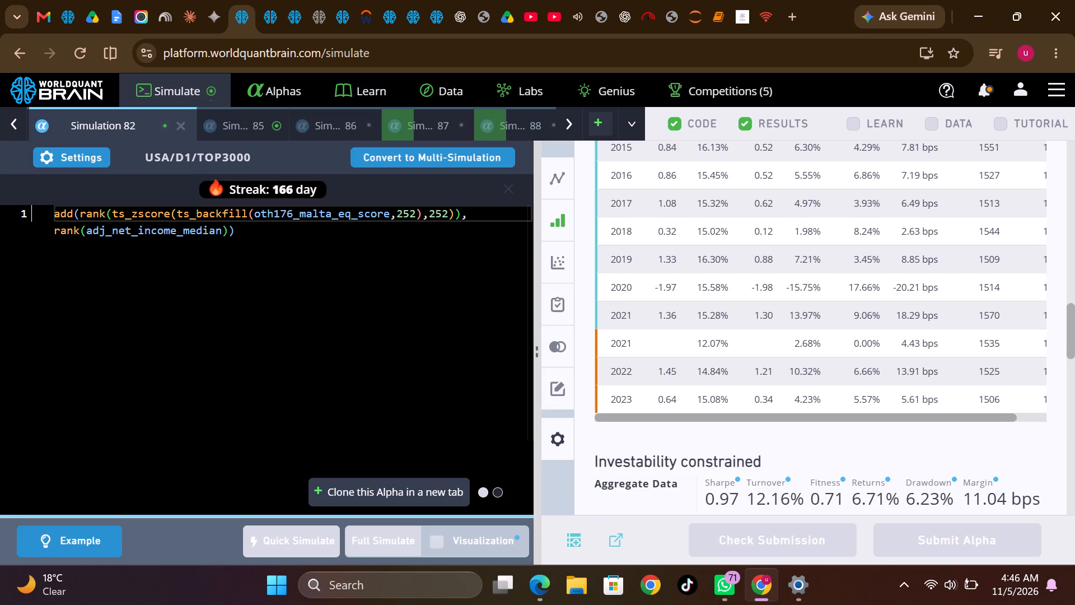
pyautogui.scroll(3, 779, 421)
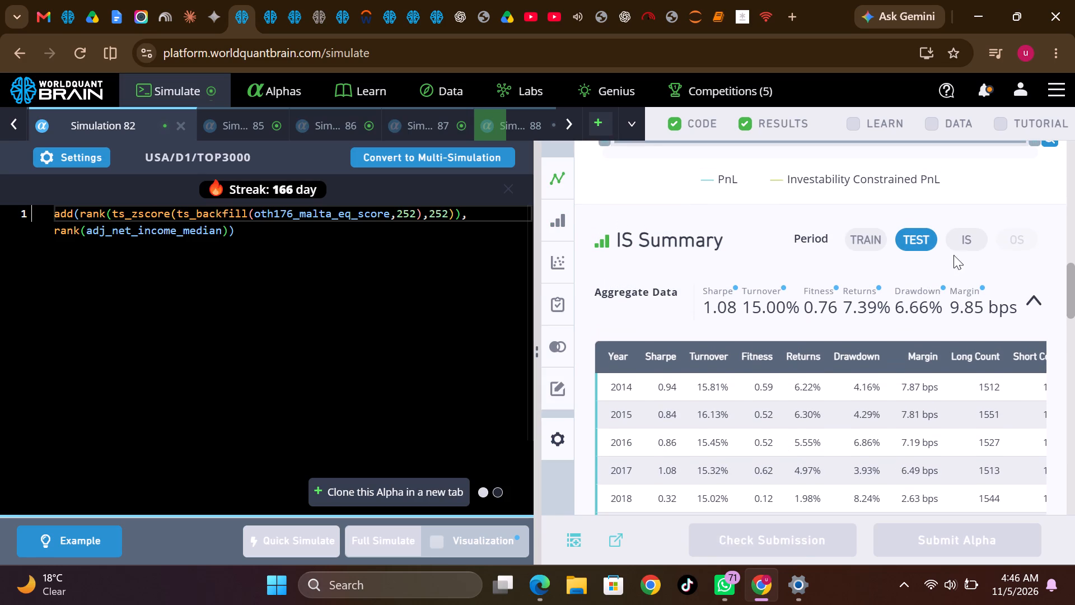
pyautogui.click(959, 240)
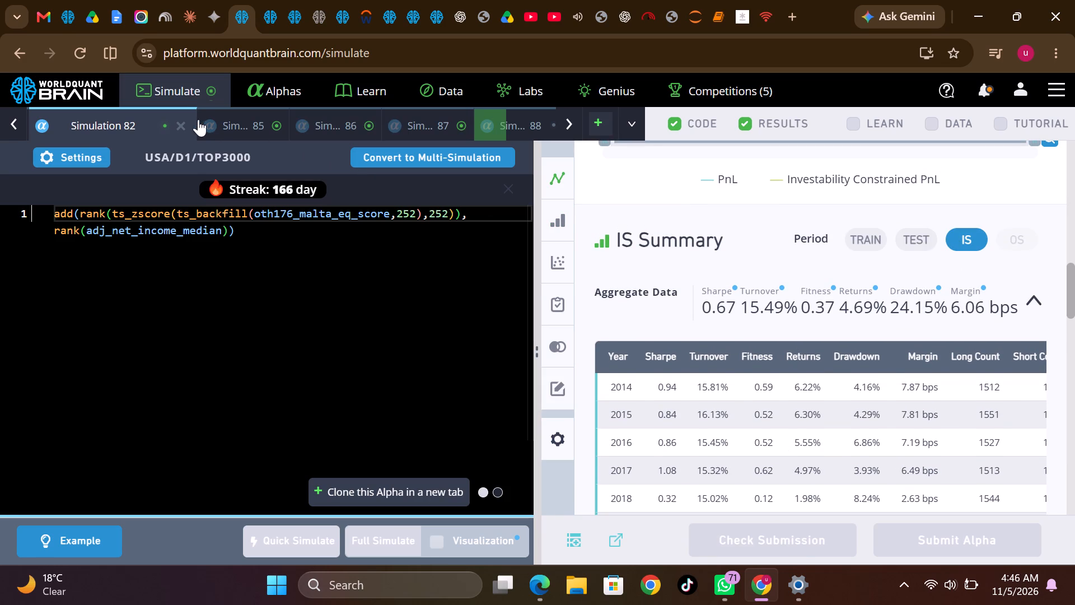
pyautogui.click(181, 122)
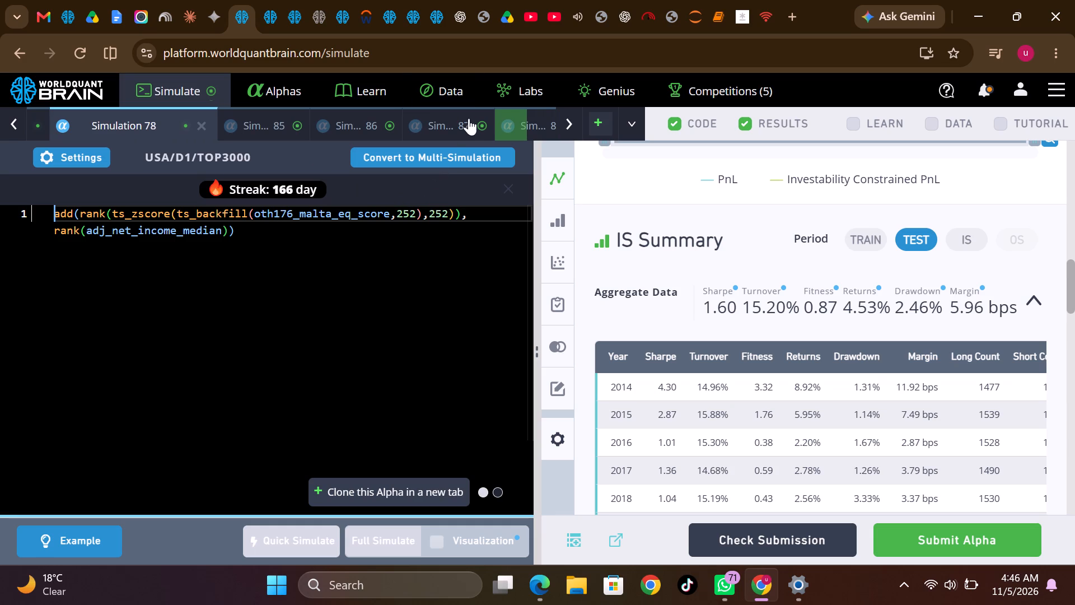
# Open Simulation 87, show its test period to check the TEST summary, and close the simulation.
pyautogui.click(456, 119)
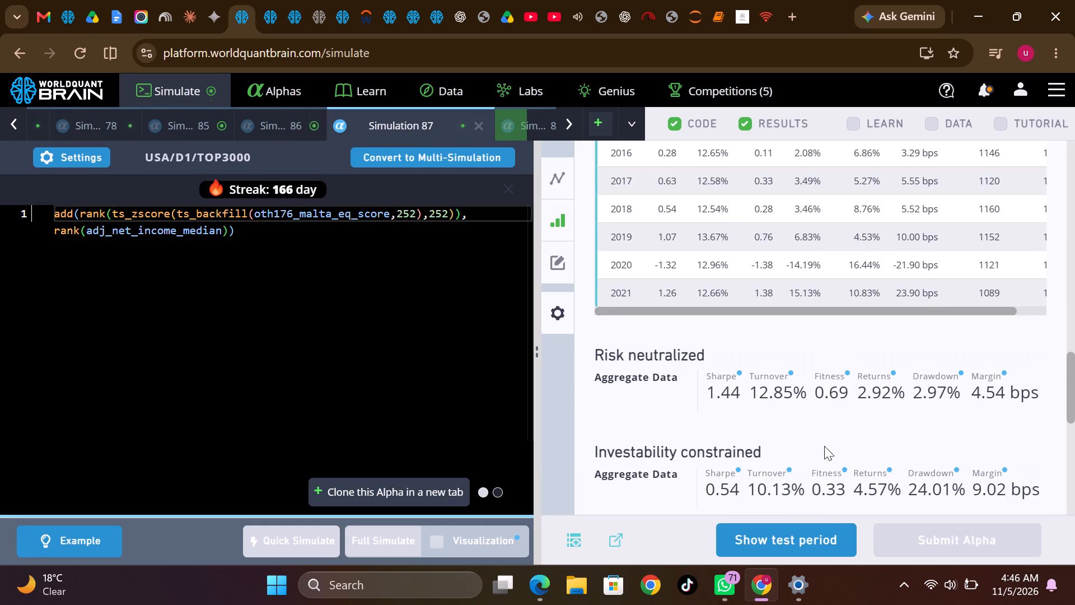
pyautogui.click(817, 543)
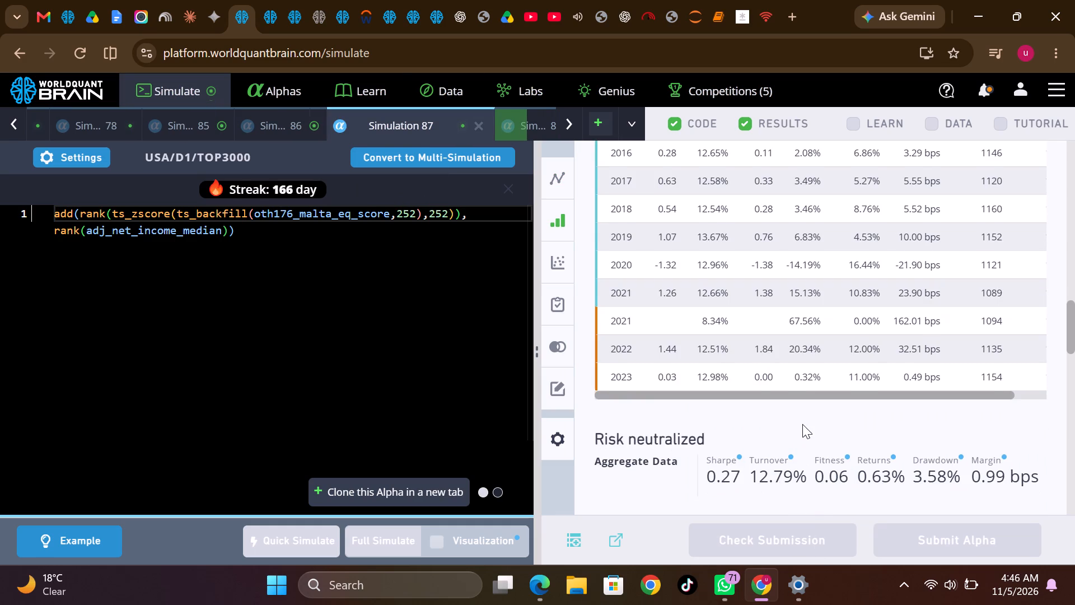
pyautogui.scroll(4, 802, 424)
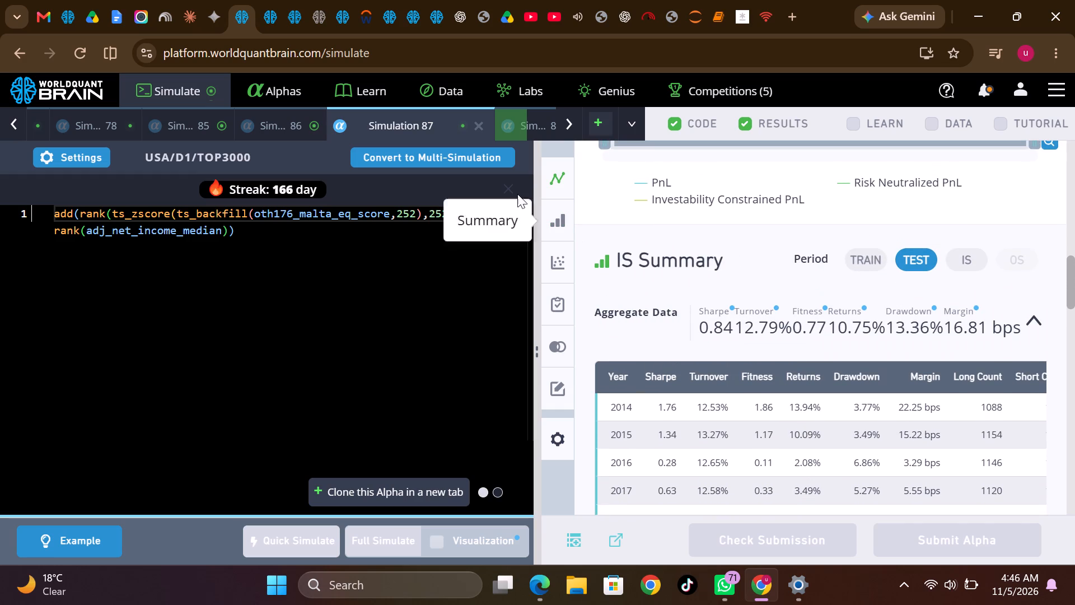
pyautogui.click(482, 122)
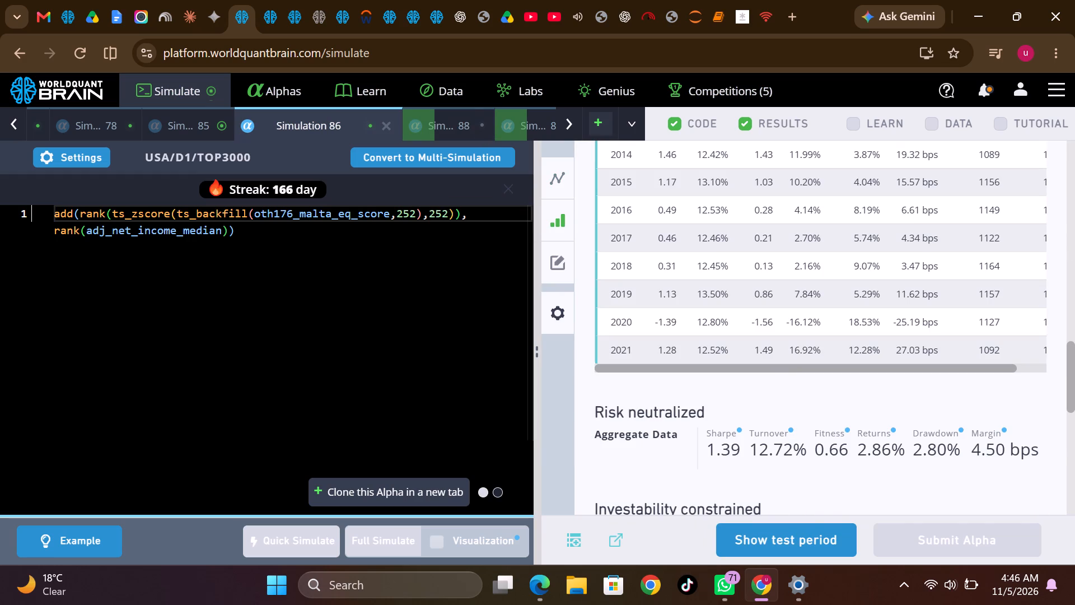
# Show Simulation 86's test period, review the TEST and IS aggregate data, and close the simulation.
pyautogui.click(814, 541)
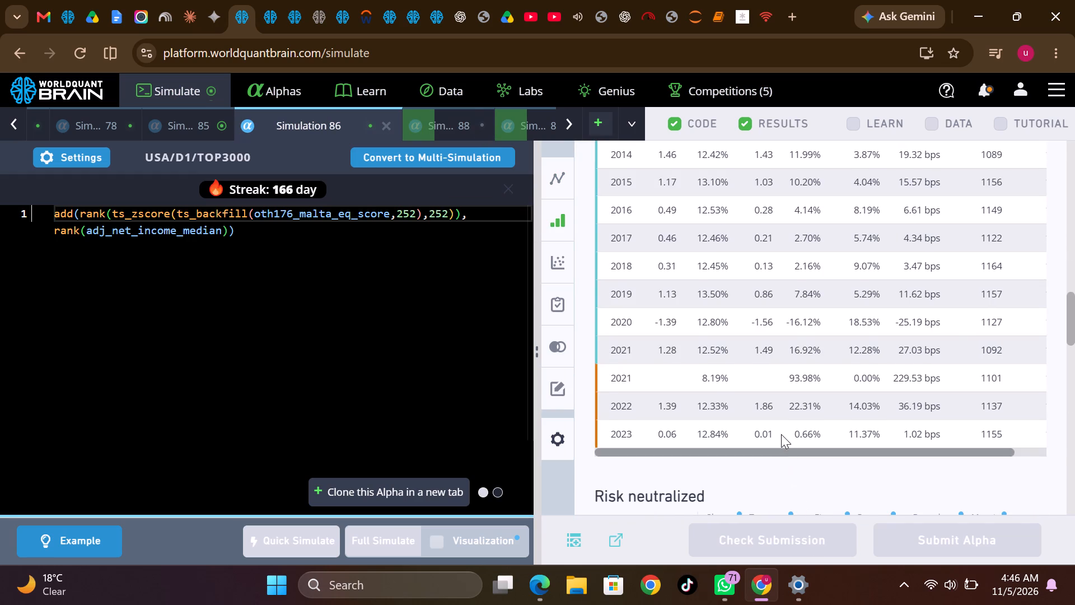
pyautogui.scroll(2, 781, 434)
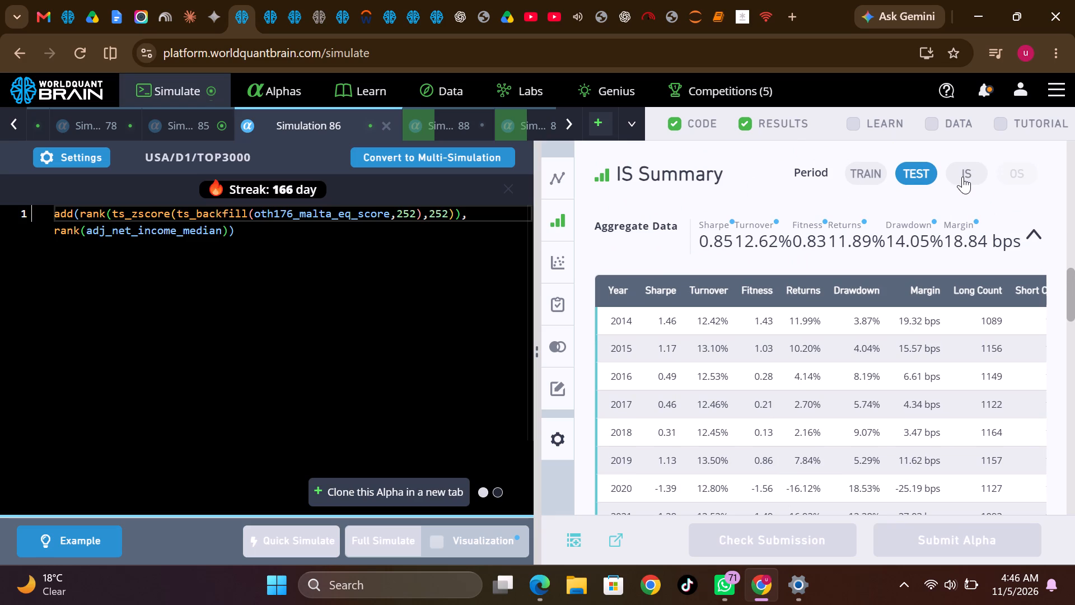
pyautogui.click(962, 176)
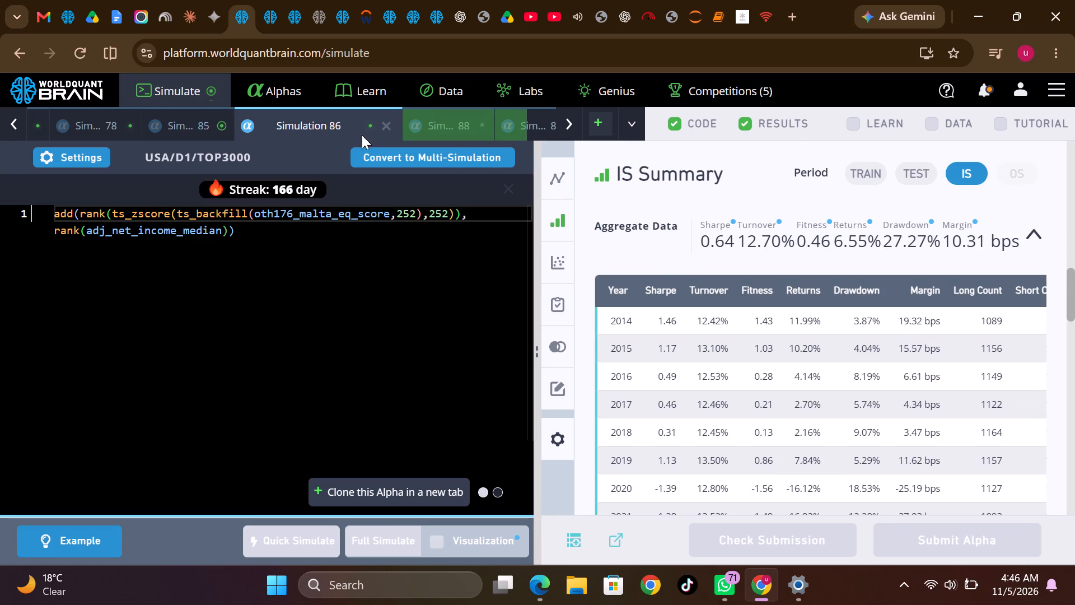
pyautogui.click(386, 123)
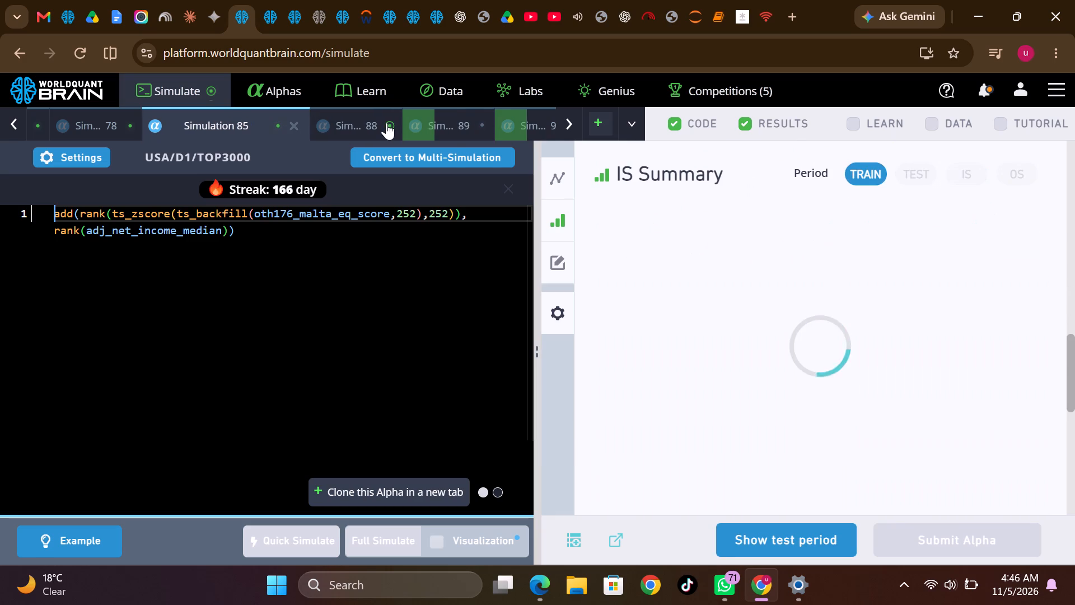
# Check Simulation 85's test-period and IS summary results, and close that simulation.
pyautogui.click(822, 552)
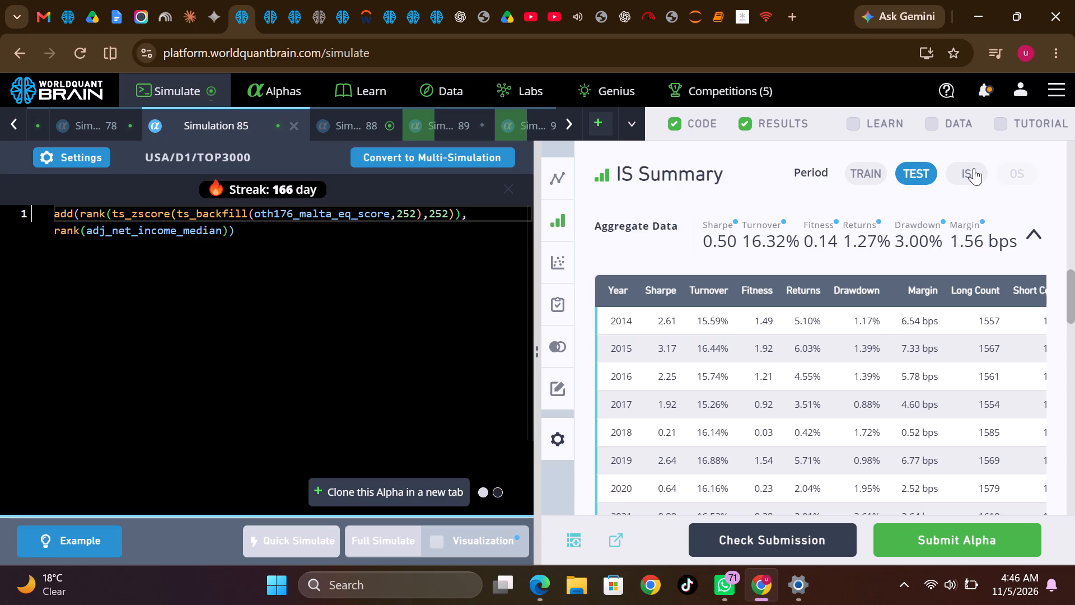
pyautogui.click(968, 171)
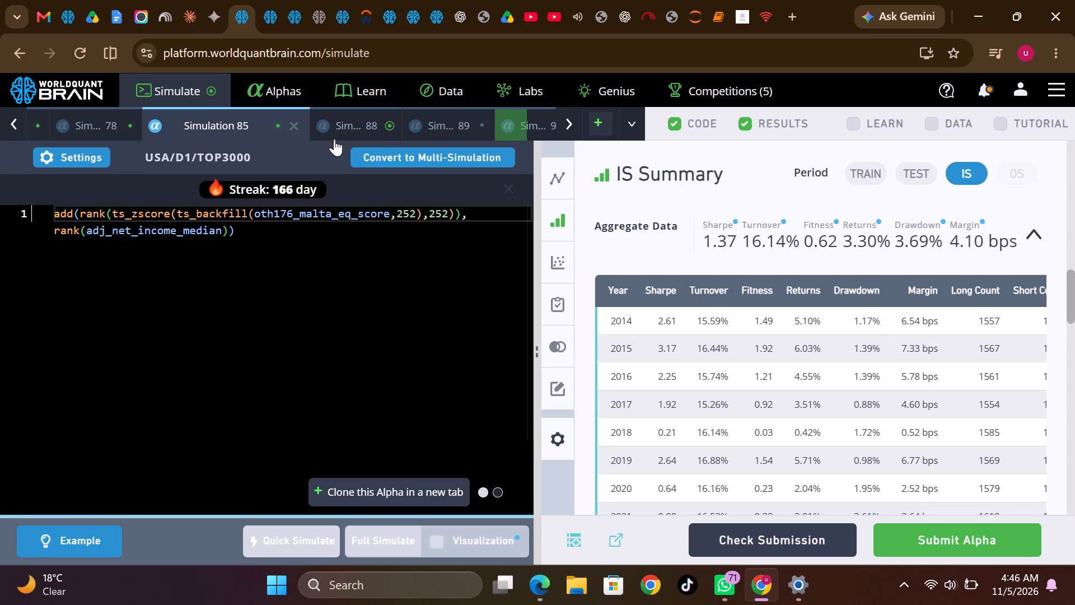
pyautogui.click(296, 124)
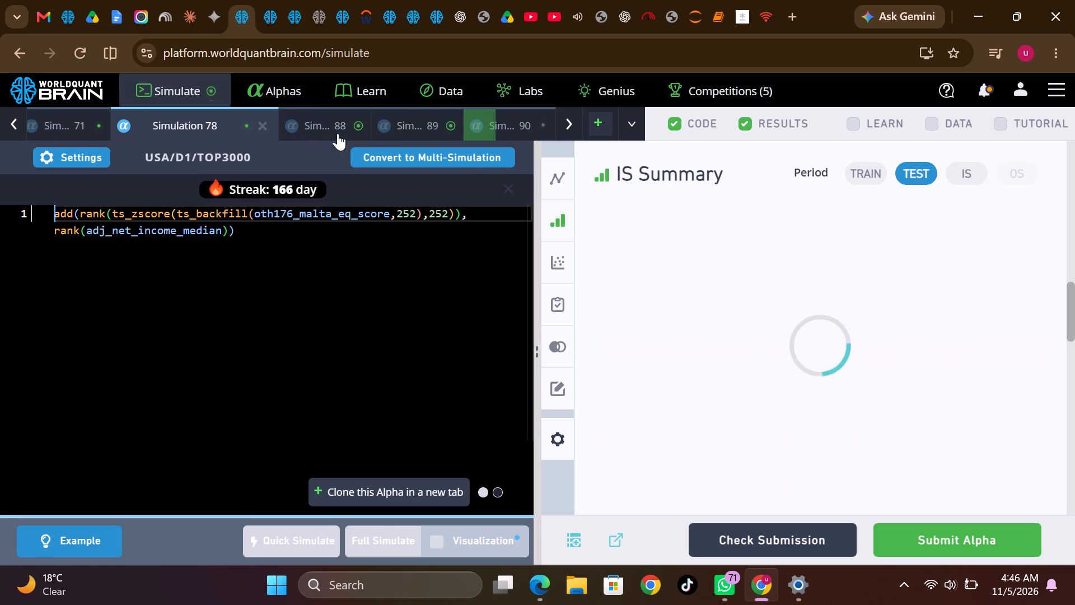
# Open Simulation 89, reveal its test-period summary for review, and close the simulation.
pyautogui.click(428, 121)
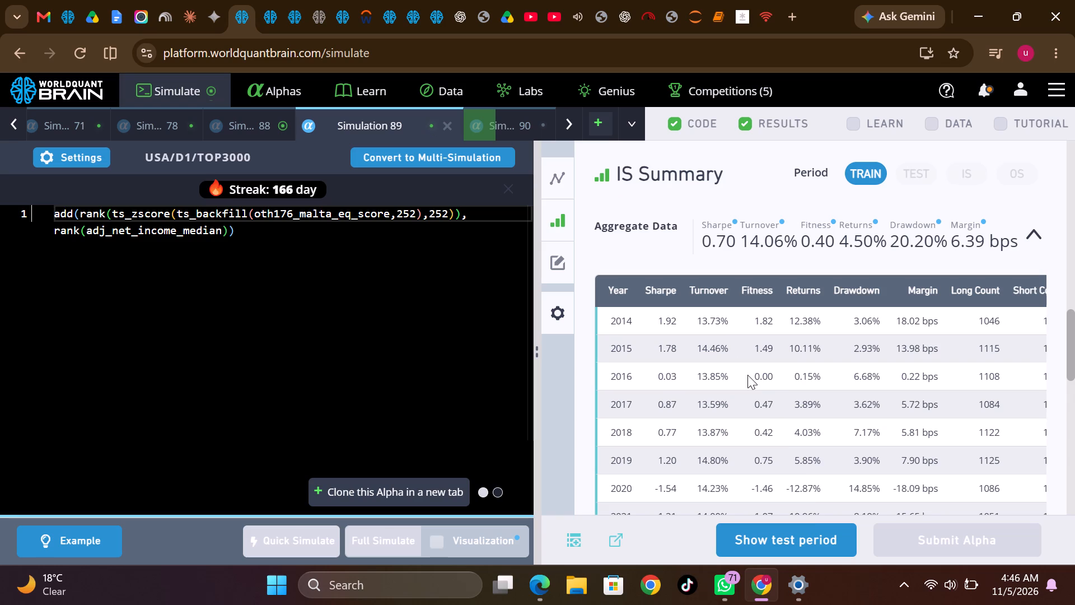
pyautogui.click(813, 541)
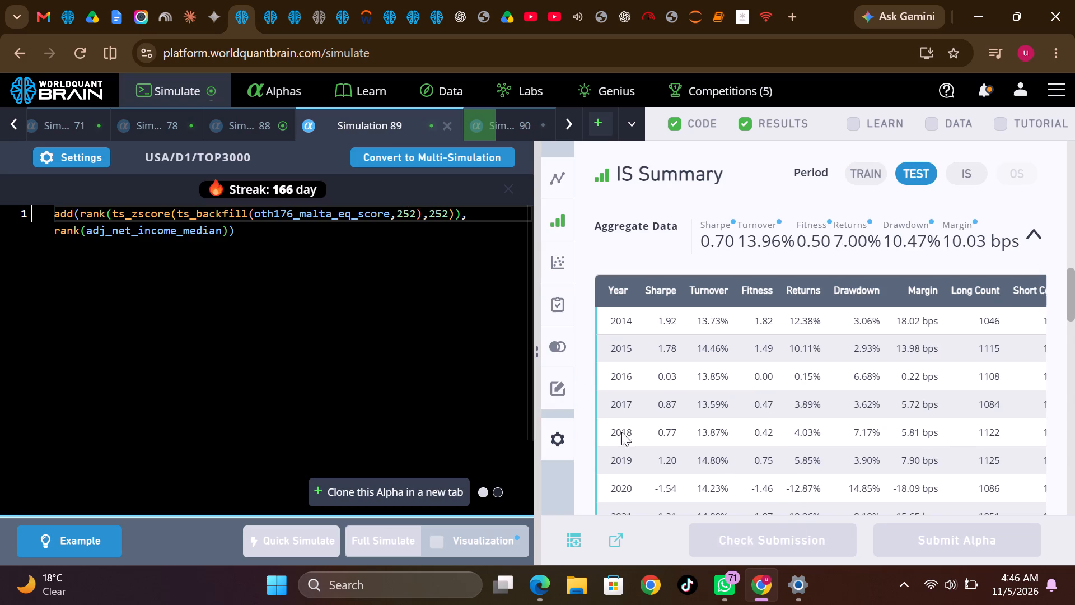
pyautogui.click(444, 128)
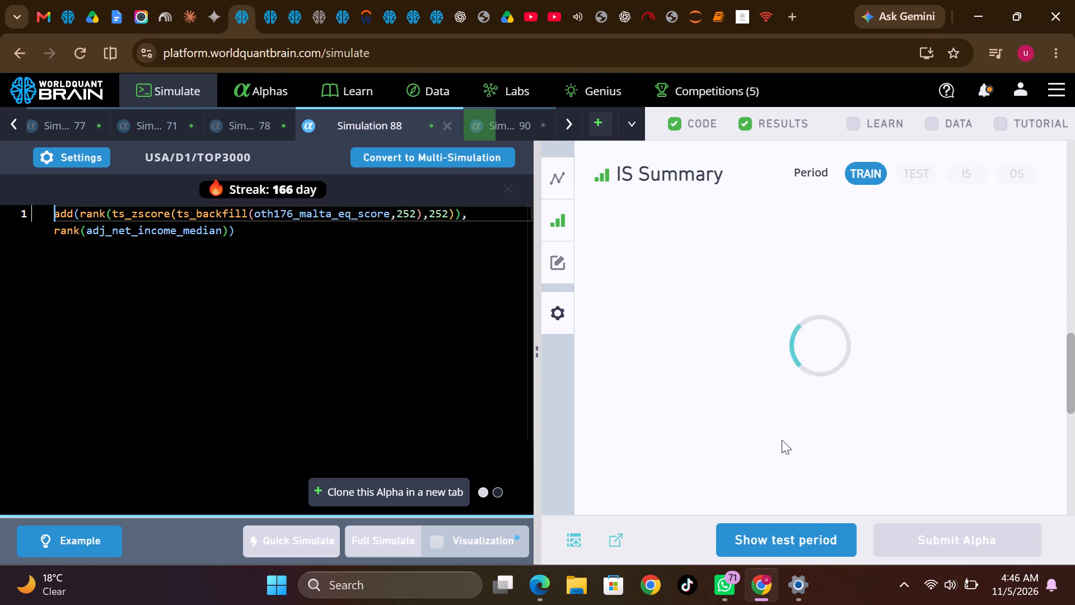
# Show Simulation 88's test period to review its summary, and close the simulation.
pyautogui.click(807, 535)
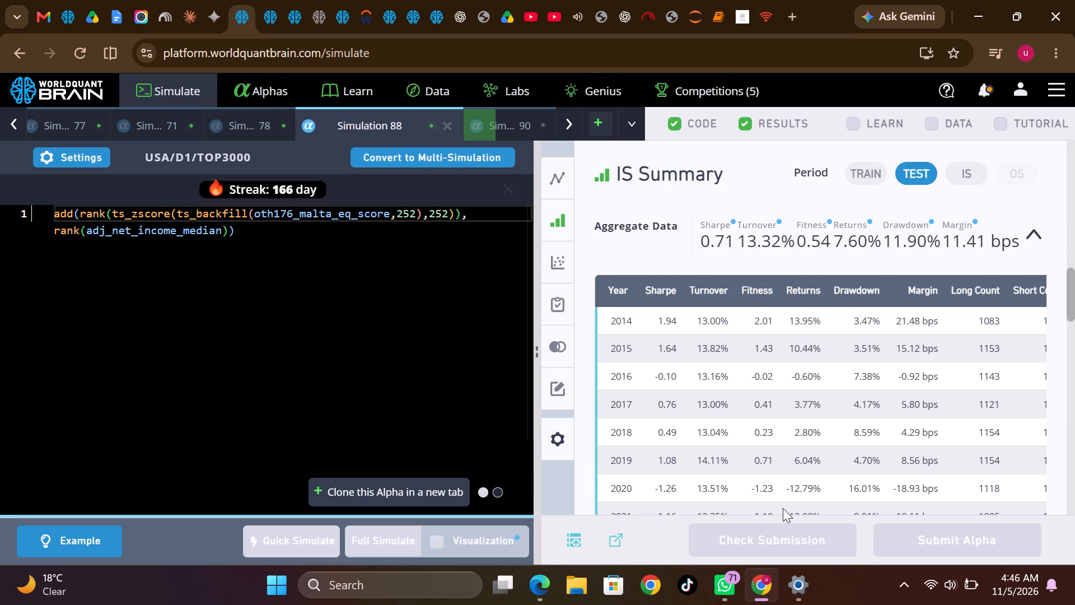
pyautogui.click(448, 123)
pyautogui.hscroll(-1, 504, 118)
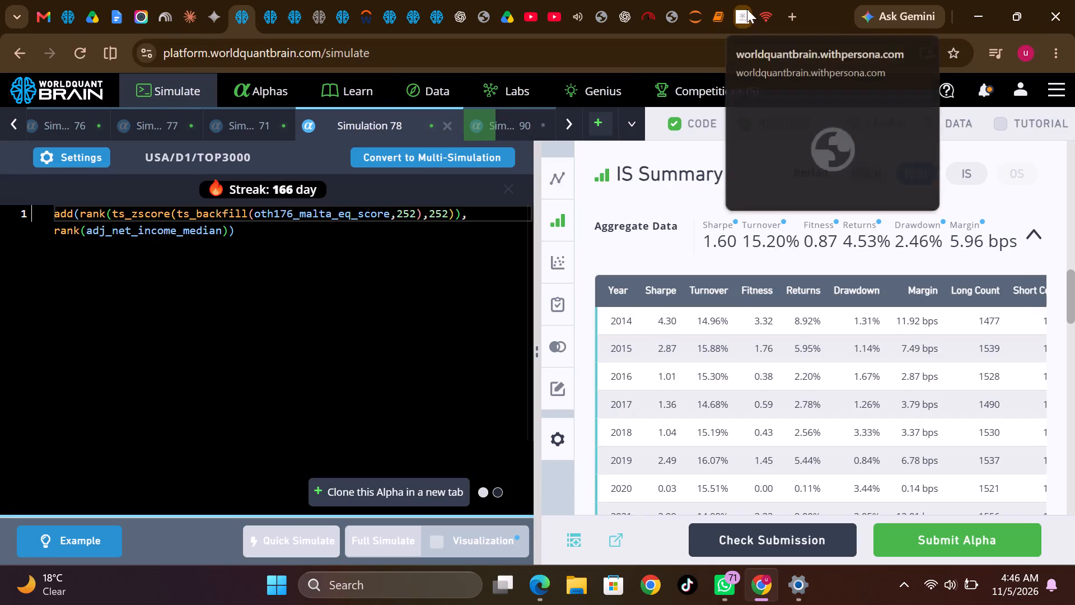
pyautogui.click(759, 17)
pyautogui.click(759, 17)
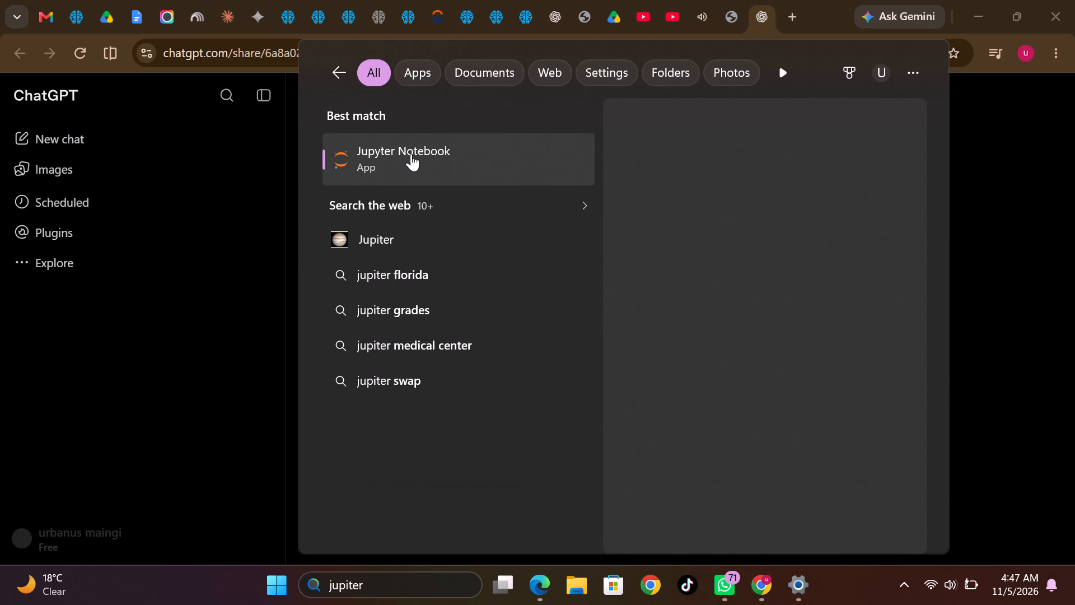
pyautogui.doubleClick(410, 155)
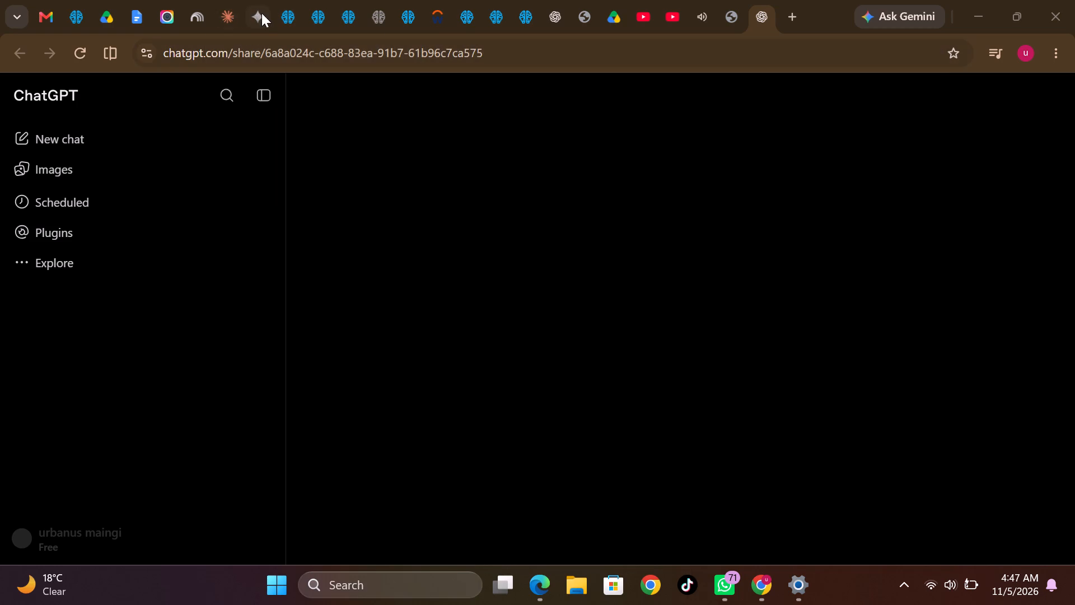
pyautogui.click(283, 10)
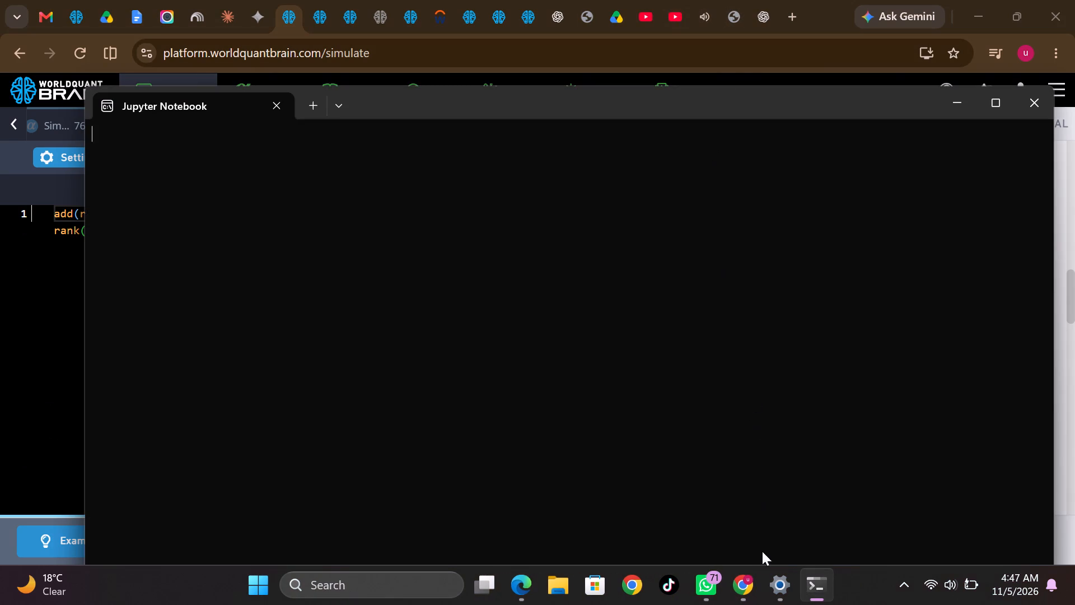
pyautogui.click(725, 519)
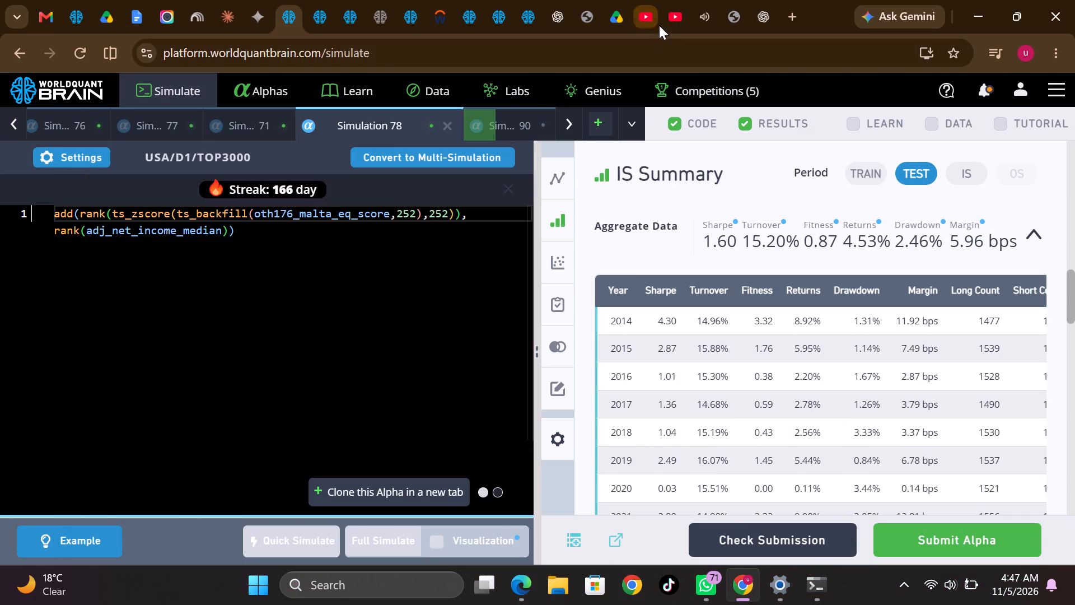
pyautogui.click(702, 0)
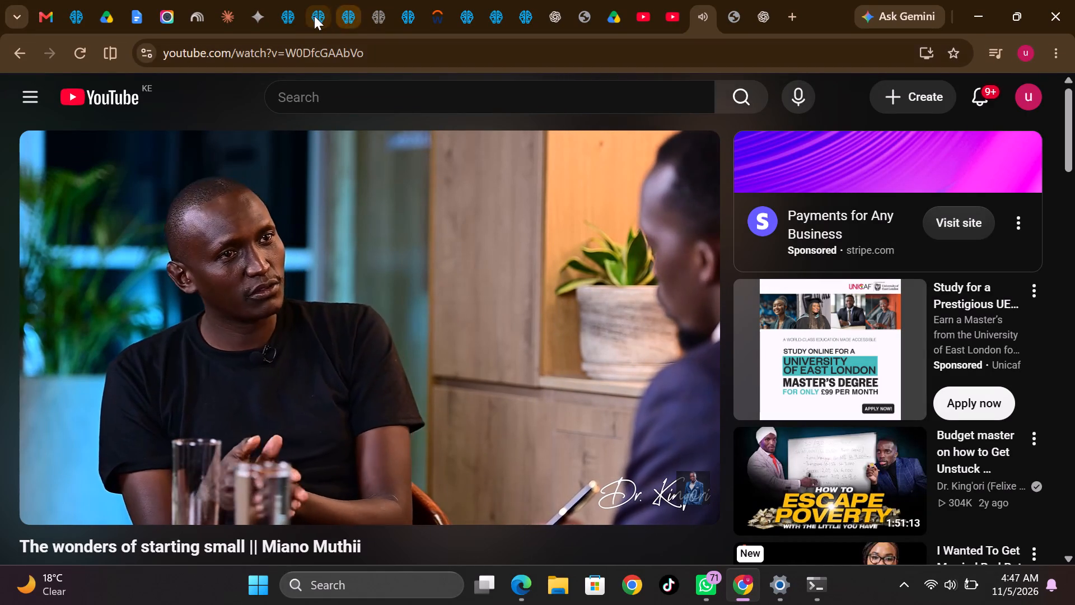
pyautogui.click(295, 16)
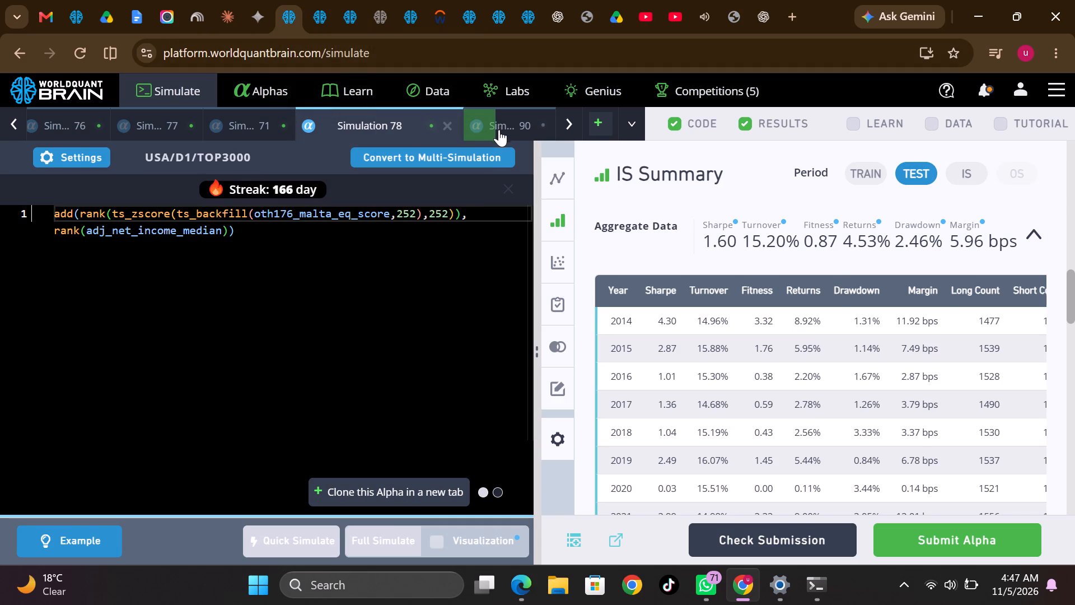
# Open Simulation 90 to check its progress.
pyautogui.click(499, 128)
pyautogui.click(499, 113)
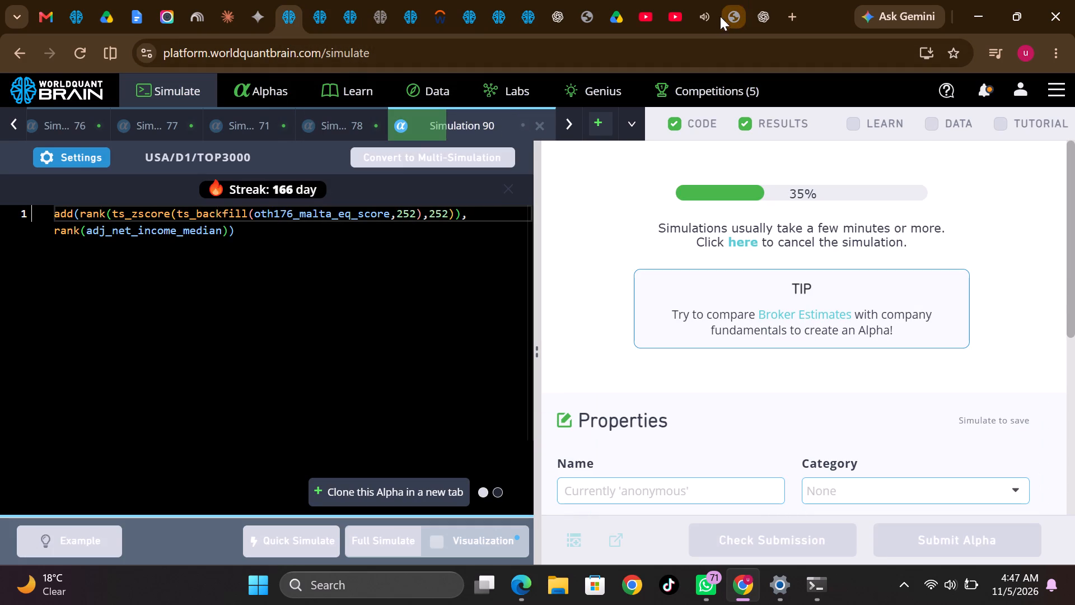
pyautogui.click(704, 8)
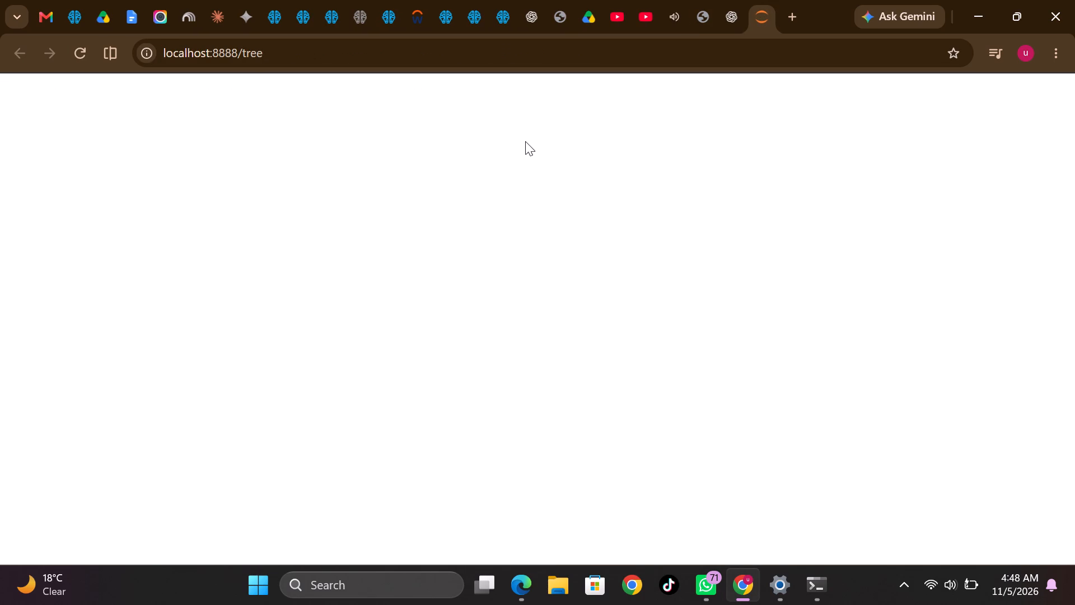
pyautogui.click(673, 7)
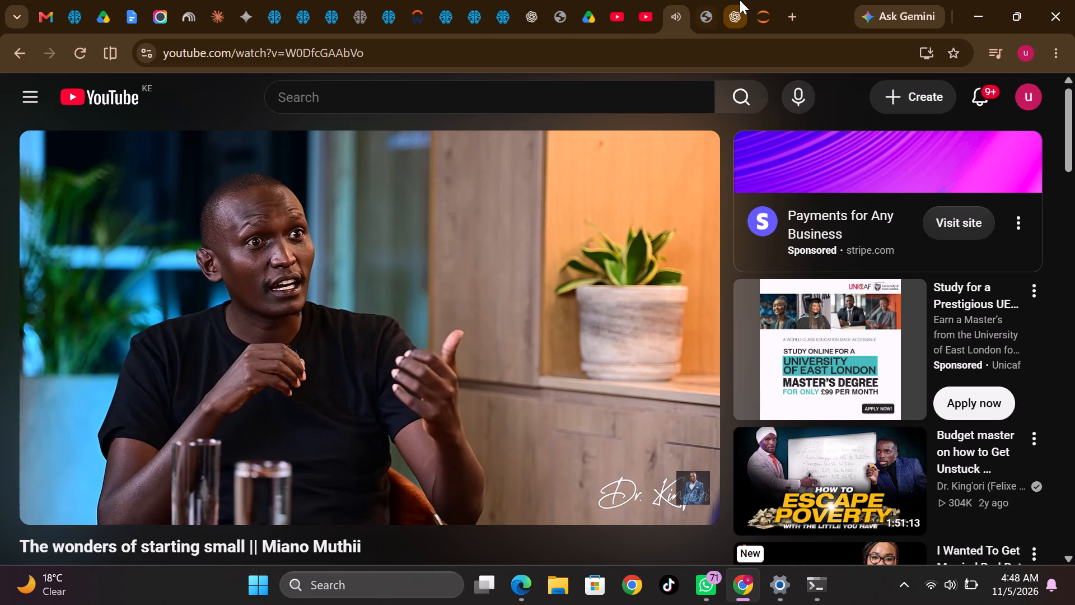
# Switch to the Jupyter file browser and open the RegularAlpha.ipynb notebook.
pyautogui.click(757, 7)
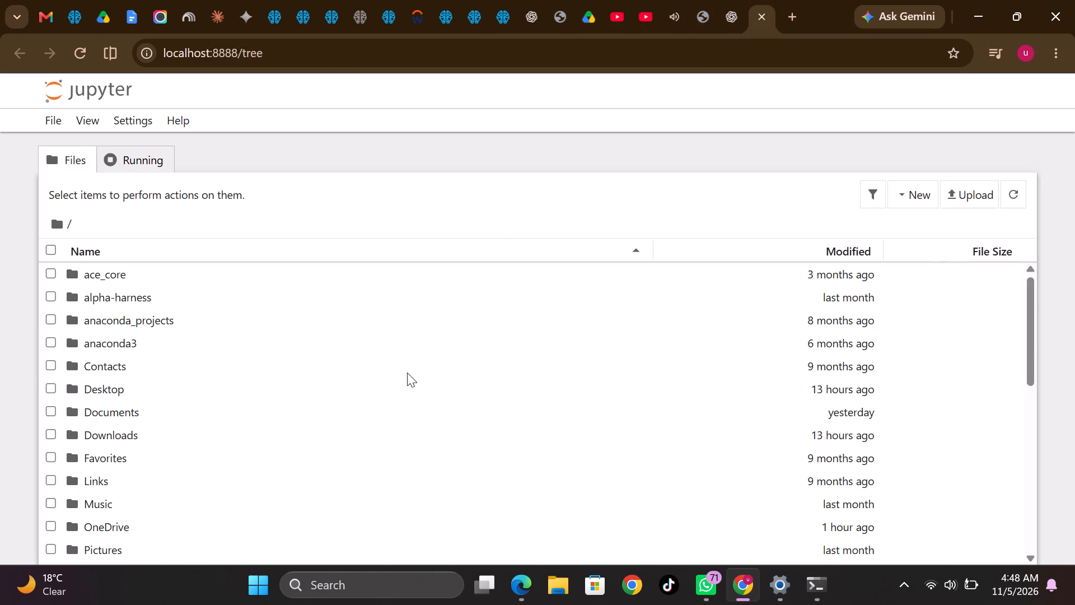
pyautogui.scroll(-2, 407, 373)
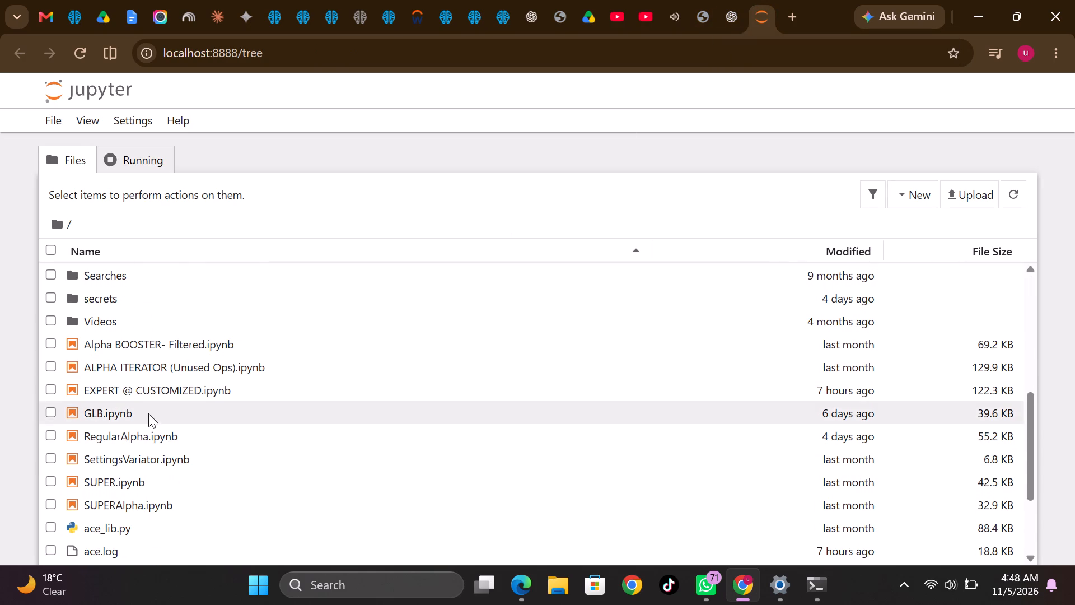
pyautogui.doubleClick(152, 435)
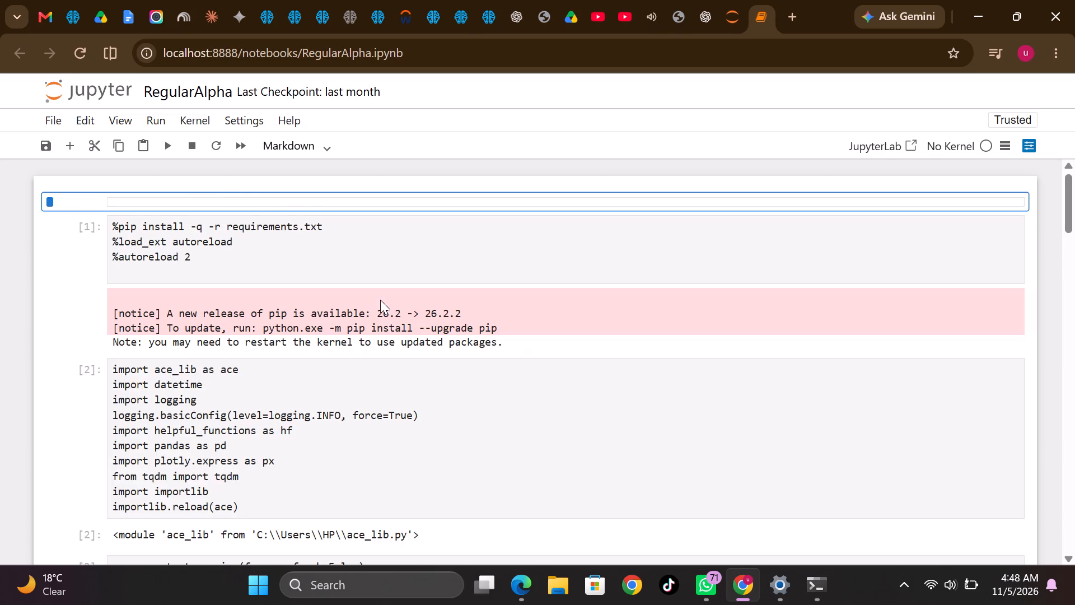
# Set the Region parameter to 'USA' in the notebook's Step 1 simulation parameters cell.
pyautogui.scroll(-4, 380, 300)
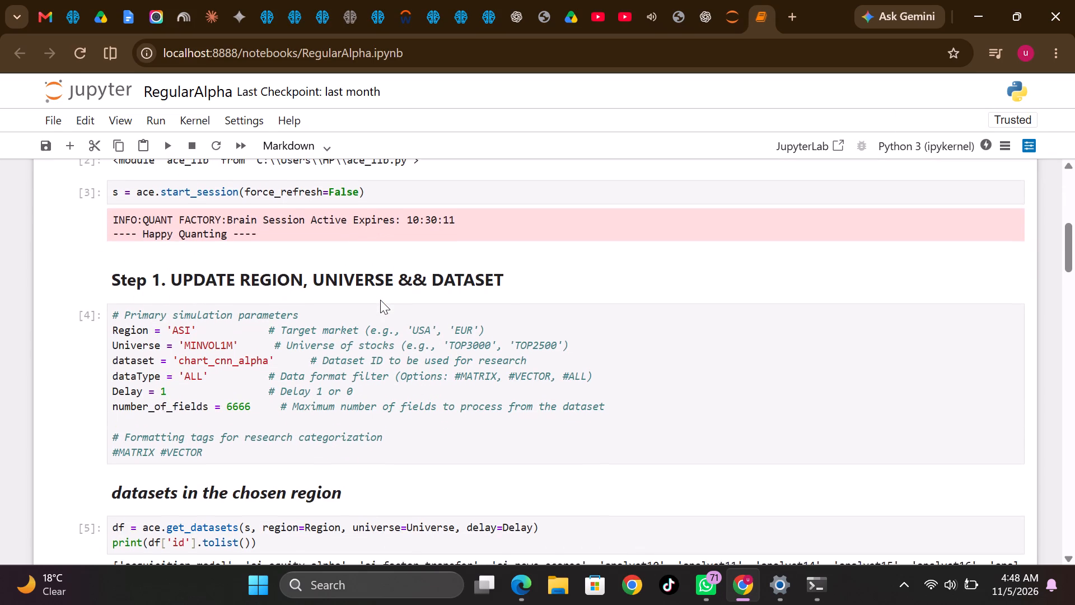
pyautogui.doubleClick(178, 329)
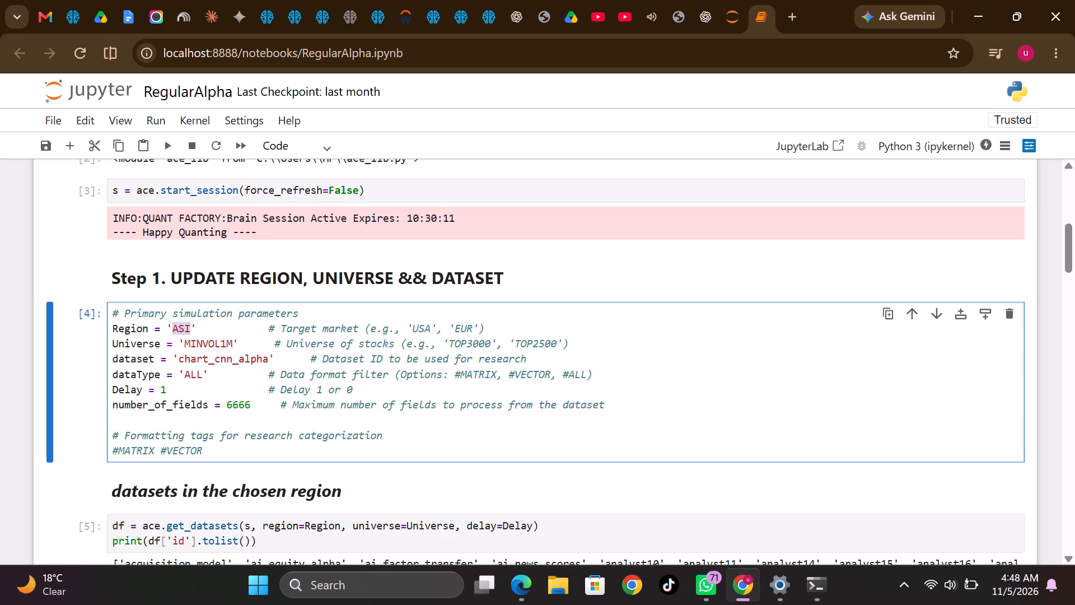
pyautogui.write('USA')
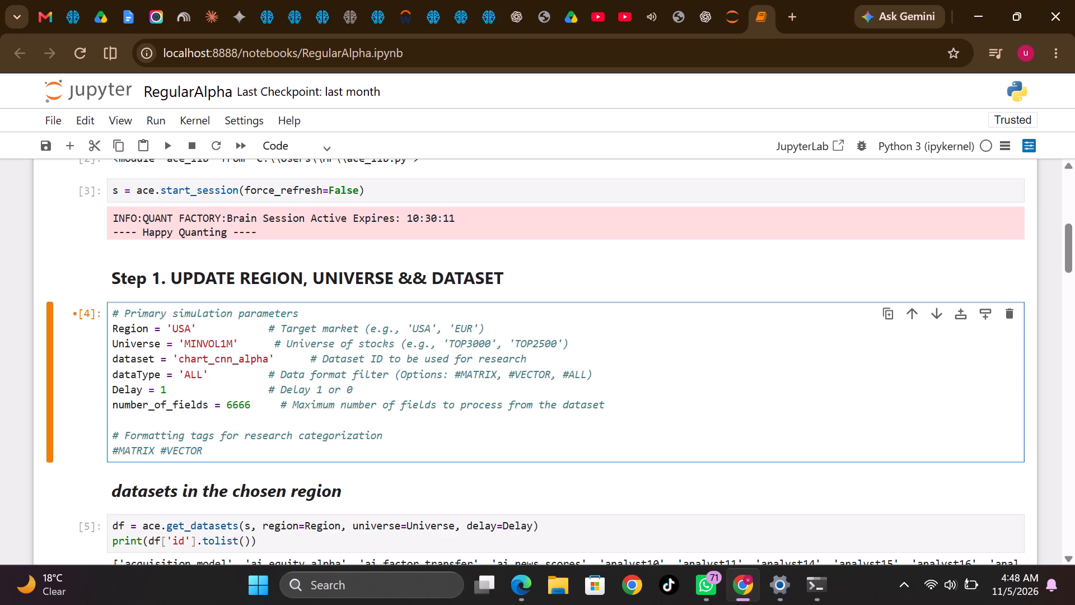
# Return to Simulation 90 in BRAIN, show its test period to review the IS summary, and close the simulation.
pyautogui.click(264, 13)
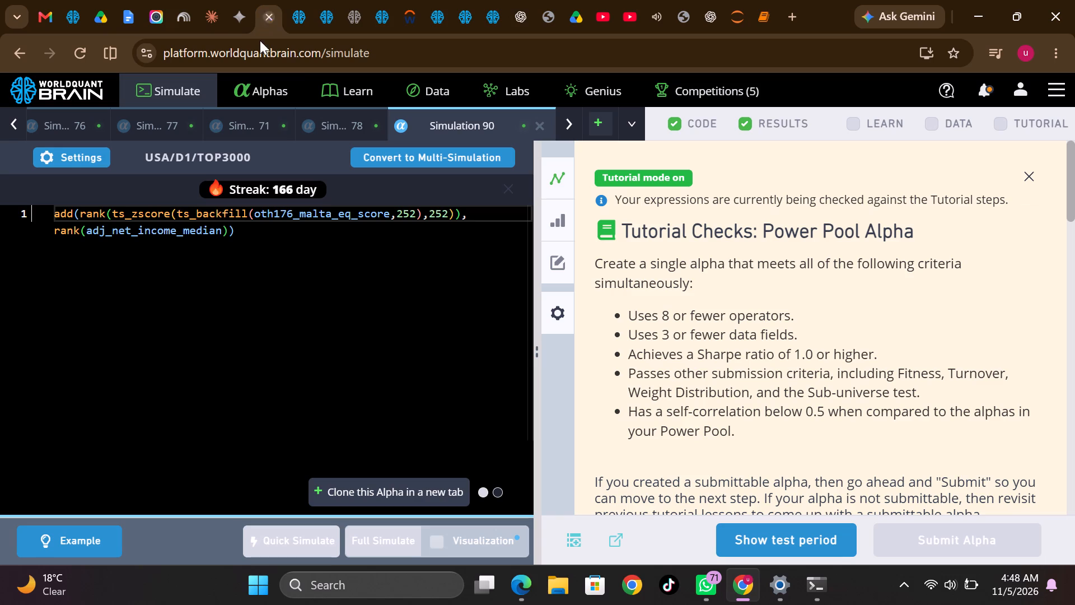
pyautogui.click(437, 269)
pyautogui.scroll(-4, 723, 364)
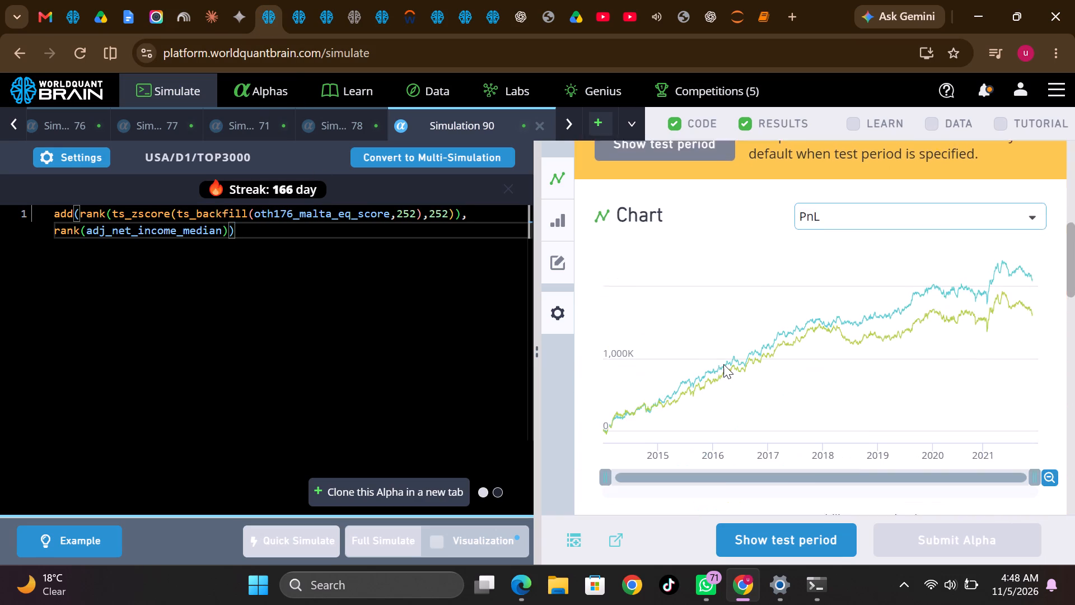
pyautogui.scroll(-1, 723, 364)
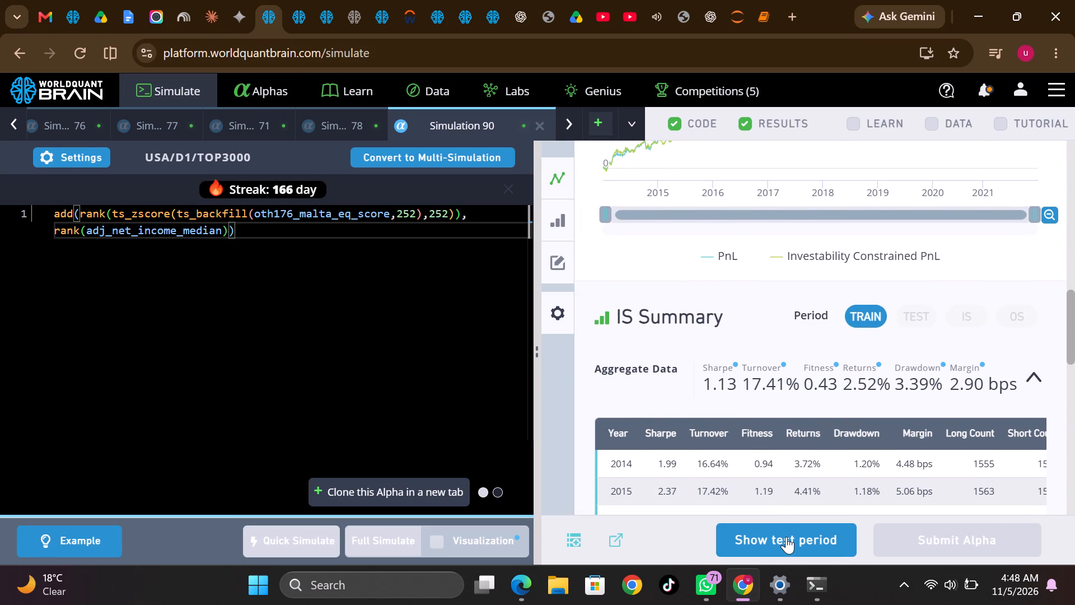
pyautogui.click(786, 537)
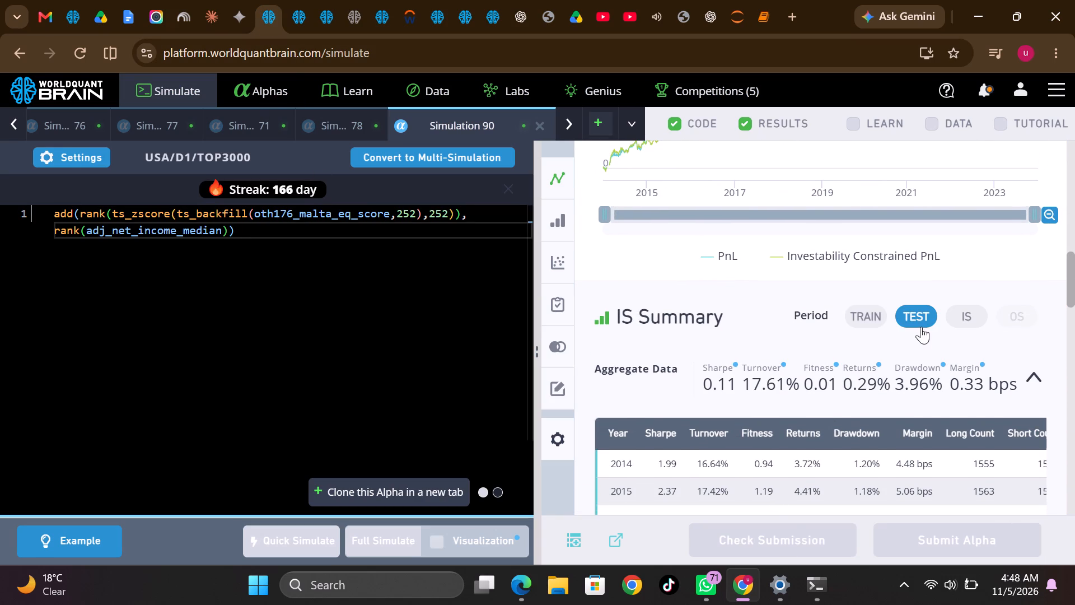
pyautogui.click(540, 124)
# Copy the oth176_malta_eq_score field name from Simulation 78's expression and search for it in BRAIN's Data section, listing all matching fields.
pyautogui.doubleClick(315, 210)
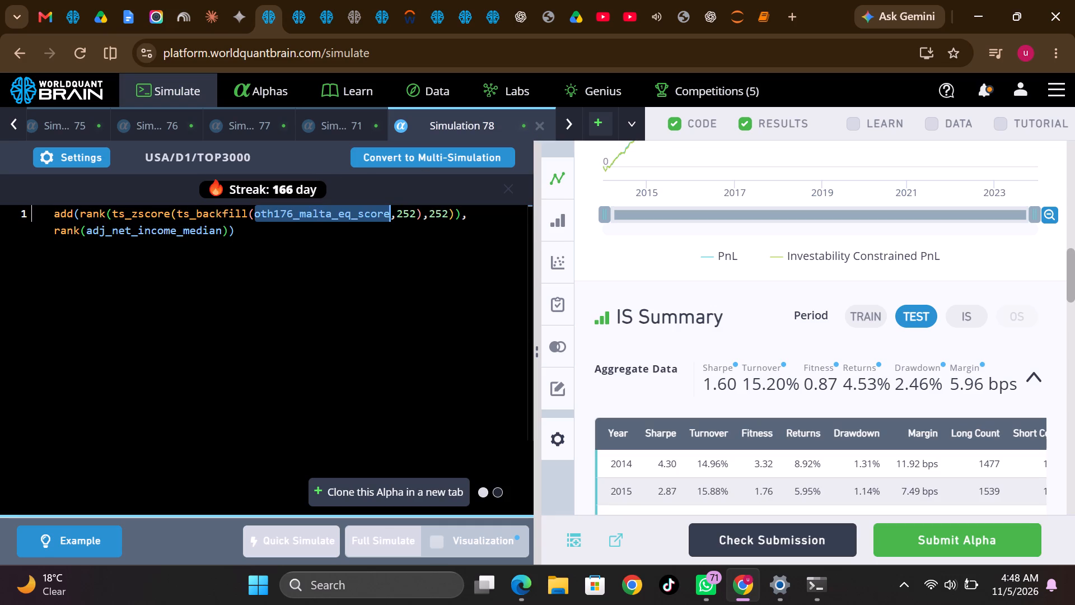
pyautogui.rightClick(315, 210)
pyautogui.click(359, 286)
pyautogui.click(298, 11)
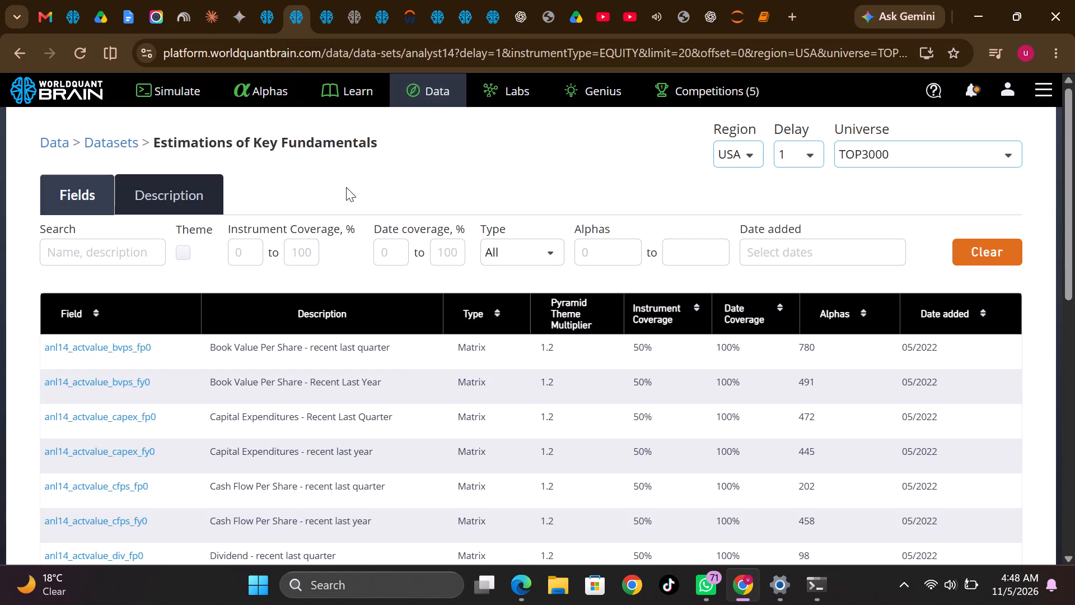
pyautogui.click(440, 92)
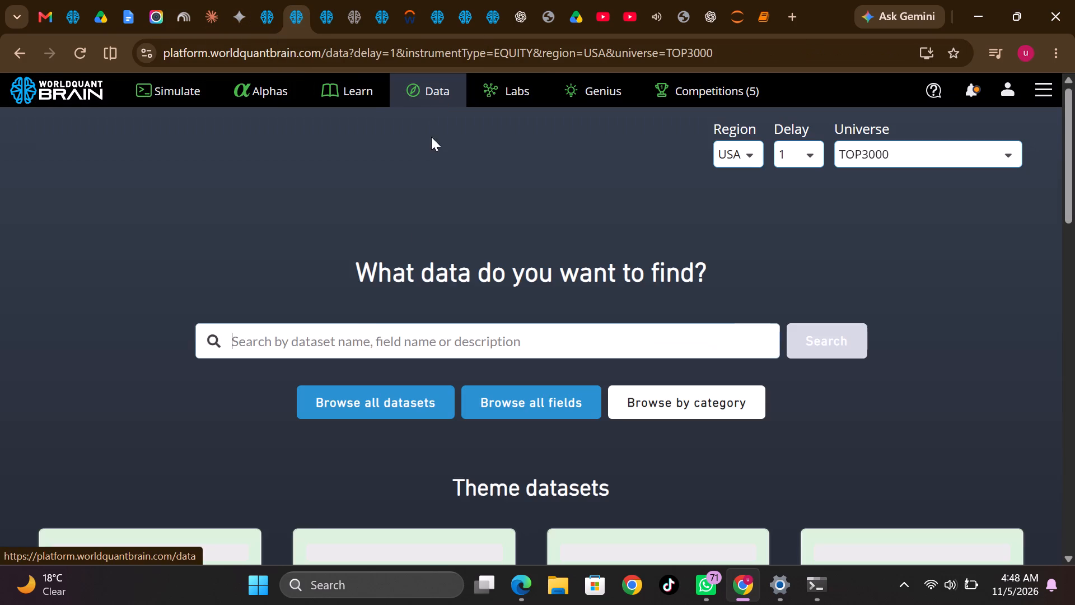
pyautogui.click(338, 338)
pyautogui.hotkey('ctrl', 'v')
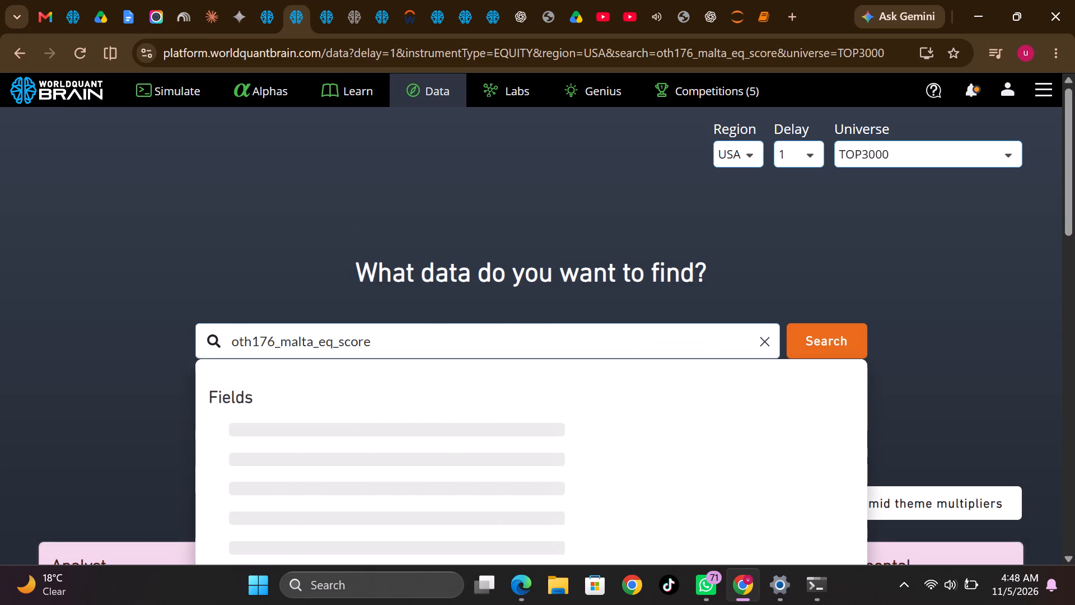
pyautogui.click(351, 517)
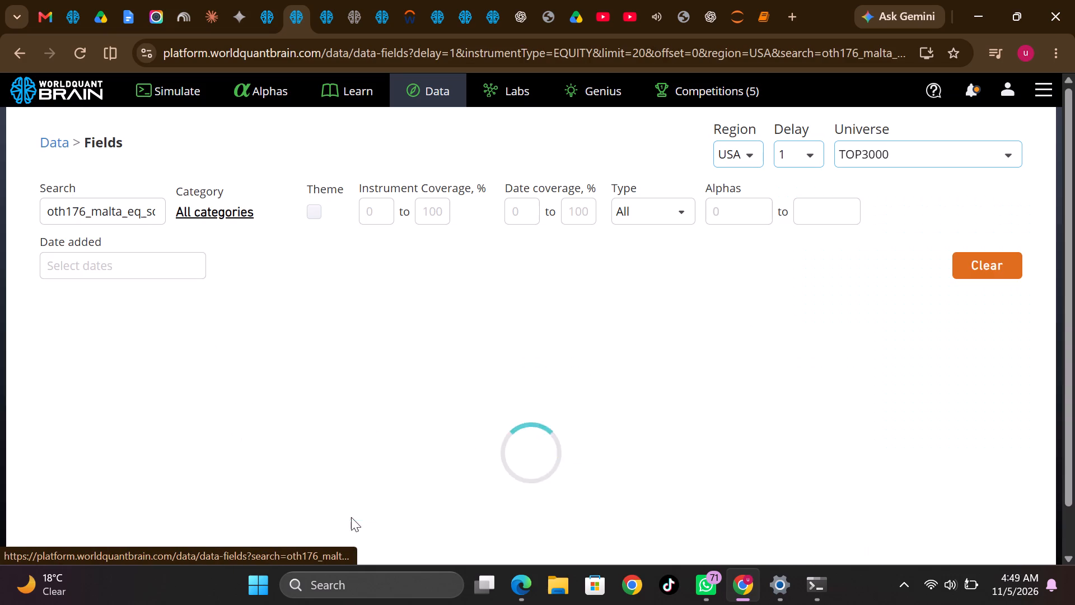
# Open the Nonlinear adaptive model dataset that contains the oth176_malta_eq_score field.
pyautogui.scroll(-1, 371, 307)
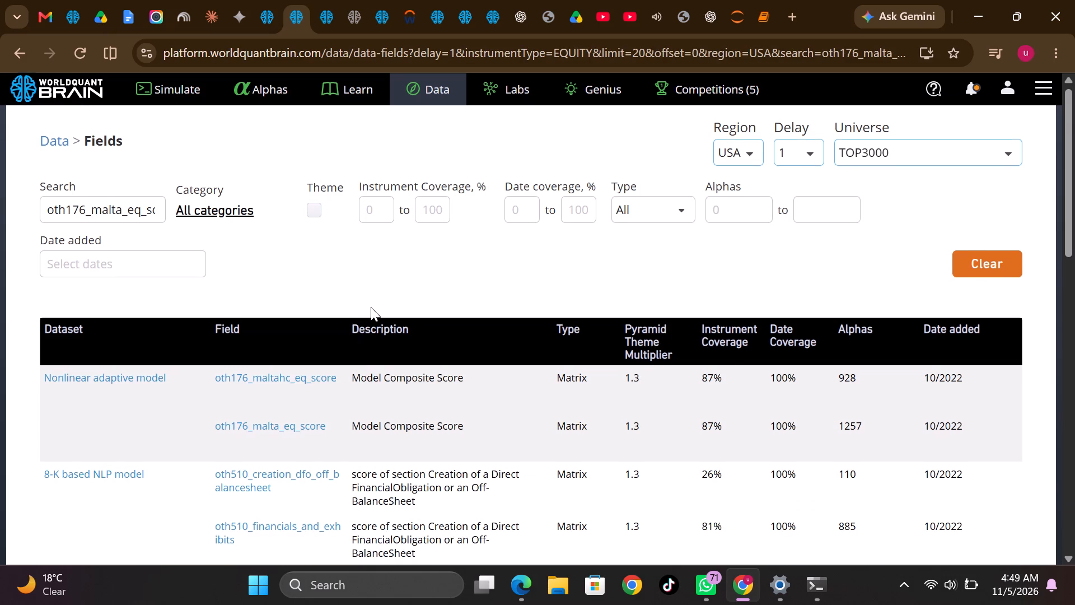
pyautogui.scroll(-1, 371, 307)
pyautogui.click(130, 263)
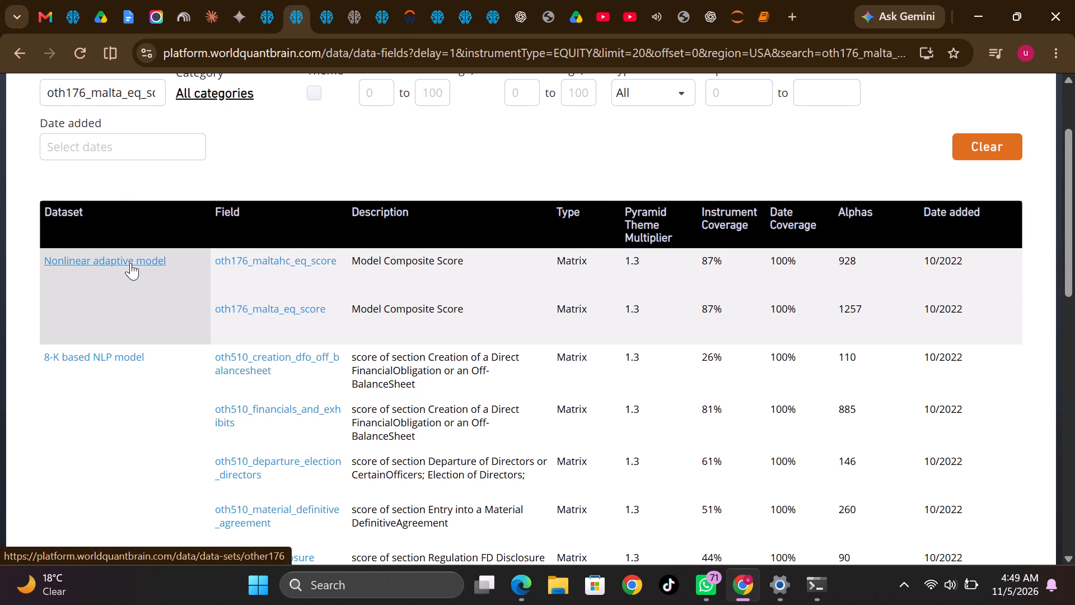
# Copy the Nonlinear adaptive model's dataset ID from its description and set the RegularAlpha notebook's dataset parameter to 'other176'.
pyautogui.scroll(-2, 285, 348)
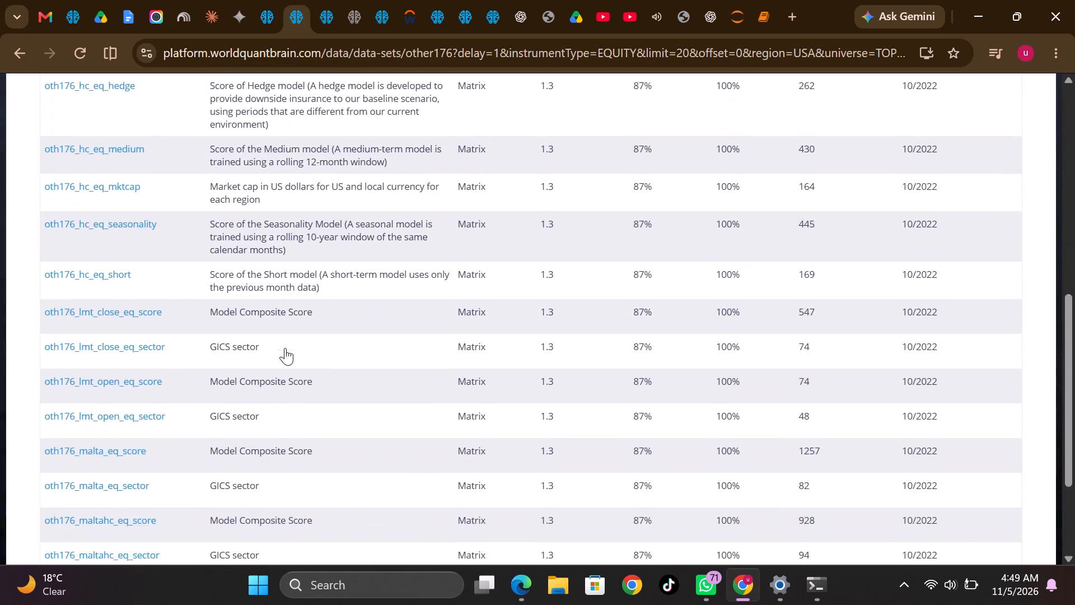
pyautogui.scroll(-2, 285, 348)
pyautogui.scroll(4, 285, 348)
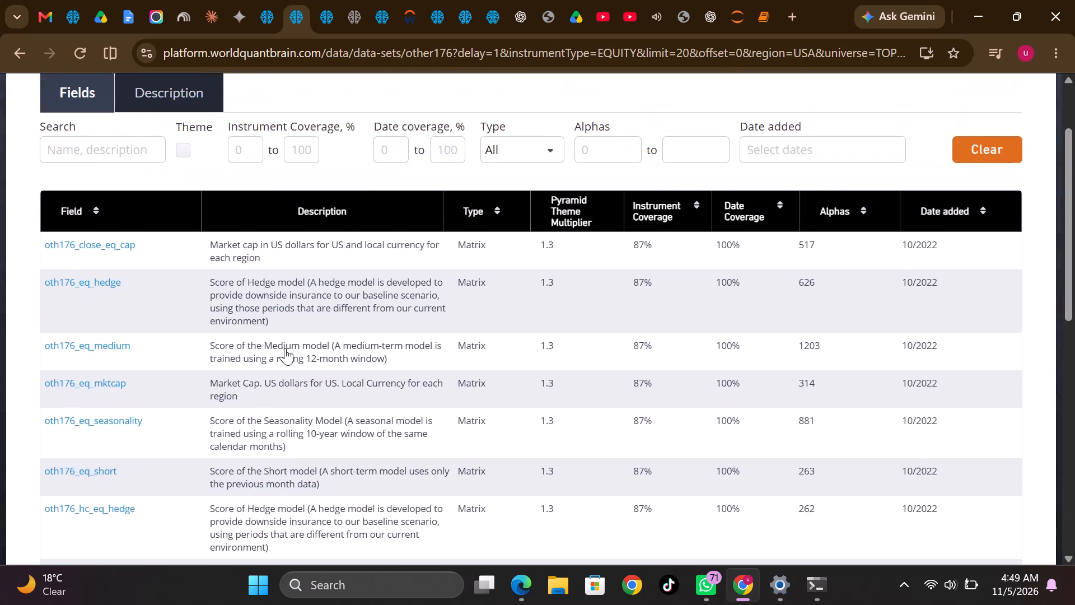
pyautogui.click(195, 180)
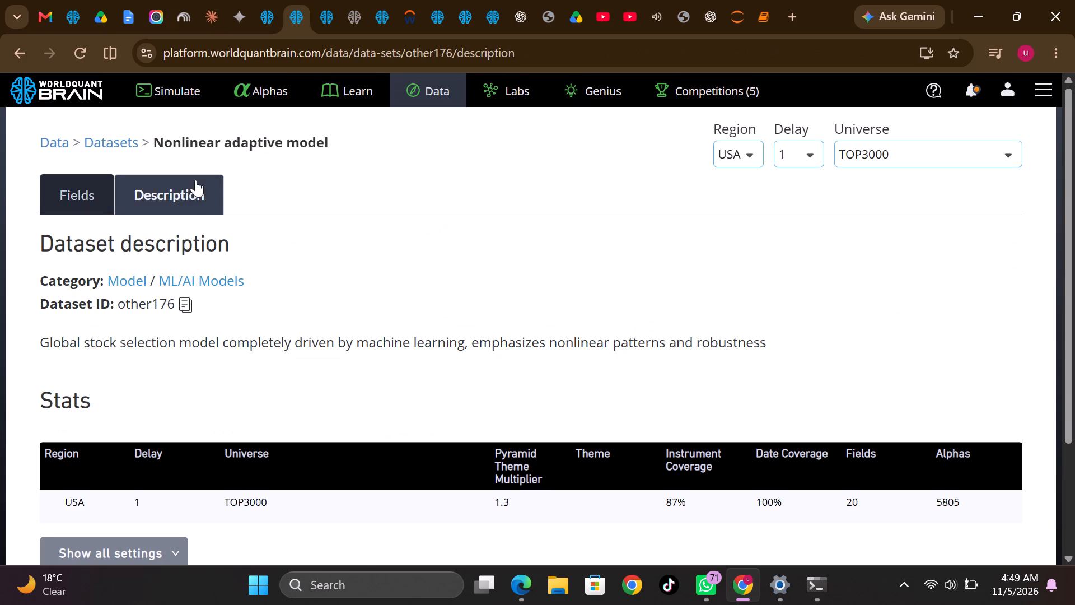
pyautogui.click(184, 309)
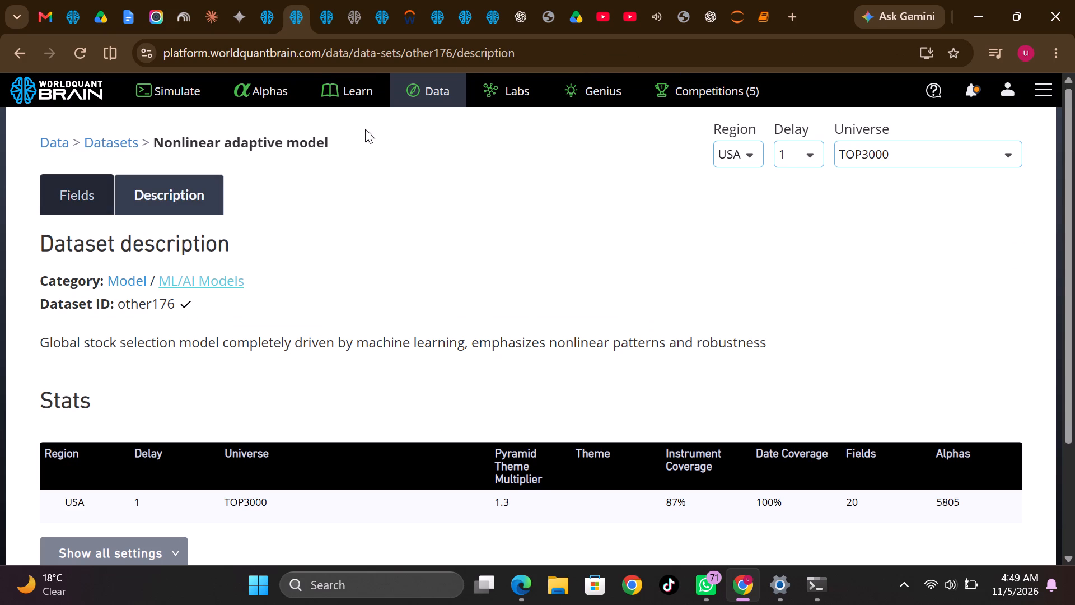
pyautogui.click(764, 19)
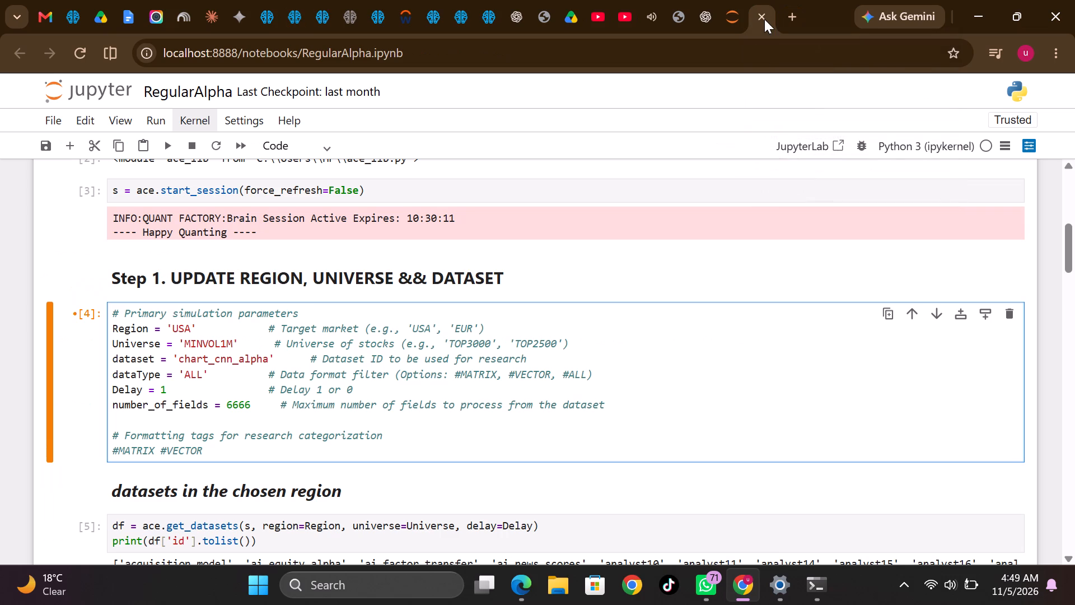
pyautogui.doubleClick(236, 360)
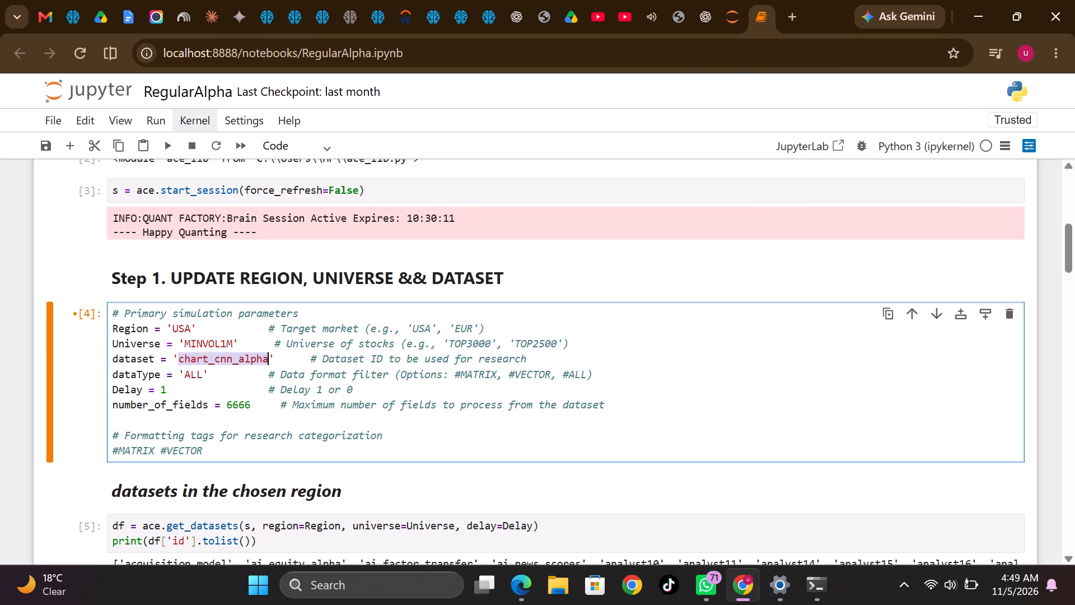
pyautogui.hotkey('ctrl', 'v')
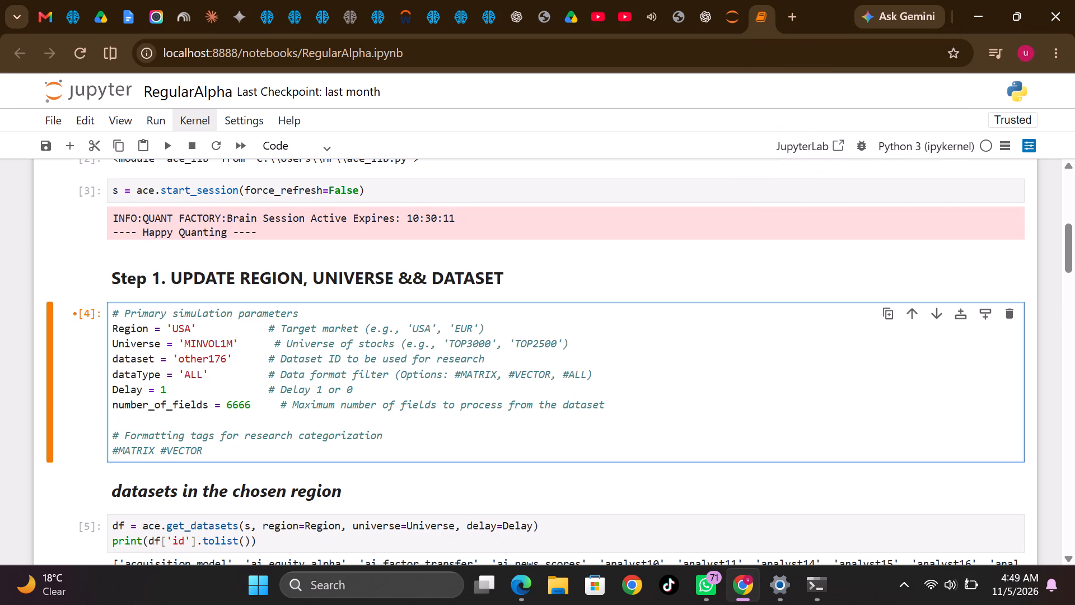
# Delete the second, indented group_normalize template from the templates list under Create expression list.
pyautogui.scroll(-2, 445, 459)
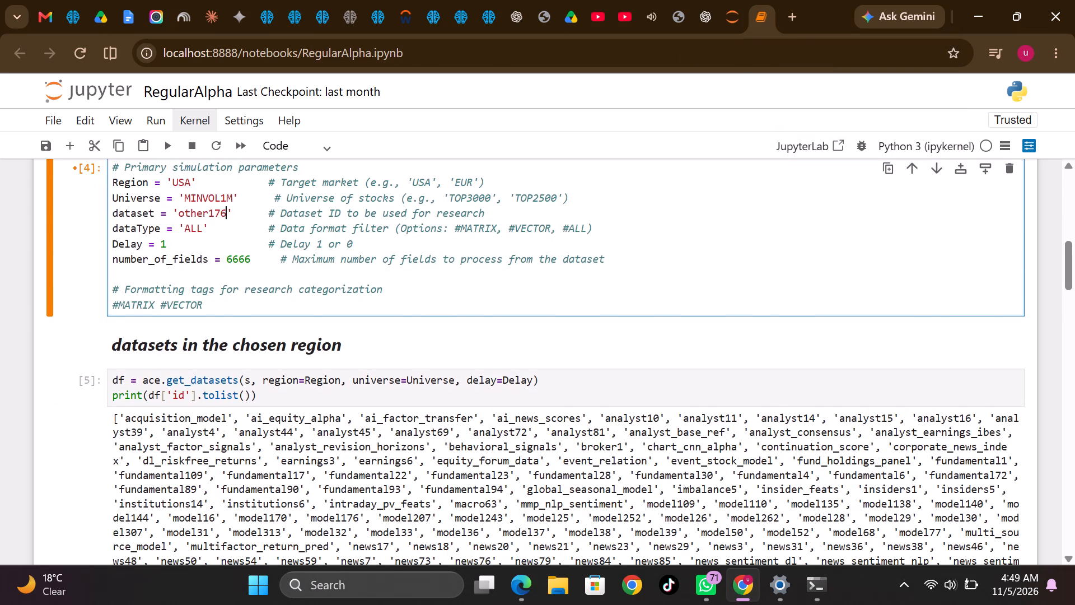
pyautogui.scroll(-1, 429, 384)
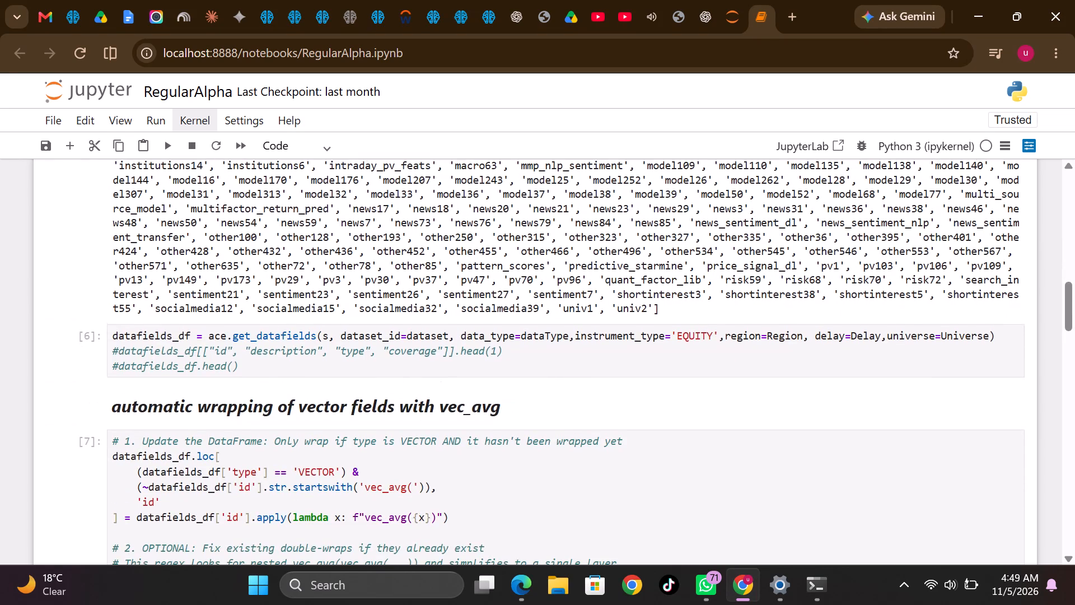
pyautogui.scroll(-2, 418, 458)
pyautogui.scroll(-1, 418, 382)
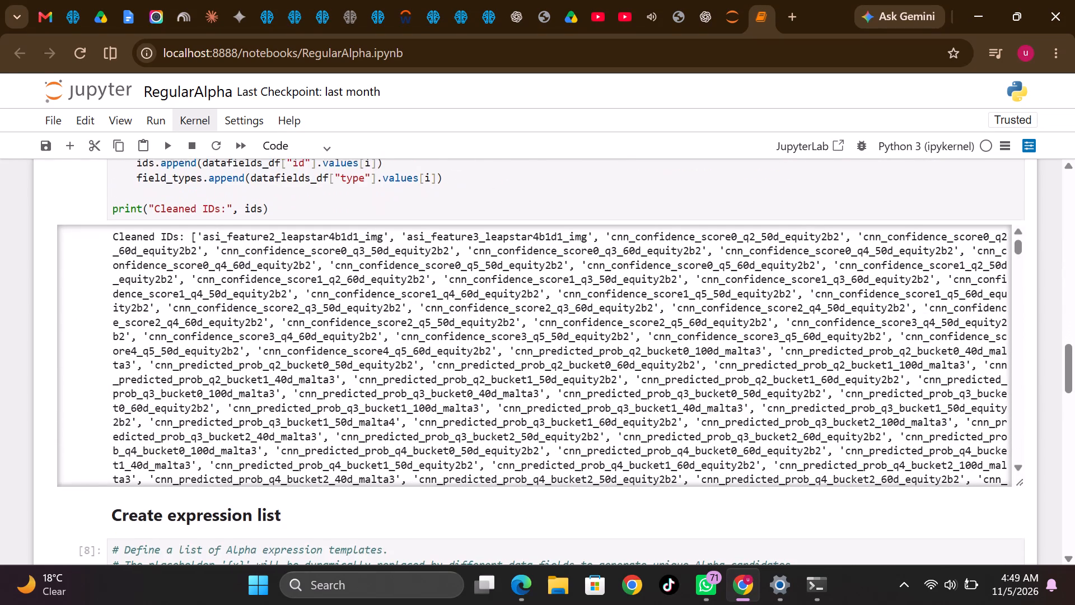
pyautogui.scroll(-2, 394, 506)
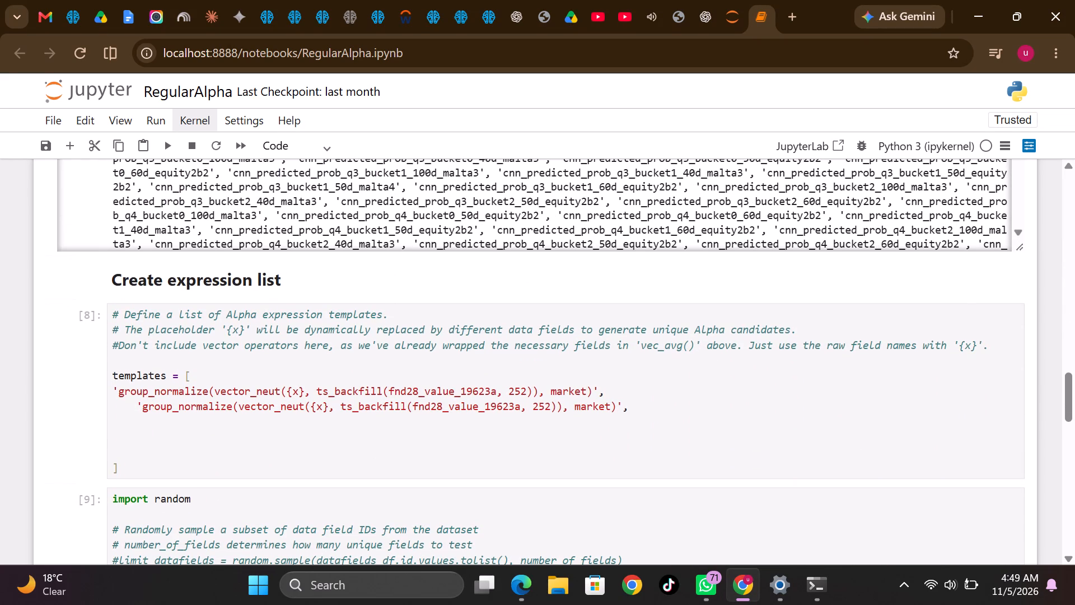
pyautogui.moveTo(134, 403); pyautogui.dragTo(216, 413)
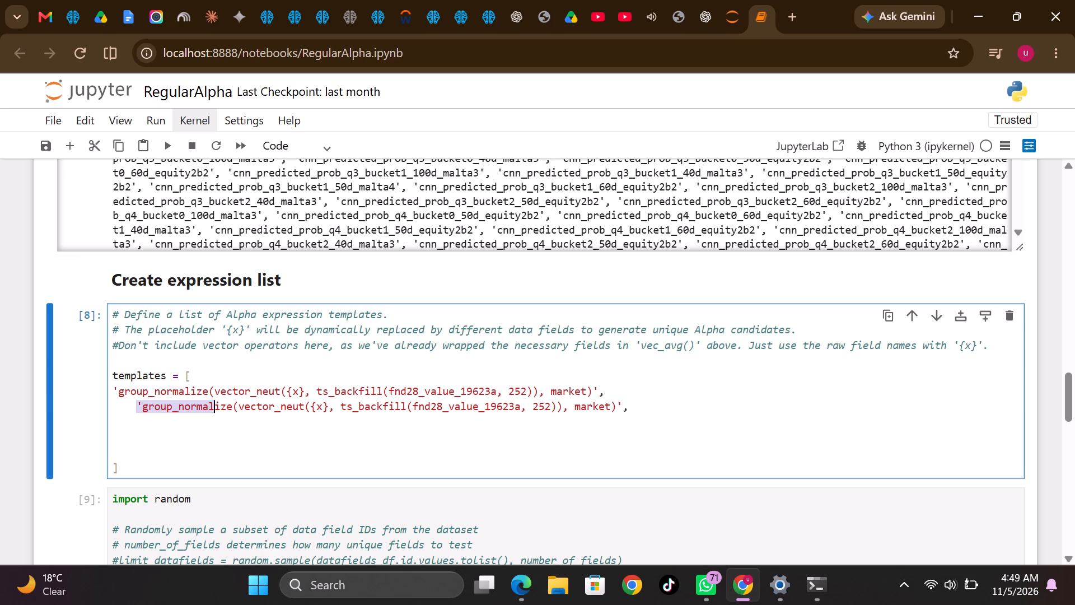
pyautogui.moveTo(216, 413); pyautogui.dragTo(468, 422)
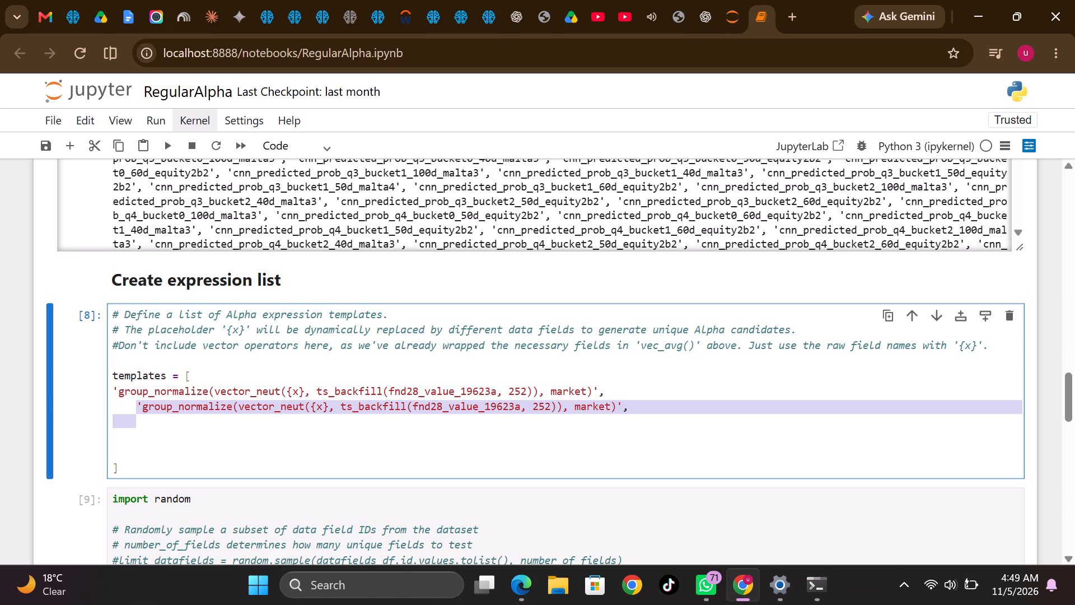
pyautogui.moveTo(468, 422); pyautogui.dragTo(633, 408)
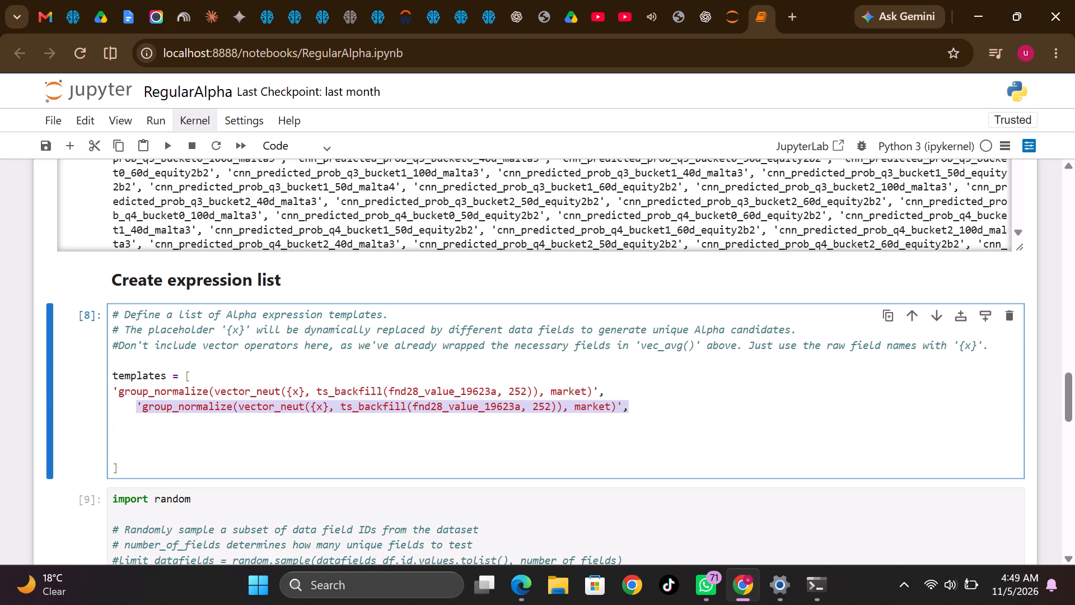
pyautogui.press('BackSpace')
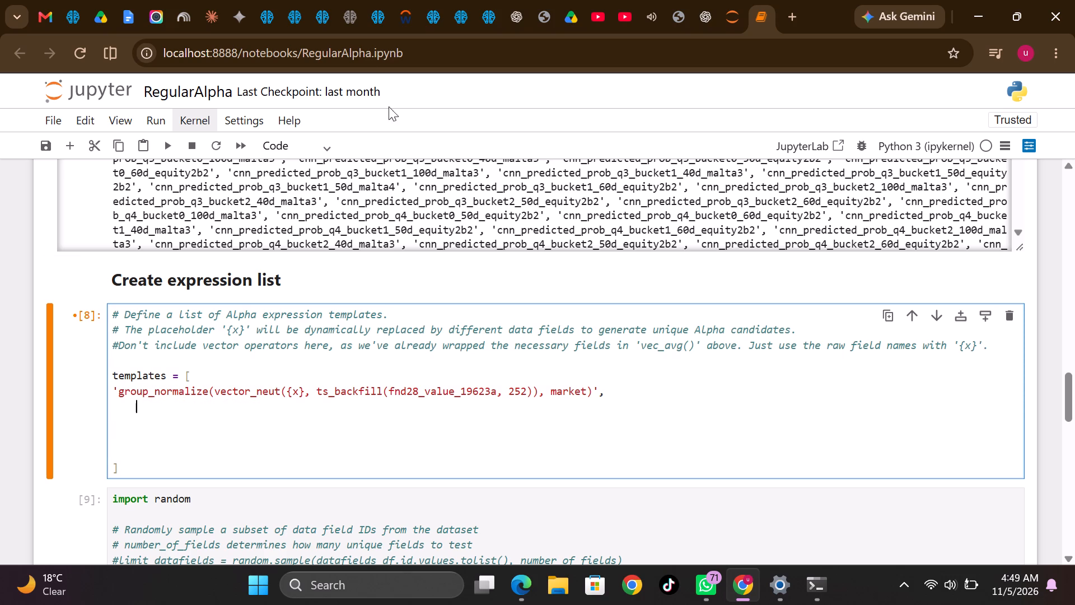
# Copy Simulation 78's full expression from BRAIN and paste it in place of the remaining group_normalize template in the notebook.
pyautogui.click(269, 0)
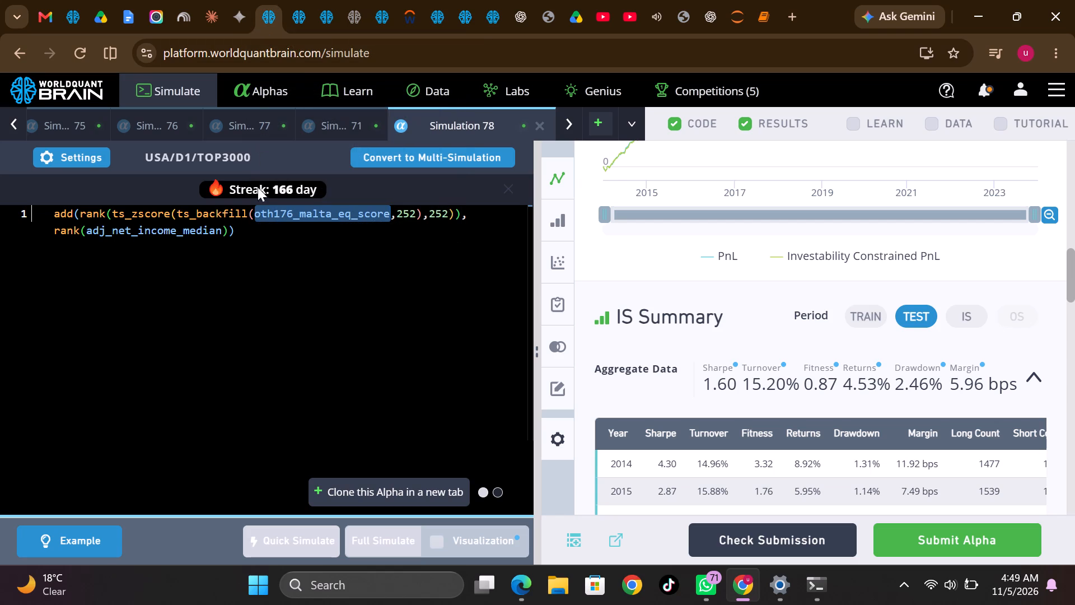
pyautogui.moveTo(237, 234); pyautogui.dragTo(59, 202)
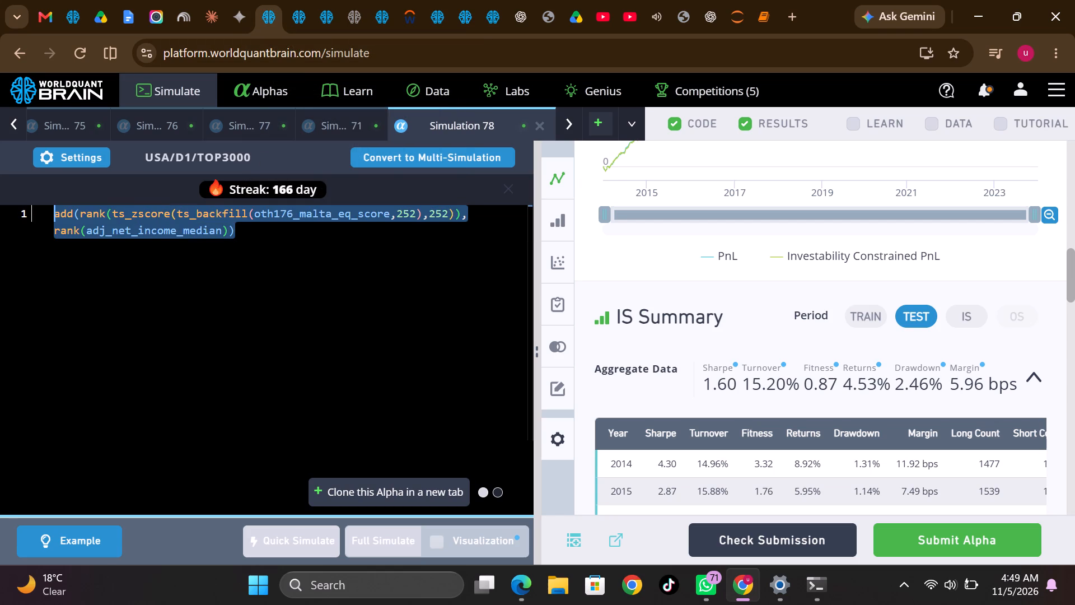
pyautogui.moveTo(59, 202); pyautogui.dragTo(56, 202)
pyautogui.rightClick(96, 230)
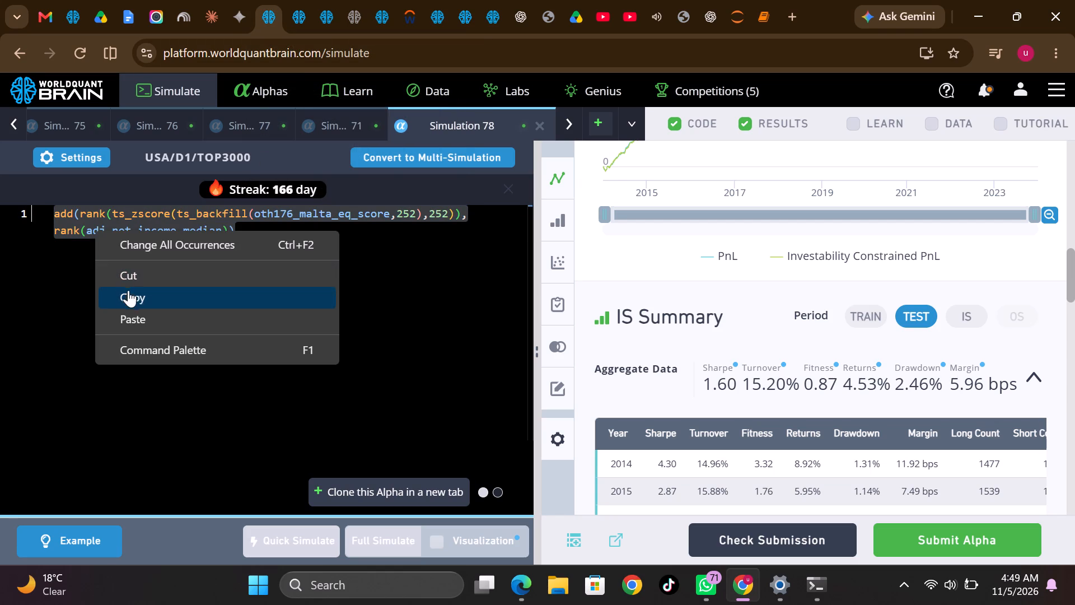
pyautogui.click(132, 294)
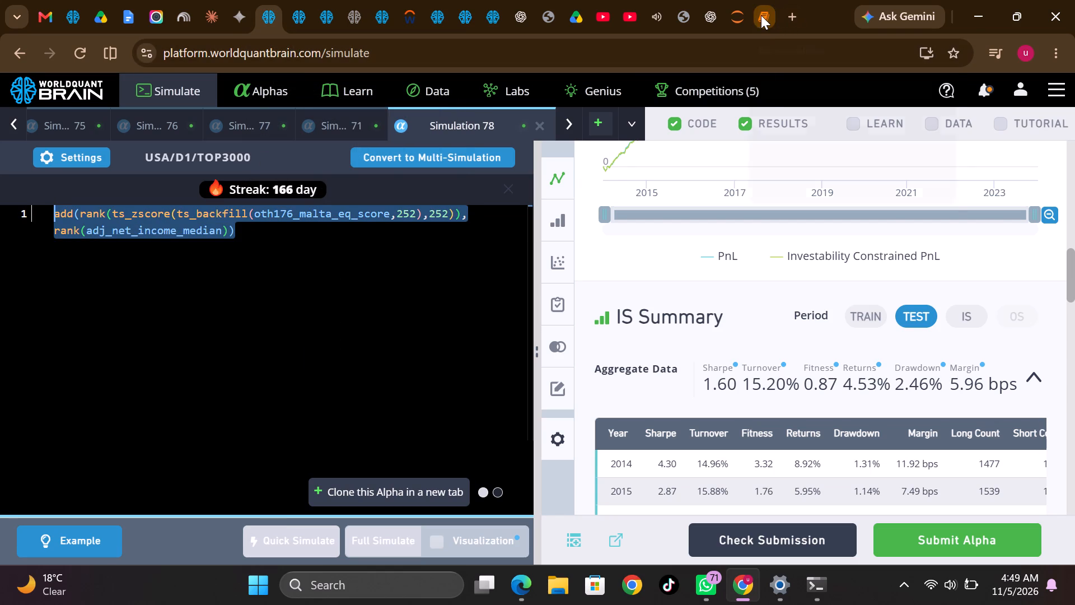
pyautogui.click(761, 15)
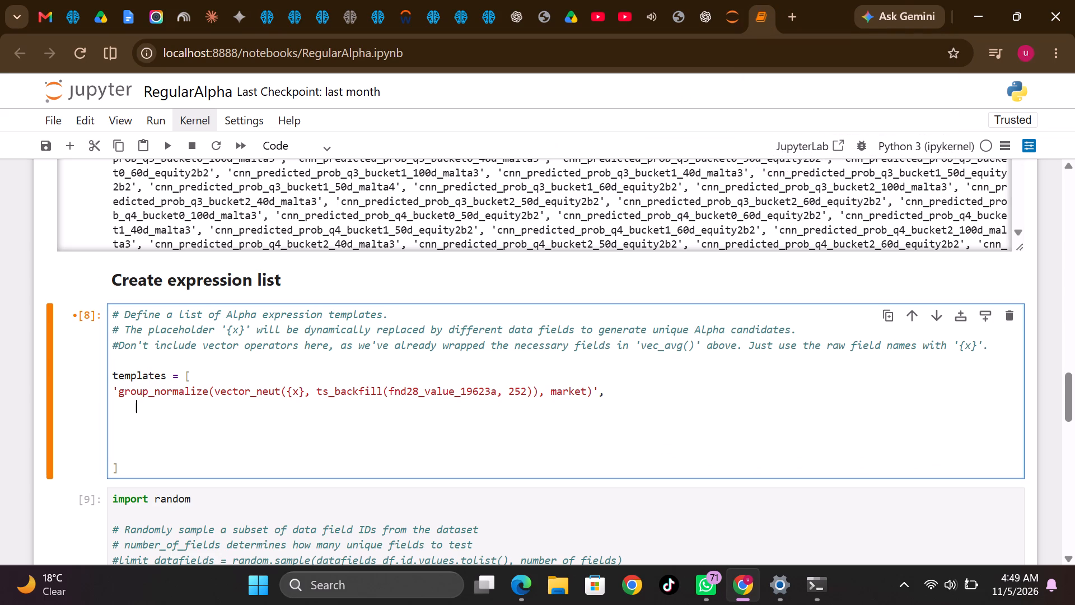
pyautogui.moveTo(593, 392); pyautogui.dragTo(238, 394)
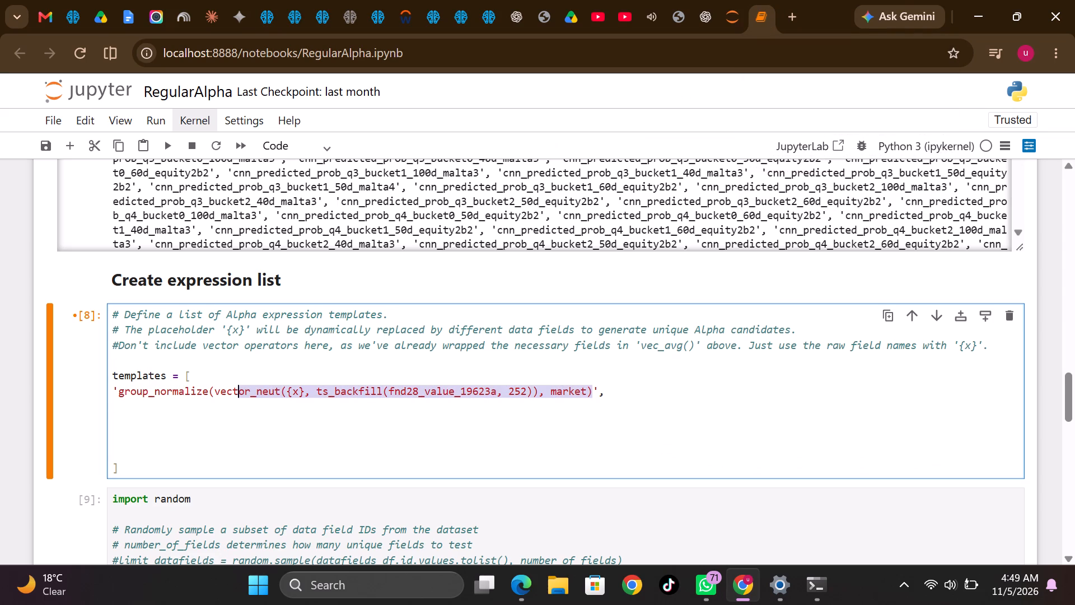
pyautogui.moveTo(238, 394); pyautogui.dragTo(115, 397)
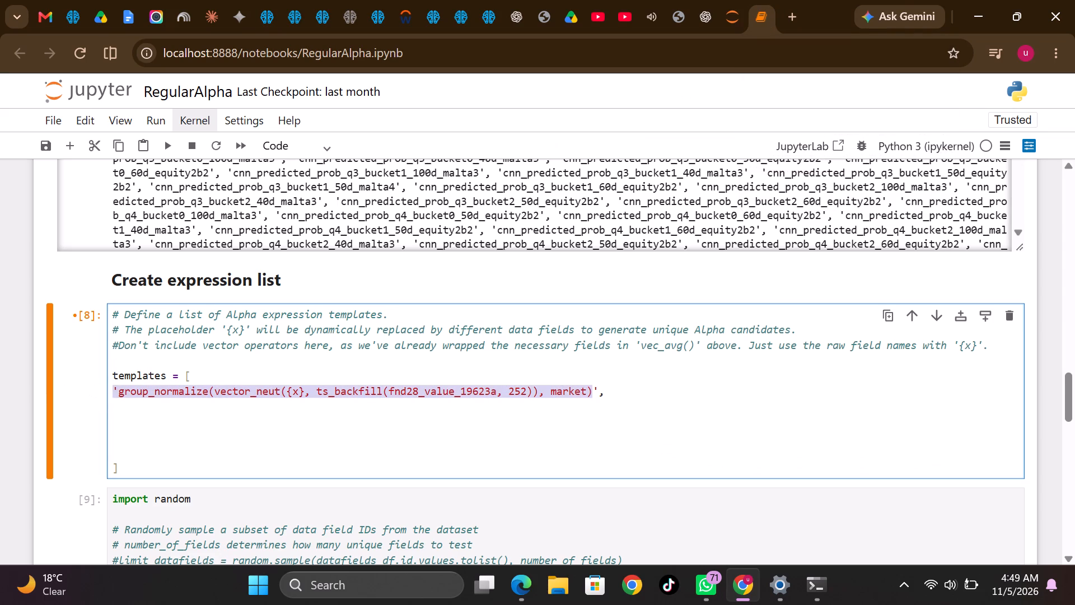
pyautogui.moveTo(115, 397); pyautogui.dragTo(118, 397)
pyautogui.press('BackSpace')
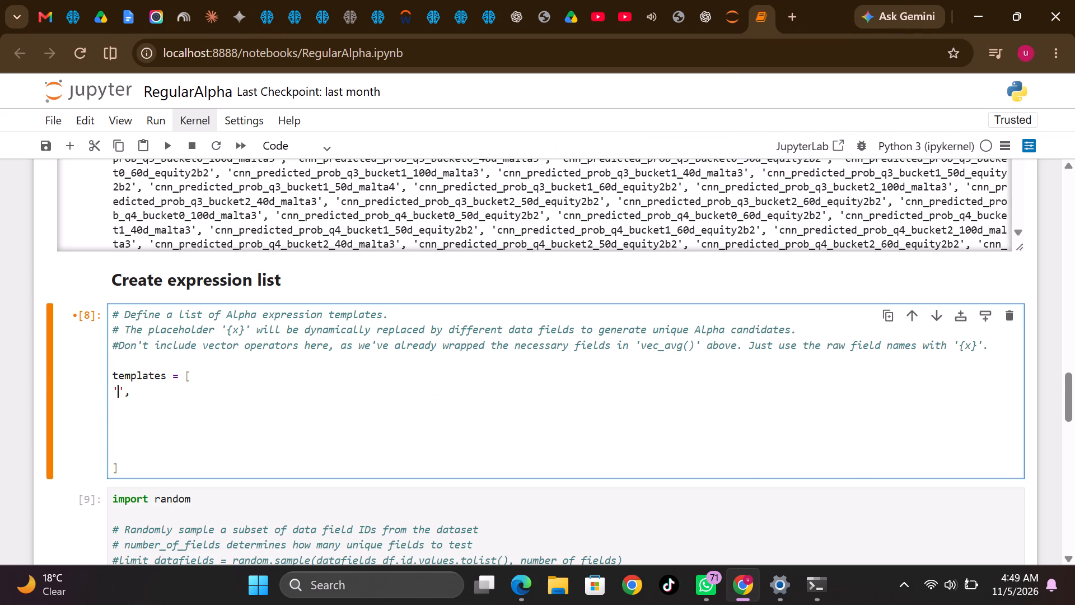
pyautogui.hotkey('ctrl', 'v')
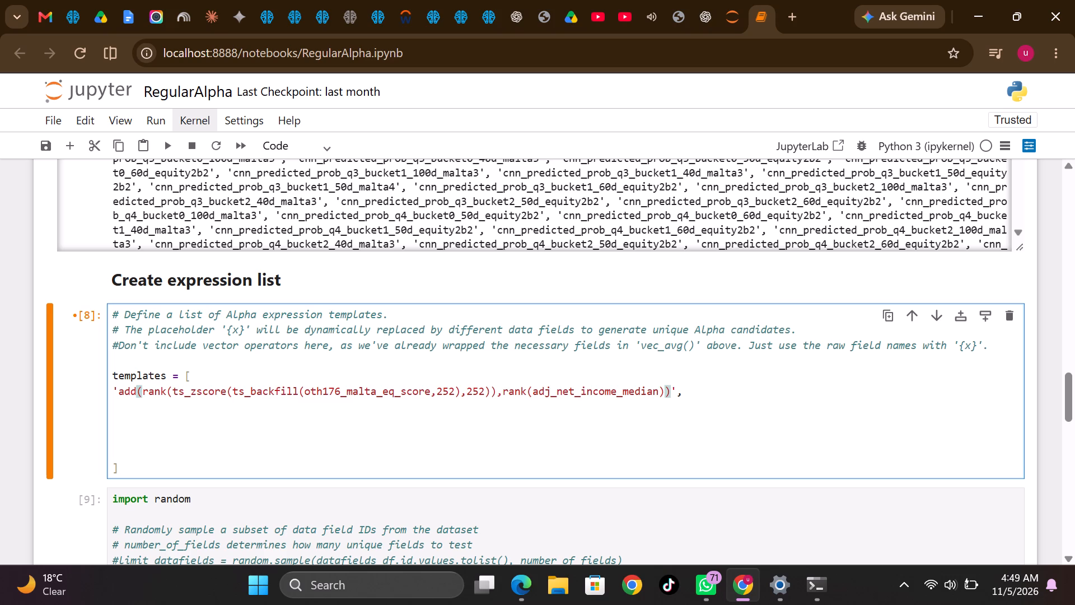
# Replace oth176_malta_eq_score in the pasted template with the {x} placeholder.
pyautogui.doubleClick(340, 393)
pyautogui.hotkey('shift', '{')
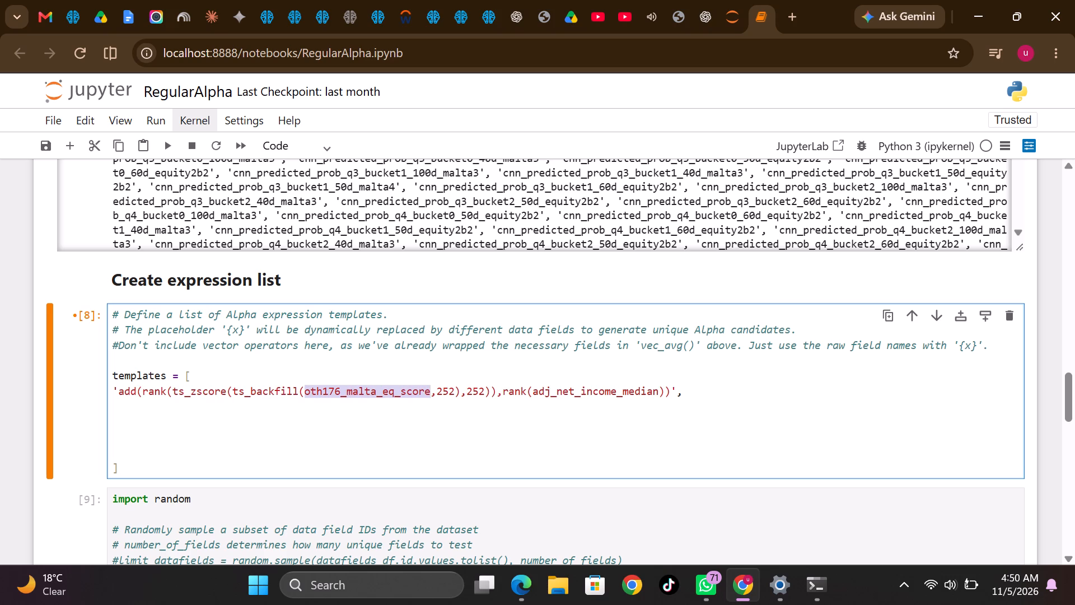
pyautogui.press('x')
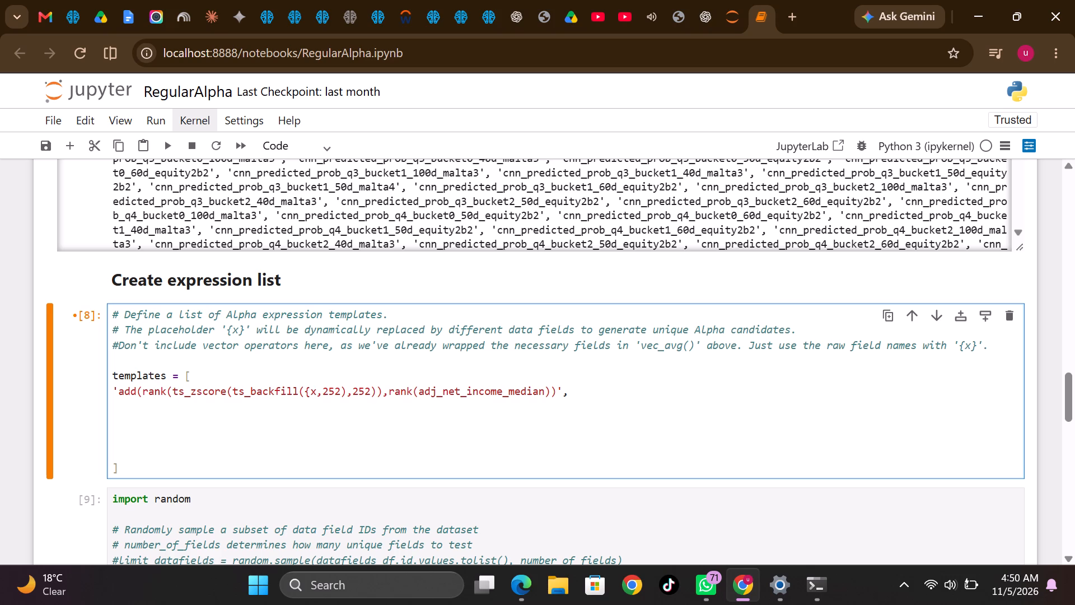
pyautogui.press(']')
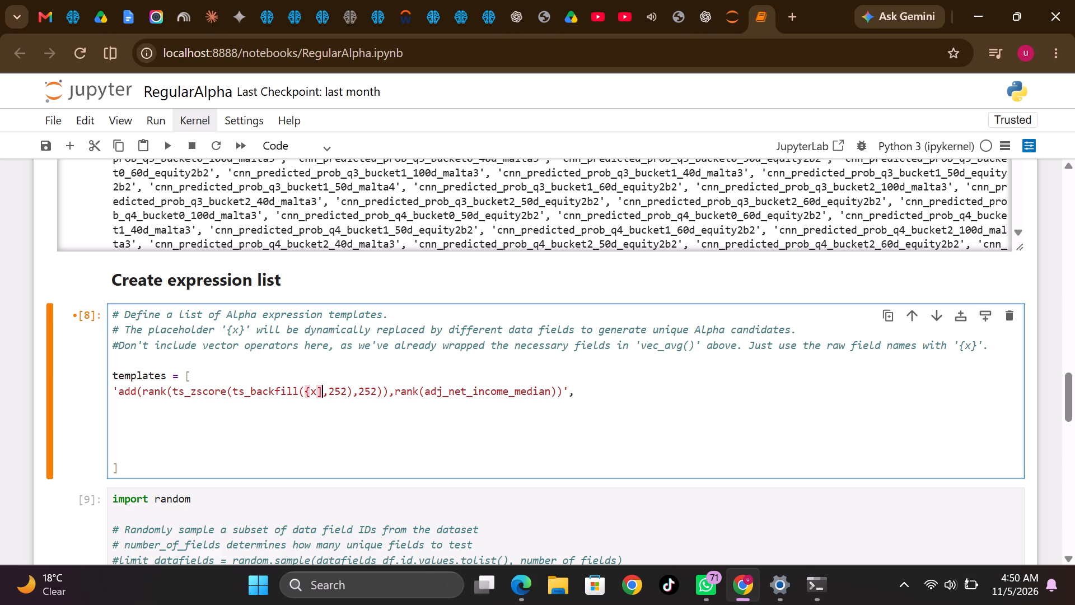
pyautogui.press('BackSpace')
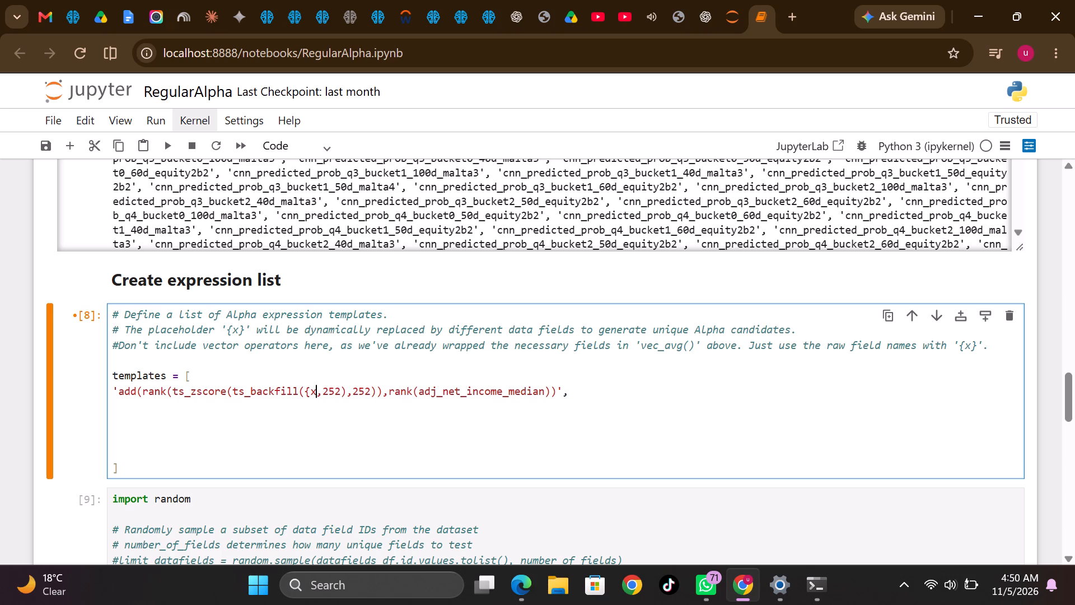
pyautogui.hotkey('shift', '}')
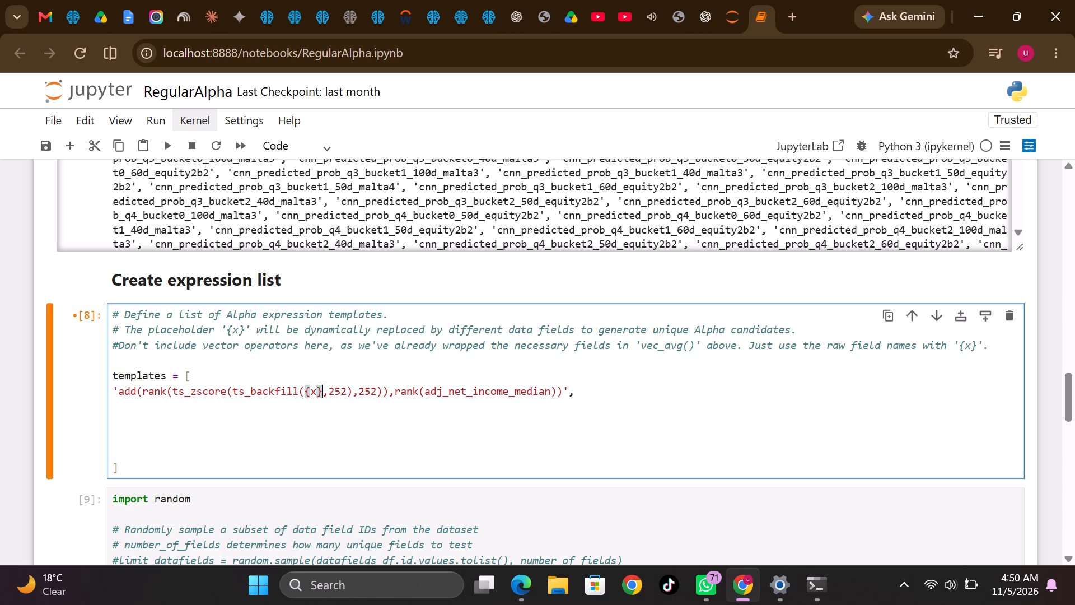
# Set the decay parameter to 3 in the generate_alpha call under Apply simulation settings.
pyautogui.scroll(-2, 347, 331)
pyautogui.scroll(2, 347, 331)
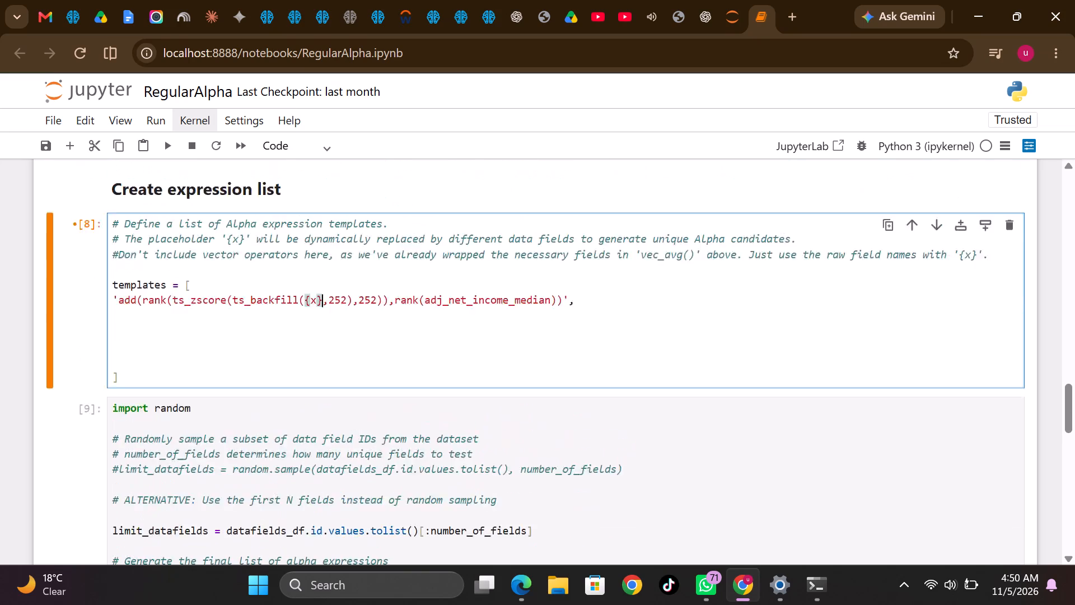
pyautogui.scroll(5, 347, 331)
pyautogui.scroll(1, 337, 275)
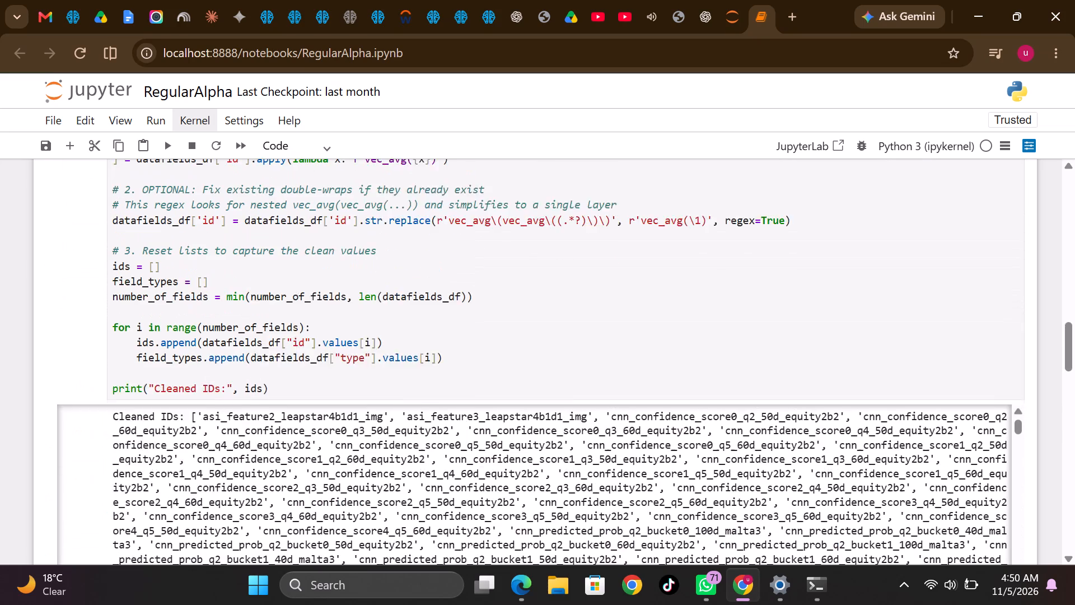
pyautogui.scroll(1, 337, 275)
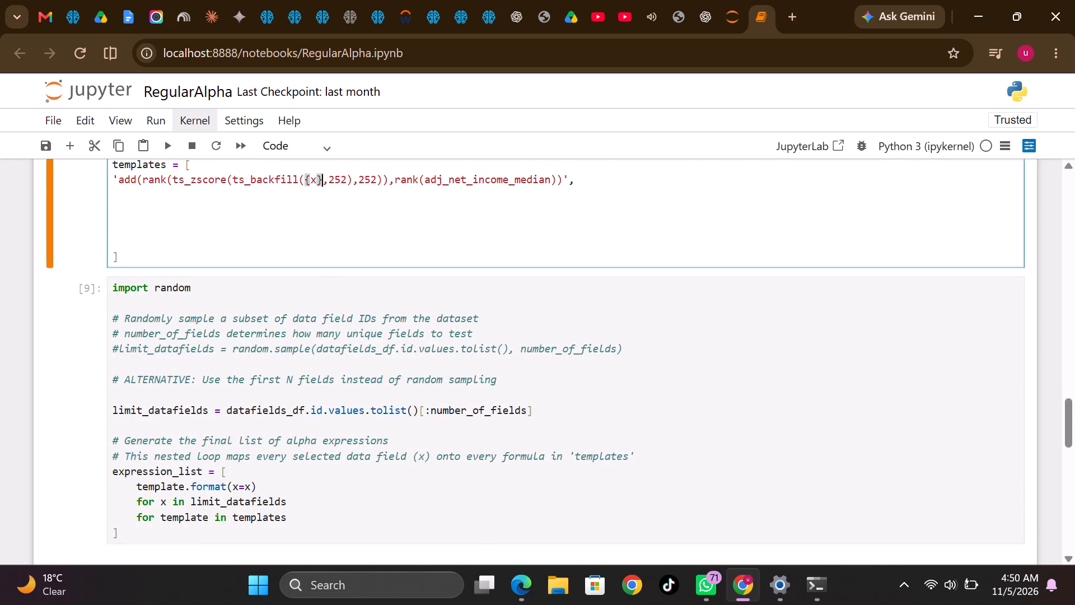
pyautogui.scroll(-2, 367, 429)
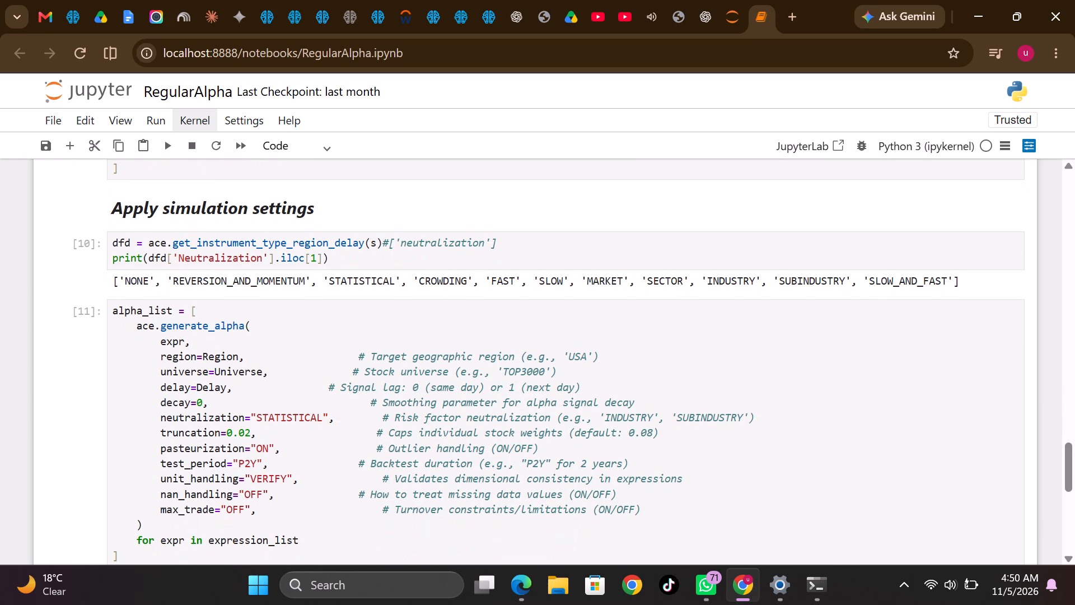
pyautogui.click(199, 397)
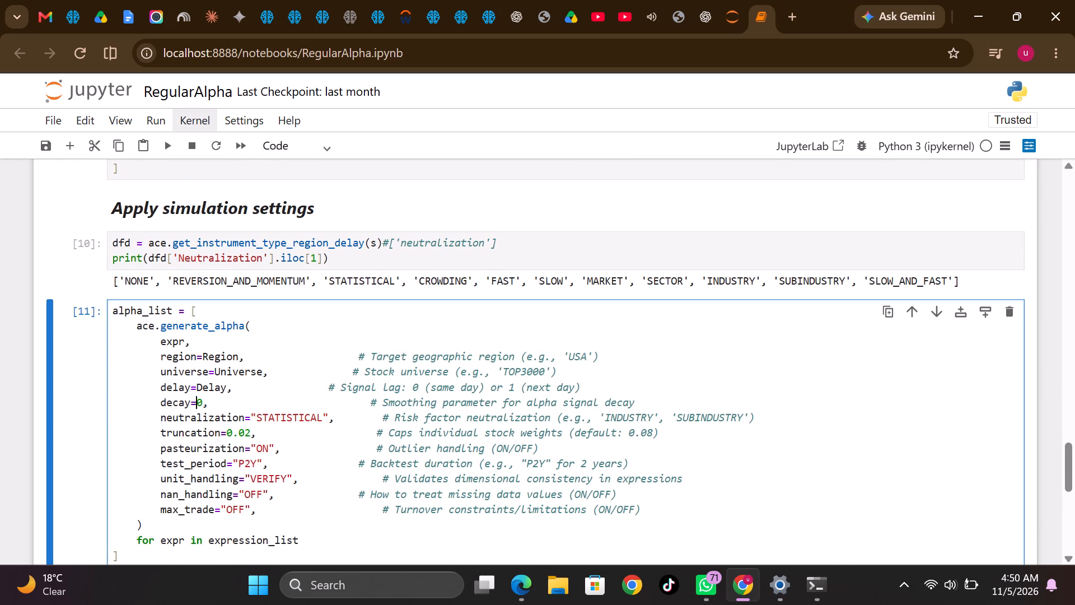
pyautogui.press('Delete')
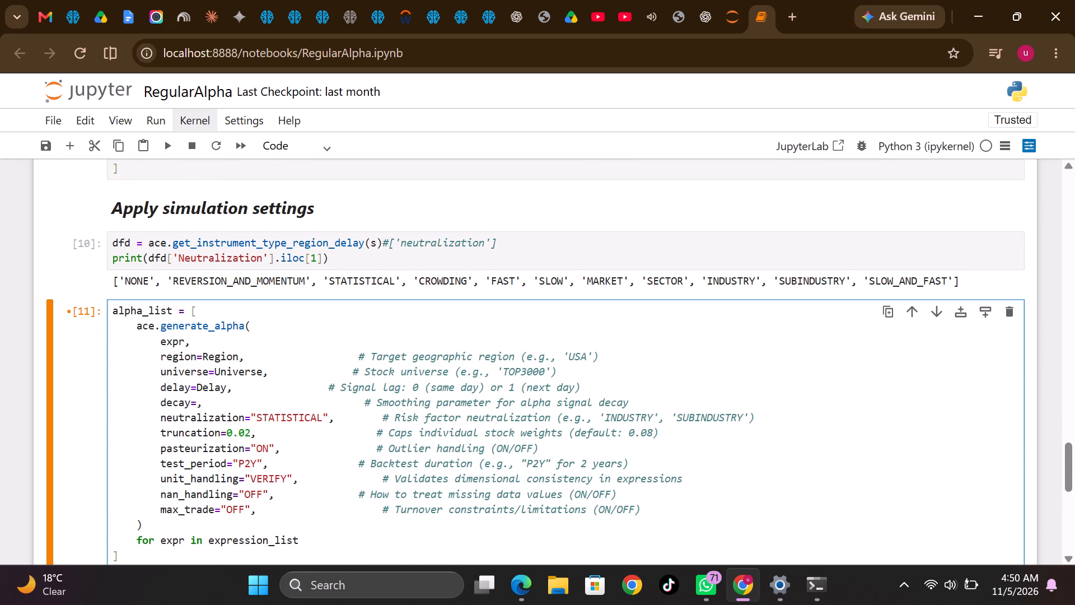
pyautogui.press('3')
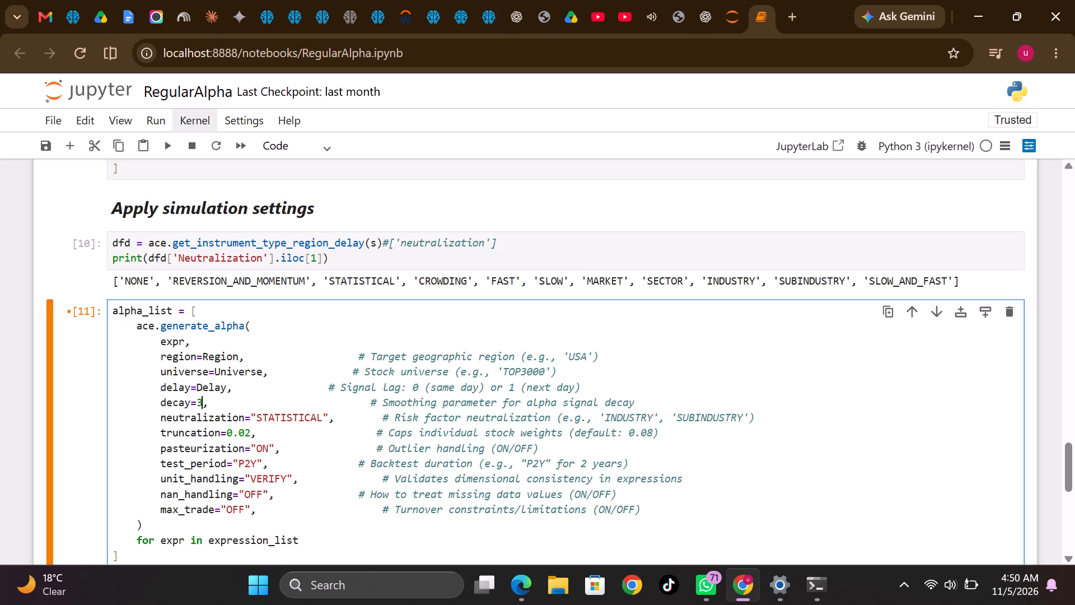
# Limit the simulate_alpha_list_multi call to the first 20 alphas by setting the alpha_list slice to [:20].
pyautogui.scroll(-1, 384, 494)
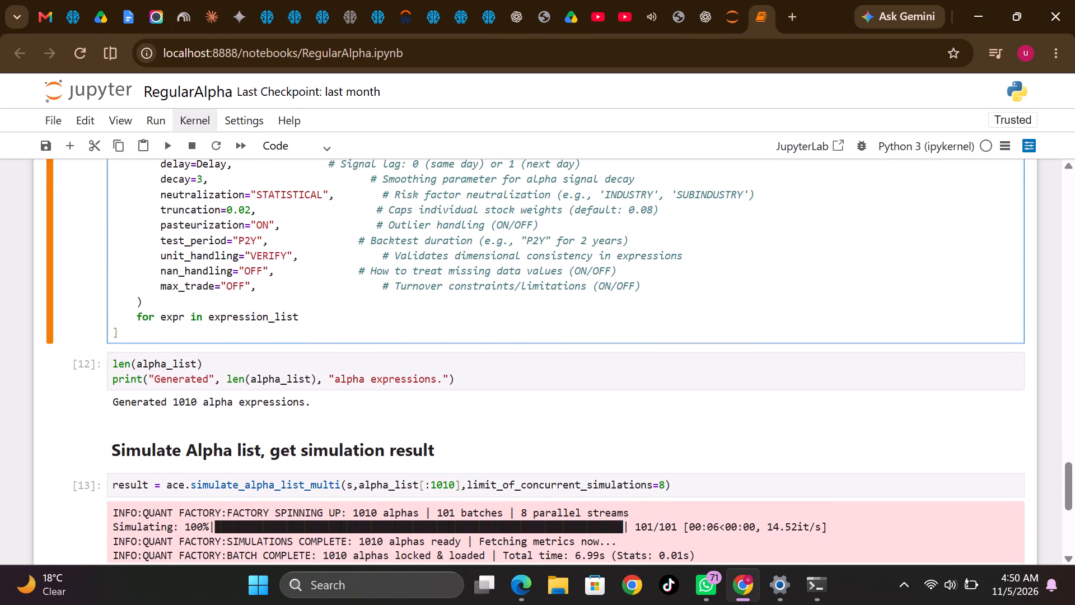
pyautogui.scroll(-2, 384, 494)
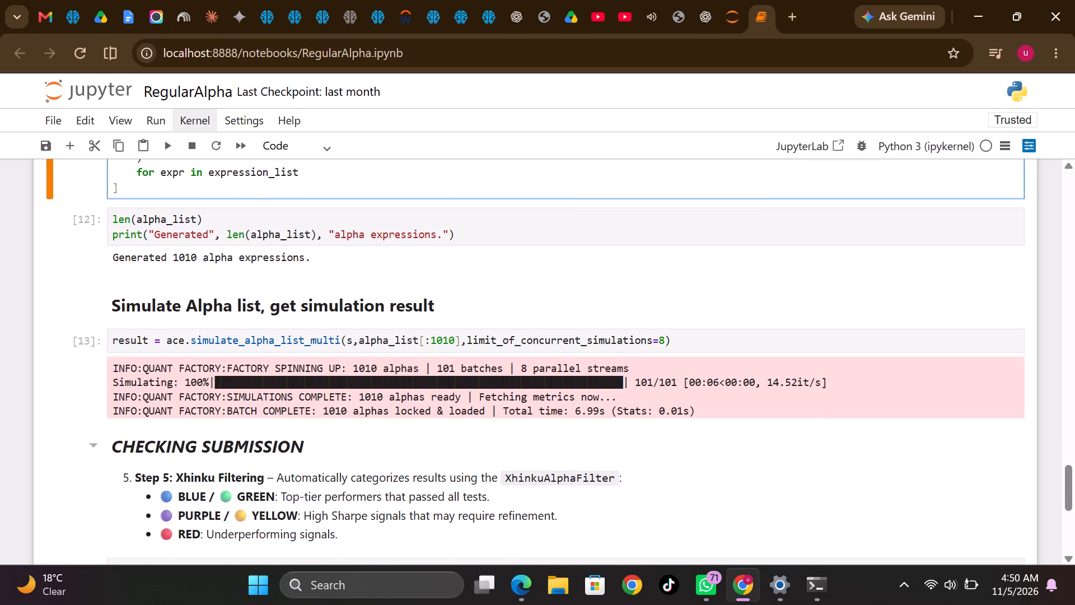
pyautogui.doubleClick(441, 338)
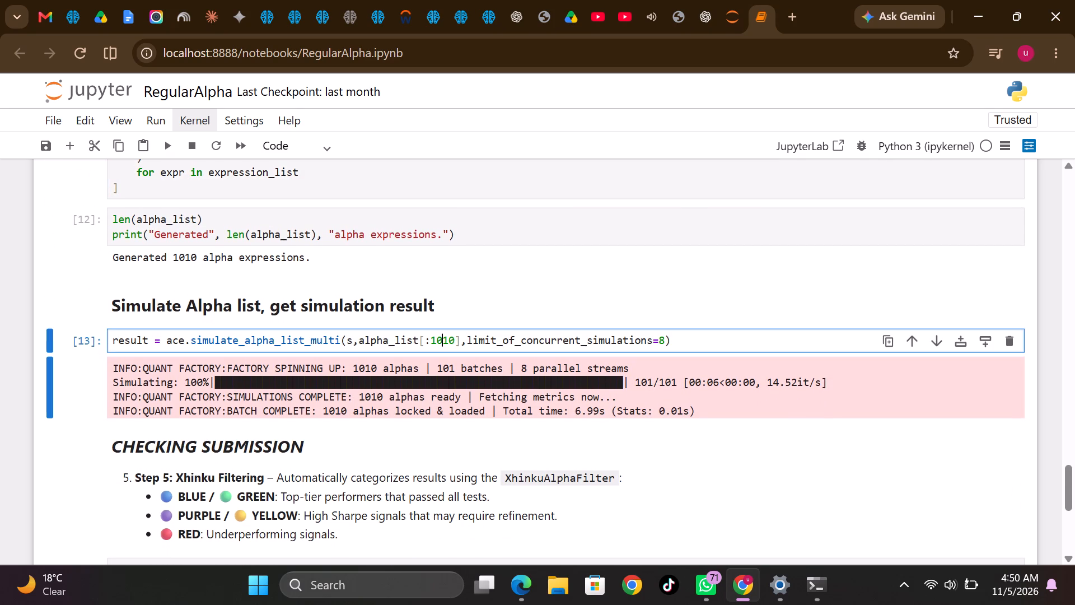
pyautogui.write('20')
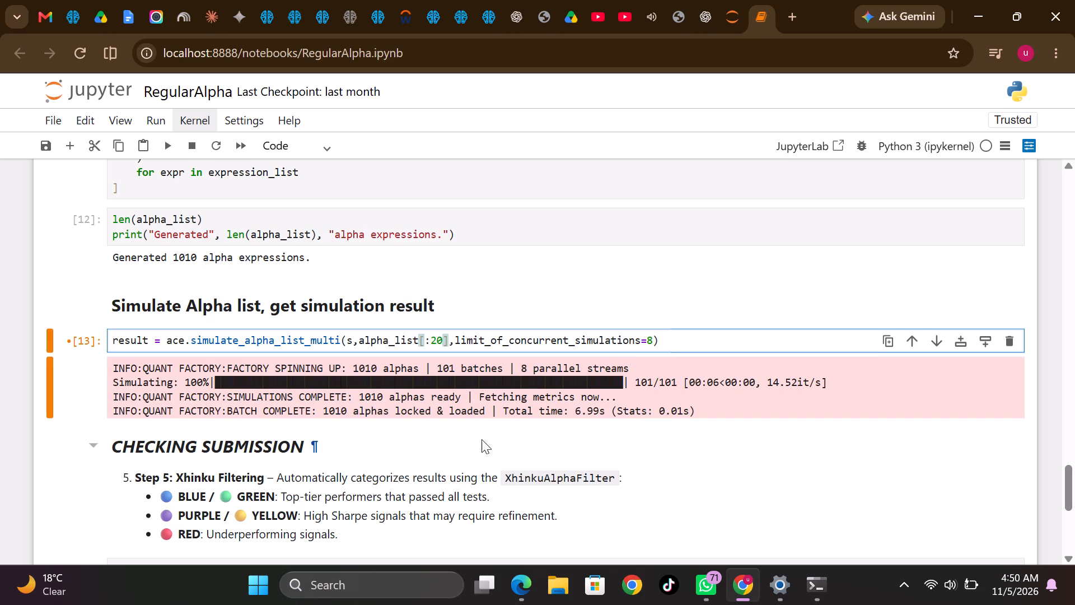
# Restart the kernel and run all cells of the RegularAlpha notebook.
pyautogui.scroll(-2, 485, 446)
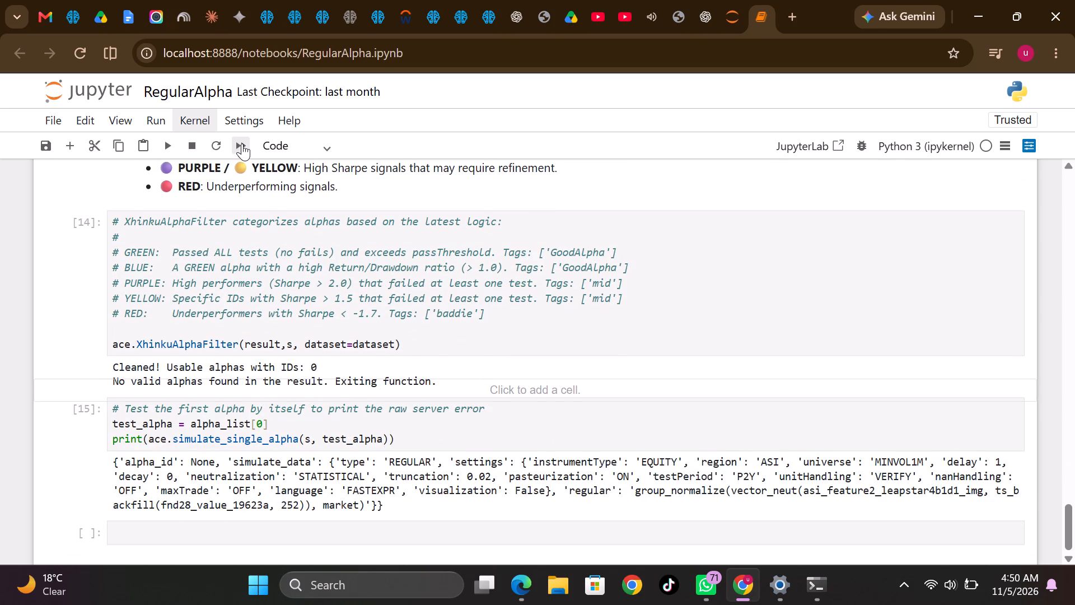
pyautogui.click(242, 143)
pyautogui.click(688, 346)
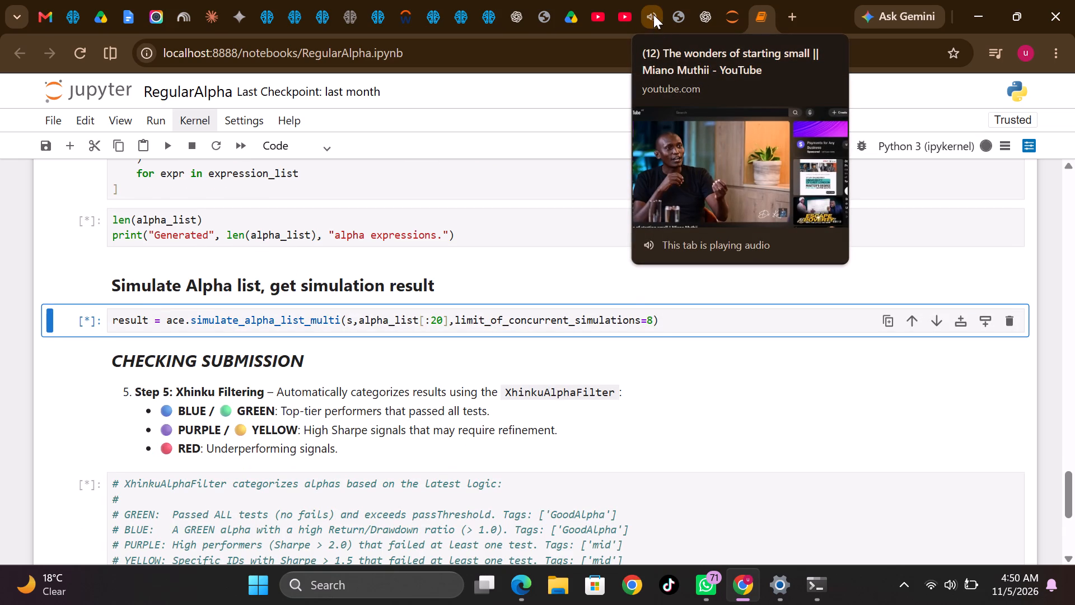
# Open the BRAIN platform's Persona identity verification page from the running notebook.
pyautogui.scroll(2, 658, 332)
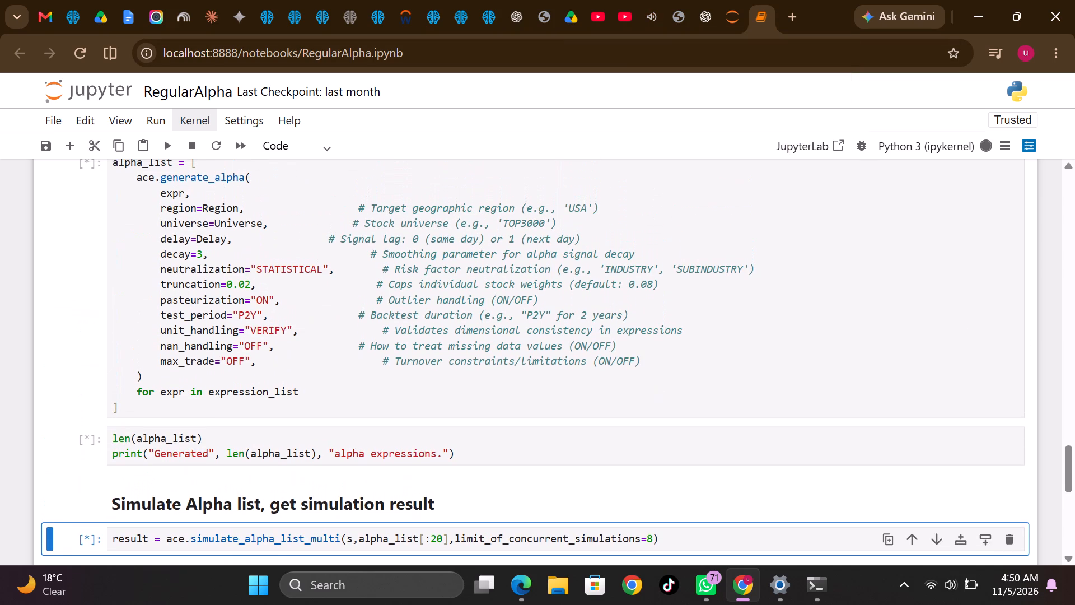
pyautogui.scroll(5, 658, 332)
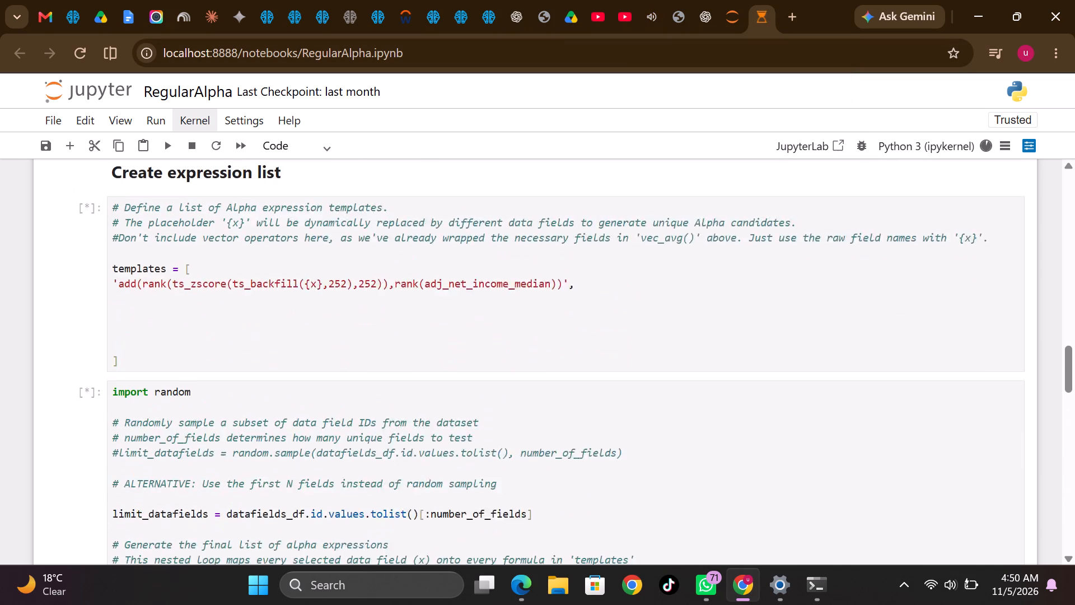
pyautogui.scroll(-2, 658, 332)
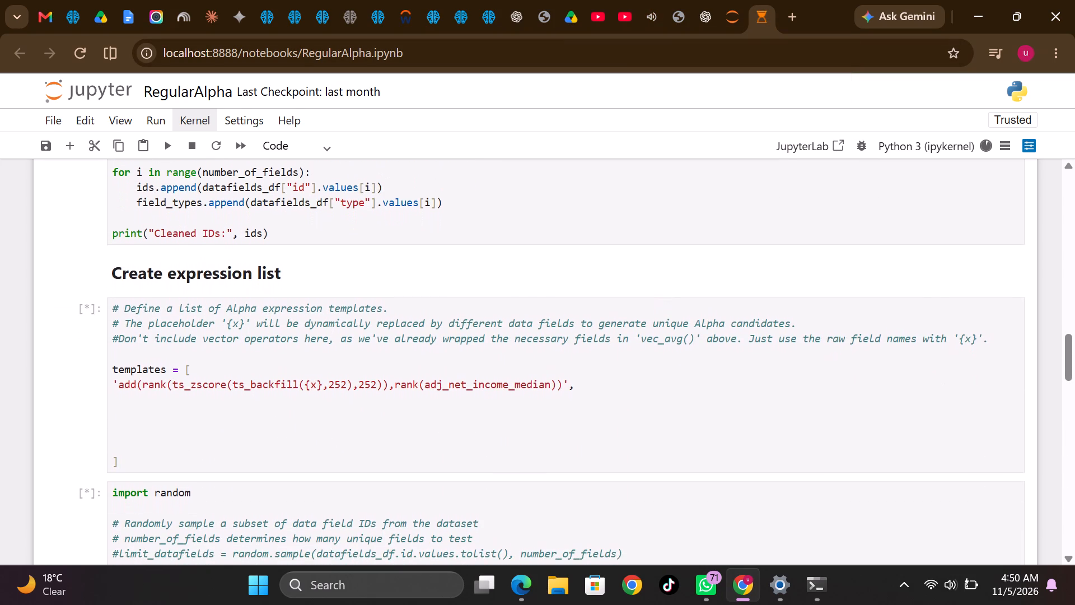
pyautogui.scroll(-4, 658, 332)
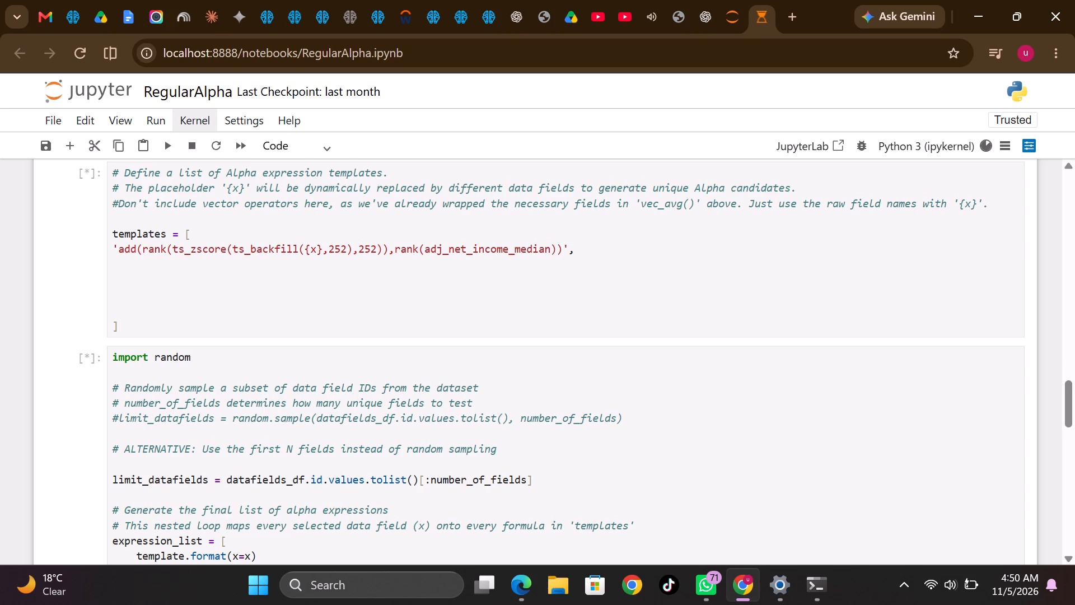
pyautogui.scroll(-5, 658, 332)
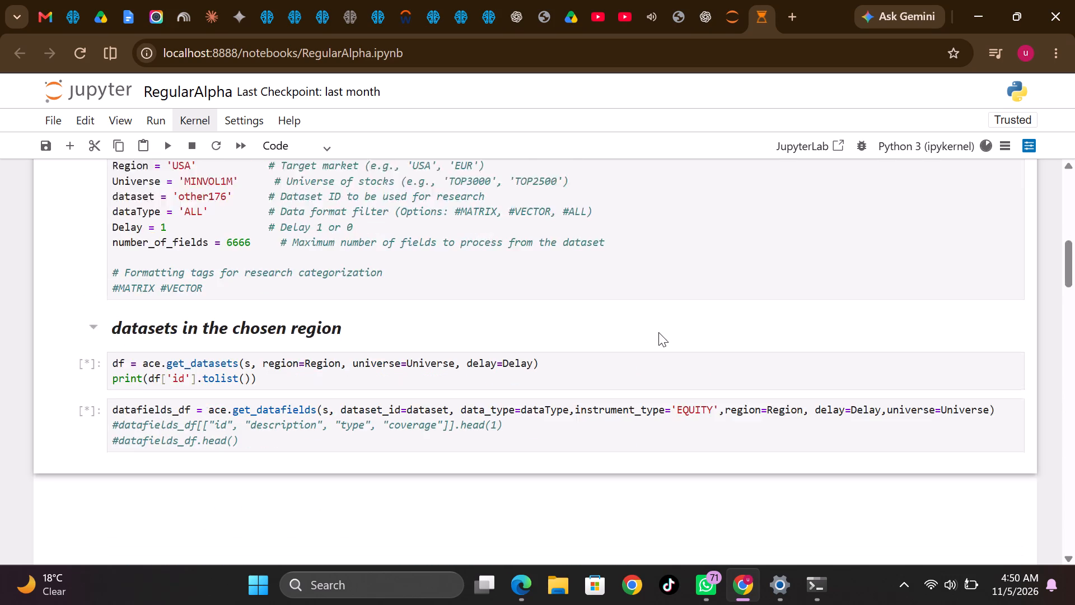
pyautogui.scroll(3, 658, 332)
pyautogui.click(574, 353)
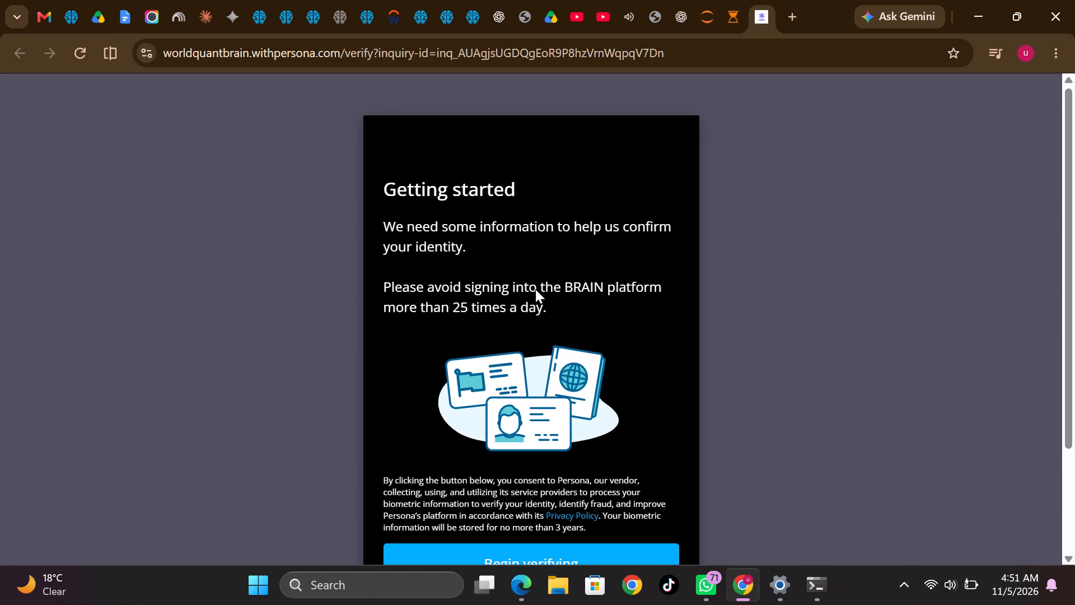
# Begin the Persona identity verification and start the camera face check on this device.
pyautogui.scroll(-2, 531, 405)
pyautogui.click(524, 421)
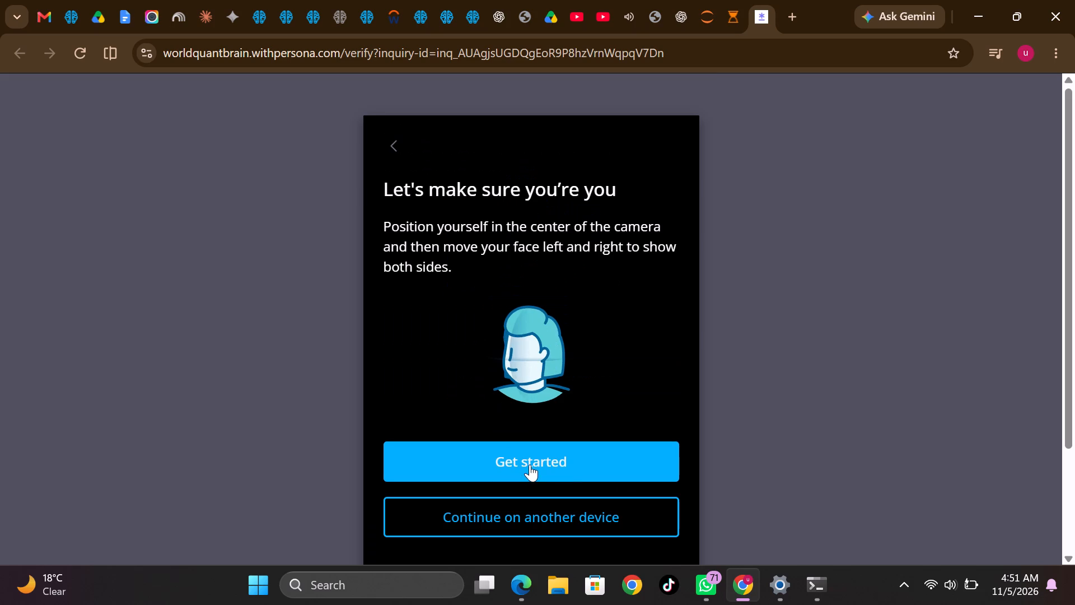
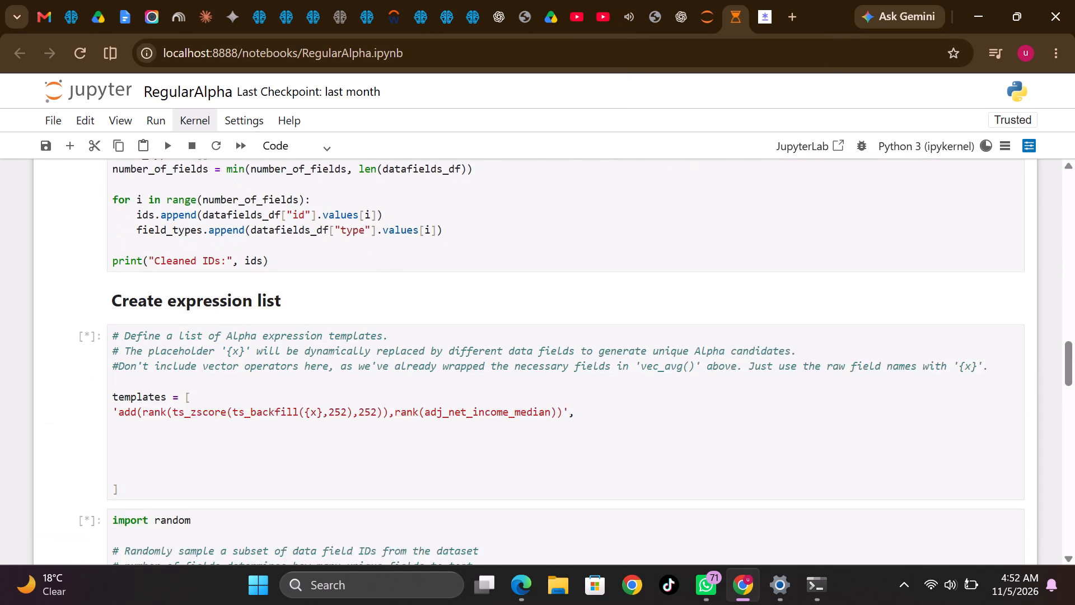
pyautogui.scroll(-1, 589, 419)
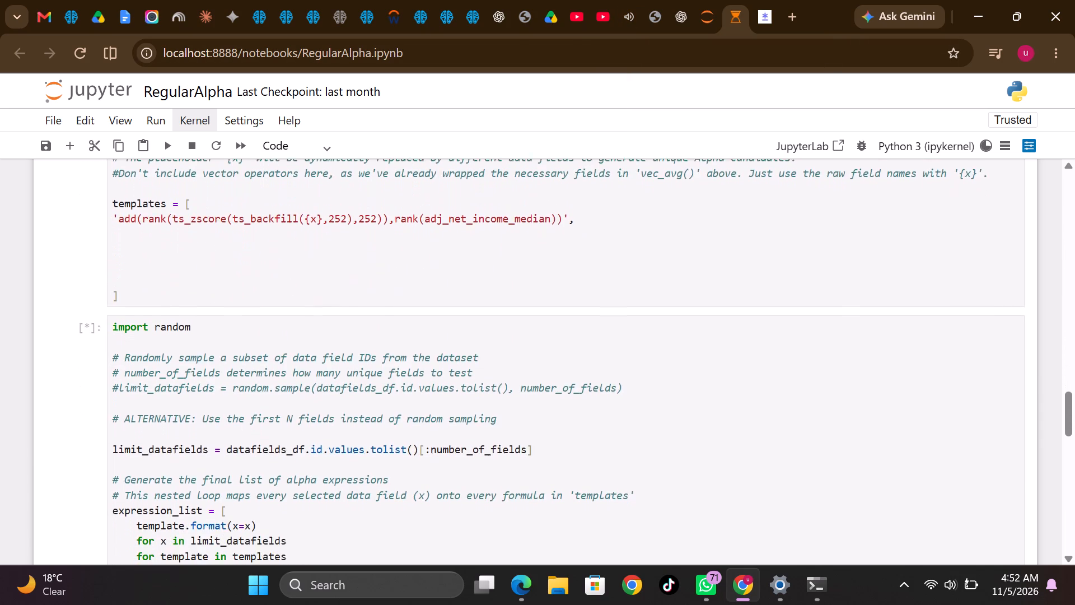
pyautogui.scroll(-2, 589, 419)
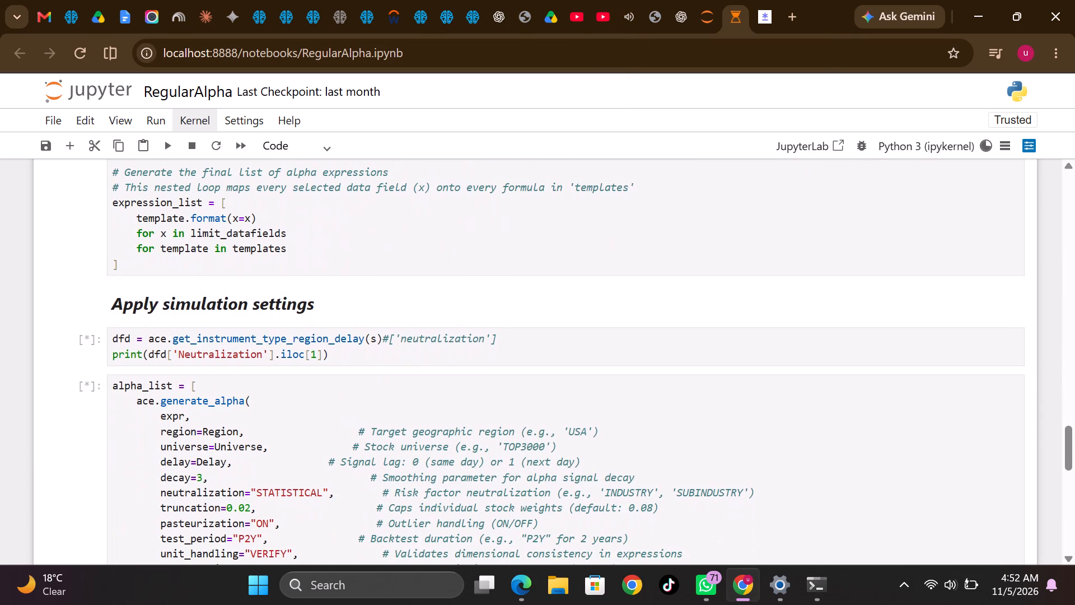
pyautogui.scroll(-5, 589, 419)
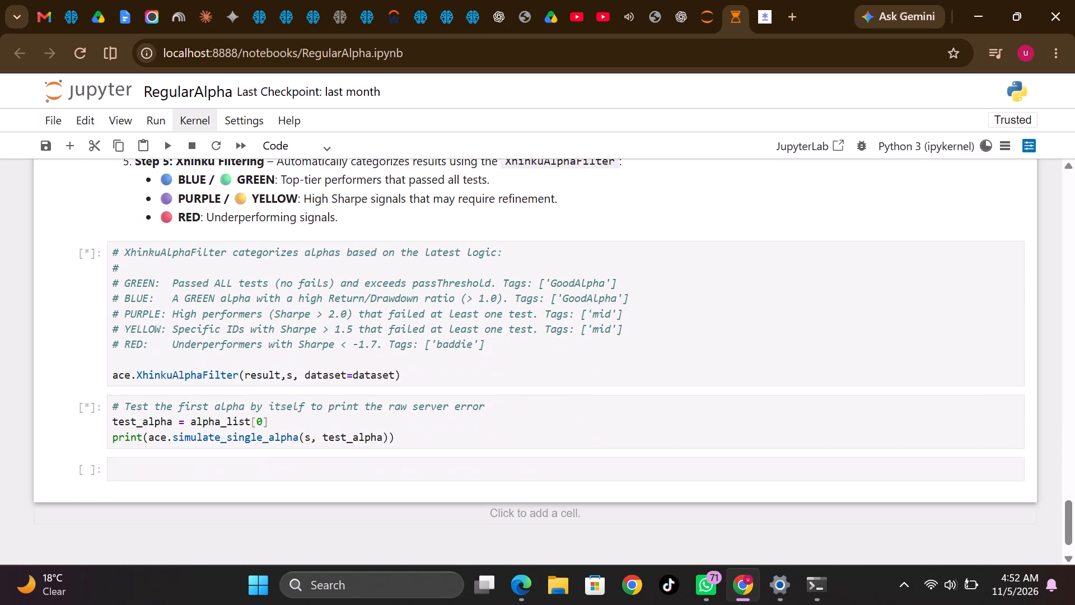
pyautogui.scroll(-1, 589, 419)
pyautogui.scroll(10, 589, 419)
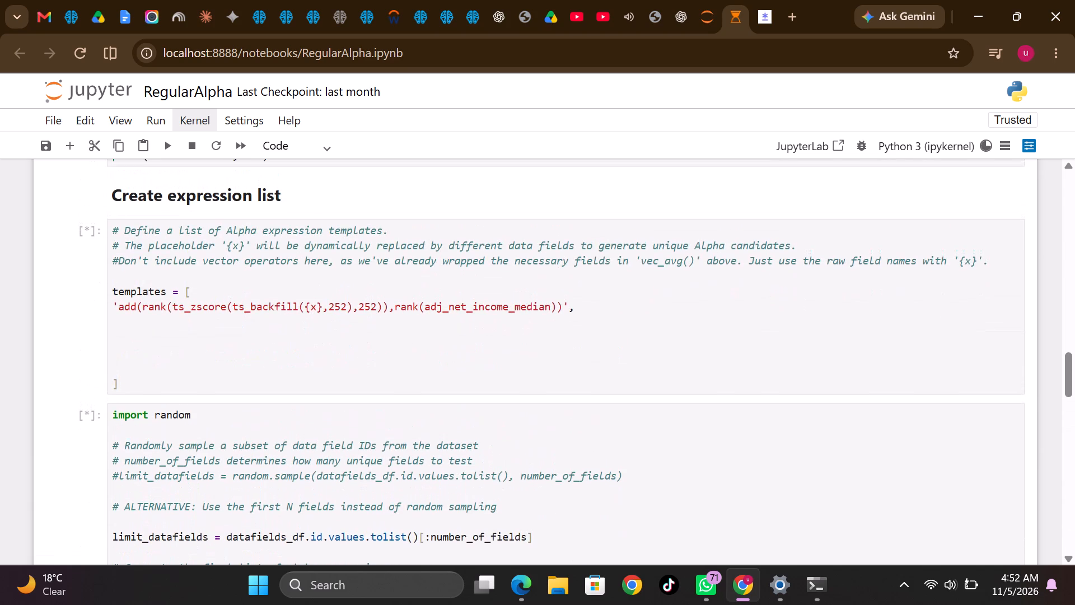
pyautogui.scroll(2, 589, 419)
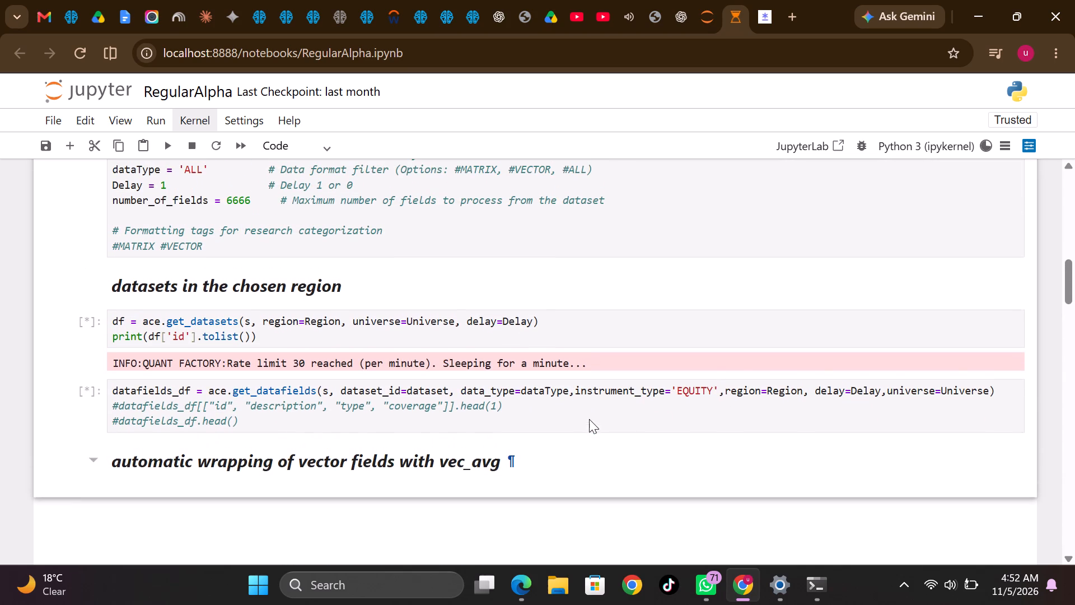
pyautogui.scroll(4, 589, 419)
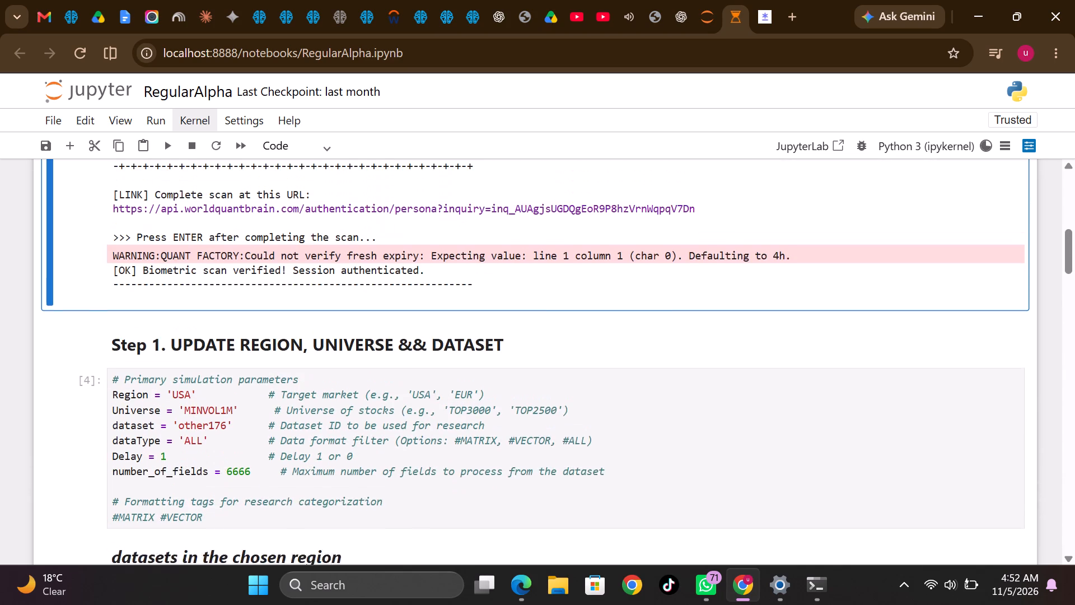
pyautogui.scroll(2, 589, 419)
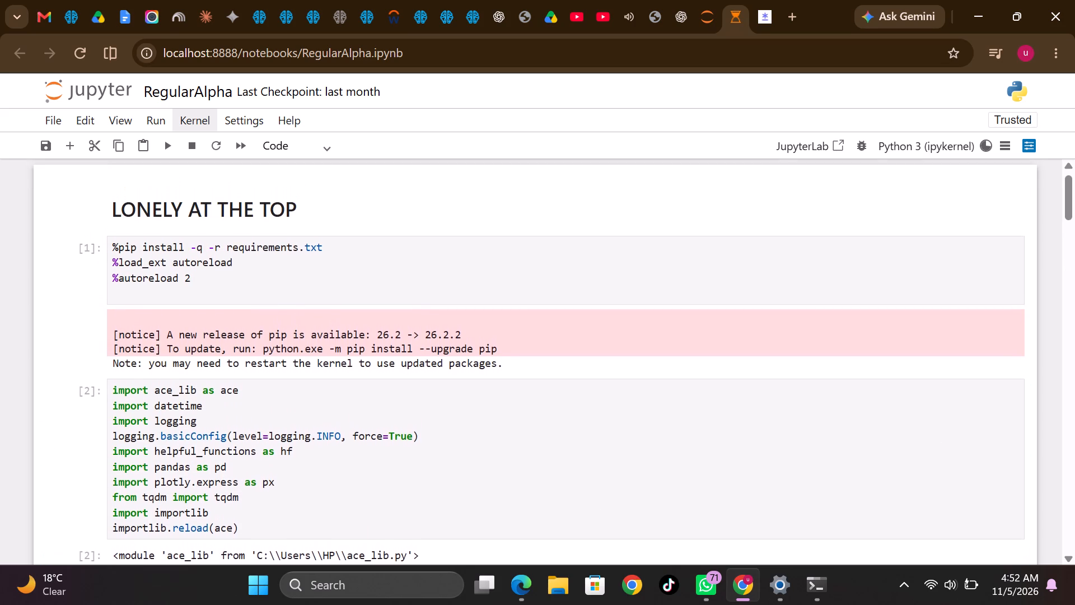
pyautogui.scroll(3, 589, 419)
pyautogui.scroll(-3, 589, 419)
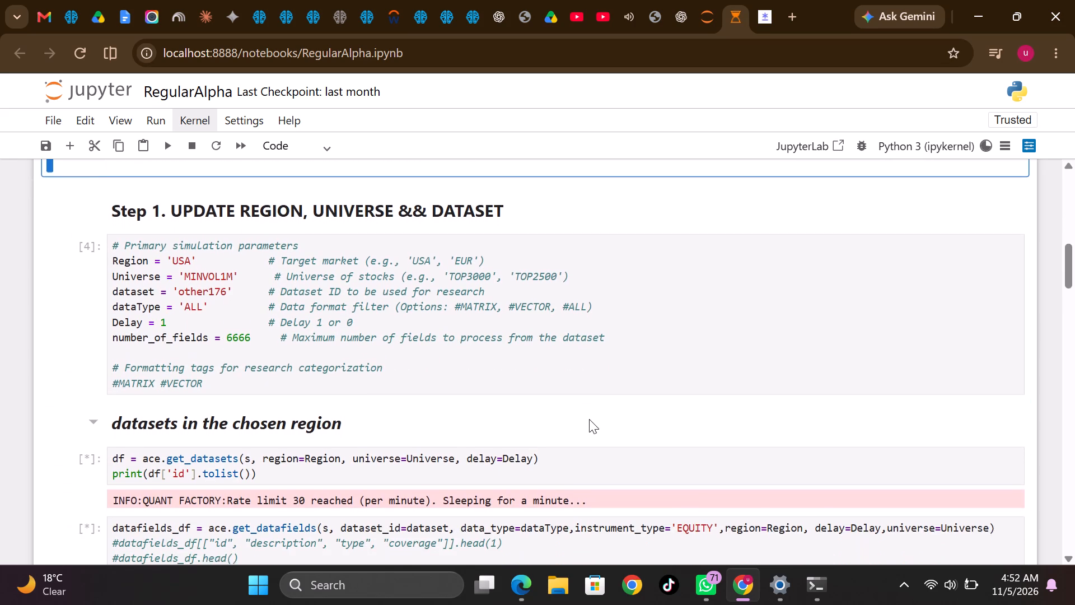
pyautogui.scroll(-5, 589, 419)
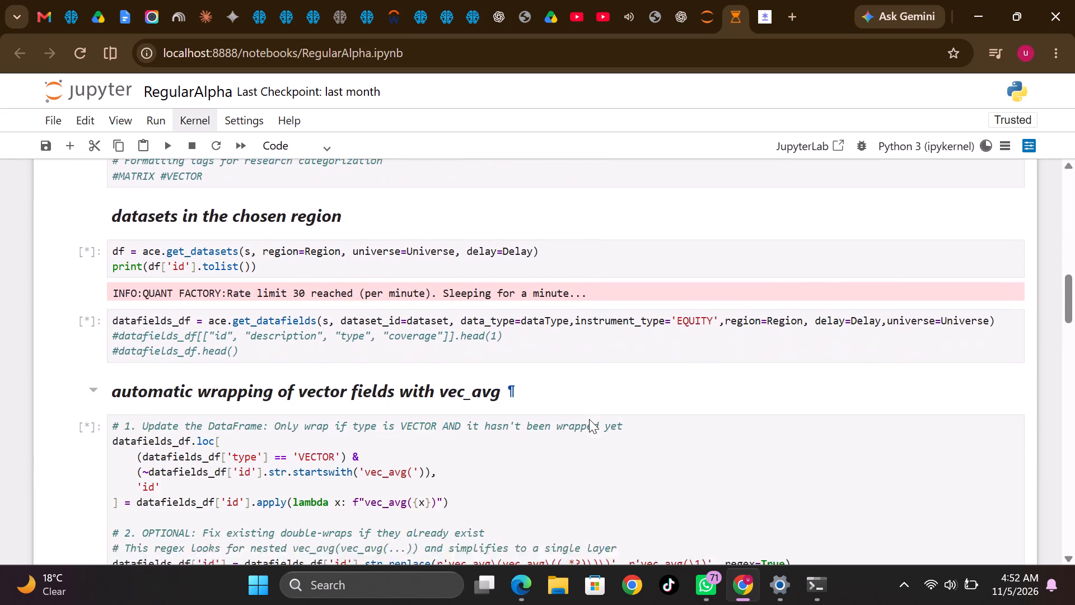
pyautogui.scroll(-5, 589, 419)
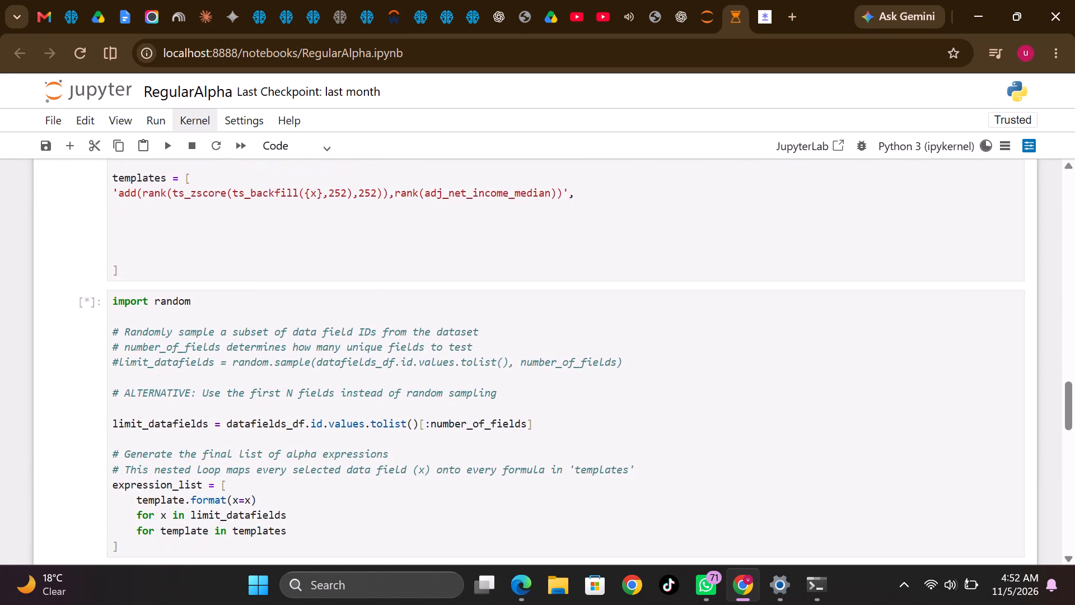
pyautogui.scroll(-5, 589, 419)
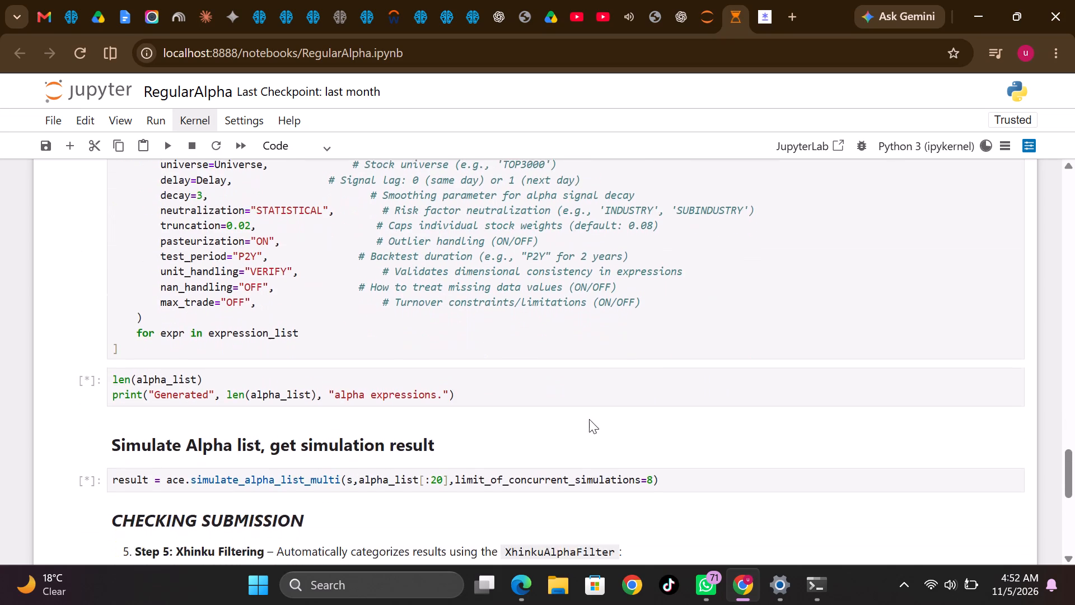
pyautogui.scroll(-3, 589, 419)
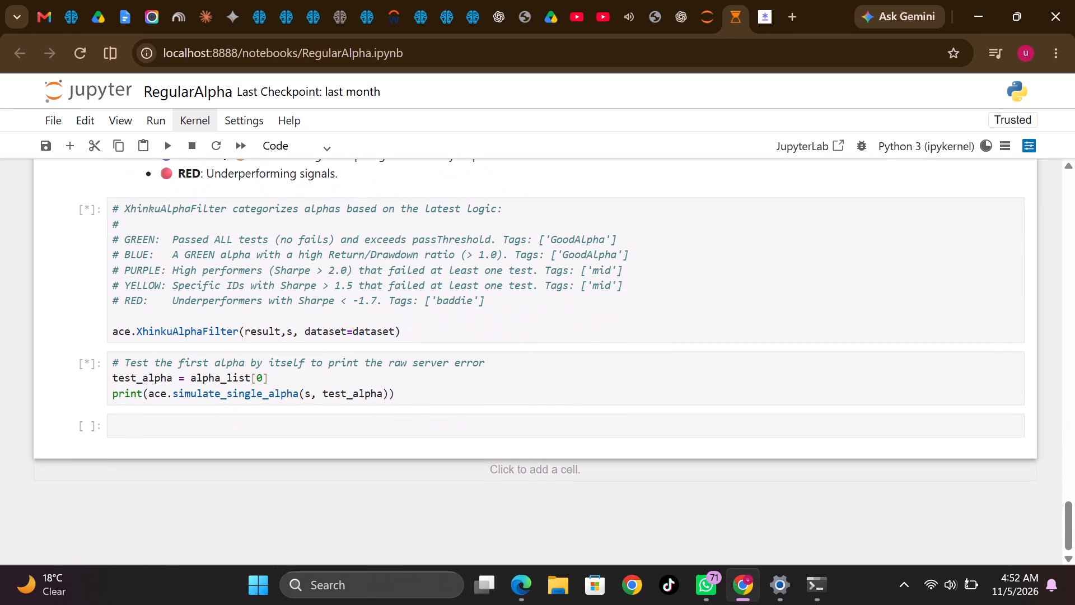
# Switch to the YouTube video "The wonders of starting small" that is playing audio.
pyautogui.click(628, 11)
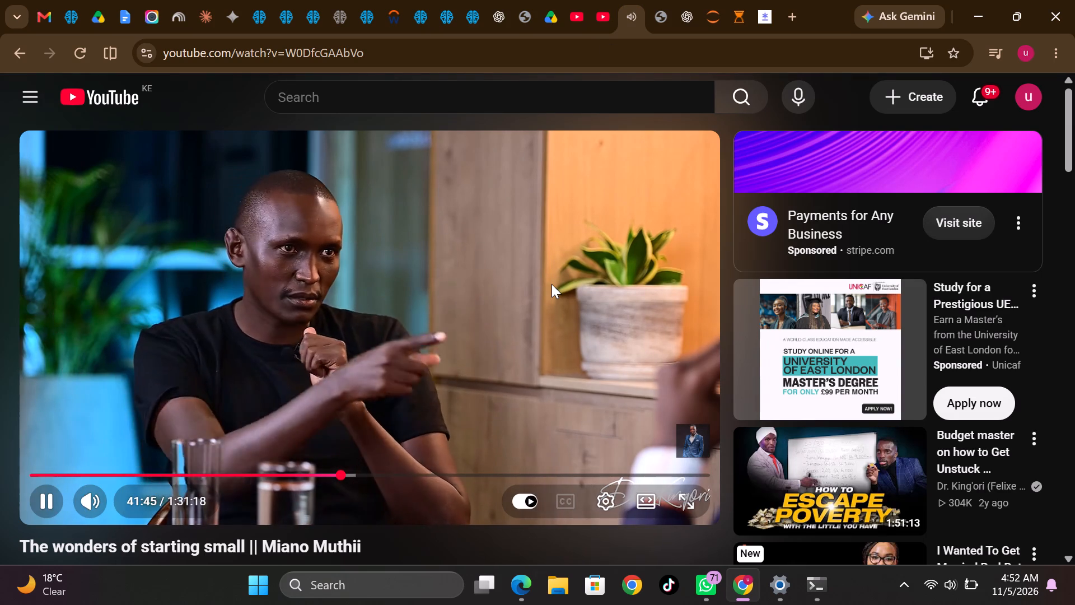
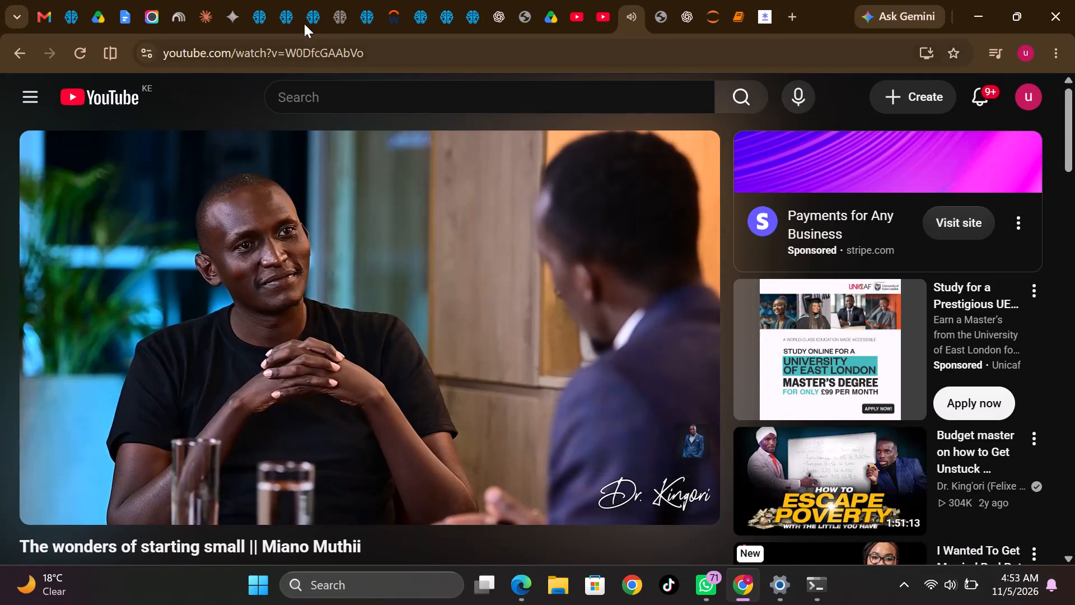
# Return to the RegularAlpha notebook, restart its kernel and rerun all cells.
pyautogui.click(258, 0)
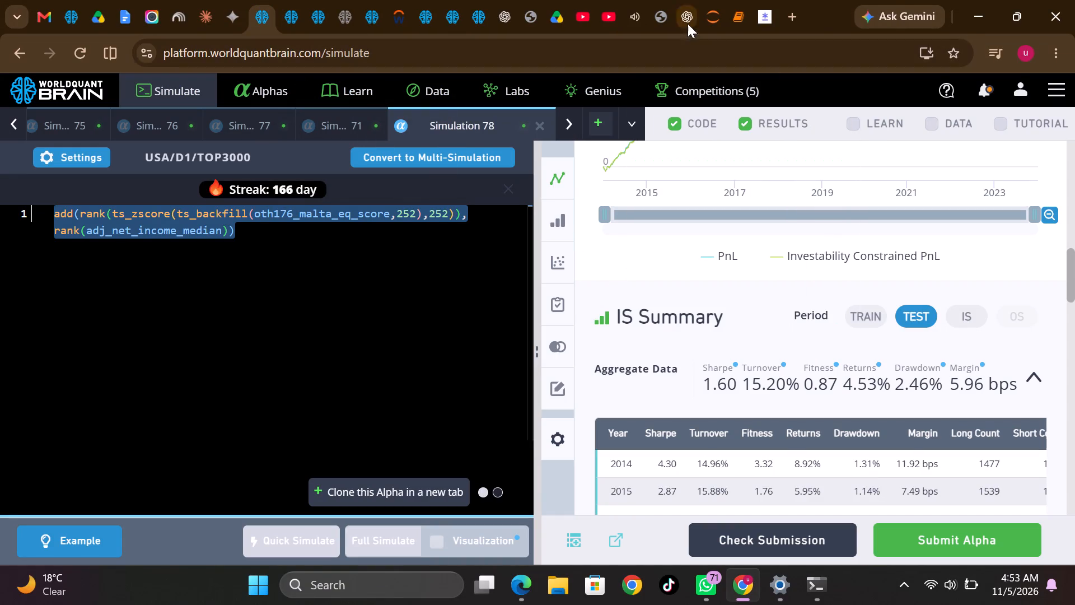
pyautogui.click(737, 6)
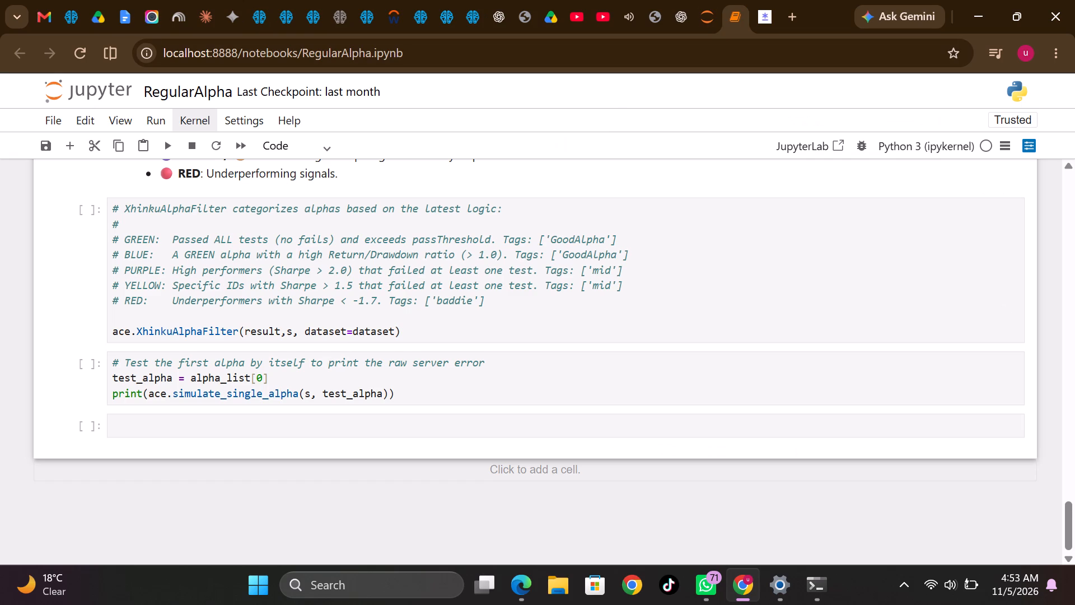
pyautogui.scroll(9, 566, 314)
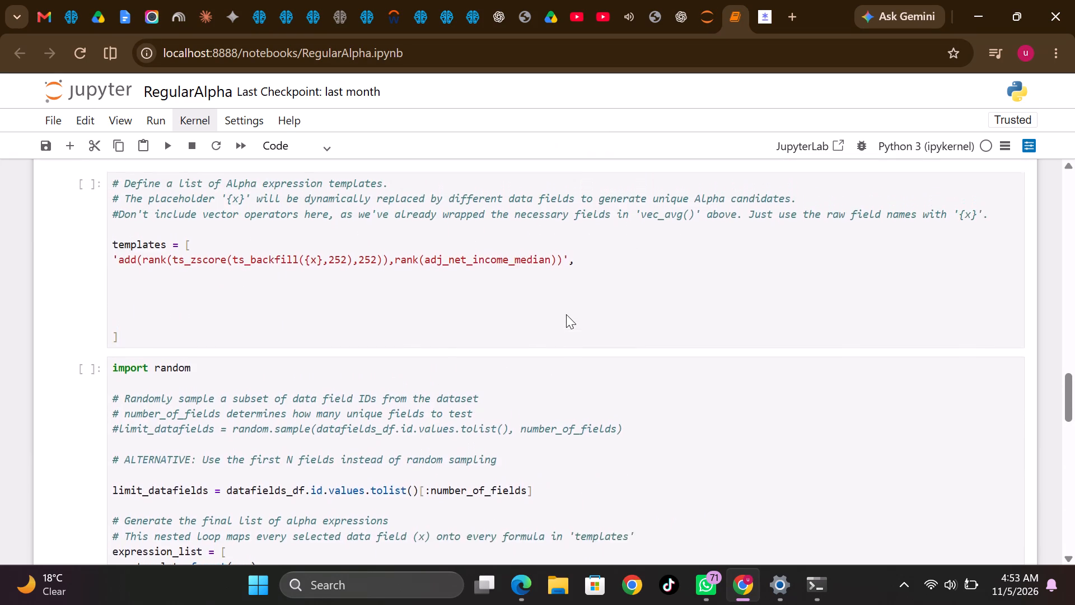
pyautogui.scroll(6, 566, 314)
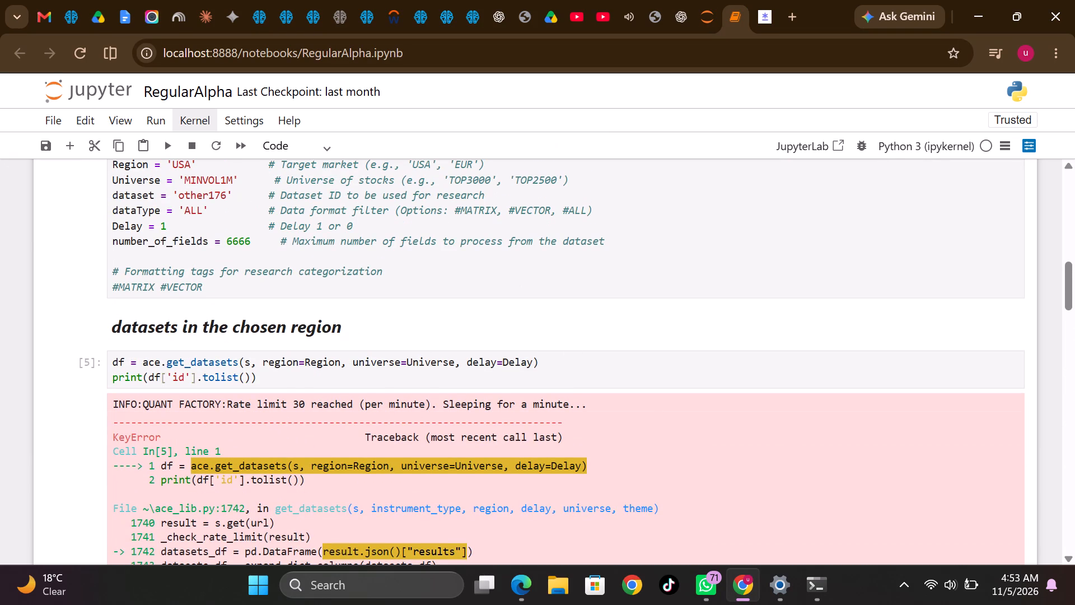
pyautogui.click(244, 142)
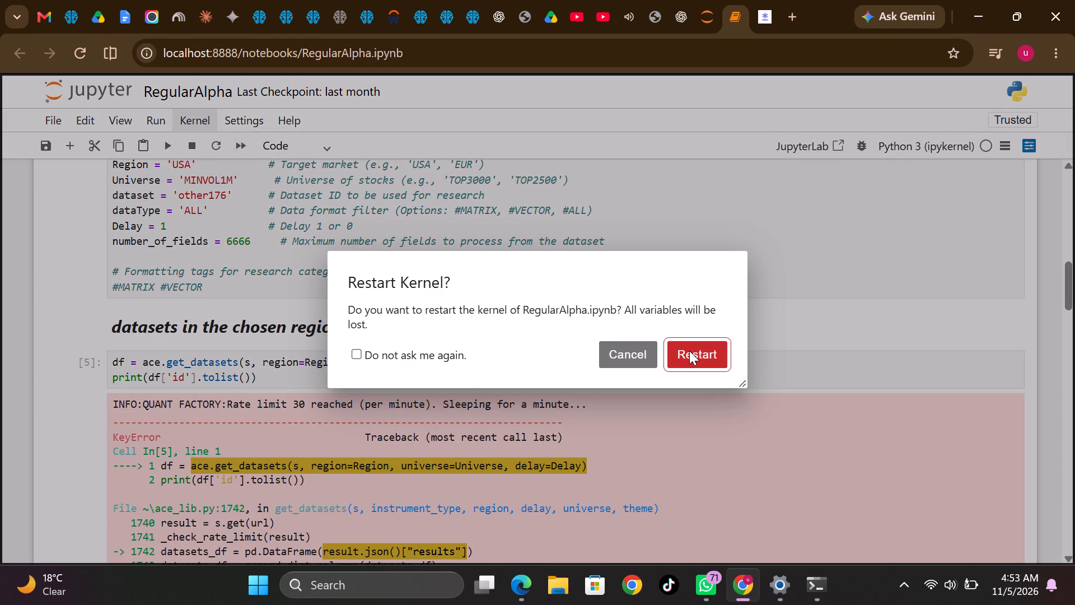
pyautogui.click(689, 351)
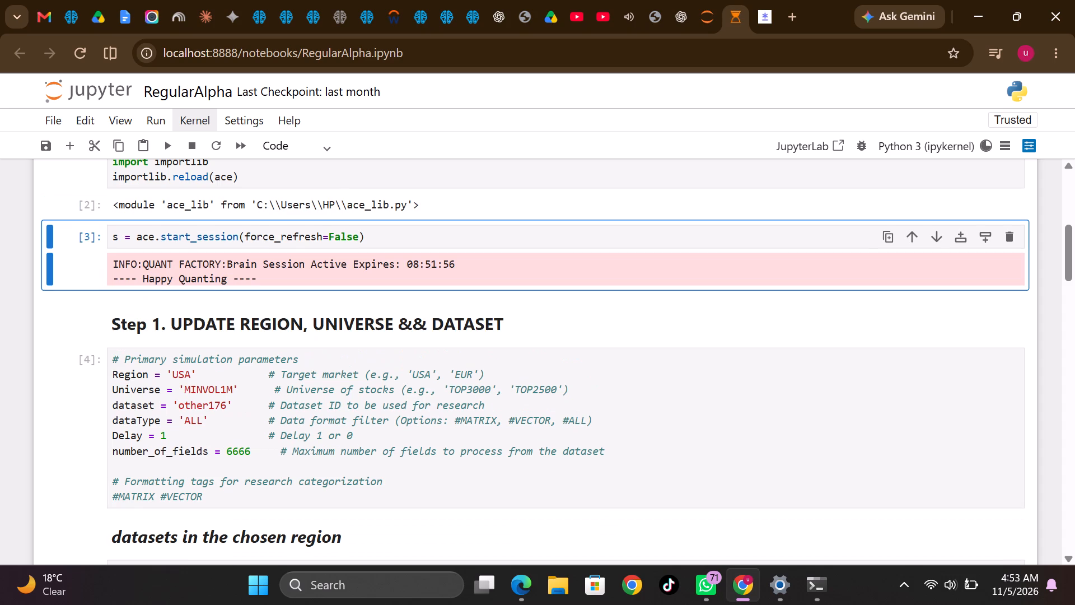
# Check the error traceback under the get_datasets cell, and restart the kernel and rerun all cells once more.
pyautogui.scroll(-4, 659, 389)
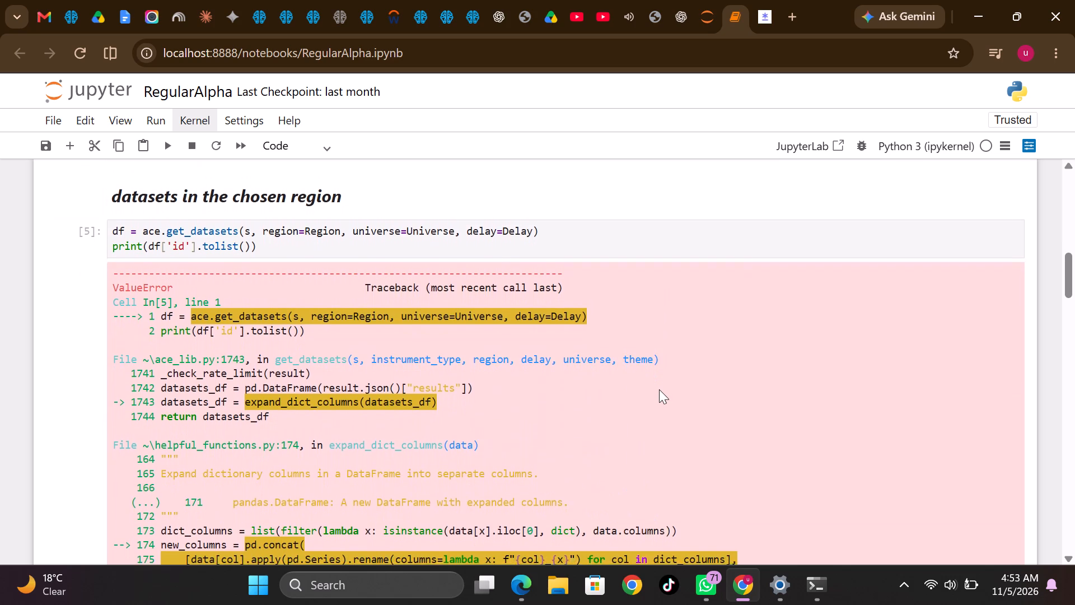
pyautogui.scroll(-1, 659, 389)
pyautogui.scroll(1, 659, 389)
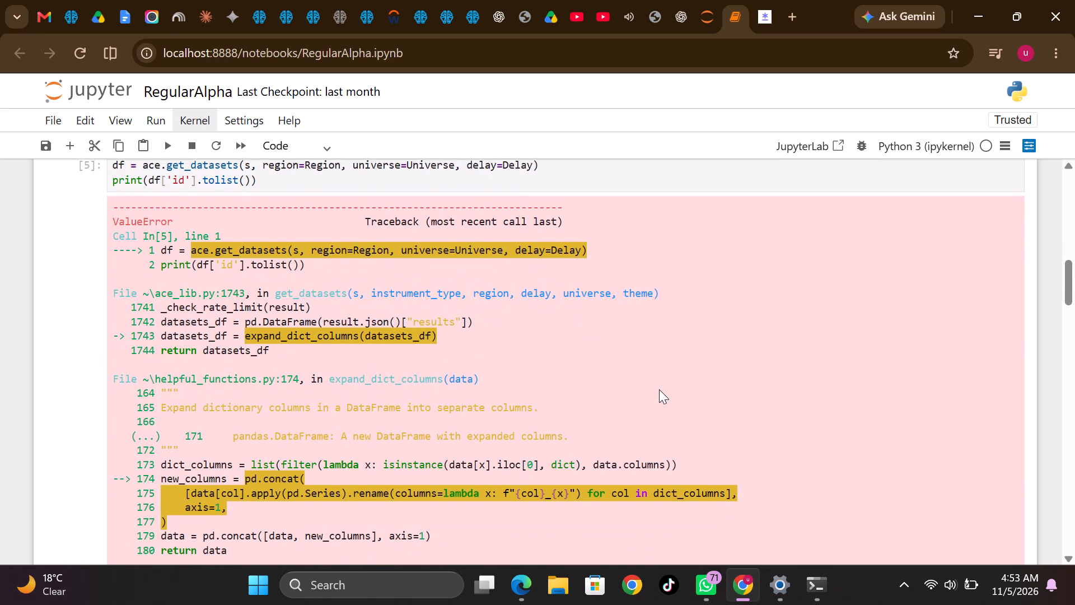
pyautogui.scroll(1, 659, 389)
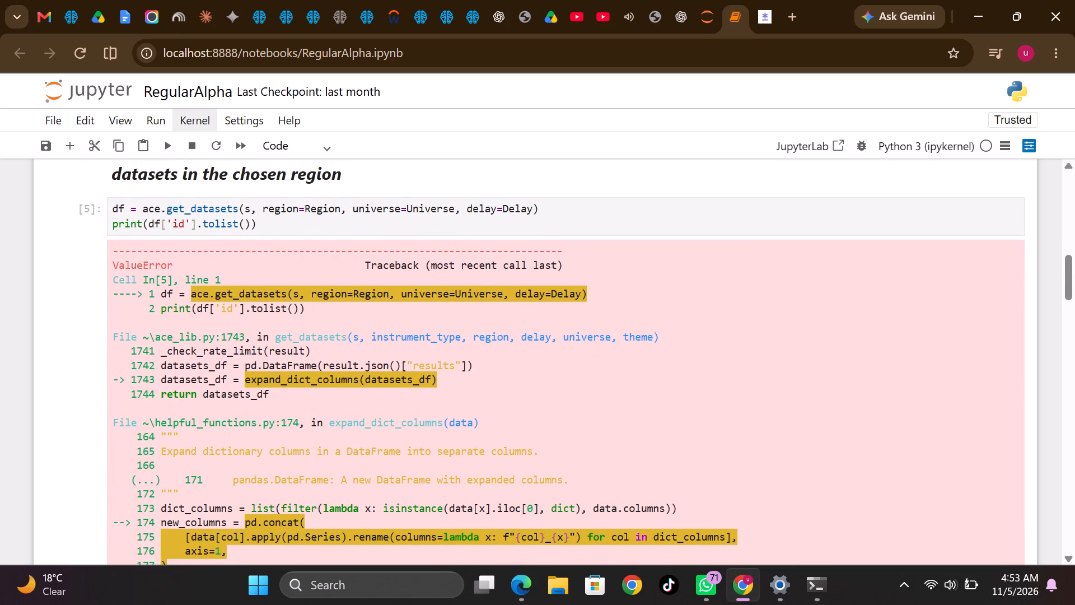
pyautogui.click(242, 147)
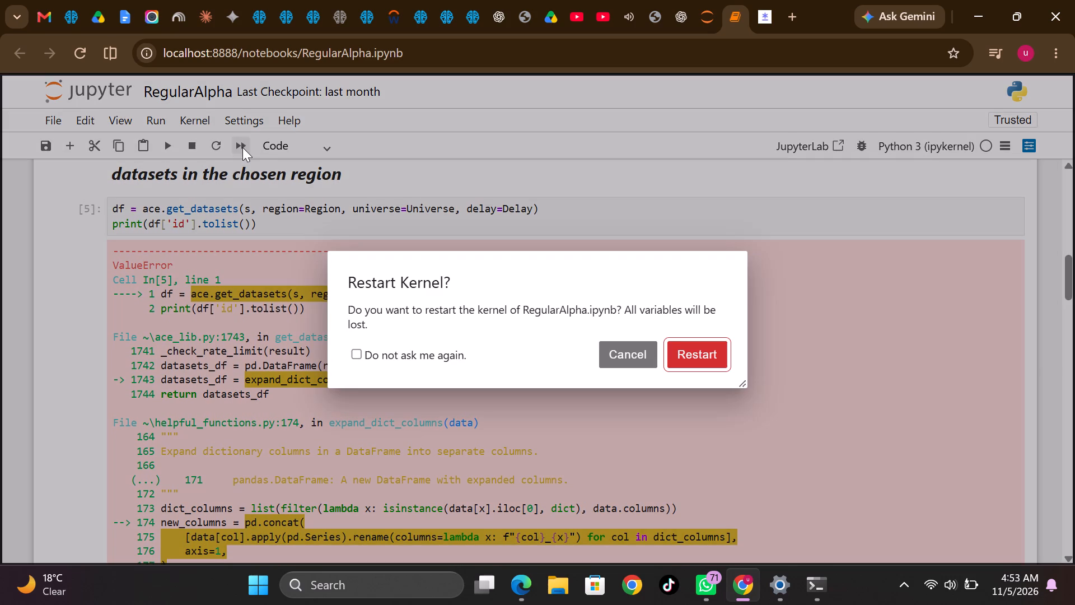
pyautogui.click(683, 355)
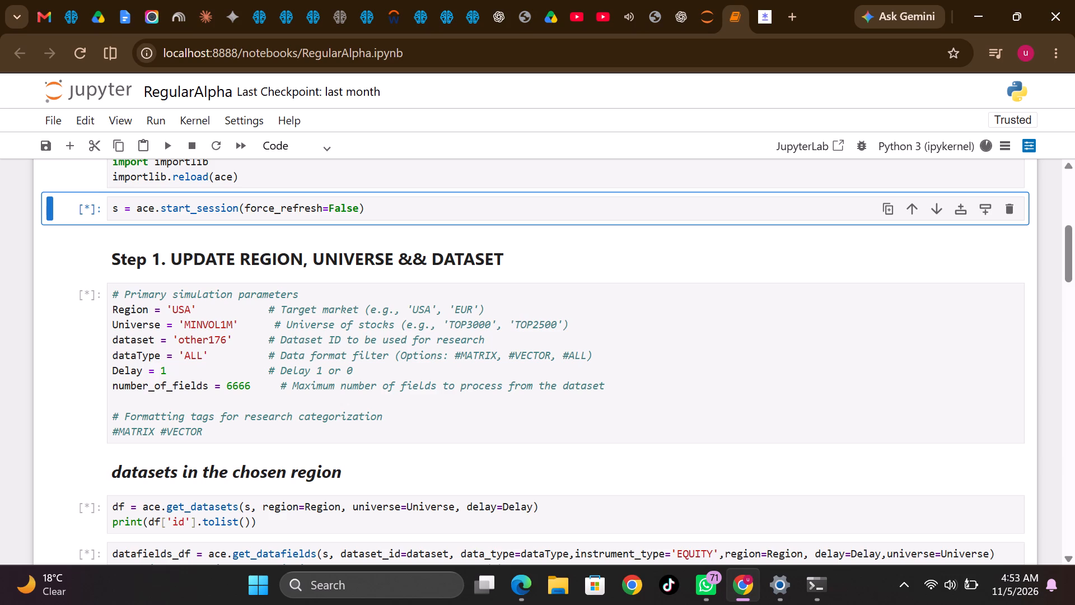
# Review the run status of the RegularAlpha cells, from the dataset parameters to the XhinkuAlphaFilter cell and back to start_session.
pyautogui.scroll(-3, 652, 386)
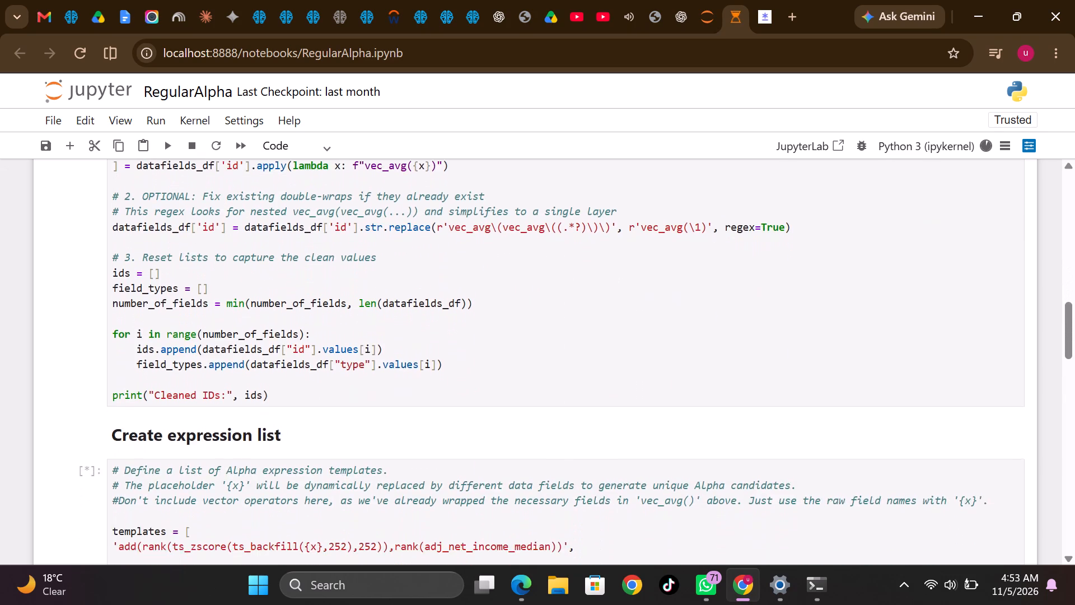
pyautogui.scroll(-3, 652, 386)
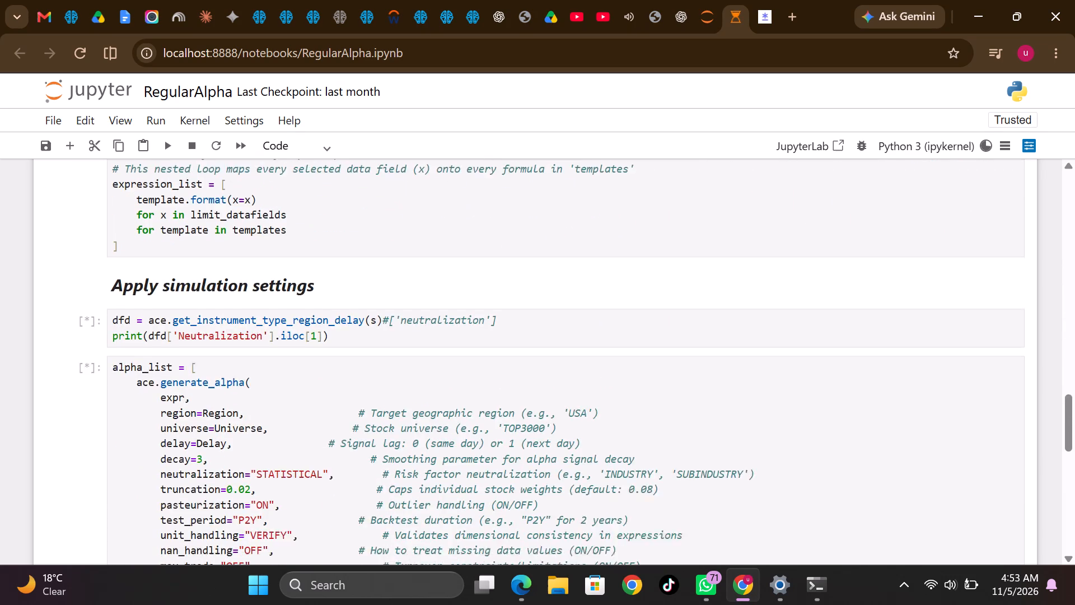
pyautogui.scroll(-4, 652, 386)
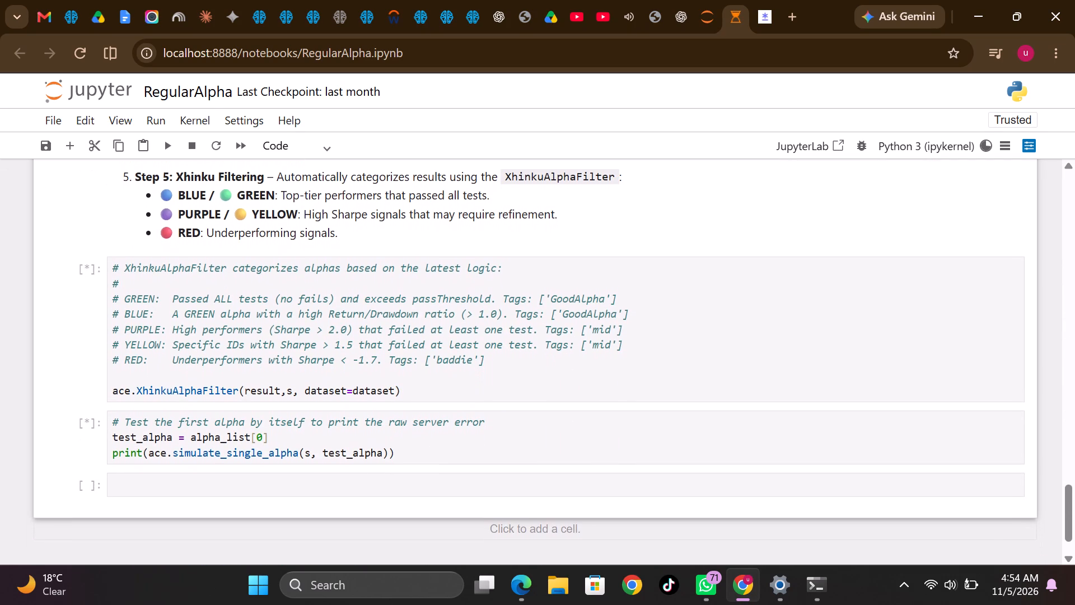
pyautogui.scroll(6, 652, 386)
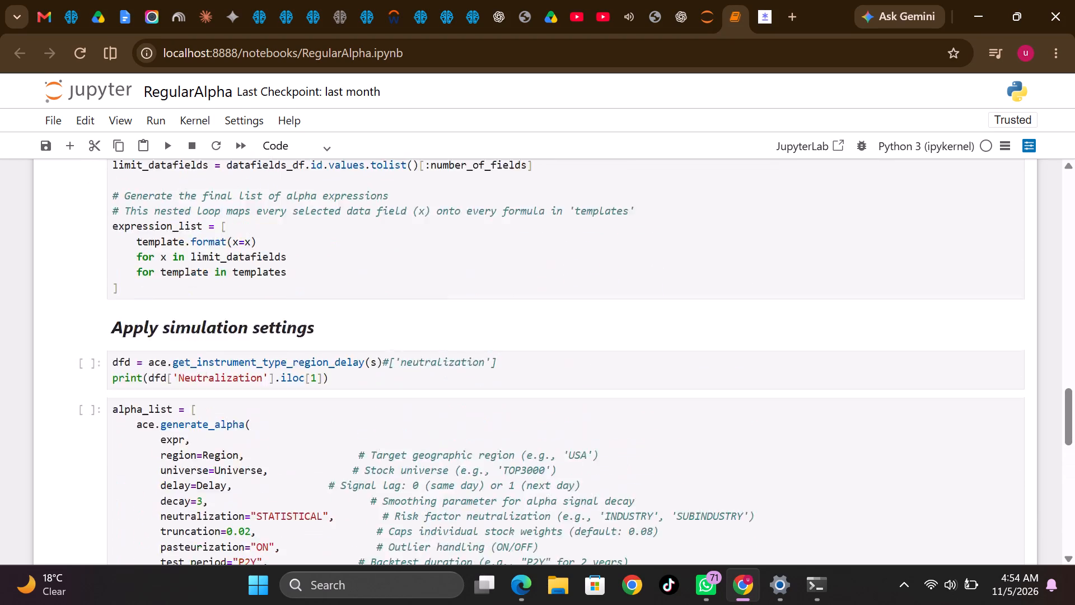
pyautogui.scroll(7, 652, 386)
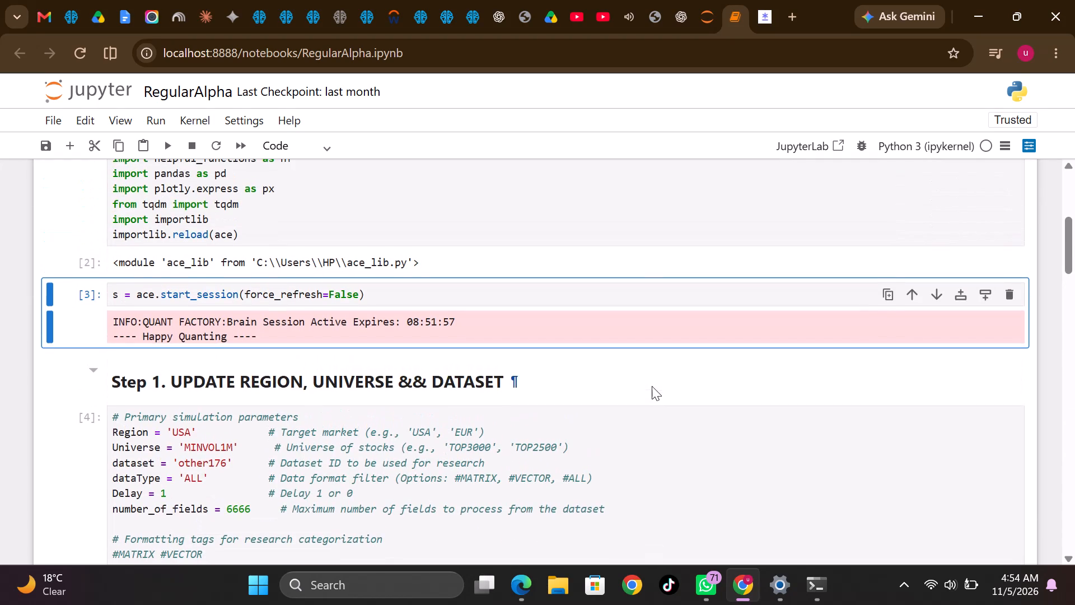
# Close the RegularAlpha notebook, leaving without saving its changes.
pyautogui.click(738, 17)
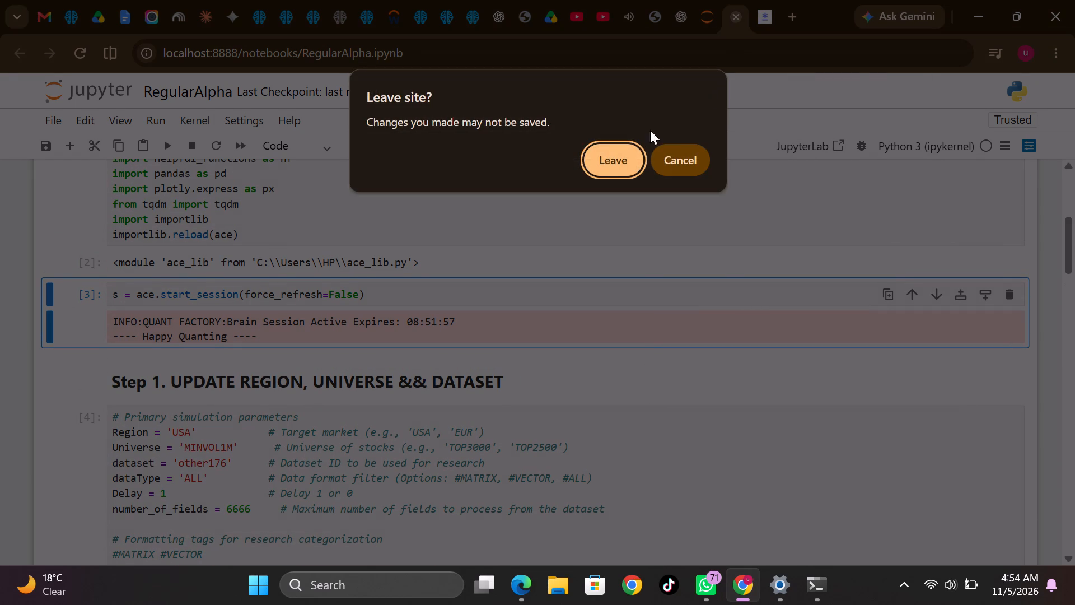
pyautogui.click(620, 162)
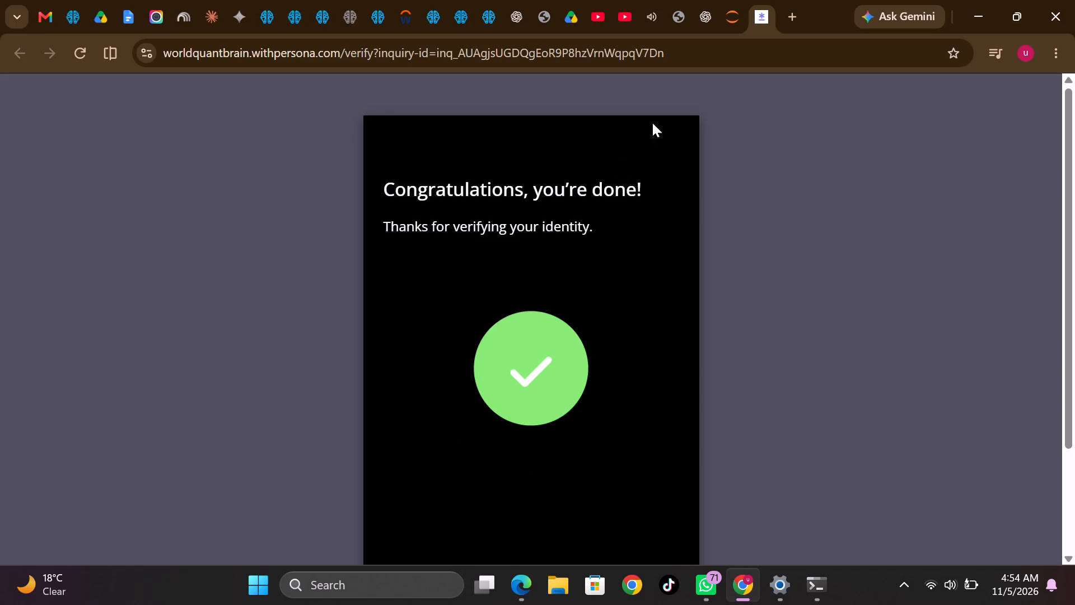
# Open the EXPERT @ CUSTOMIZED.ipynb notebook from the Jupyter file list.
pyautogui.click(726, 13)
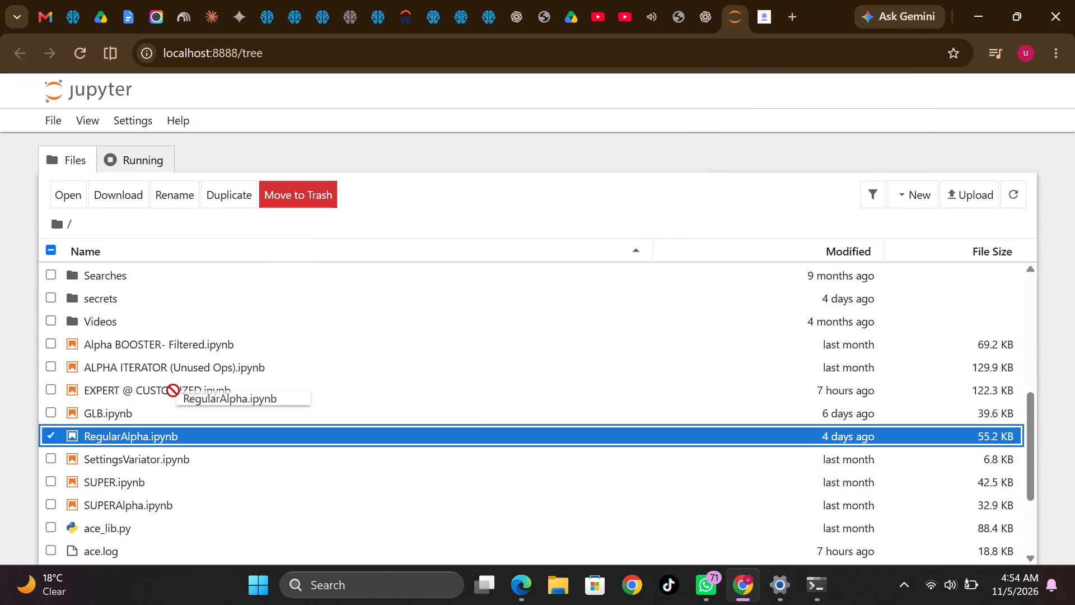
pyautogui.click(189, 392)
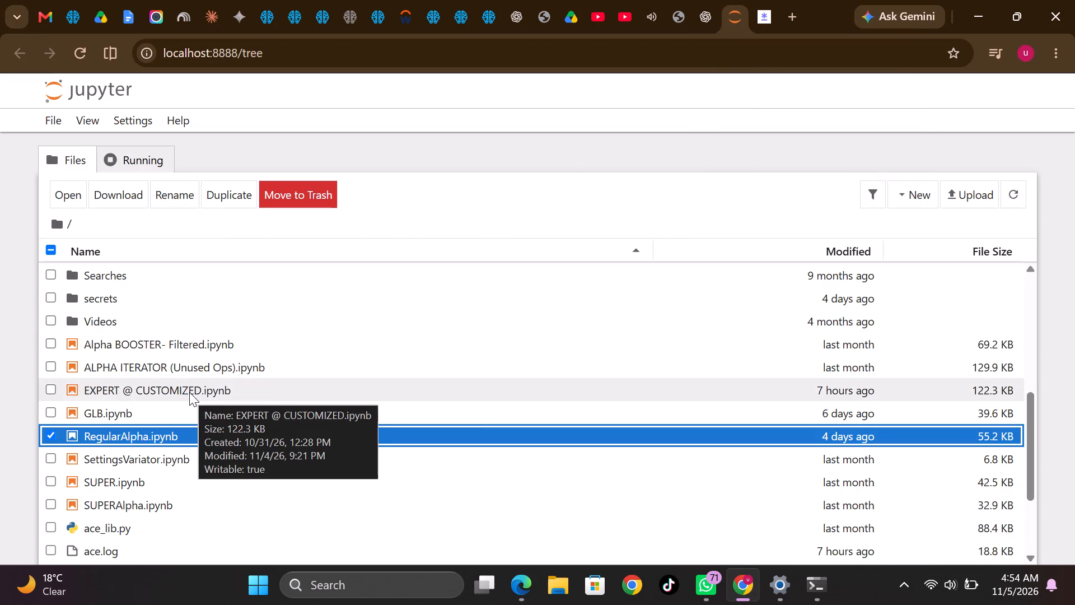
pyautogui.doubleClick(192, 389)
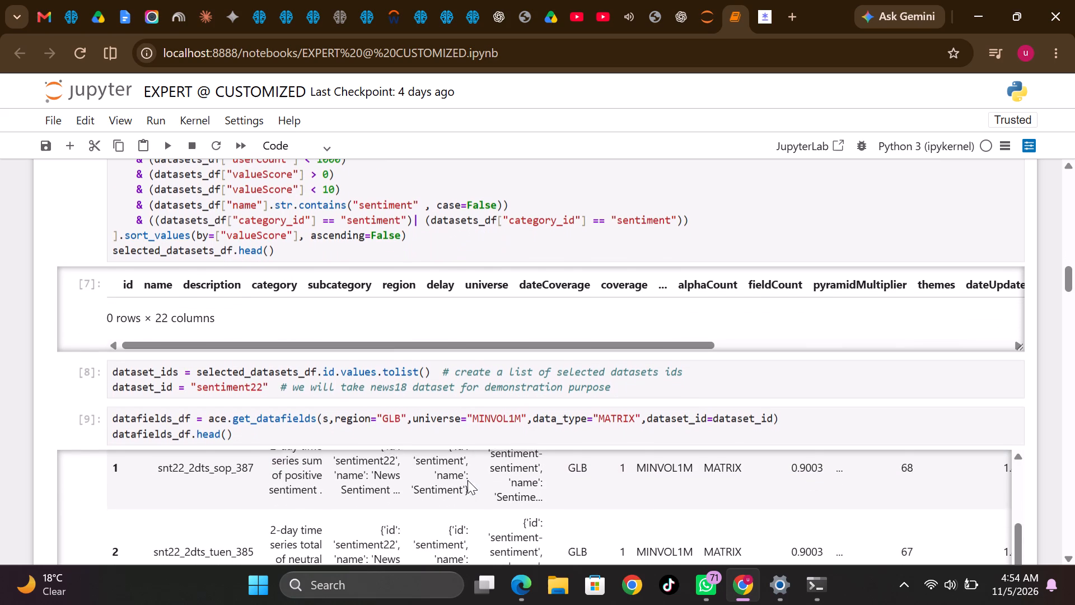
pyautogui.scroll(-2, 448, 406)
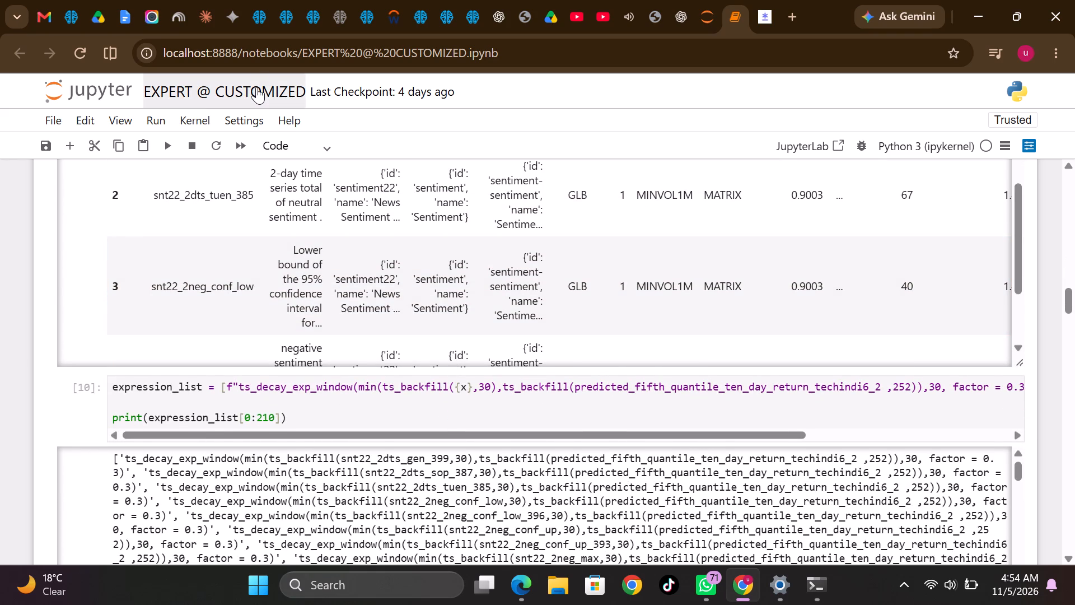
# Copy the full alpha expression combining oth176_malta_eq_score and adj_net_income_median from Simulation 78 in WorldQuant Brain.
pyautogui.click(256, 20)
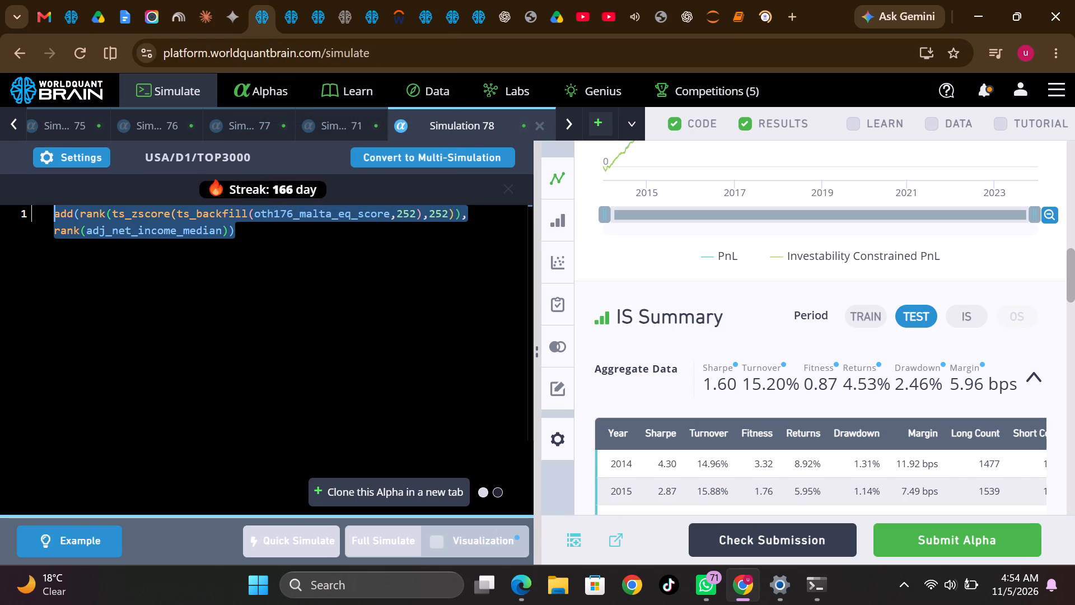
pyautogui.rightClick(199, 220)
pyautogui.click(246, 296)
# In the EXPERT @ CUSTOMIZED notebook, replace the ts_decay_exp_window expression inside expression_list with the copied Simulation 78 alpha expression.
pyautogui.click(633, 23)
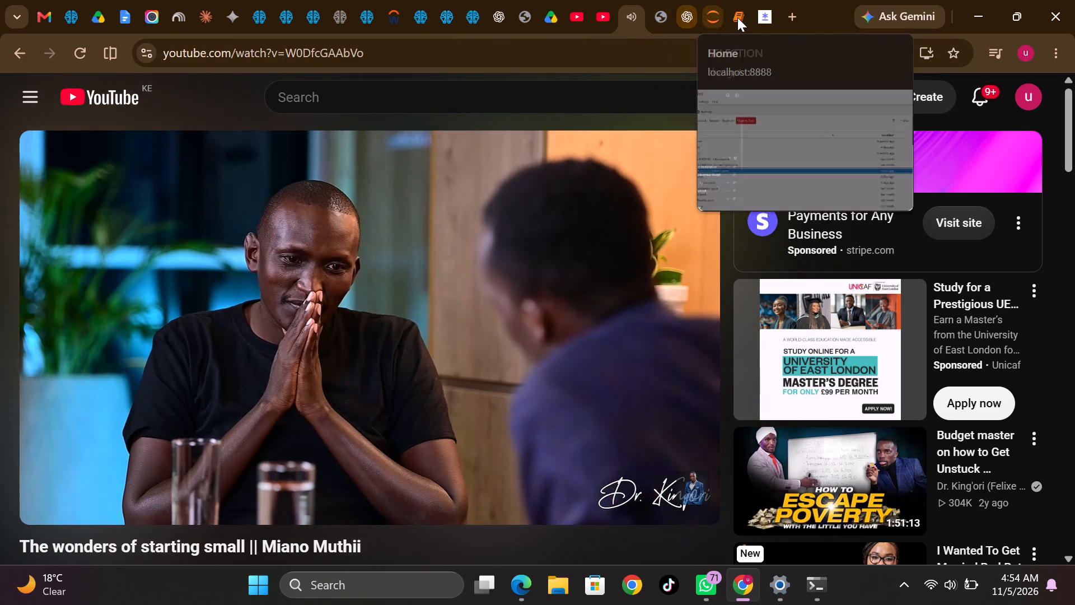
pyautogui.click(739, 21)
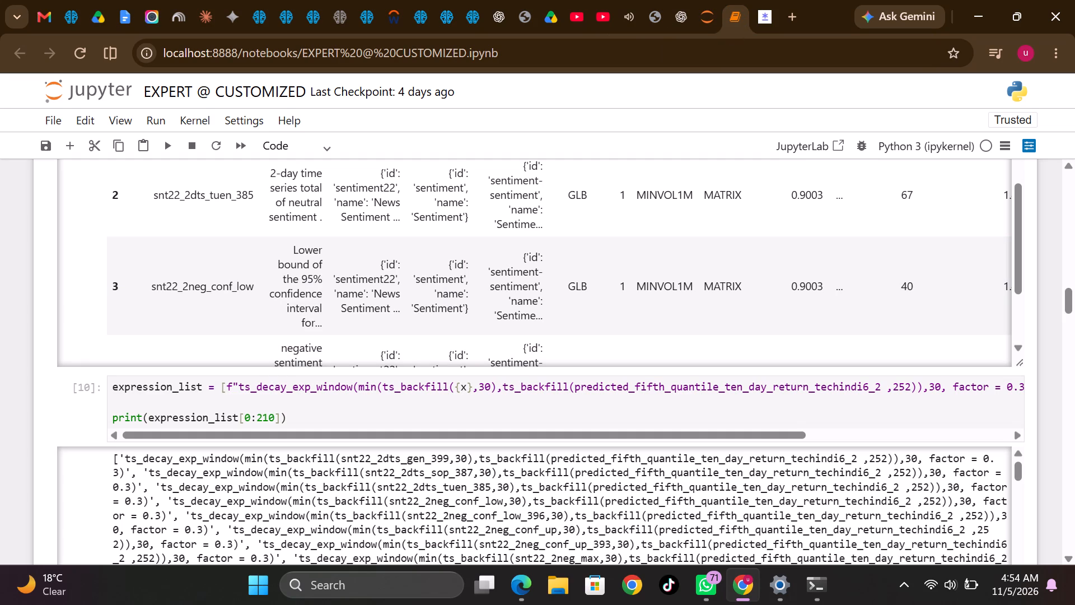
pyautogui.moveTo(240, 387); pyautogui.dragTo(403, 385)
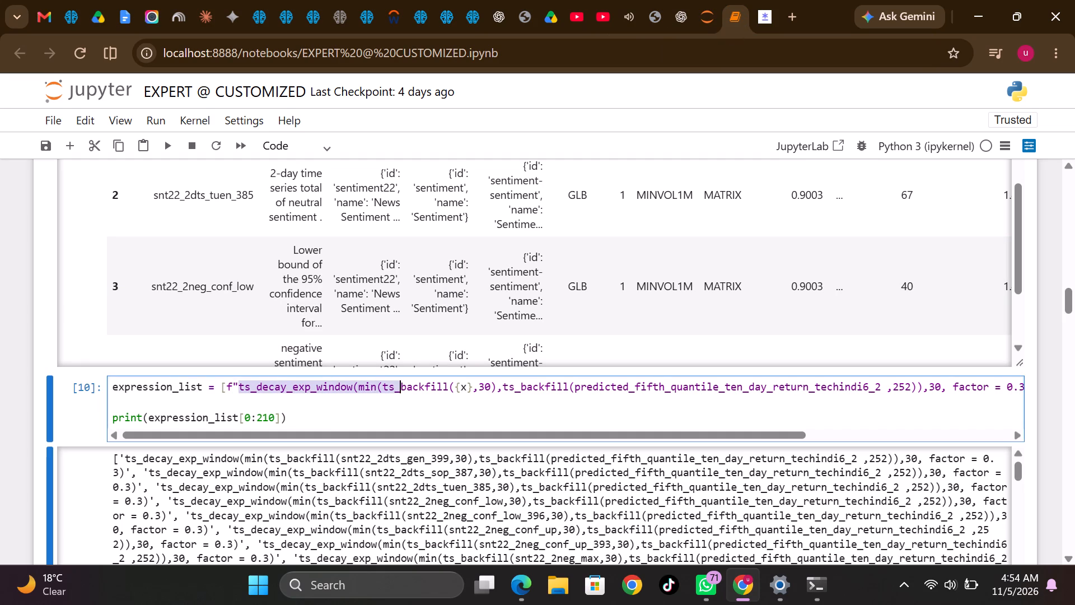
pyautogui.moveTo(403, 385); pyautogui.dragTo(602, 380)
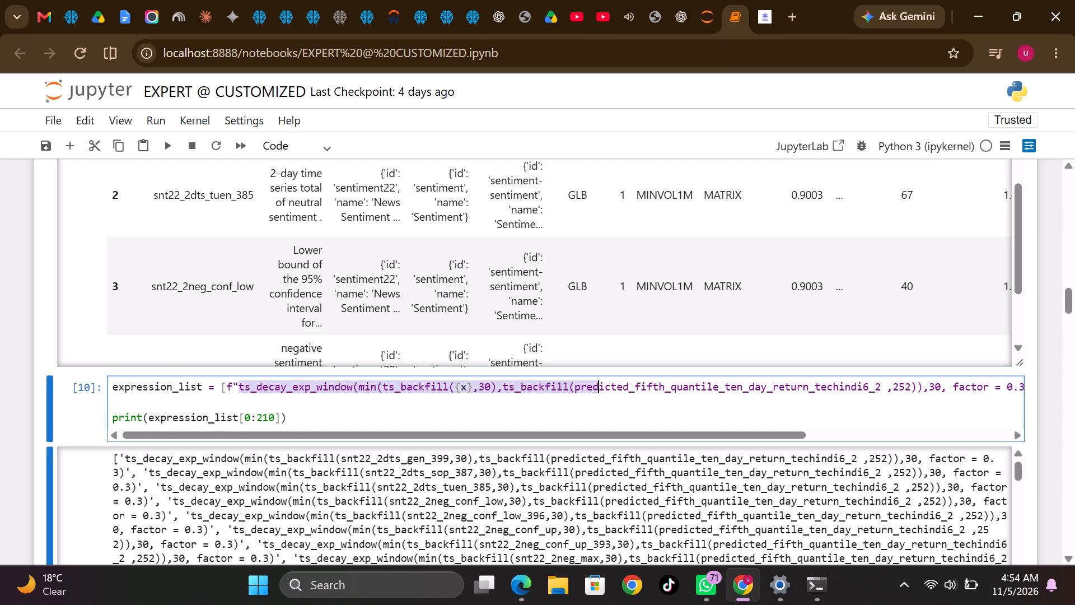
pyautogui.moveTo(602, 380); pyautogui.dragTo(735, 390)
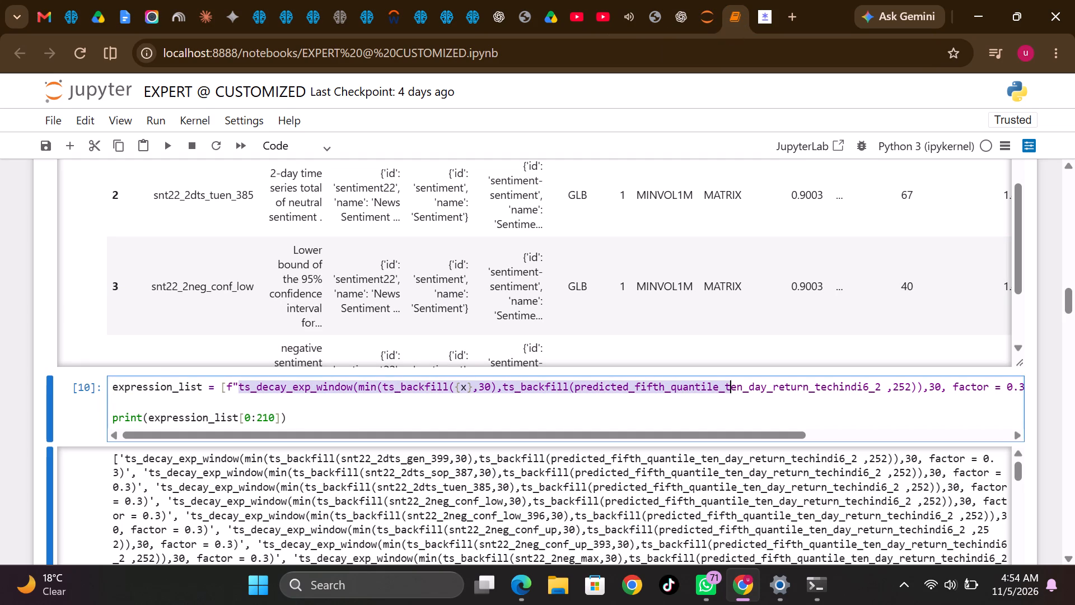
pyautogui.moveTo(735, 390); pyautogui.dragTo(1063, 385)
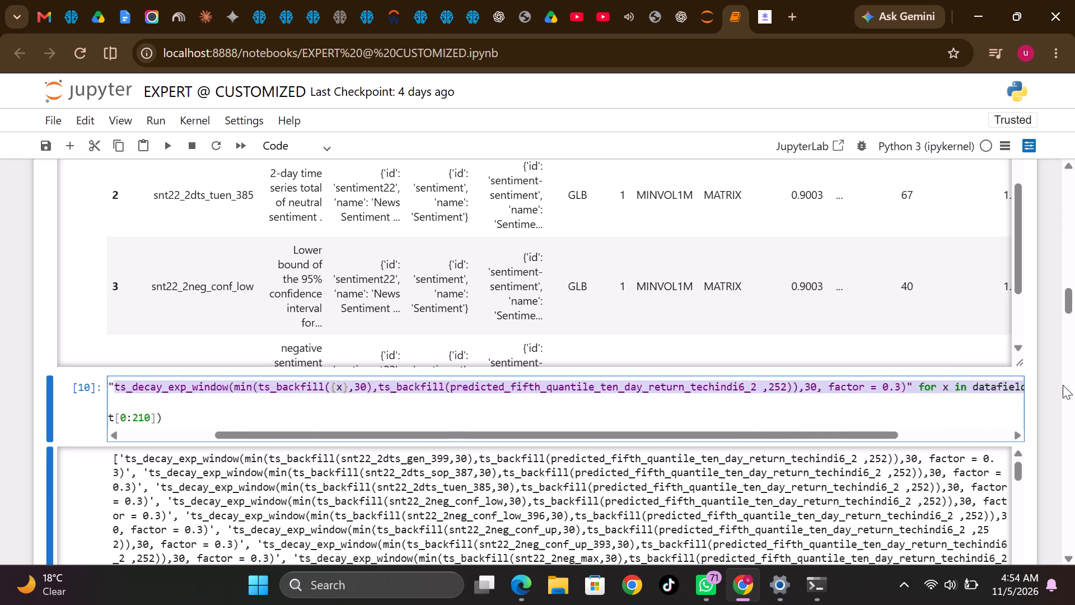
pyautogui.moveTo(1063, 385); pyautogui.dragTo(760, 386)
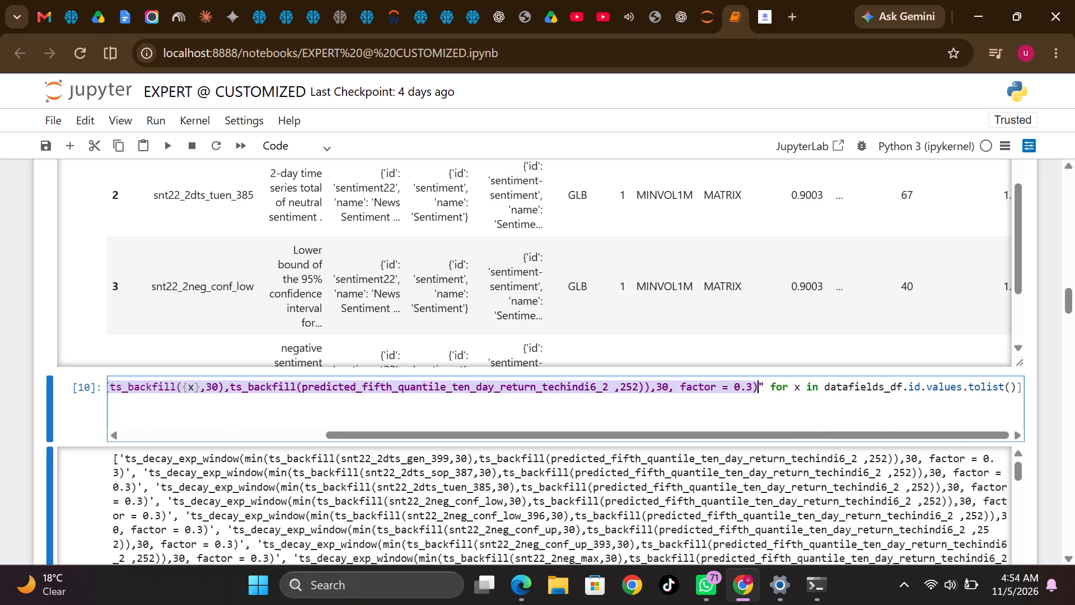
pyautogui.moveTo(760, 386); pyautogui.dragTo(759, 386)
pyautogui.press('BackSpace')
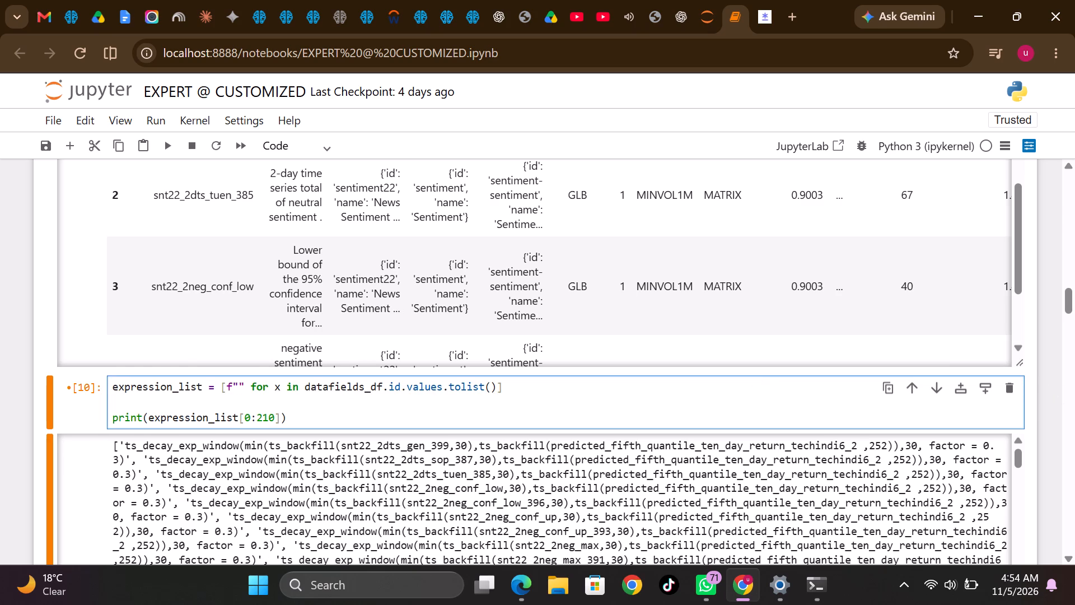
pyautogui.hotkey('ctrl', 'v')
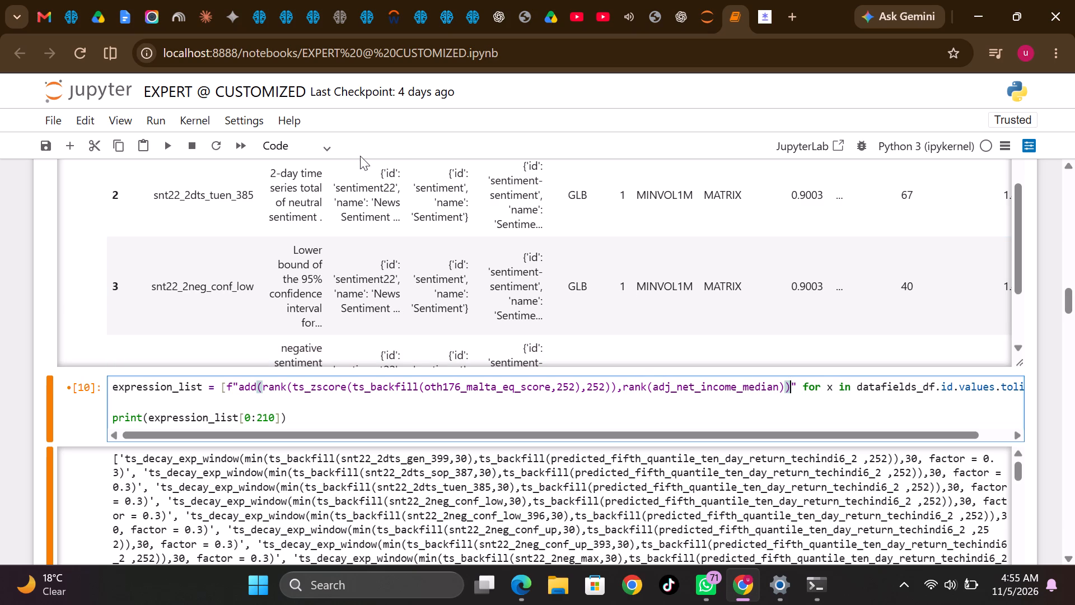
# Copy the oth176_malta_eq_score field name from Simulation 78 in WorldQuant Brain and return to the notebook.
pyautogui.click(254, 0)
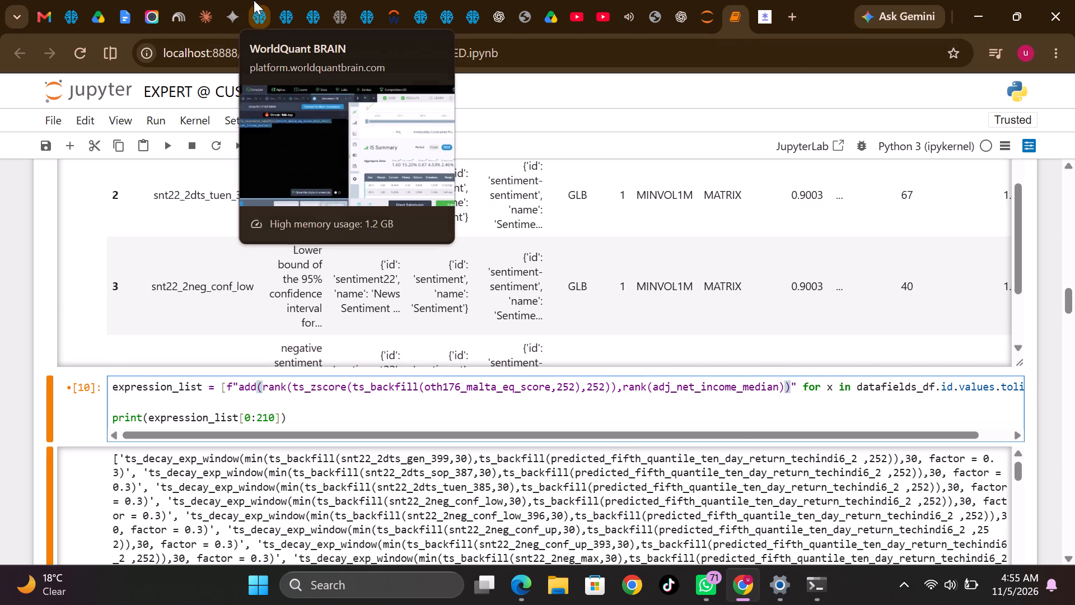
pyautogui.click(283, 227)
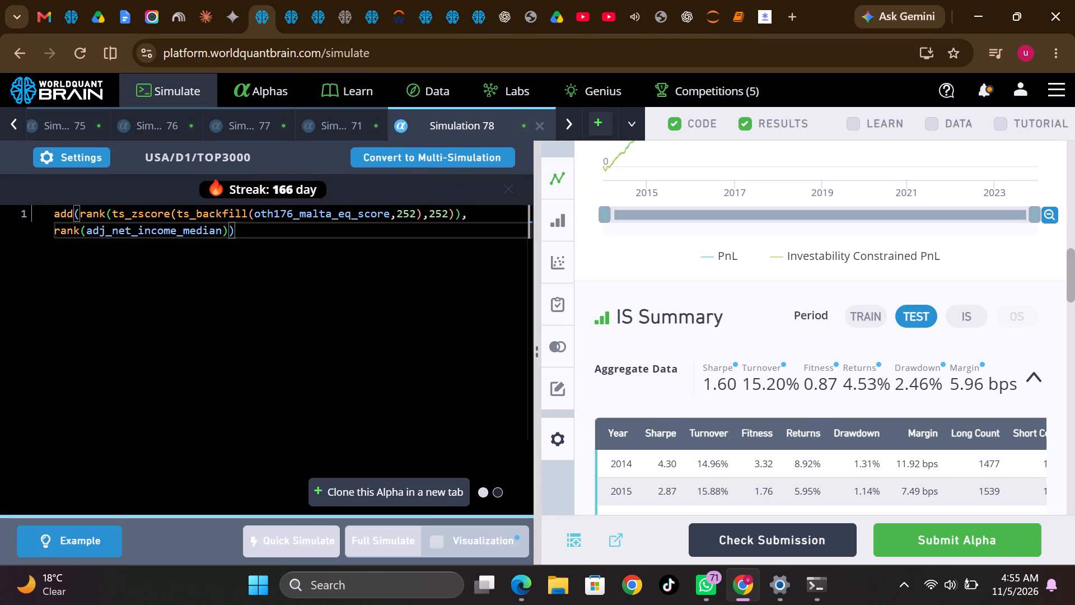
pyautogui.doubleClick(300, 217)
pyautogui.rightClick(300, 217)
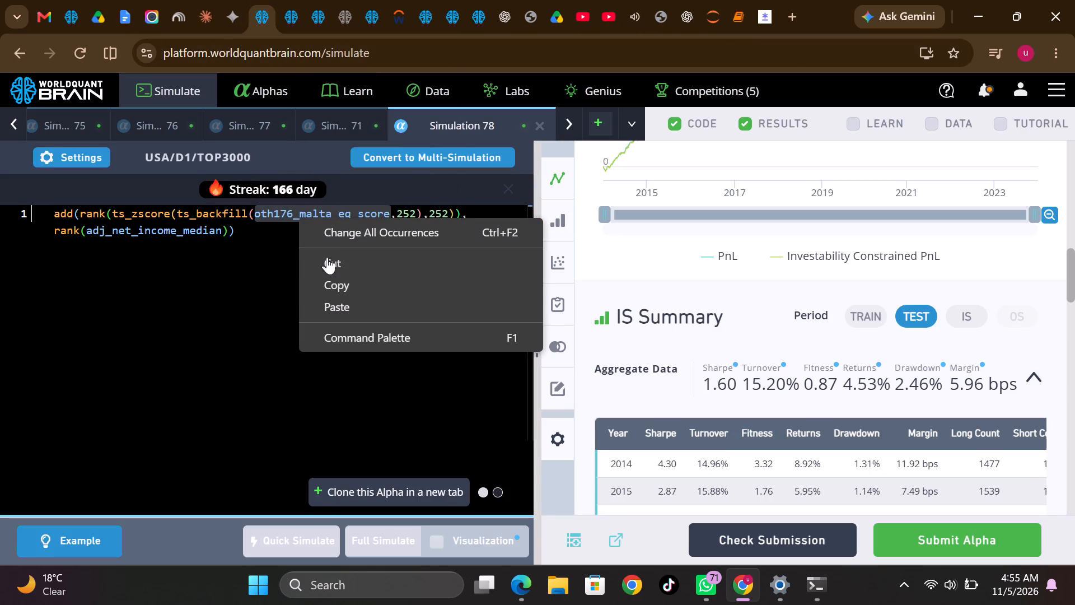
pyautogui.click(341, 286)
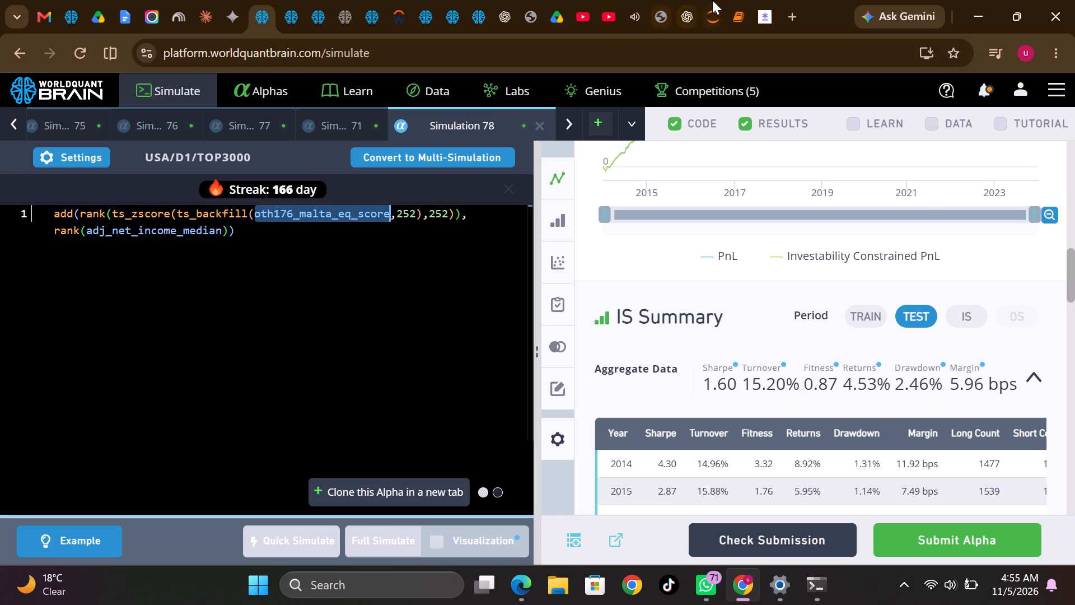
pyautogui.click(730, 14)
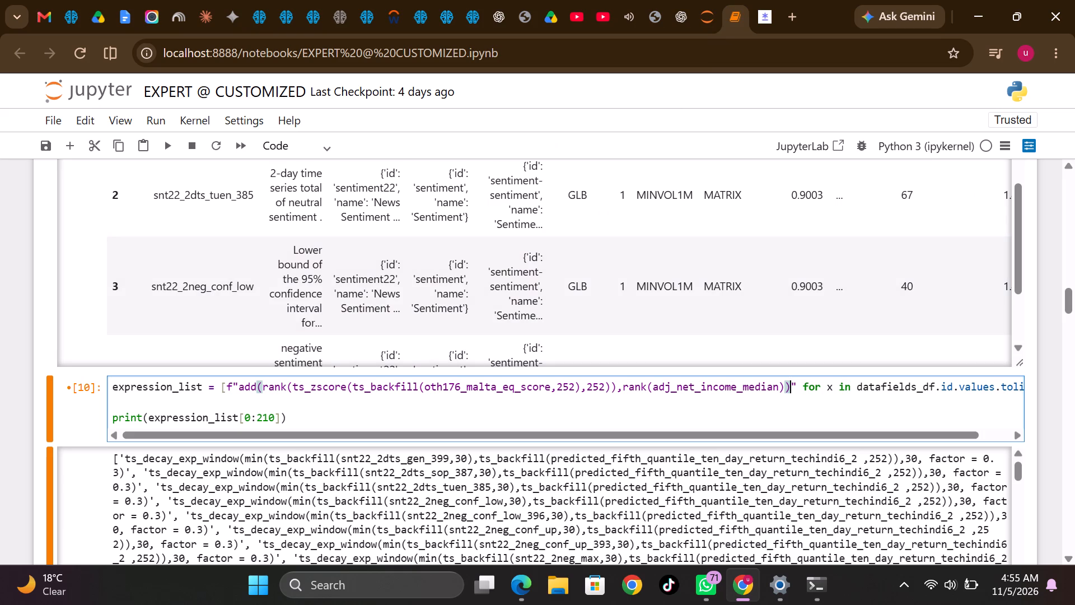
# Replace oth176_malta_eq_score in the expression_list template with the placeholder {x}.
pyautogui.doubleClick(534, 388)
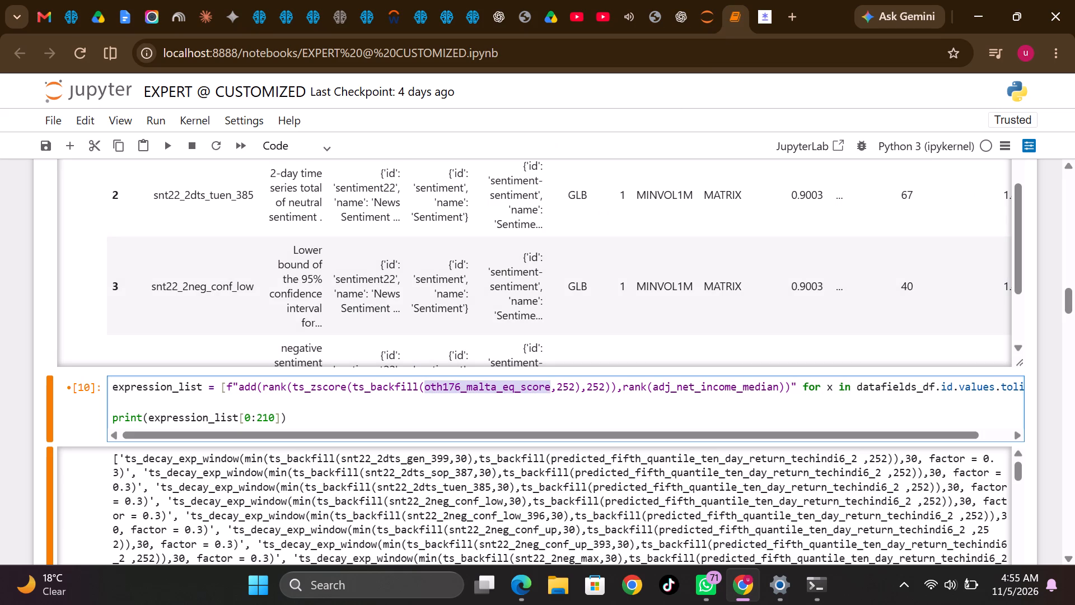
pyautogui.hotkey('shift', '{')
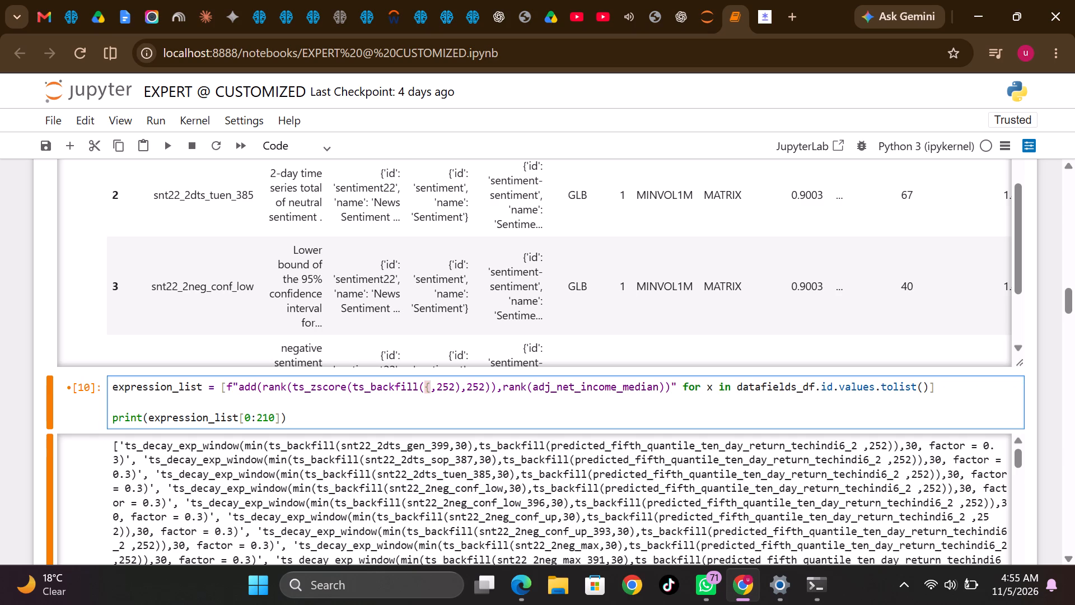
pyautogui.press('x')
pyautogui.hotkey('shift', '}')
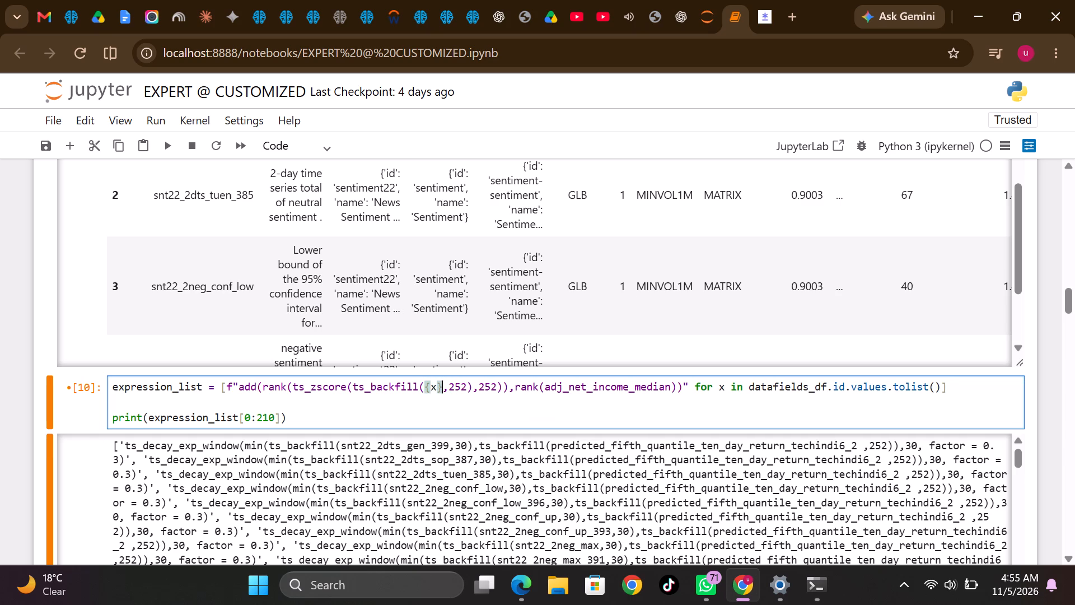
# Set the notebook's dataset_id to other176, copying the ID from the Nonlinear adaptive model dataset page in WorldQuant Brain.
pyautogui.click(283, 10)
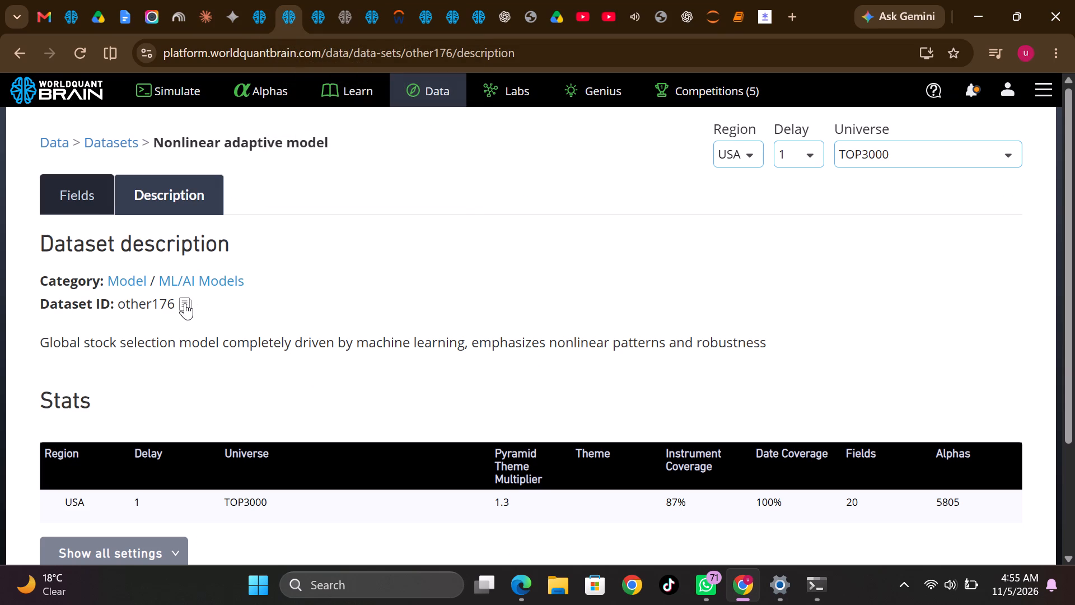
pyautogui.click(185, 302)
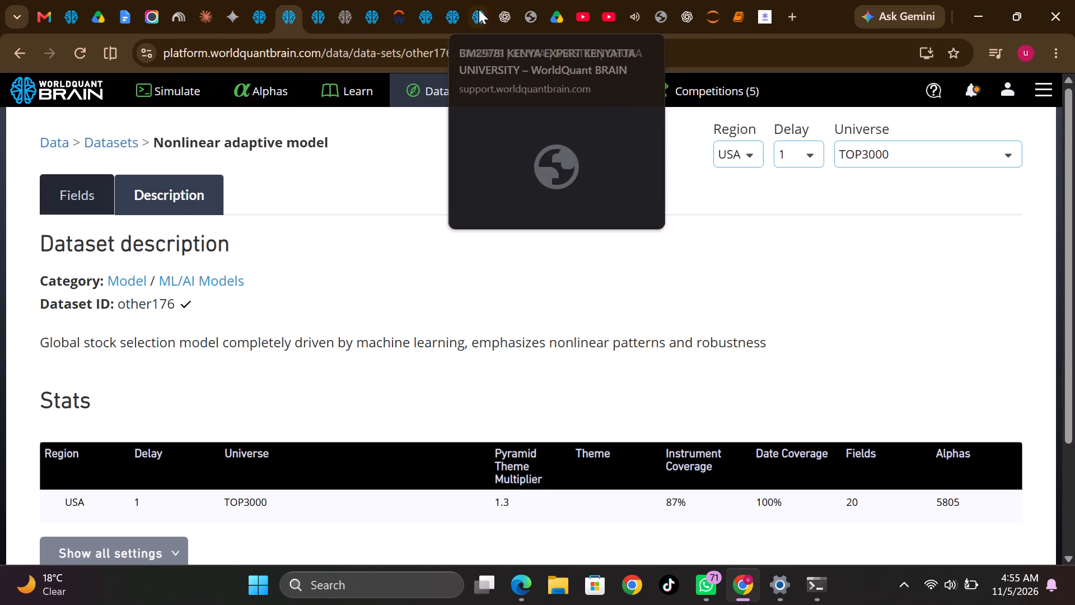
pyautogui.click(741, 16)
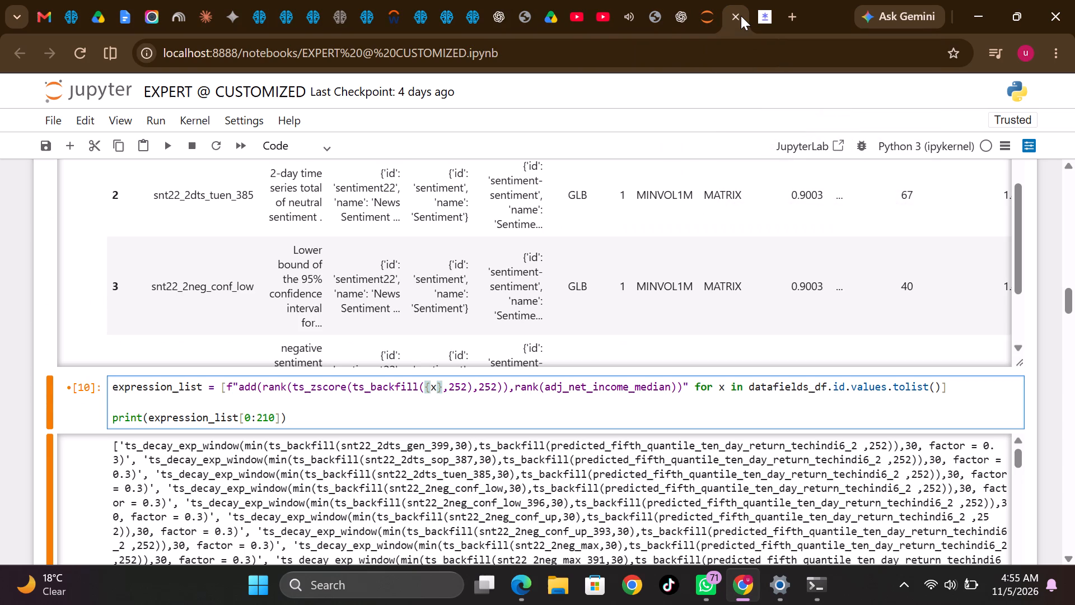
pyautogui.scroll(2, 588, 440)
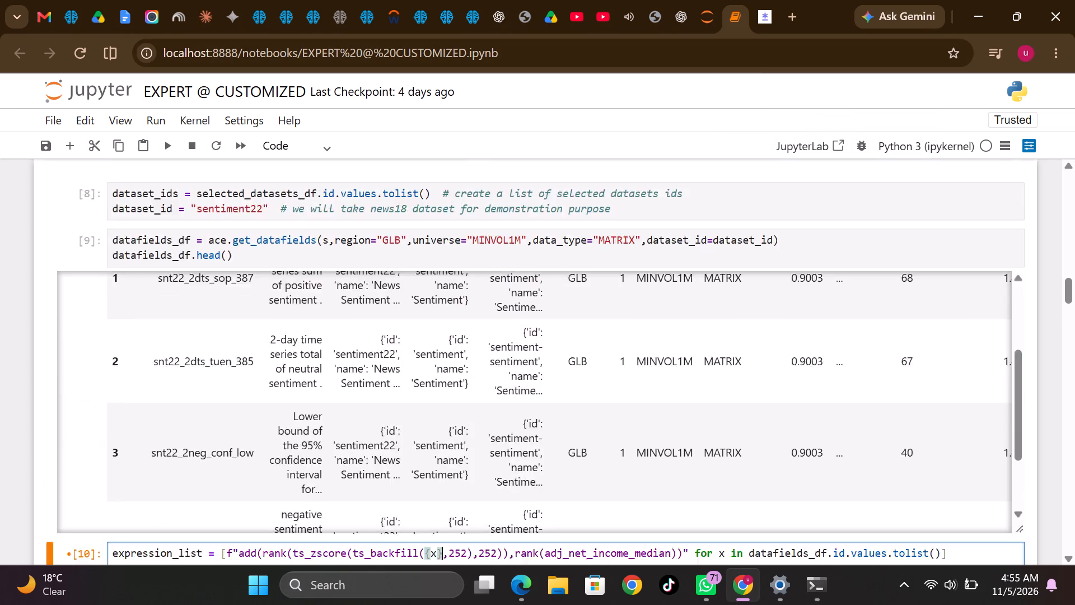
pyautogui.scroll(1, 588, 440)
pyautogui.scroll(-1, 588, 440)
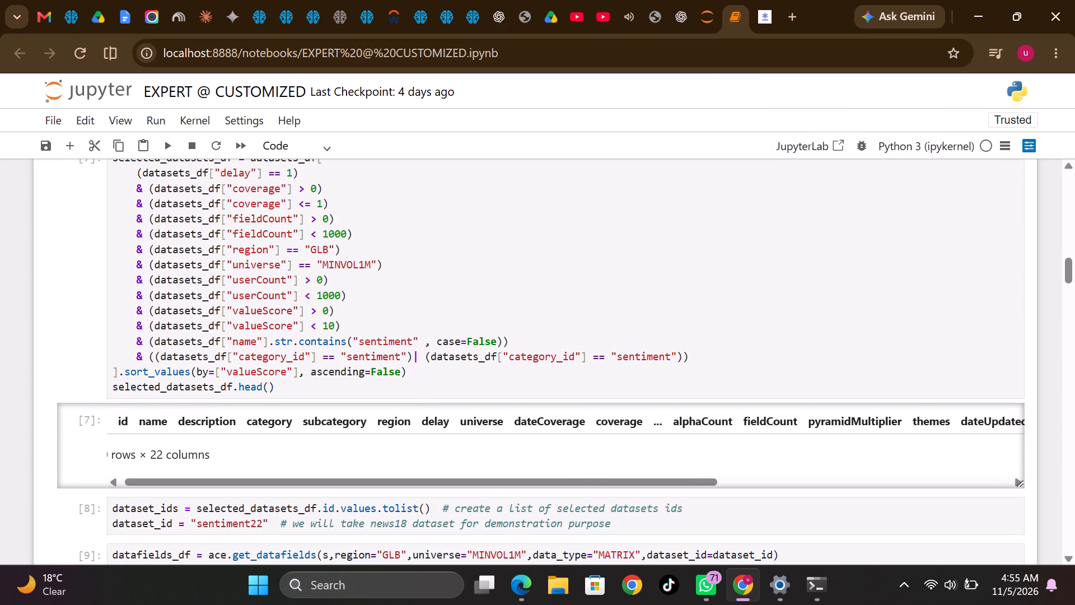
pyautogui.scroll(-1, 588, 500)
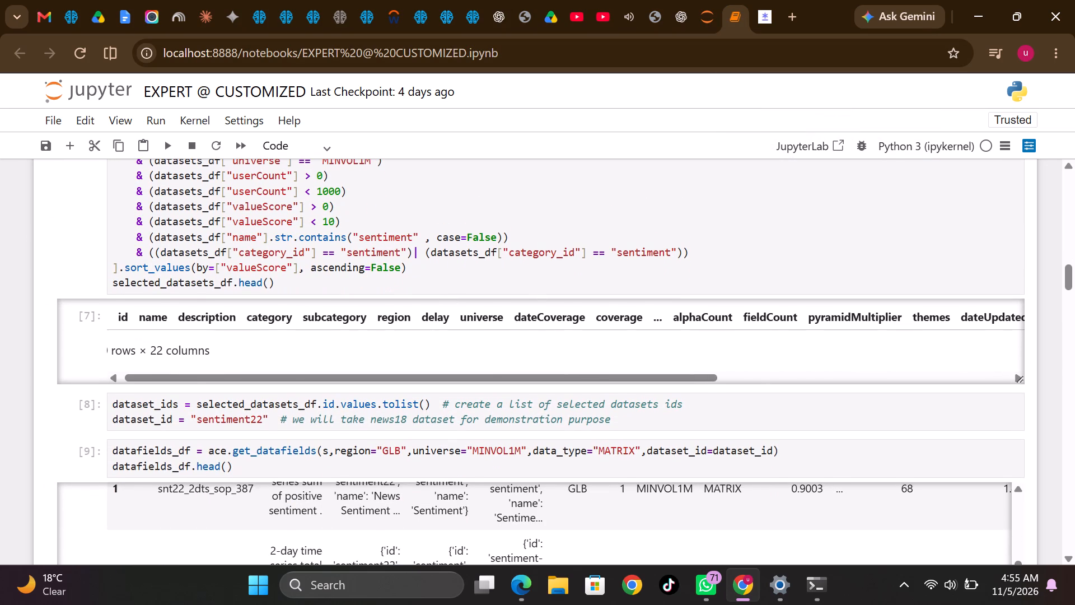
pyautogui.doubleClick(245, 419)
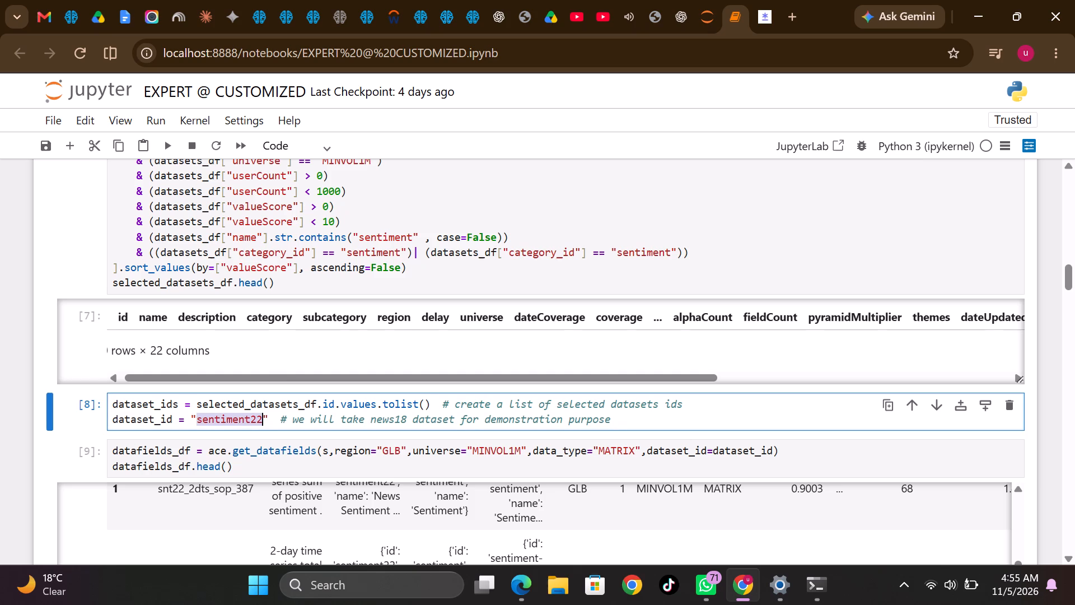
pyautogui.hotkey('ctrl', 'v')
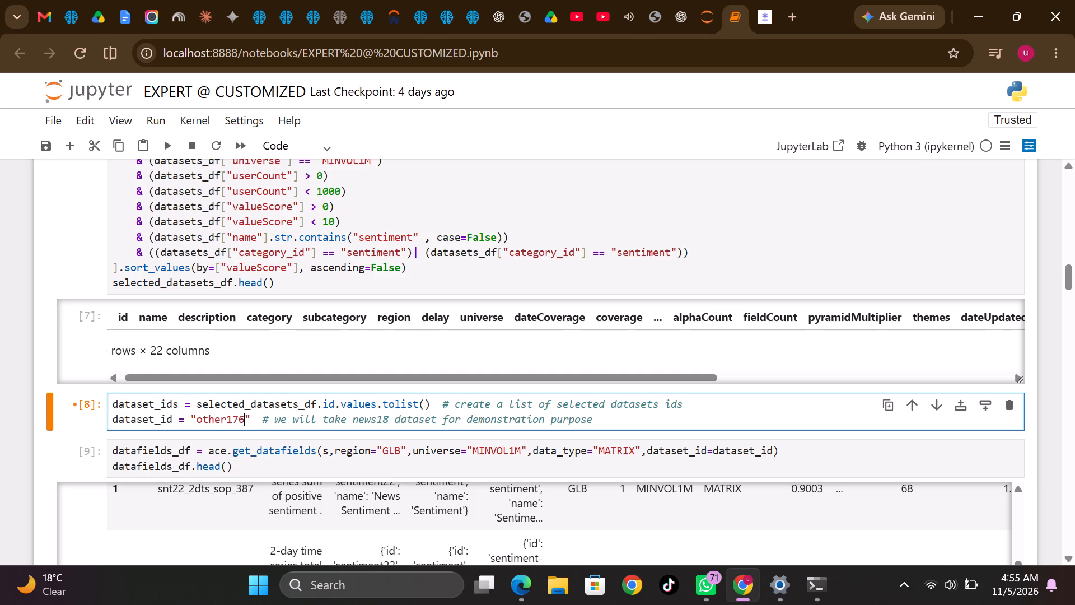
# Set the name filter and both category_id filters in the selected_datasets_df cell to "model".
pyautogui.doubleClick(371, 239)
pyautogui.write('model')
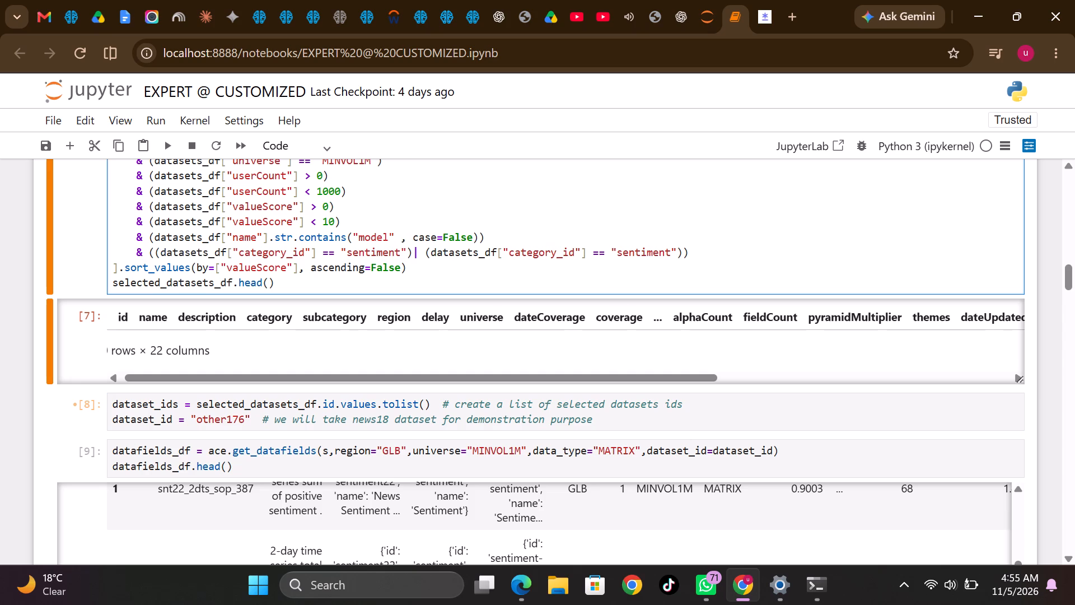
pyautogui.doubleClick(358, 247)
pyautogui.write('model')
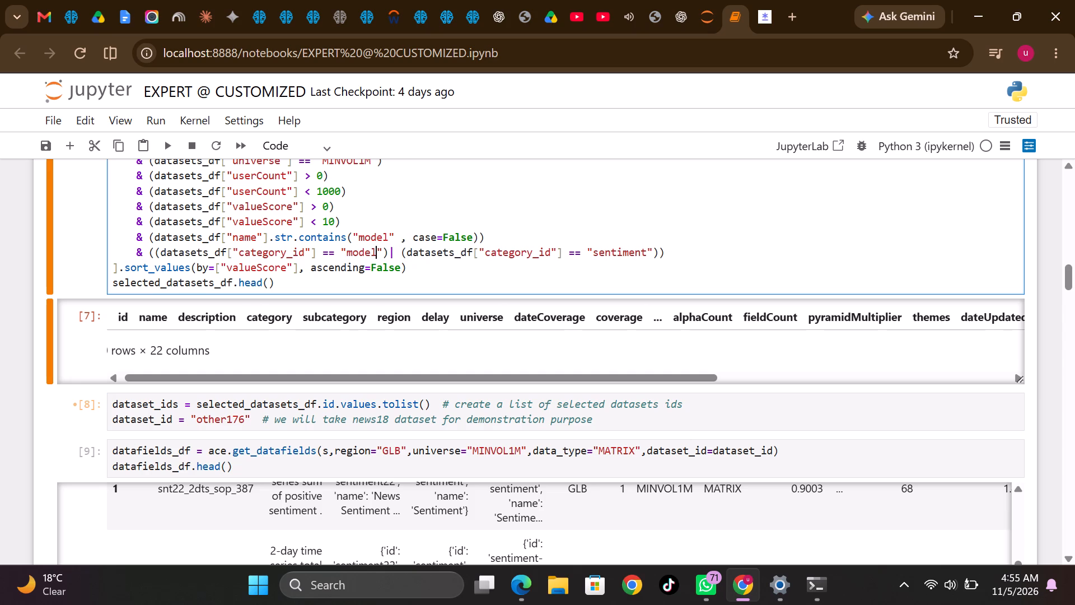
pyautogui.doubleClick(613, 253)
pyautogui.write('model')
# Set the region in the get_datafields call to "USA".
pyautogui.scroll(-2, 482, 320)
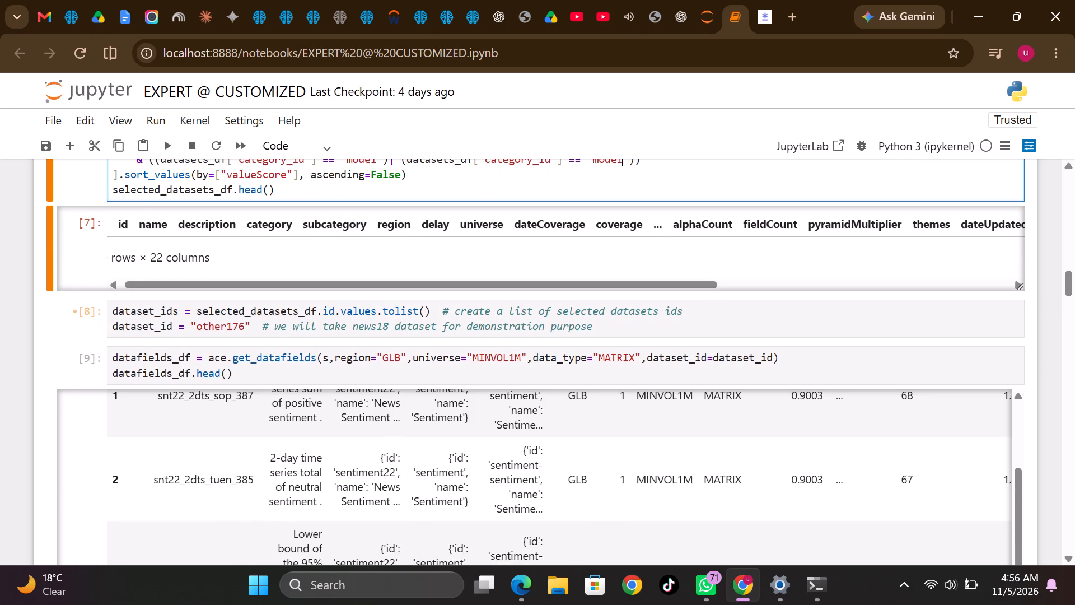
pyautogui.scroll(-2, 482, 320)
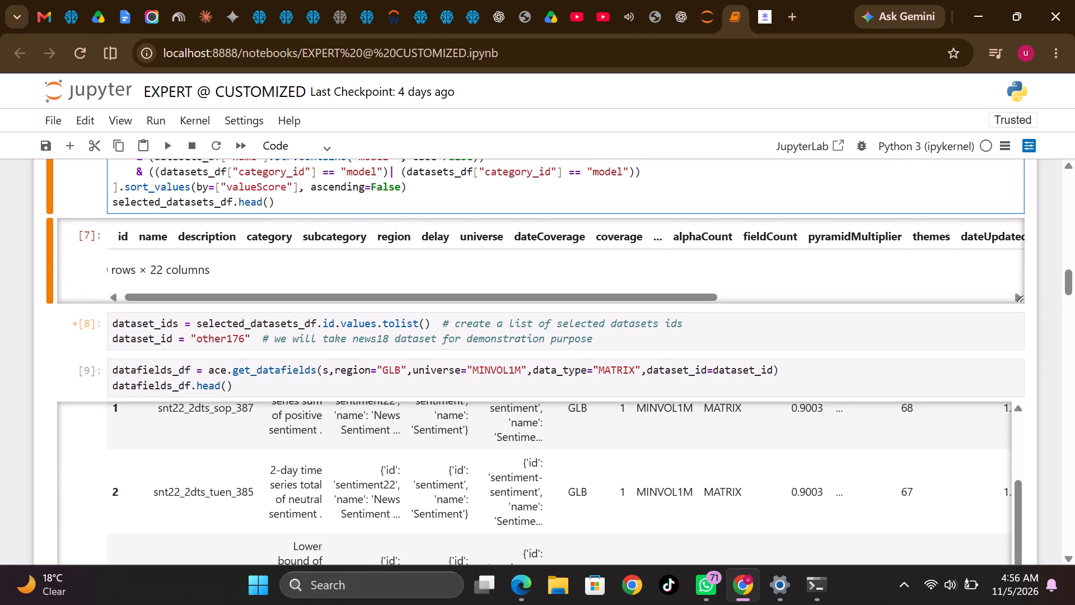
pyautogui.doubleClick(393, 370)
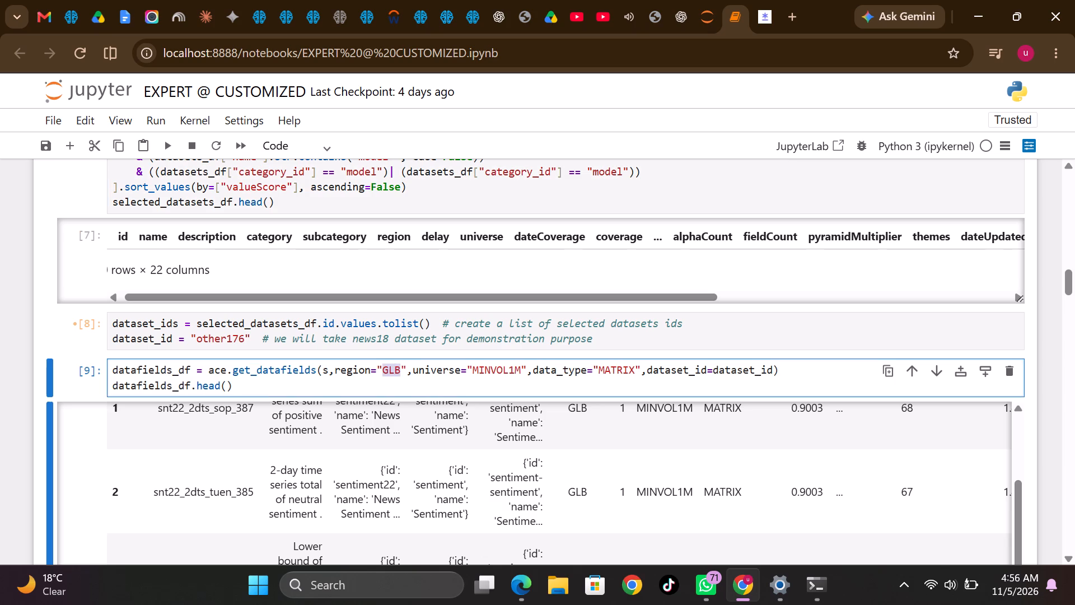
pyautogui.write('USA')
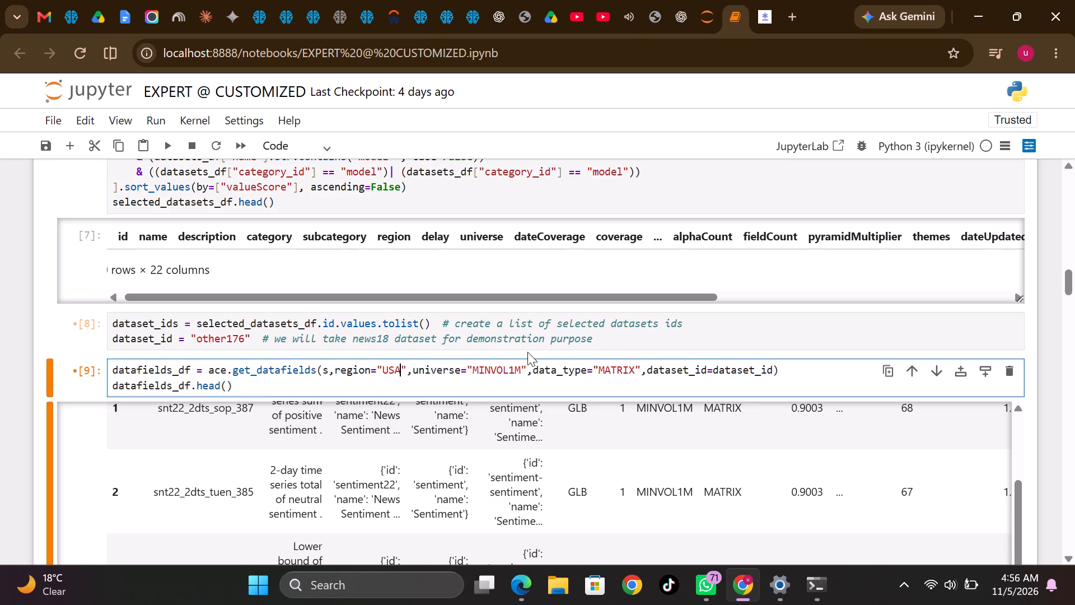
# Review the notebook cells from the library imports down to the get_datafields call.
pyautogui.scroll(3, 527, 352)
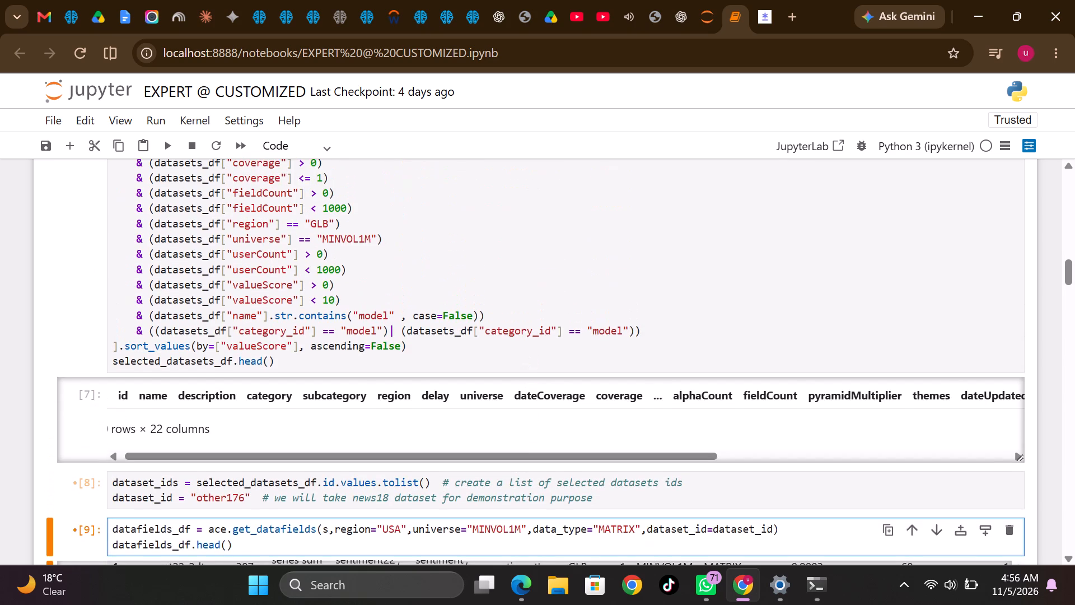
pyautogui.scroll(9, 527, 352)
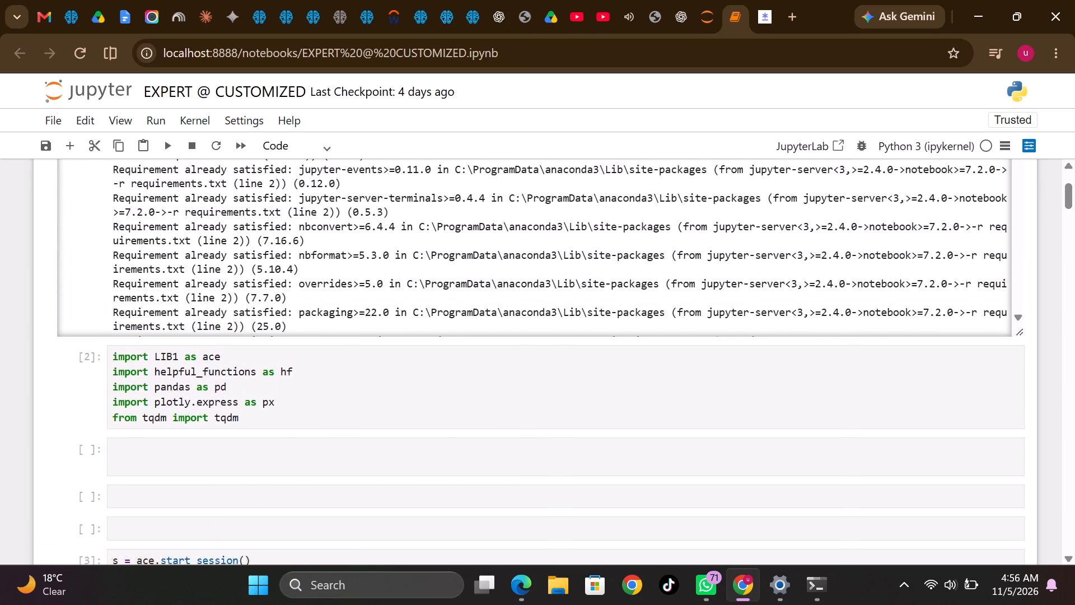
pyautogui.scroll(3, 527, 352)
pyautogui.scroll(-1, 573, 533)
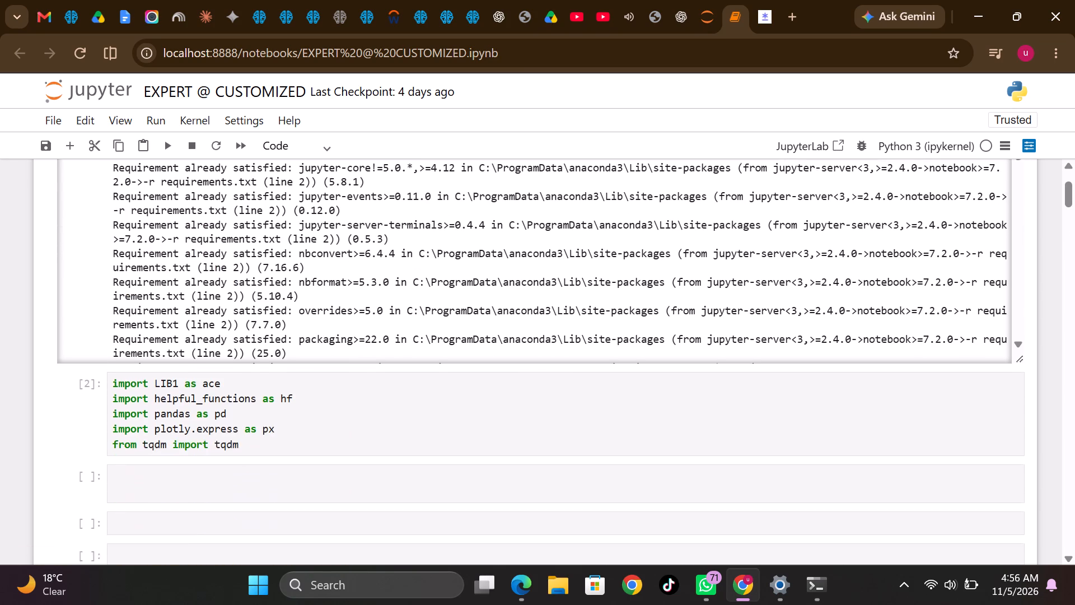
pyautogui.scroll(-5, 573, 533)
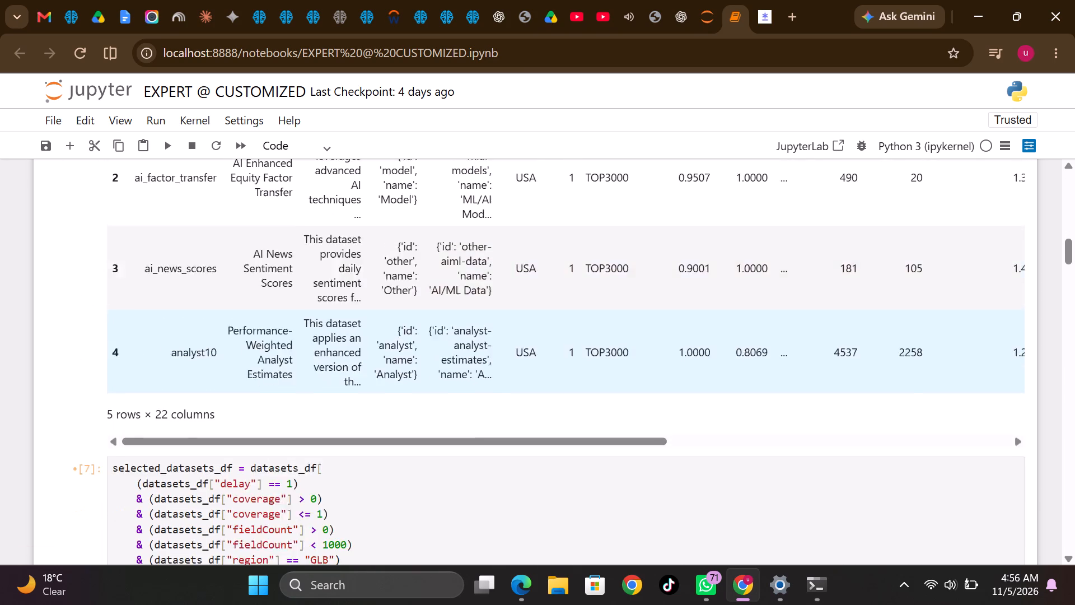
pyautogui.scroll(-1, 474, 441)
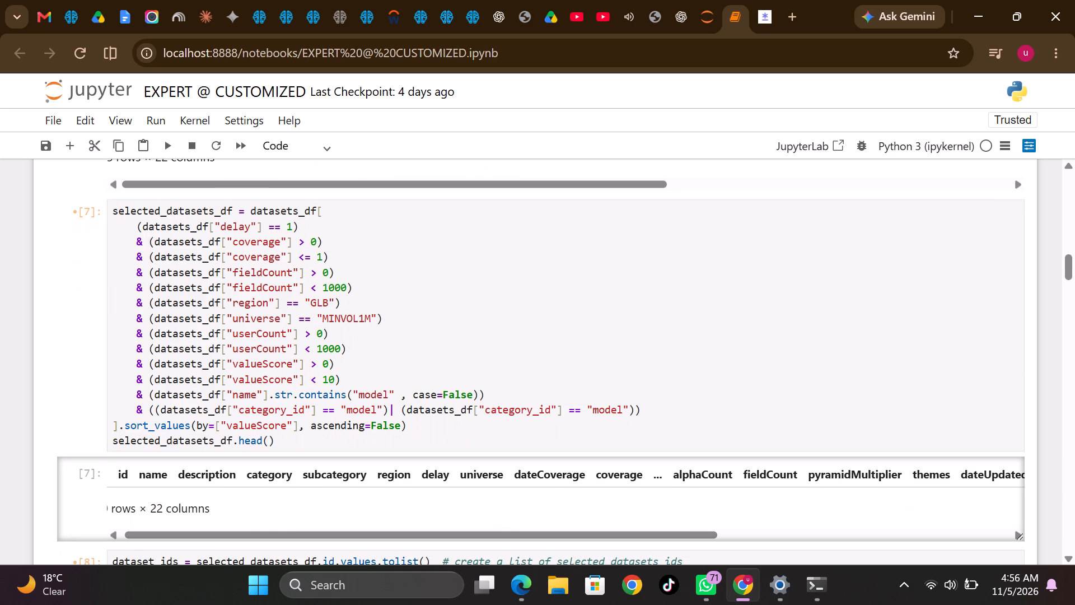
pyautogui.scroll(-2, 474, 441)
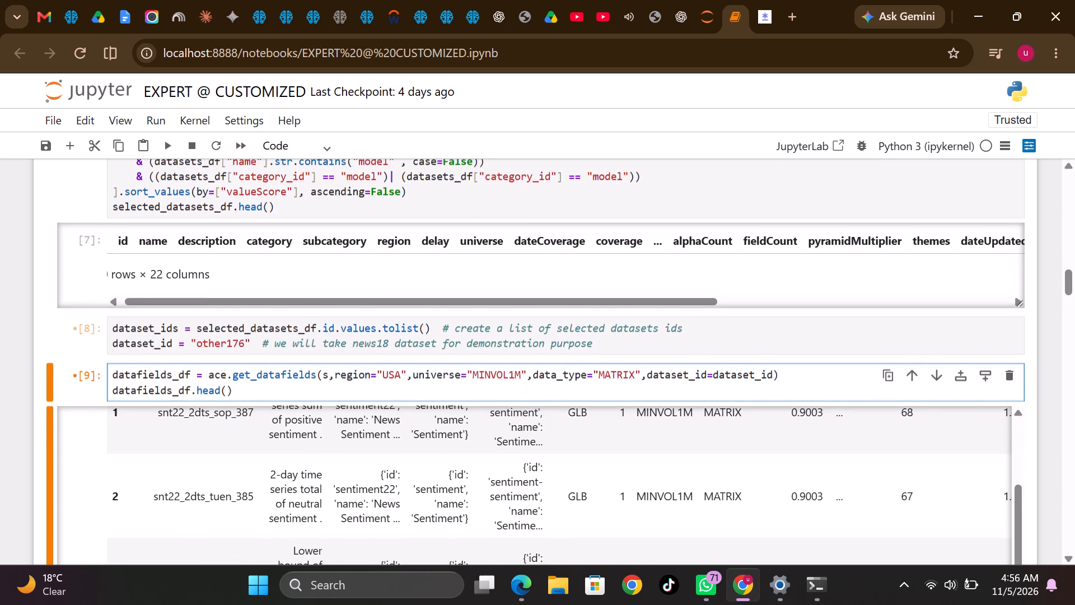
# Set the slice in the expression_list print statement to [0:20].
pyautogui.scroll(-2, 474, 441)
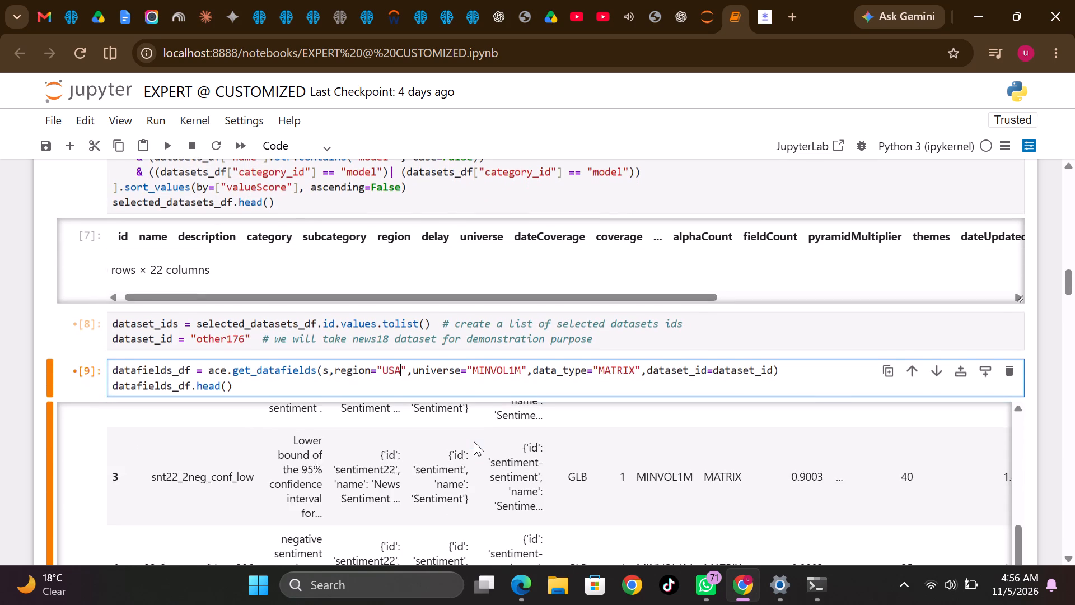
pyautogui.scroll(-2, 474, 441)
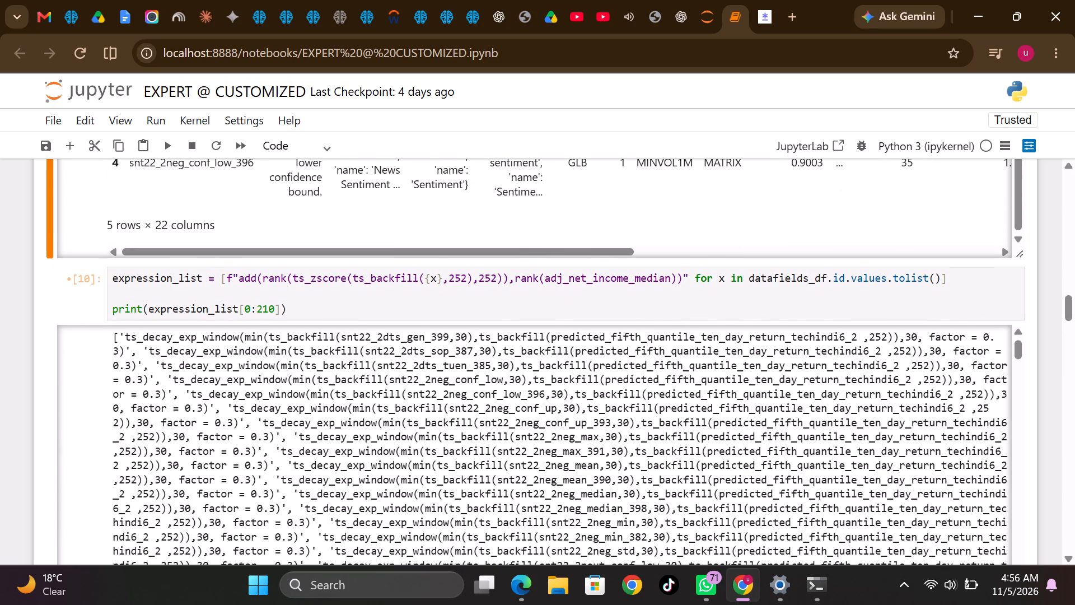
pyautogui.doubleClick(267, 310)
pyautogui.write('20')
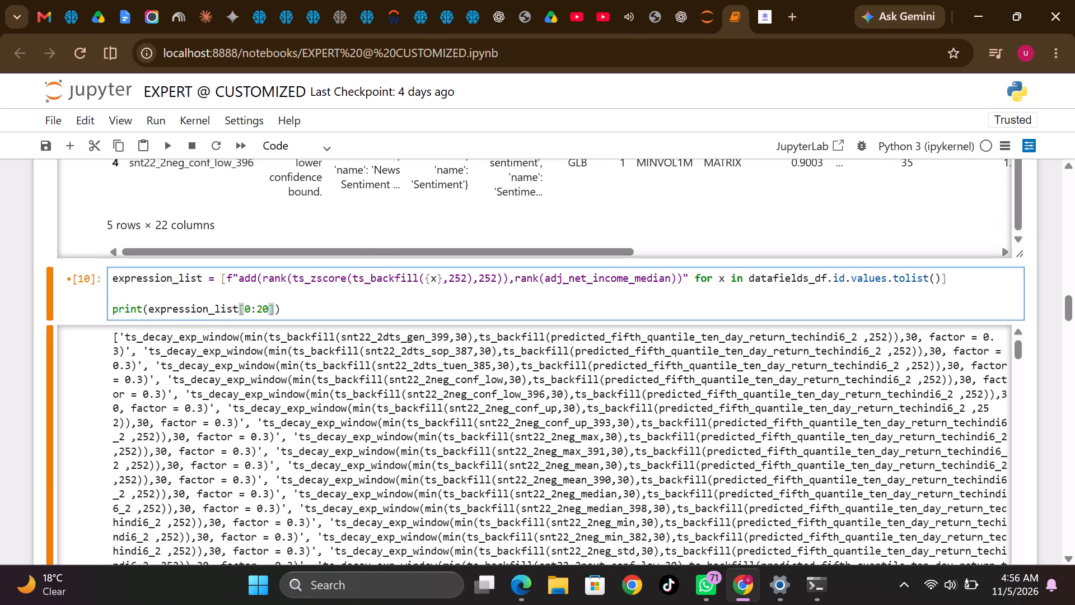
# Set the region in the generate_alpha call of the alpha_list cell to "USA".
pyautogui.scroll(-2, 438, 306)
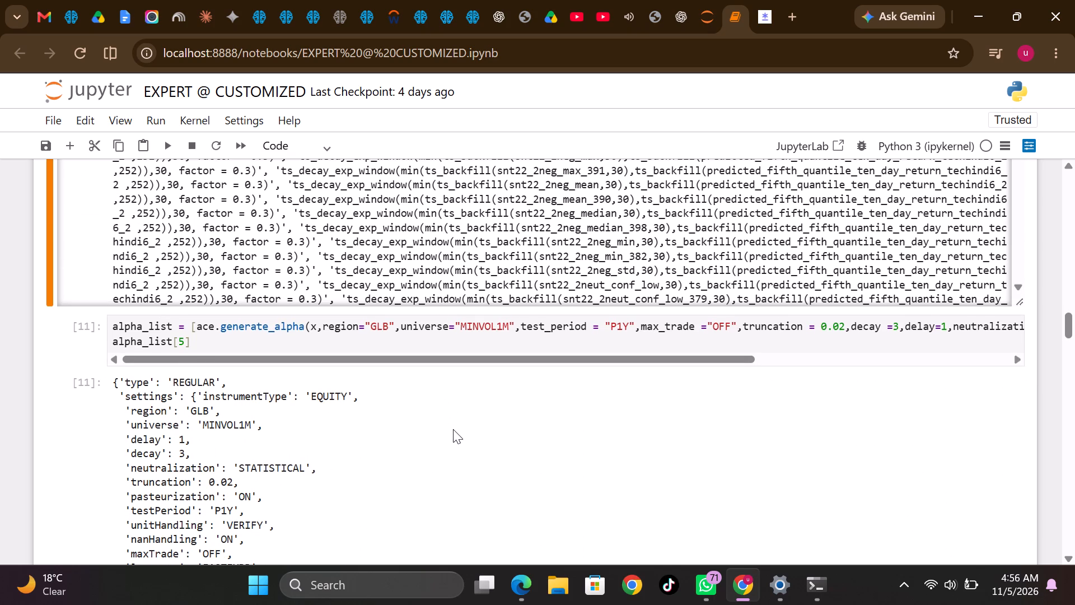
pyautogui.doubleClick(382, 323)
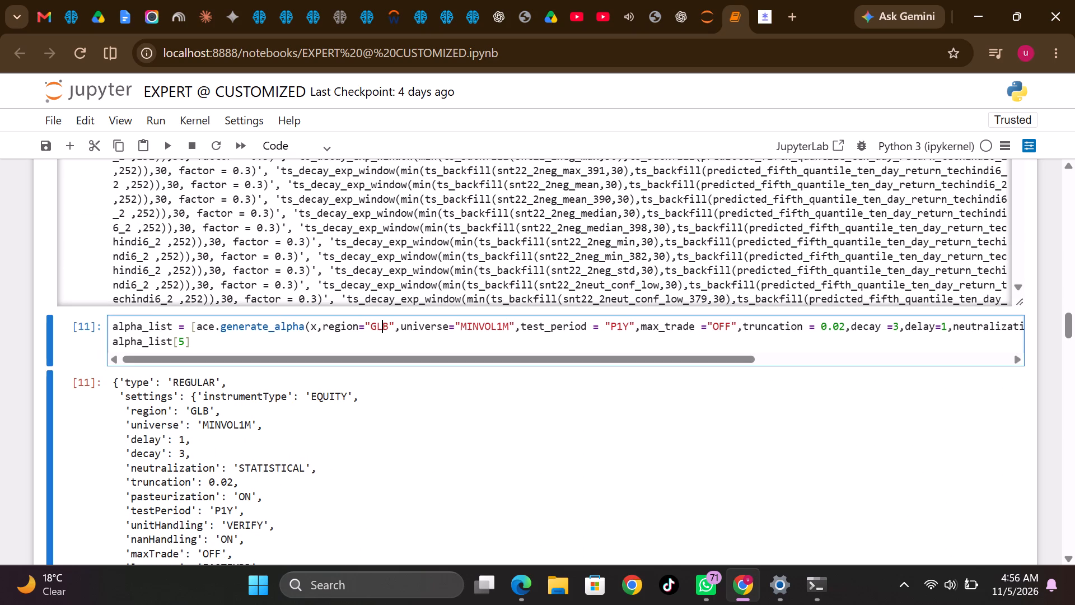
pyautogui.write('USA')
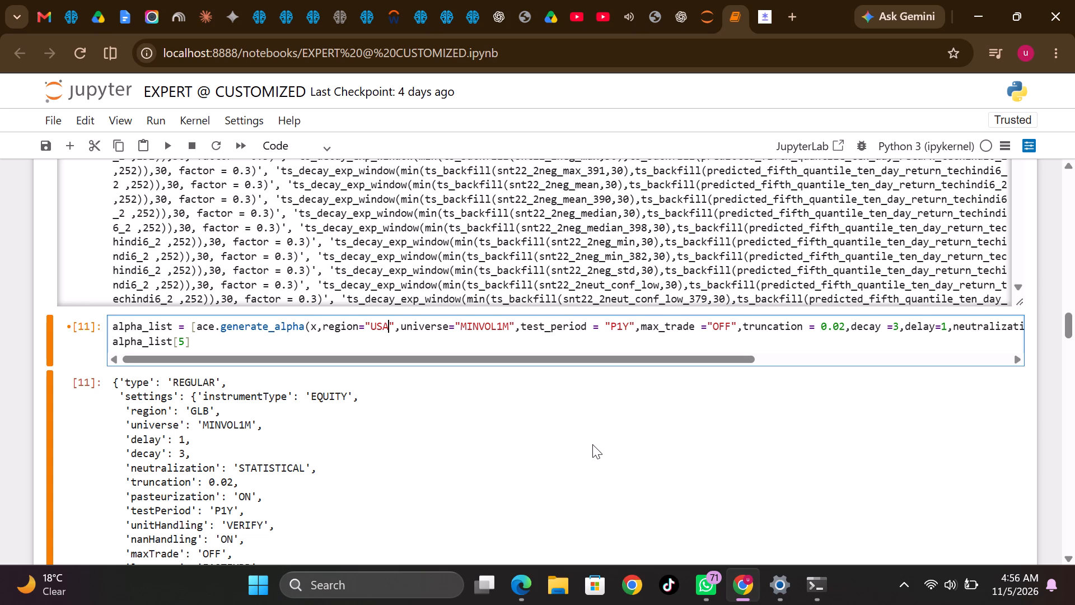
pyautogui.scroll(-3, 592, 444)
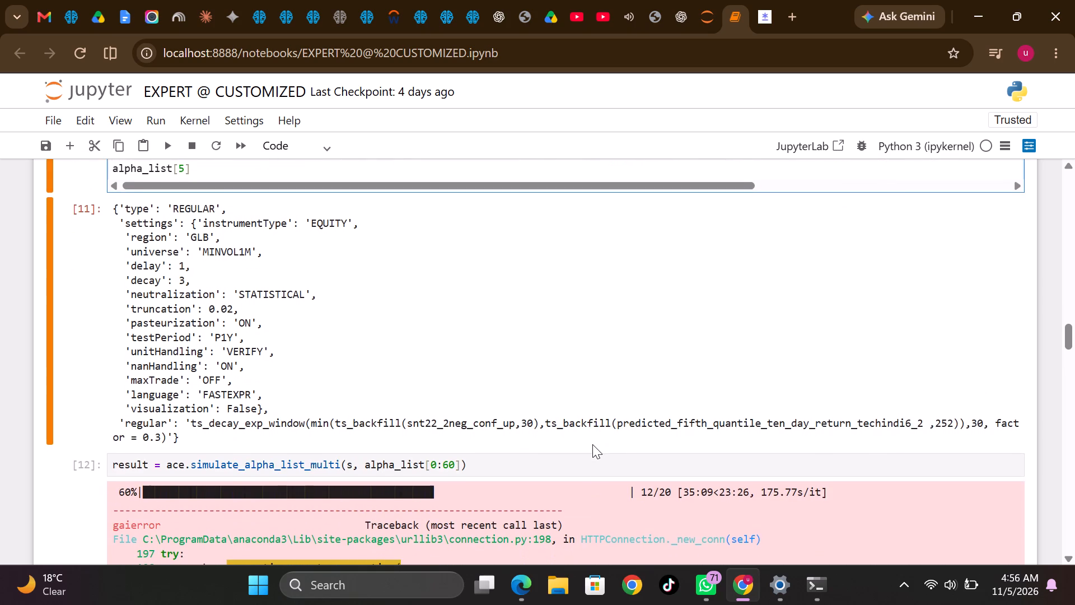
pyautogui.scroll(-4, 592, 444)
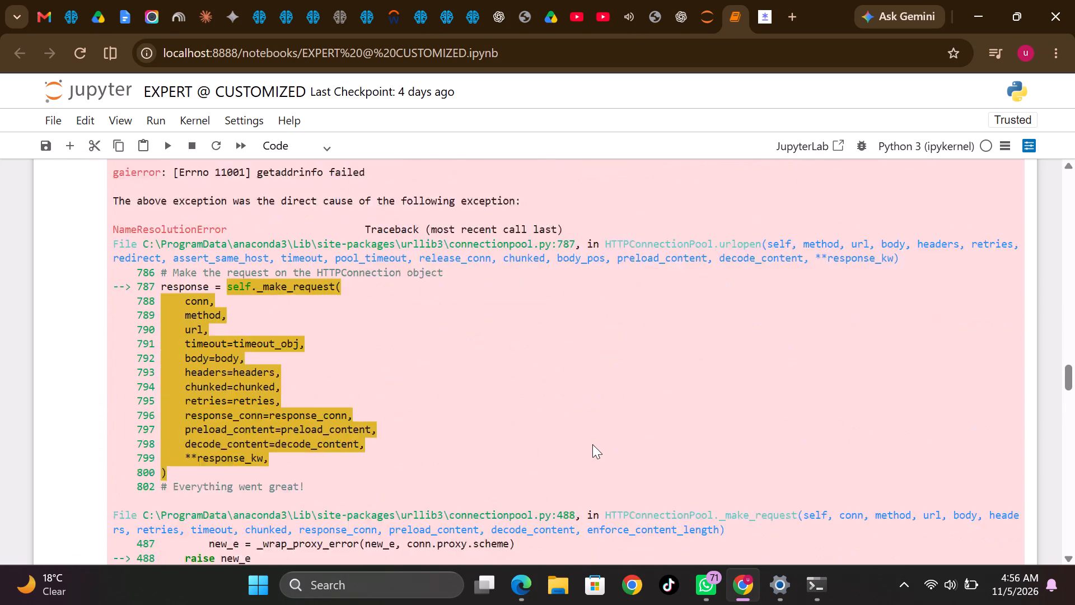
pyautogui.scroll(-6, 592, 444)
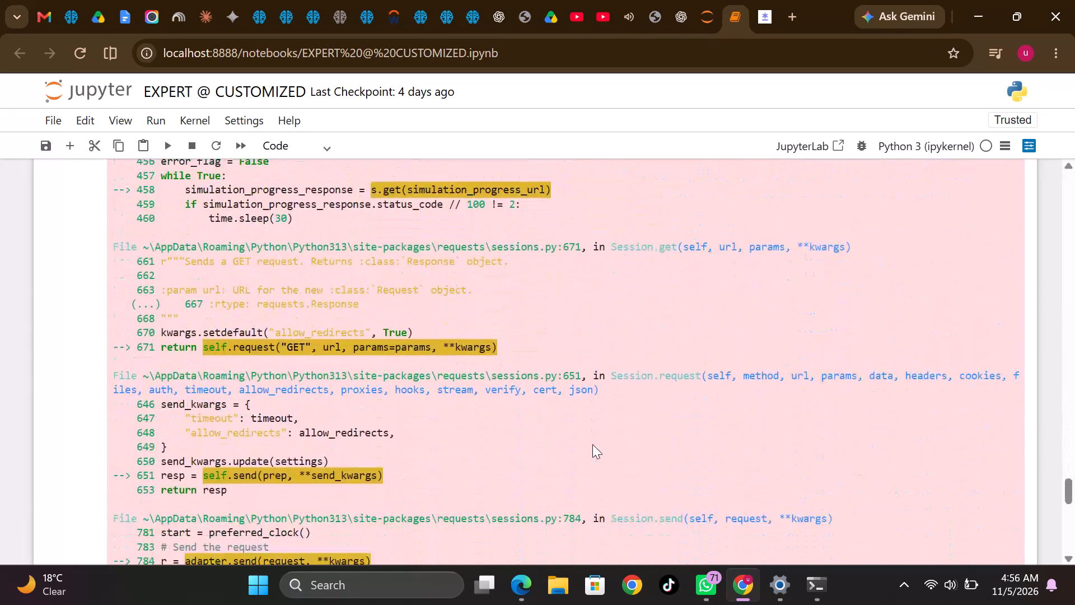
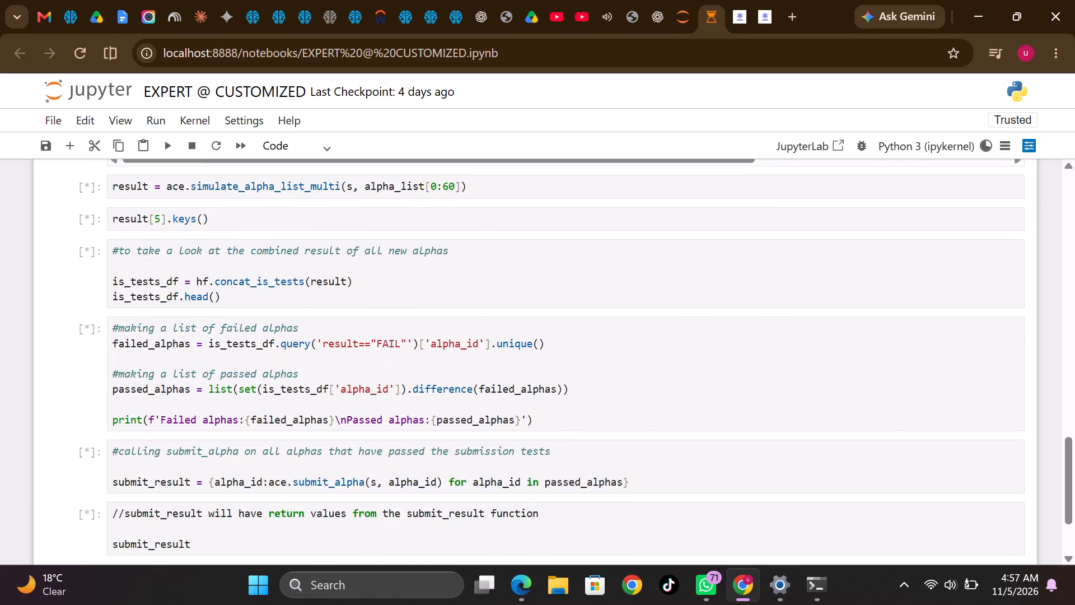
pyautogui.scroll(-1, 465, 456)
pyautogui.scroll(9, 465, 456)
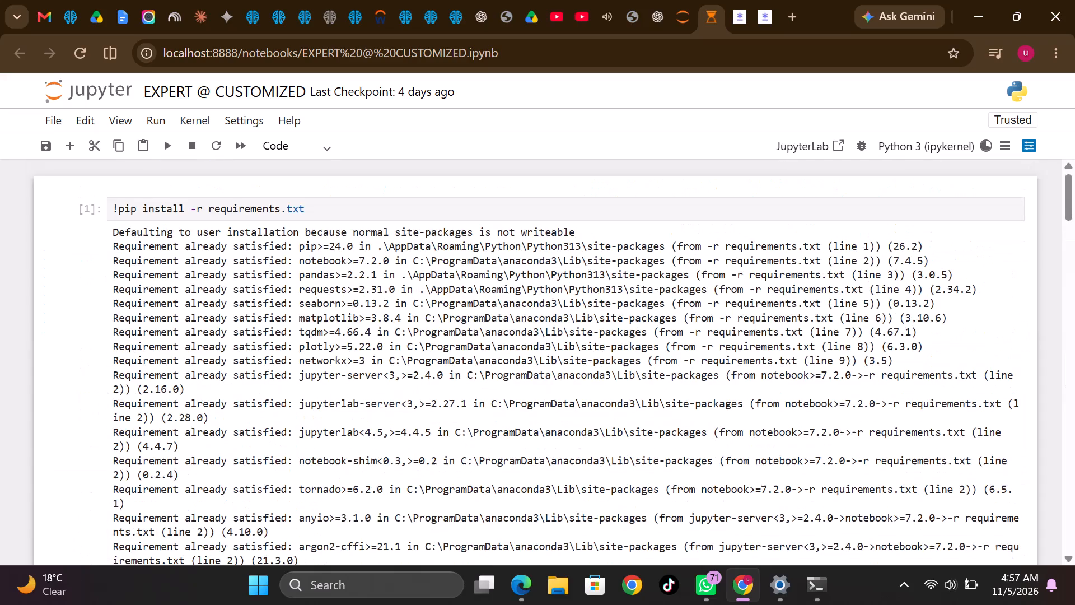
pyautogui.scroll(-4, 465, 456)
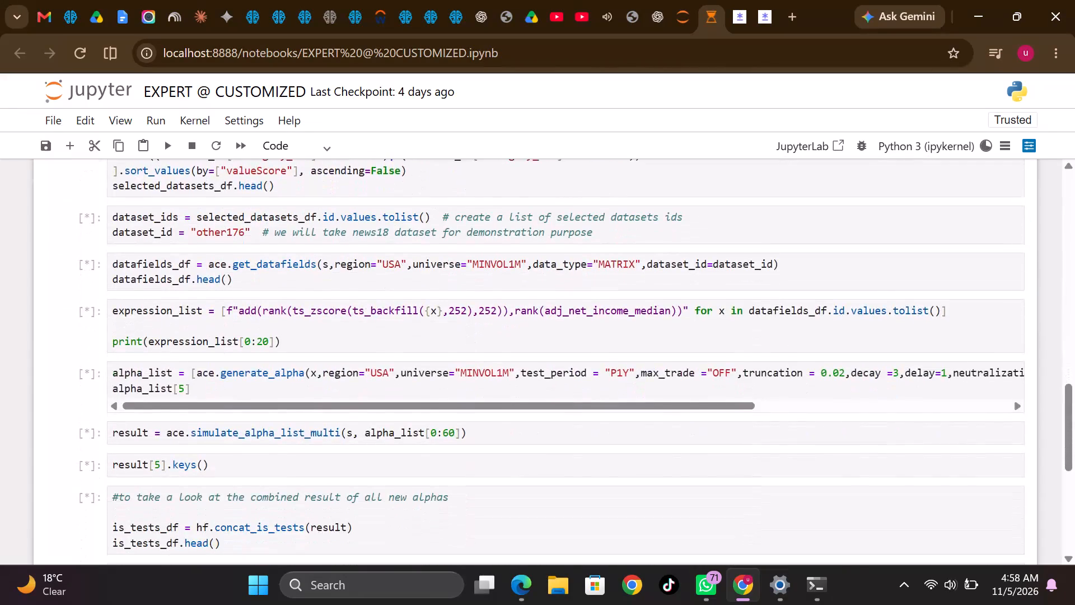
pyautogui.scroll(-2, 465, 456)
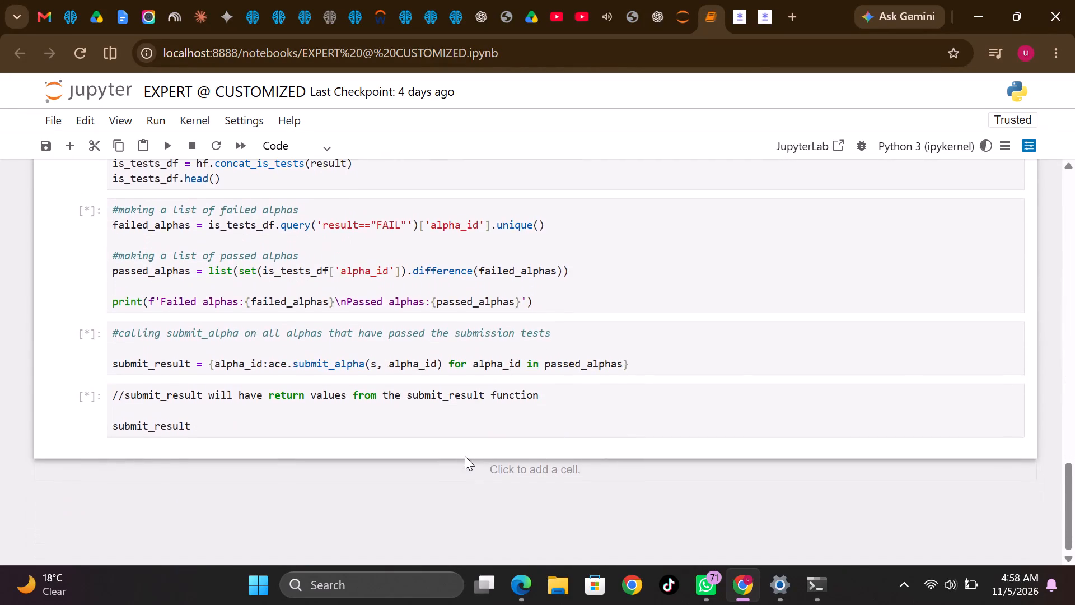
pyautogui.scroll(3, 465, 456)
pyautogui.scroll(-1, 465, 456)
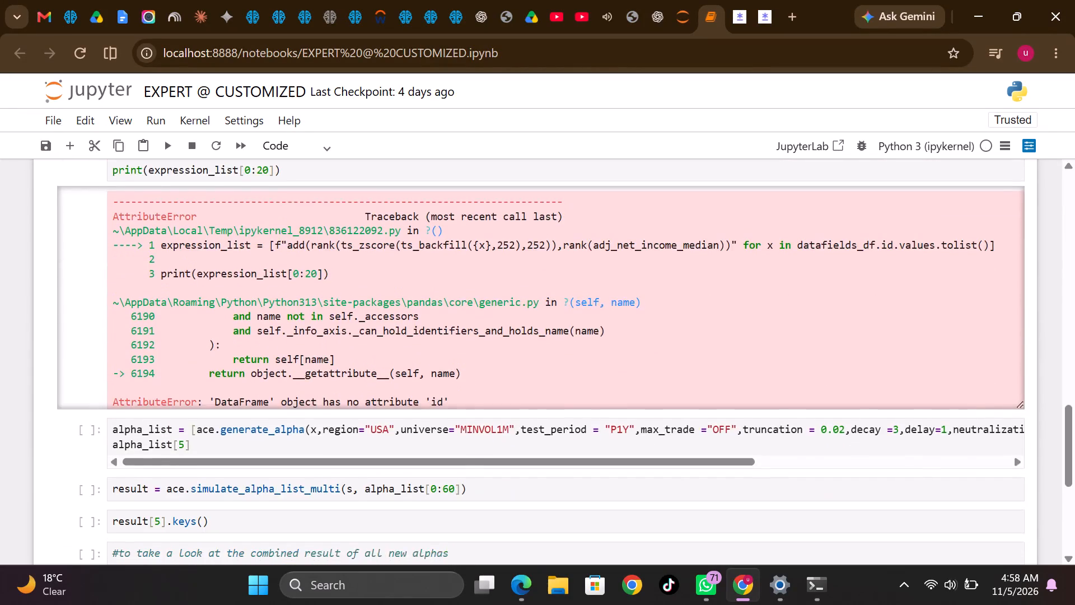
# Examine the outputs of the get_datasets, selected_datasets_df, datafields_df and expression_list cells and check the cells below them.
pyautogui.scroll(1, 465, 456)
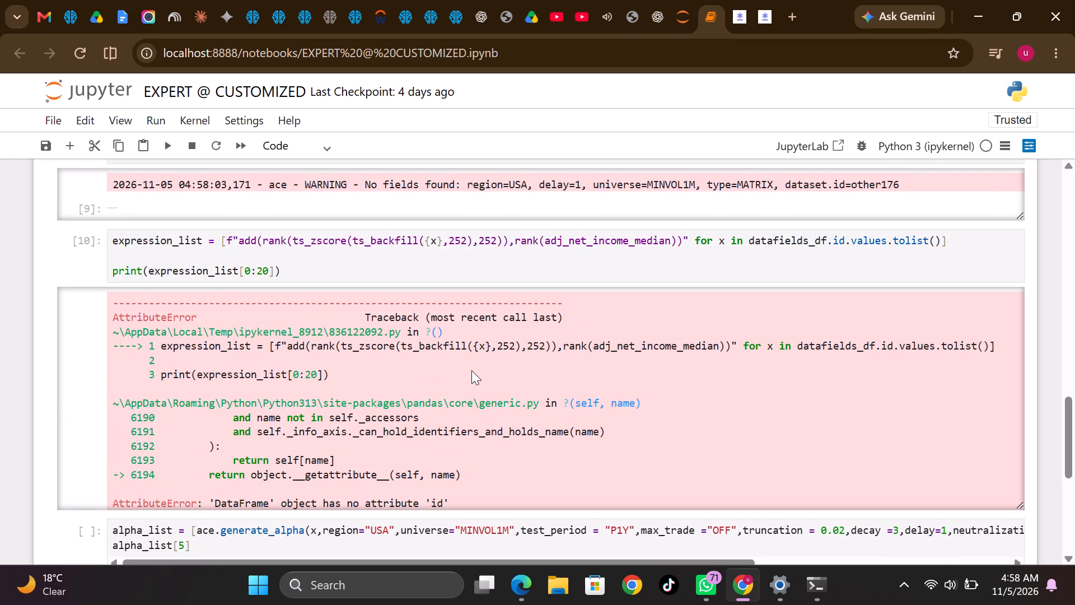
pyautogui.scroll(2, 471, 370)
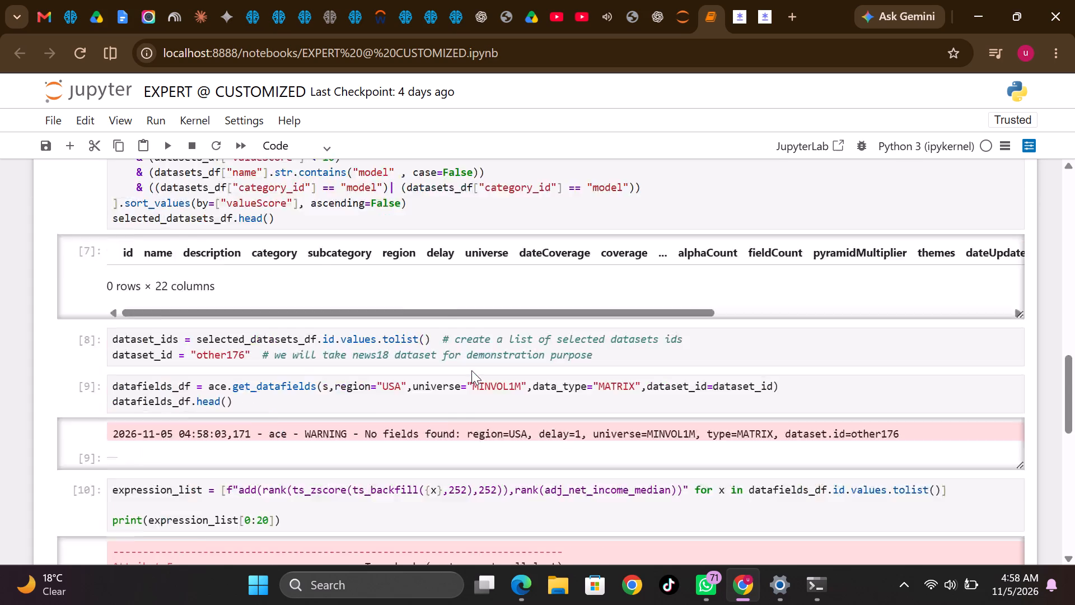
pyautogui.scroll(5, 471, 370)
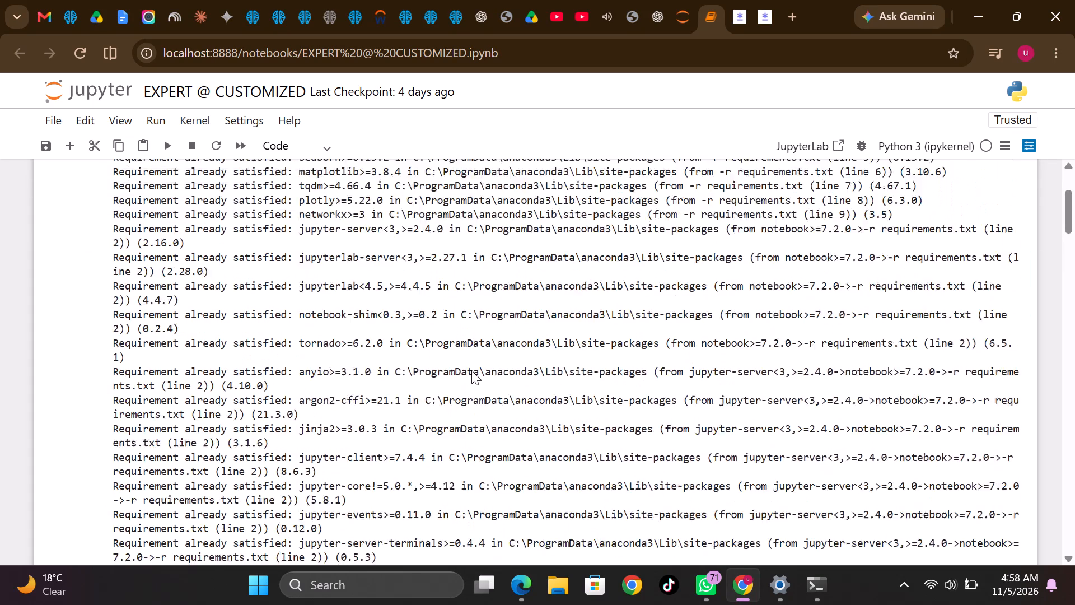
pyautogui.scroll(1, 471, 370)
pyautogui.scroll(-2, 471, 370)
pyautogui.scroll(1, 471, 370)
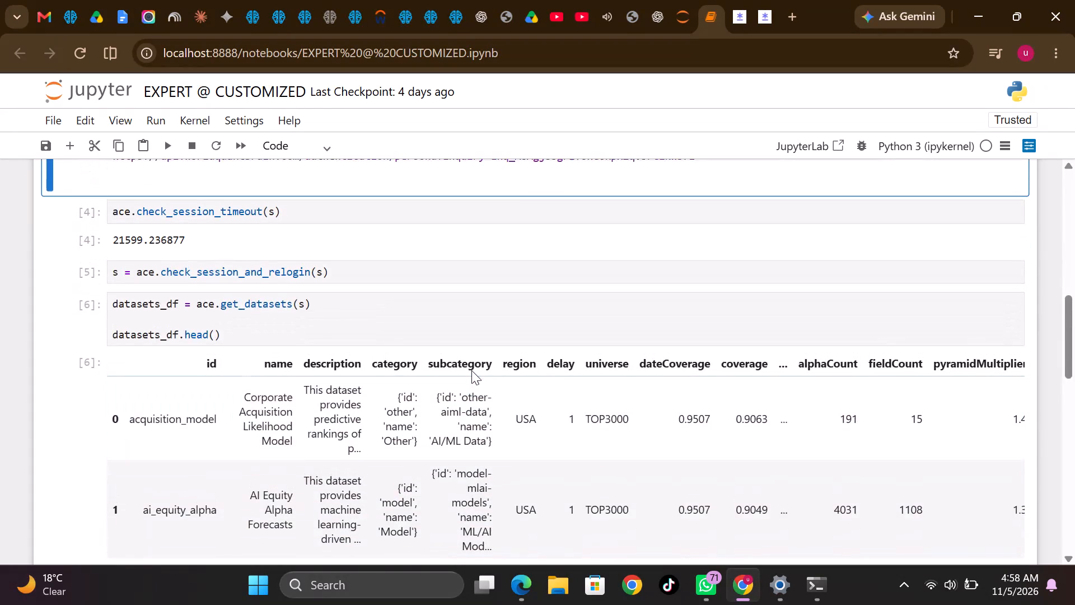
pyautogui.scroll(1, 471, 370)
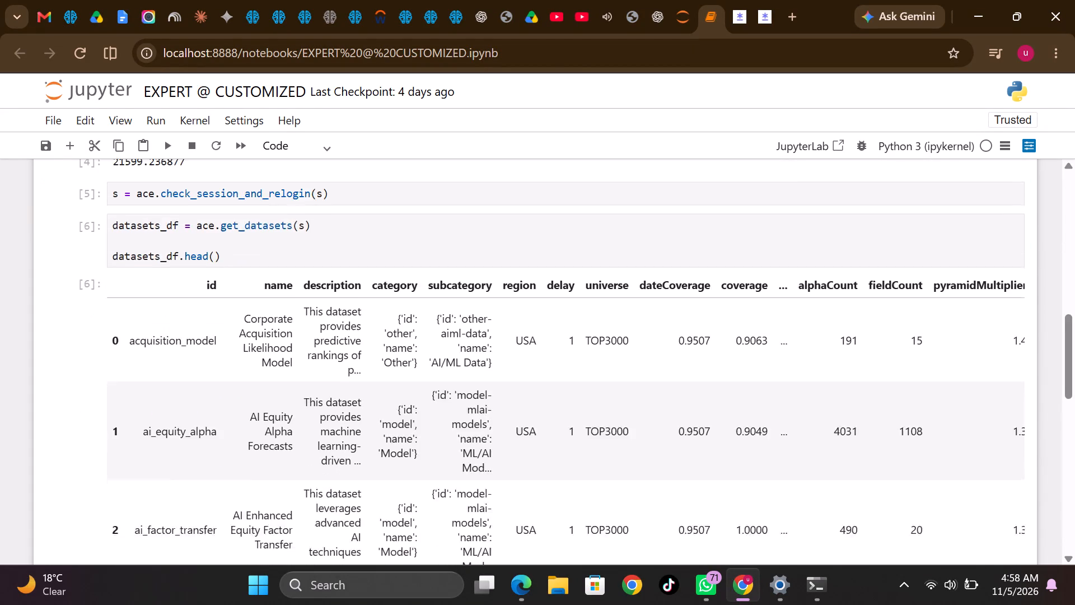
pyautogui.scroll(-1, 471, 370)
pyautogui.scroll(1, 471, 370)
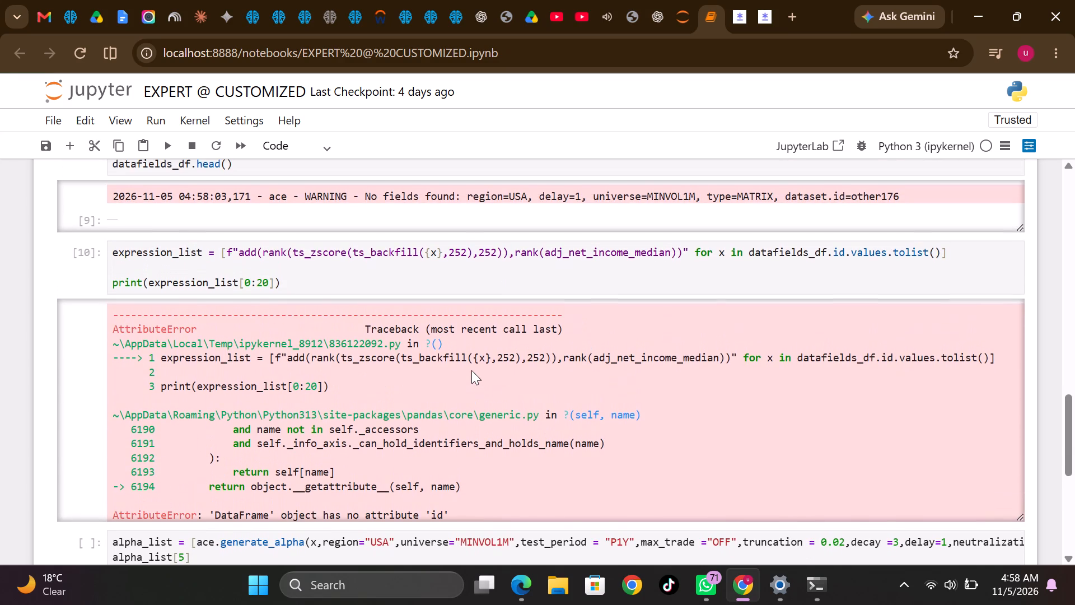
pyautogui.scroll(1, 471, 370)
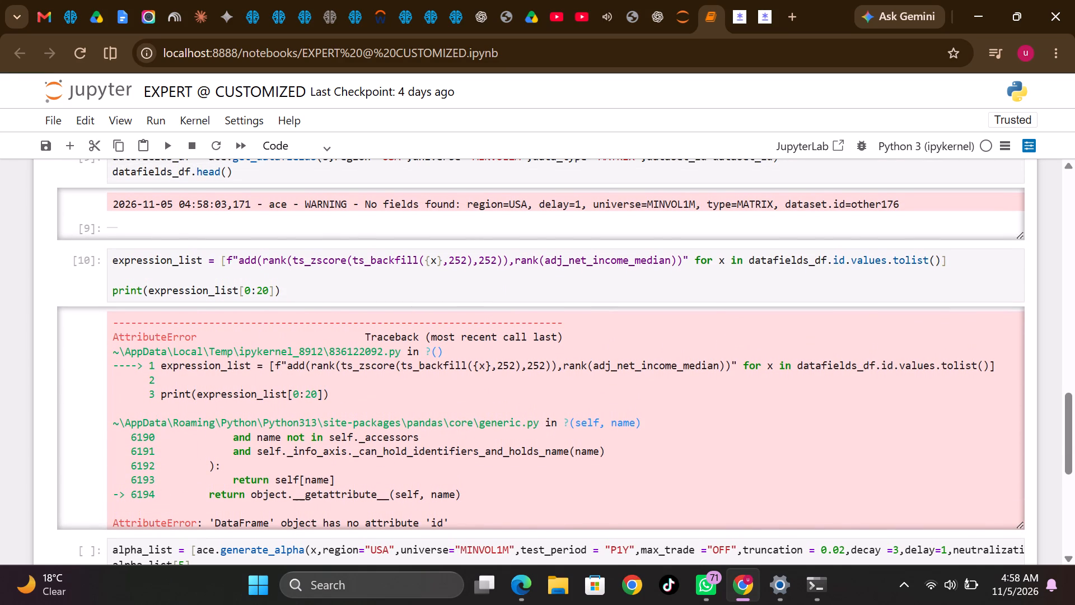
pyautogui.scroll(-1, 498, 332)
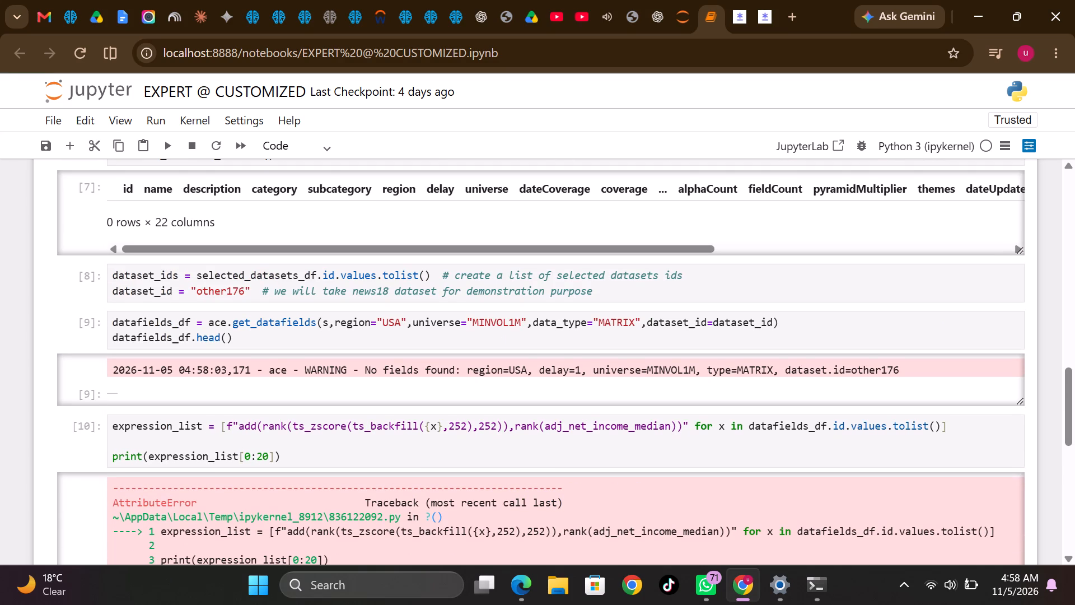
pyautogui.scroll(-2, 498, 332)
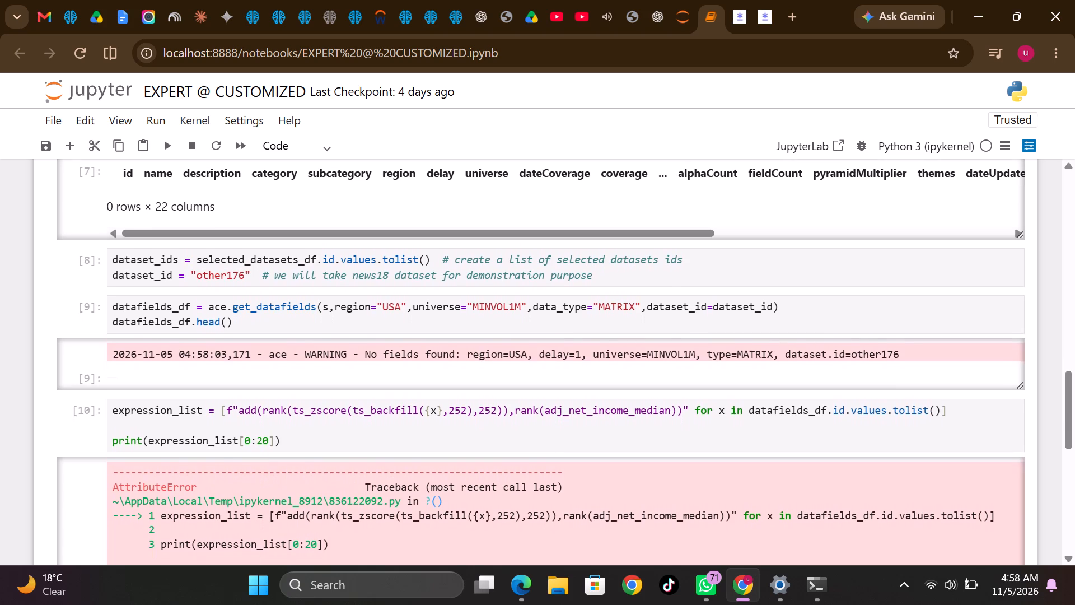
pyautogui.scroll(-1, 498, 332)
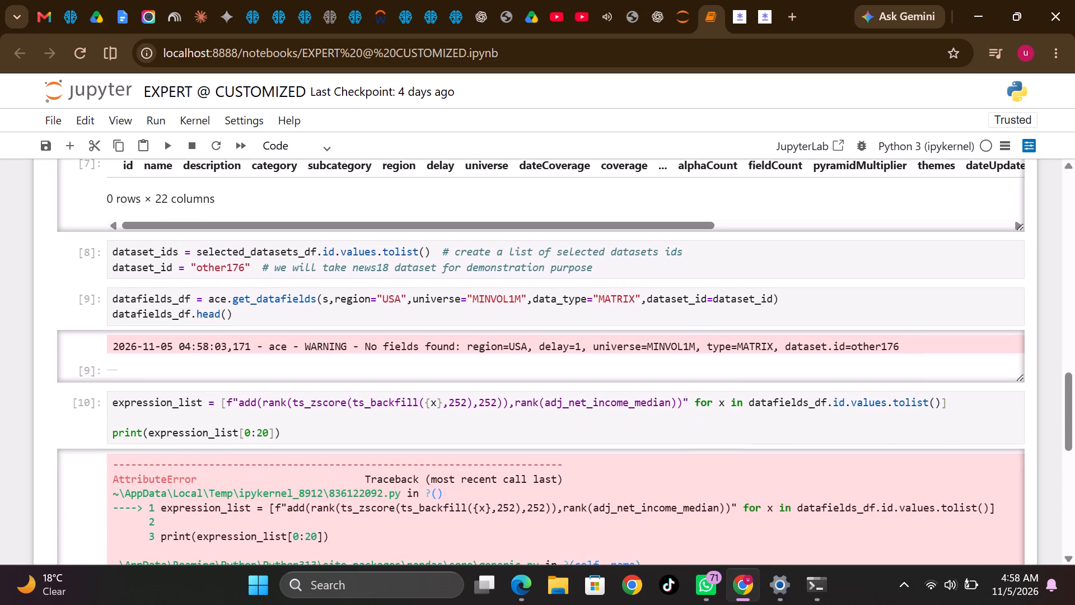
pyautogui.scroll(-2, 498, 332)
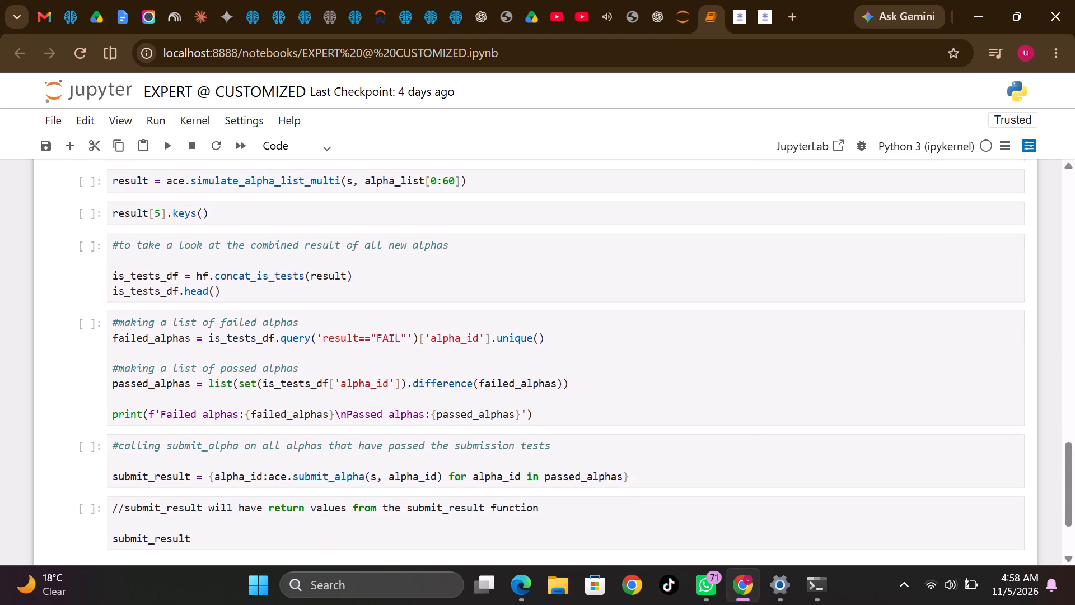
pyautogui.scroll(-2, 498, 332)
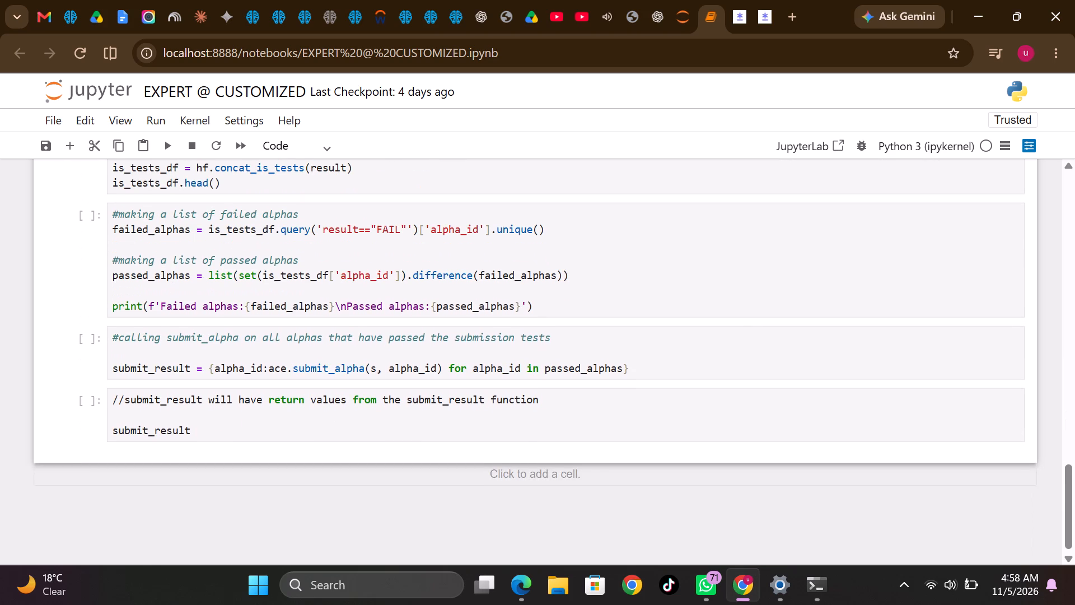
pyautogui.scroll(3, 498, 332)
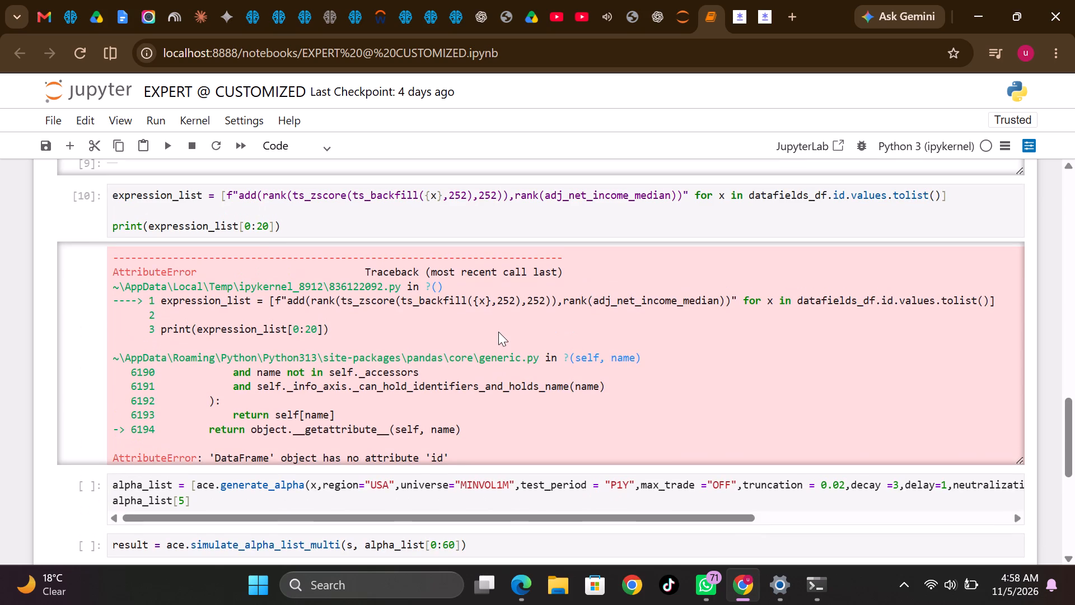
pyautogui.scroll(1, 498, 332)
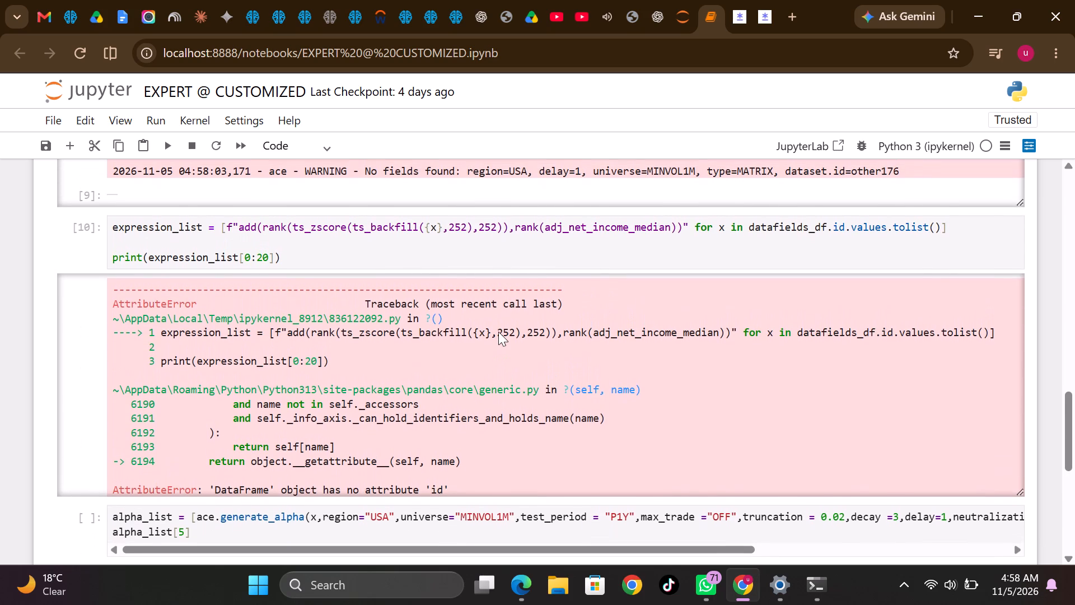
pyautogui.scroll(3, 498, 332)
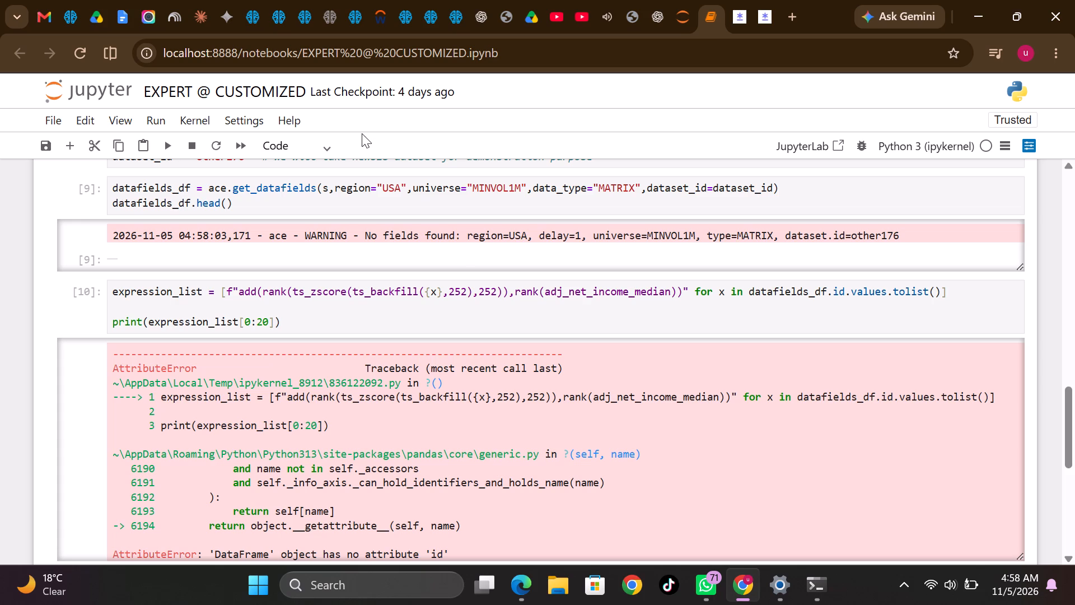
# Copy the universe TOP3000 from Simulation 78 in WorldQuant Brain and set it as the universe in the notebook's get_datafields call.
pyautogui.click(253, 12)
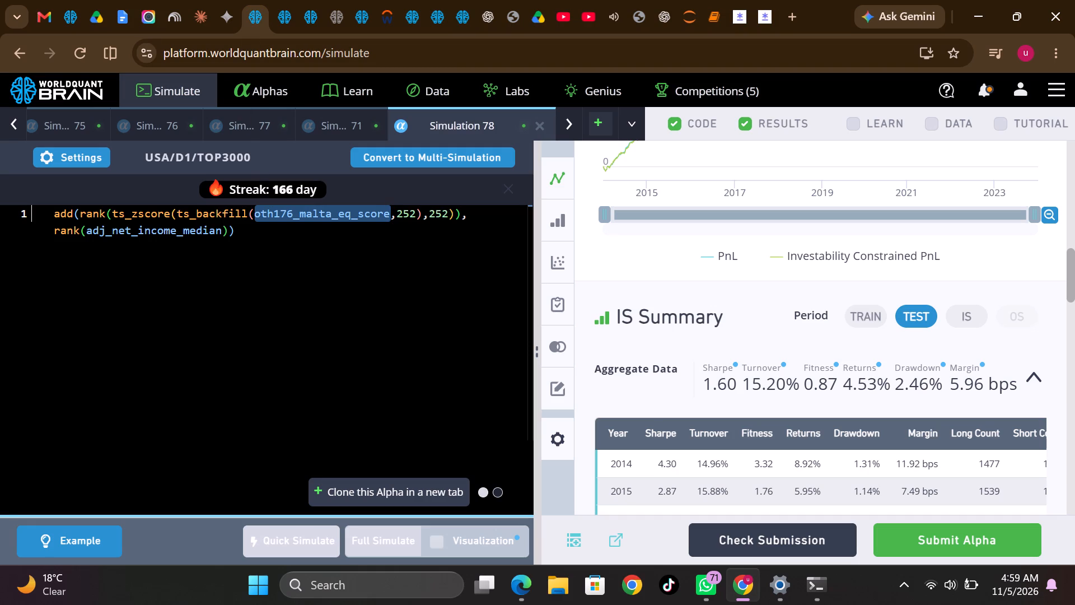
pyautogui.moveTo(195, 153); pyautogui.dragTo(254, 159)
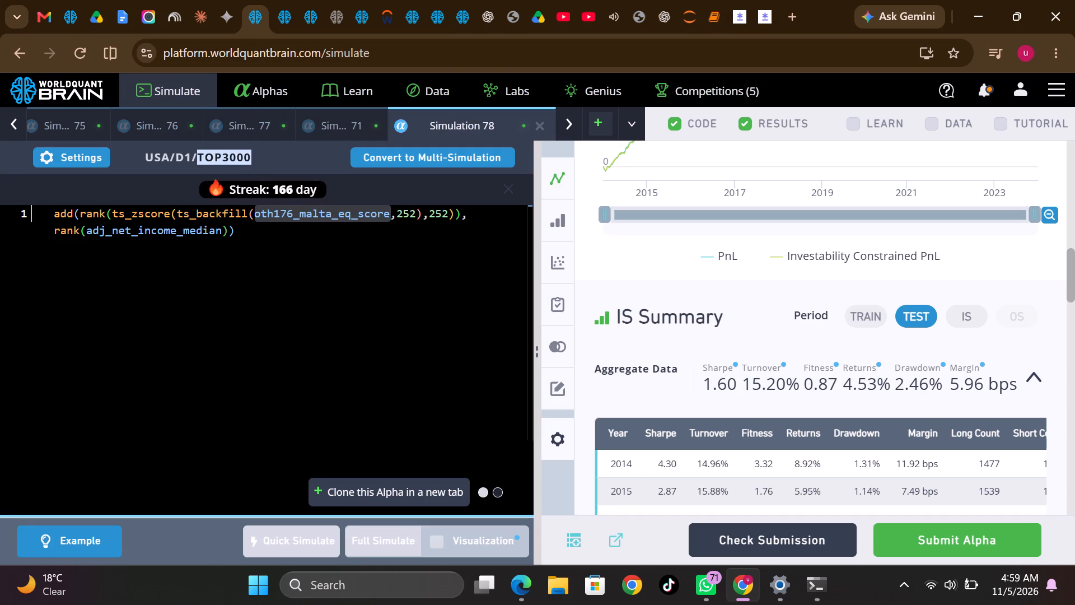
pyautogui.rightClick(237, 155)
pyautogui.click(273, 184)
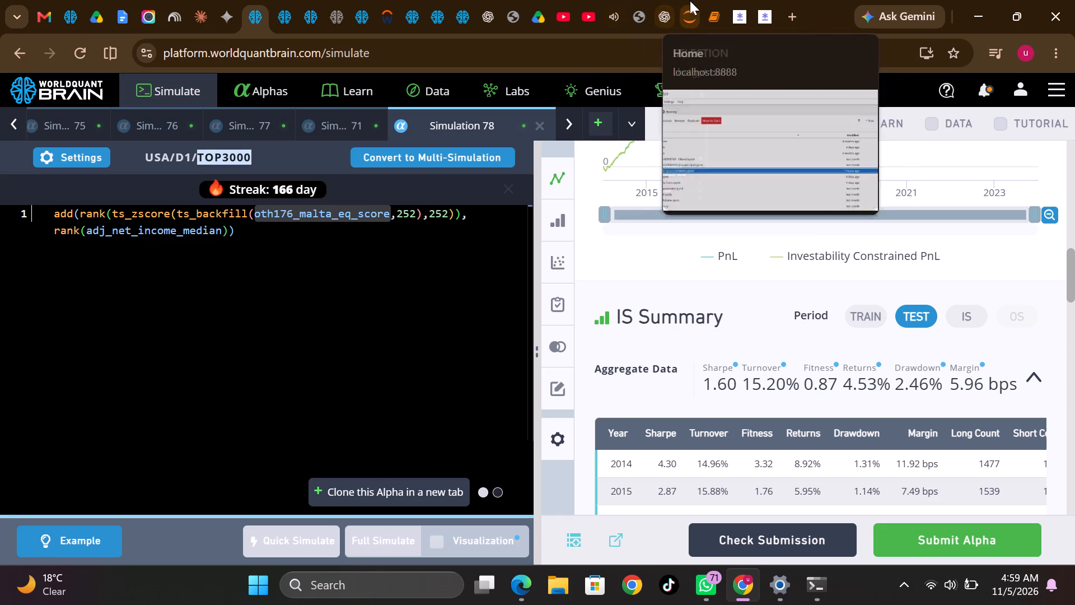
pyautogui.click(711, 16)
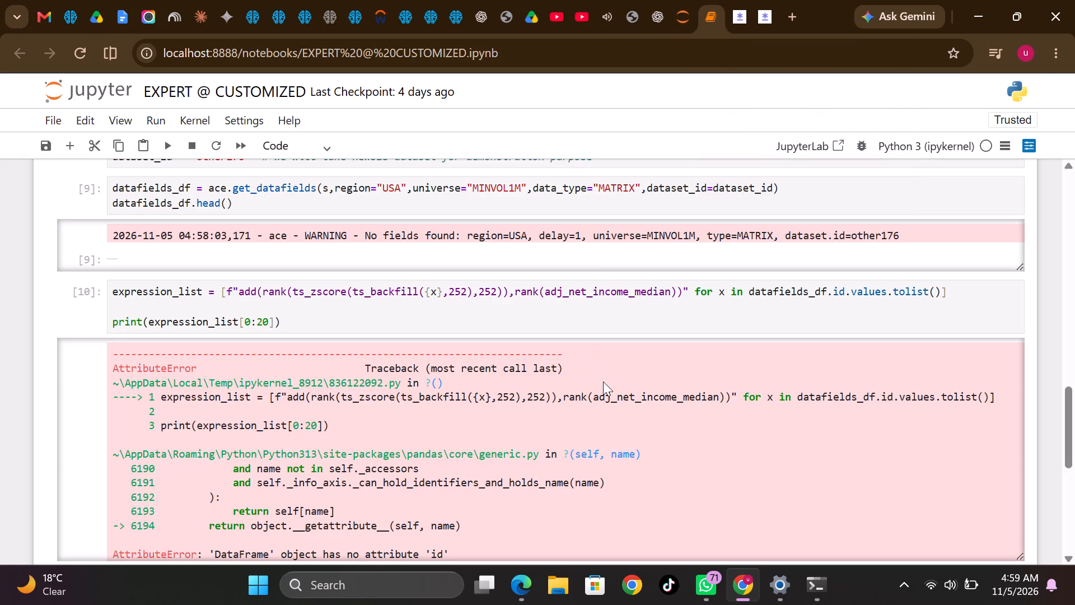
pyautogui.doubleClick(501, 185)
pyautogui.scroll(1, 501, 185)
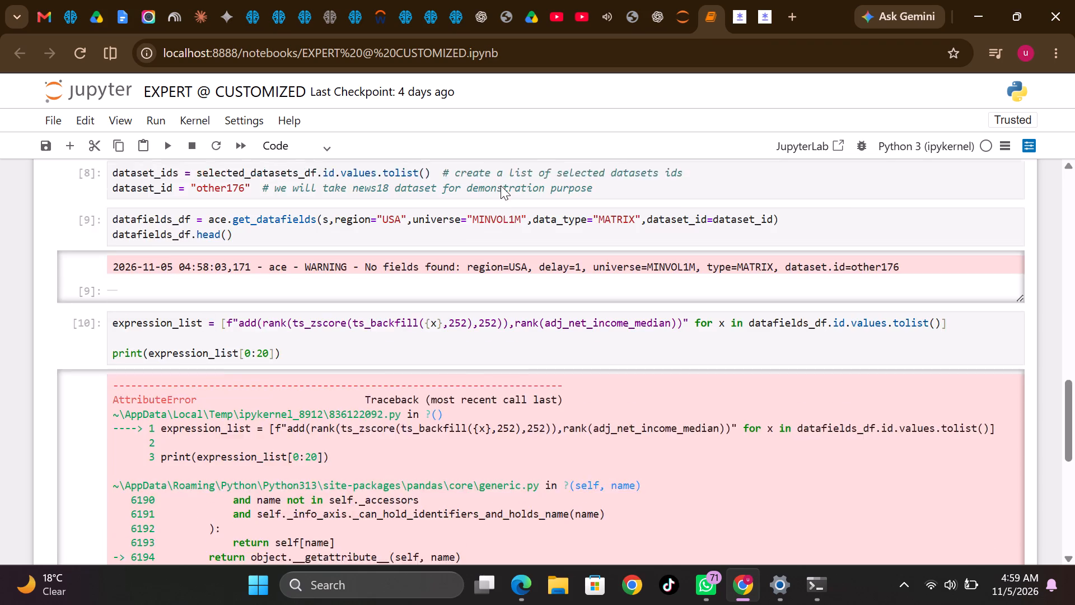
pyautogui.scroll(1, 501, 185)
pyautogui.hscroll(1, 521, 310)
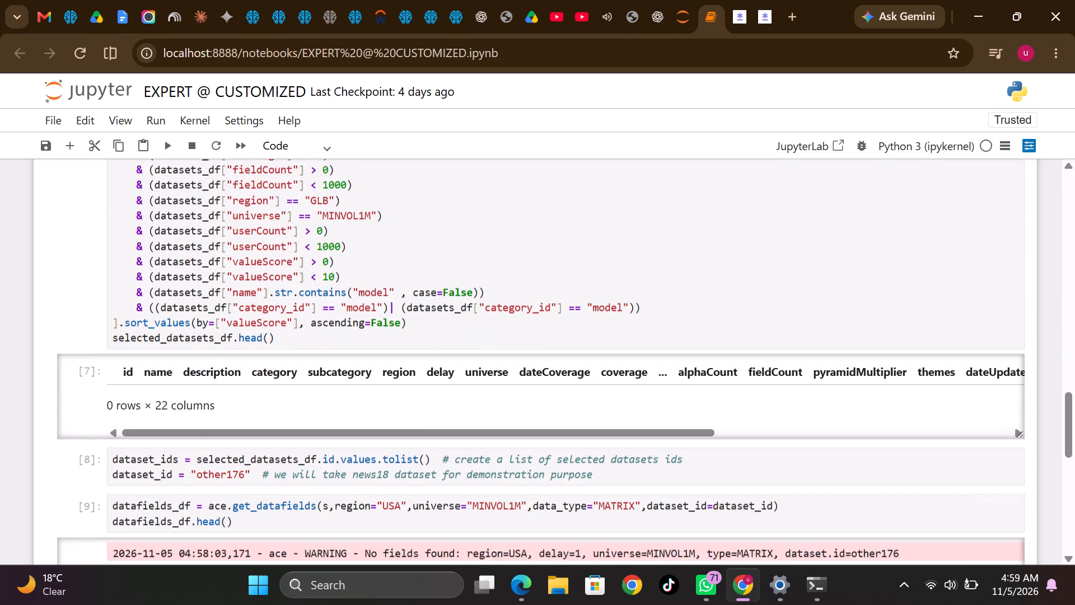
pyautogui.scroll(-1, 521, 310)
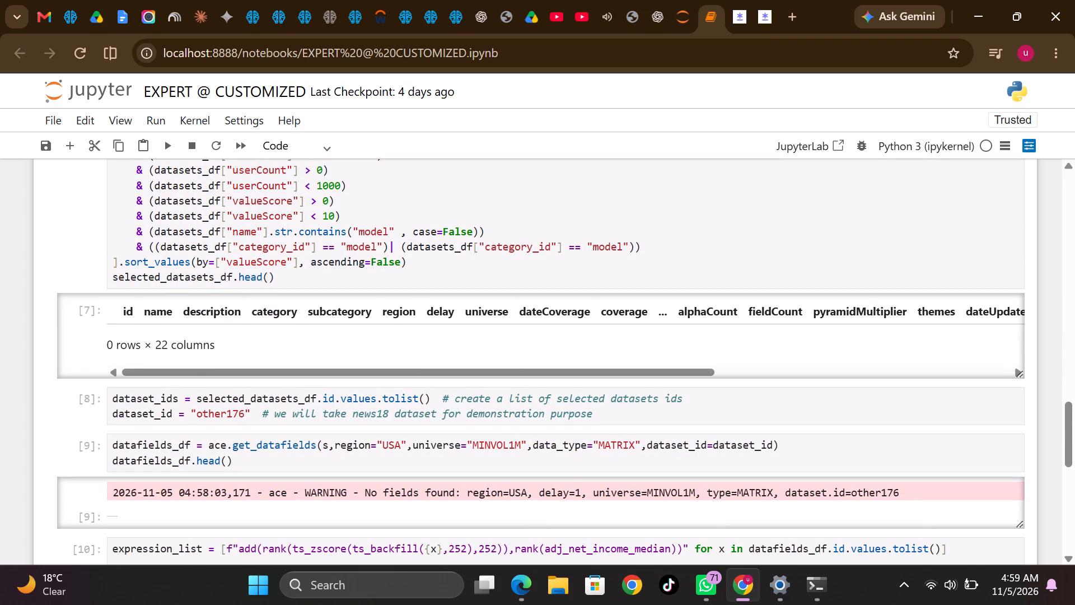
pyautogui.doubleClick(502, 444)
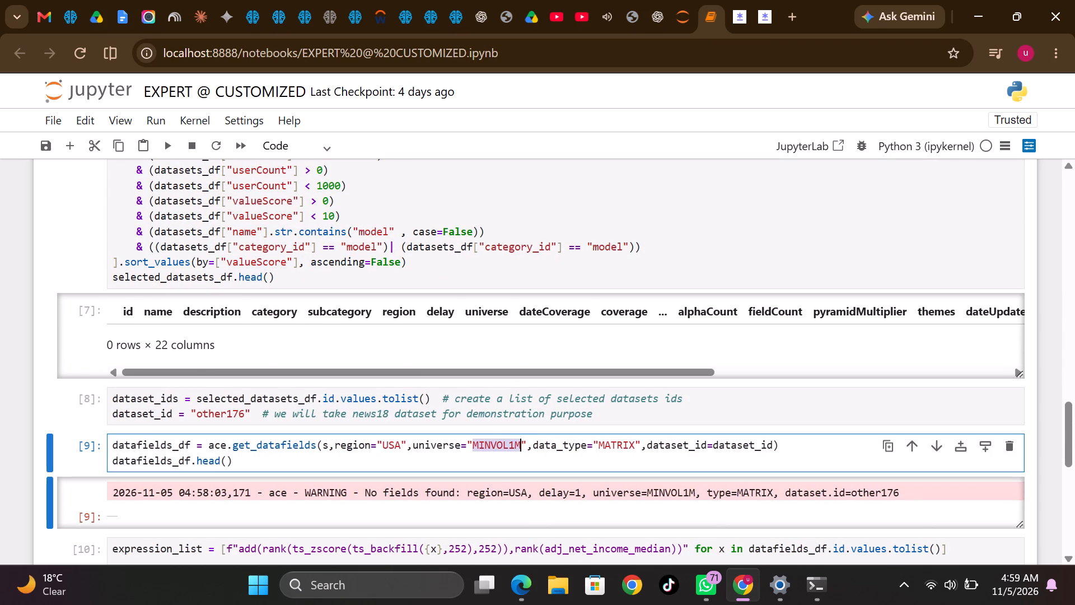
pyautogui.hotkey('ctrl', 'v')
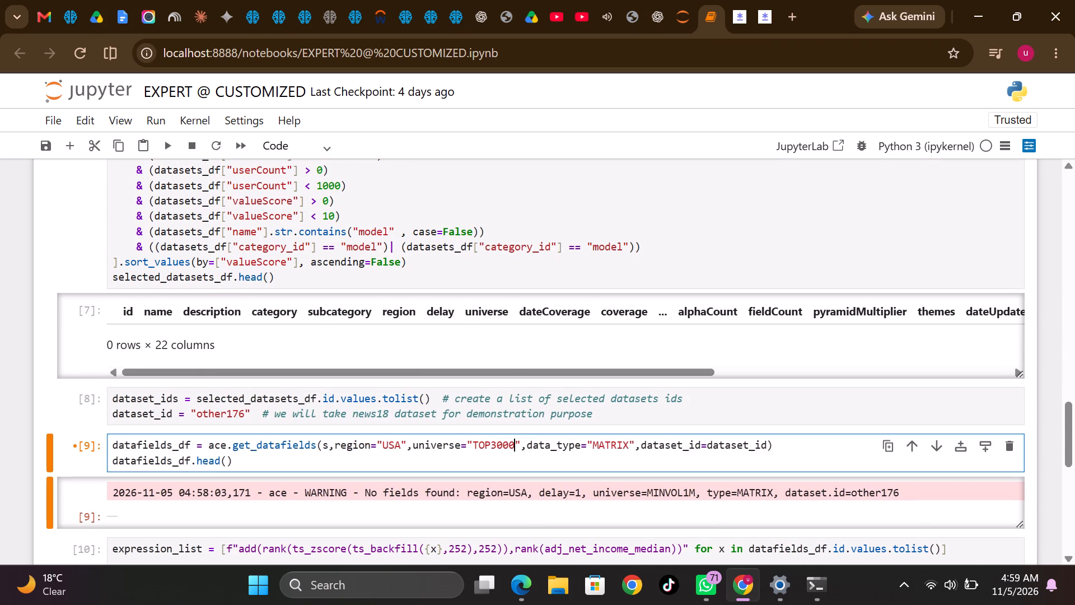
# Look through the whole notebook, from the requirements install cell to submit_result, to check which cells need rerunning with the new universe.
pyautogui.scroll(-1, 500, 408)
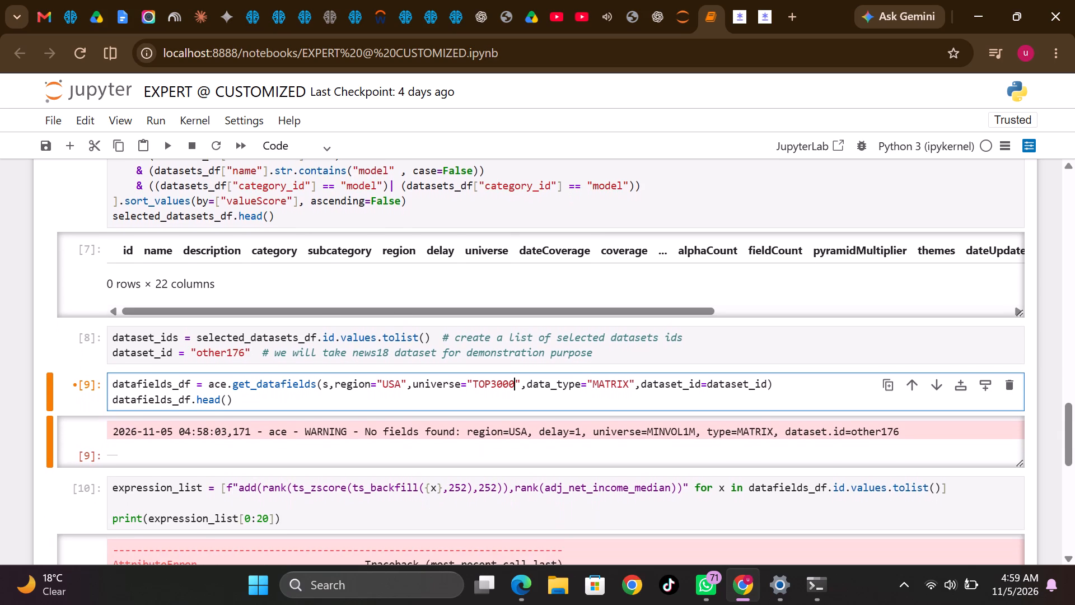
pyautogui.scroll(-3, 500, 408)
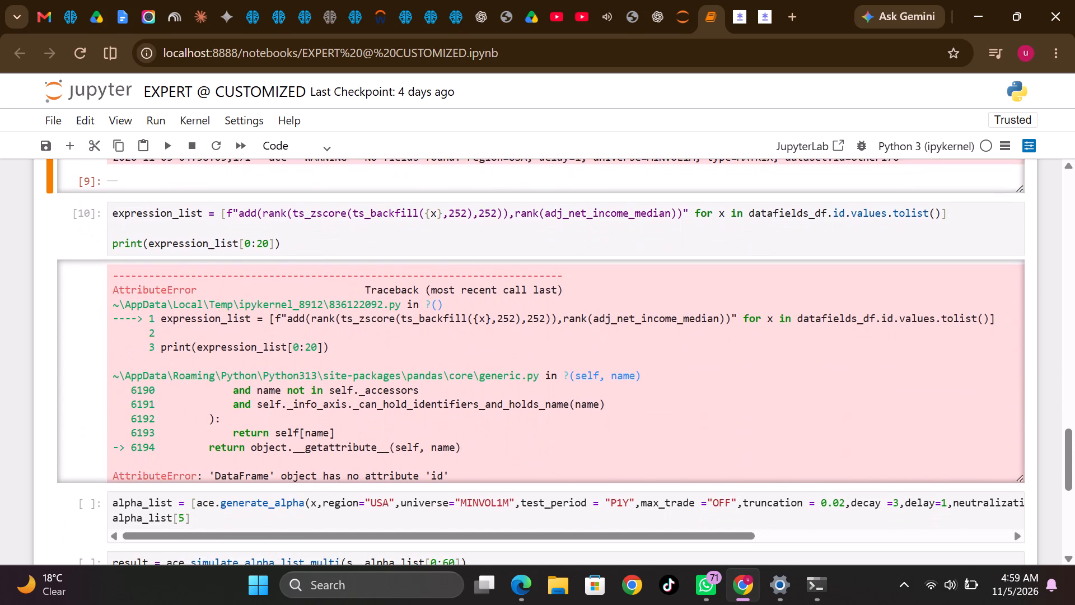
pyautogui.scroll(-2, 500, 408)
pyautogui.scroll(2, 500, 408)
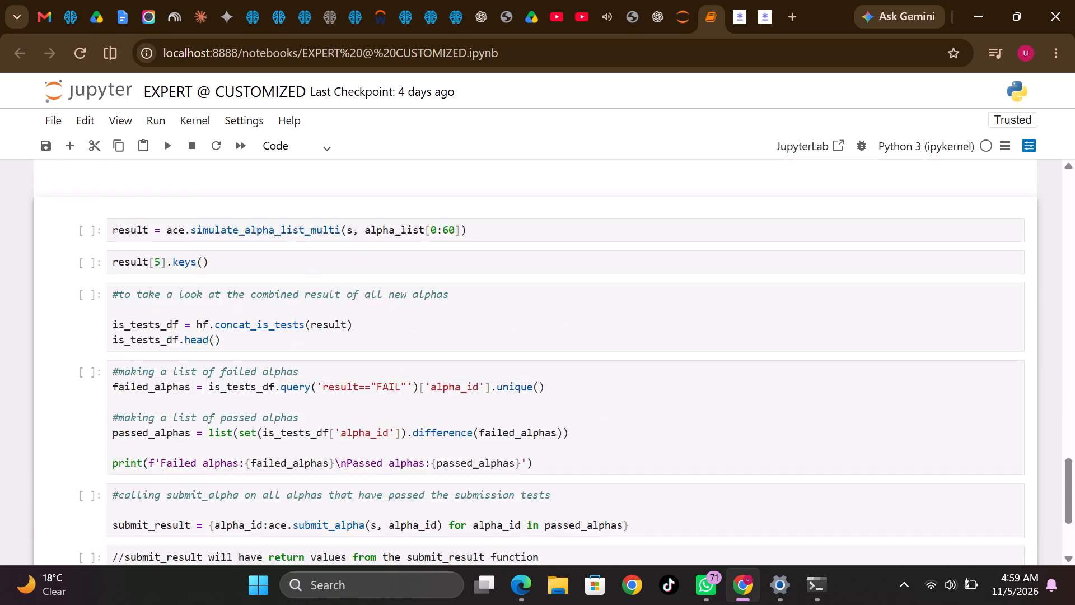
pyautogui.scroll(1, 500, 408)
pyautogui.scroll(-1, 500, 408)
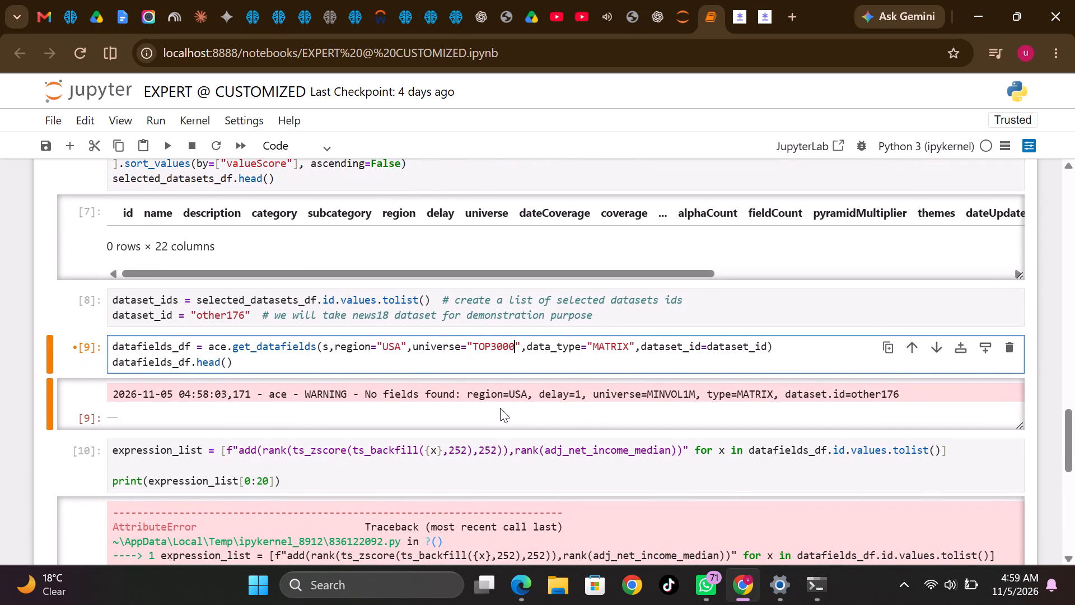
pyautogui.scroll(-1, 500, 408)
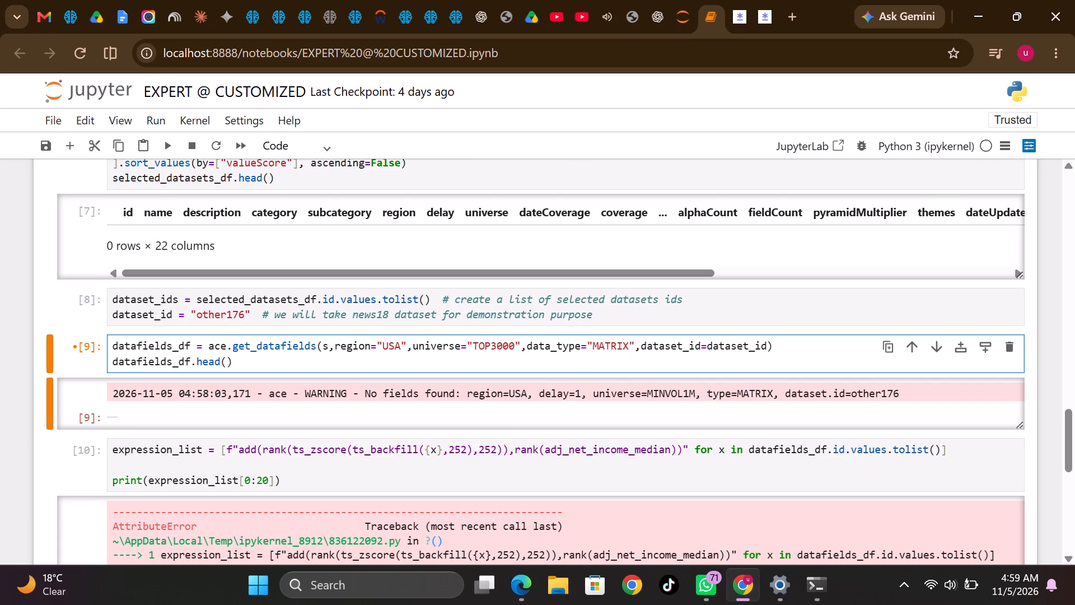
pyautogui.scroll(4, 579, 388)
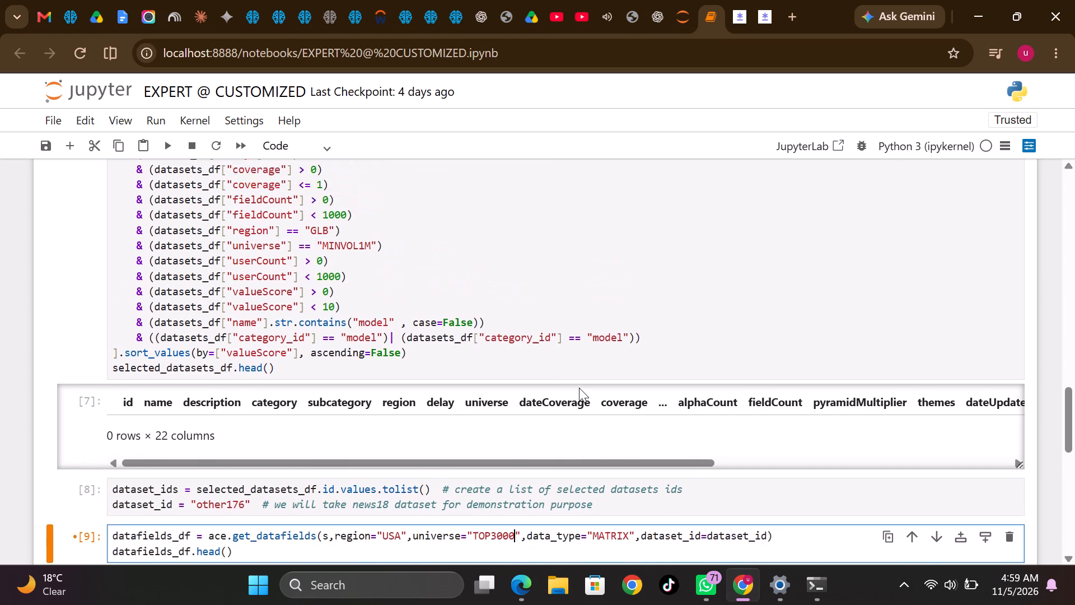
pyautogui.scroll(4, 579, 388)
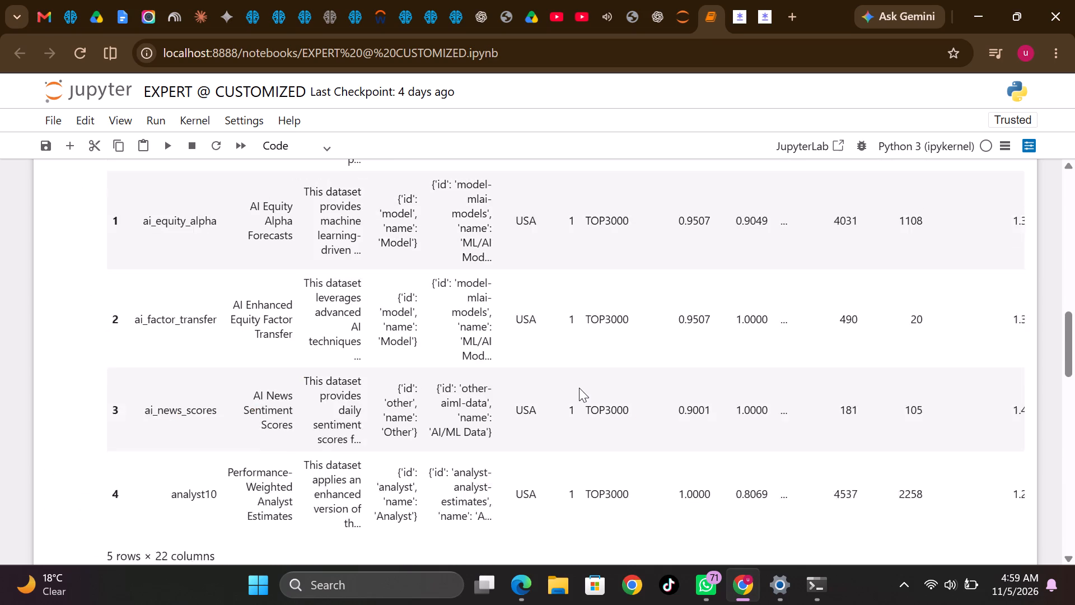
pyautogui.scroll(6, 579, 388)
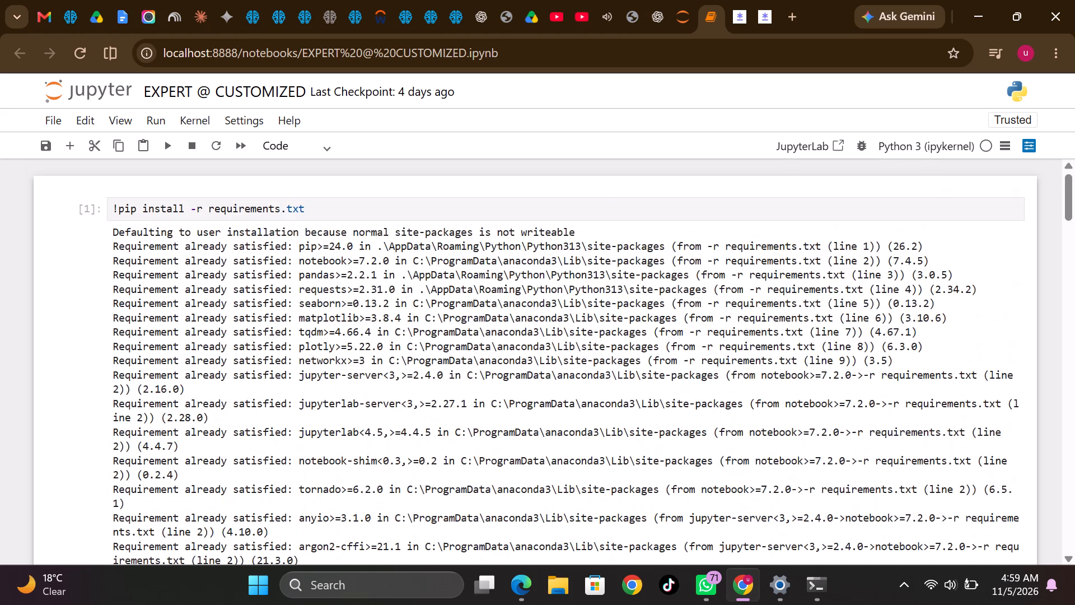
pyautogui.scroll(-9, 579, 388)
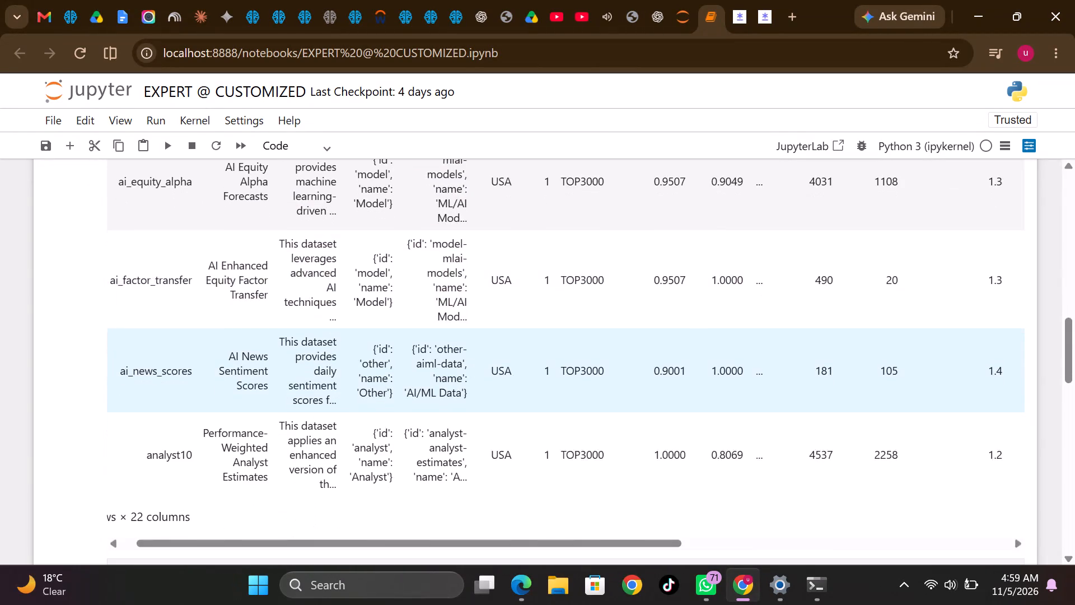
pyautogui.scroll(-4, 579, 388)
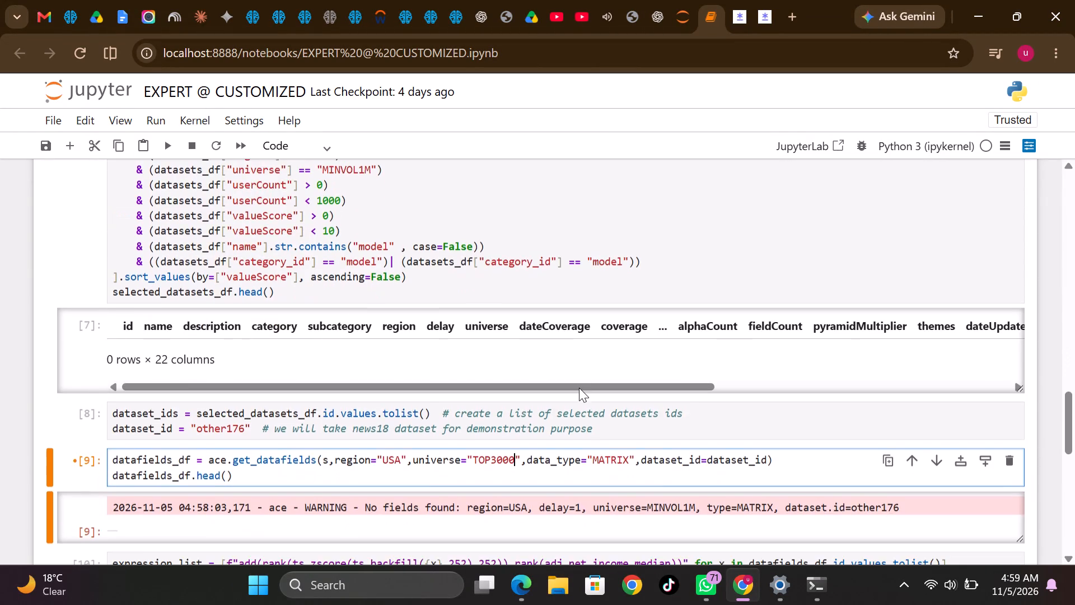
pyautogui.scroll(-2, 579, 388)
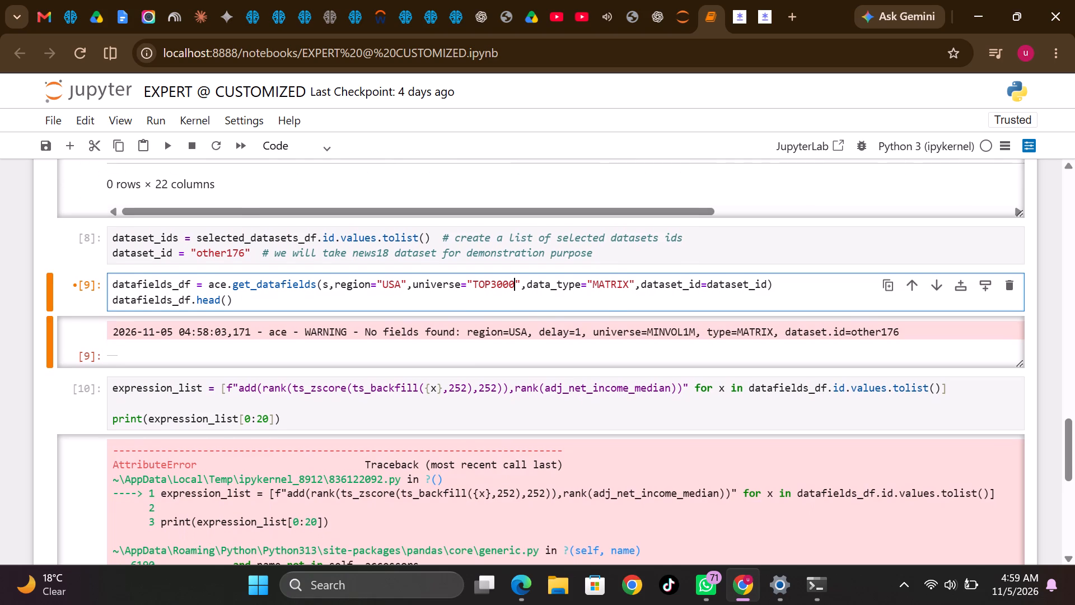
pyautogui.scroll(-4, 579, 388)
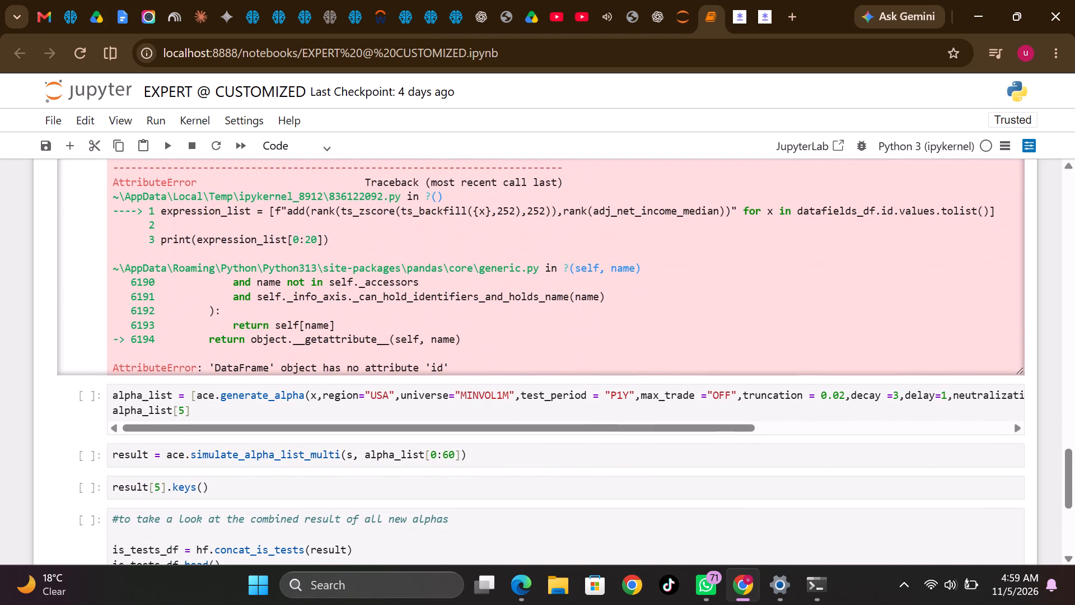
pyautogui.scroll(-2, 576, 458)
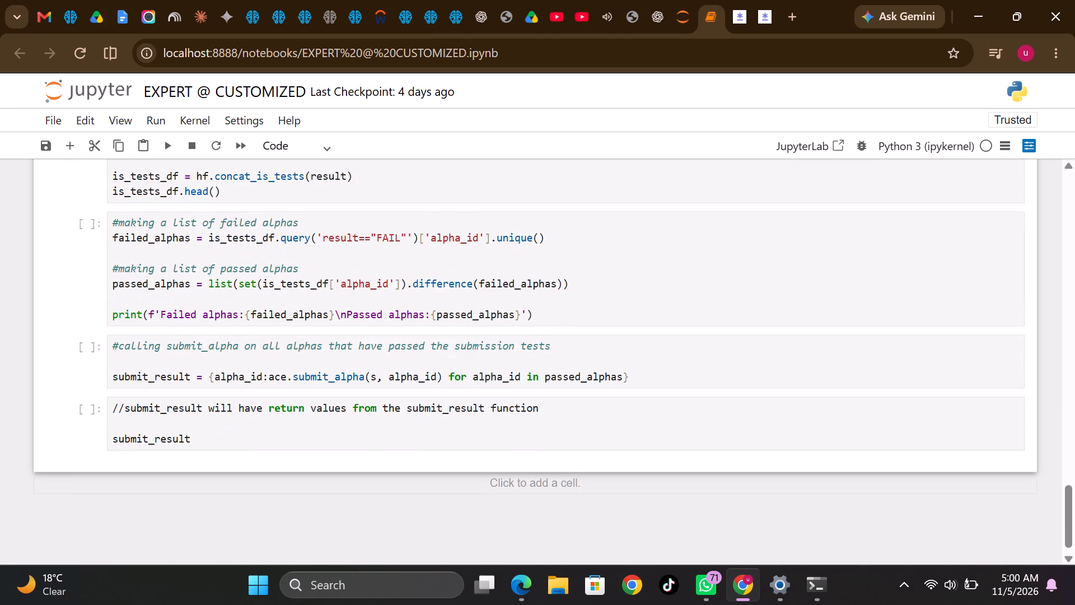
# Rerun the selected_datasets_df, dataset_id, get_datafields and expression_list cells in order, using other176, USA and TOP3000.
pyautogui.scroll(3, 536, 295)
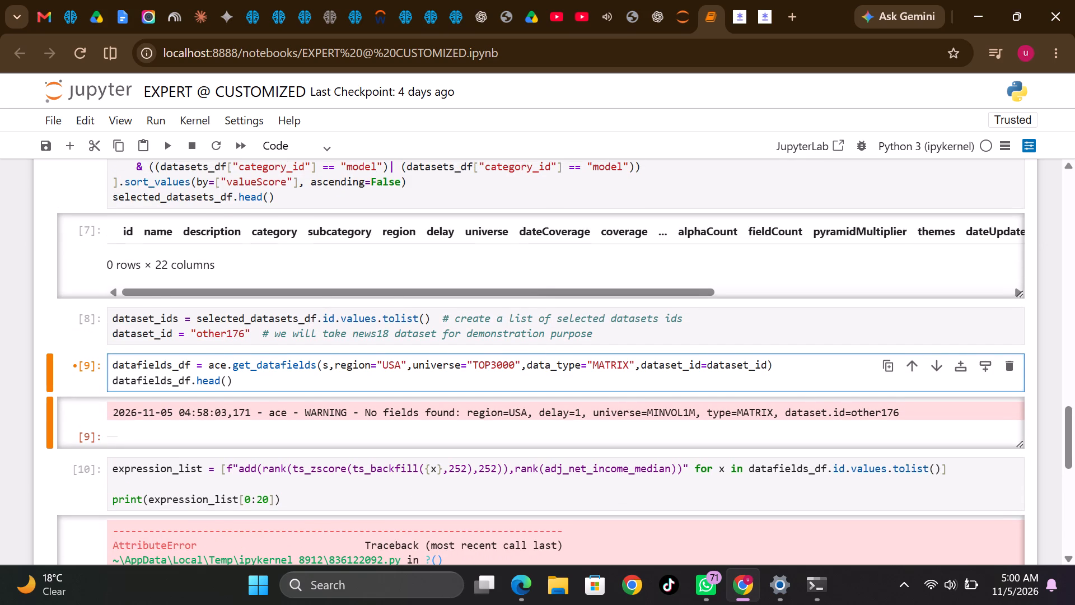
pyautogui.scroll(1, 539, 240)
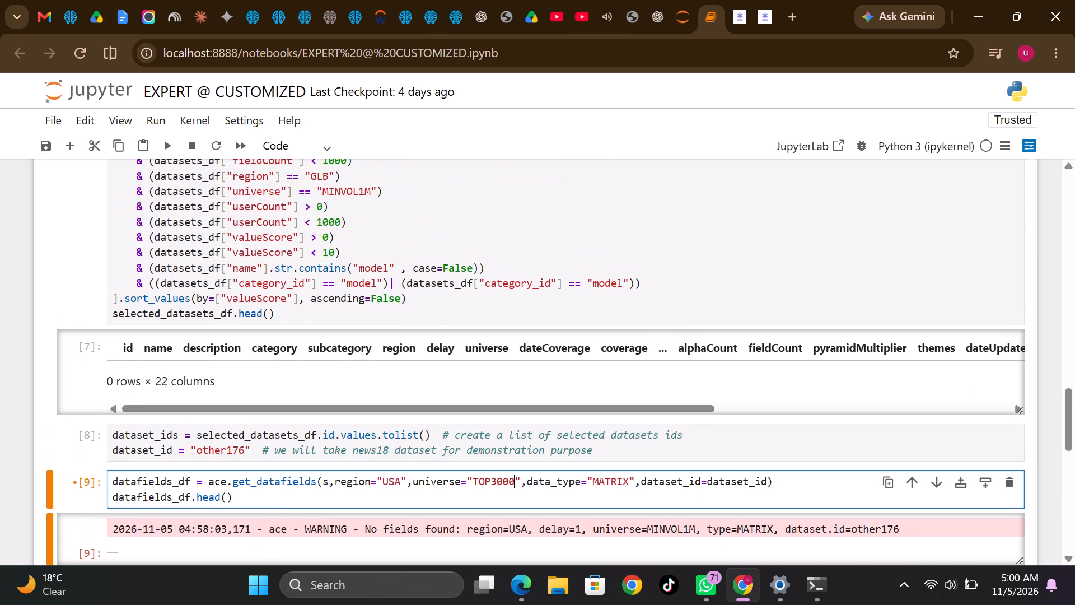
pyautogui.click(539, 240)
pyautogui.hotkey('shift', 'Return')
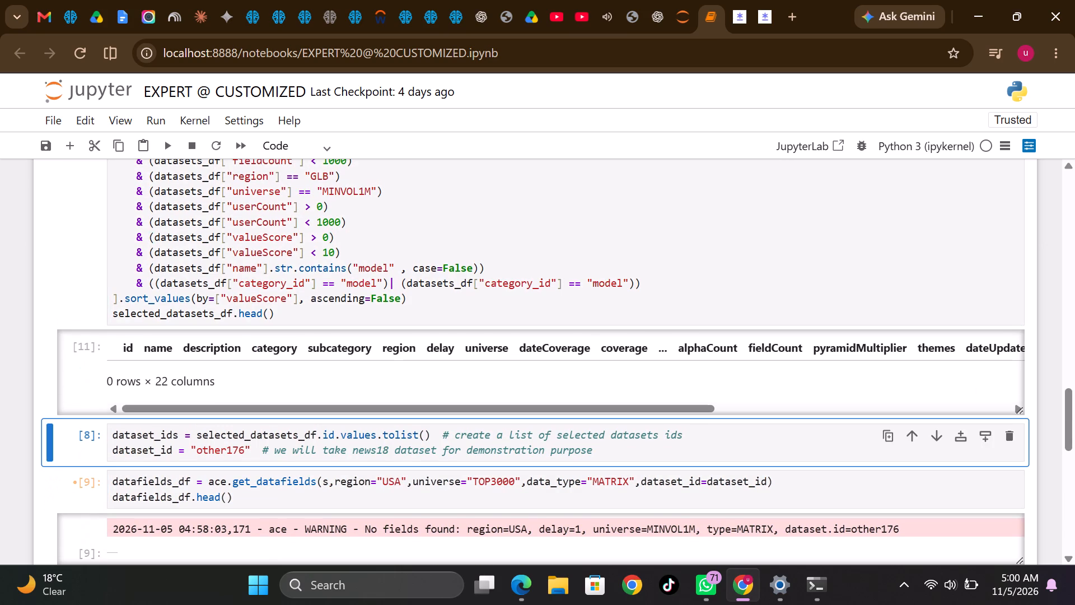
pyautogui.hotkey('shift', 'Return')
pyautogui.hotkey('shift', 'Return')
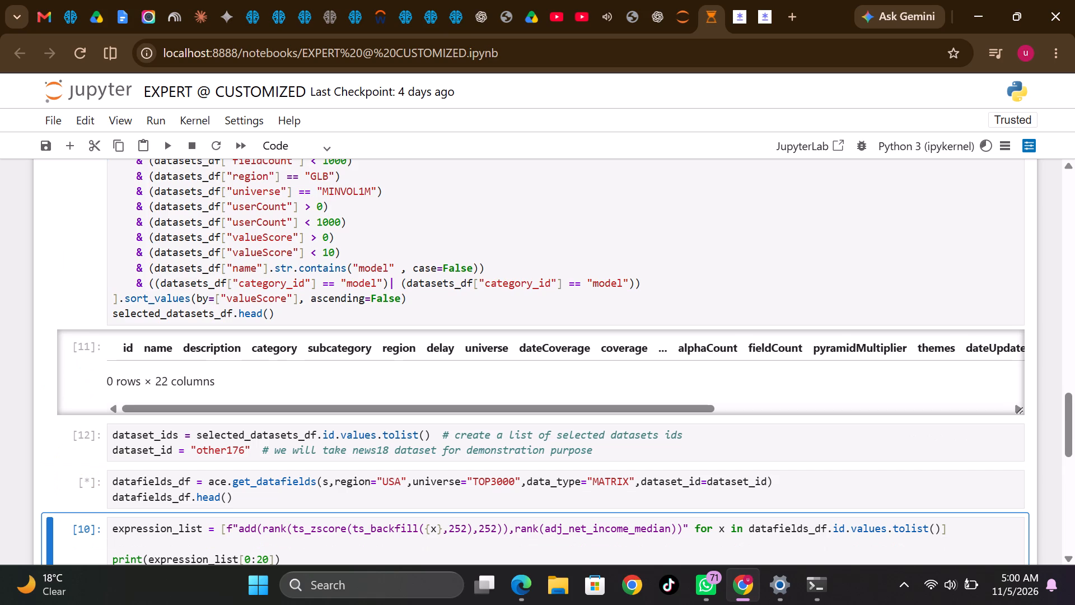
pyautogui.scroll(-2, 539, 240)
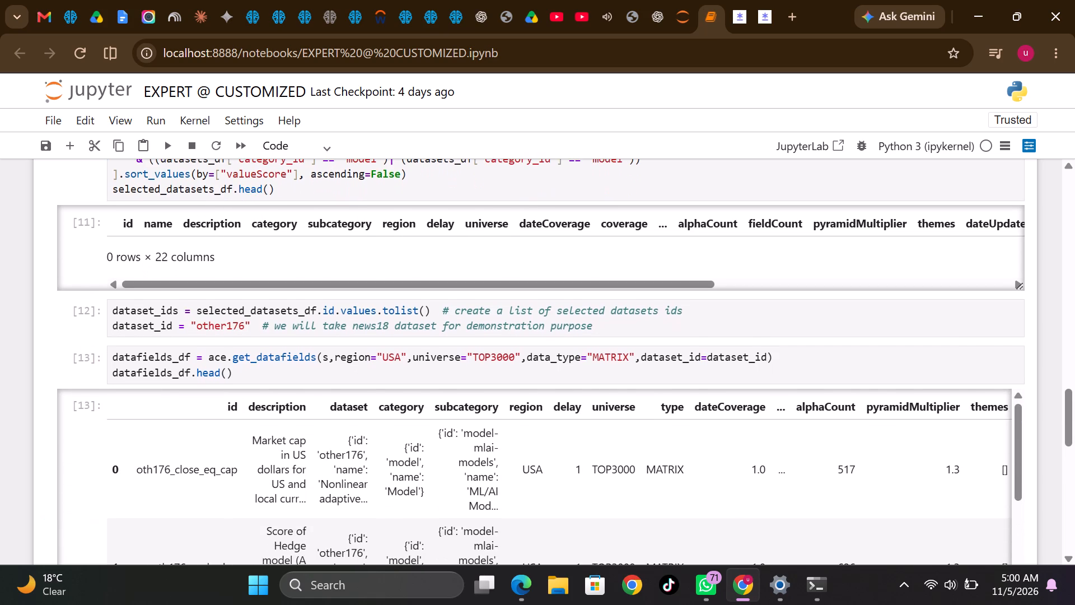
pyautogui.scroll(-3, 539, 240)
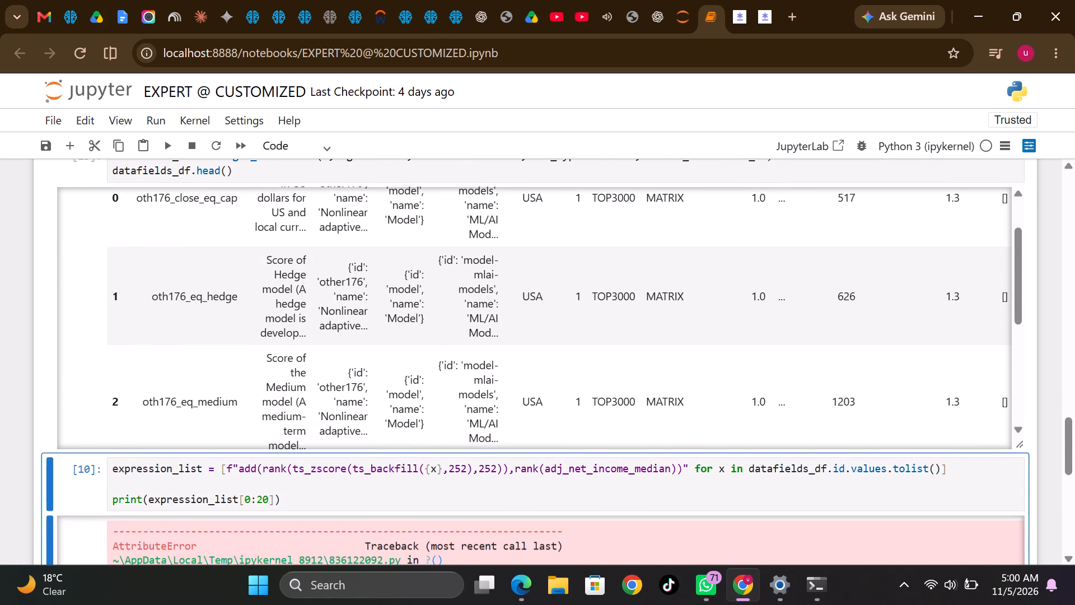
pyautogui.hotkey('shift', 'Return')
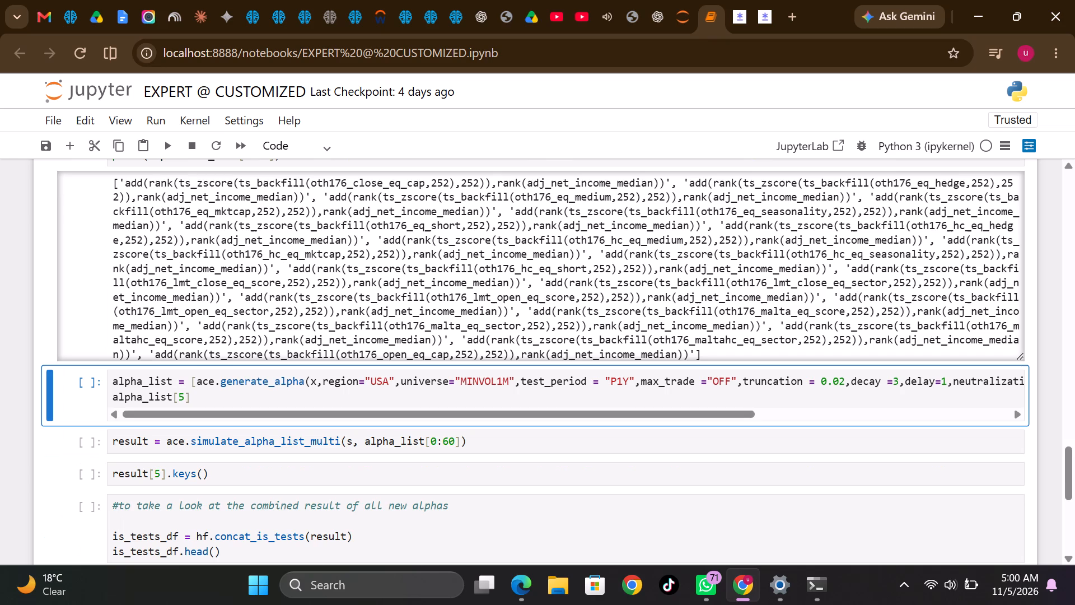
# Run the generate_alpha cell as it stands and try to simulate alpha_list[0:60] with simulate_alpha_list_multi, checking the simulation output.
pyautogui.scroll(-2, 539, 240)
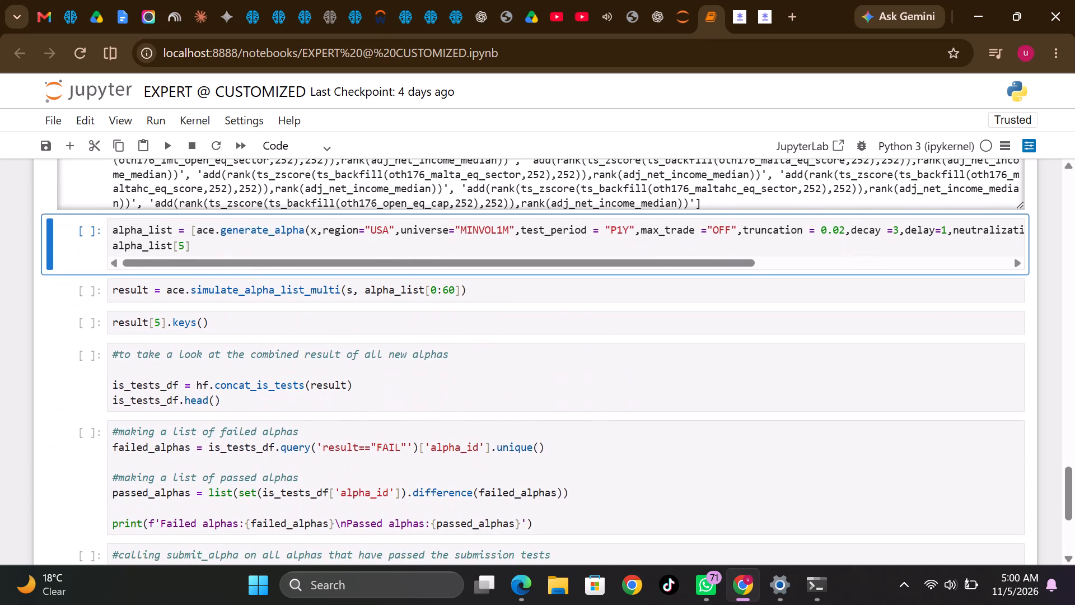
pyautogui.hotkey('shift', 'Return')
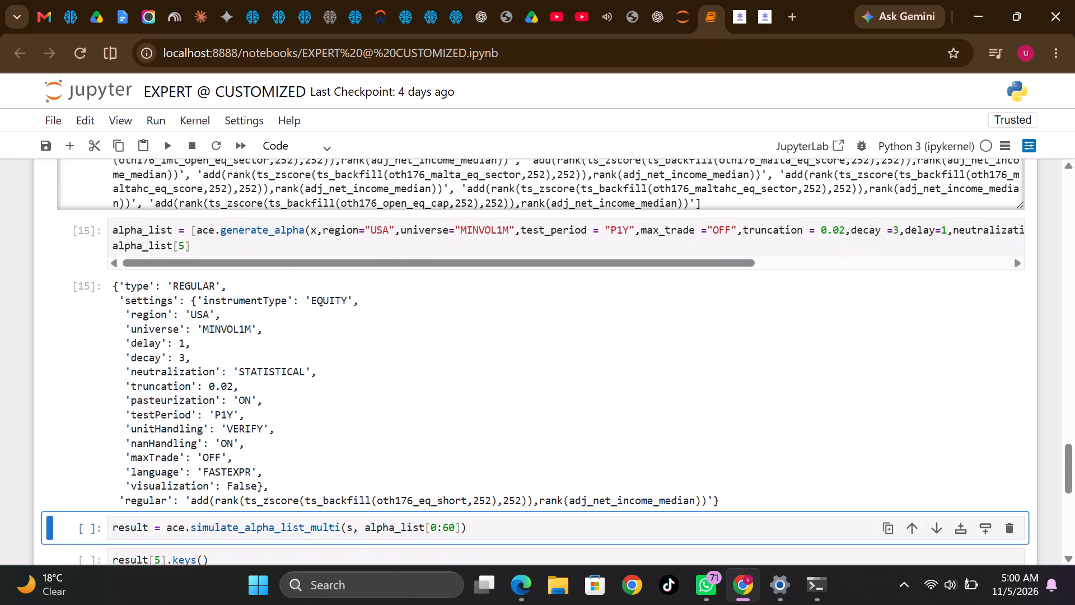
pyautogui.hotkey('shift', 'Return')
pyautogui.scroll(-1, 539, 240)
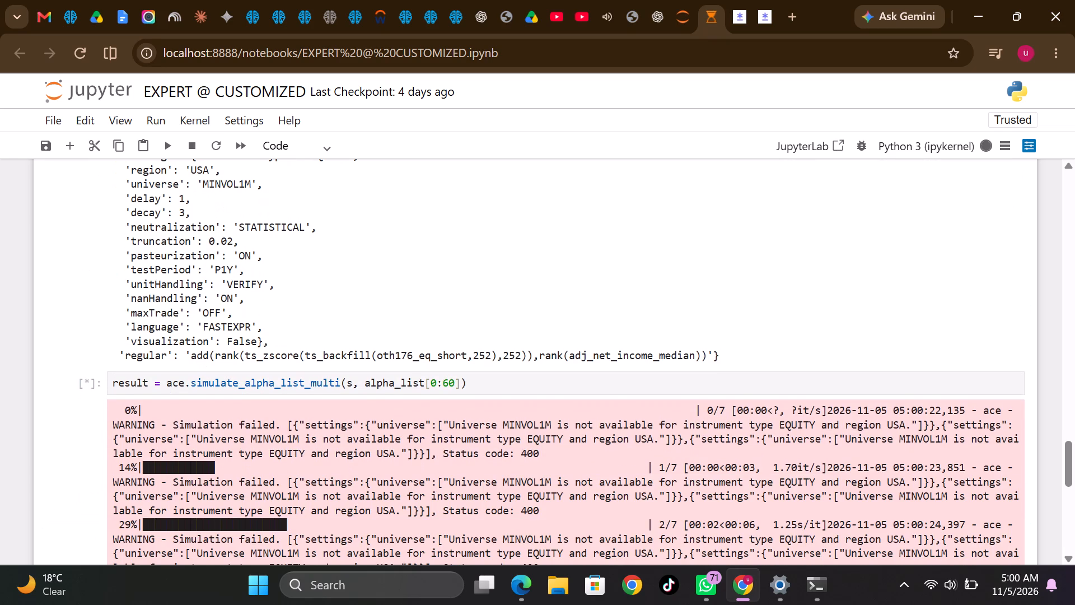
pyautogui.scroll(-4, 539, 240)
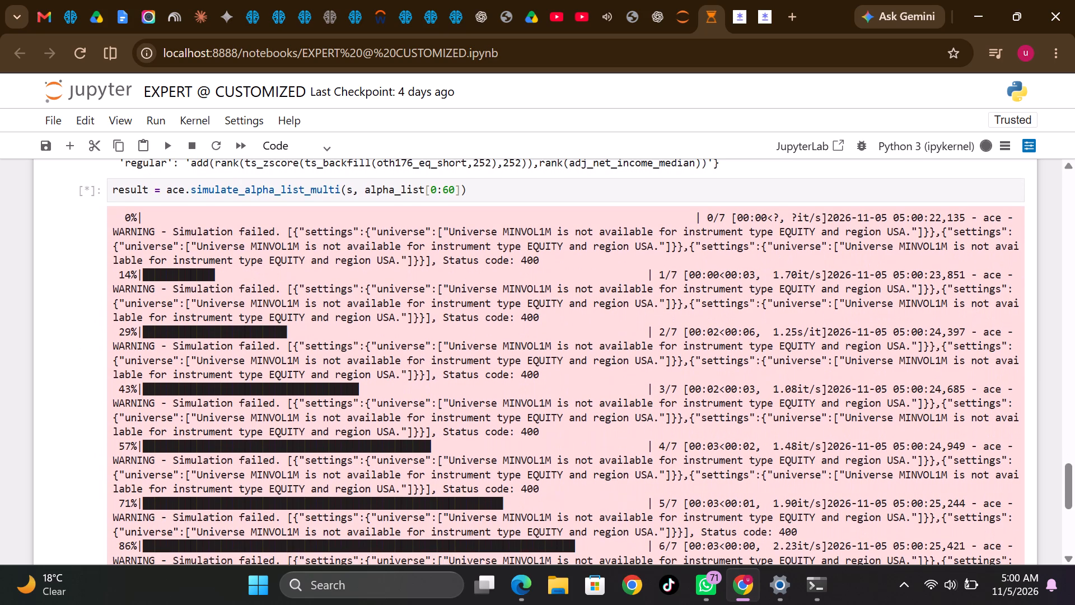
# Set the universe in the alpha_list generate_alpha call to TOP3000 and rerun that cell.
pyautogui.scroll(3, 539, 240)
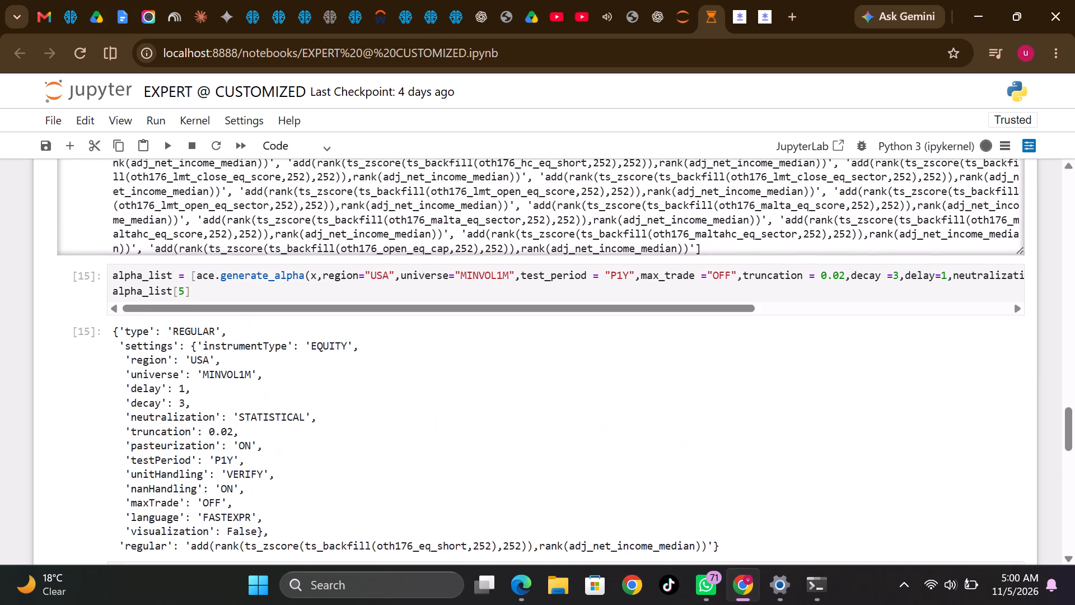
pyautogui.scroll(1, 539, 240)
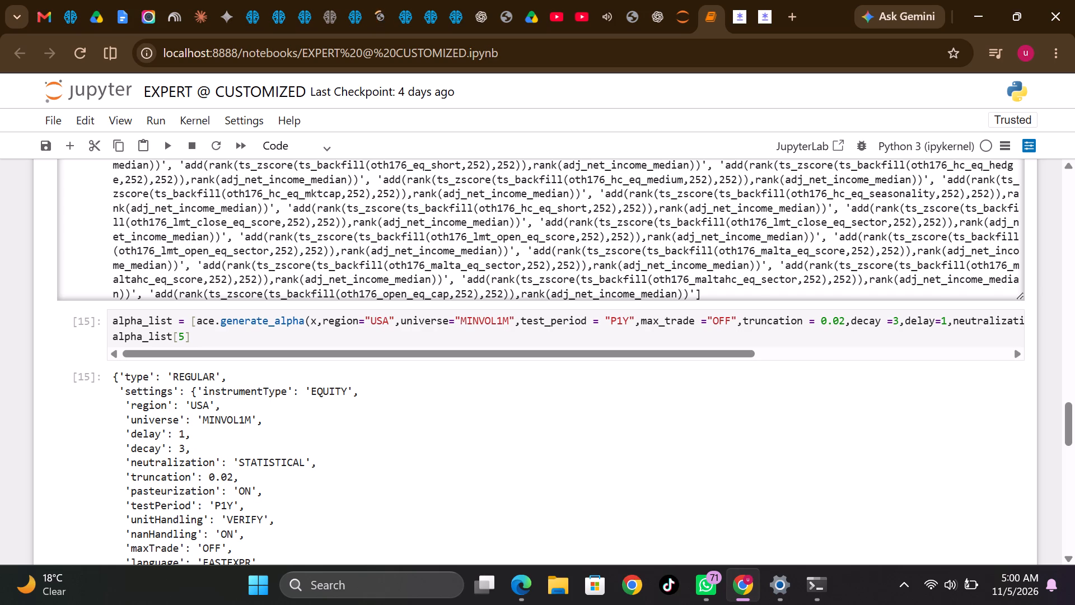
pyautogui.scroll(2, 539, 240)
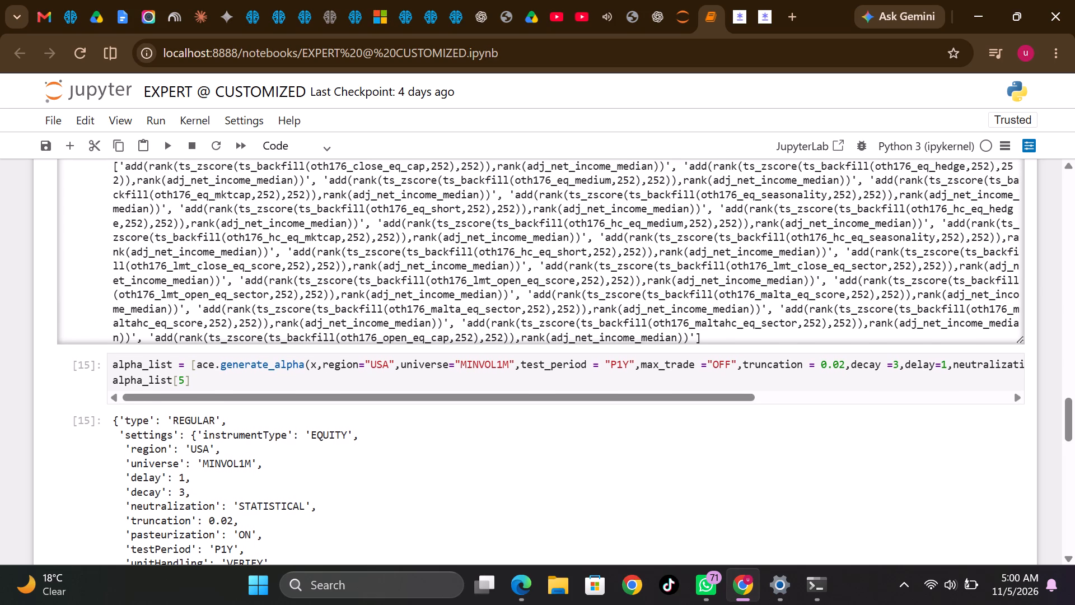
pyautogui.scroll(2, 539, 240)
pyautogui.doubleClick(477, 363)
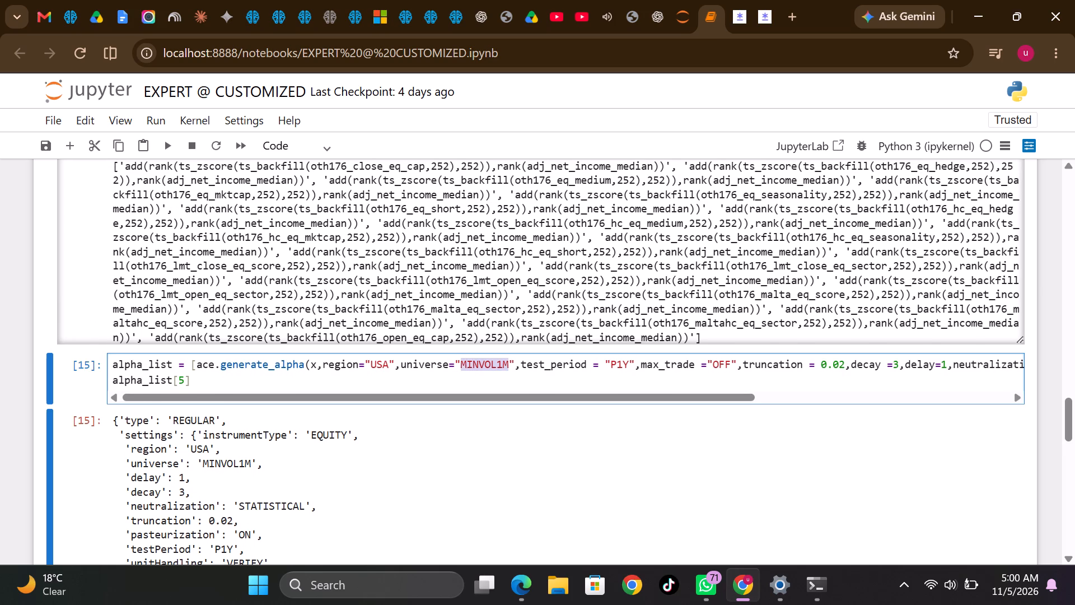
pyautogui.hotkey('ctrl', 'v')
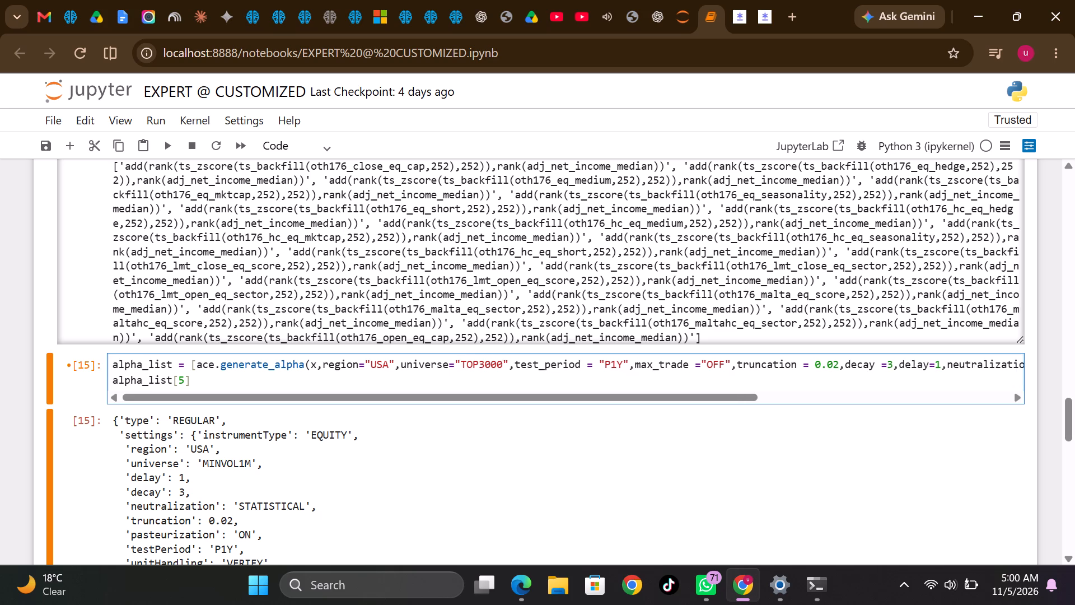
pyautogui.hotkey('shift', 'Return')
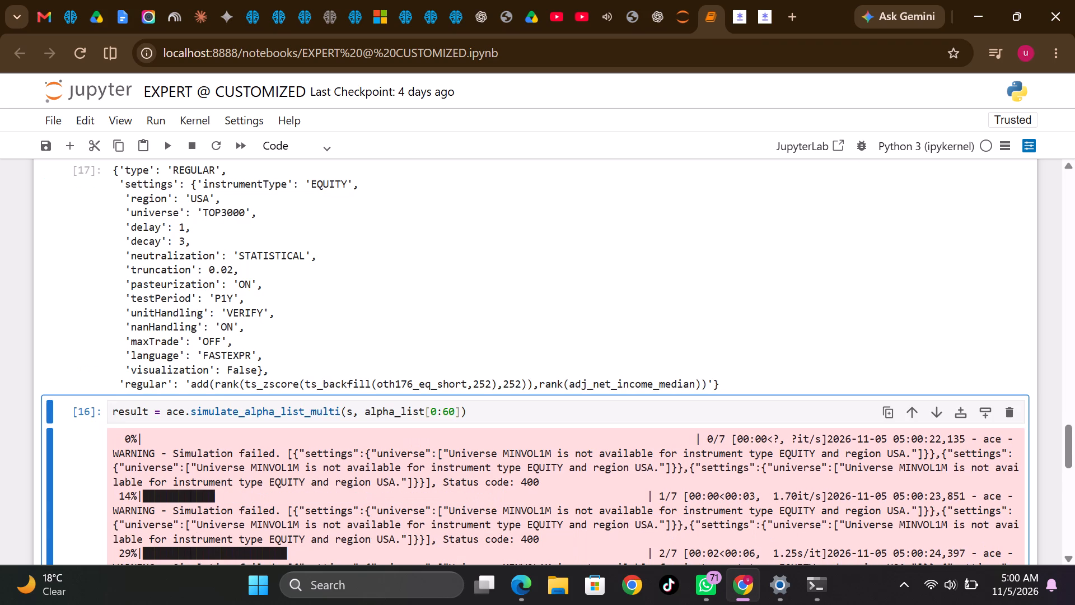
# Review the datafields_df, expression_list and alpha_list cells and their outputs to check the region, universe and generated expressions.
pyautogui.scroll(2, 401, 353)
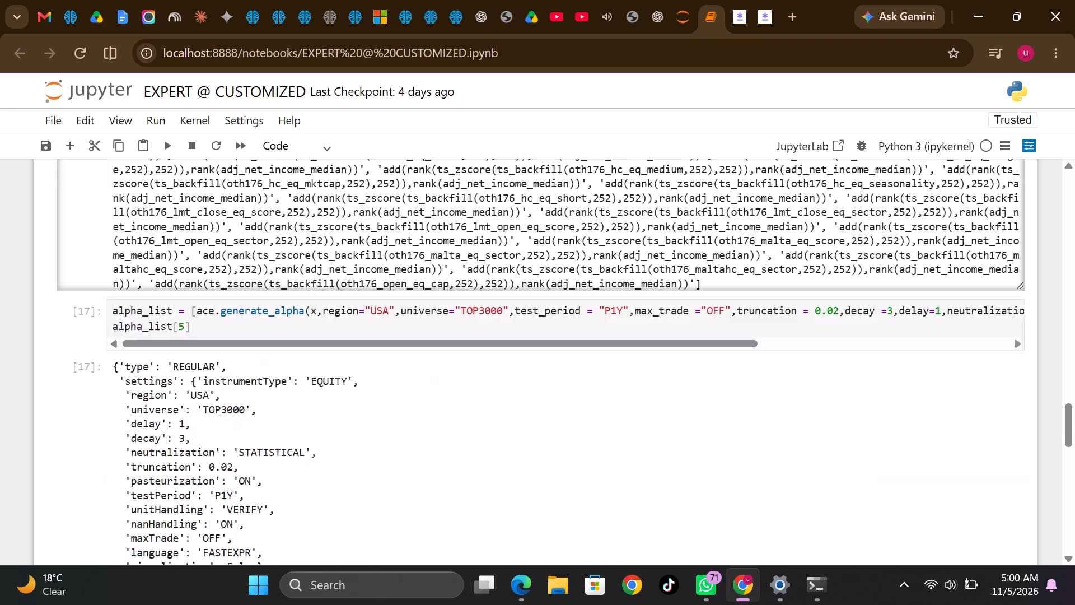
pyautogui.scroll(4, 401, 353)
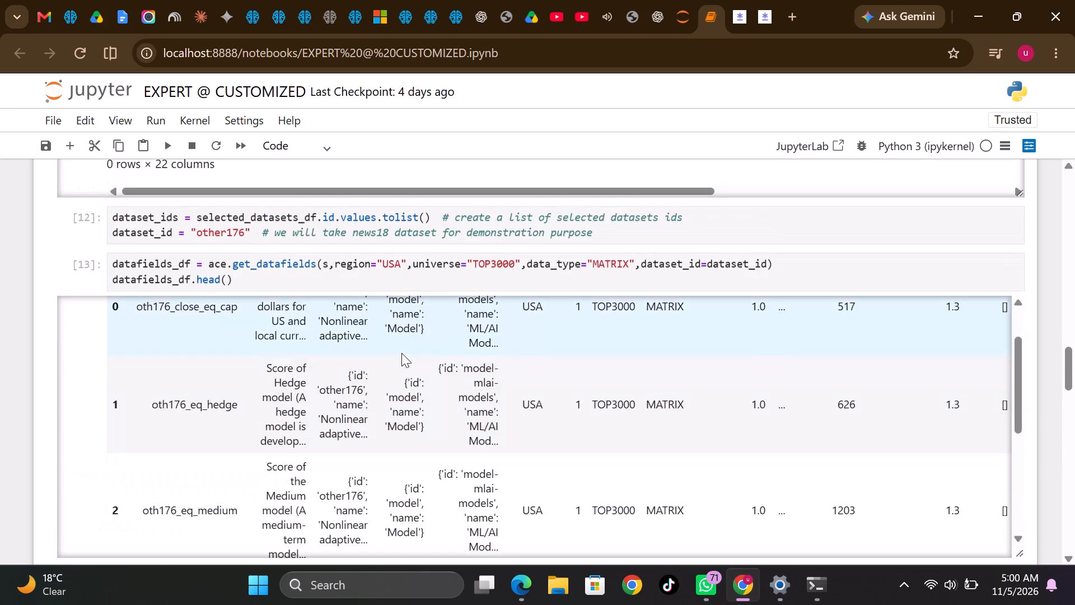
pyautogui.scroll(4, 401, 353)
pyautogui.scroll(-3, 401, 353)
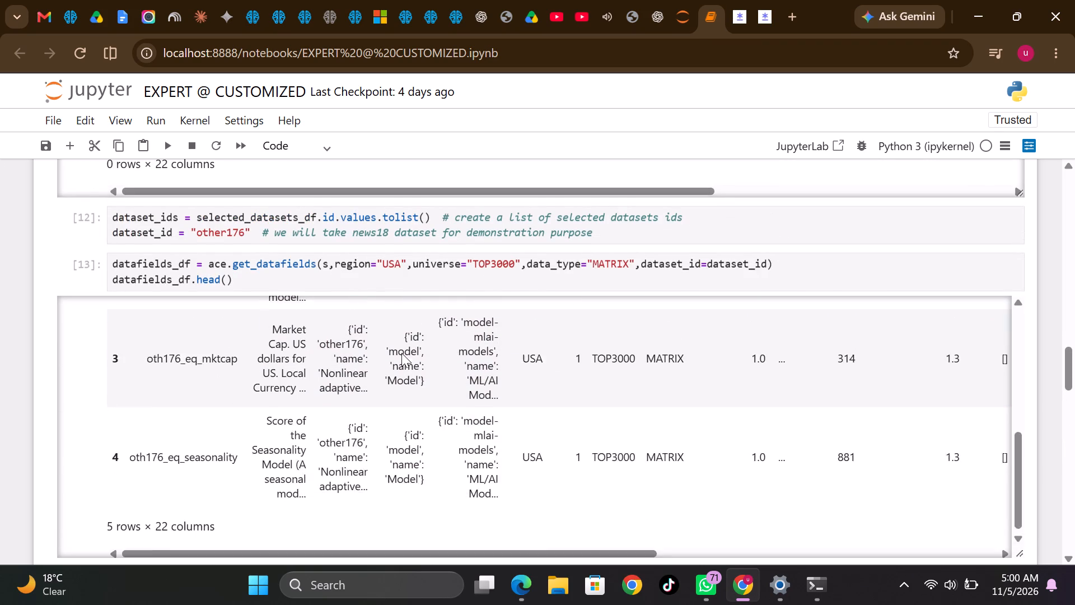
pyautogui.scroll(-3, 401, 353)
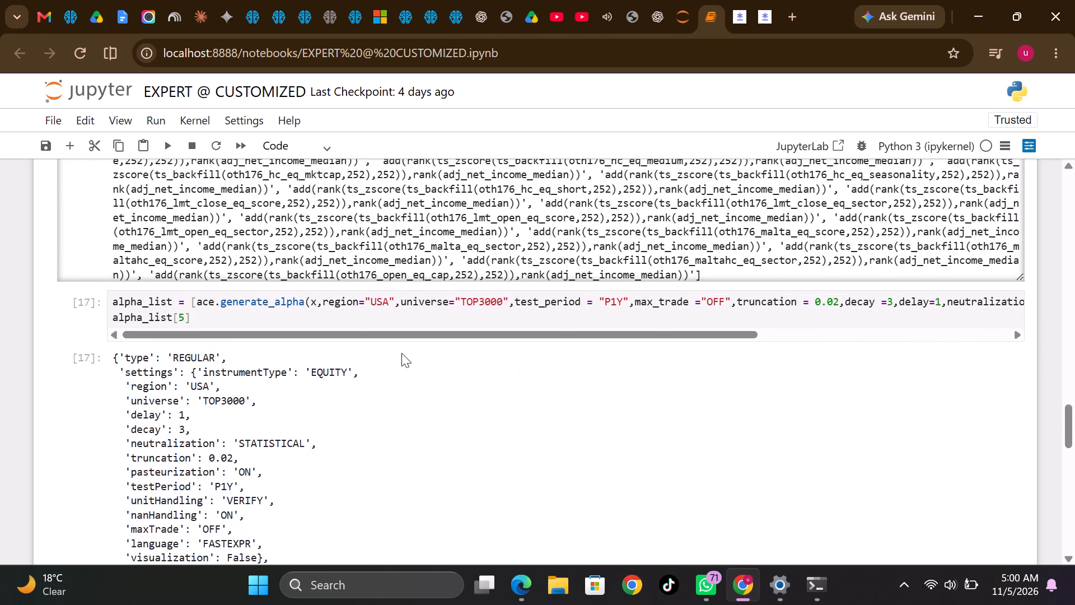
# Change the slice in the simulate_alpha_list_multi cell to alpha_list[0:20].
pyautogui.scroll(-3, 401, 353)
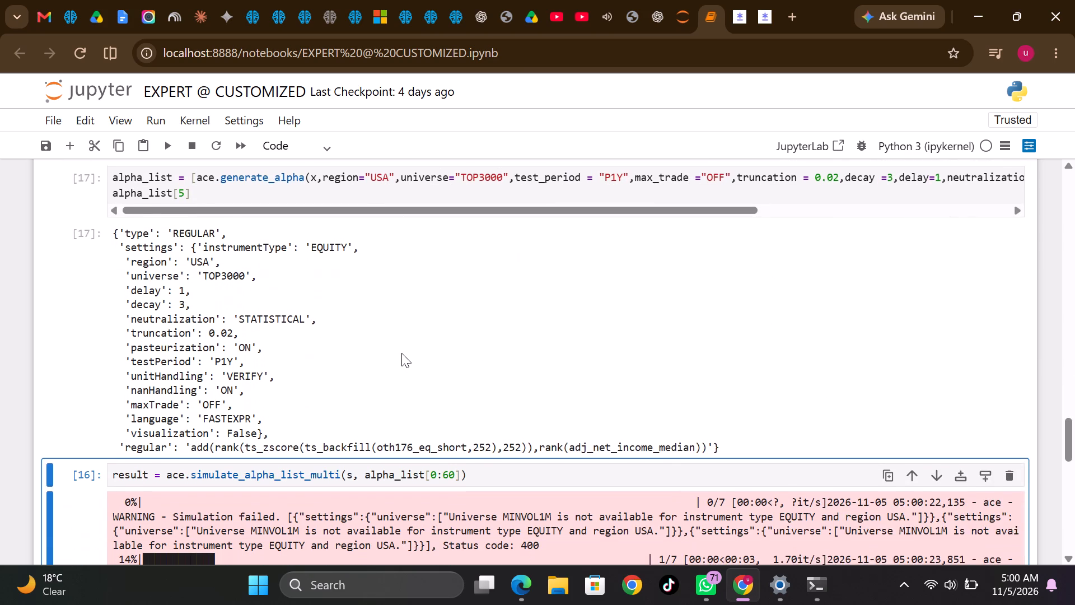
pyautogui.scroll(-1, 401, 353)
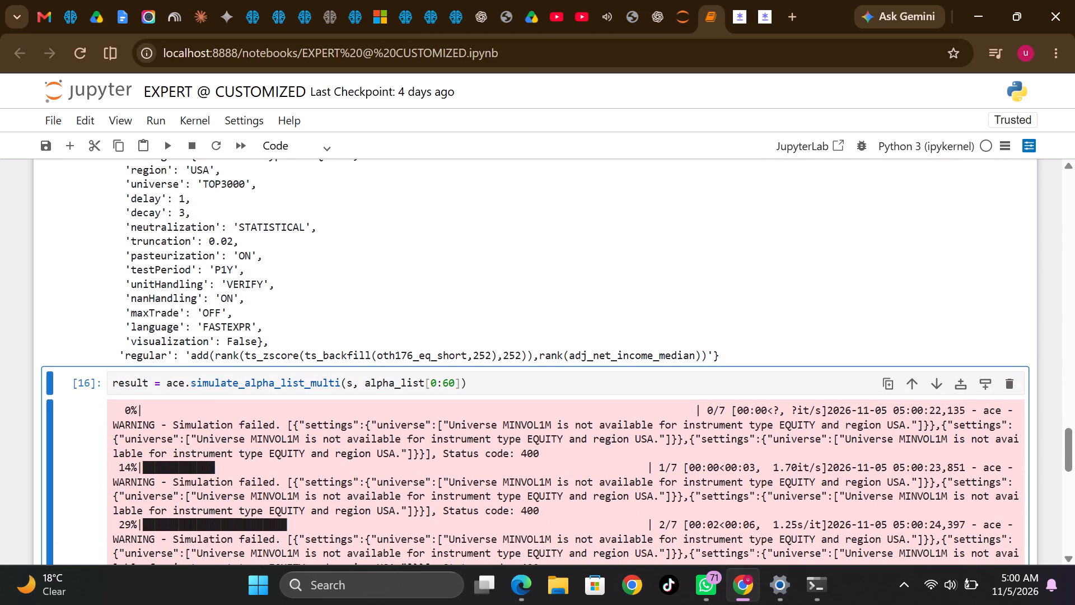
pyautogui.doubleClick(448, 382)
pyautogui.write('20')
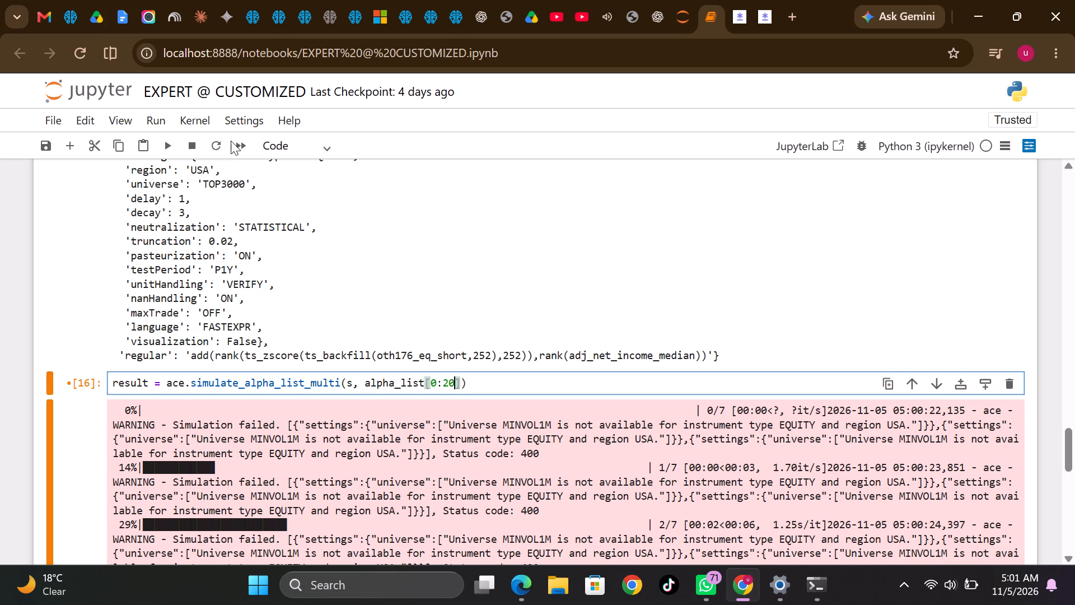
# Restart the kernel and run all cells of the notebook.
pyautogui.scroll(-3, 363, 385)
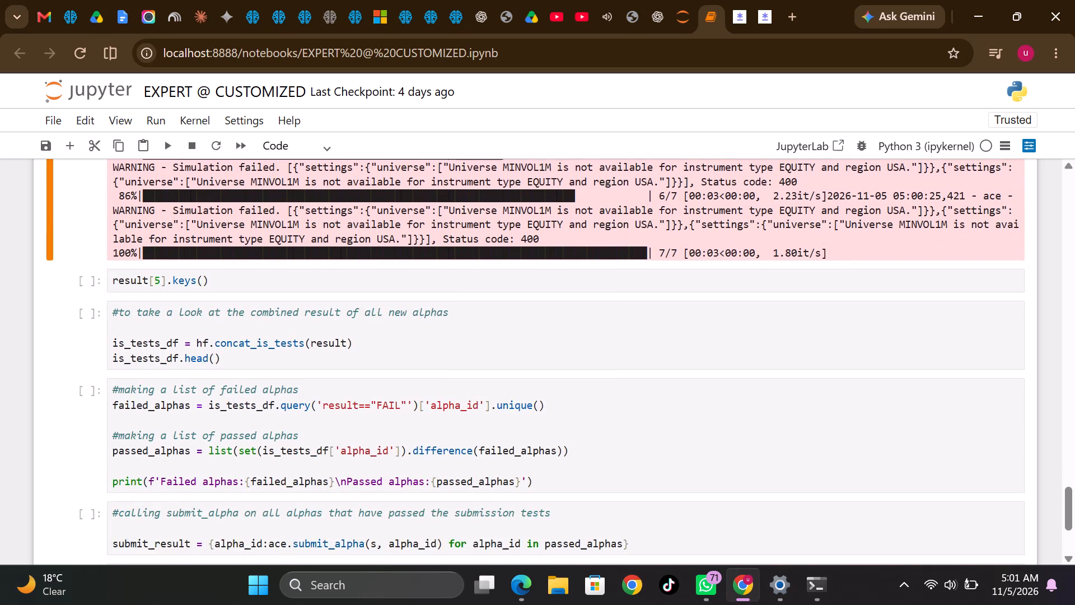
pyautogui.scroll(4, 363, 385)
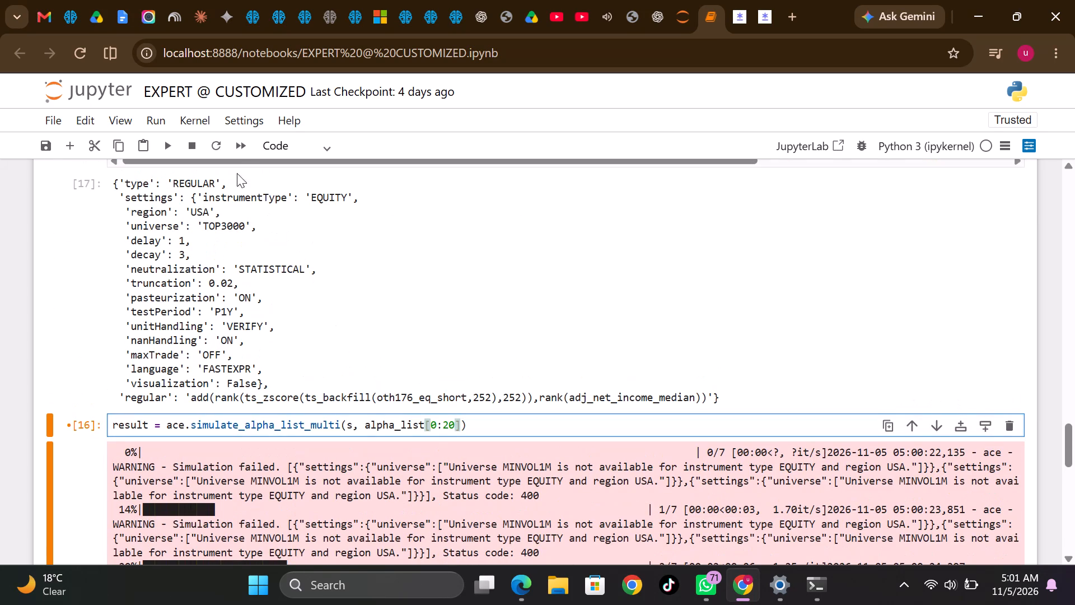
pyautogui.click(240, 143)
pyautogui.click(704, 355)
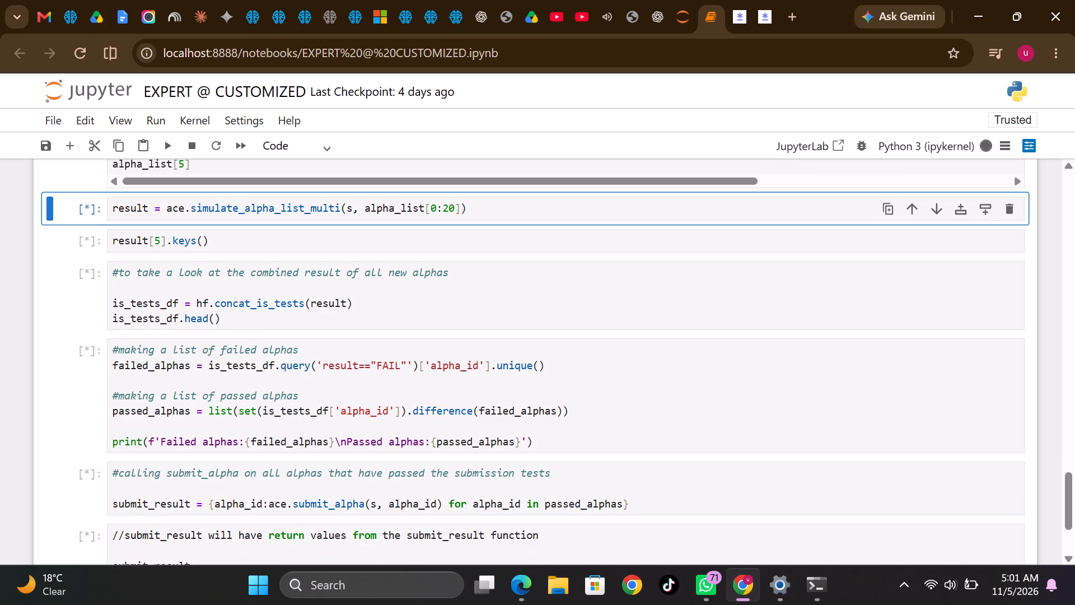
# Open the biometrics authentication link from the start_session output and go through the Persona face verification on this device.
pyautogui.scroll(-2, 642, 438)
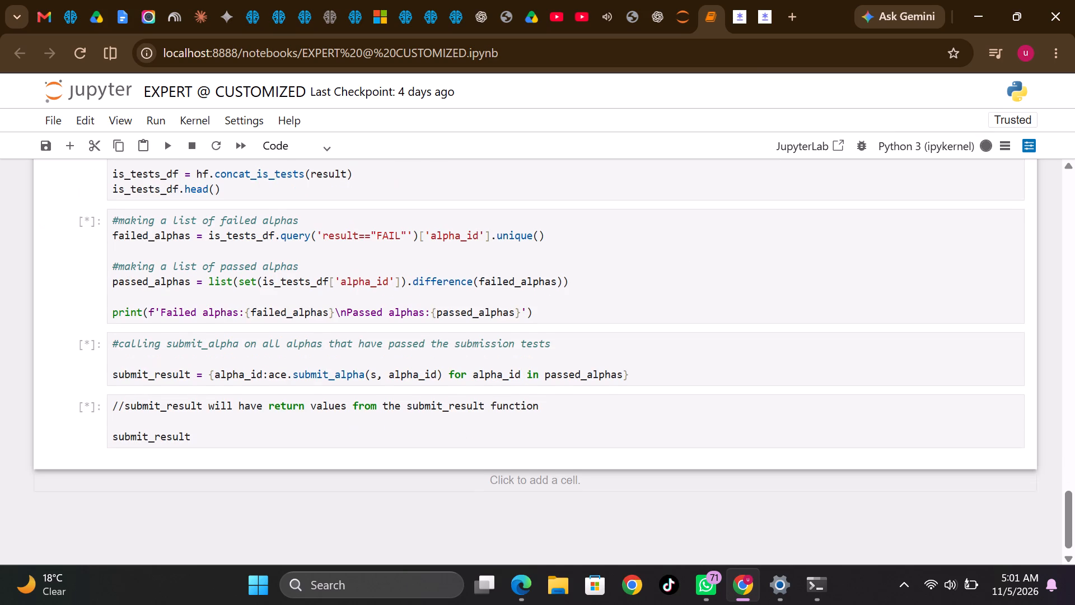
pyautogui.scroll(3, 642, 438)
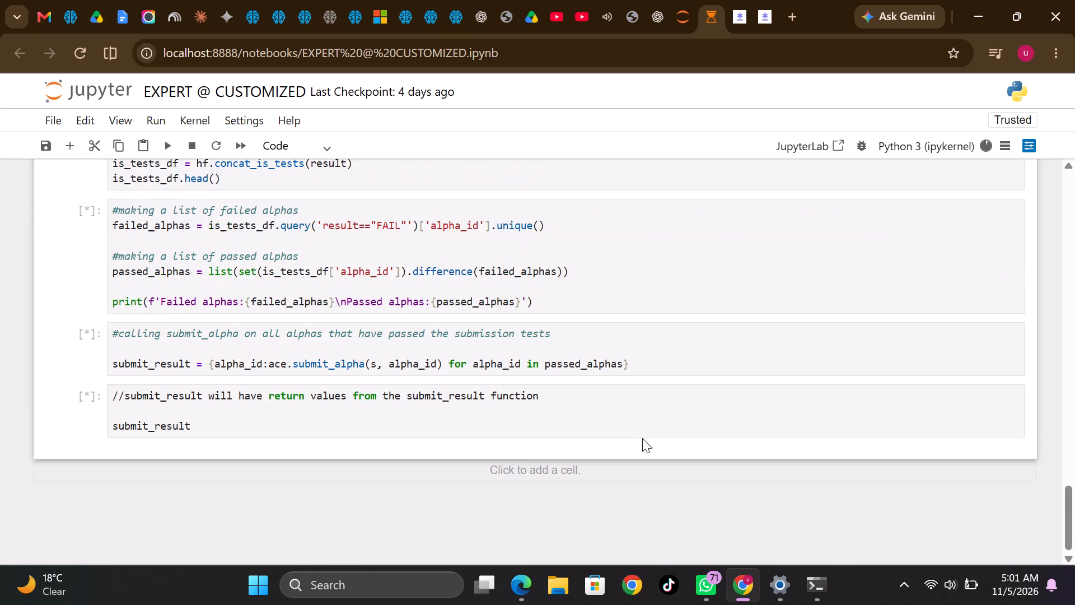
pyautogui.scroll(3, 642, 438)
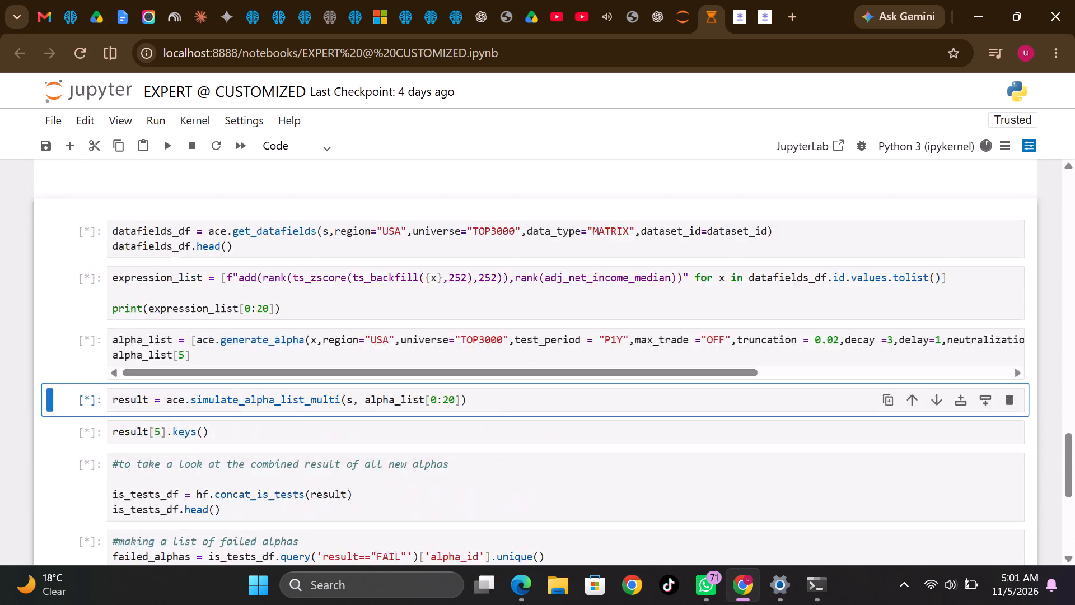
pyautogui.scroll(1, 642, 438)
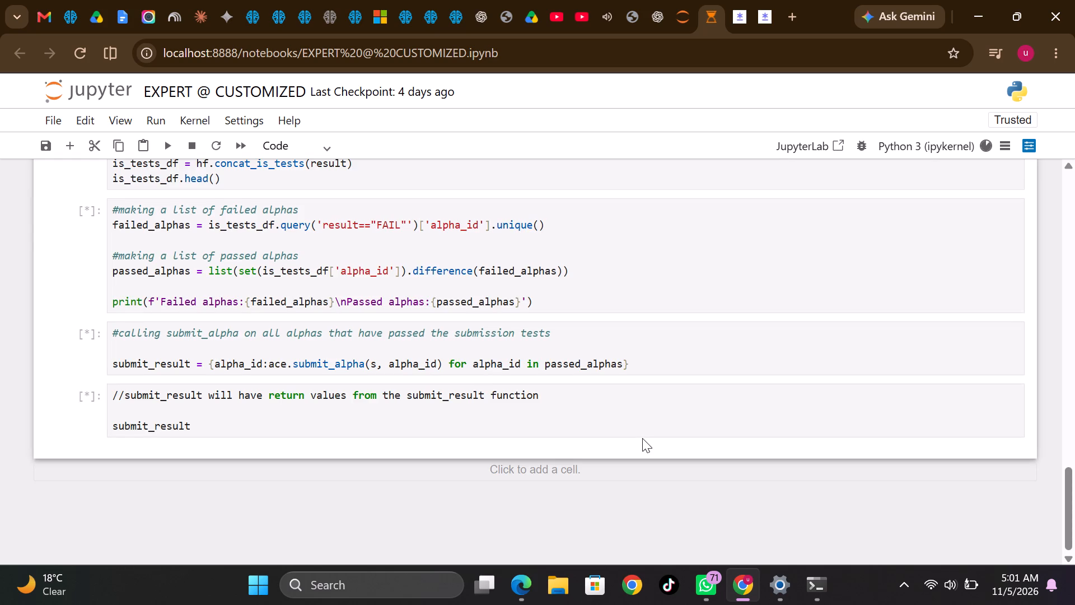
pyautogui.scroll(2, 642, 438)
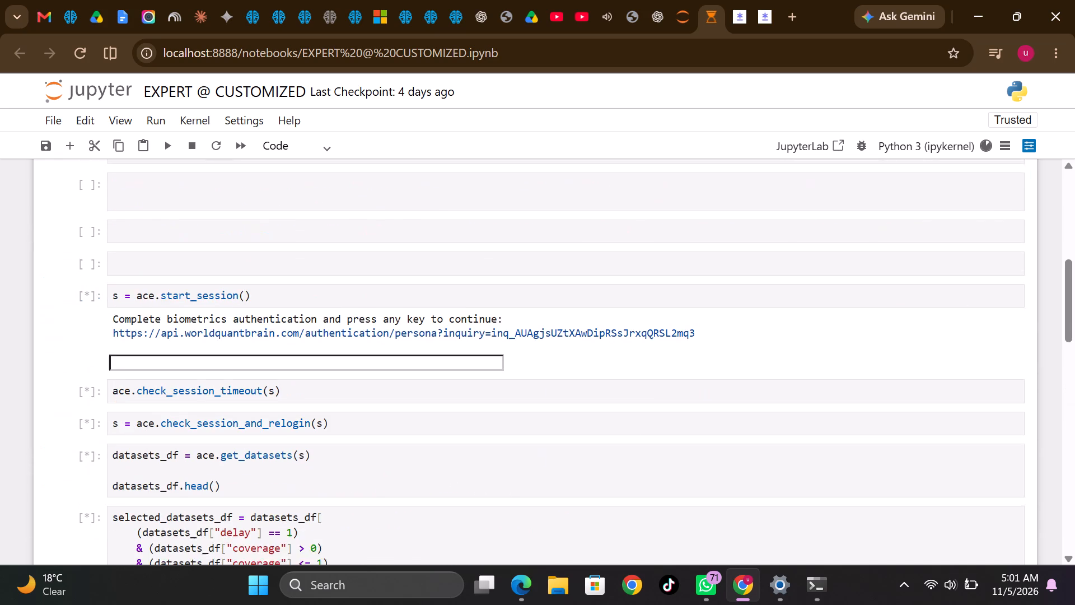
pyautogui.click(591, 308)
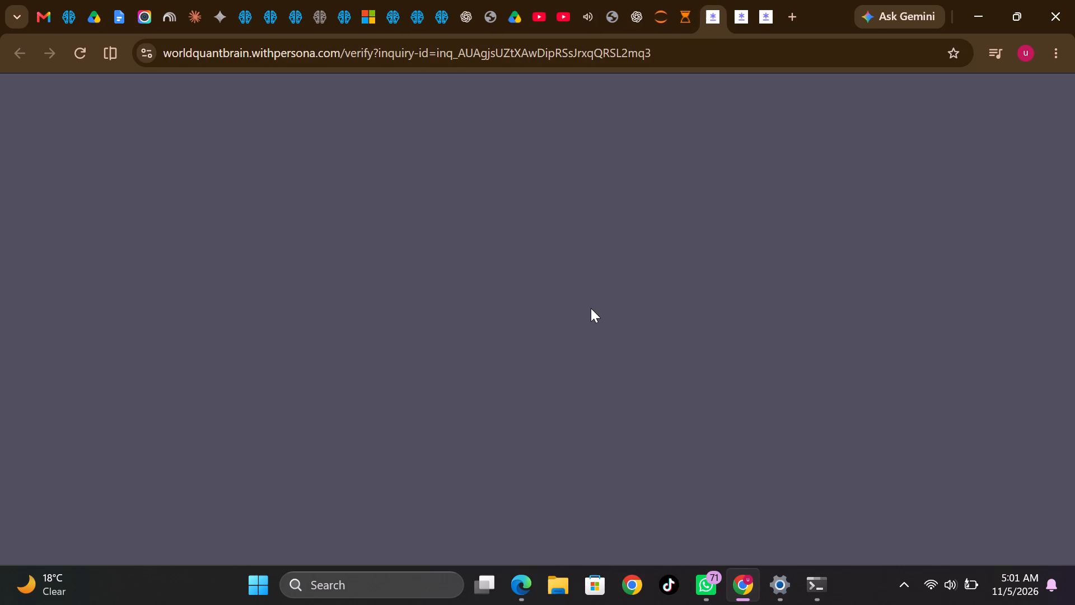
pyautogui.scroll(-1, 565, 511)
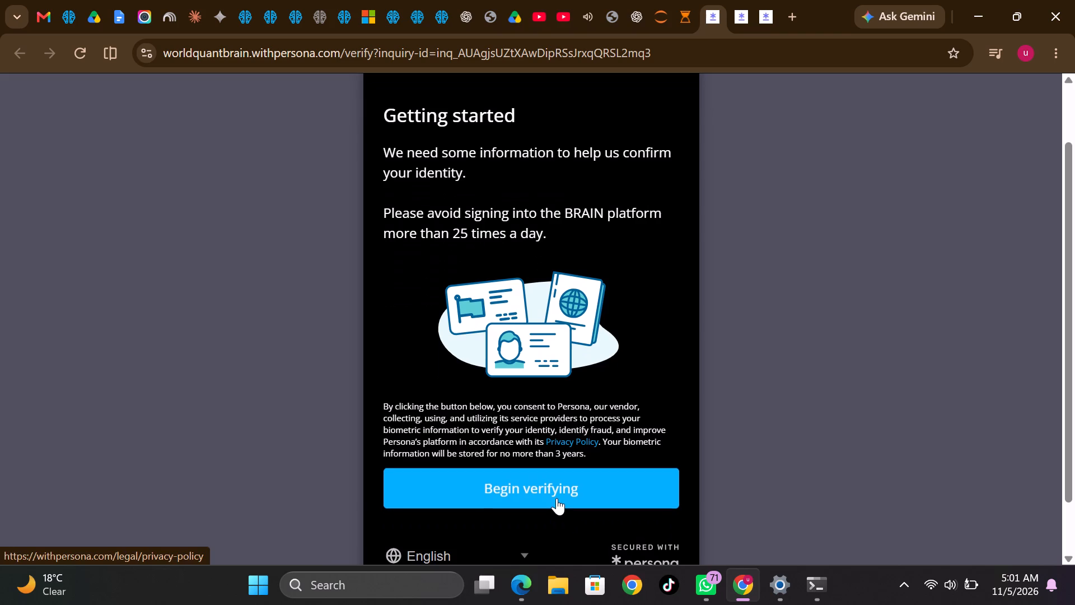
pyautogui.click(555, 497)
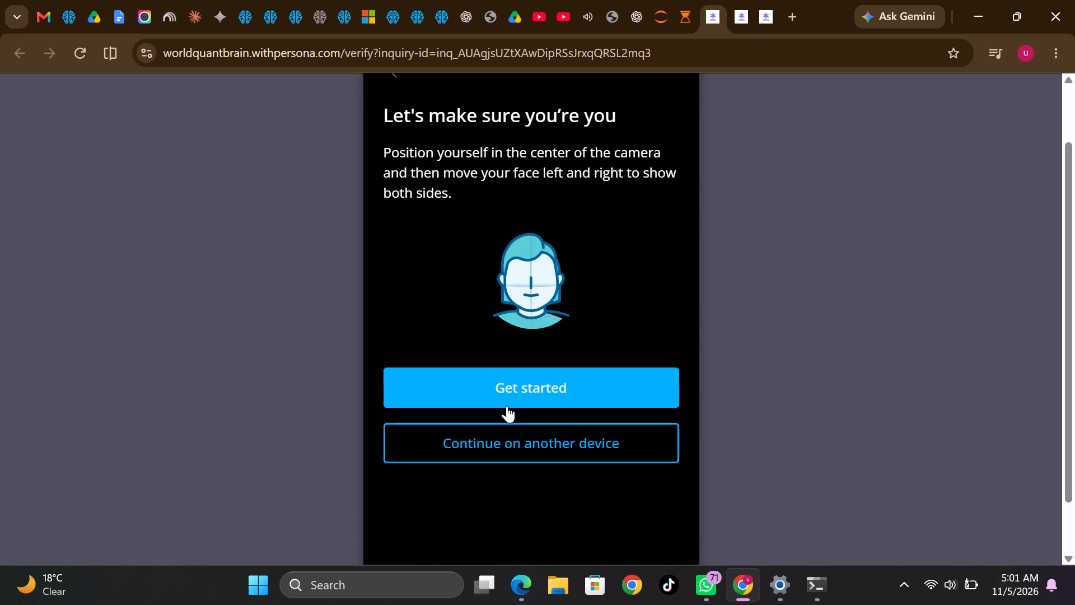
pyautogui.click(498, 392)
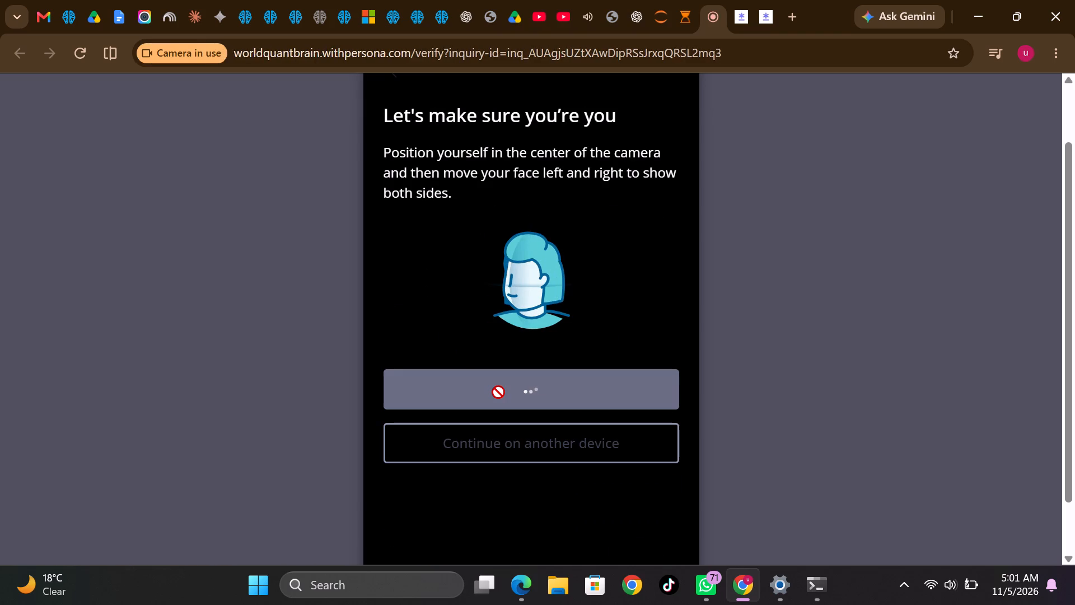
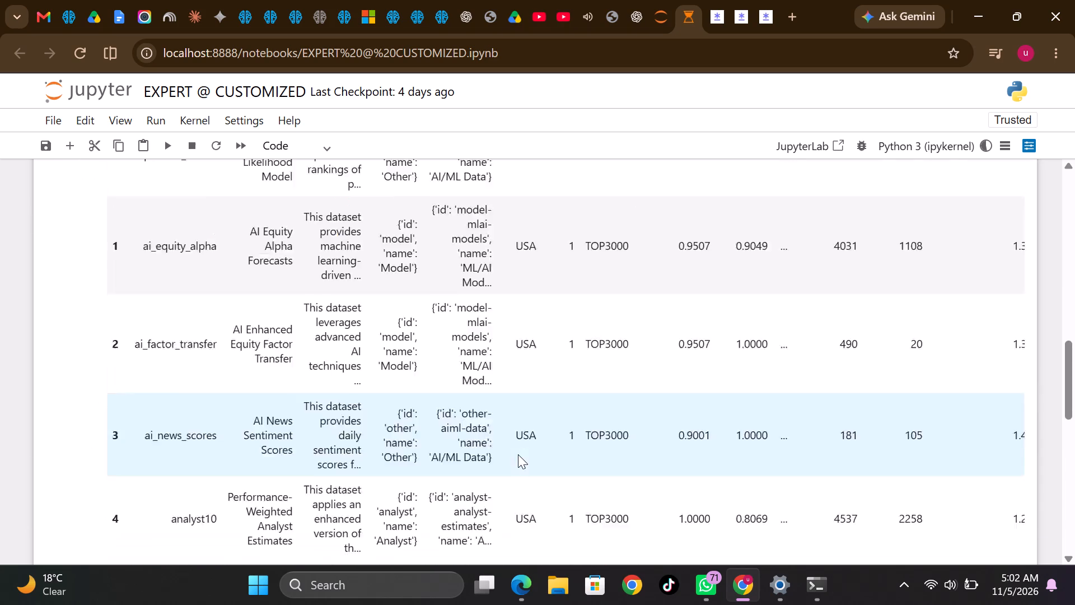
pyautogui.scroll(5, 518, 454)
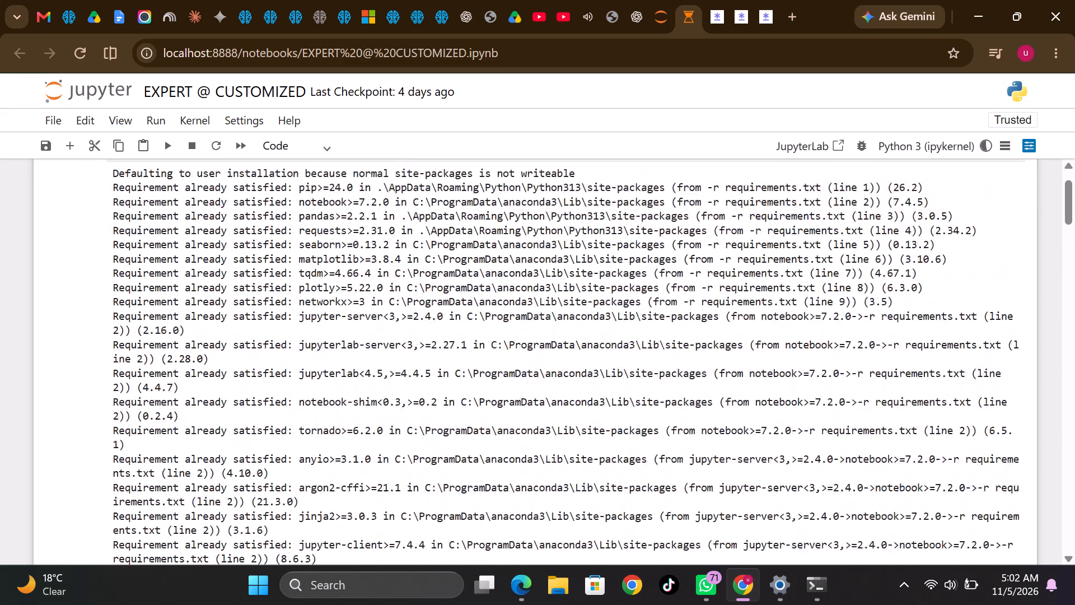
pyautogui.scroll(1, 518, 454)
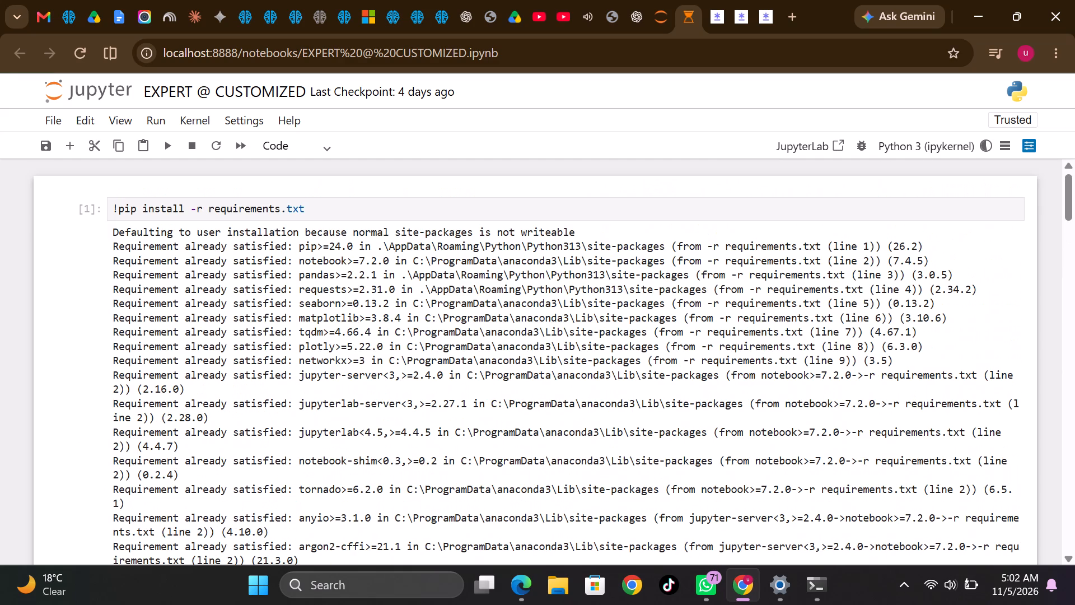
pyautogui.scroll(-6, 518, 454)
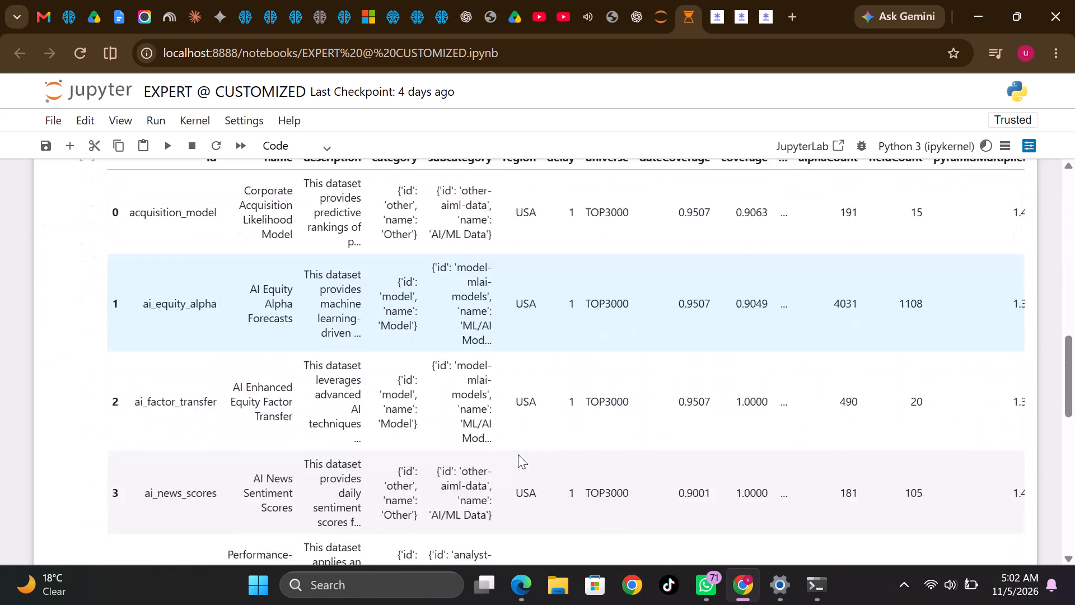
pyautogui.scroll(-3, 518, 454)
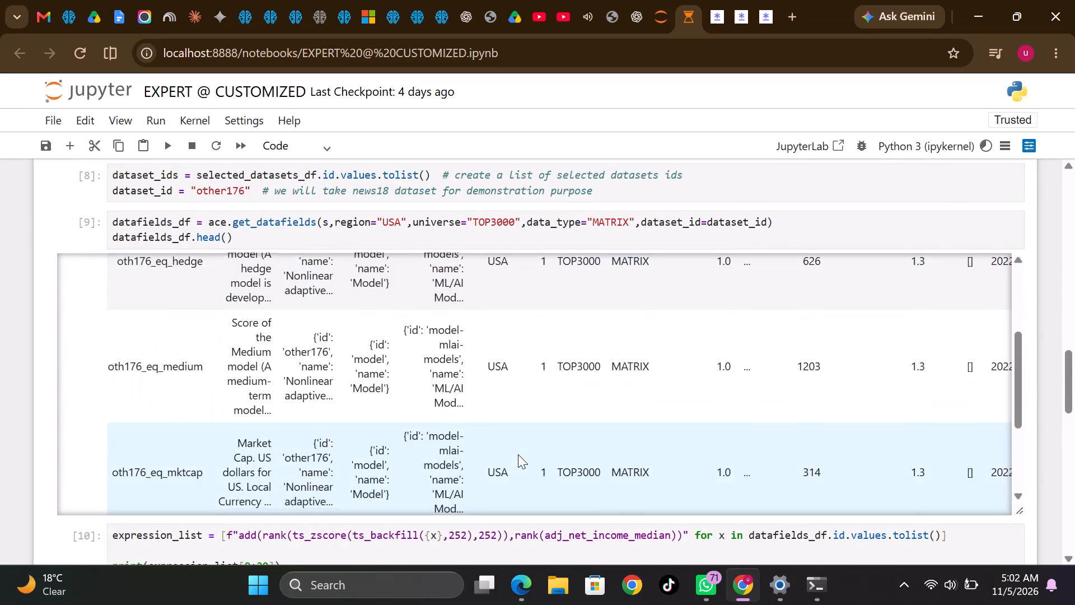
pyautogui.scroll(-4, 518, 454)
pyautogui.scroll(1, 518, 454)
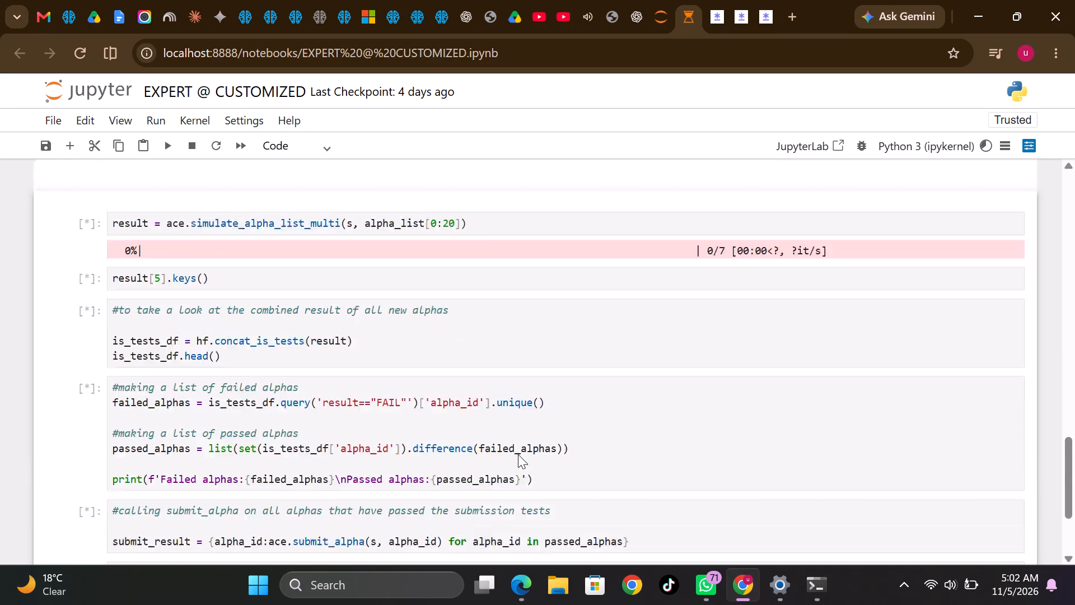
pyautogui.scroll(1, 518, 454)
pyautogui.scroll(-2, 518, 454)
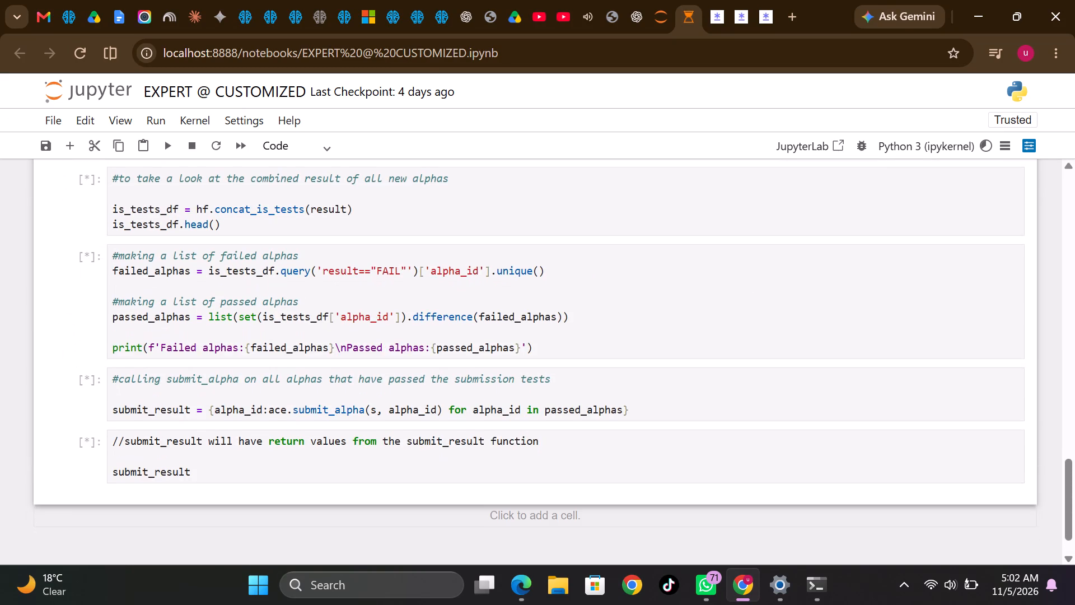
# Examine the expression_list output, the alpha_list[5] settings and the progress of the simulate_alpha_list_multi cell.
pyautogui.scroll(2, 518, 454)
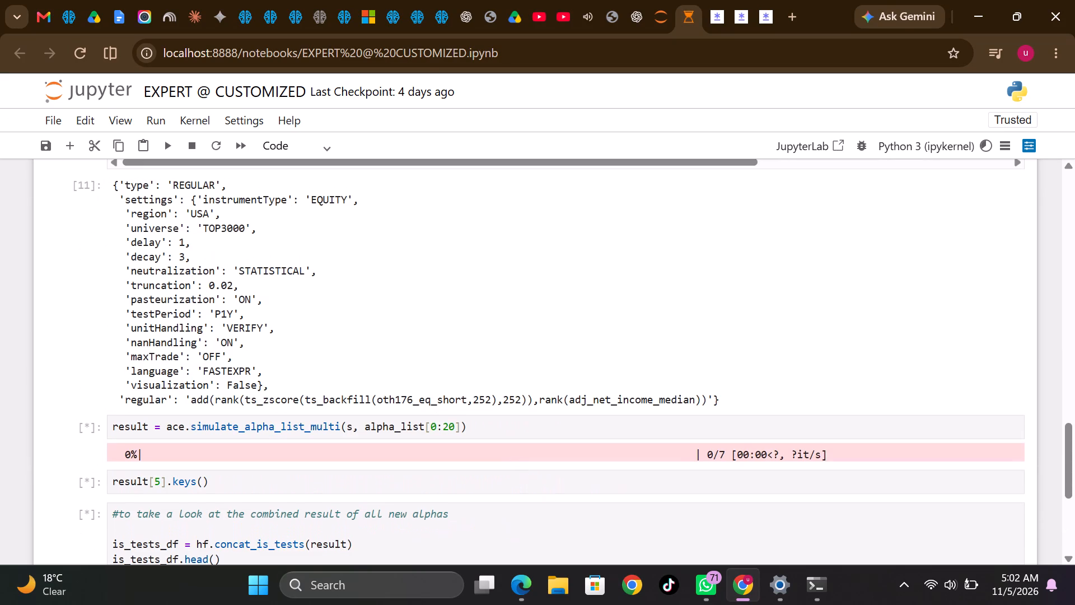
pyautogui.scroll(1, 518, 454)
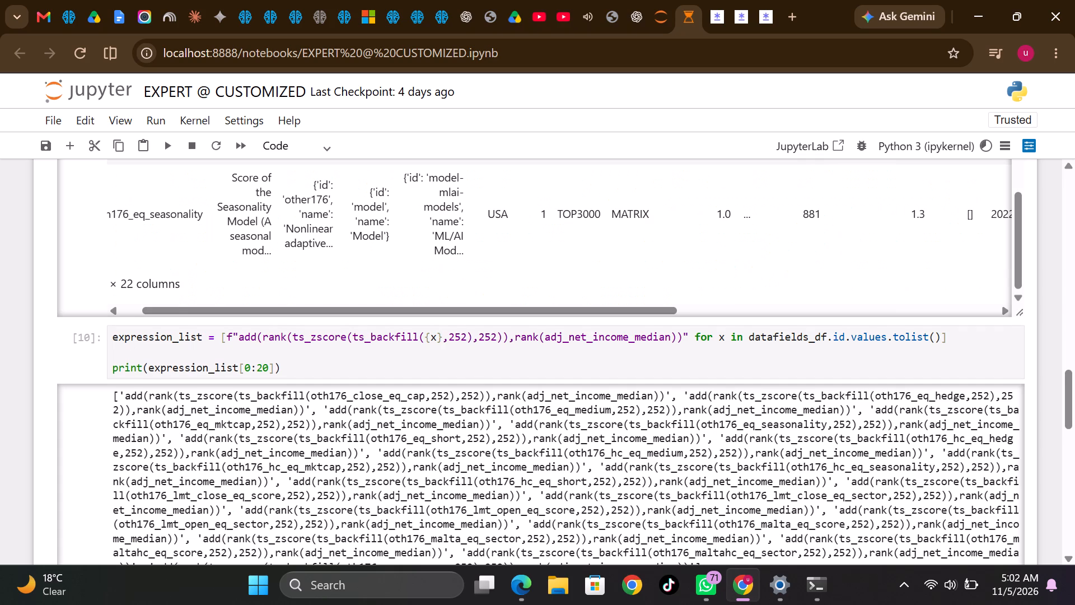
pyautogui.scroll(-1, 513, 397)
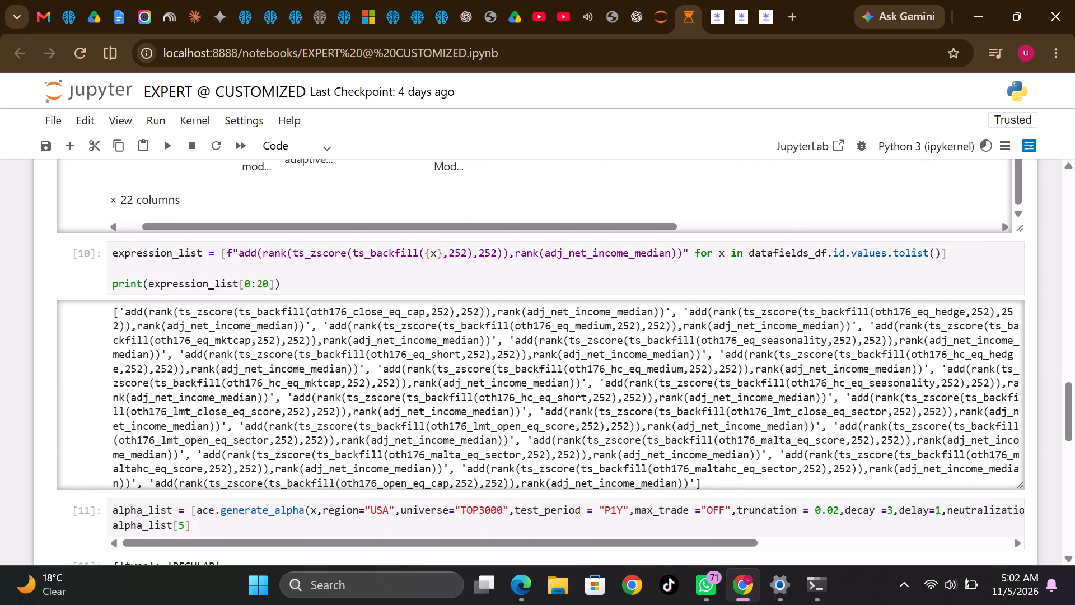
pyautogui.scroll(-4, 528, 519)
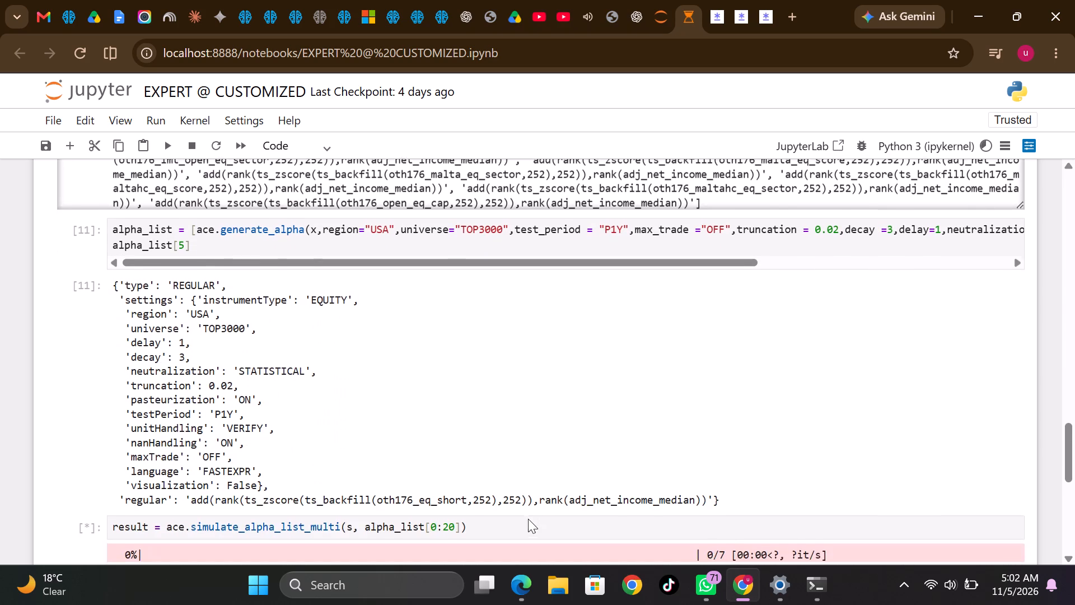
pyautogui.scroll(-1, 528, 519)
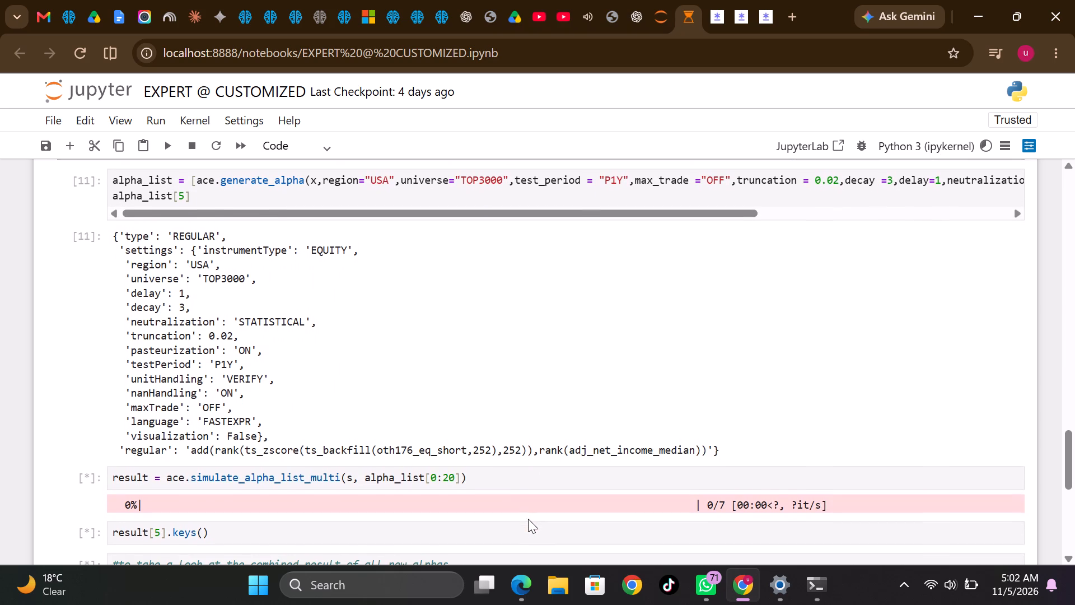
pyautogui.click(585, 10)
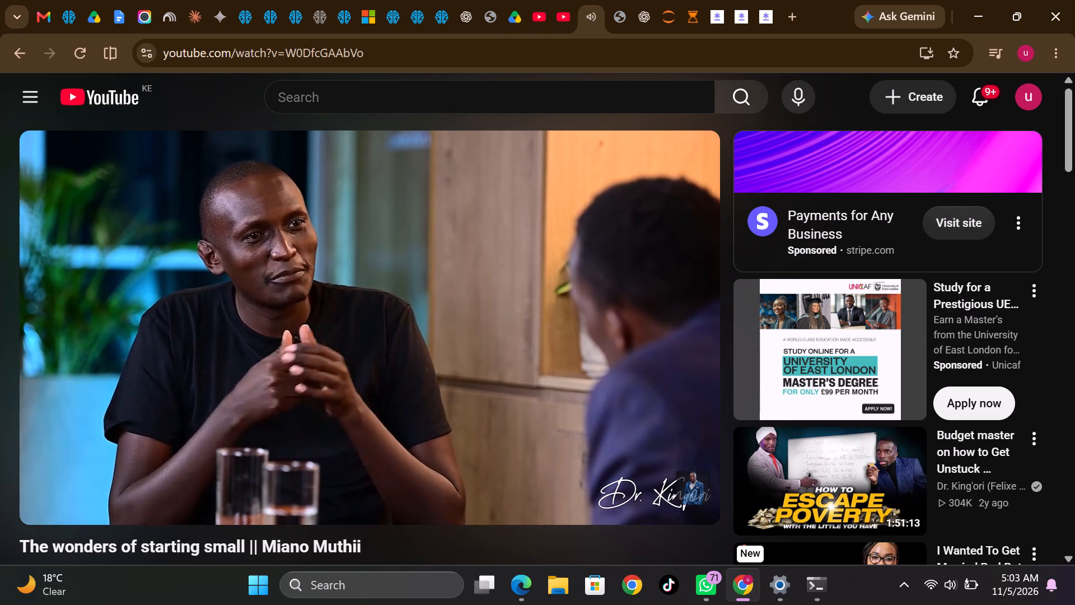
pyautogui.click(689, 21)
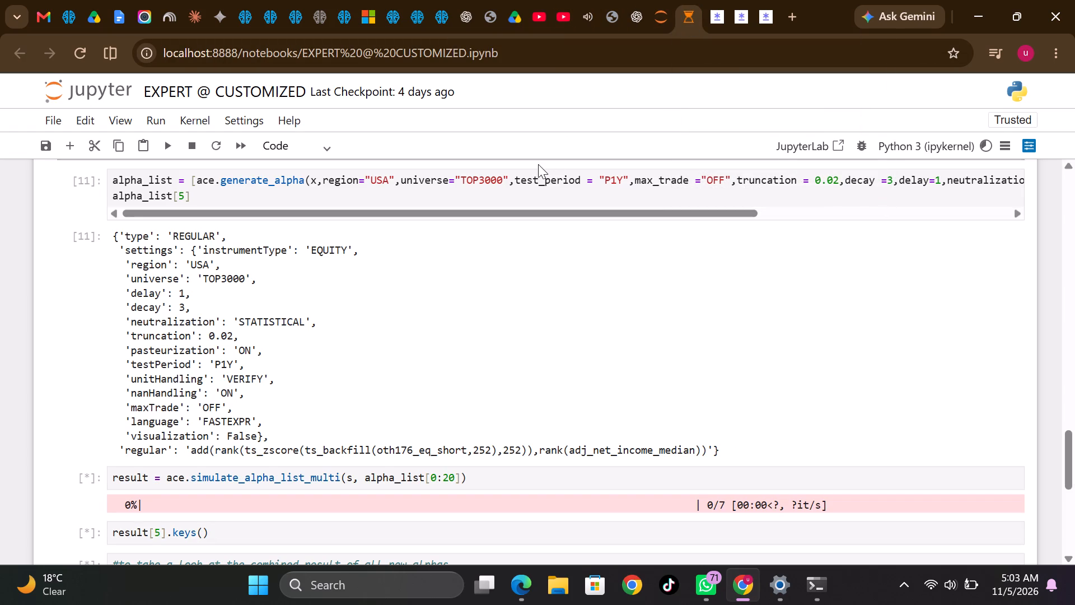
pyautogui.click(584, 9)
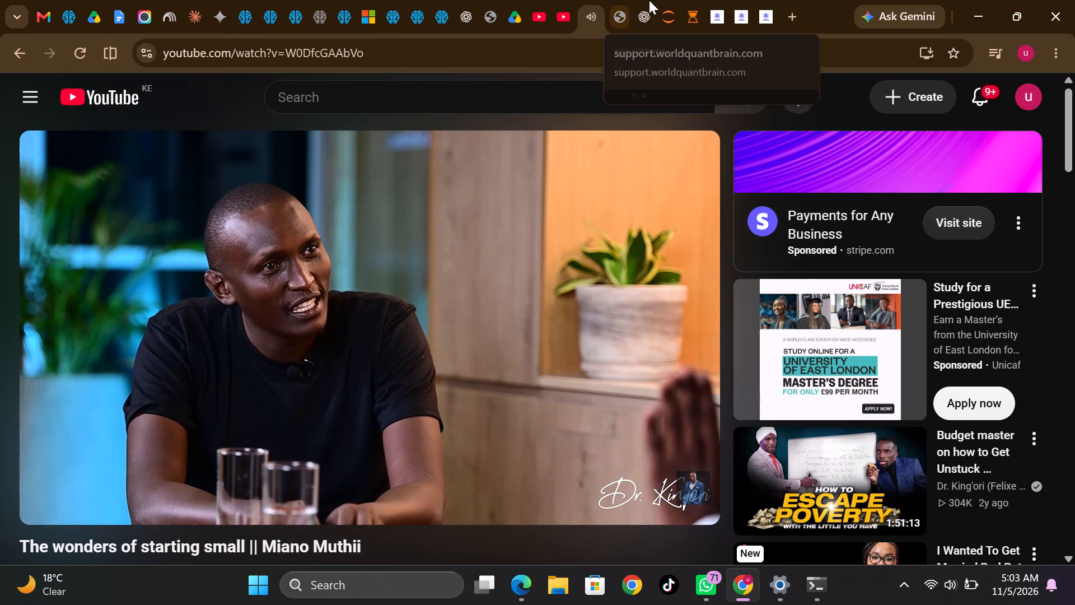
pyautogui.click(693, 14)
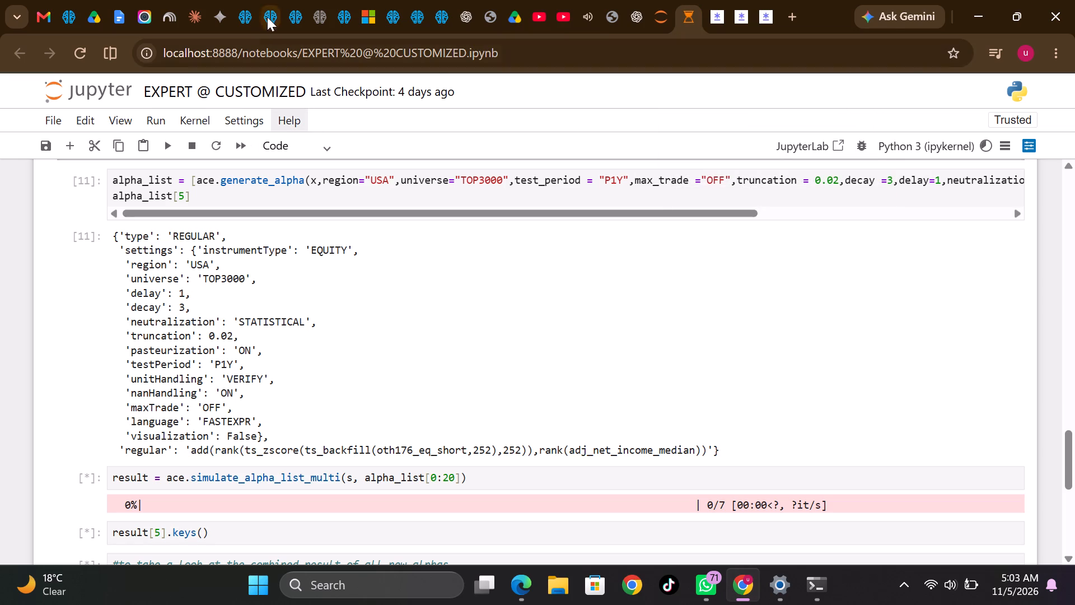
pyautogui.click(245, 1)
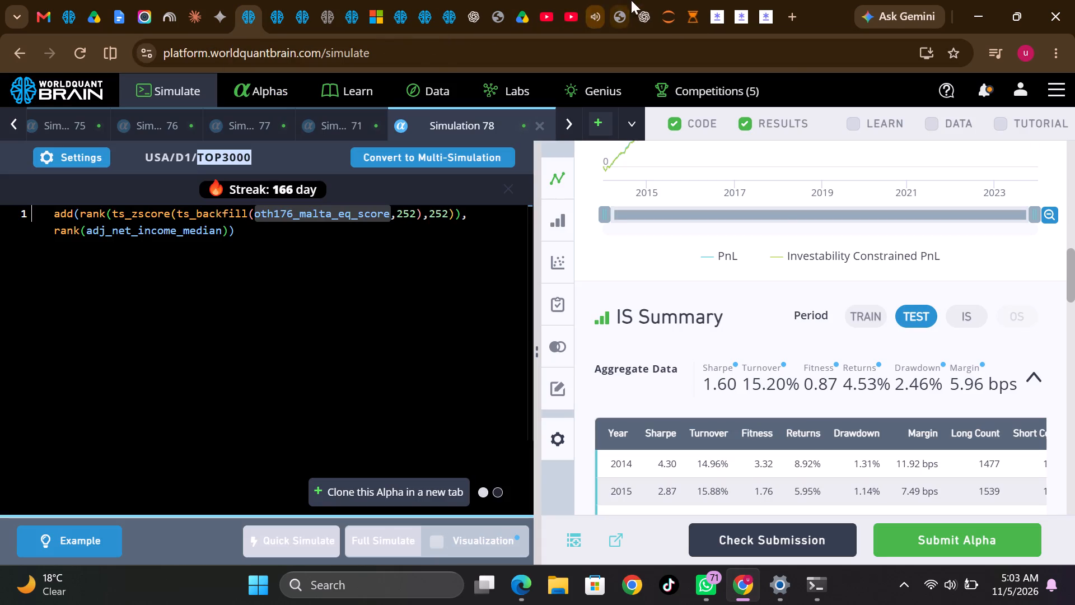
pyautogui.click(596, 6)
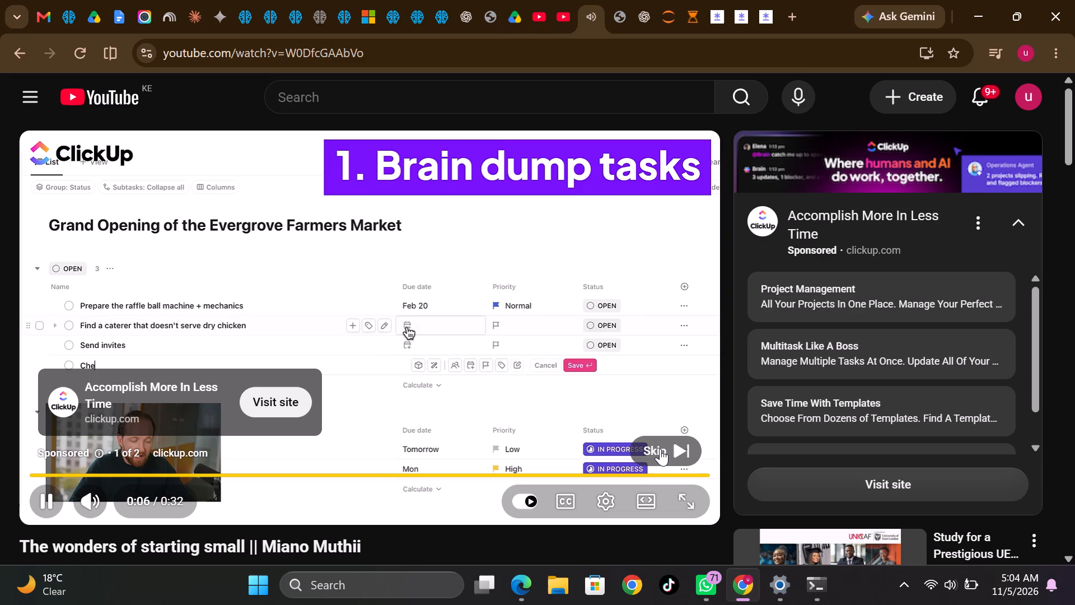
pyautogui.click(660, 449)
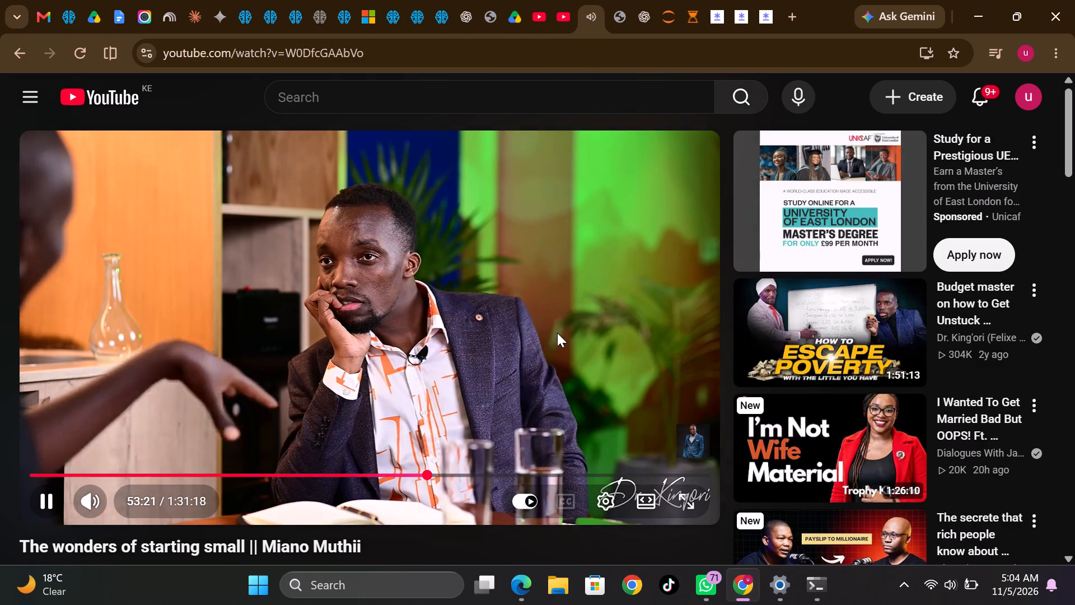
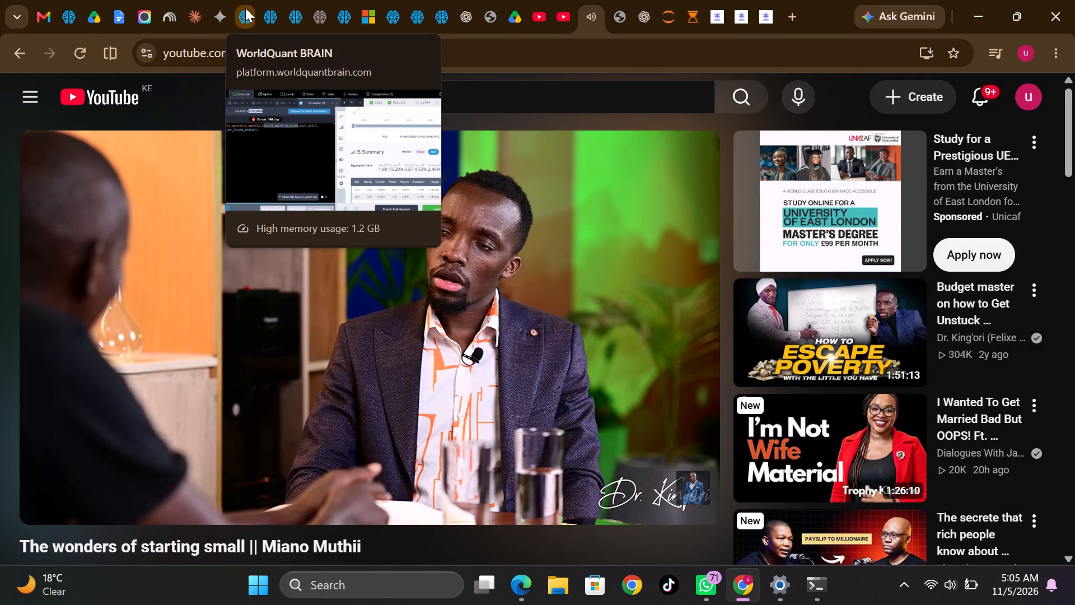
# Check the progress of the simulate_alpha_list_multi cell in the EXPERT @ CUSTOMIZED notebook.
pyautogui.click(245, 8)
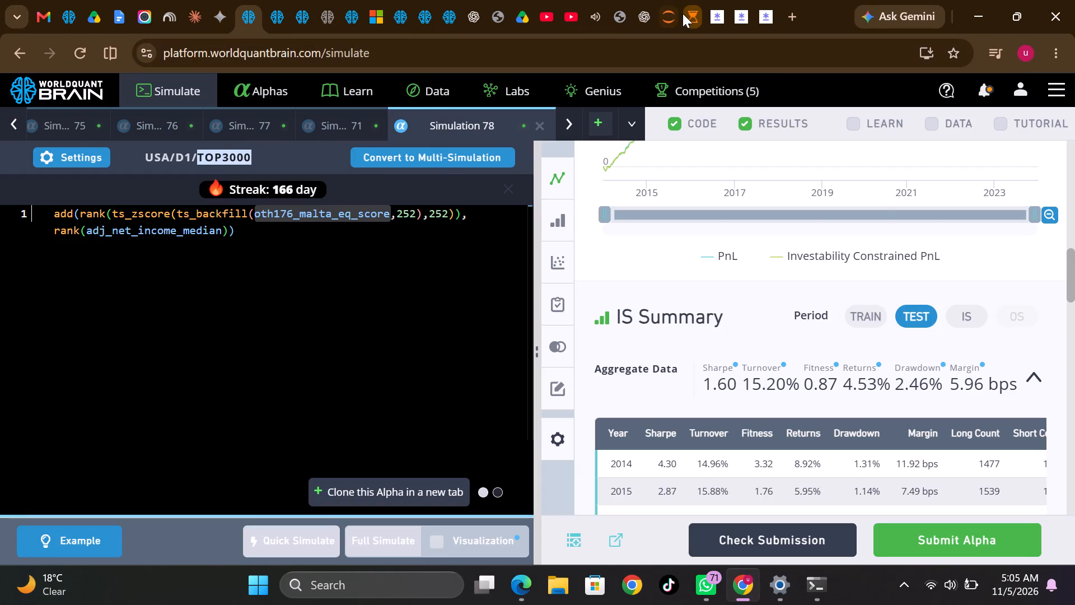
pyautogui.click(683, 13)
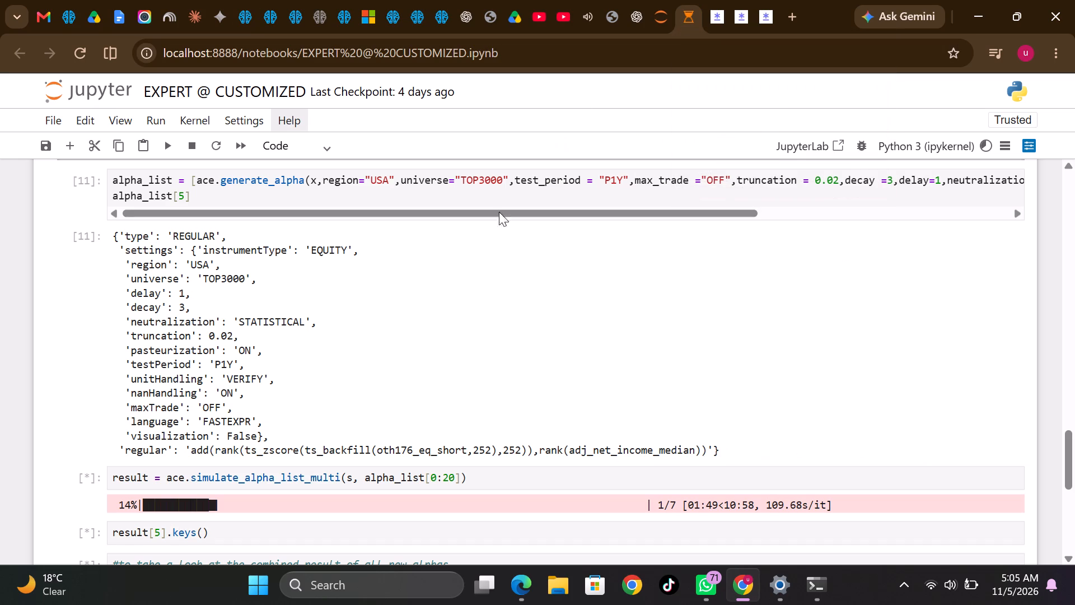
pyautogui.scroll(-1, 536, 310)
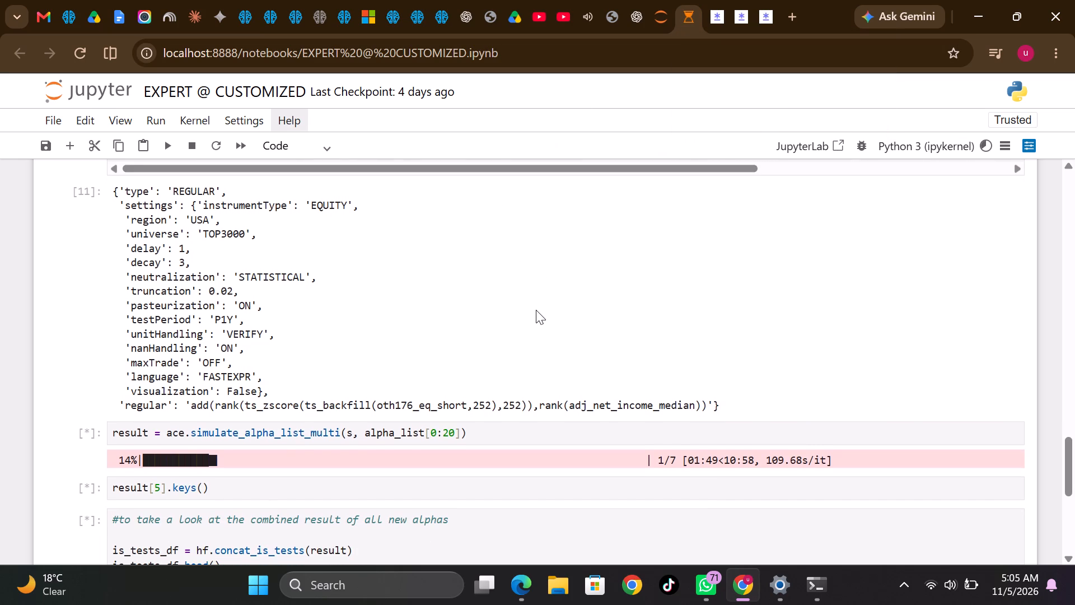
pyautogui.scroll(-1, 536, 310)
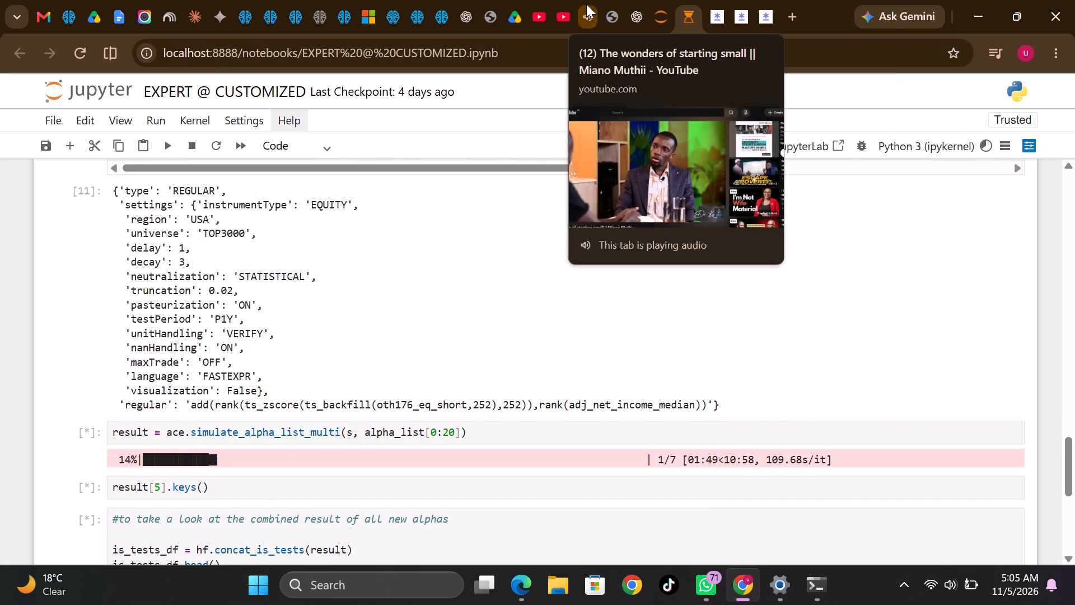
# Play the YouTube video "The wonders of starting small" in a floating picture-in-picture window.
pyautogui.click(586, 4)
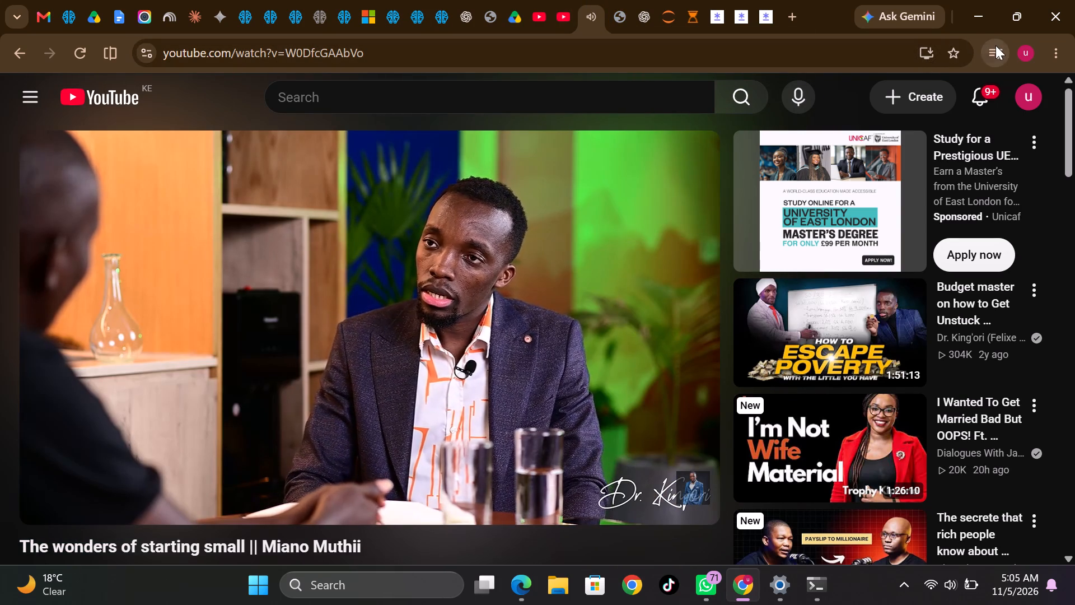
pyautogui.click(995, 45)
pyautogui.click(983, 92)
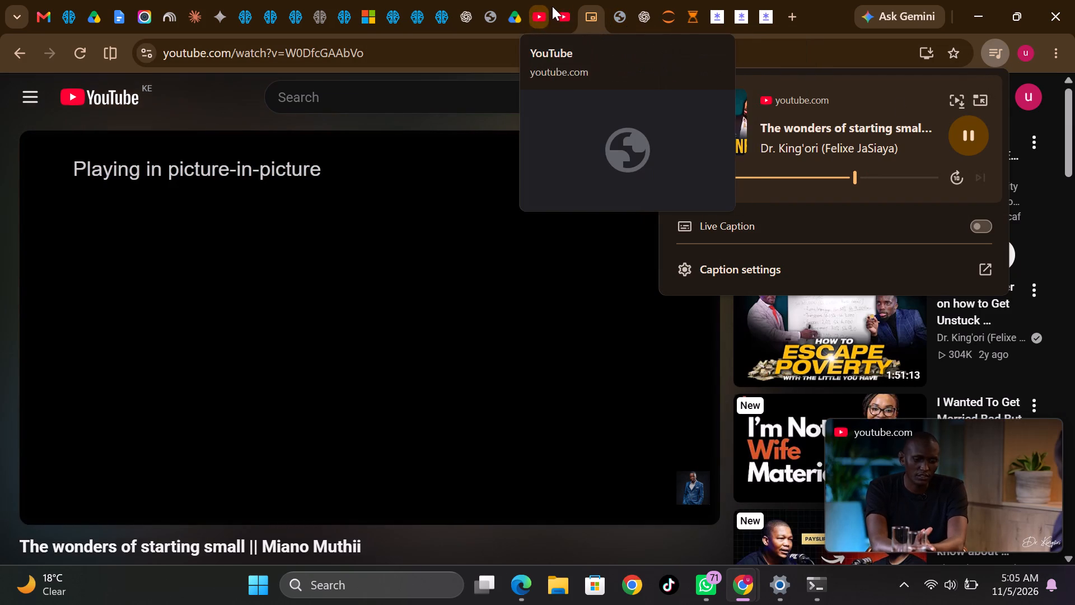
pyautogui.click(562, 12)
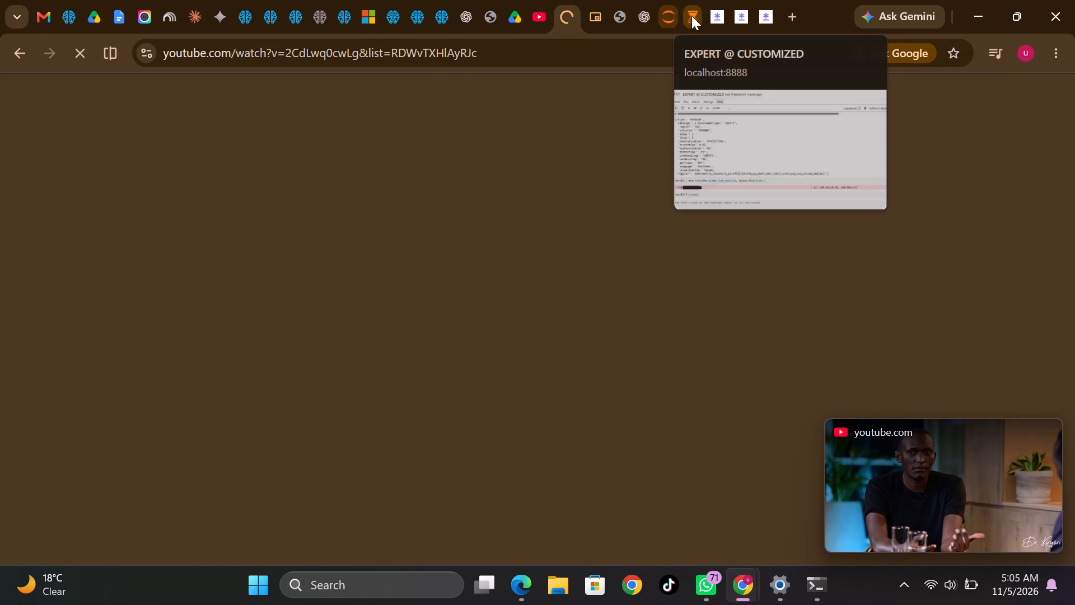
# Return to the EXPERT @ CUSTOMIZED notebook, enlarge the floating video and place it over the notebook, above the simulation progress bar.
pyautogui.click(694, 16)
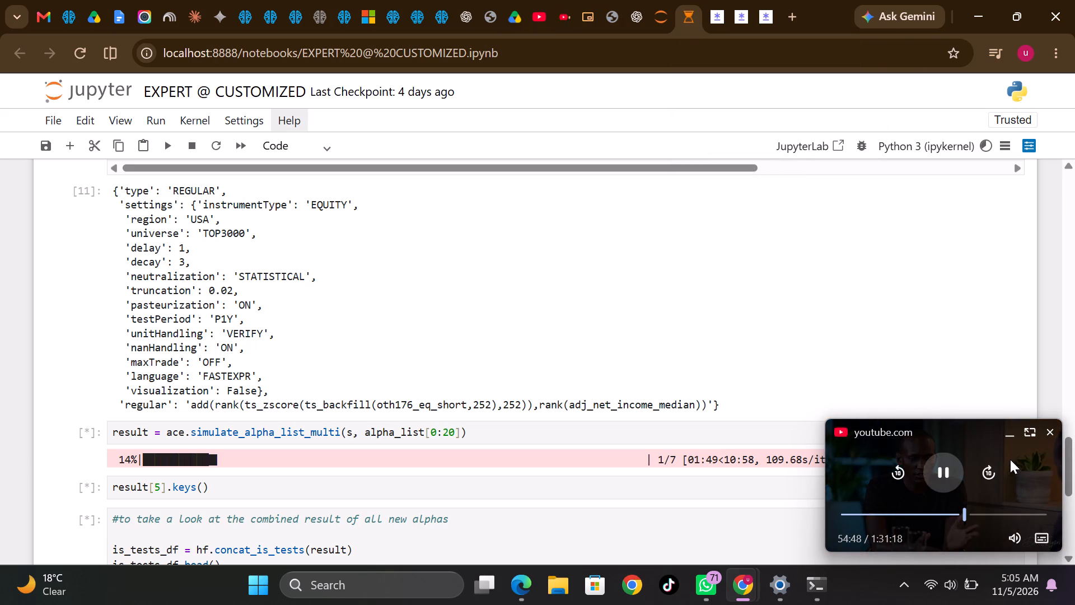
pyautogui.moveTo(1008, 460); pyautogui.dragTo(694, 269)
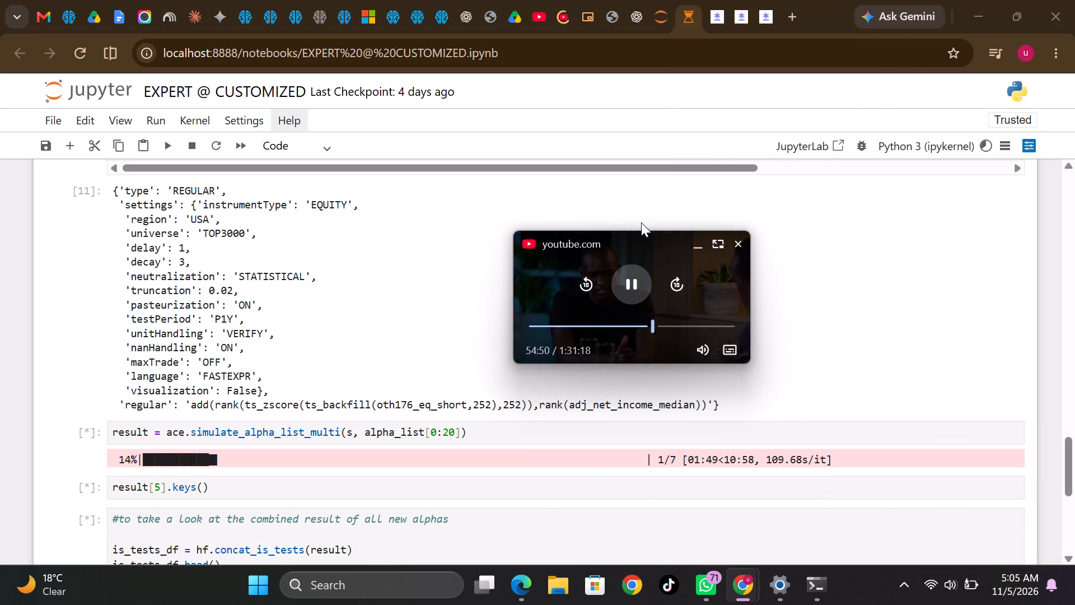
pyautogui.moveTo(644, 230); pyautogui.dragTo(599, 52)
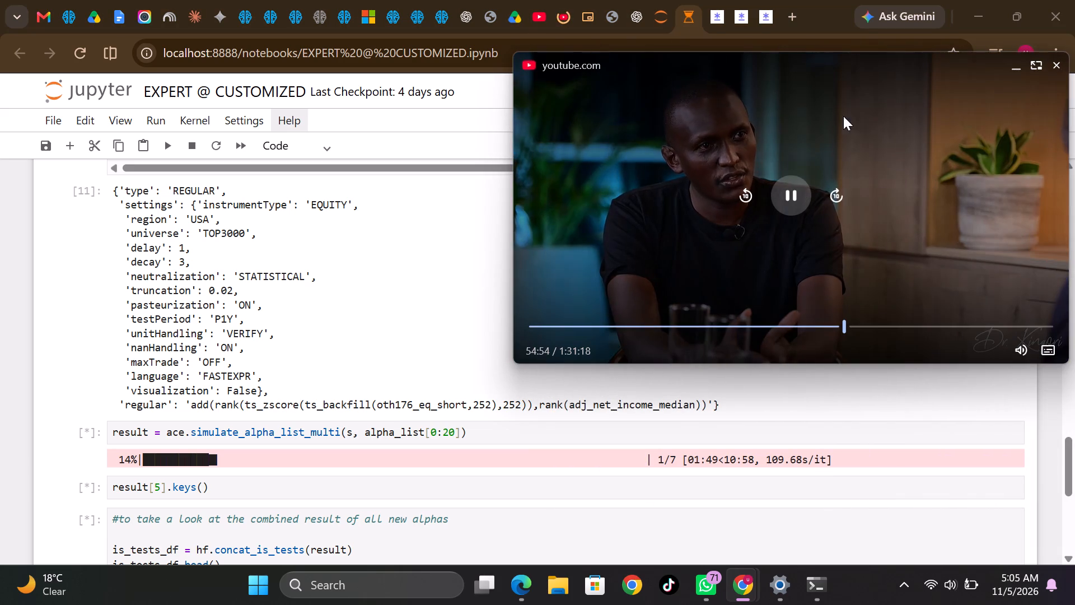
pyautogui.moveTo(855, 115); pyautogui.dragTo(763, 182)
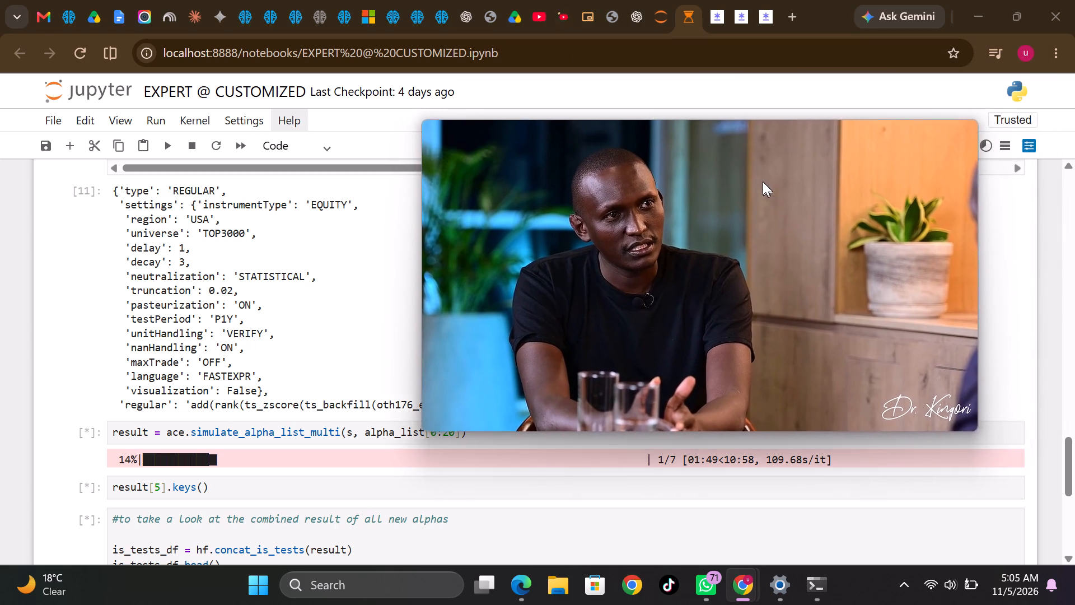
pyautogui.moveTo(763, 182); pyautogui.dragTo(751, 161)
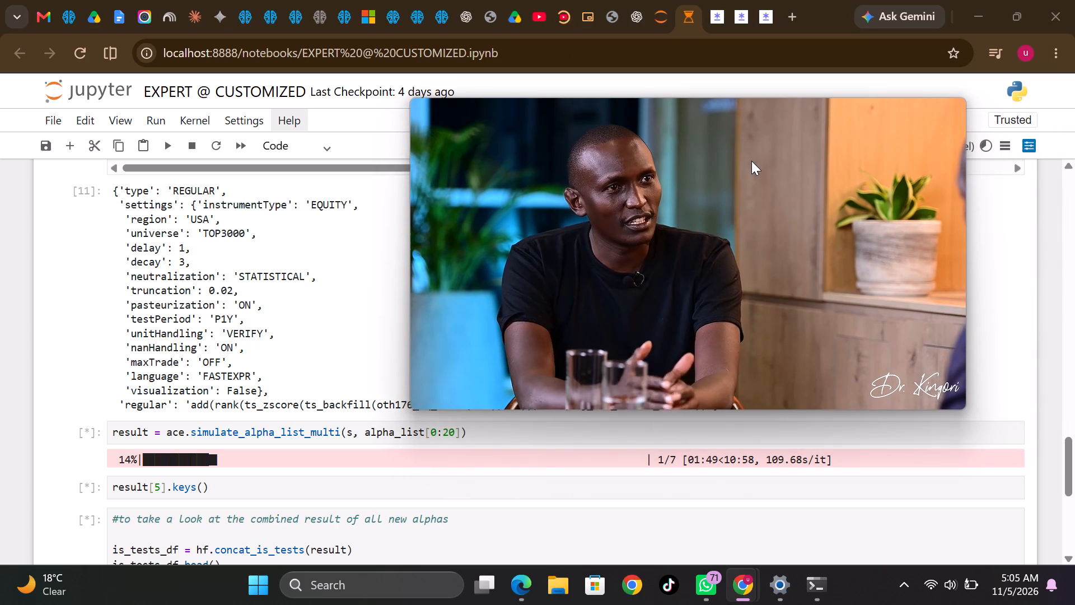
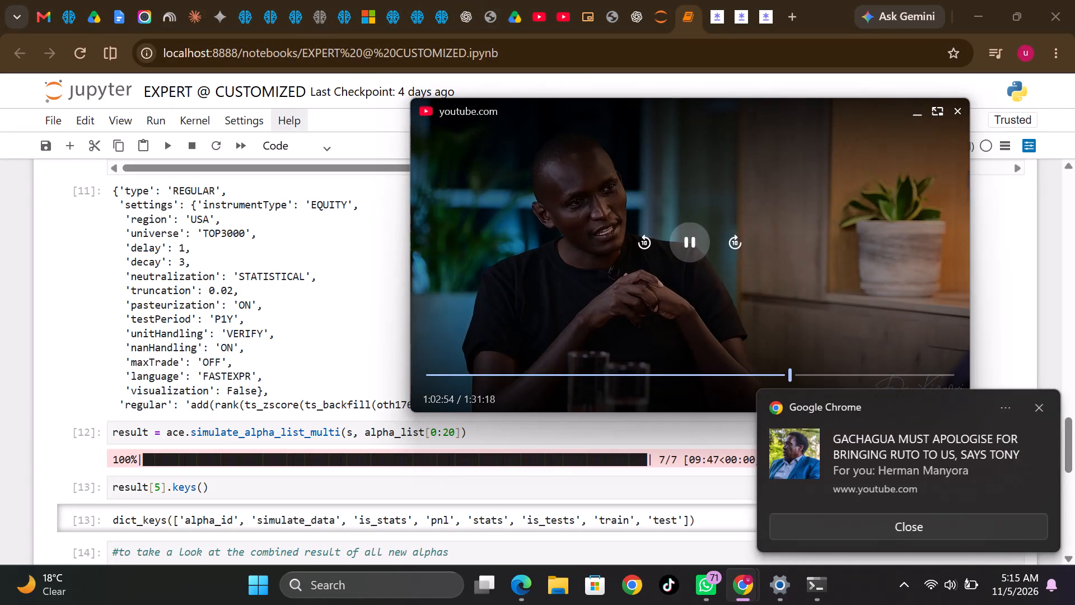
# Switch to the WorldQuant BRAIN Simulate page, dismiss the video notification and close the floating video.
pyautogui.click(237, 10)
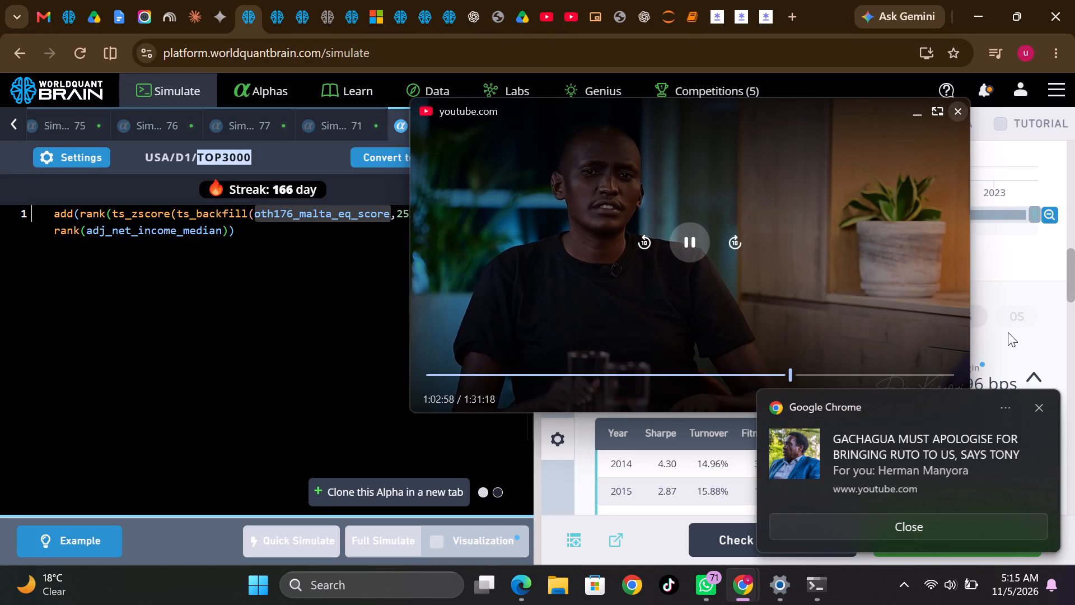
pyautogui.click(1037, 408)
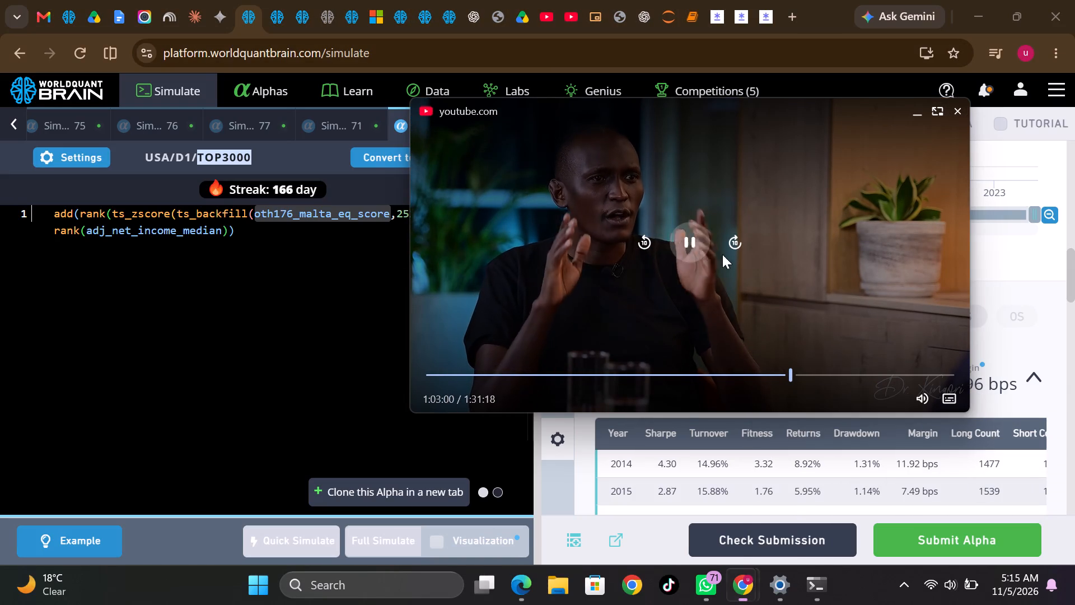
pyautogui.click(960, 115)
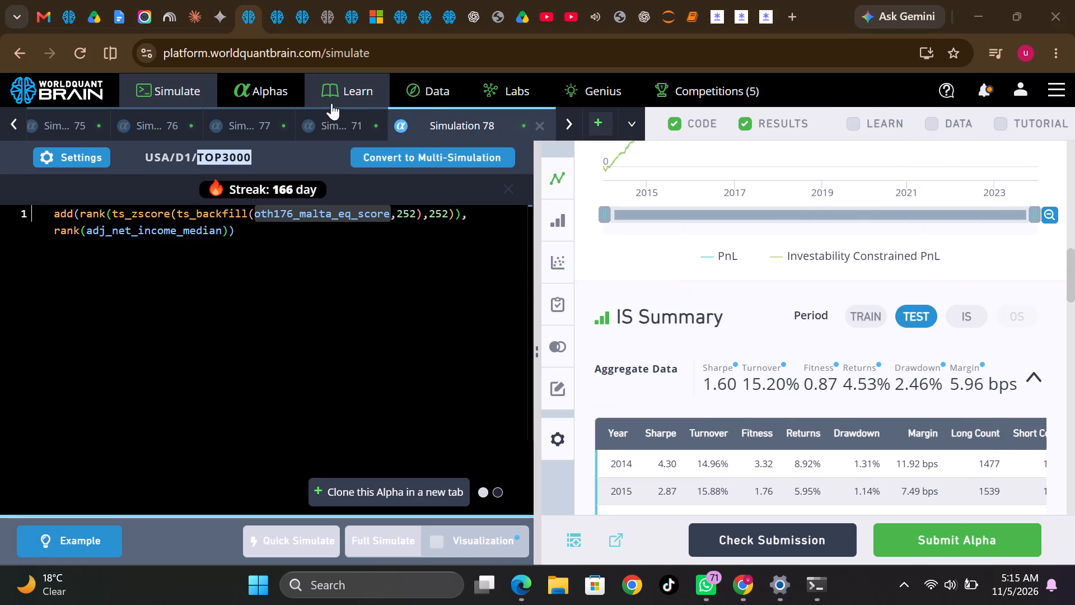
# Examine the Sharpe, returns, turnover and fitness of the newest ace_tag alphas in the unsubmitted alphas list.
pyautogui.click(288, 91)
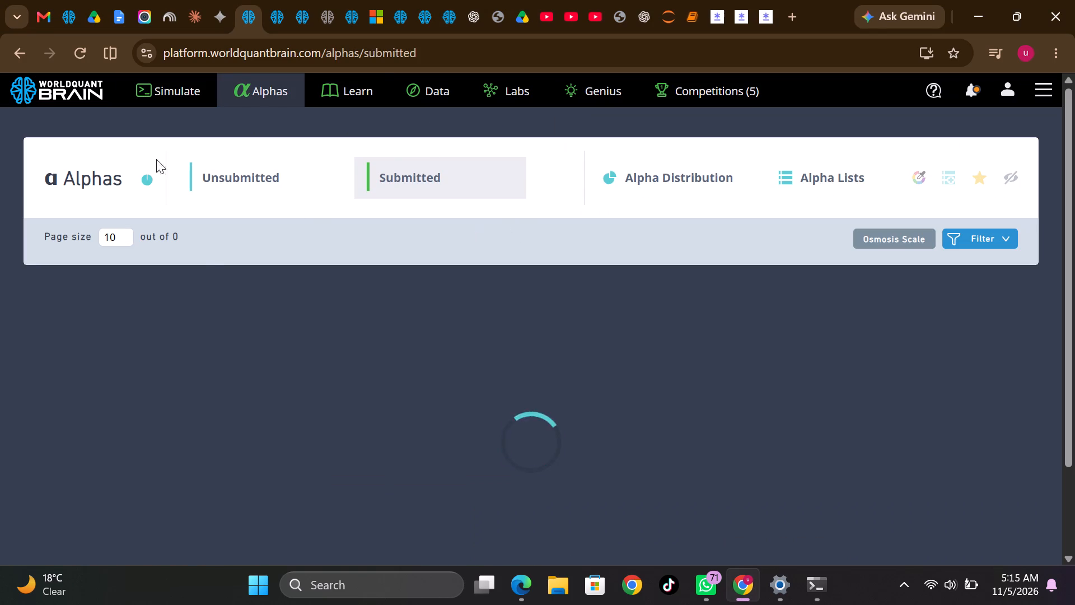
pyautogui.click(233, 177)
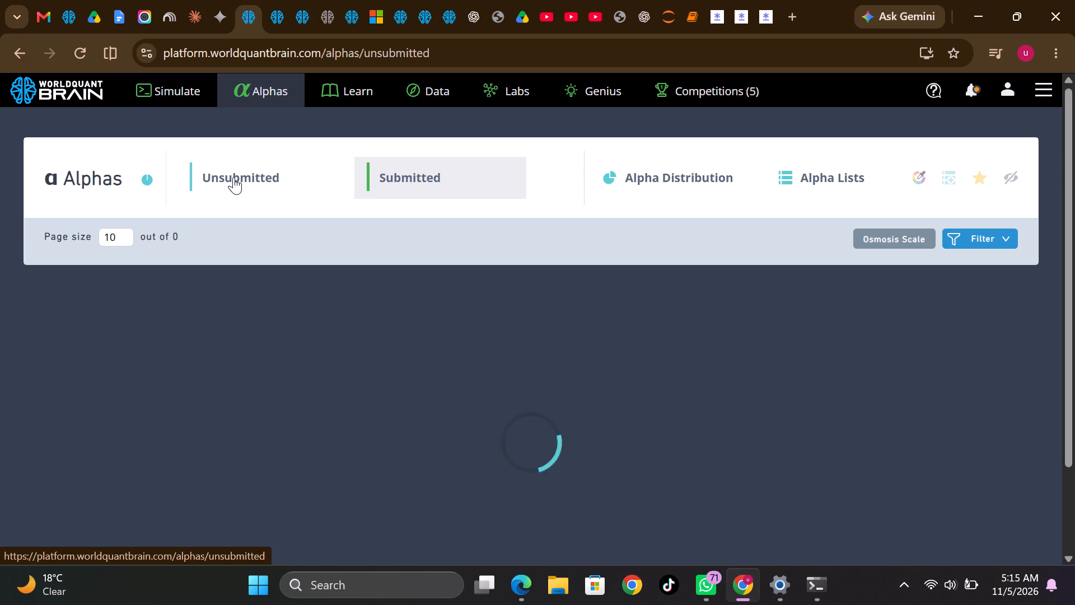
pyautogui.click(272, 176)
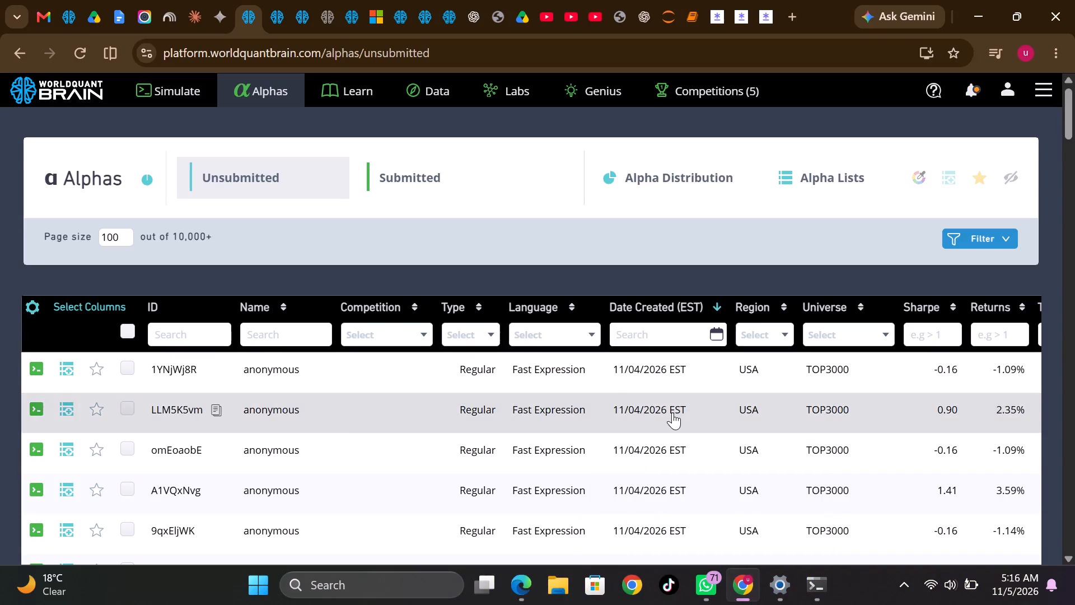
pyautogui.scroll(-2, 672, 412)
pyautogui.hscroll(-2, 672, 412)
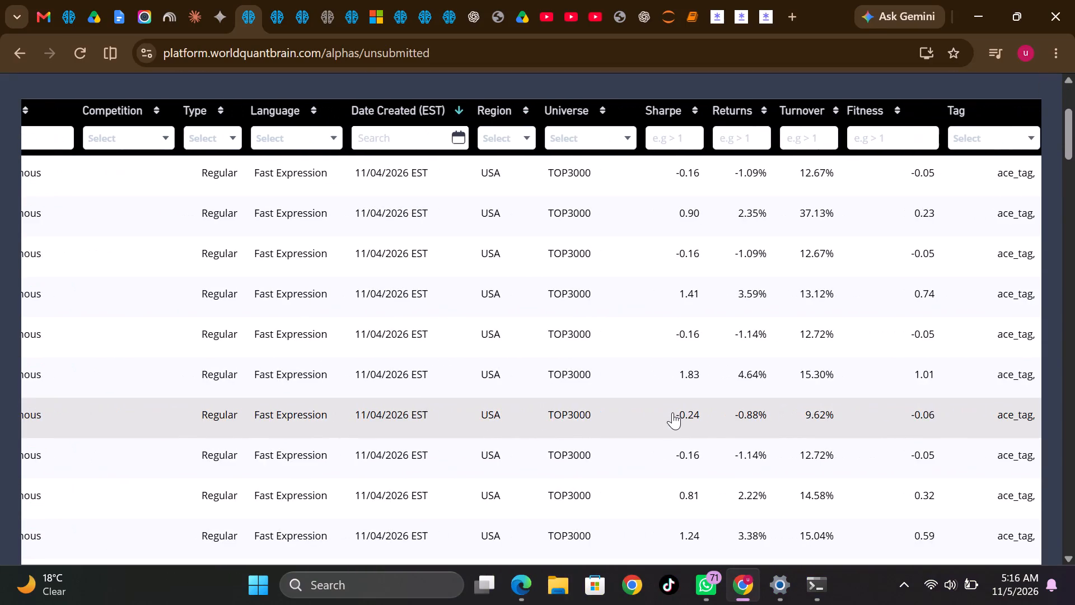
pyautogui.scroll(-4, 672, 412)
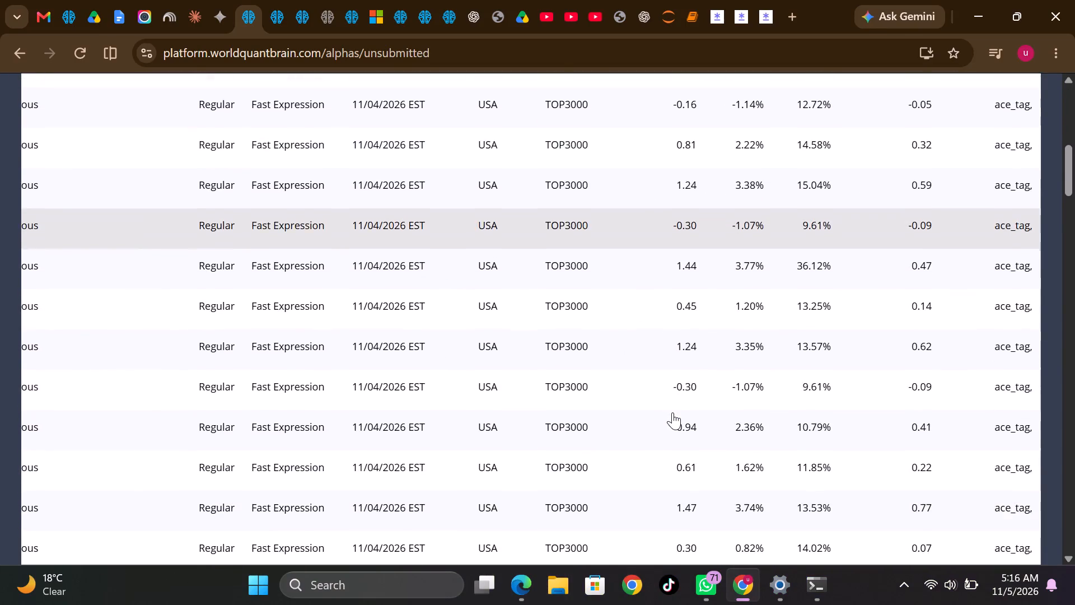
pyautogui.scroll(-4, 672, 412)
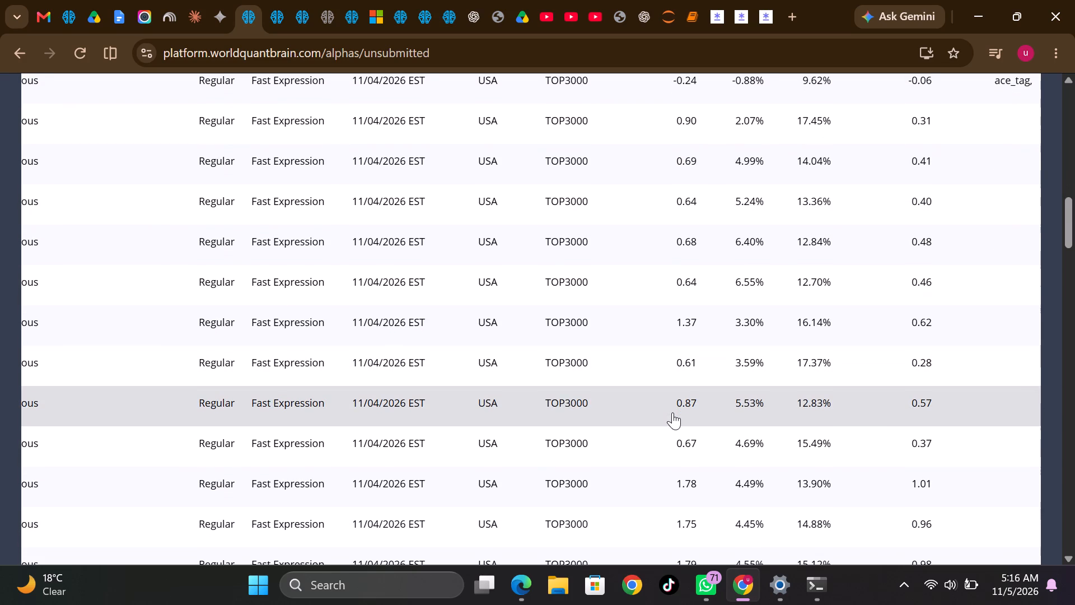
pyautogui.scroll(1, 672, 412)
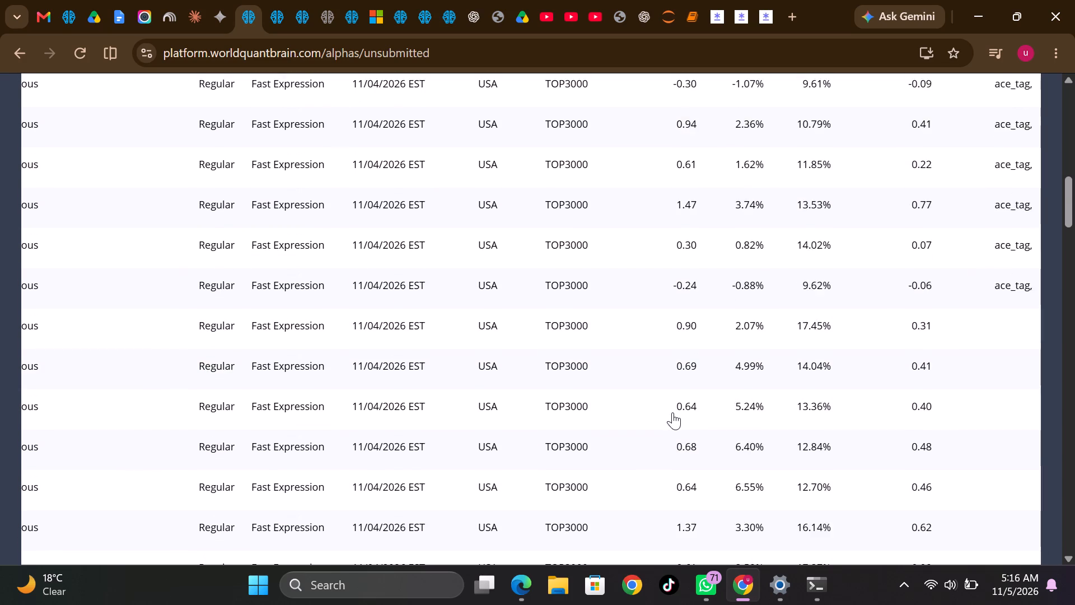
pyautogui.scroll(3, 672, 412)
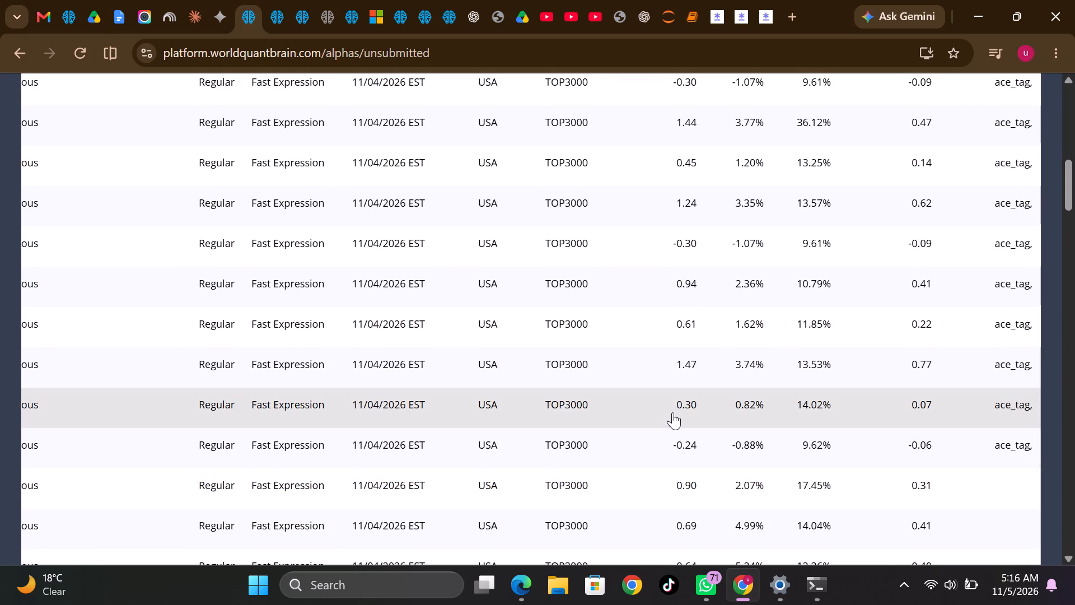
pyautogui.scroll(1, 672, 412)
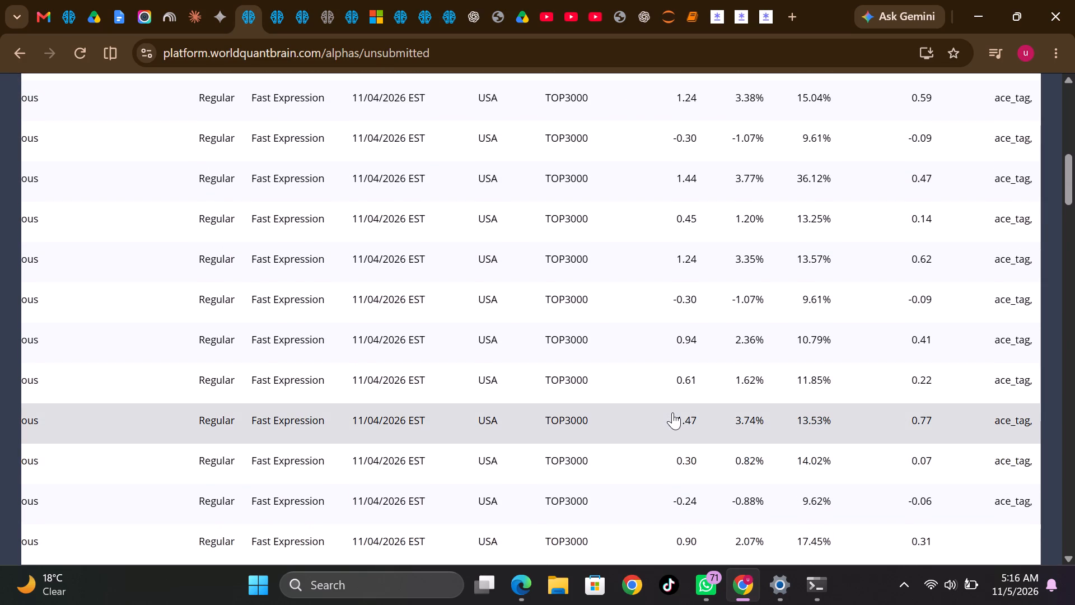
pyautogui.scroll(3, 672, 412)
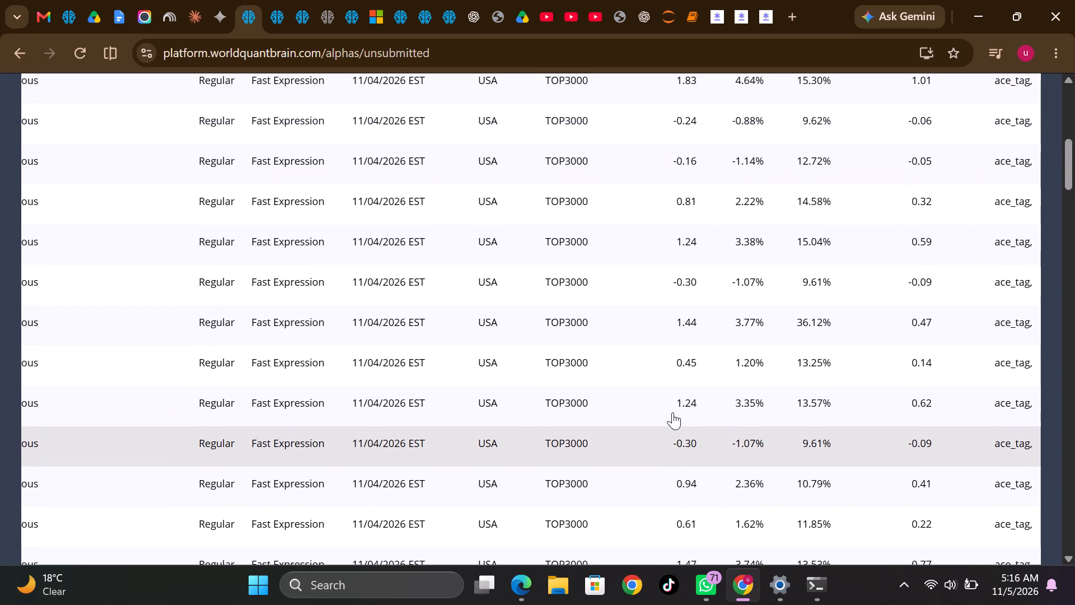
pyautogui.scroll(3, 672, 412)
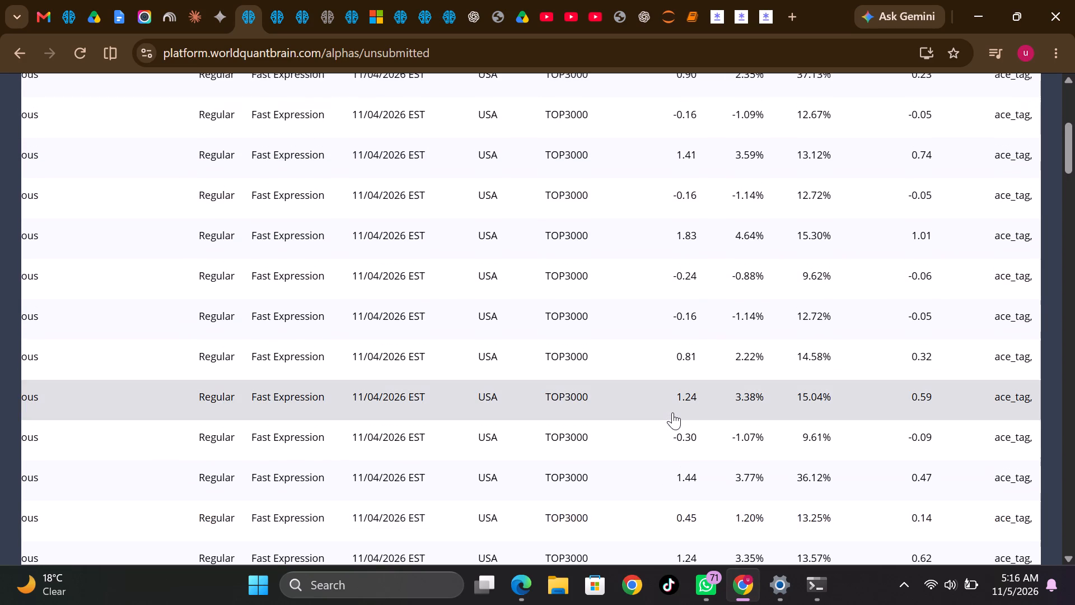
pyautogui.scroll(2, 672, 412)
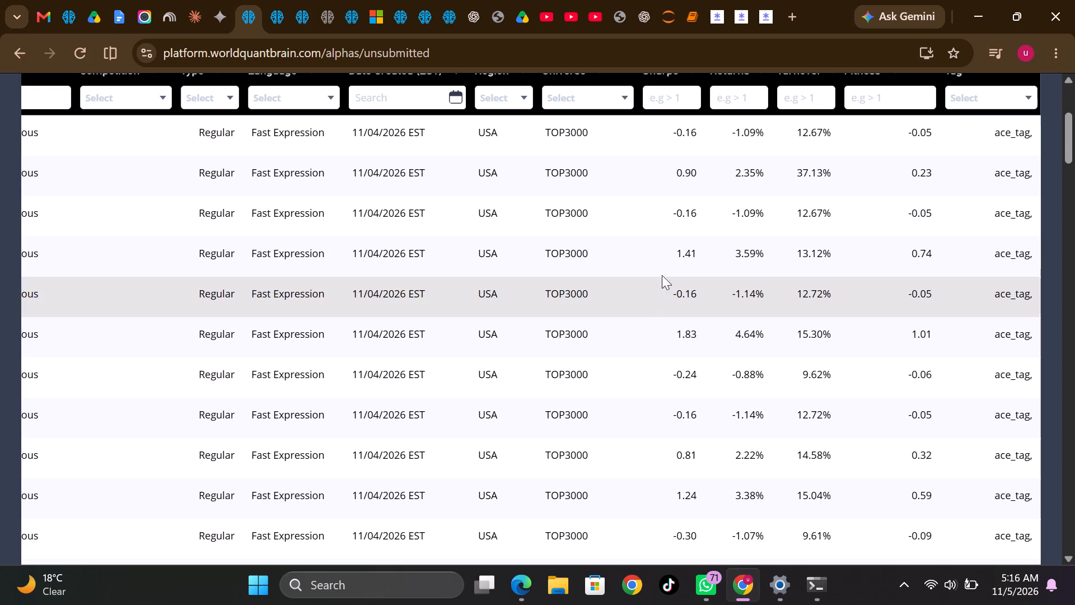
# Inspect the test-period chart and IS summary of the unsubmitted oth176_maltahc_eq_score alpha, then close its details.
pyautogui.click(657, 263)
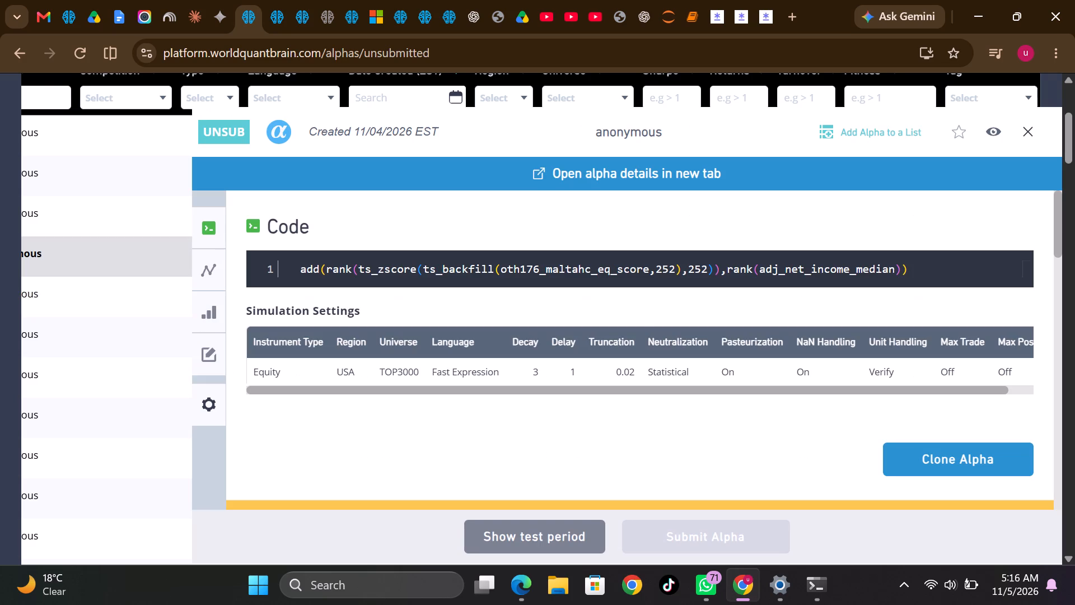
pyautogui.click(564, 543)
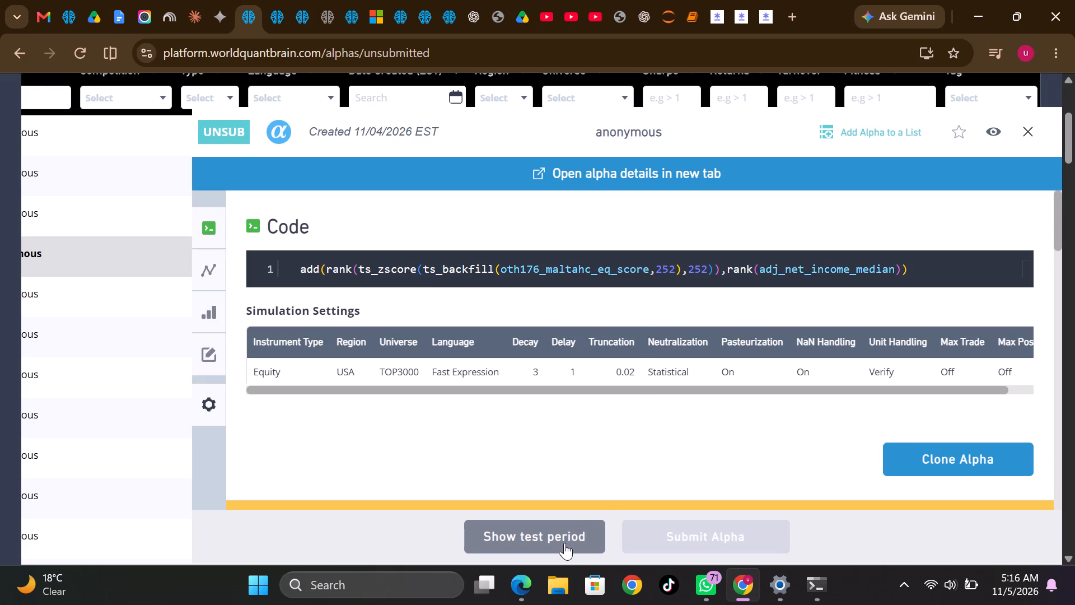
pyautogui.scroll(-3, 572, 426)
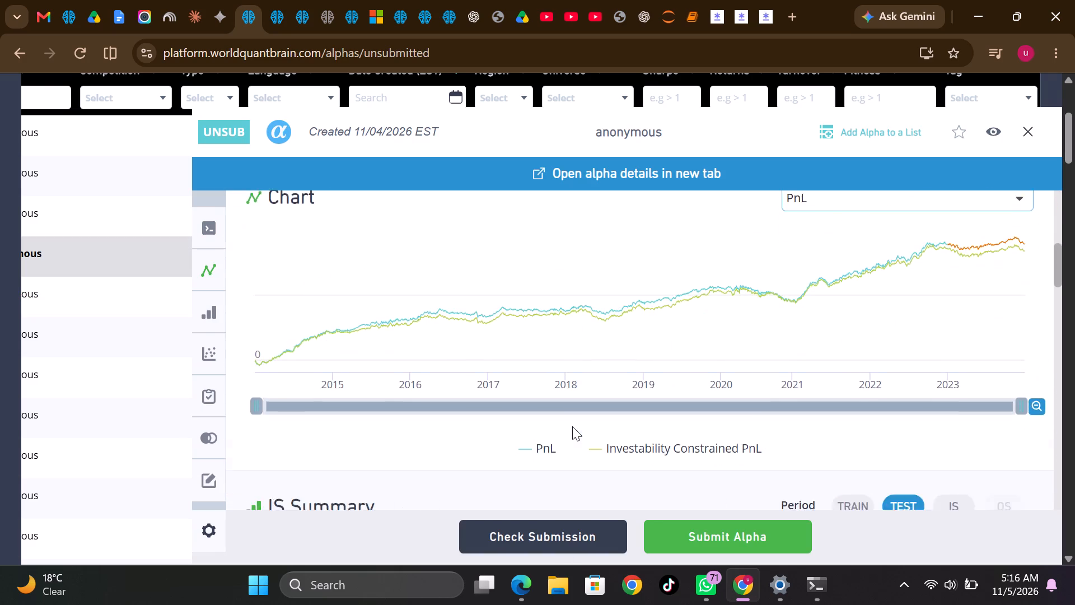
pyautogui.scroll(-1, 572, 426)
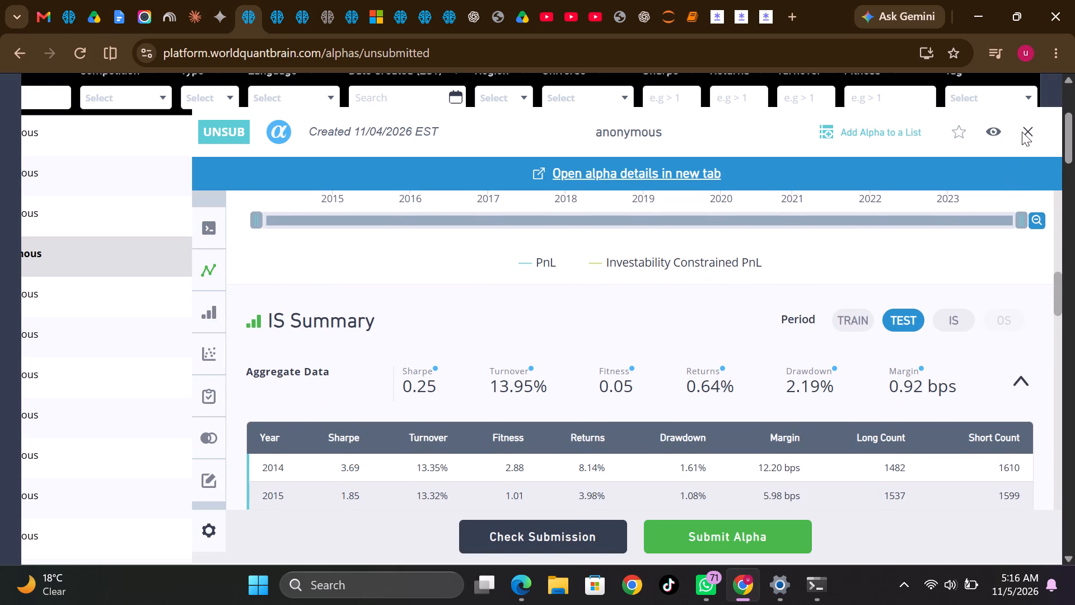
pyautogui.click(1029, 127)
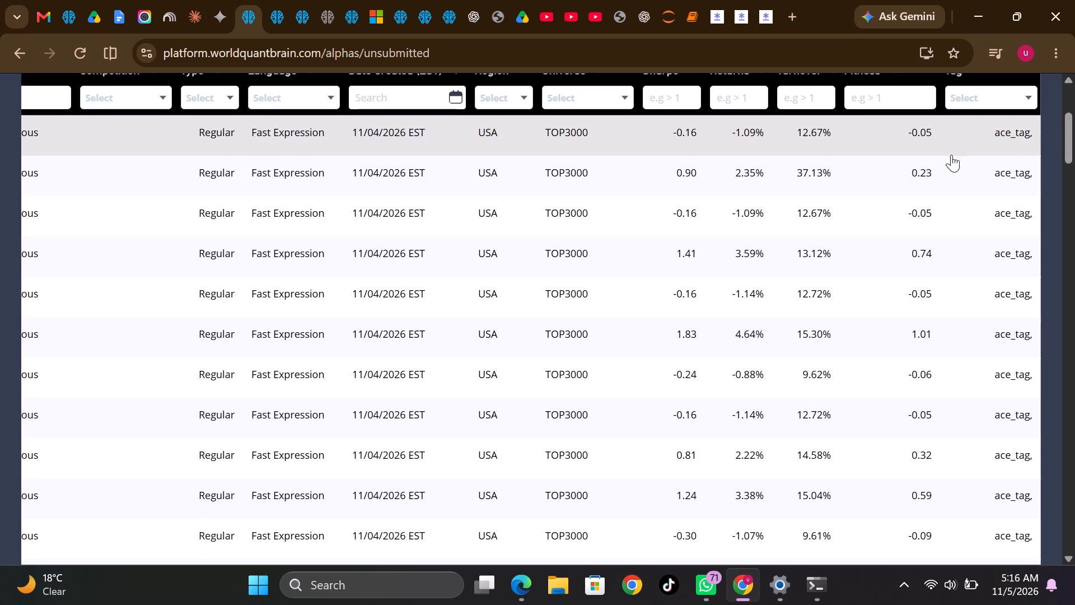
# Go back to the oth176_malta_eq_score field search in the data tab and open the 8-K based NLP model dataset.
pyautogui.scroll(4, 556, 331)
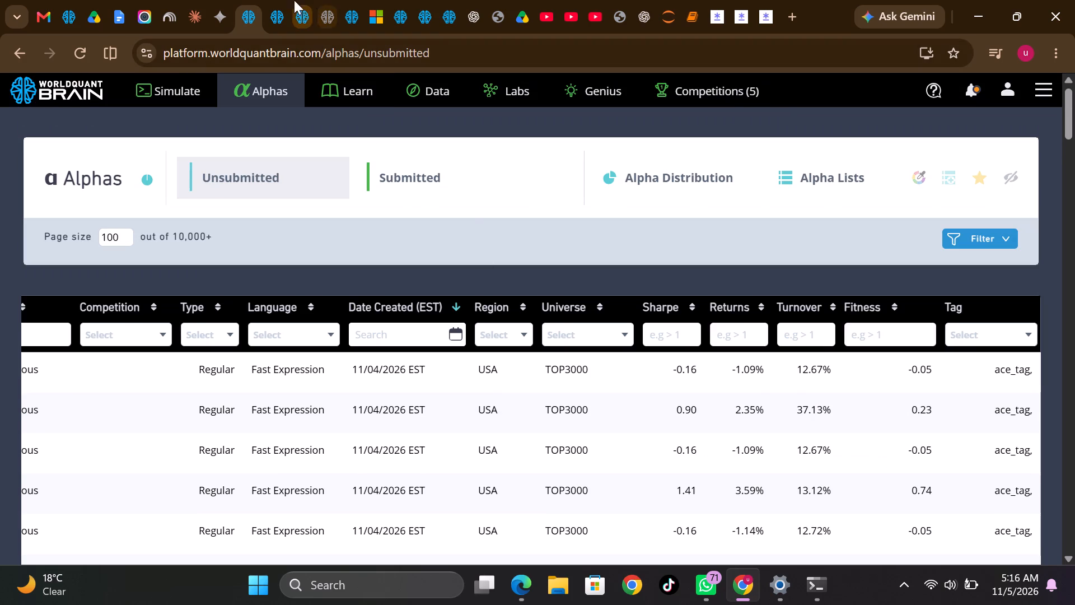
pyautogui.click(281, 0)
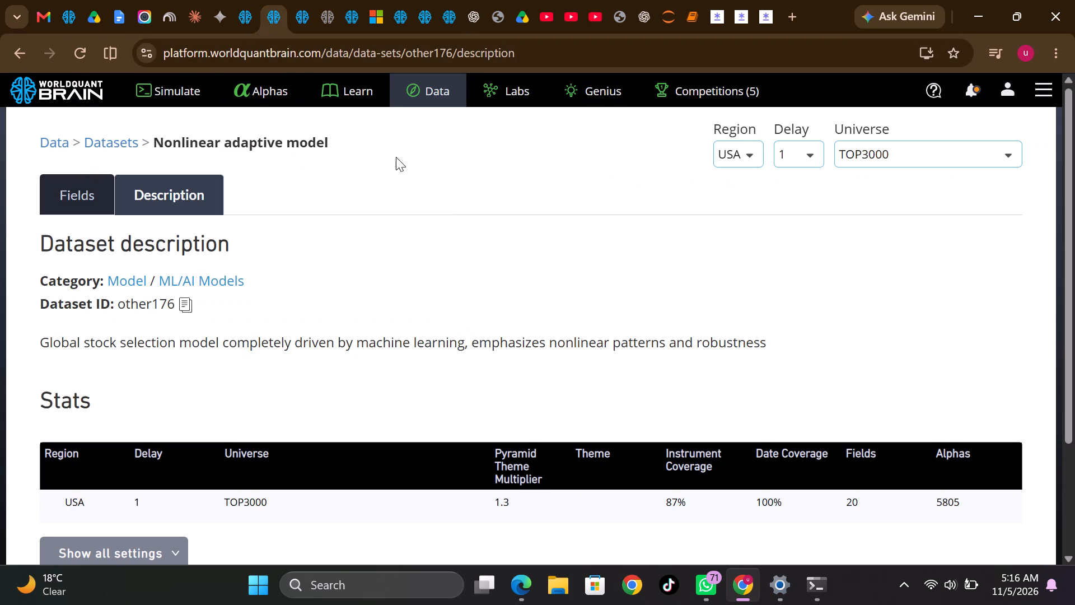
pyautogui.click(20, 55)
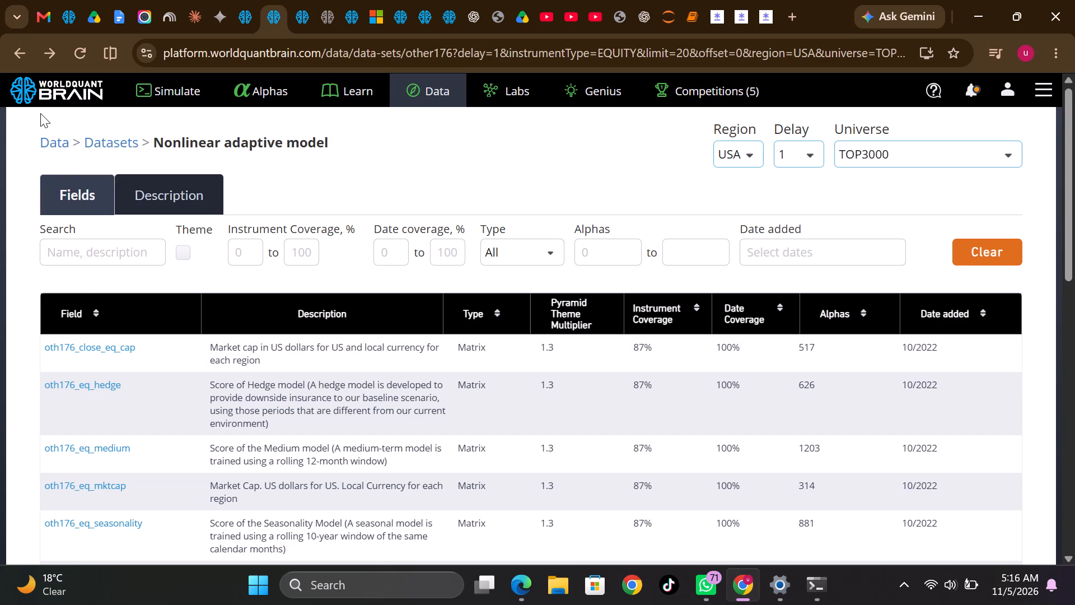
pyautogui.click(22, 60)
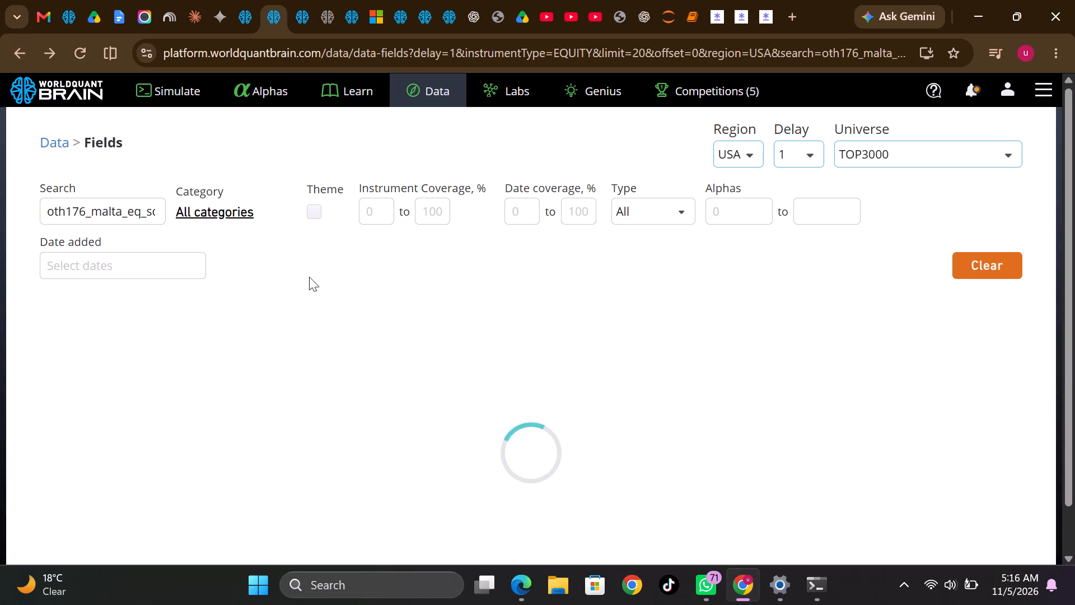
pyautogui.scroll(-2, 414, 421)
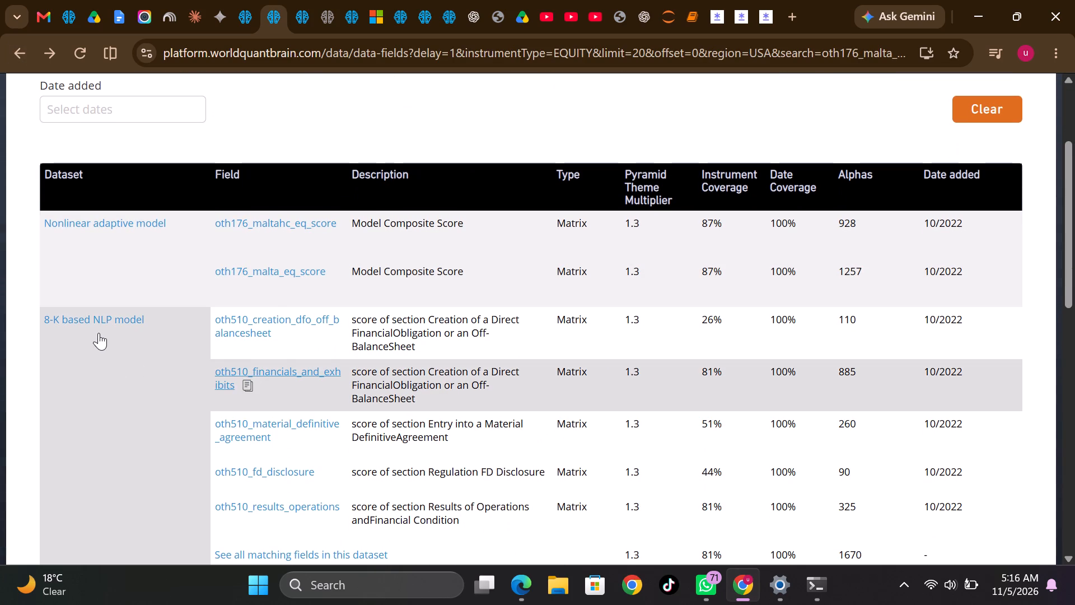
pyautogui.click(98, 319)
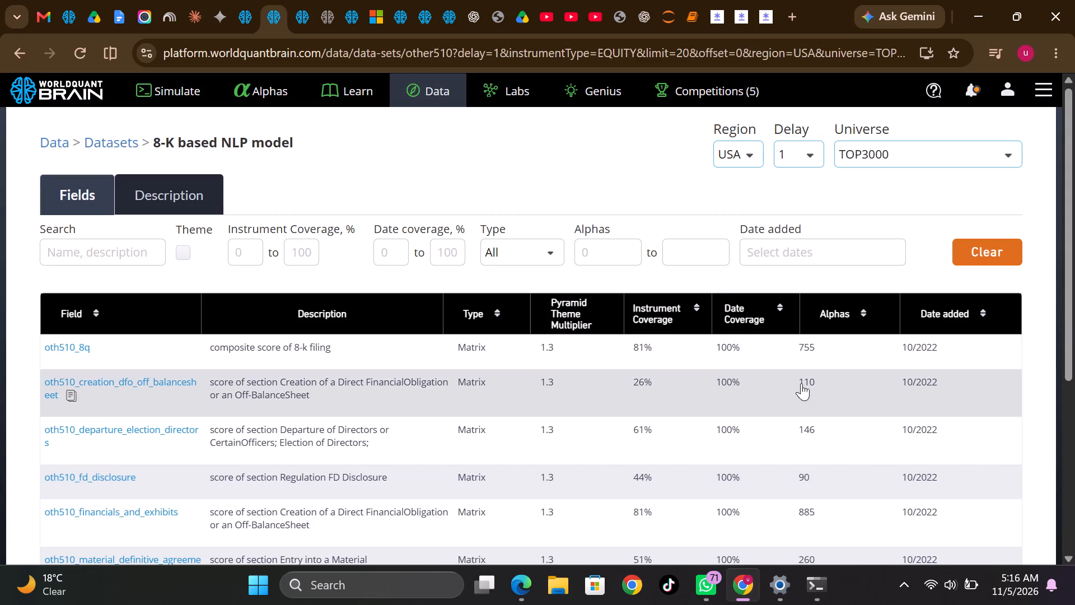
# Sort the dataset's fields by alpha count in descending order and copy the field name oth510_financials_and_exhibits.
pyautogui.click(862, 322)
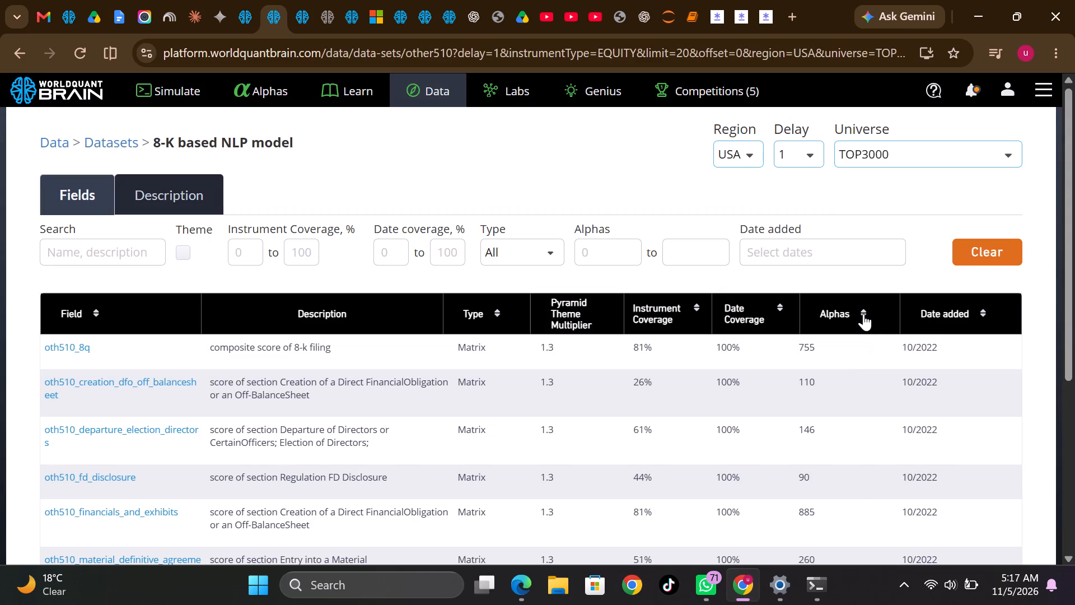
pyautogui.click(863, 313)
pyautogui.click(863, 313)
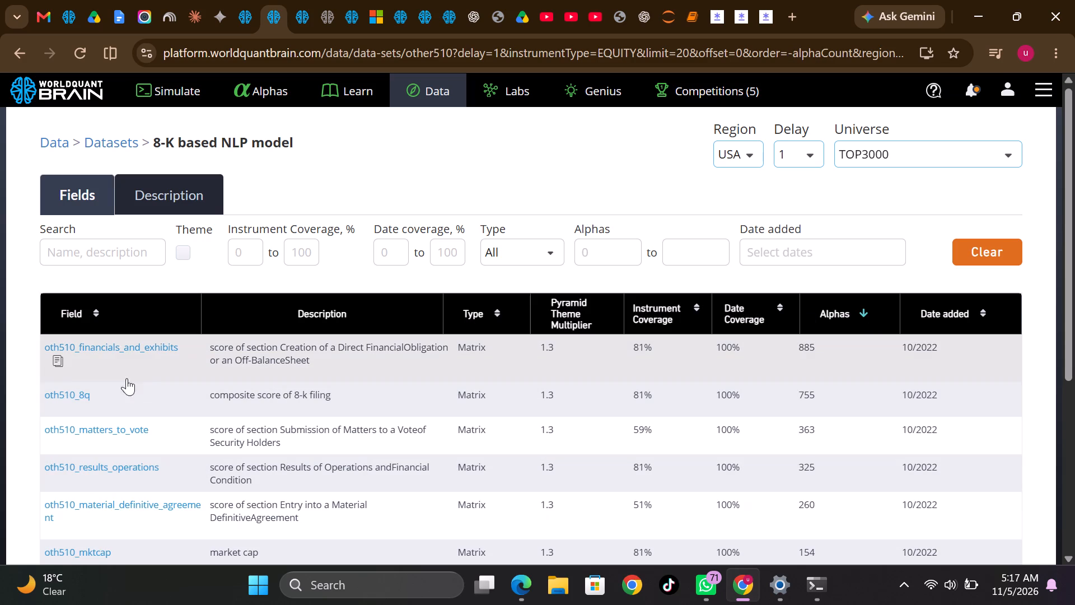
pyautogui.click(59, 357)
# Return to the Simulate page and clone Simulation 78 into a new simulation.
pyautogui.click(250, 4)
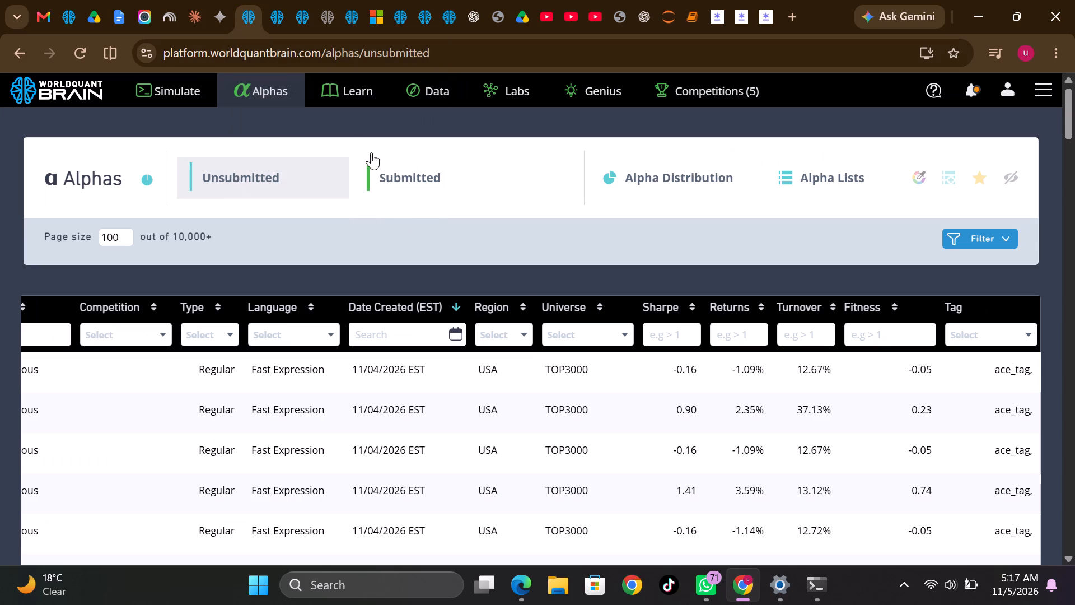
pyautogui.click(195, 92)
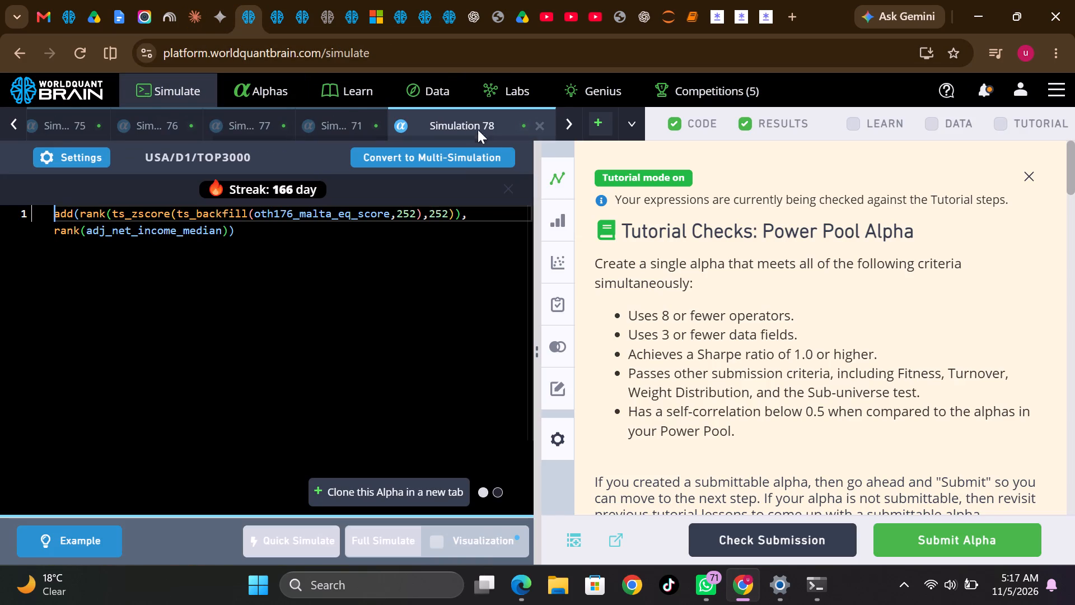
pyautogui.rightClick(465, 124)
pyautogui.click(502, 167)
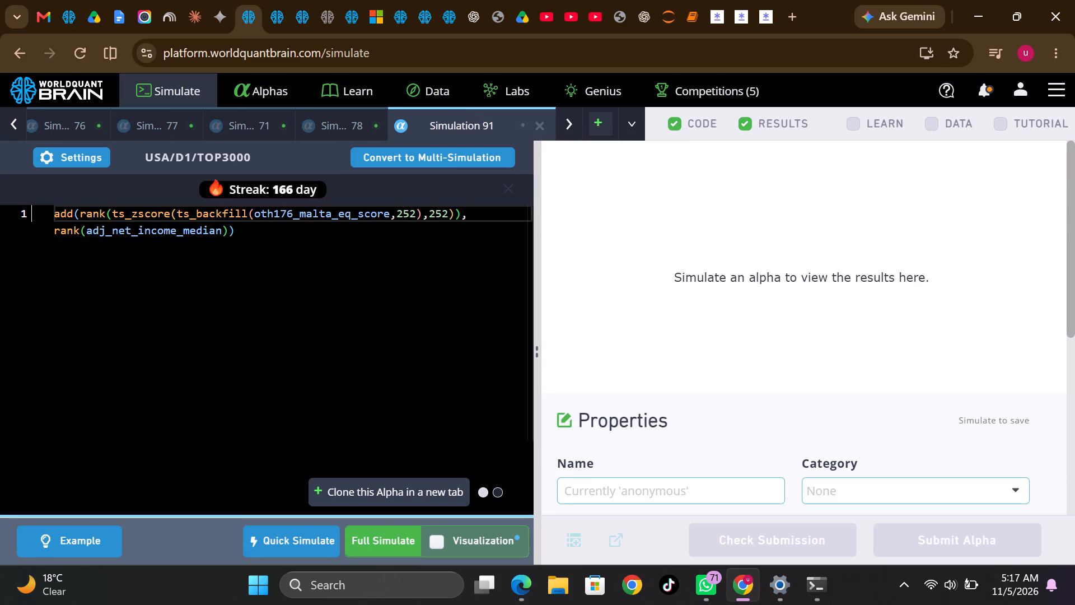
# Replace oth176_malta_eq_score with oth510_financials_and_exhibits in the cloned expression and run a full simulation.
pyautogui.doubleClick(351, 217)
pyautogui.hotkey('ctrl', 'v')
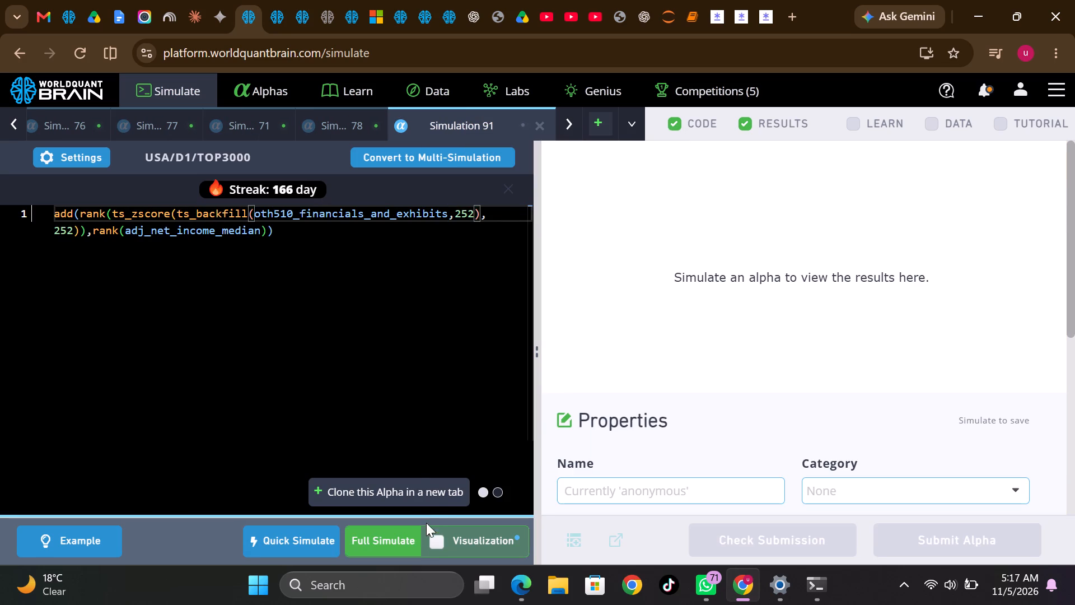
pyautogui.click(408, 539)
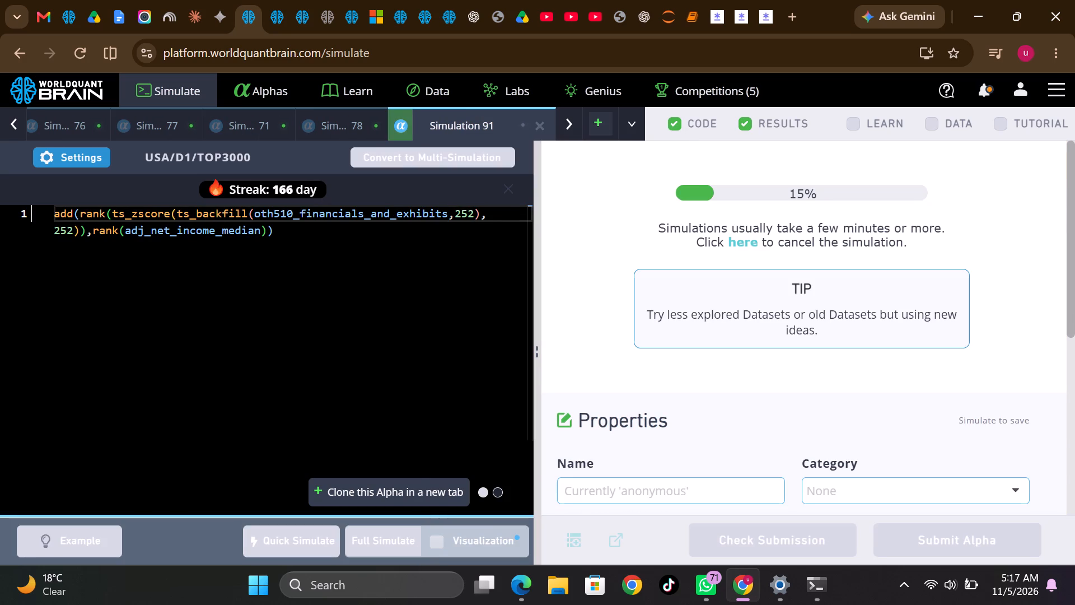
# Return to the oth176_malta_eq_score field search in the data tab and look through the matching datasets and fields for alternatives.
pyautogui.click(281, 0)
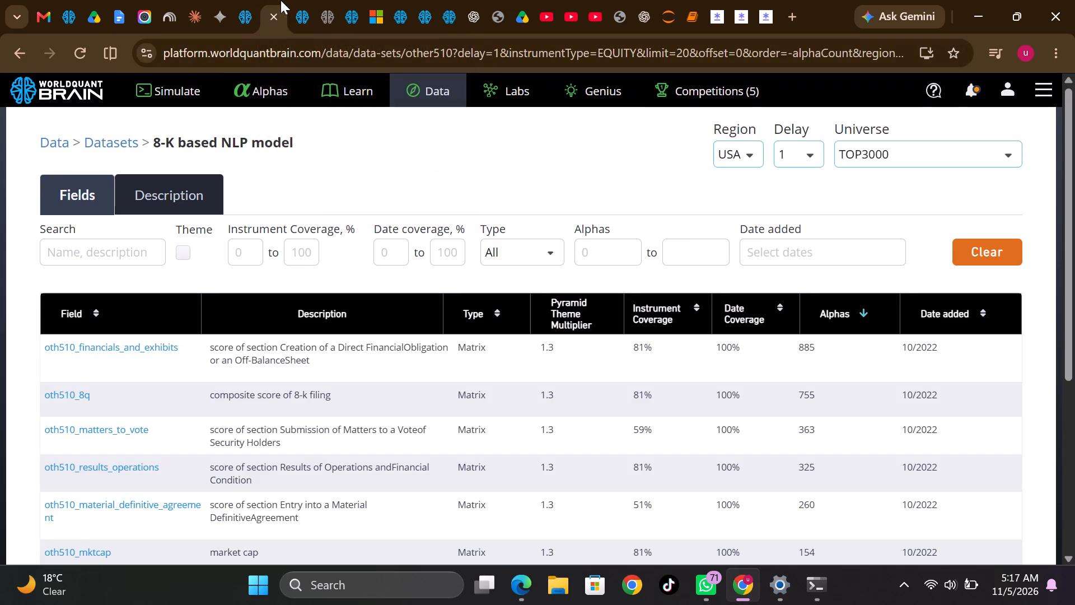
pyautogui.scroll(-4, 391, 426)
pyautogui.click(23, 44)
pyautogui.scroll(-2, 212, 398)
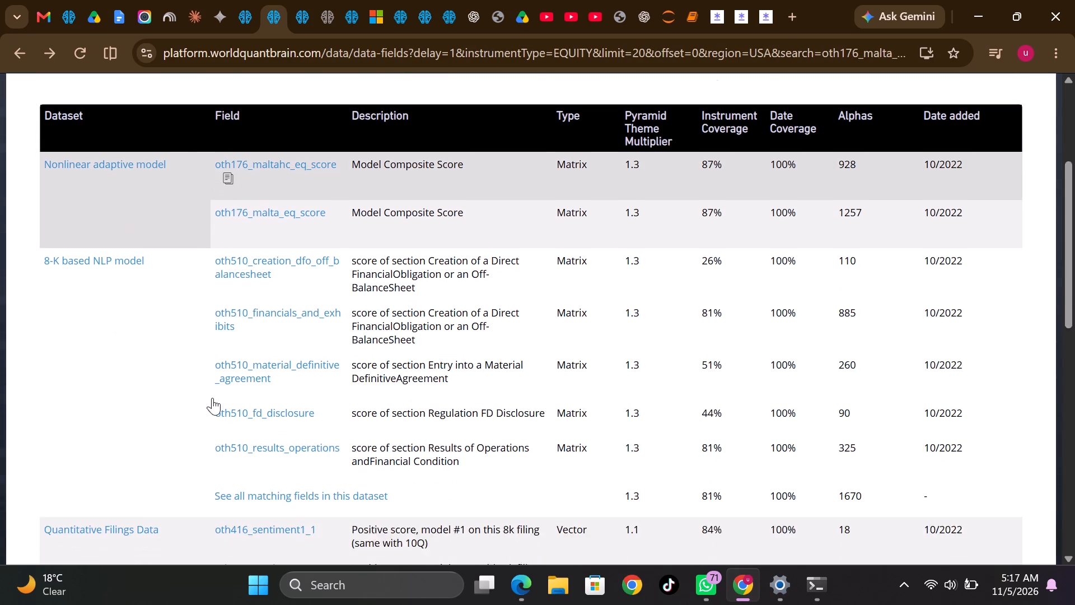
pyautogui.scroll(-1, 212, 398)
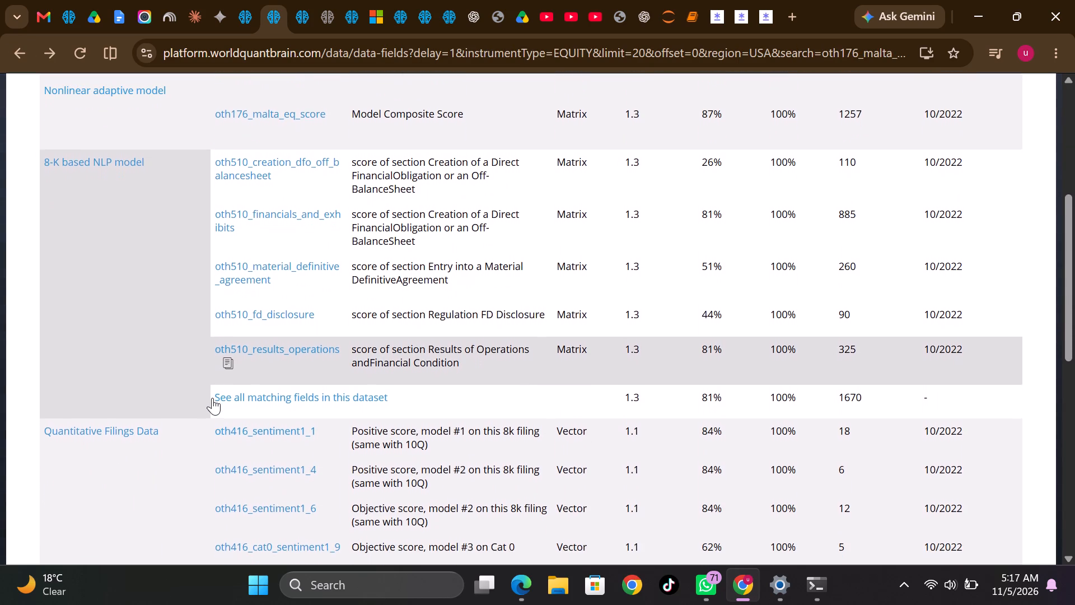
pyautogui.scroll(-1, 212, 398)
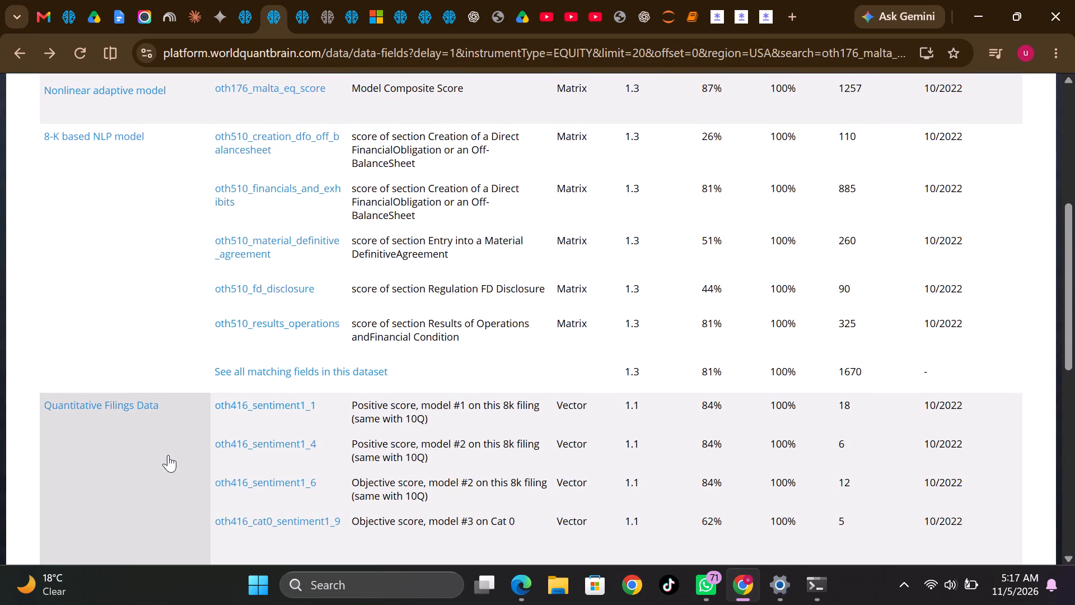
pyautogui.scroll(-2, 229, 528)
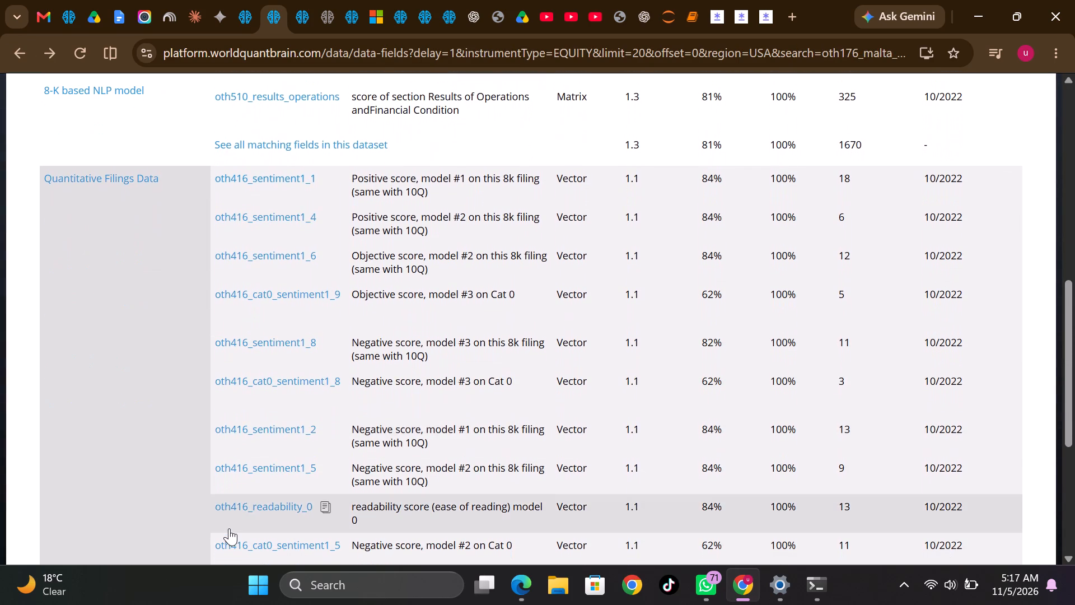
pyautogui.scroll(-2, 229, 528)
pyautogui.scroll(3, 229, 528)
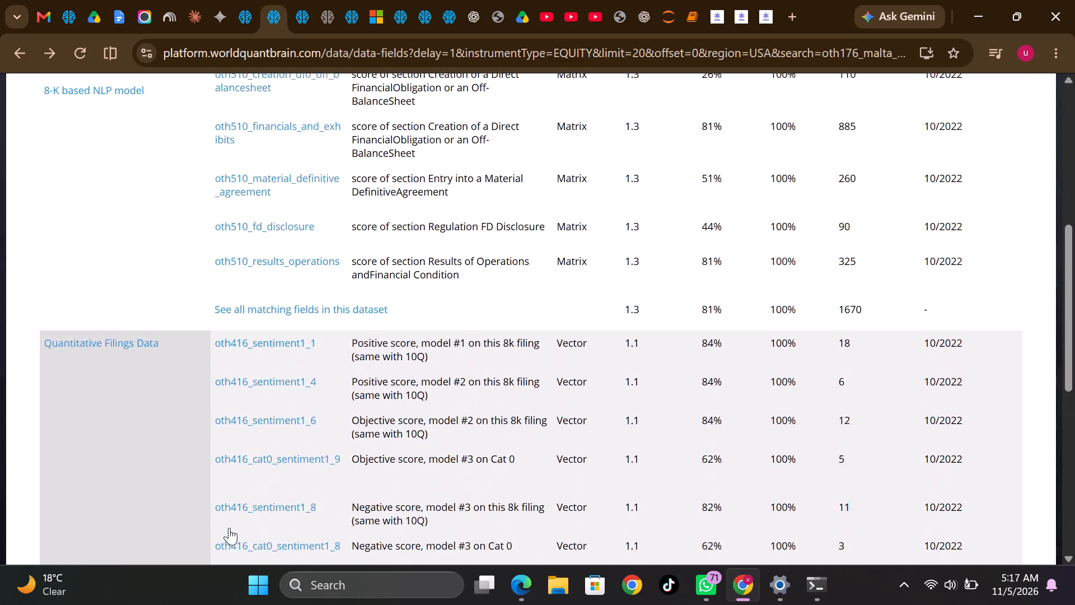
pyautogui.scroll(4, 121, 341)
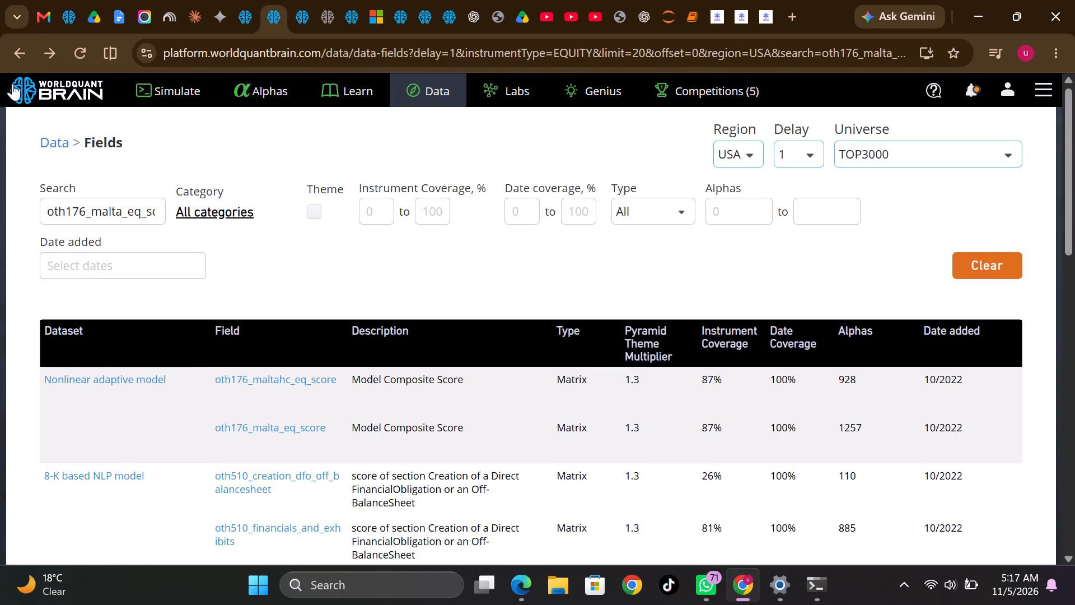
pyautogui.click(17, 55)
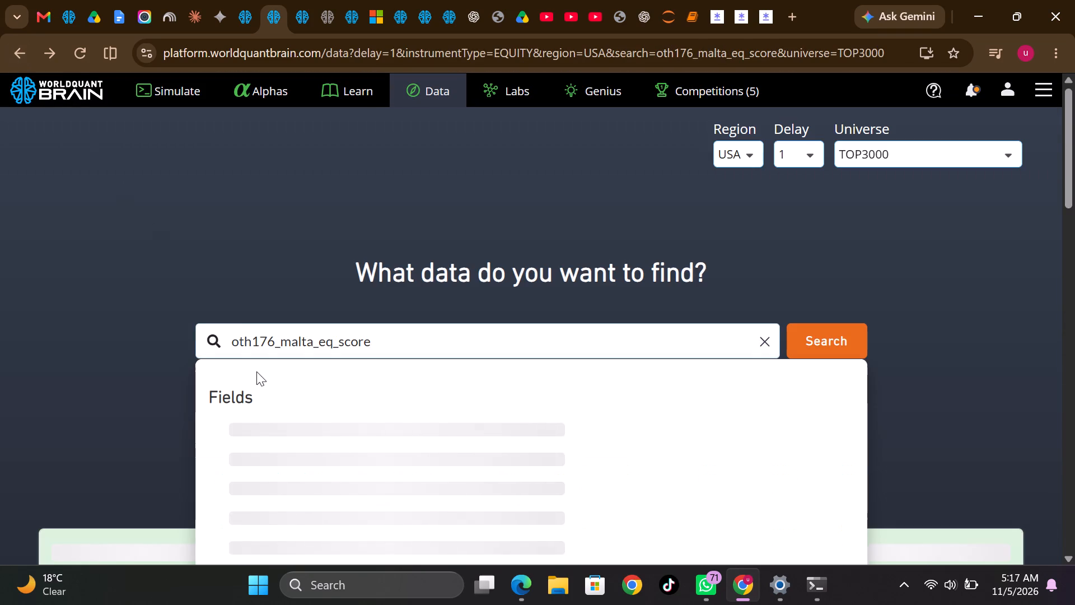
# Browse the data categories, open the Model category's datasets and sort them by alpha count in descending order.
pyautogui.click(427, 91)
pyautogui.scroll(-3, 591, 492)
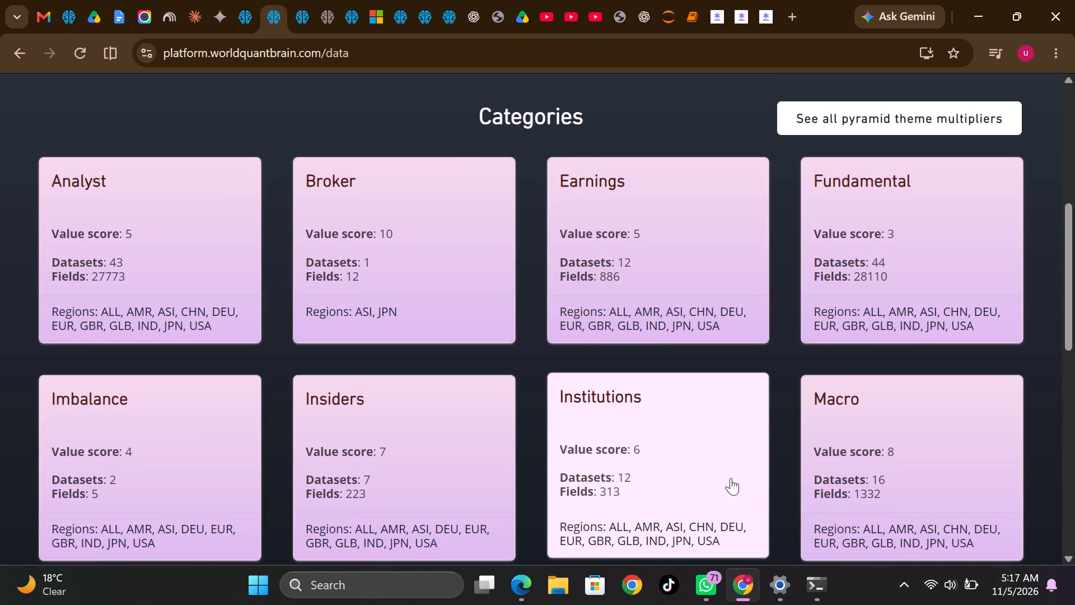
pyautogui.scroll(-4, 731, 478)
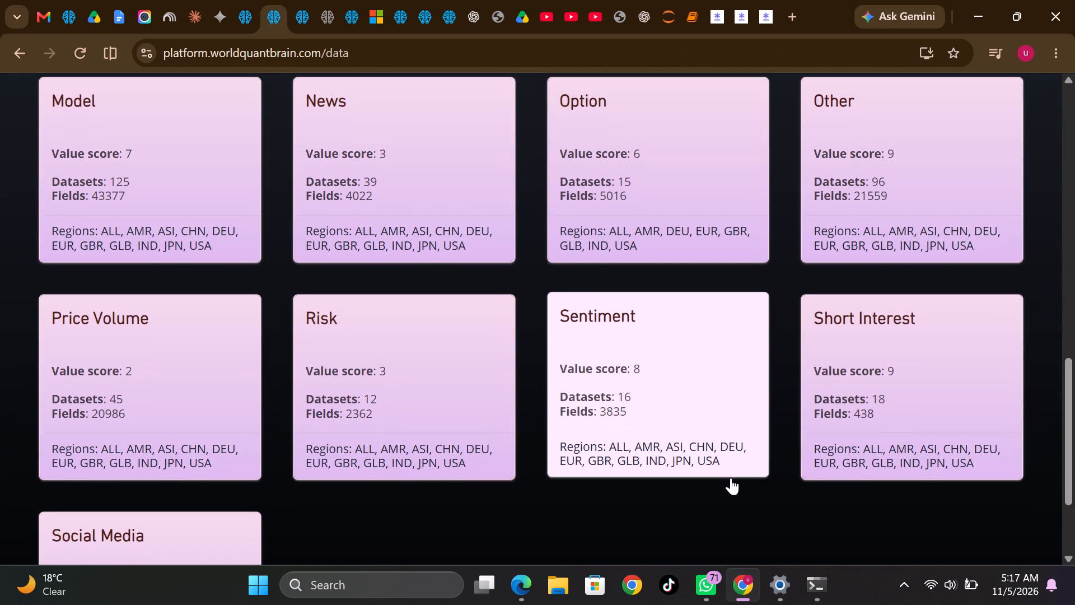
pyautogui.scroll(-1, 314, 398)
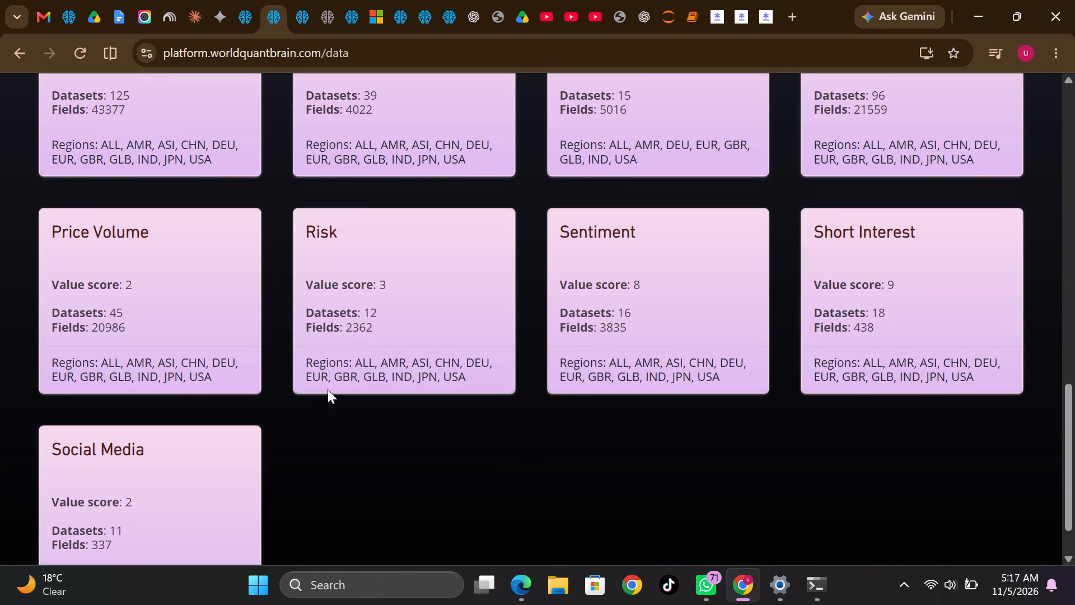
pyautogui.scroll(-2, 455, 446)
pyautogui.scroll(4, 455, 446)
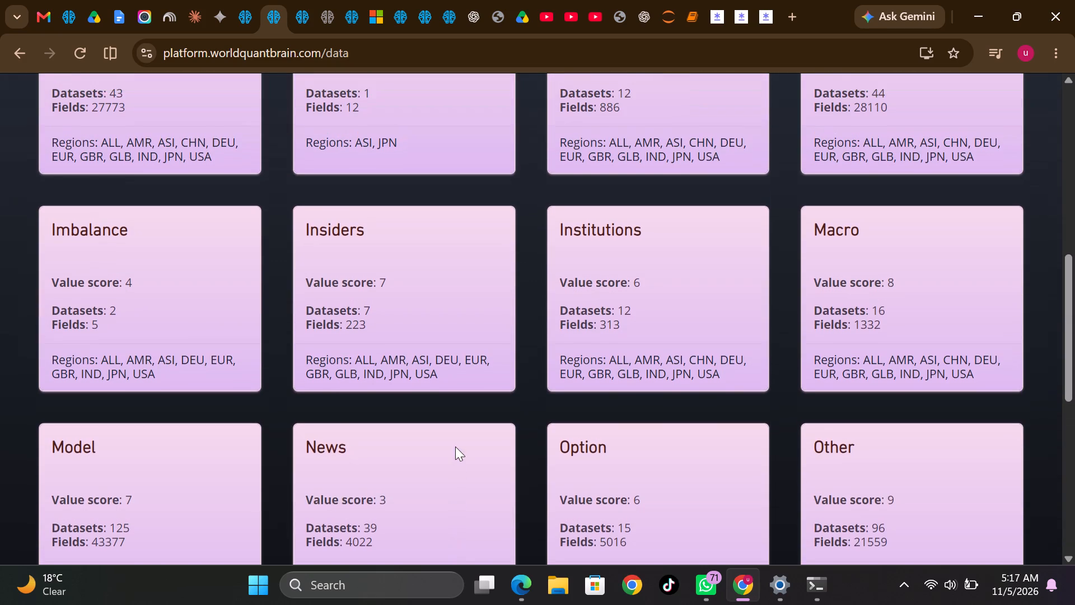
pyautogui.click(150, 500)
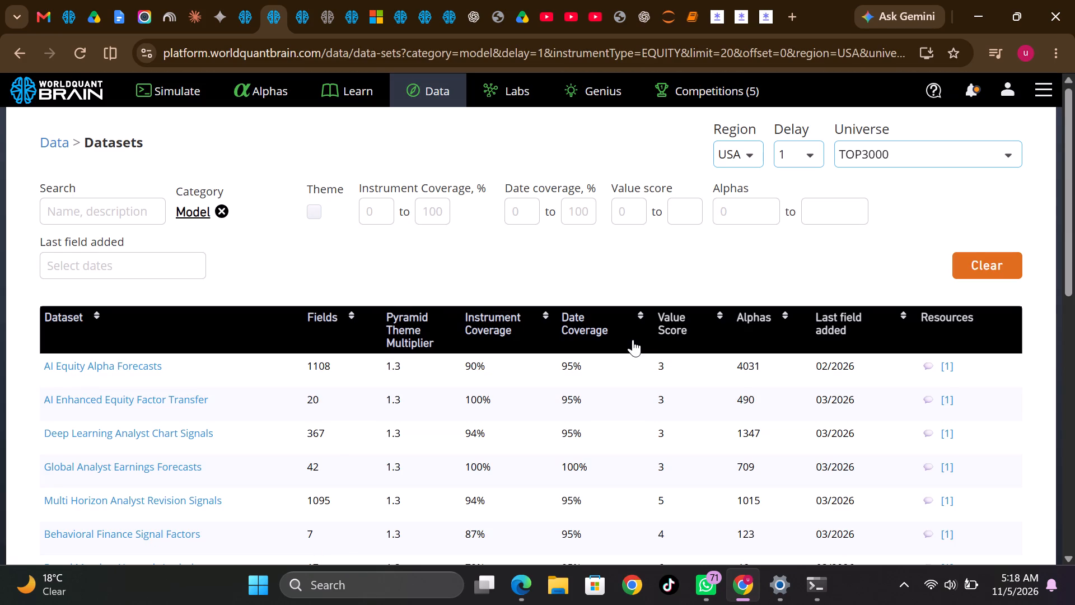
pyautogui.click(785, 315)
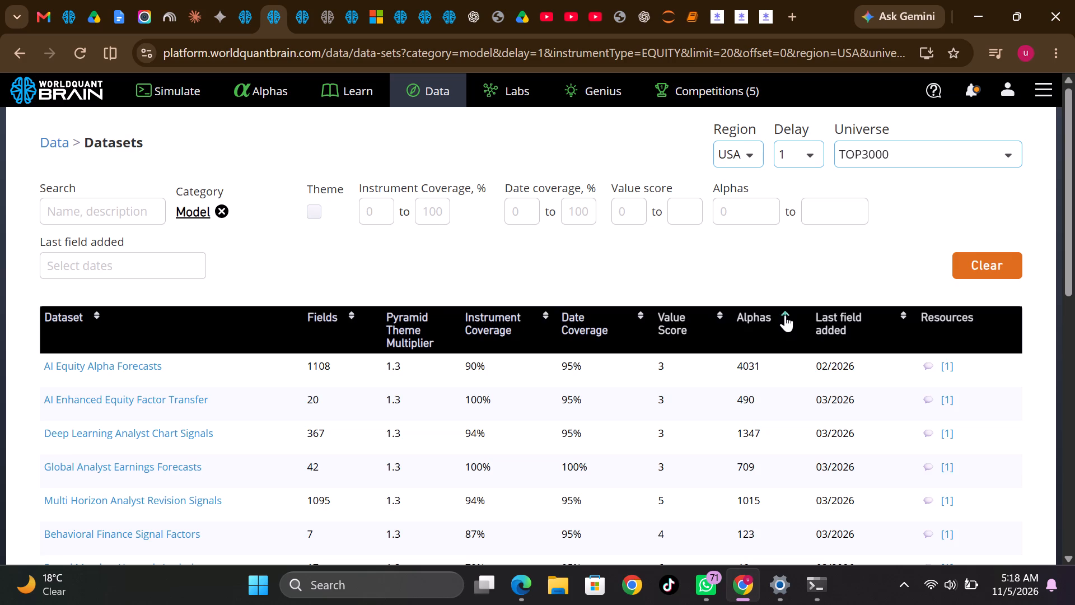
pyautogui.click(785, 315)
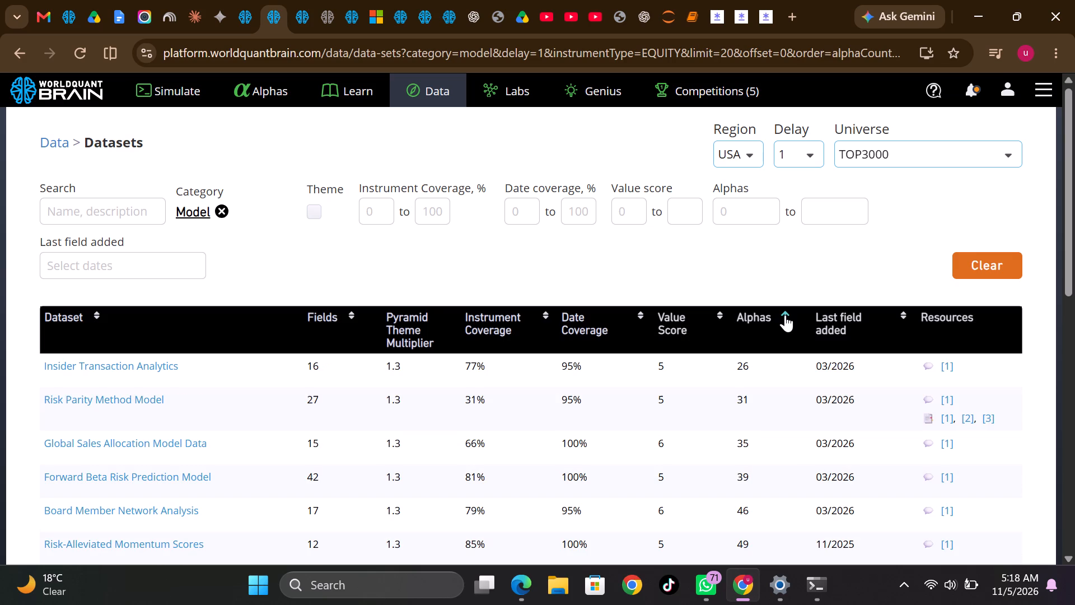
pyautogui.click(785, 315)
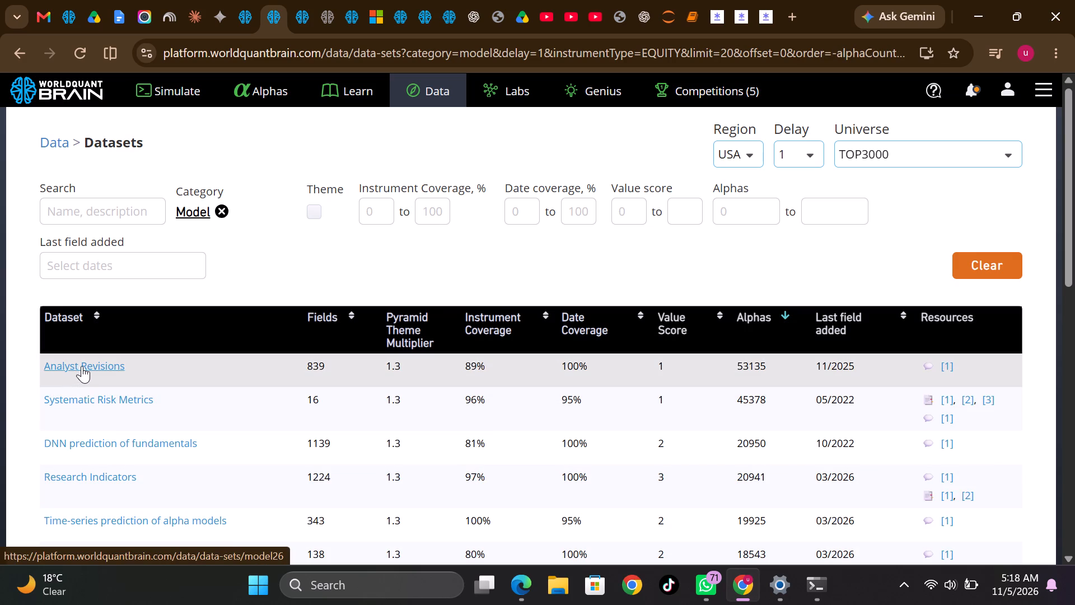
# Examine the Analyst Revisions fields by descending alpha count and the Systematic Risk Metrics fields, returning to the dataset list after each.
pyautogui.click(82, 366)
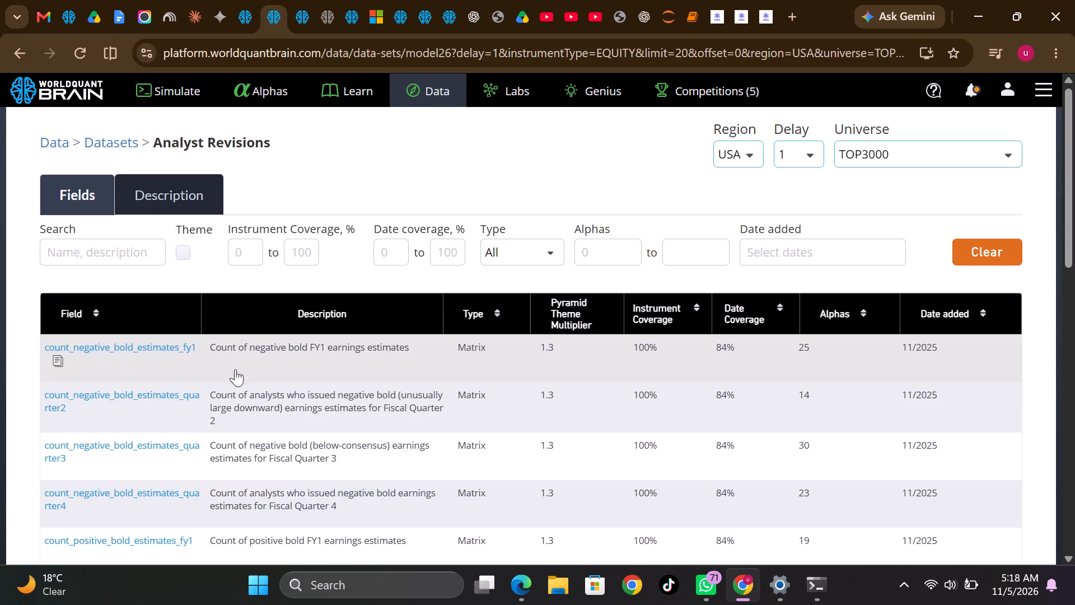
pyautogui.click(866, 318)
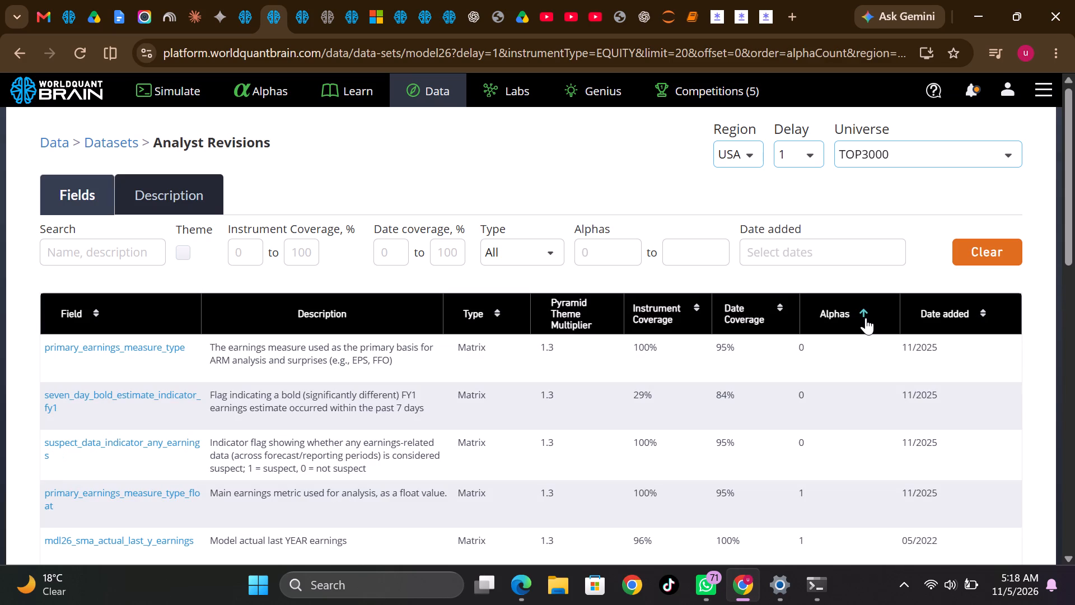
pyautogui.click(866, 318)
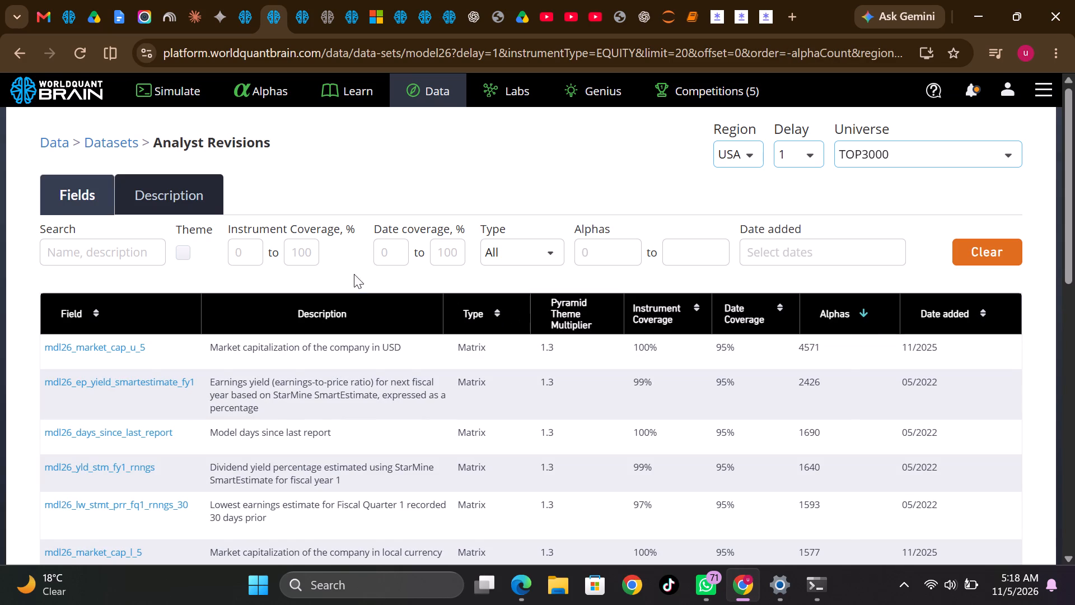
pyautogui.click(17, 54)
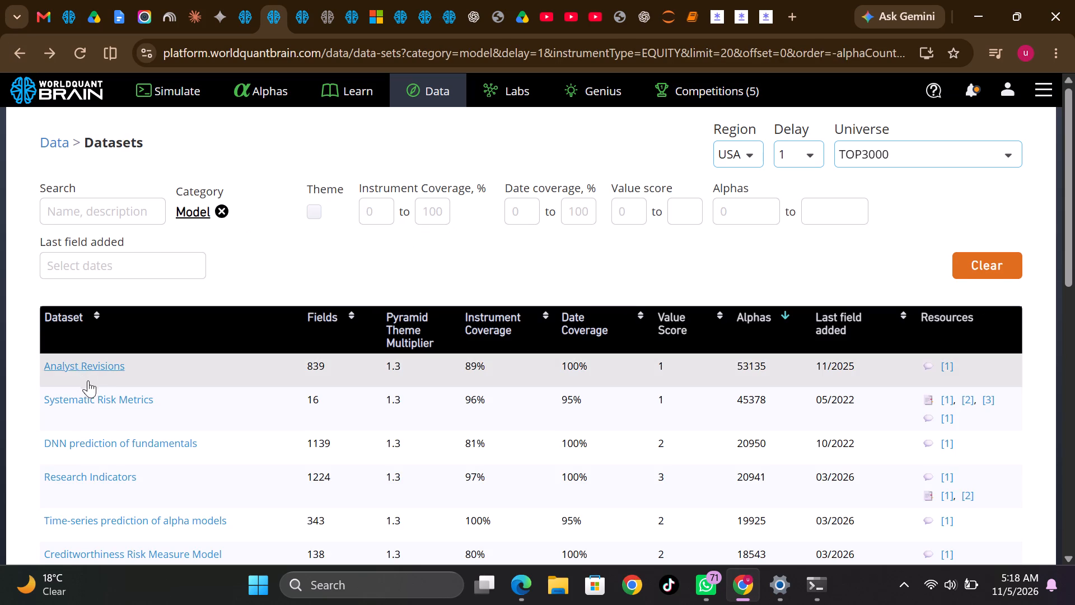
pyautogui.click(99, 397)
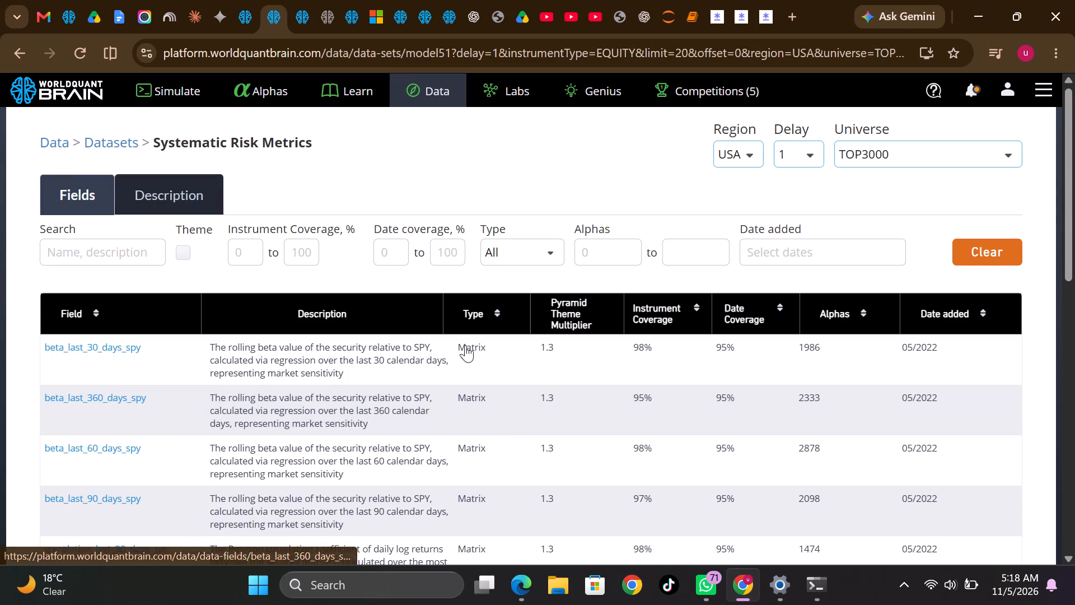
pyautogui.click(20, 54)
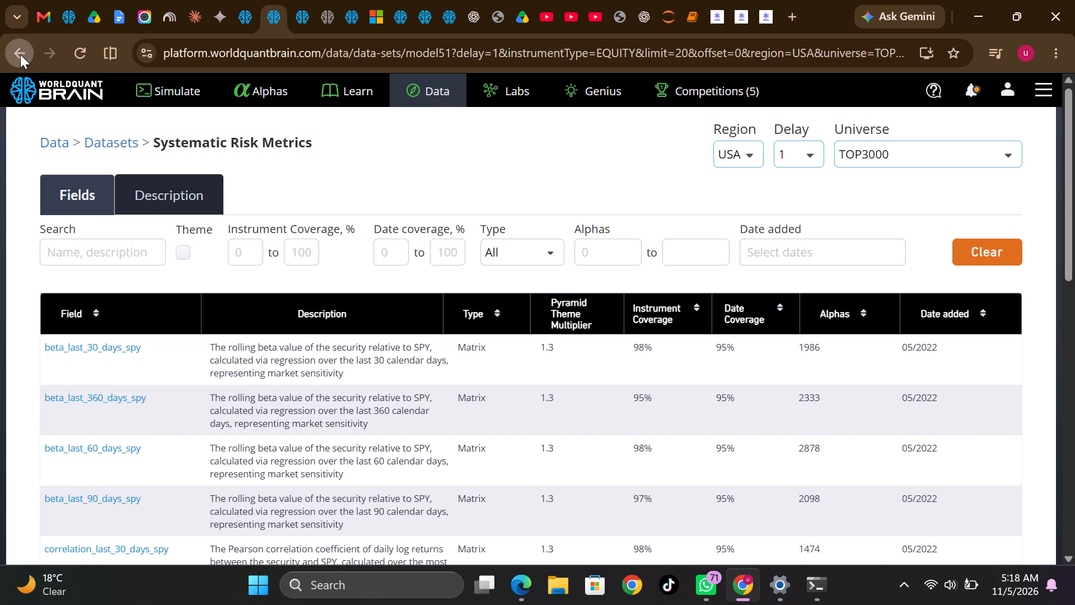
# Open the DNN prediction of fundamentals dataset, sort its fields by descending alpha count and copy the field name oth432_piq_profitability_profitability3.
pyautogui.scroll(-2, 226, 478)
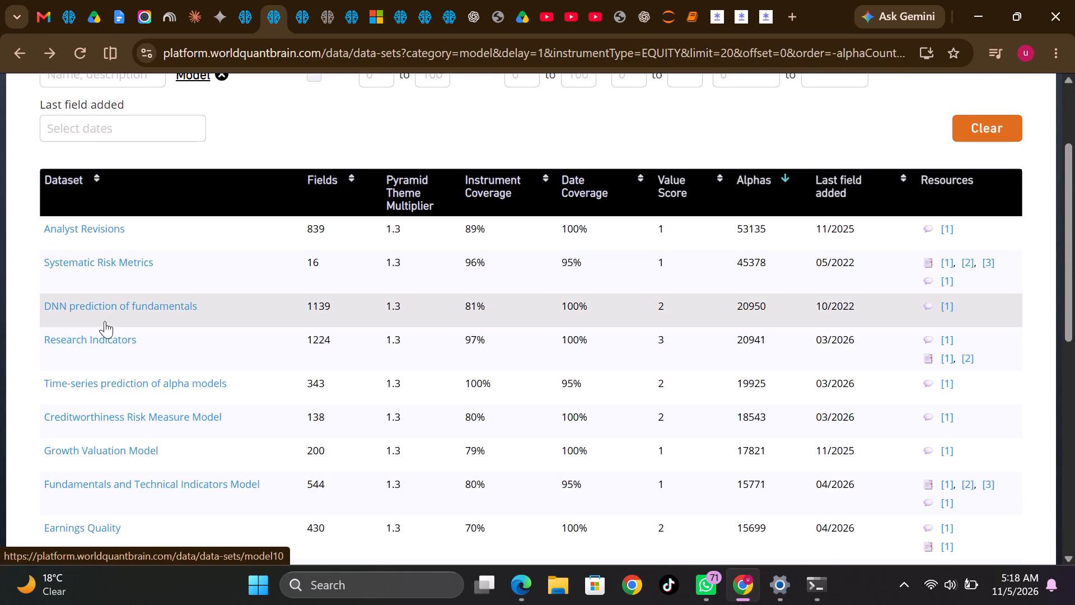
pyautogui.click(115, 302)
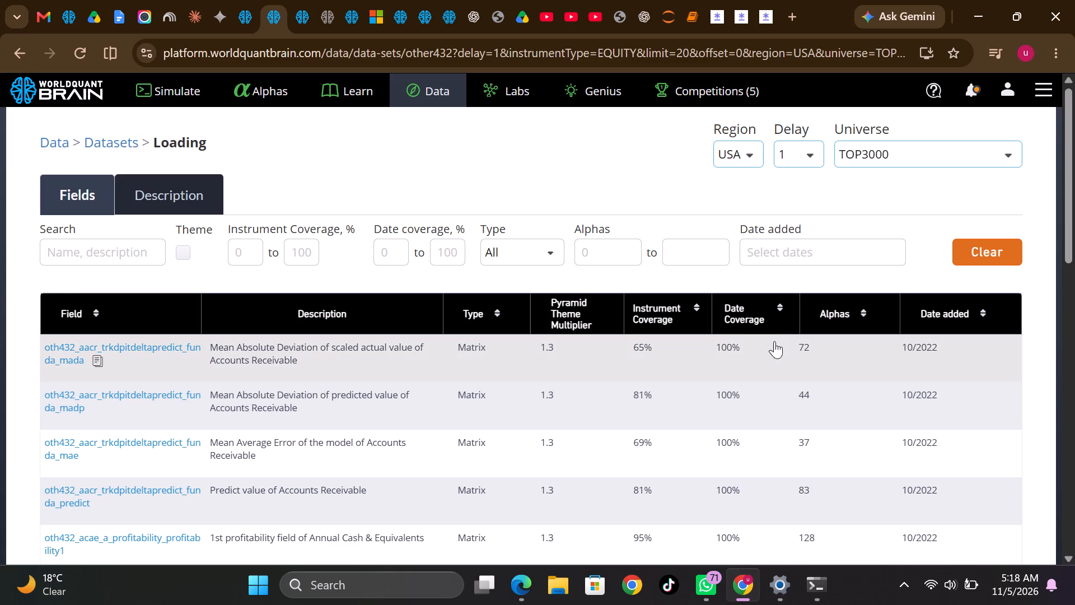
pyautogui.click(867, 314)
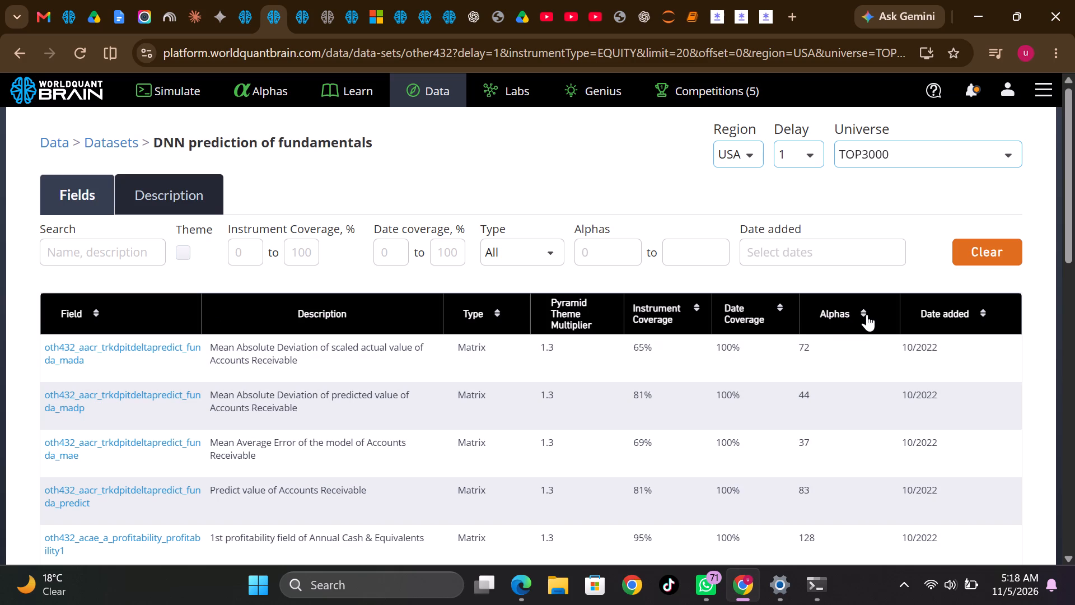
pyautogui.click(867, 314)
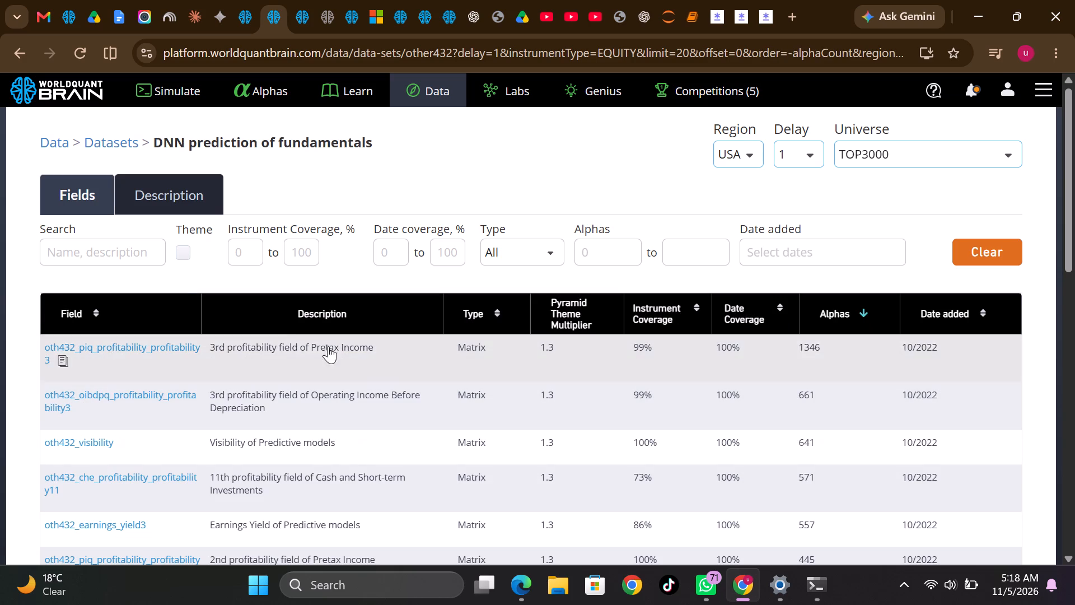
pyautogui.click(66, 360)
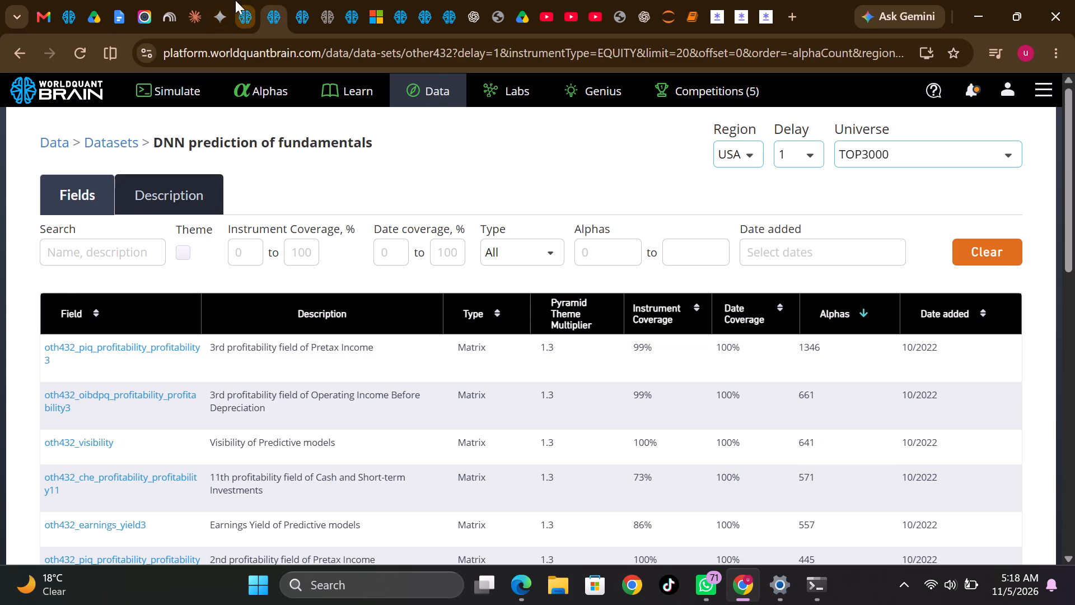
# Return to Simulation 91 and review its results down to the PnL chart.
pyautogui.click(242, 7)
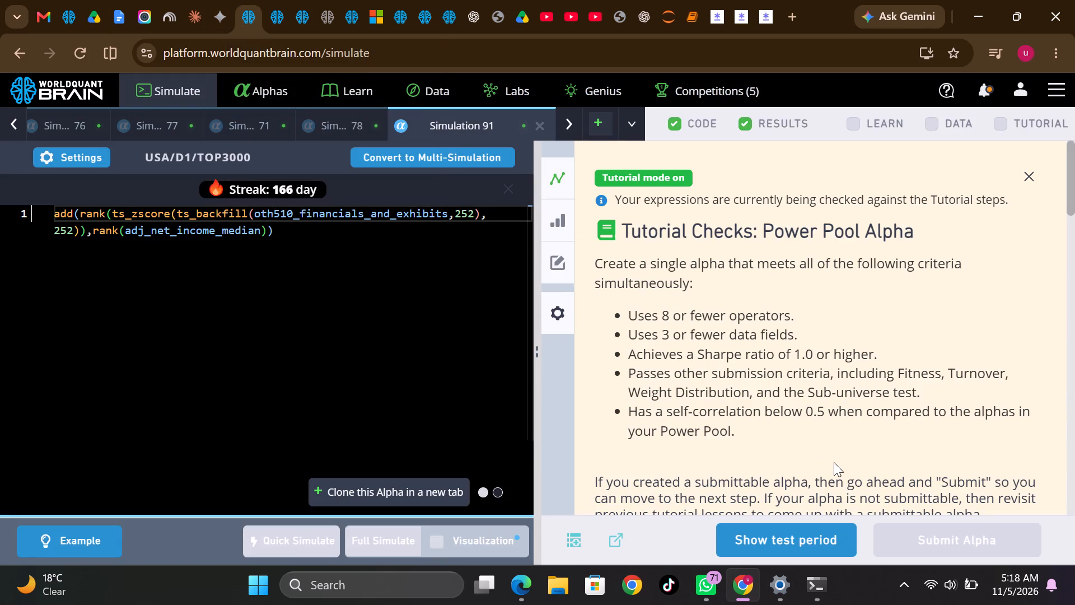
pyautogui.scroll(-2, 834, 462)
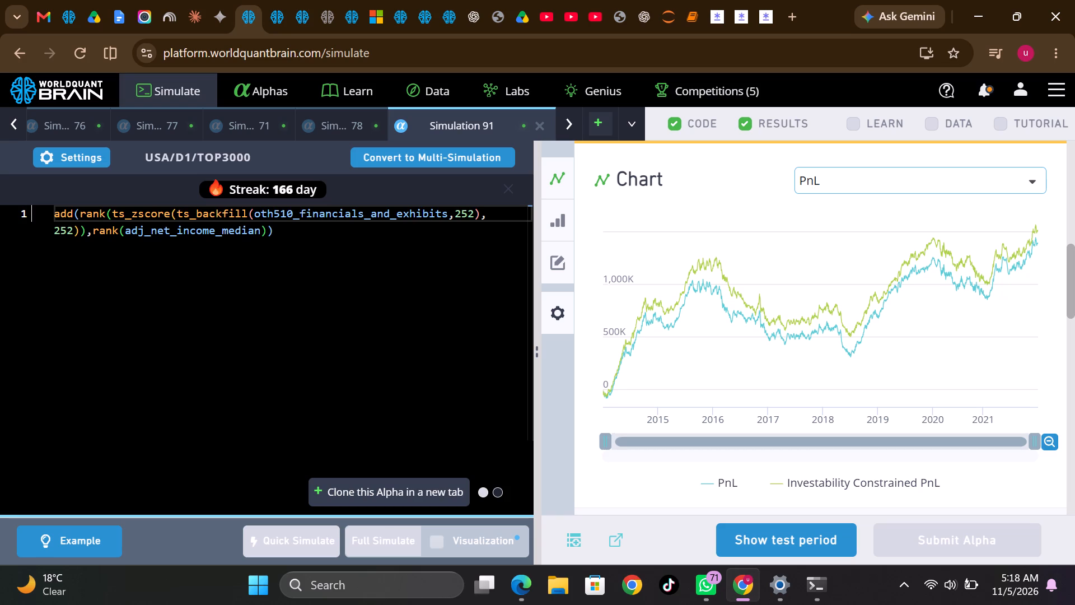
# Replace oth510_financials_and_exhibits with oth432_piq_profitability_profitability3 in Simulation 91's expression and run a full simulation.
pyautogui.doubleClick(399, 214)
pyautogui.hotkey('ctrl', 'v')
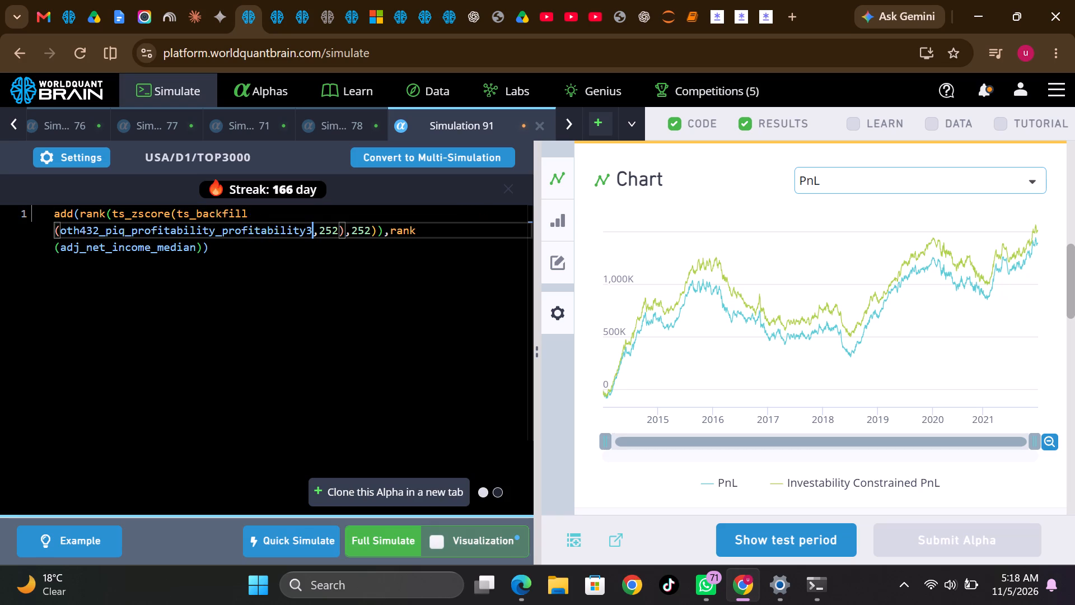
pyautogui.click(382, 545)
# Go back to the Model dataset list in the data tab and open the Research Indicators dataset.
pyautogui.click(275, 12)
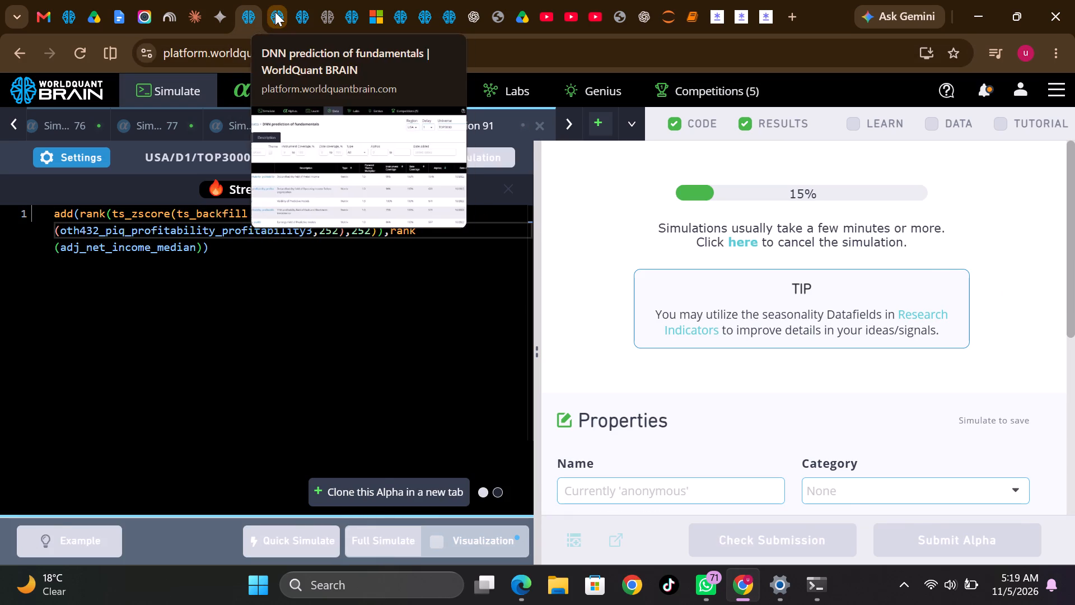
pyautogui.click(13, 47)
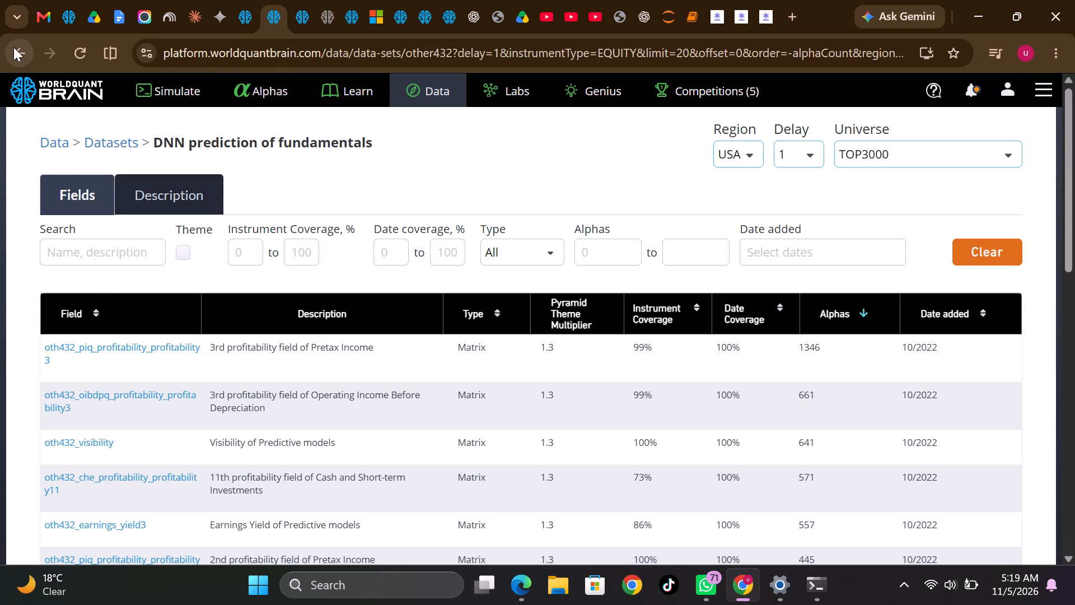
pyautogui.scroll(-3, 202, 395)
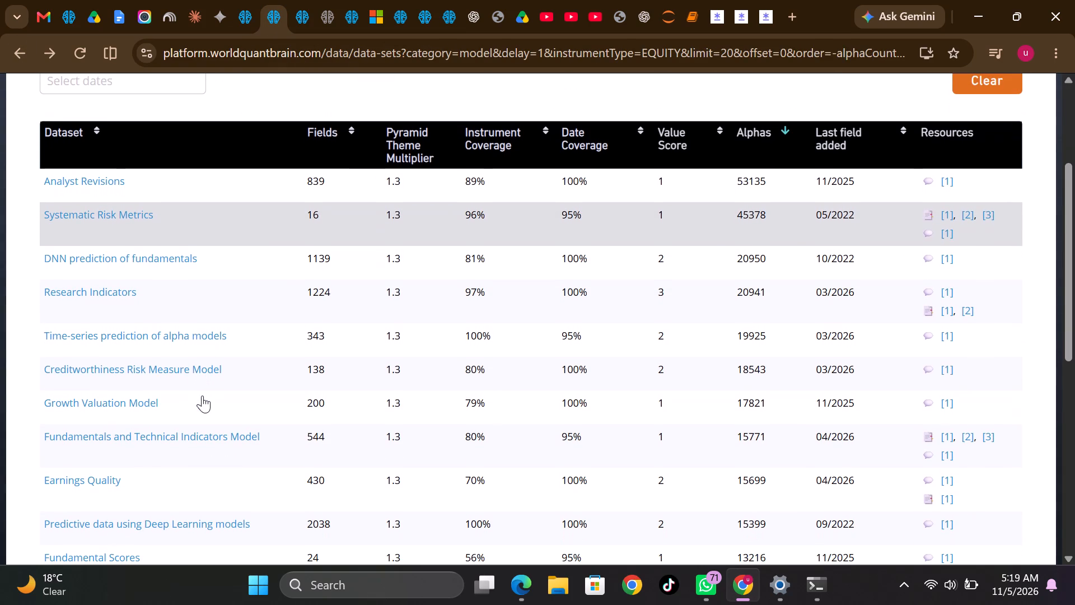
pyautogui.click(92, 292)
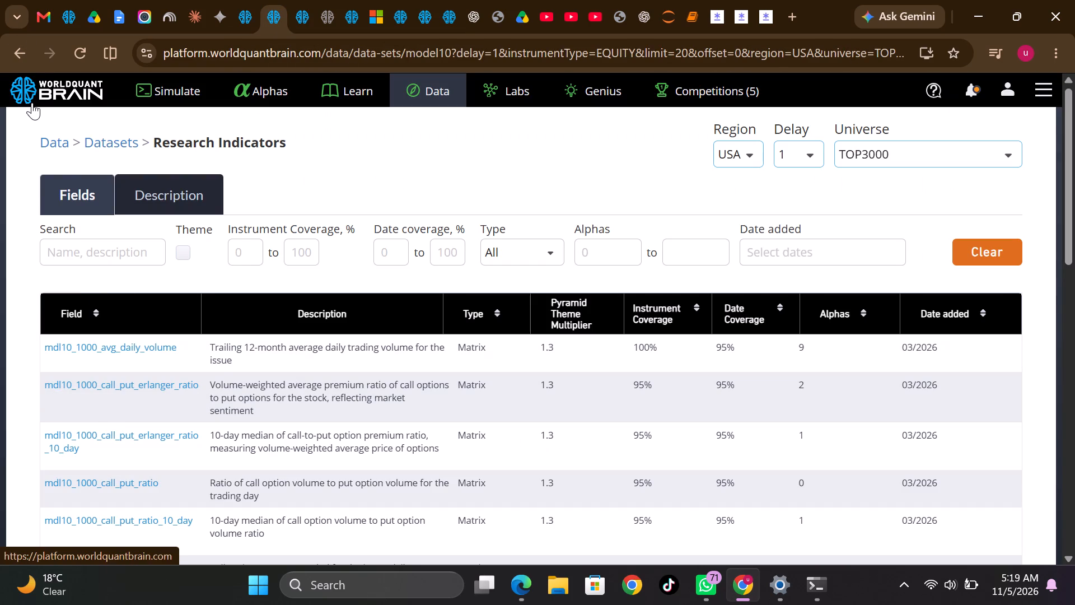
# From the Model dataset list, open Time-series prediction of alpha models, sort its fields by descending alpha count and copy the field name mdl165_dl8starminenuggetschiehuangmodel1_sop.
pyautogui.click(21, 66)
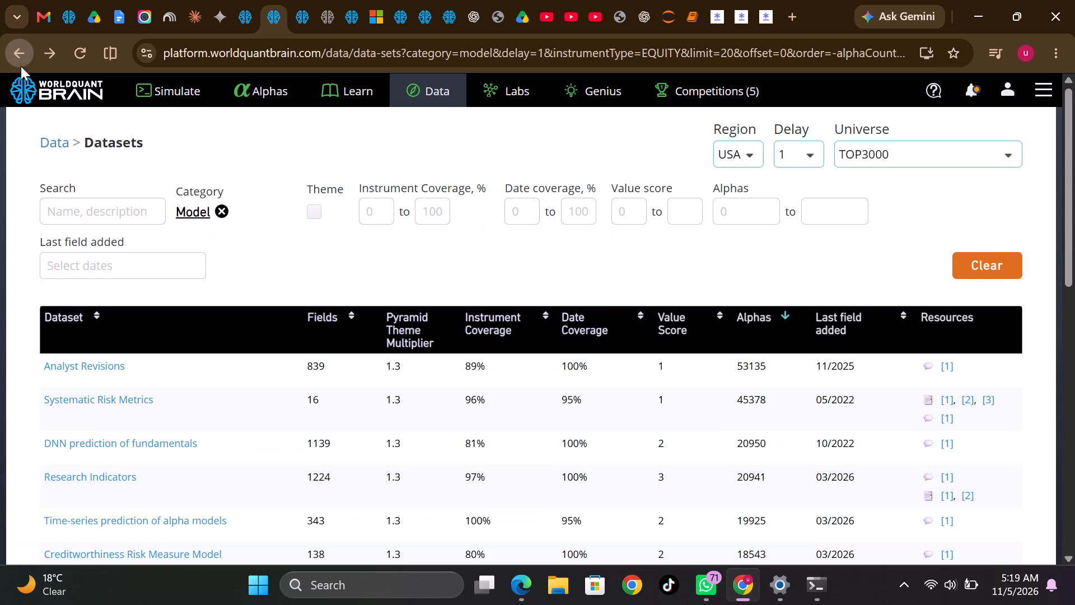
pyautogui.scroll(-2, 161, 408)
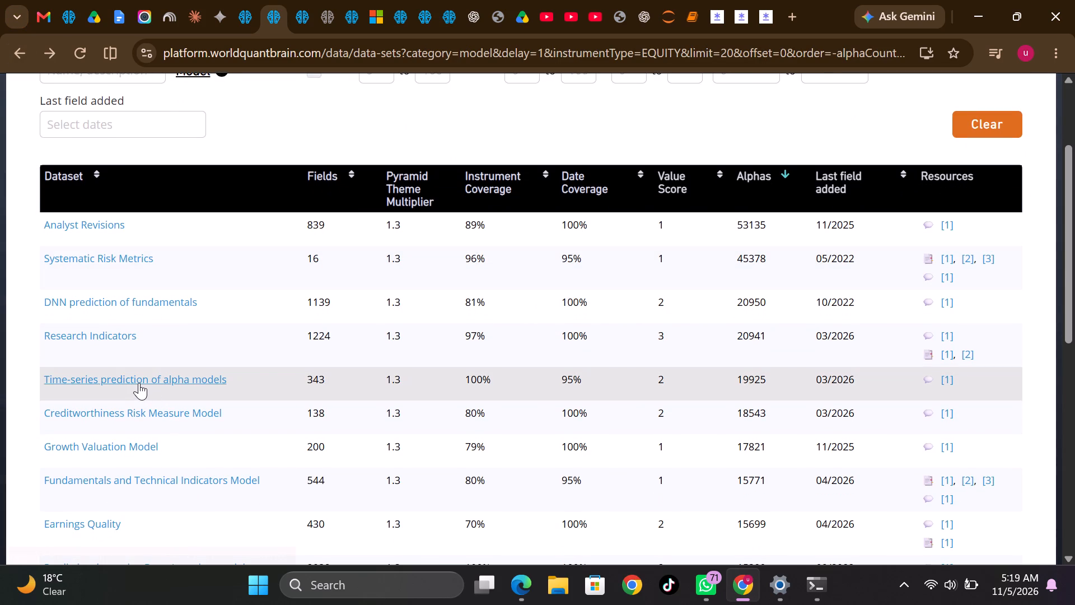
pyautogui.click(139, 383)
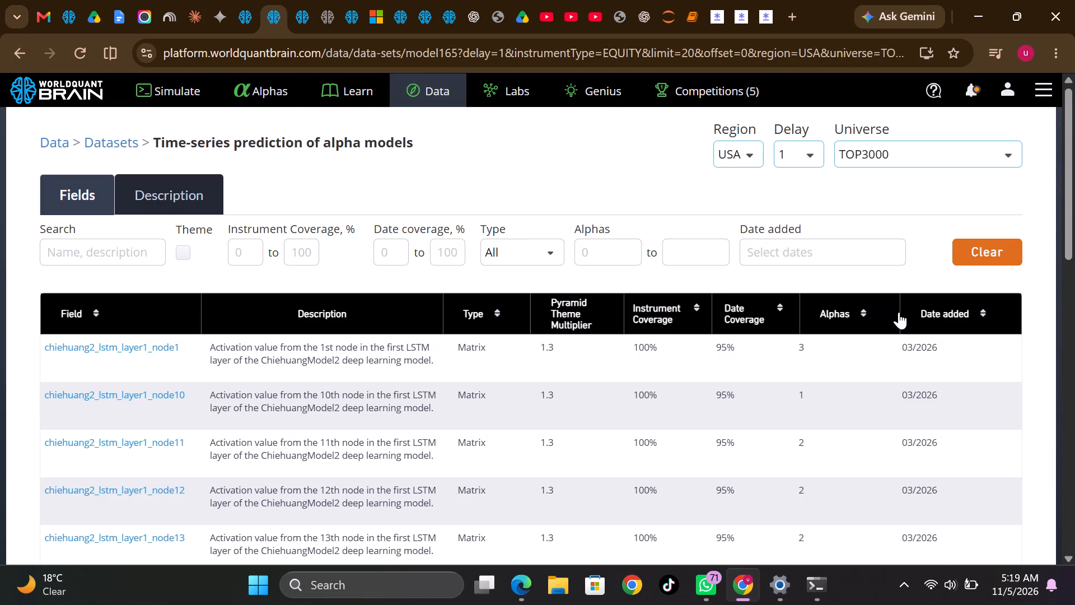
pyautogui.click(862, 315)
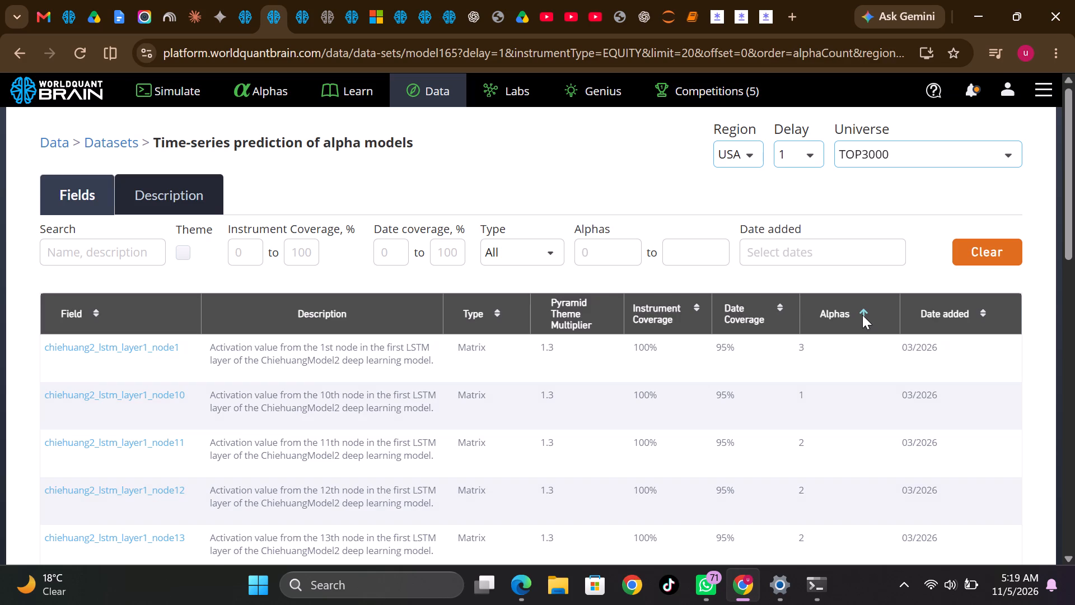
pyautogui.click(862, 315)
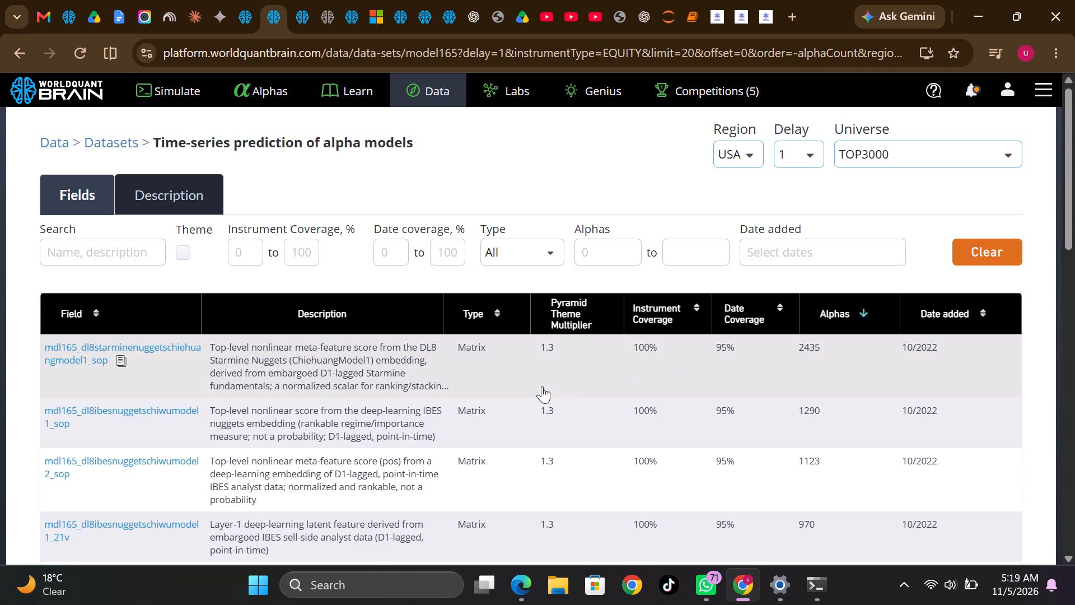
pyautogui.scroll(-3, 411, 457)
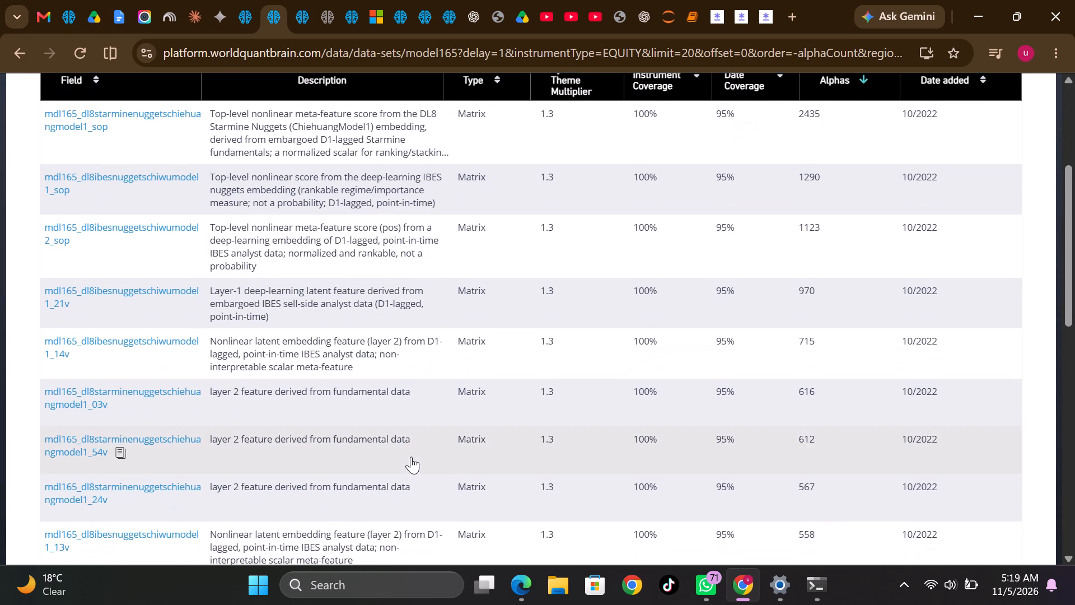
pyautogui.scroll(-2, 411, 457)
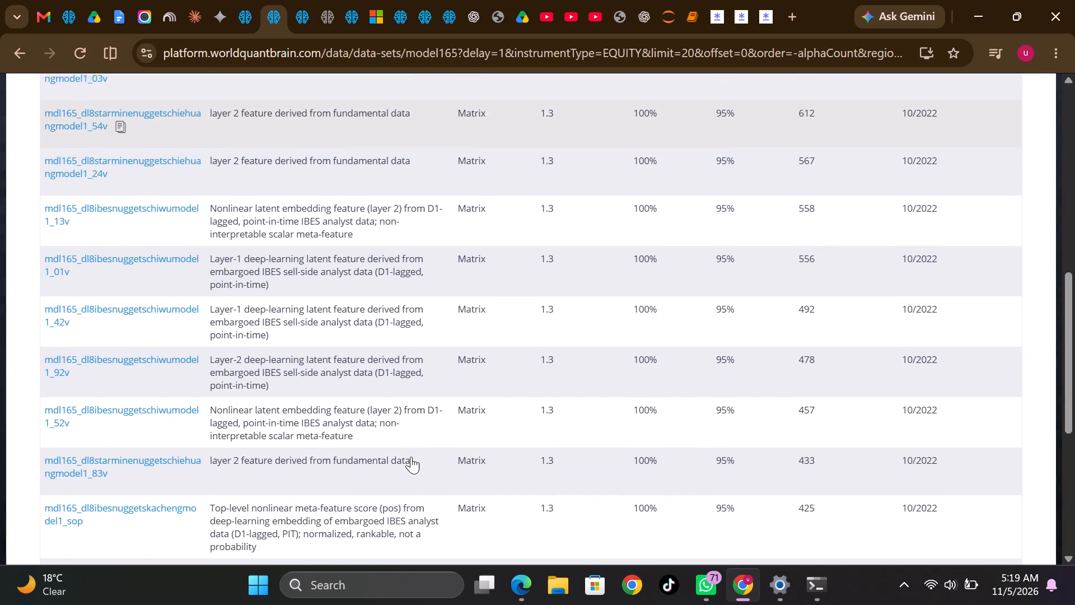
pyautogui.scroll(-2, 412, 458)
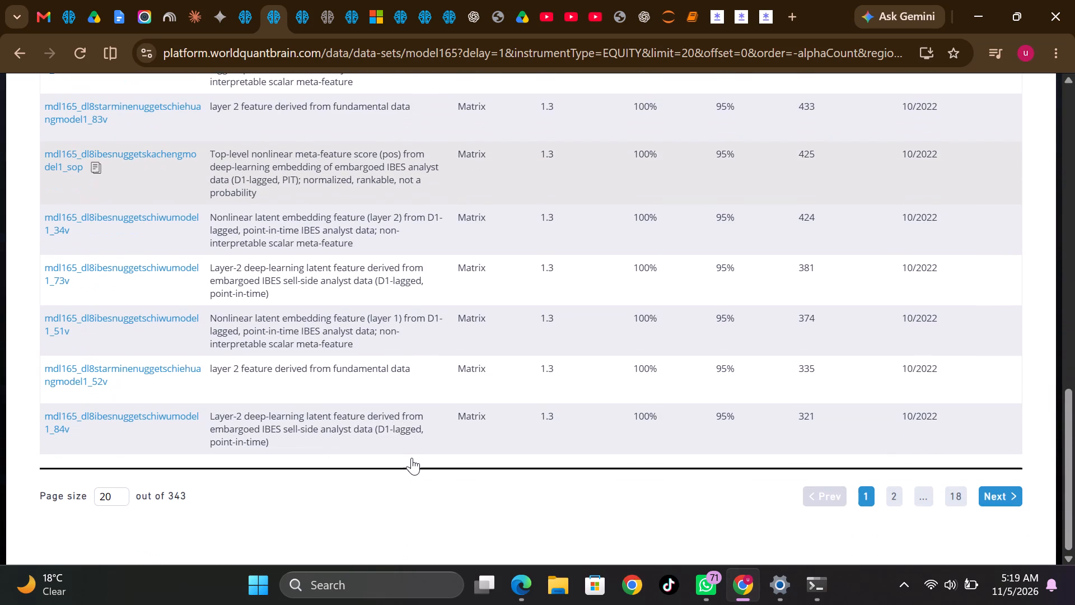
pyautogui.scroll(5, 412, 458)
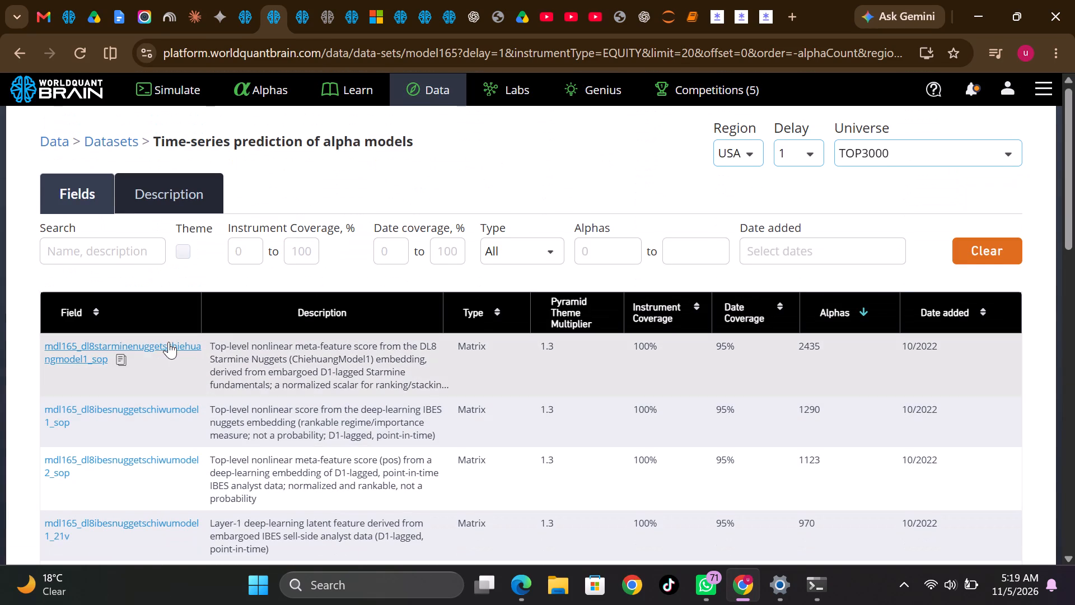
pyautogui.click(124, 360)
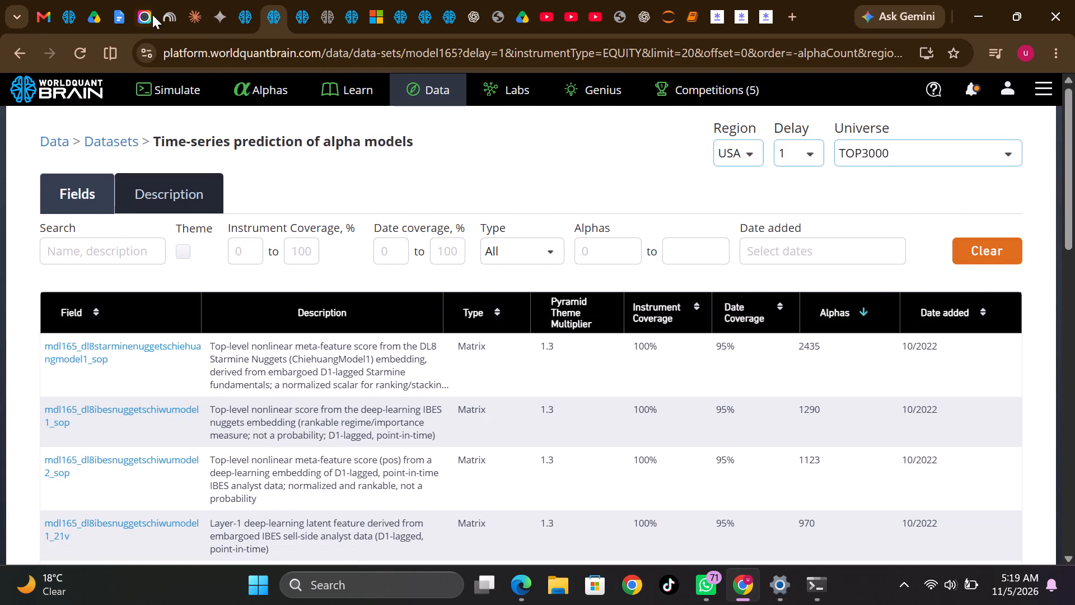
# Clone Simulation 91, replace oth432_piq_profitability_profitability3 with mdl165_dl8starminenuggetschiehuangmodel1_sop in the clone's expression and run a full simulation.
pyautogui.click(240, 11)
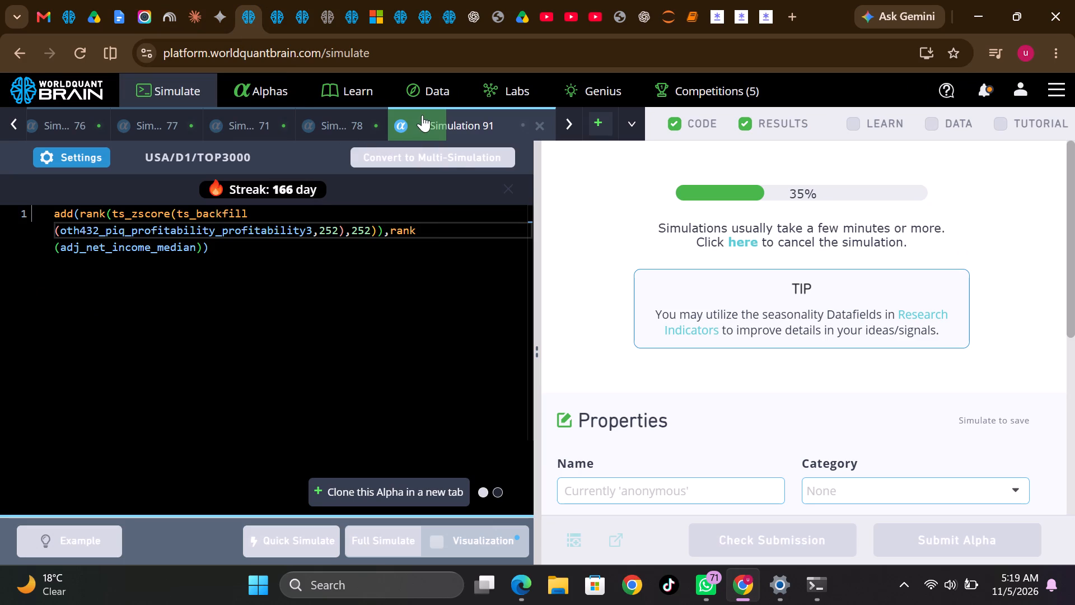
pyautogui.rightClick(422, 115)
pyautogui.click(458, 161)
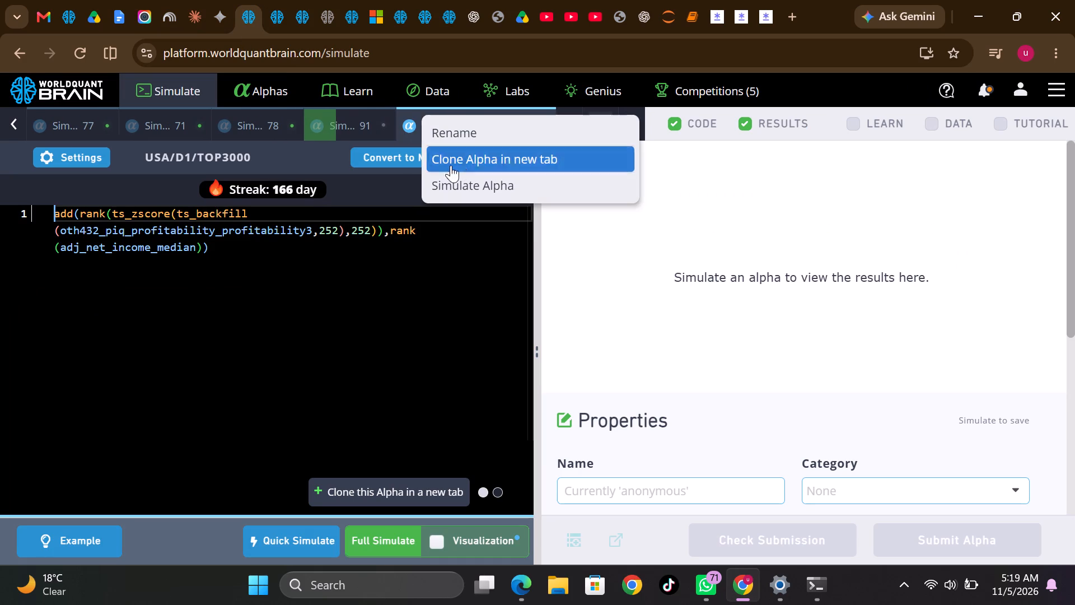
pyautogui.doubleClick(268, 231)
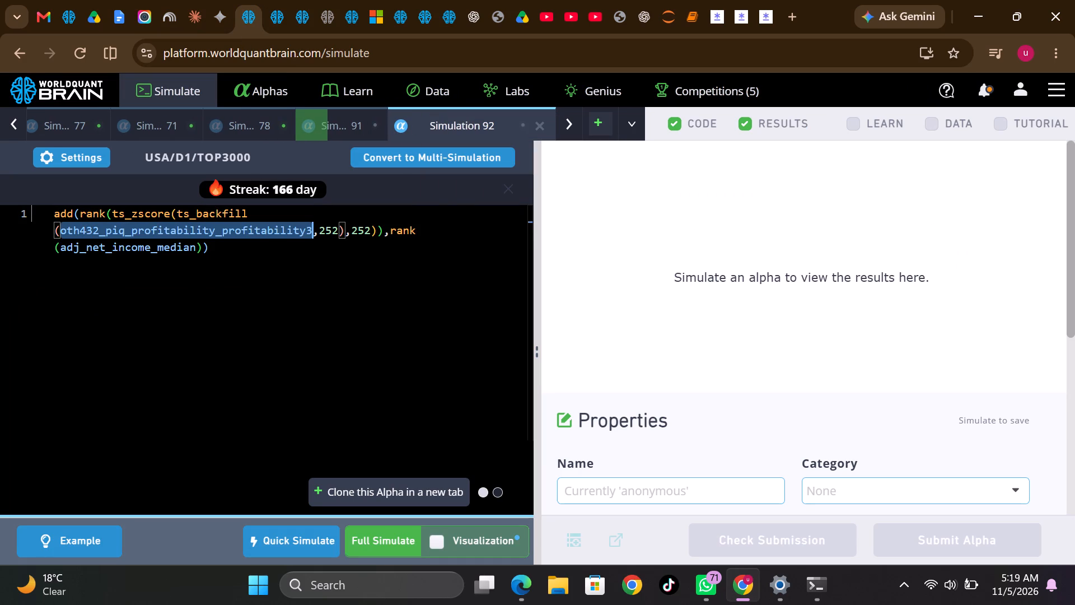
pyautogui.hotkey('ctrl', 'v')
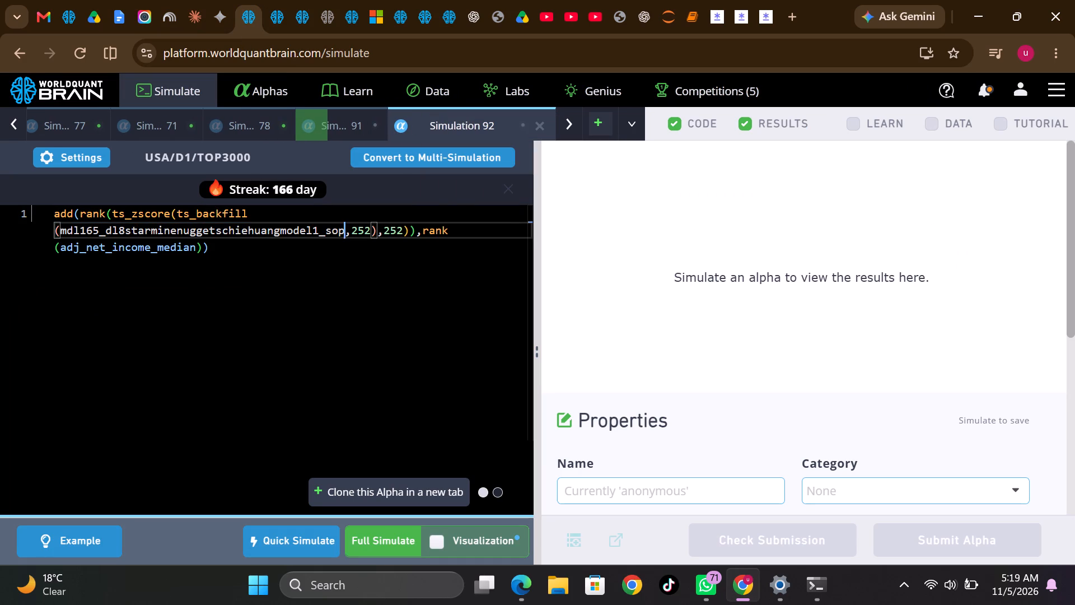
pyautogui.click(387, 541)
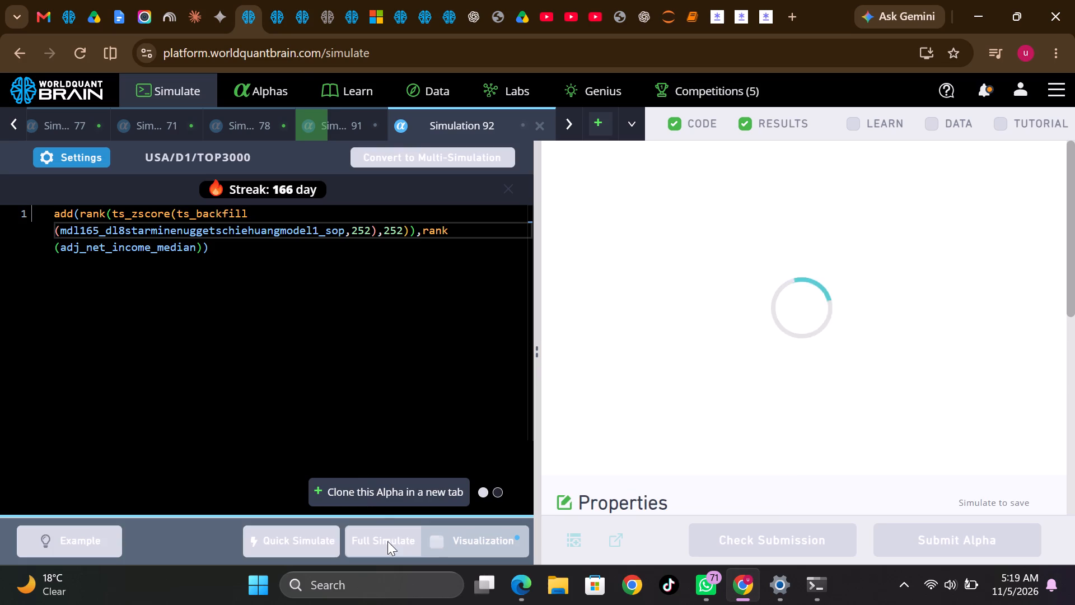
# From the Model dataset list, open the Creditworthiness Risk Measure Model dataset, sort its fields by descending alpha count and copy the field name mdl53_implied_ratings.
pyautogui.click(279, 6)
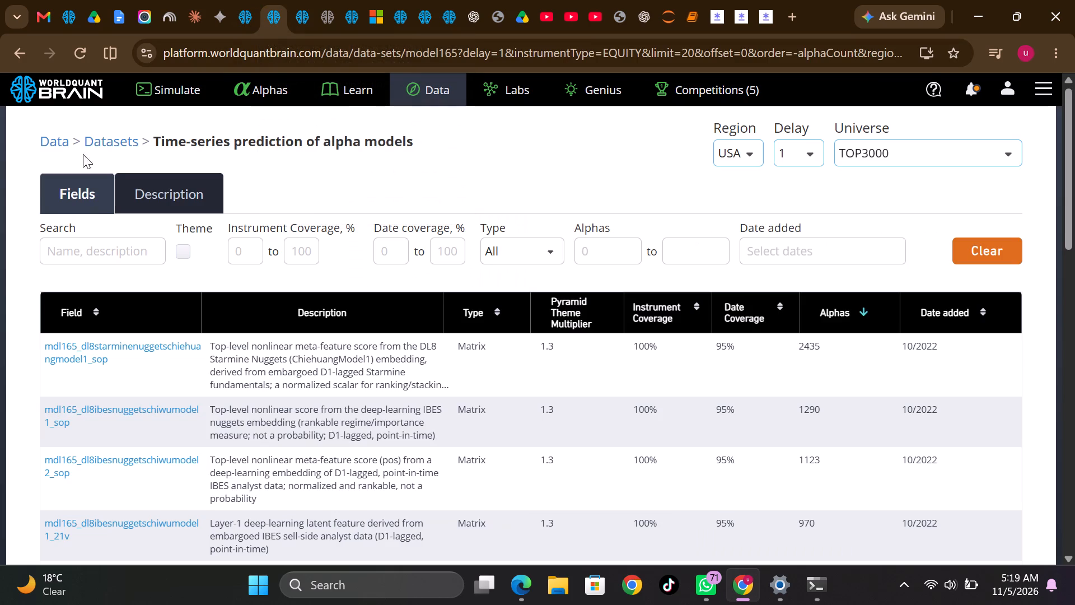
pyautogui.click(15, 46)
pyautogui.scroll(-1, 154, 454)
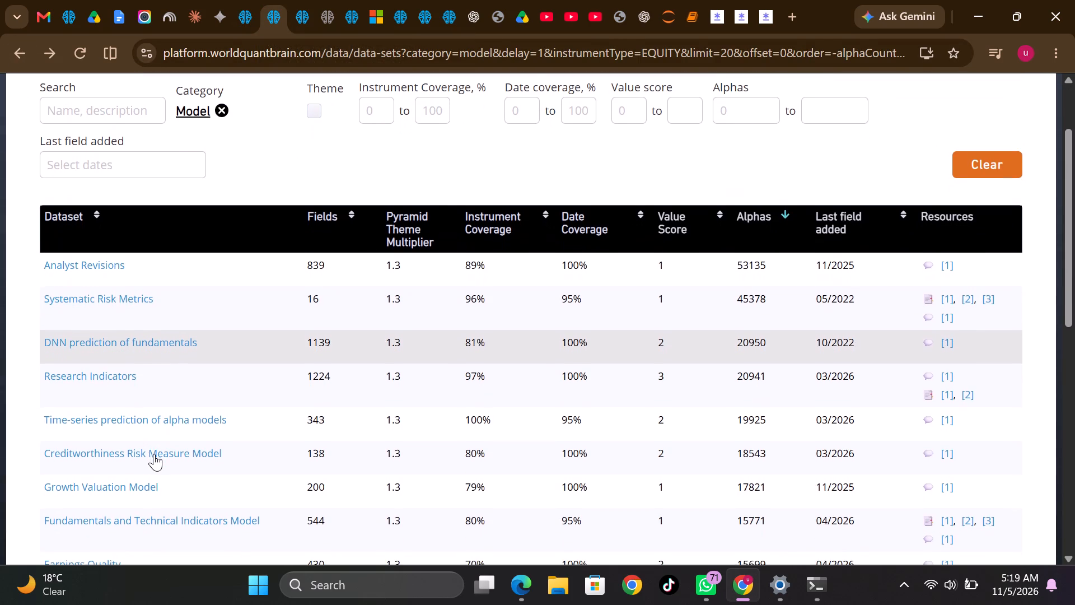
pyautogui.scroll(-2, 154, 454)
pyautogui.click(127, 417)
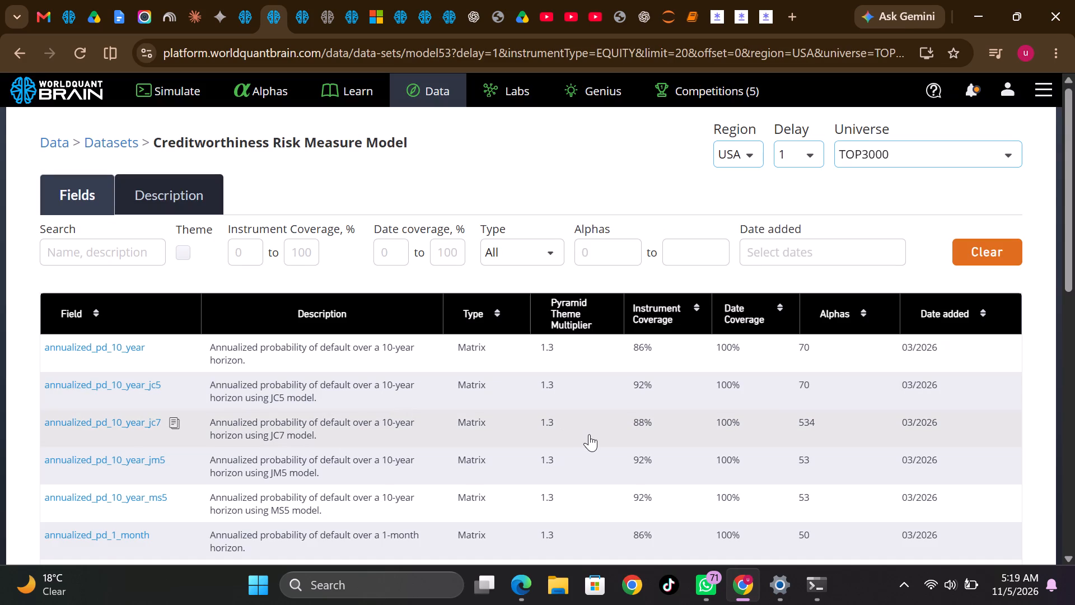
pyautogui.click(862, 314)
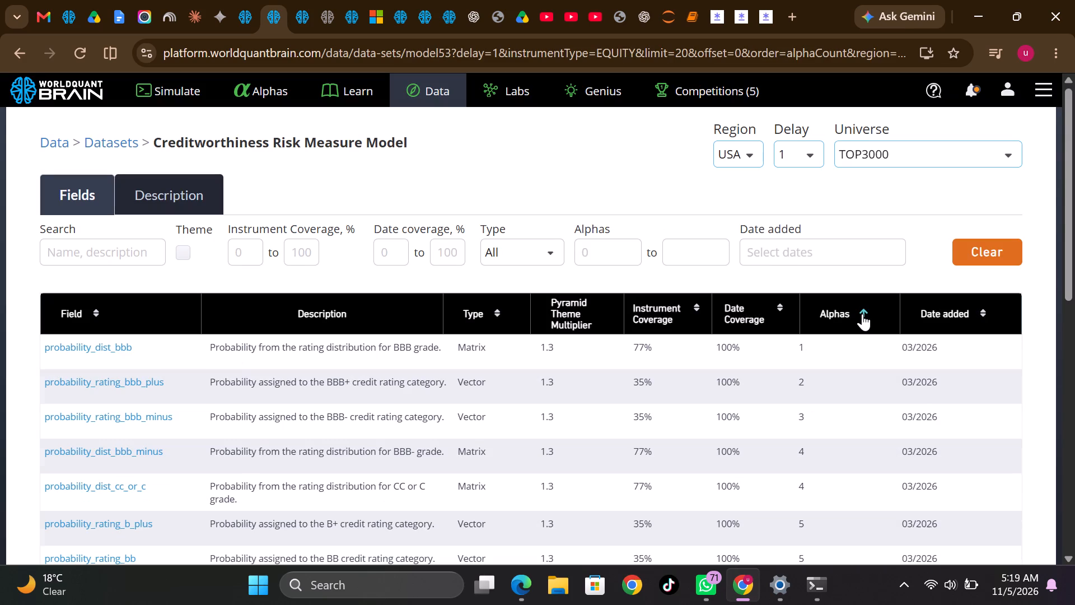
pyautogui.click(862, 314)
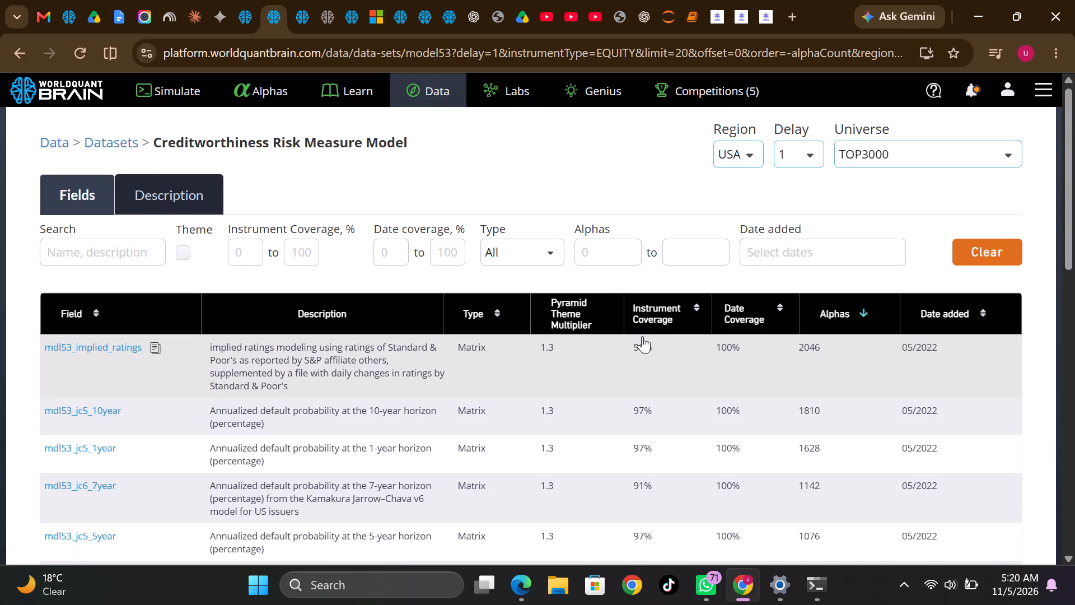
pyautogui.click(159, 345)
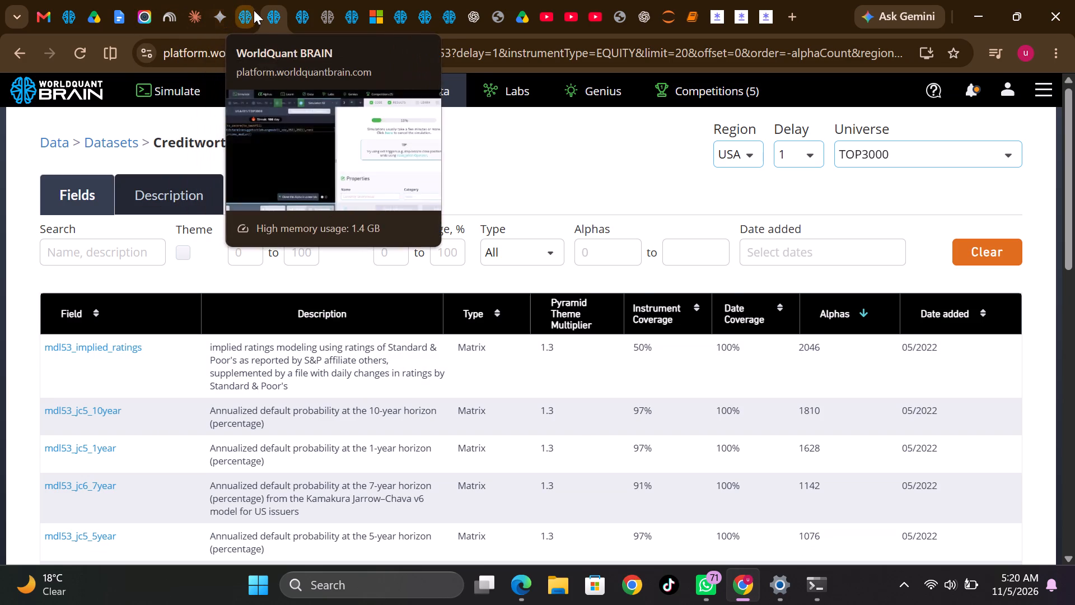
# Clone Simulation 92, replace mdl165_dl8starminenuggetschiehuangmodel1_sop with mdl53_implied_ratings in the clone's expression and run a full simulation.
pyautogui.click(254, 10)
pyautogui.rightClick(477, 120)
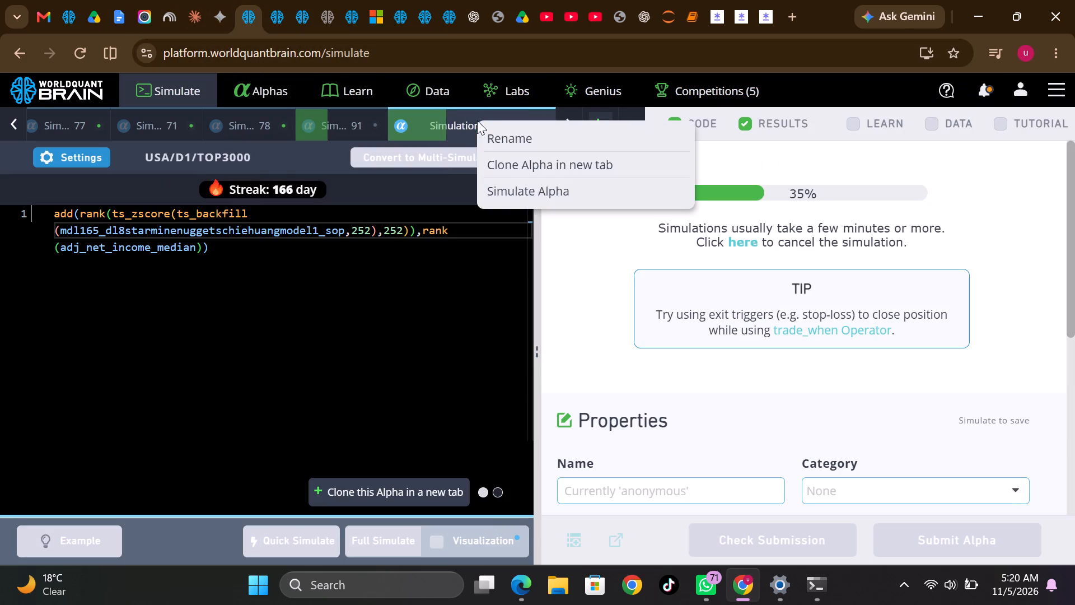
pyautogui.click(513, 165)
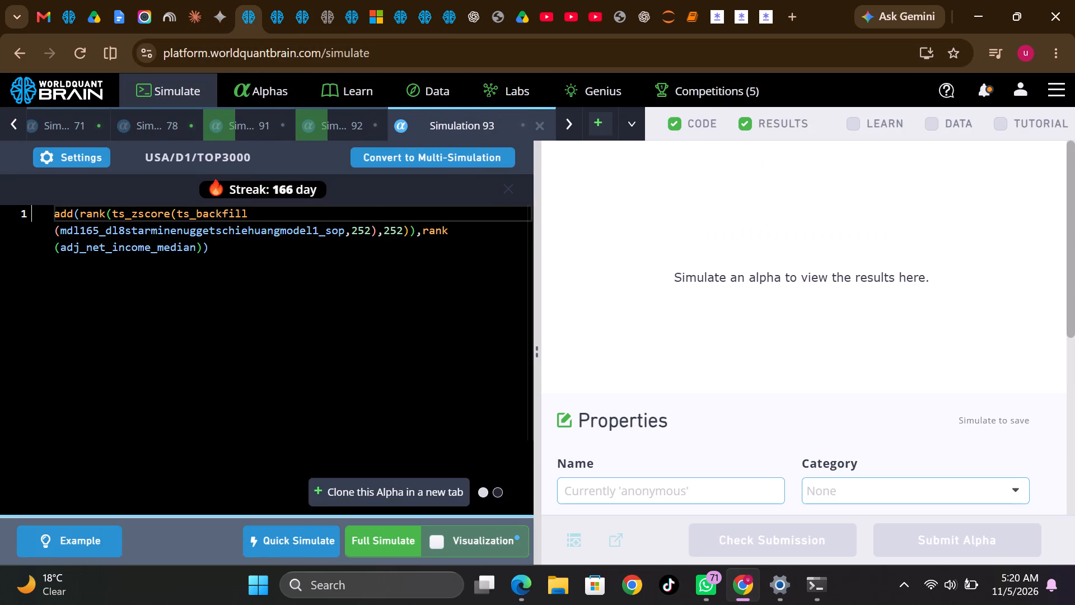
pyautogui.doubleClick(304, 235)
pyautogui.hotkey('ctrl', 'v')
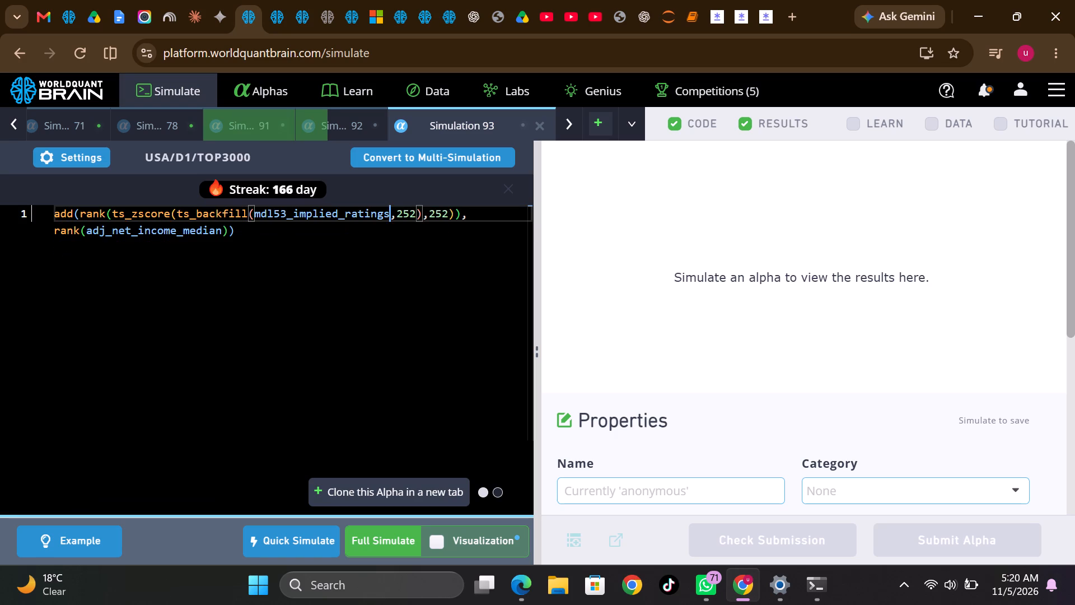
pyautogui.click(408, 549)
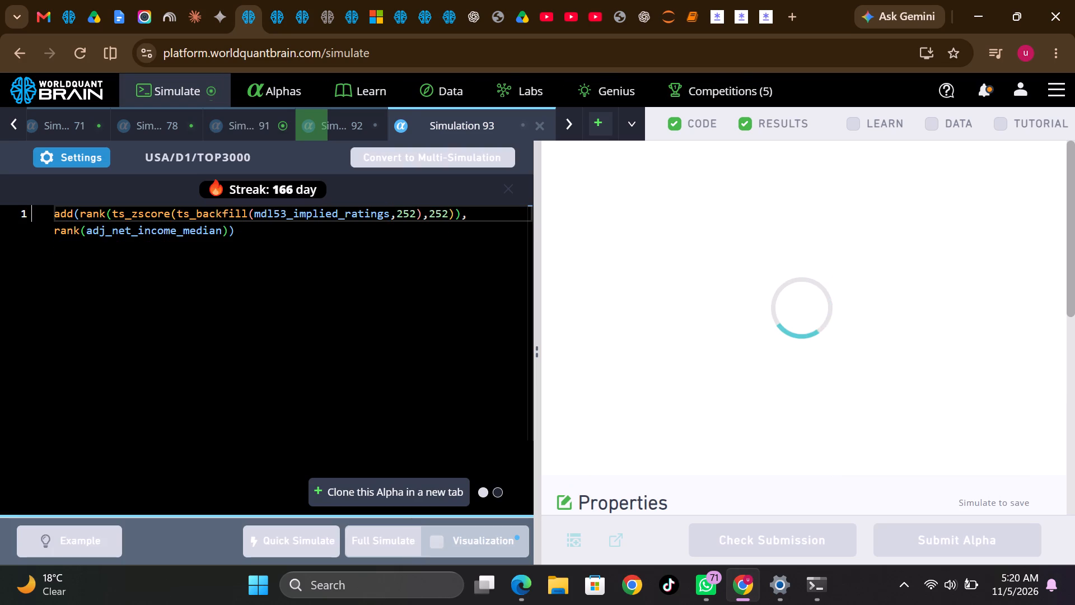
# Review Simulation 91's IS Summary for the train period, show its test period and close the simulation.
pyautogui.click(256, 121)
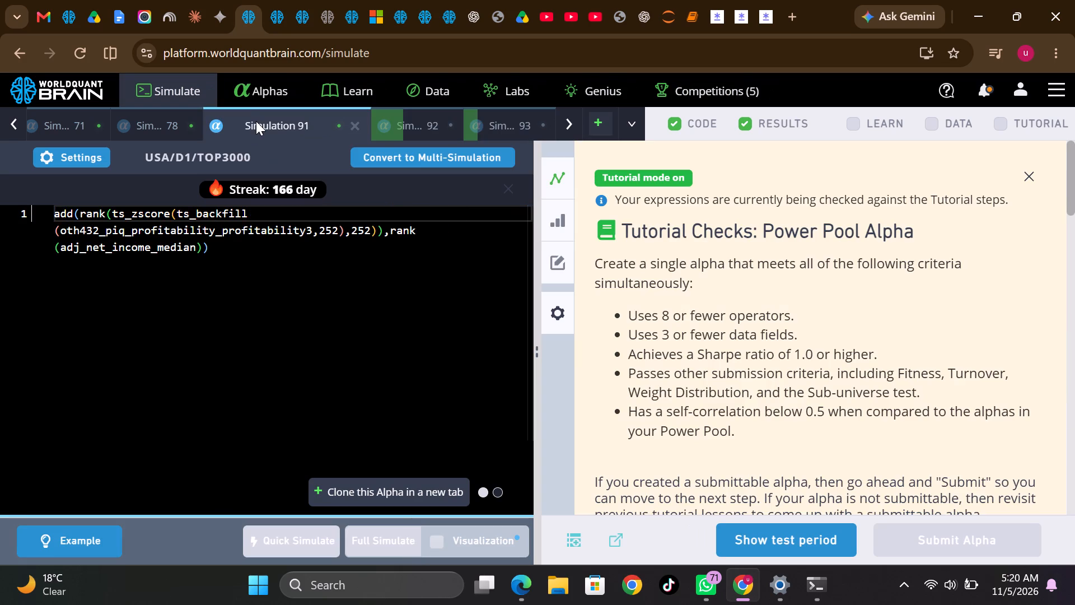
pyautogui.scroll(-5, 725, 357)
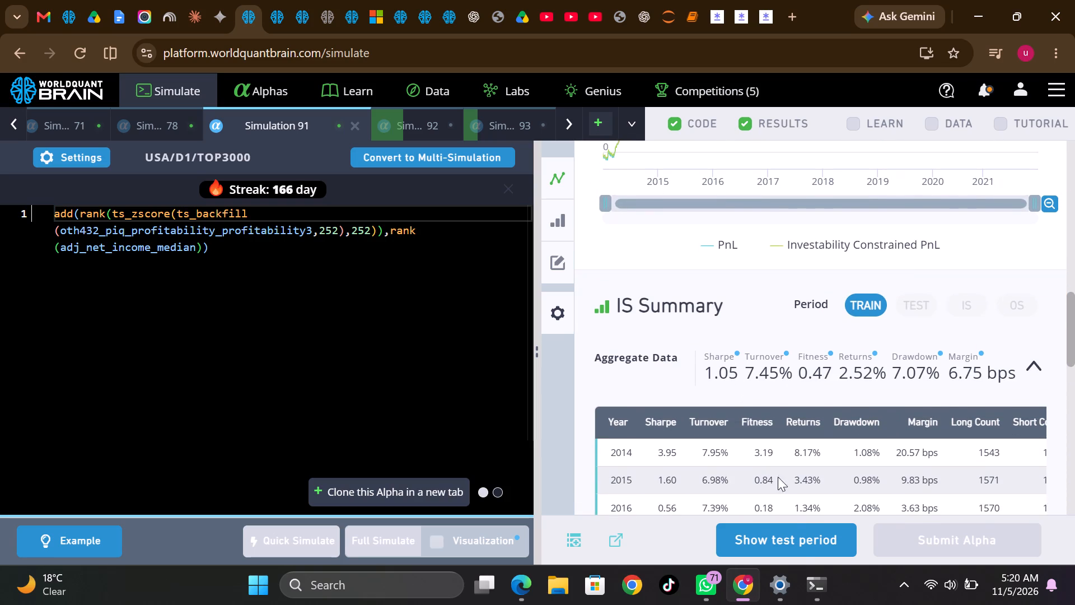
pyautogui.click(800, 546)
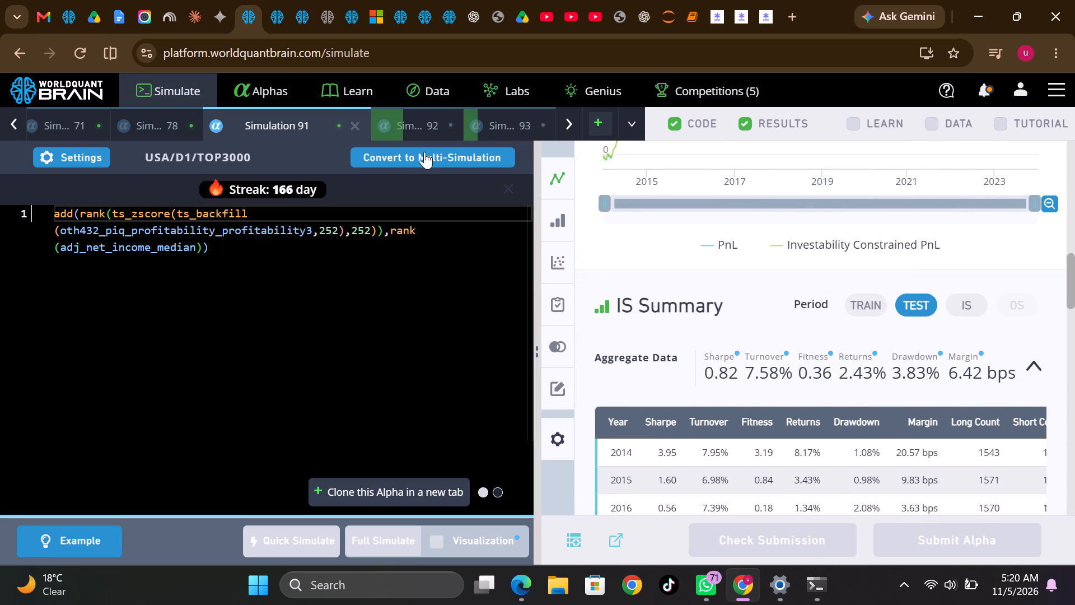
pyautogui.click(357, 126)
# From the Model dataset list, open the Growth Valuation Model dataset, sort its fields by descending alpha count and copy the field name star_v14_val_industry_rank.
pyautogui.click(273, 12)
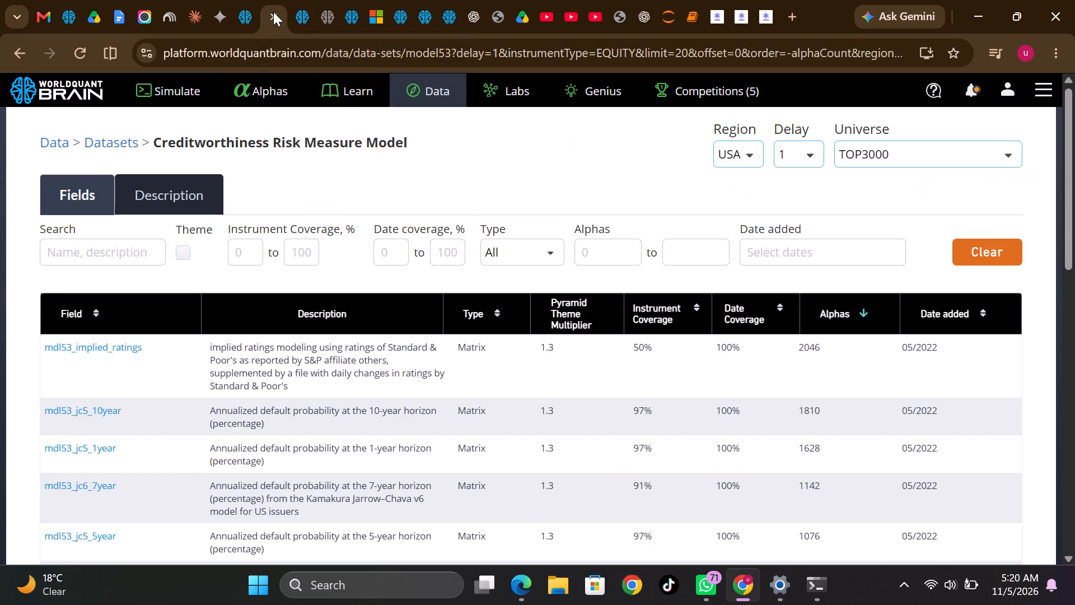
pyautogui.scroll(-3, 295, 407)
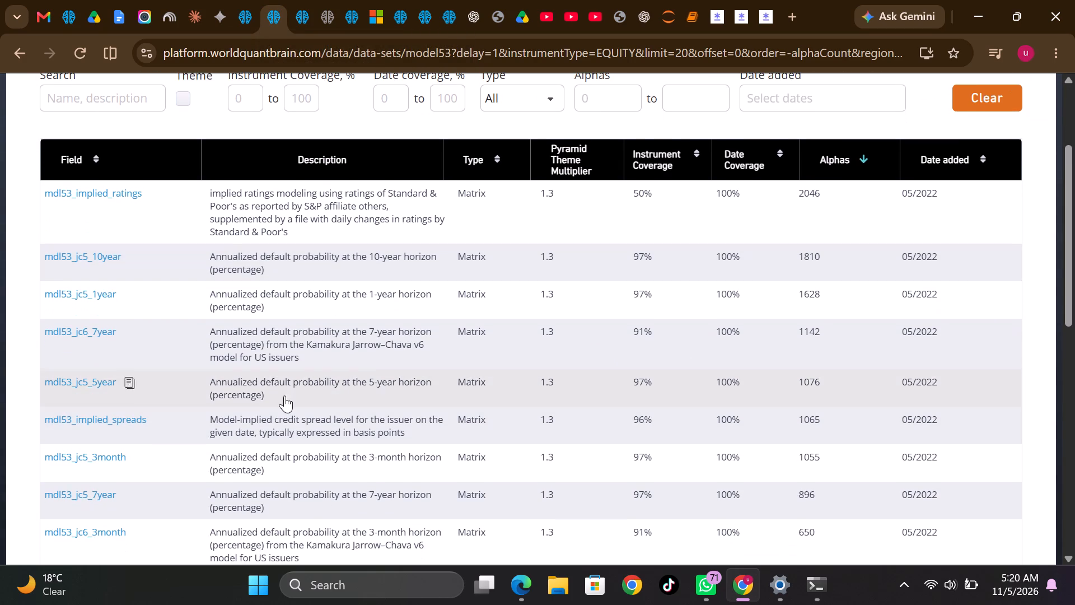
pyautogui.scroll(2, 138, 236)
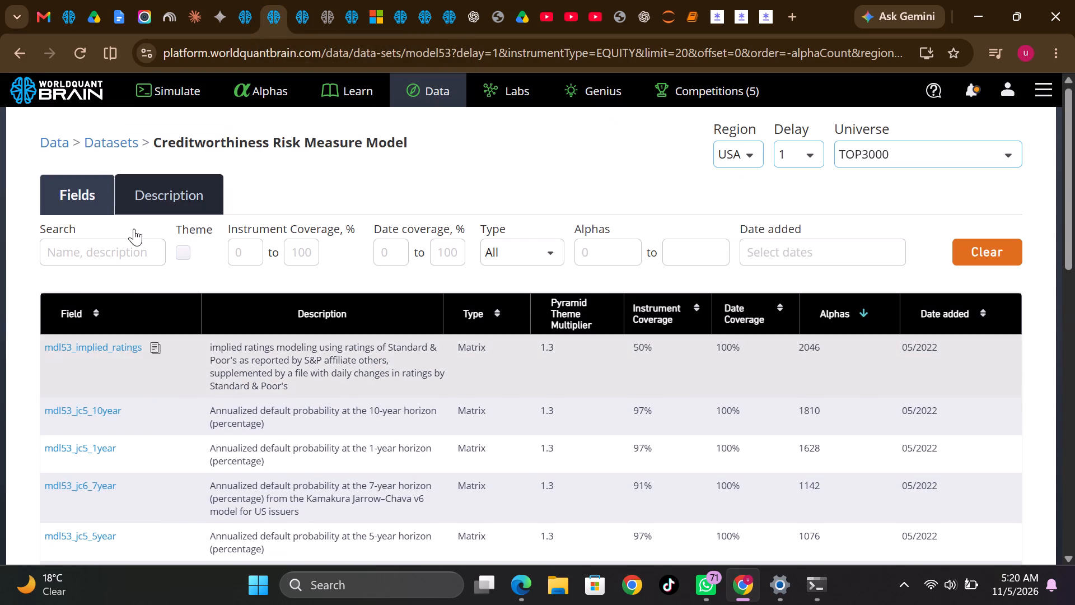
pyautogui.click(15, 50)
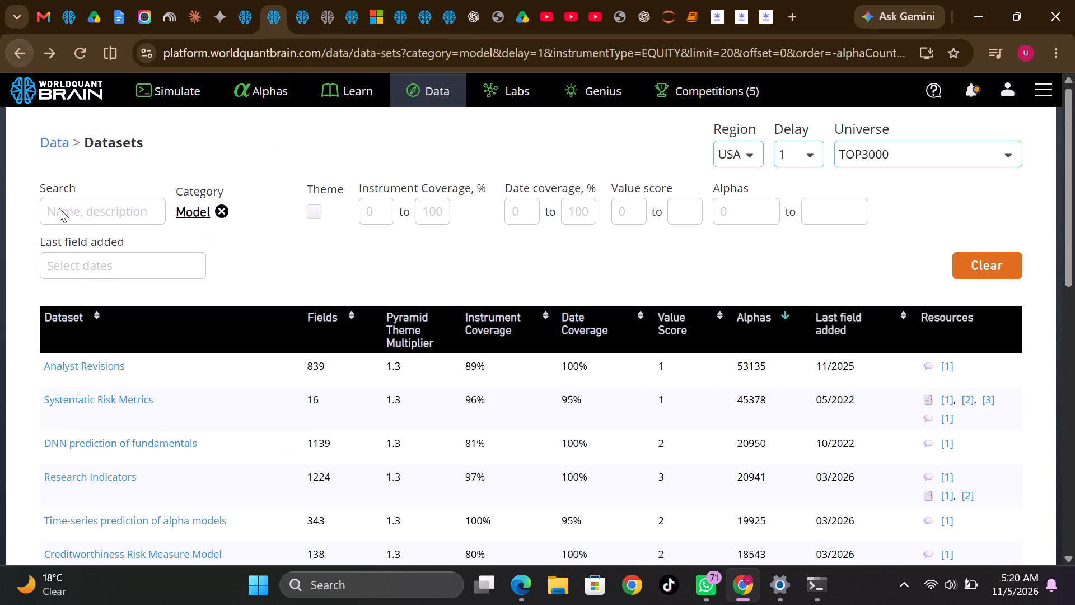
pyautogui.scroll(-4, 209, 490)
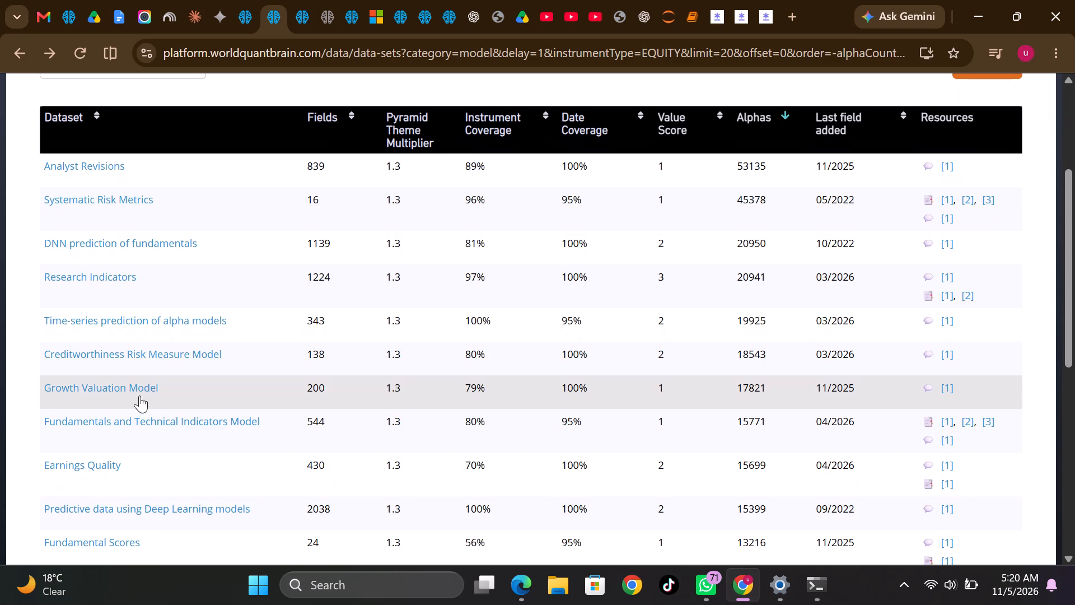
pyautogui.click(131, 385)
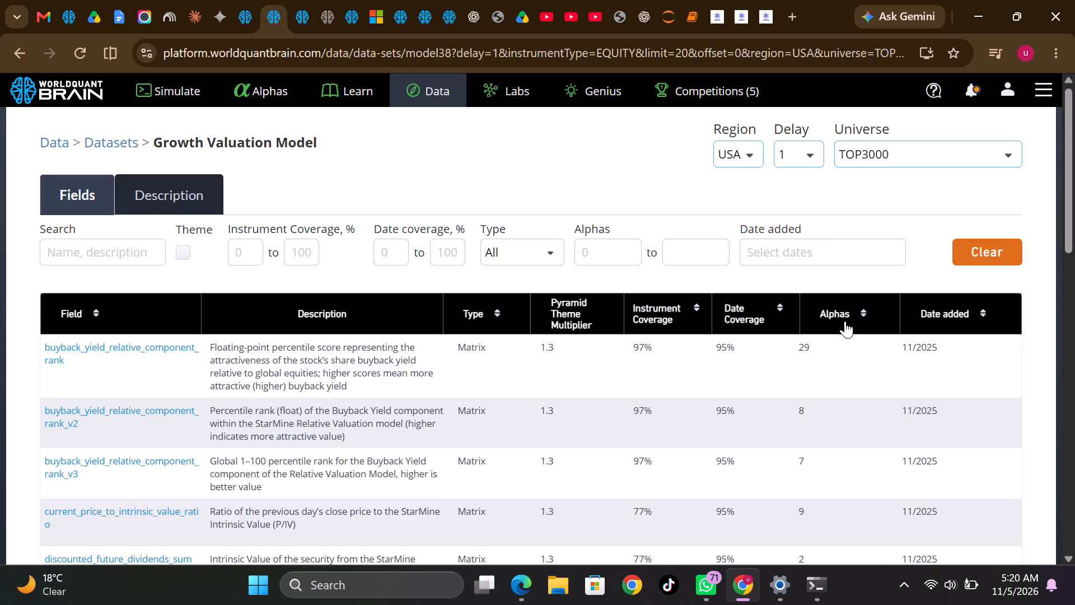
pyautogui.click(867, 313)
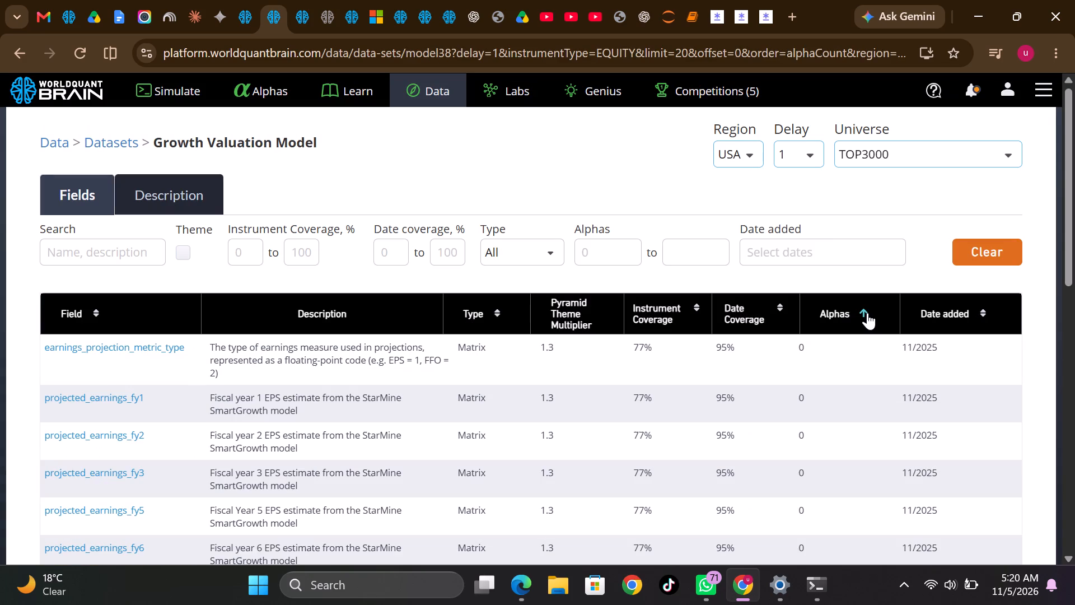
pyautogui.click(867, 313)
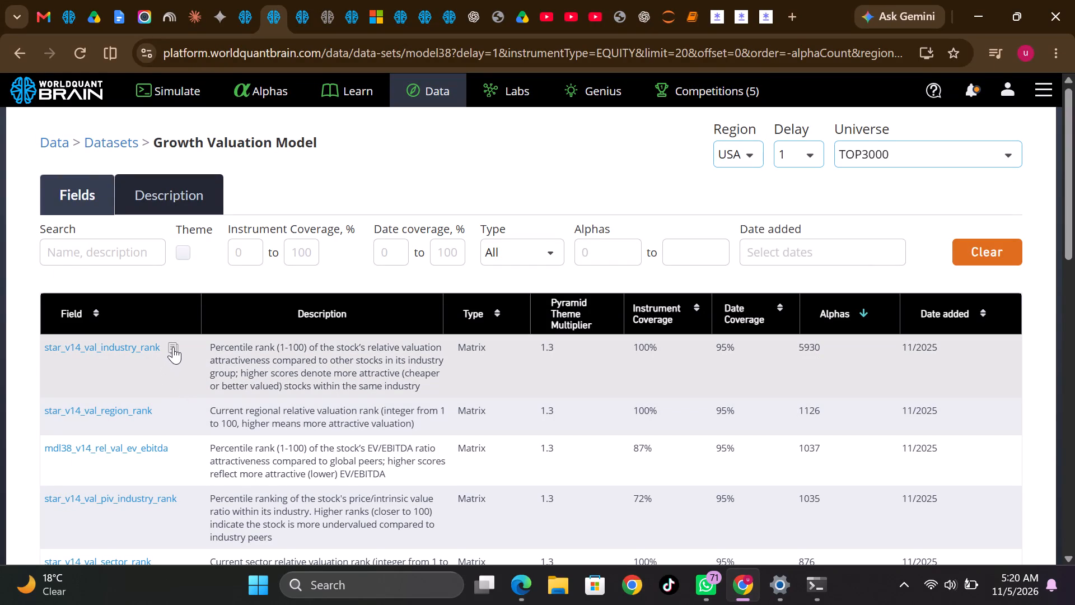
pyautogui.click(173, 347)
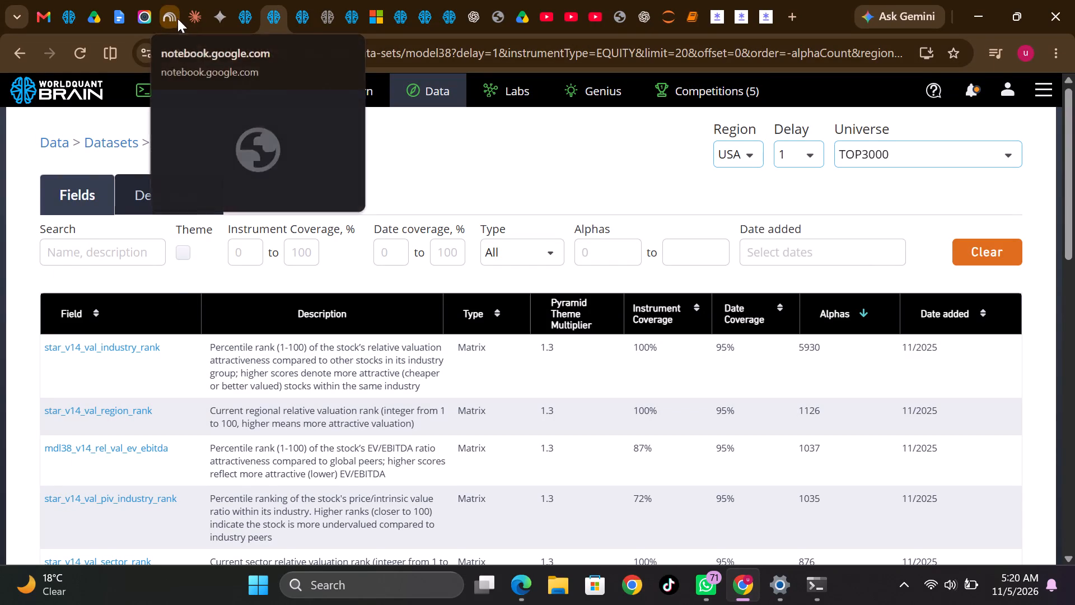
# Review Simulation 92's IS Summary for the train period, show its test period and view the summary for the full IS period.
pyautogui.click(245, 13)
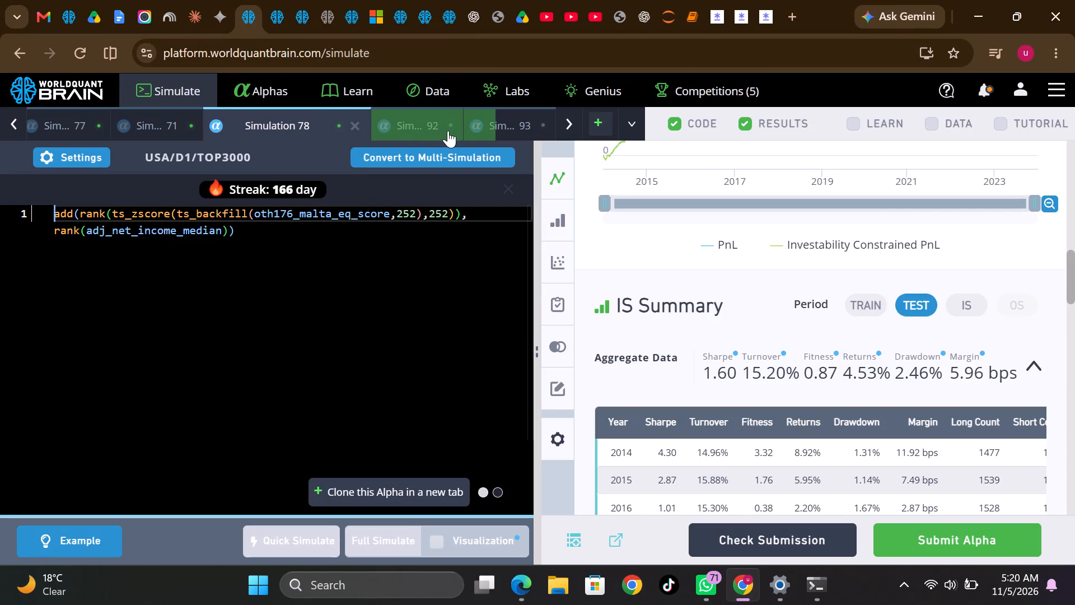
pyautogui.click(427, 122)
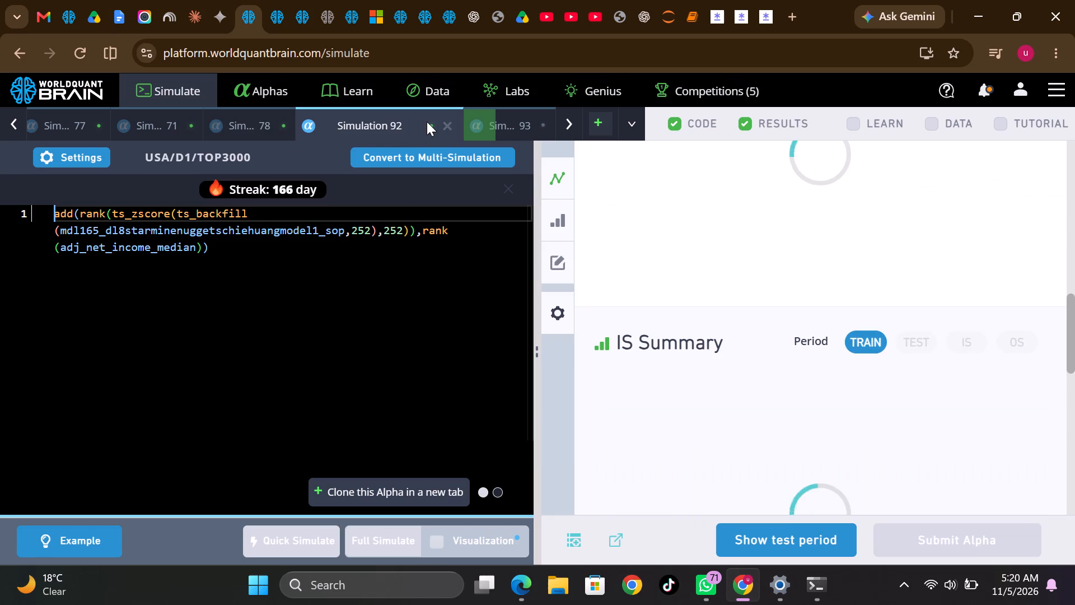
pyautogui.scroll(2, 742, 390)
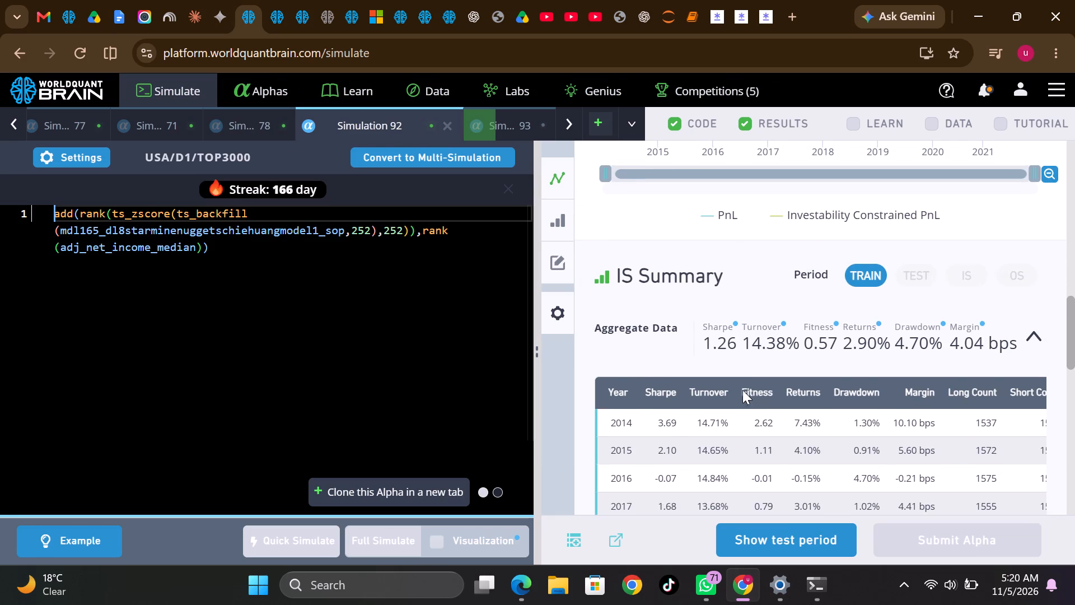
pyautogui.click(816, 543)
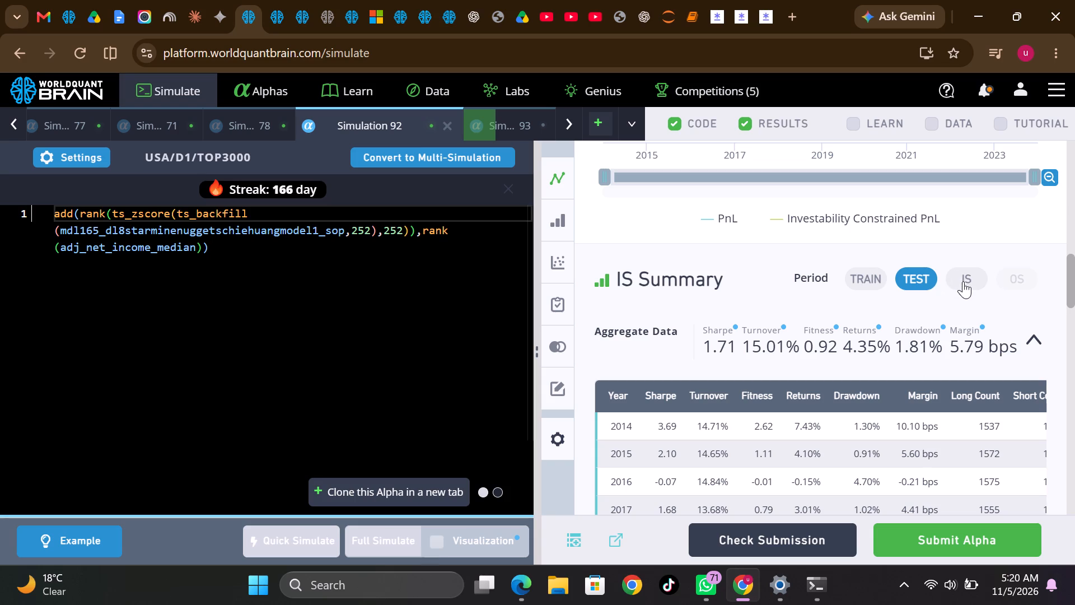
pyautogui.click(969, 277)
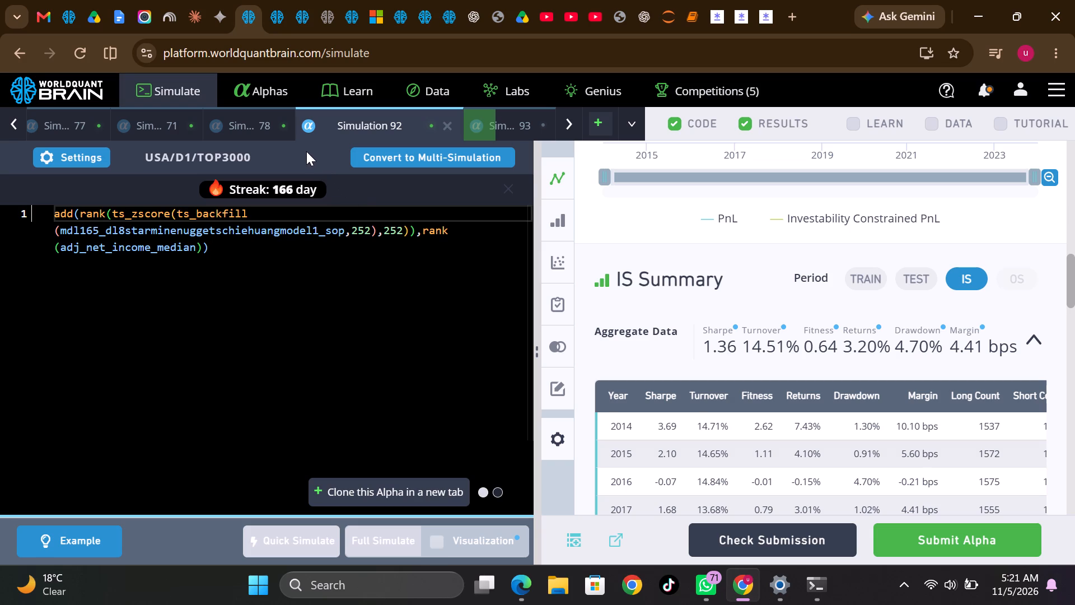
# Clone Simulation 92, replace mdl165_dl8starminenuggetschiehuangmodel1_sop with star_v14_val_industry_rank in the clone's expression and run a full simulation.
pyautogui.rightClick(386, 114)
pyautogui.click(432, 157)
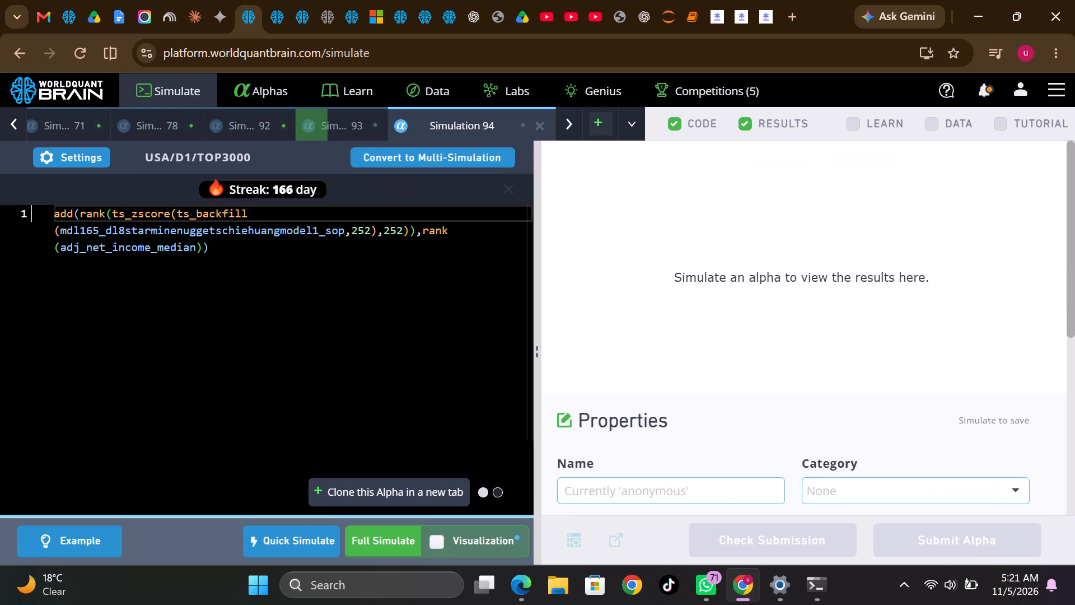
pyautogui.doubleClick(283, 233)
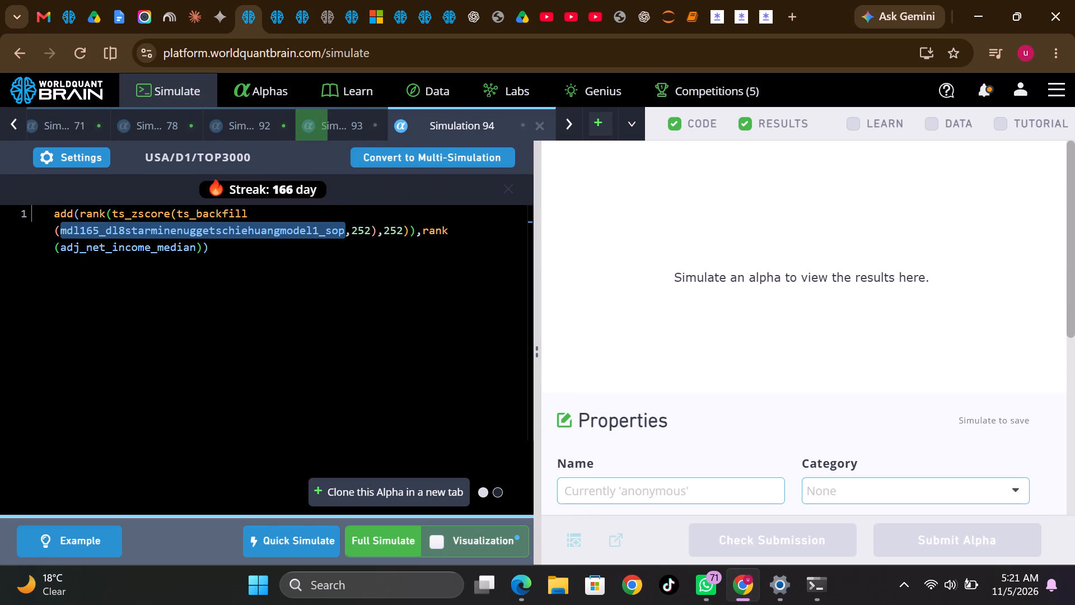
pyautogui.hotkey('ctrl', 'v')
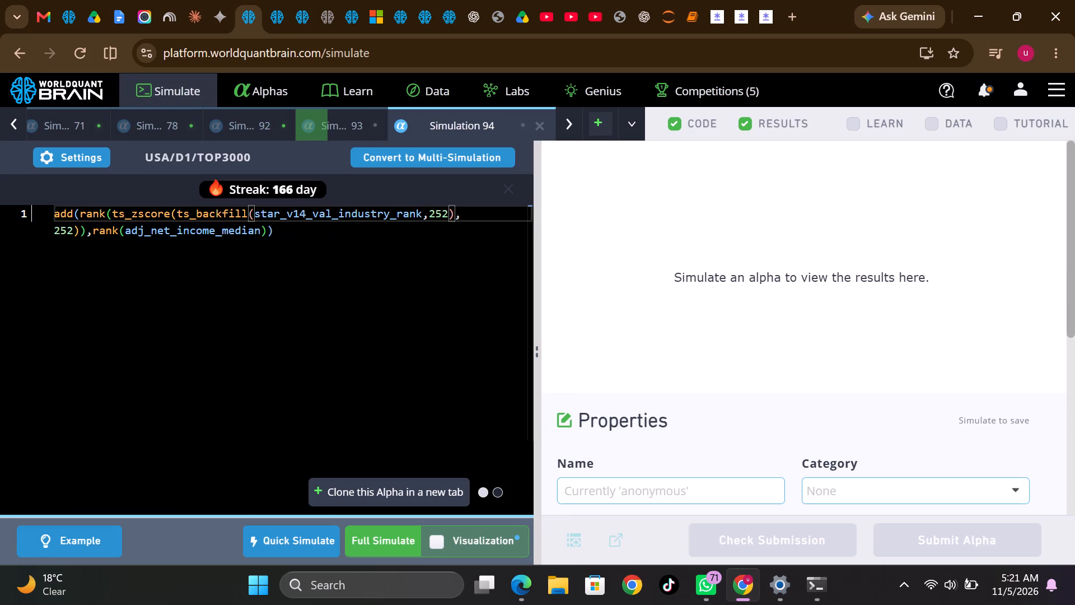
pyautogui.click(400, 541)
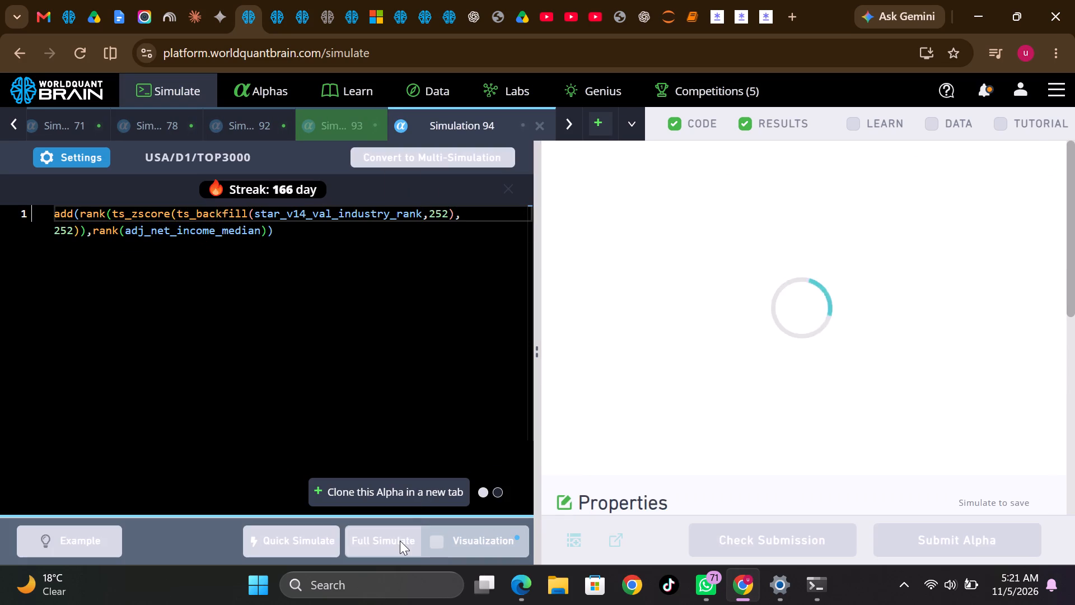
# Review Simulation 93's IS Summary for the train period and show its test period.
pyautogui.click(347, 123)
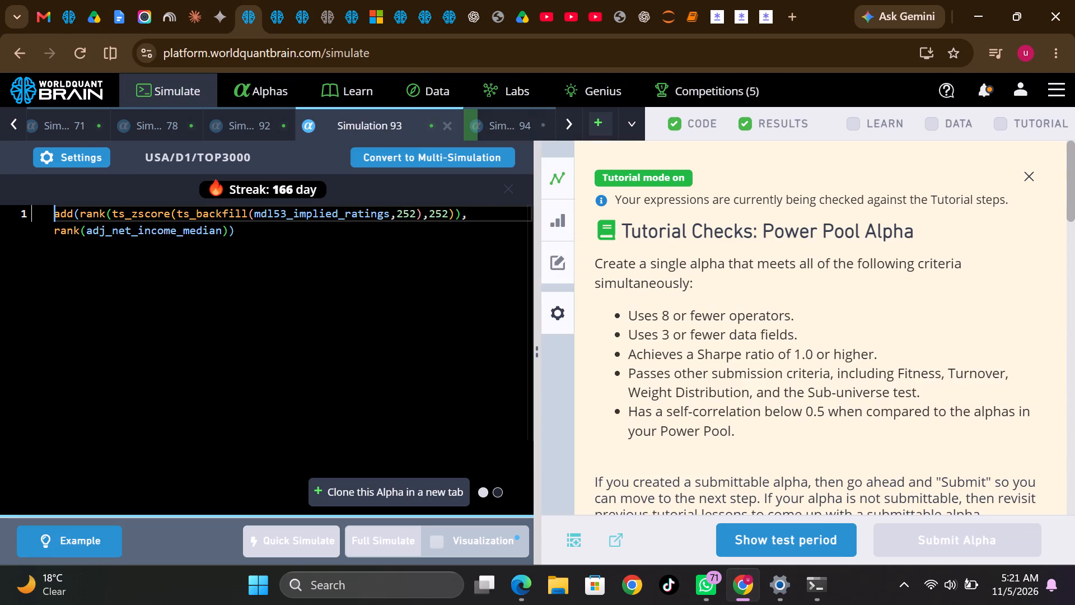
pyautogui.scroll(-7, 702, 403)
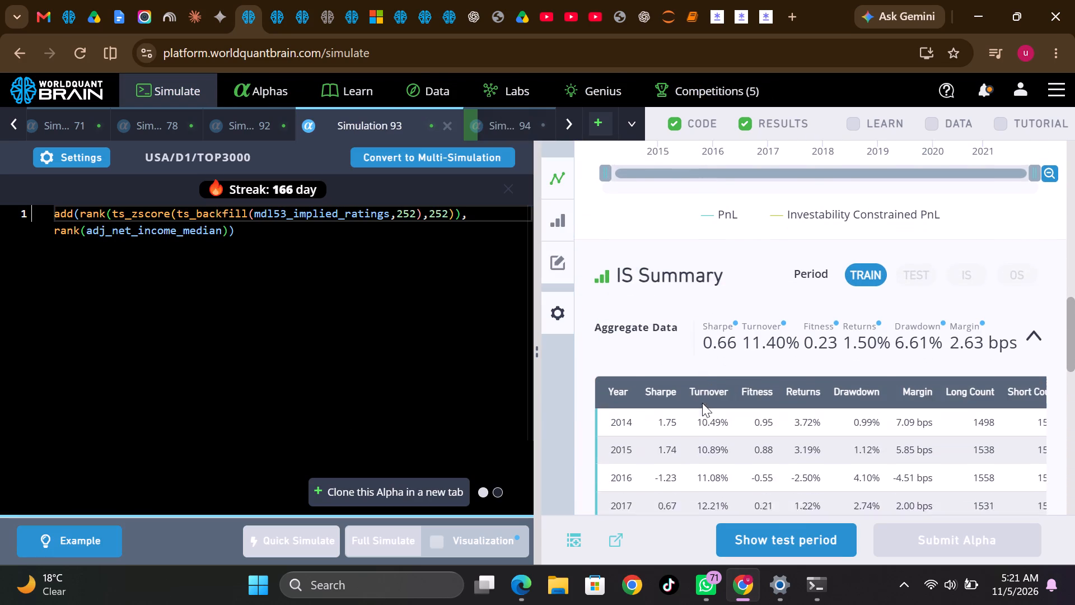
pyautogui.click(750, 543)
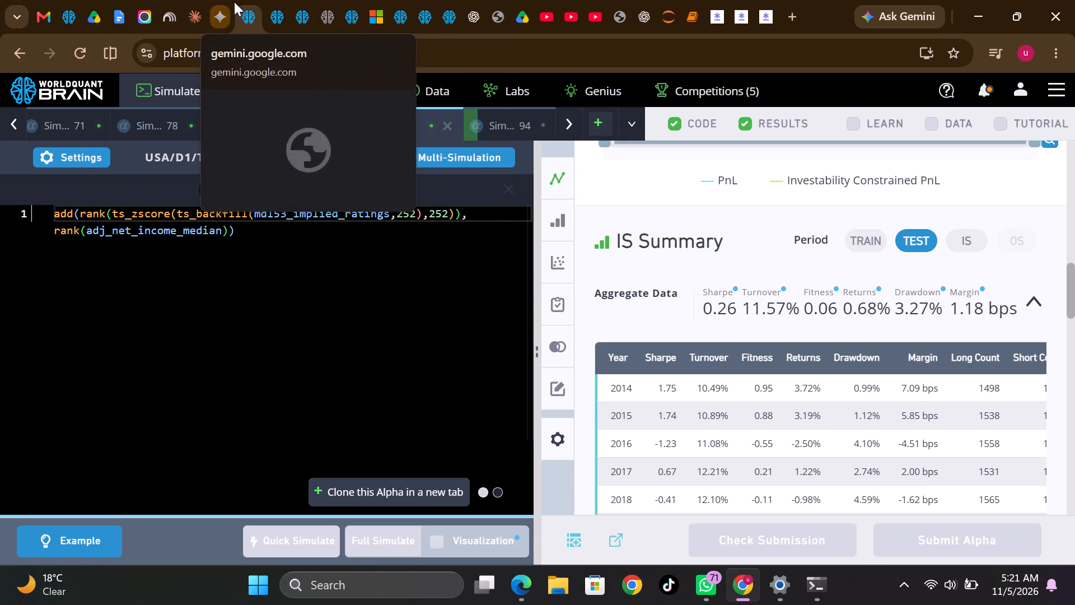
# Copy star_v14_val_region_rank from the Growth Valuation Model fields, replace mdl53_implied_ratings with it in Simulation 93 and run a full simulation.
pyautogui.click(278, 13)
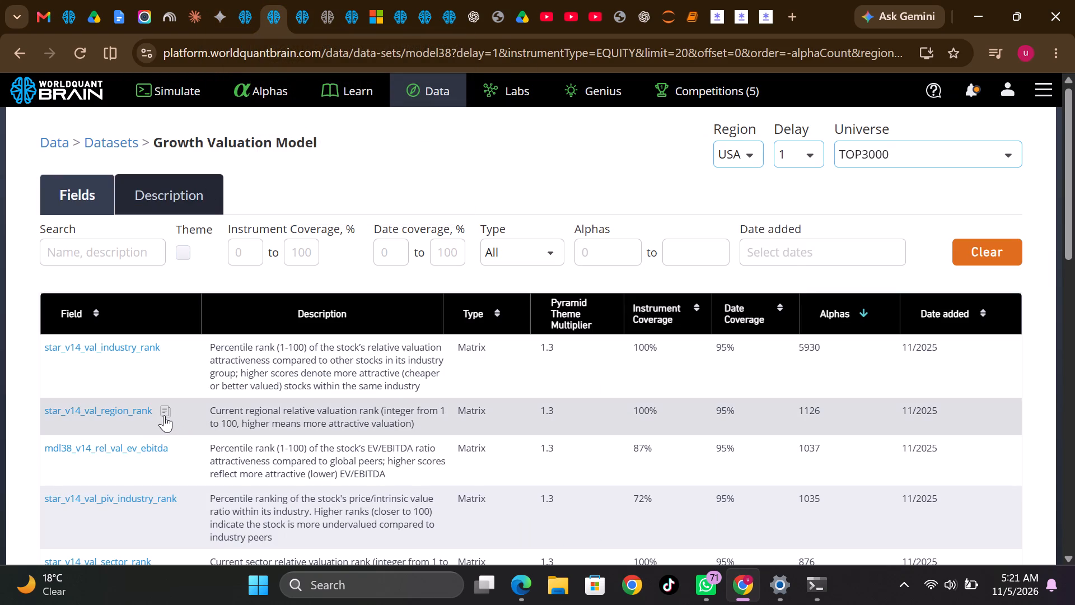
pyautogui.click(164, 415)
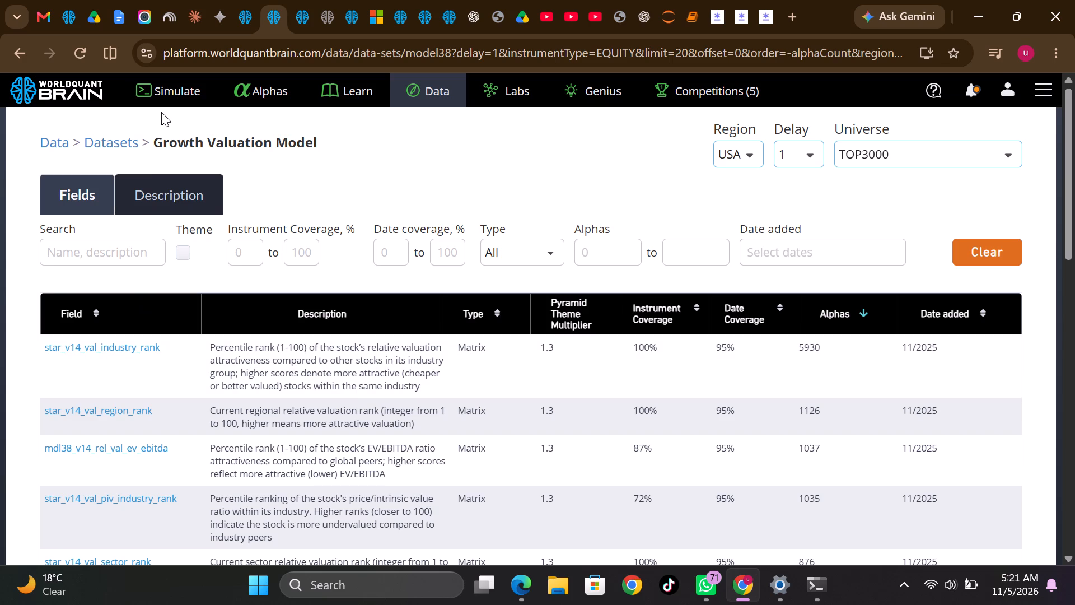
pyautogui.click(244, 2)
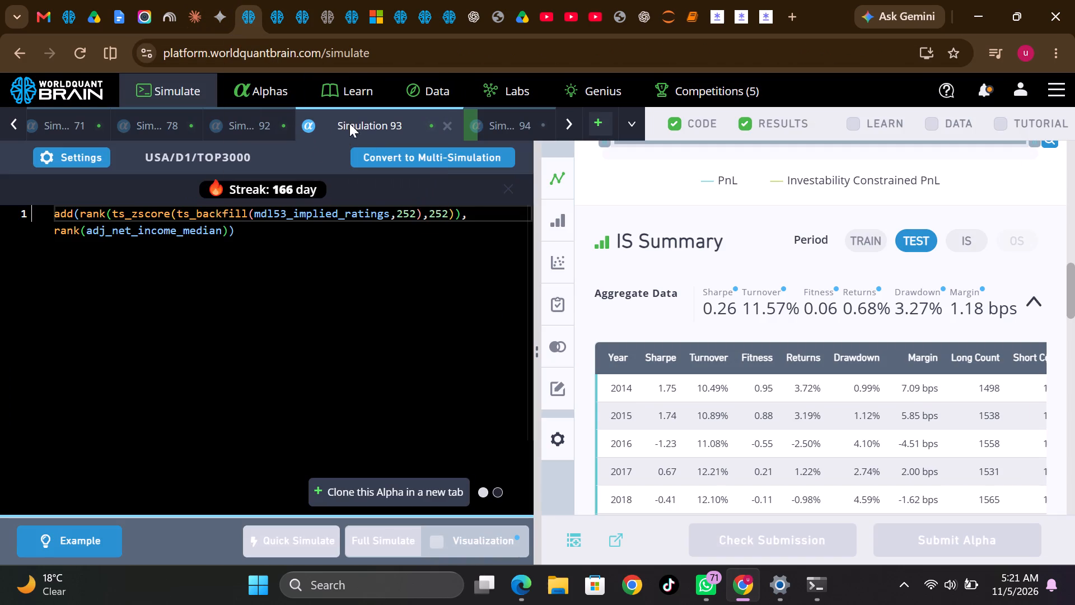
pyautogui.doubleClick(345, 211)
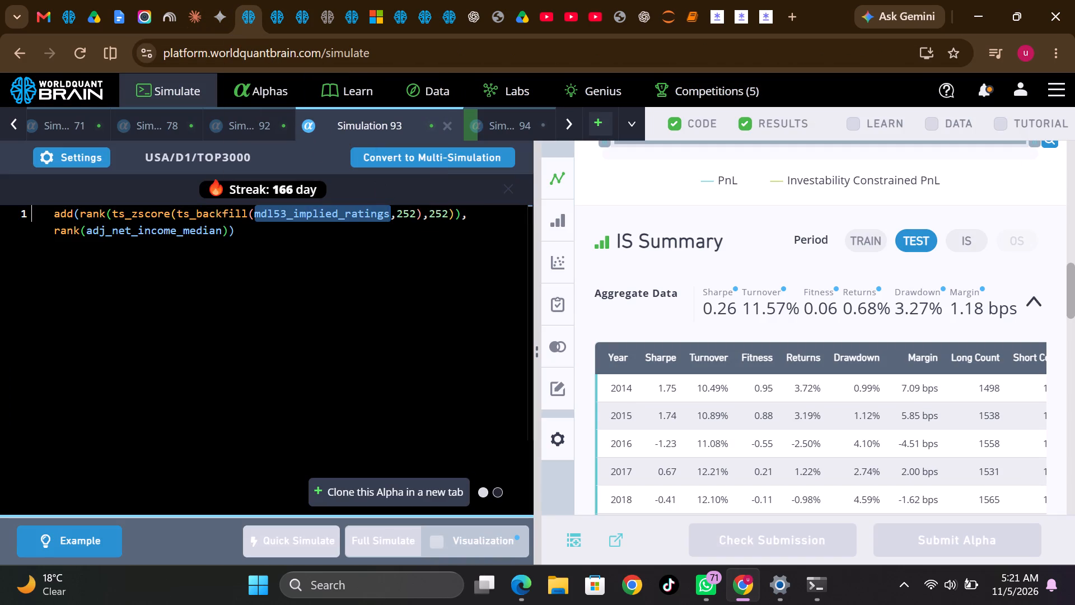
pyautogui.hotkey('ctrl', 'v')
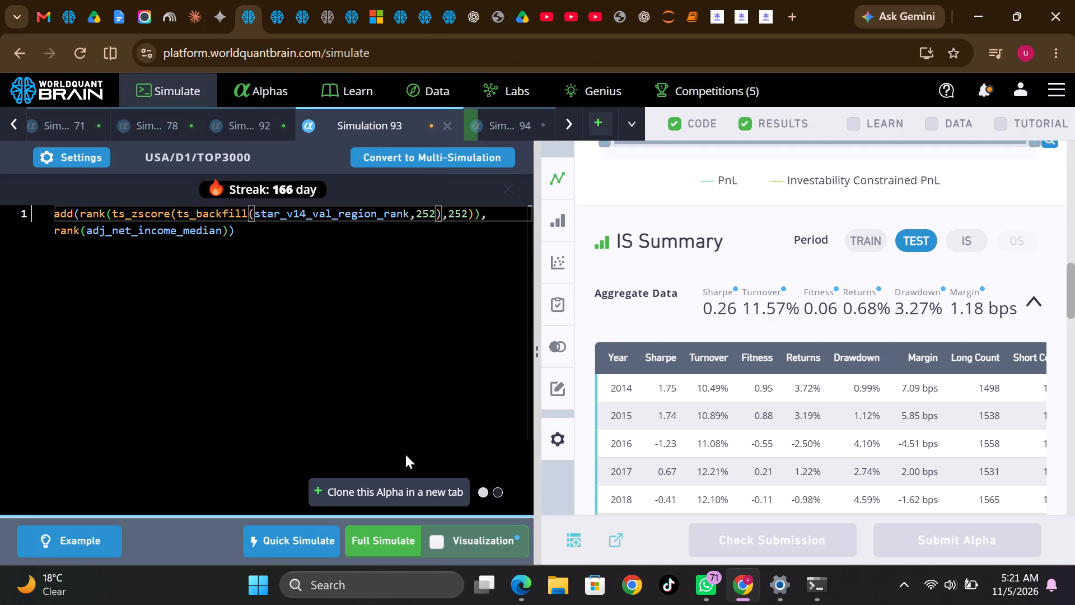
pyautogui.click(392, 537)
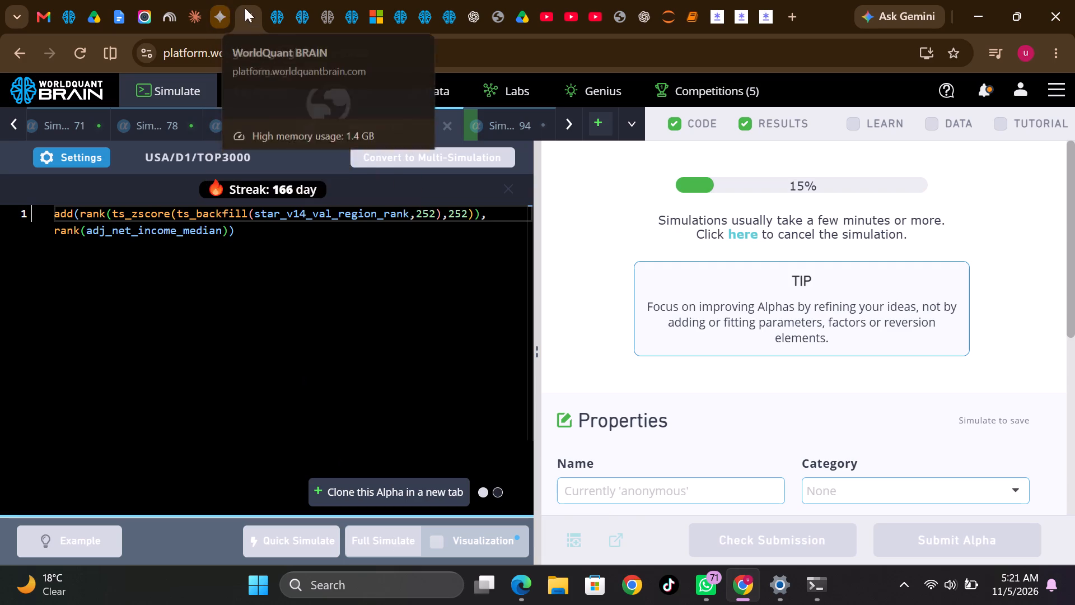
# Copy mdl38_v14_rel_val_ev_ebitda from the Growth Valuation Model fields, clone Simulation 93, substitute it for star_v14_val_region_rank in the clone and run a full simulation.
pyautogui.click(275, 18)
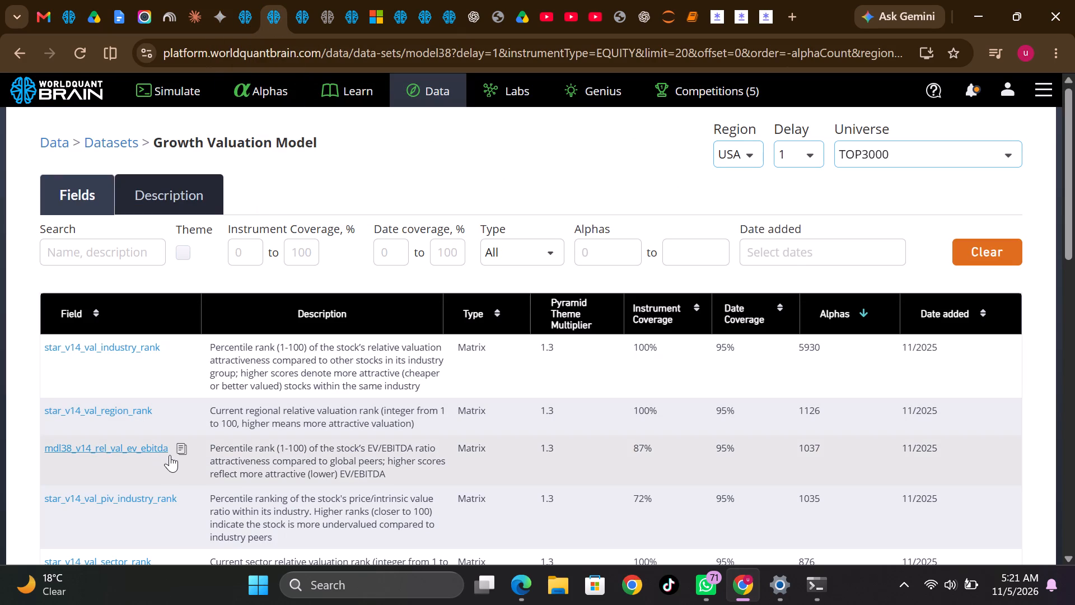
pyautogui.click(181, 452)
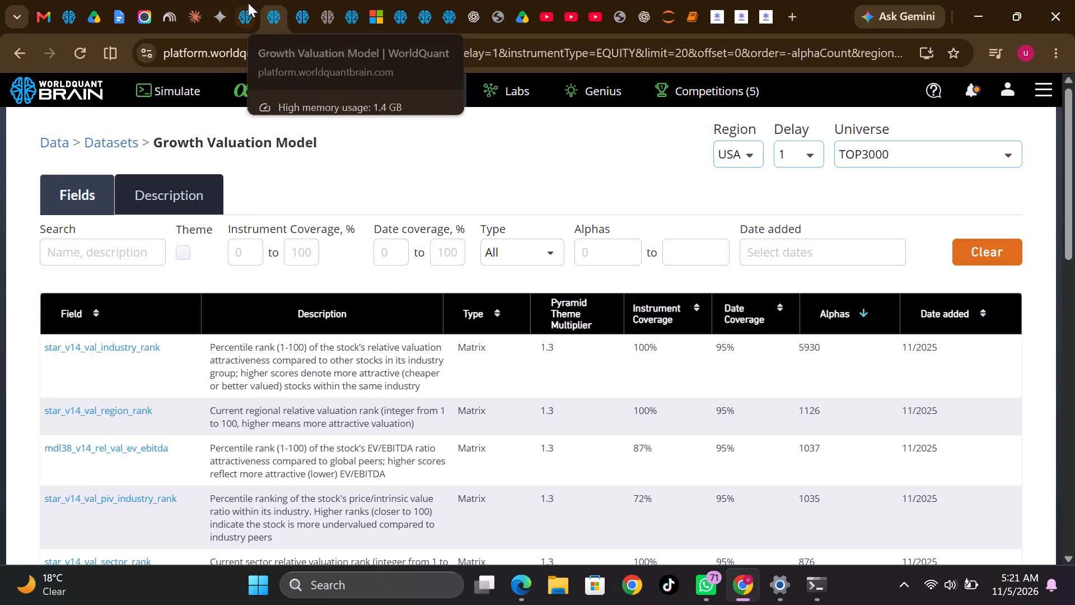
pyautogui.click(242, 2)
pyautogui.rightClick(370, 109)
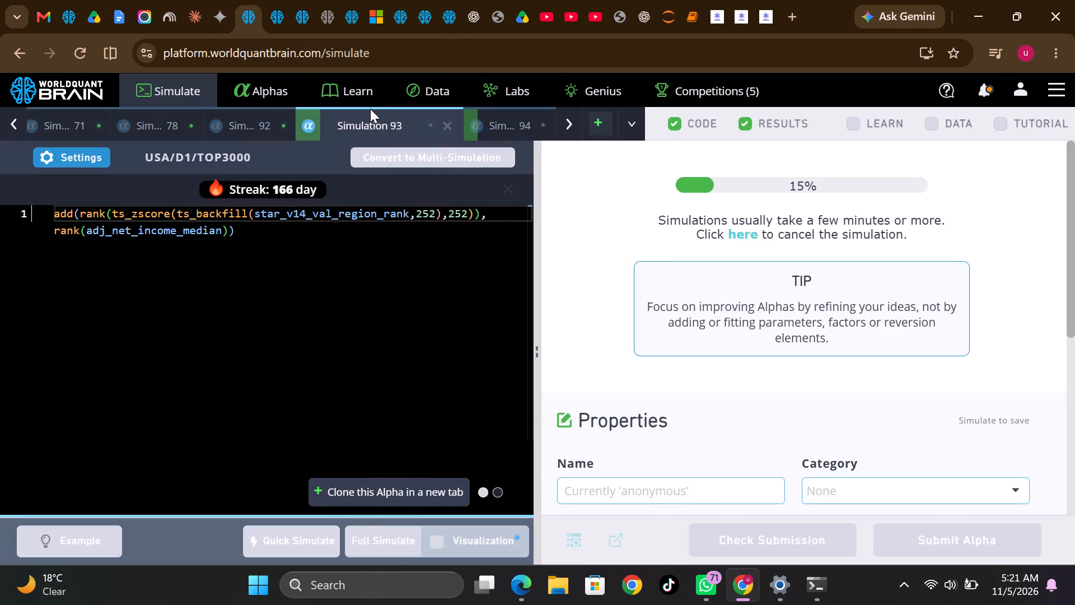
pyautogui.rightClick(347, 131)
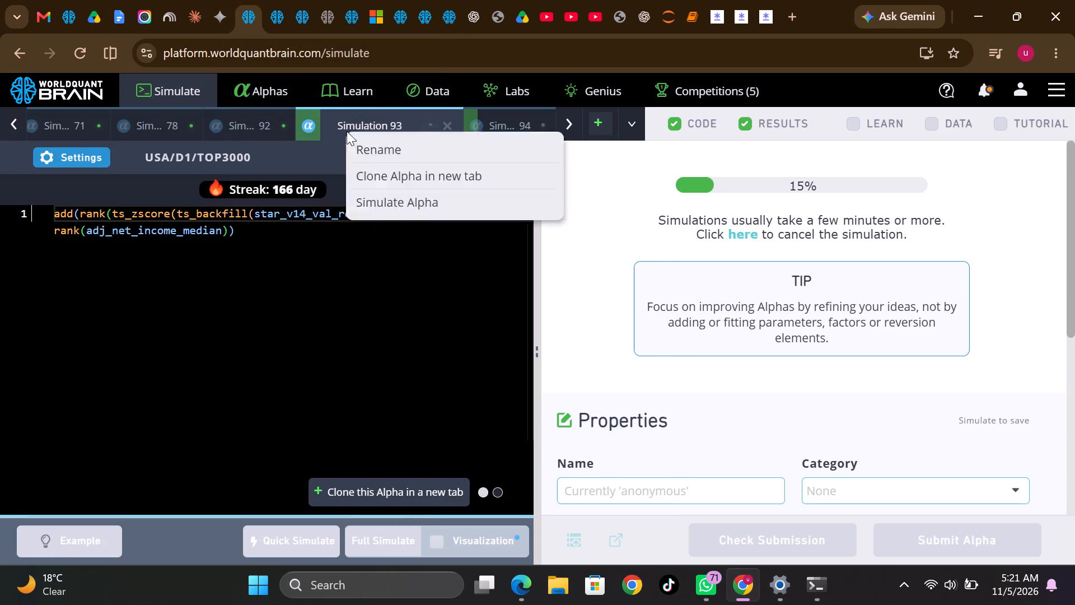
pyautogui.click(384, 179)
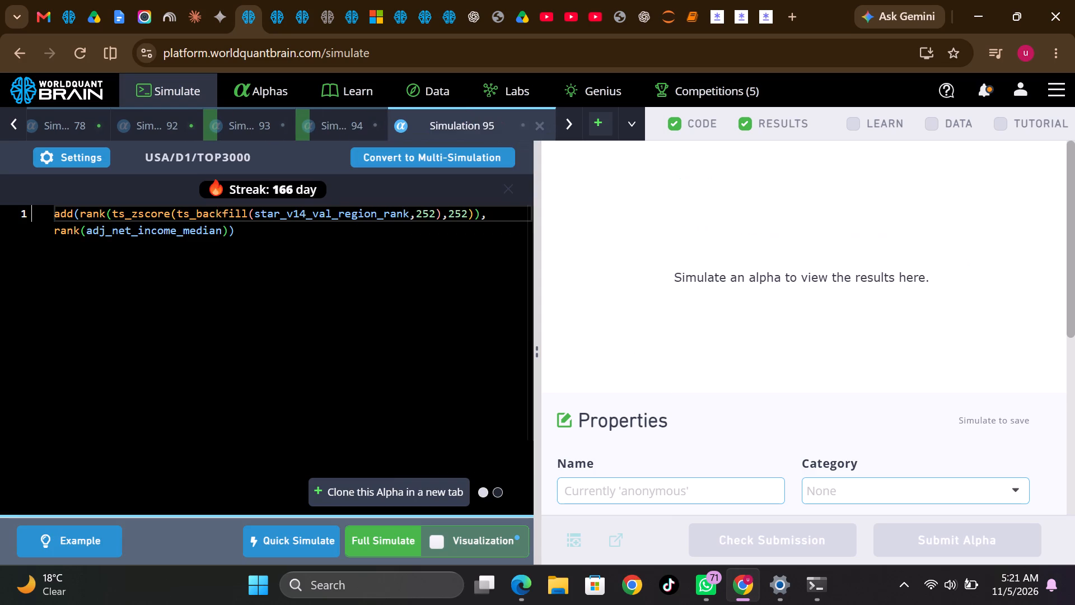
pyautogui.doubleClick(331, 216)
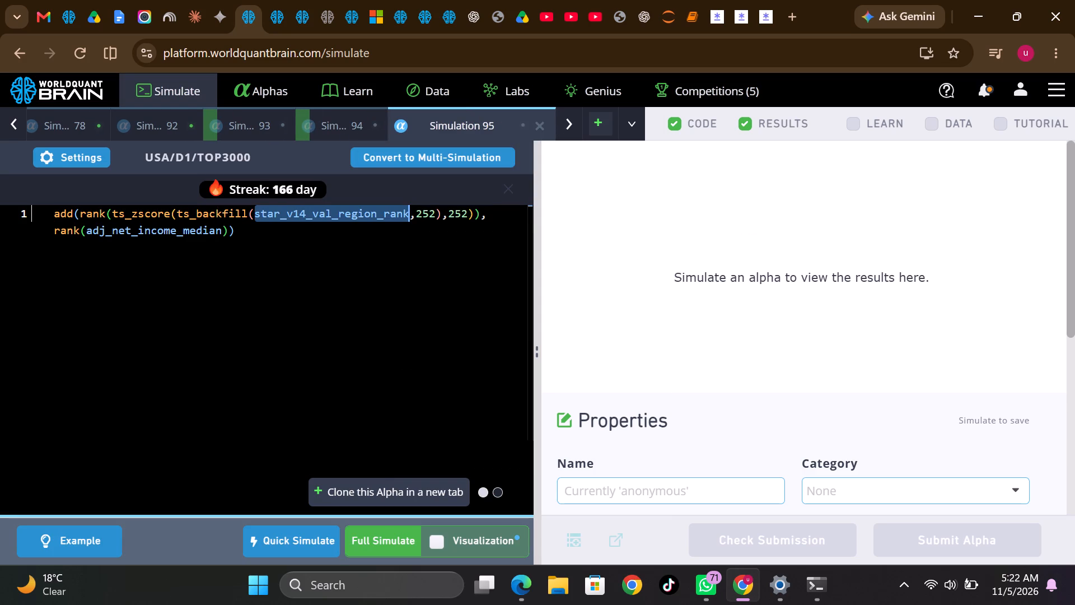
pyautogui.hotkey('ctrl', 'v')
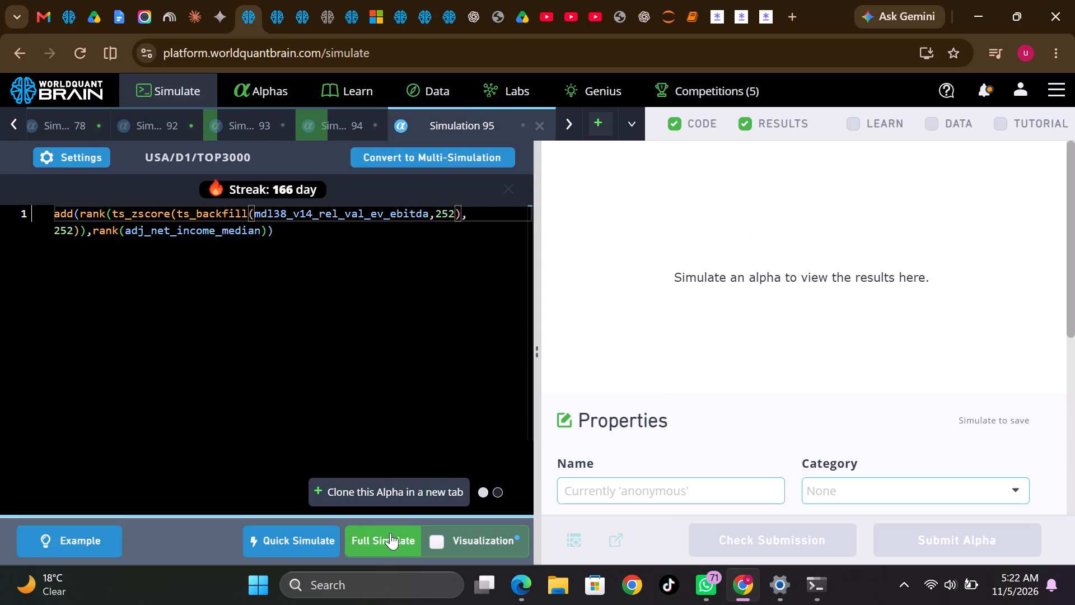
pyautogui.click(391, 534)
# Copy star_v14_val_piv_industry_rank from the Growth Valuation Model fields, clone Simulation 95, substitute it for mdl38_v14_rel_val_ev_ebitda in the clone and run a full simulation.
pyautogui.click(274, 6)
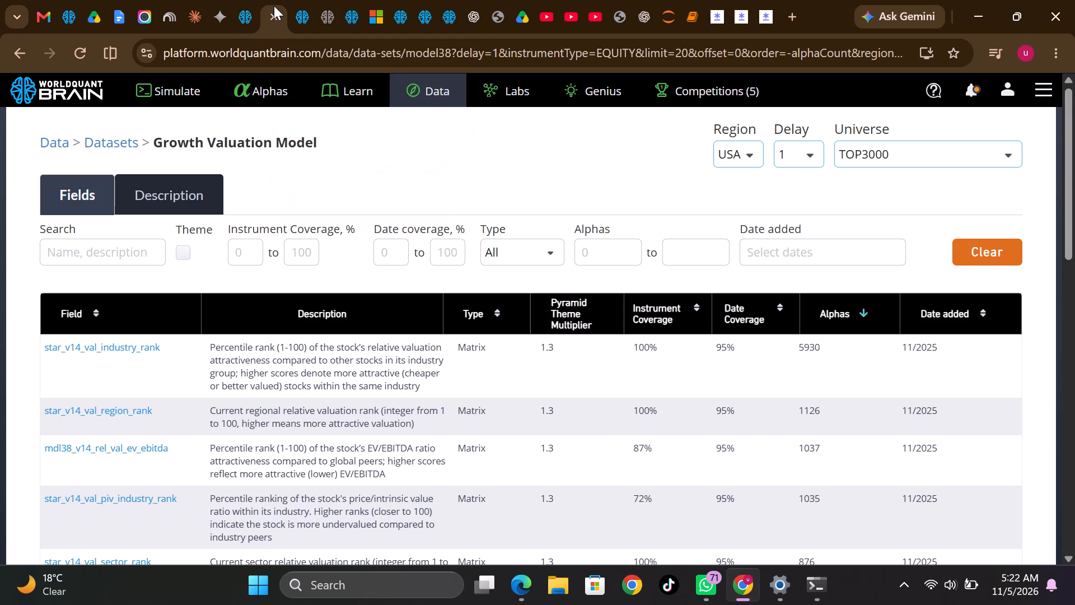
pyautogui.scroll(-2, 177, 473)
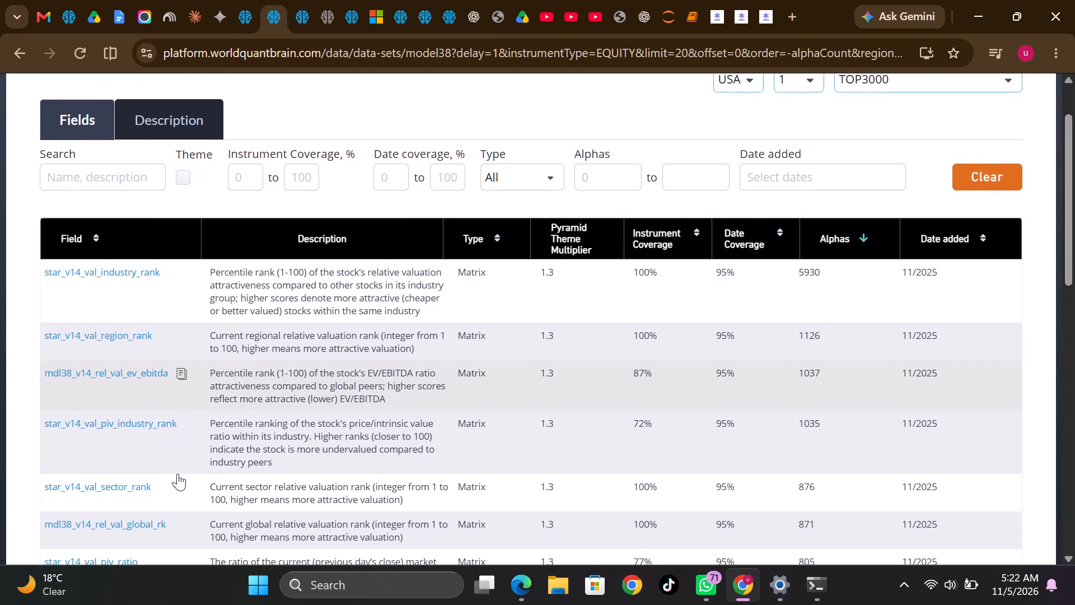
pyautogui.scroll(-1, 177, 473)
pyautogui.click(190, 401)
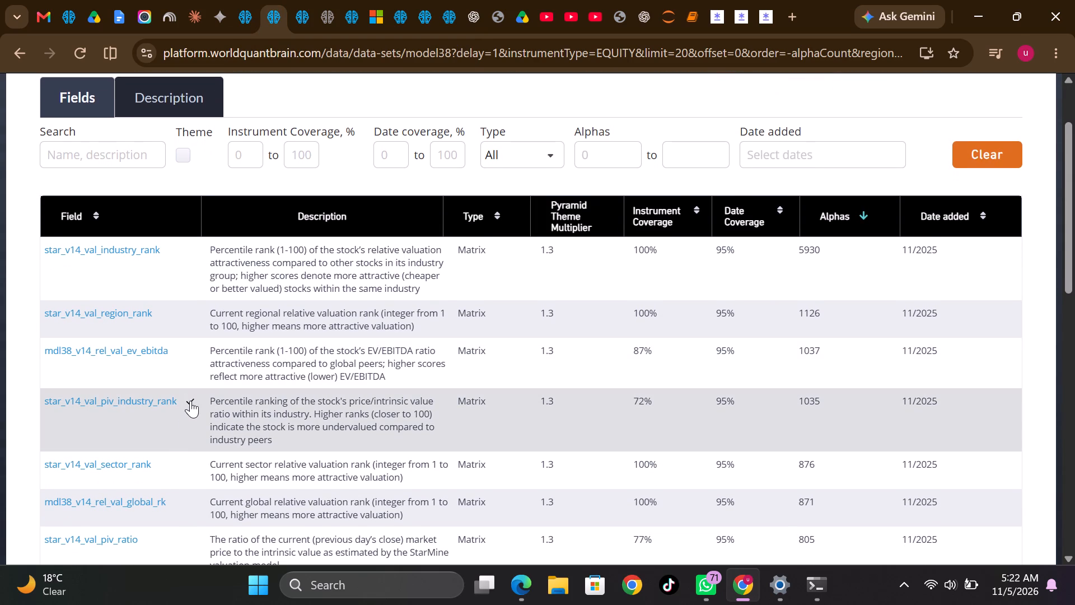
pyautogui.click(241, 16)
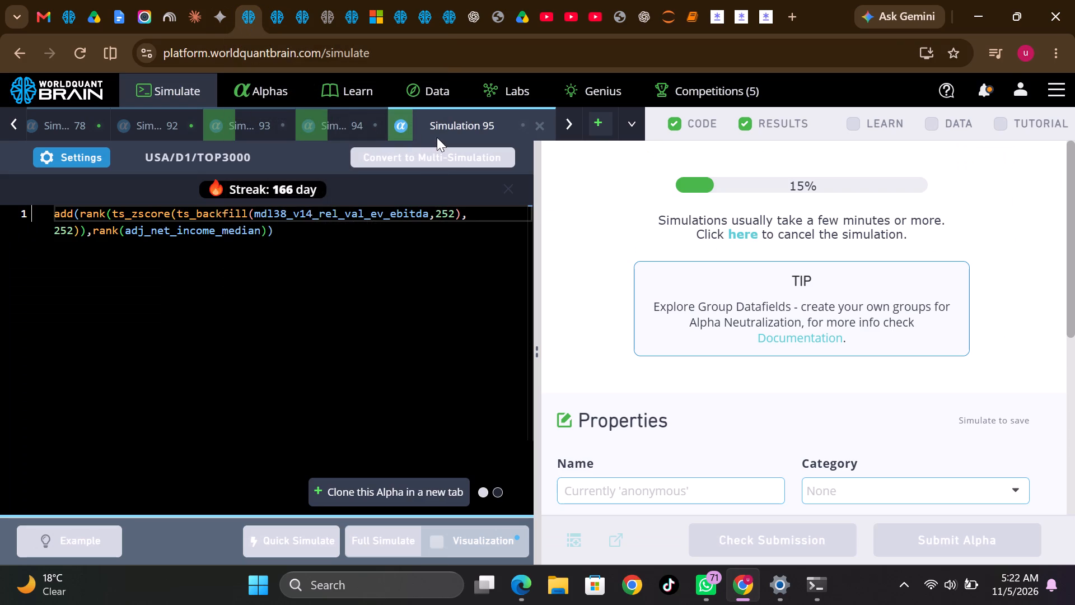
pyautogui.rightClick(436, 119)
pyautogui.click(471, 164)
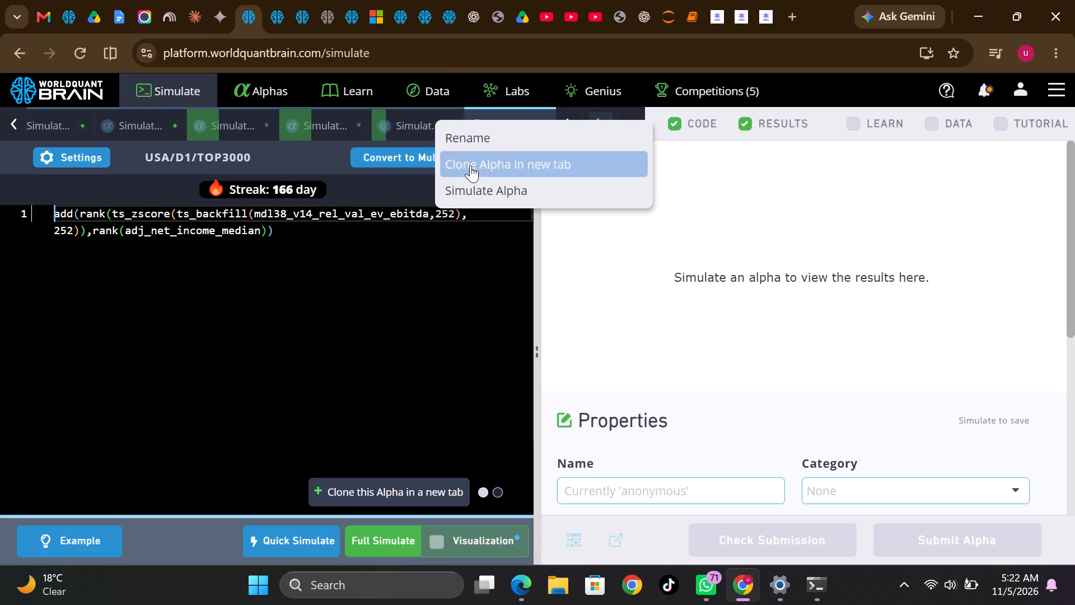
pyautogui.doubleClick(377, 215)
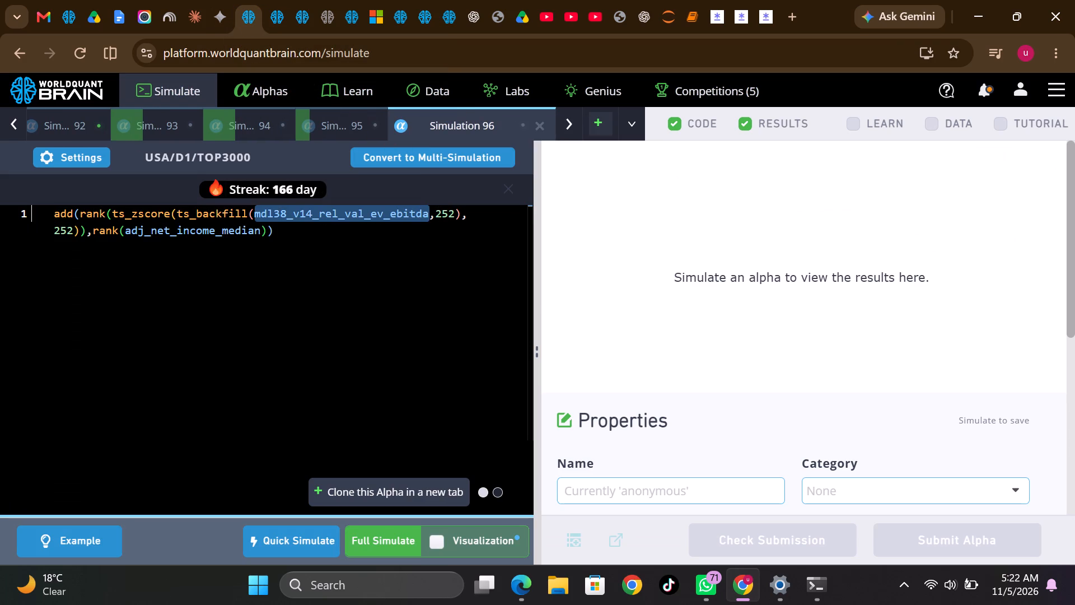
pyautogui.hotkey('ctrl', 'v')
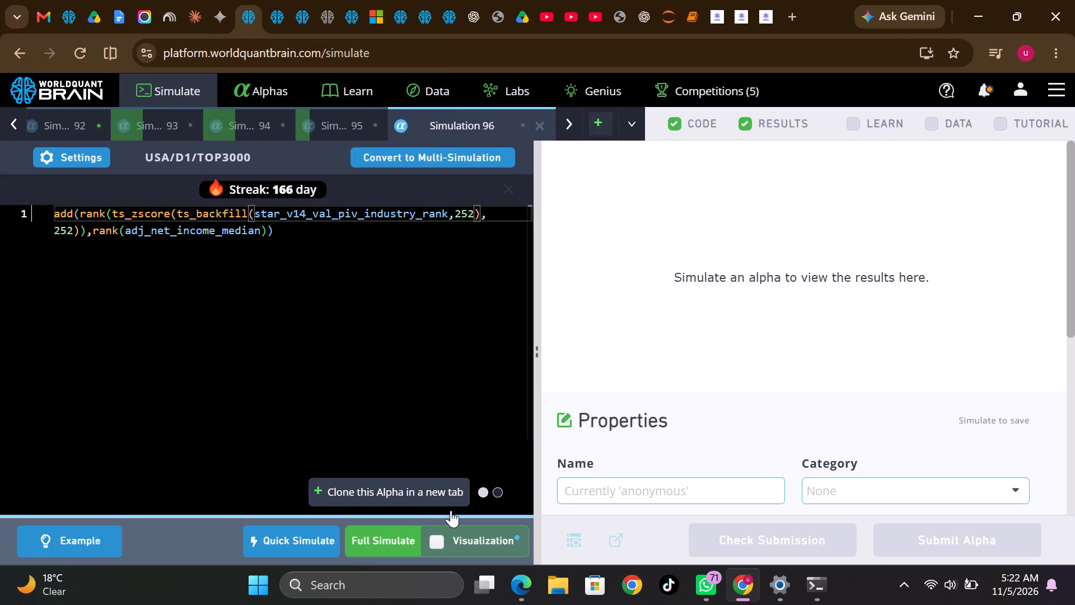
pyautogui.click(401, 542)
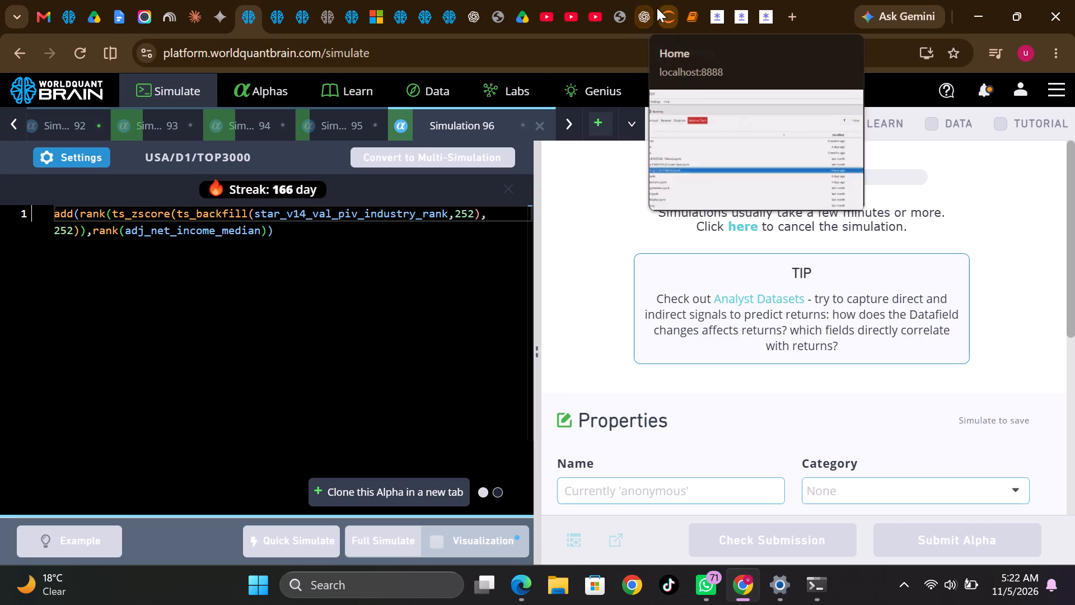
# Switch to YouTube, resume the paused video "The wonders of starting small" and look over its page.
pyautogui.click(596, 20)
pyautogui.click(468, 369)
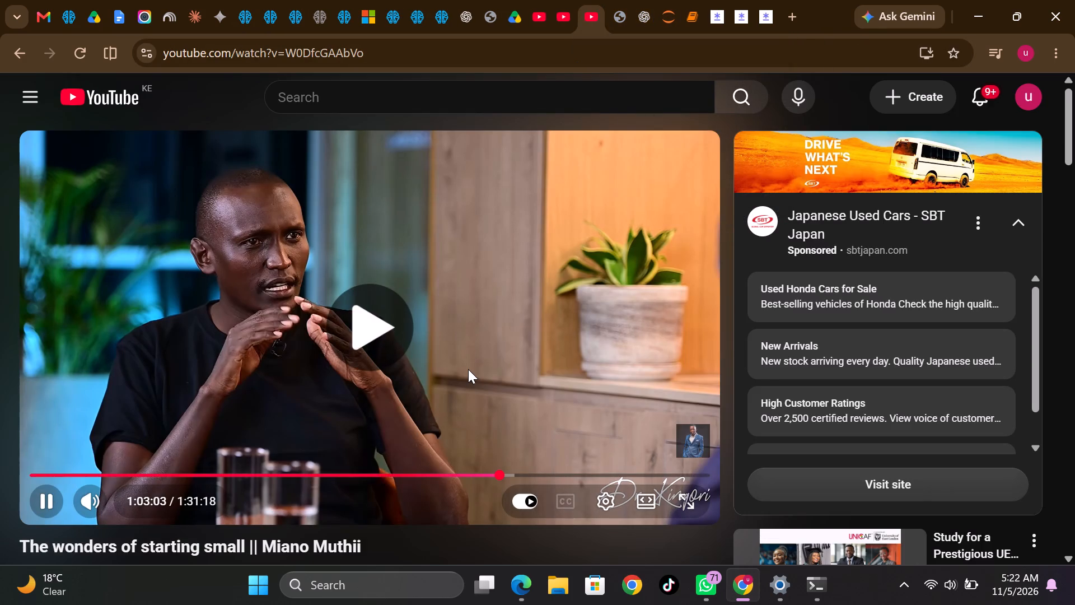
pyautogui.scroll(-1, 772, 403)
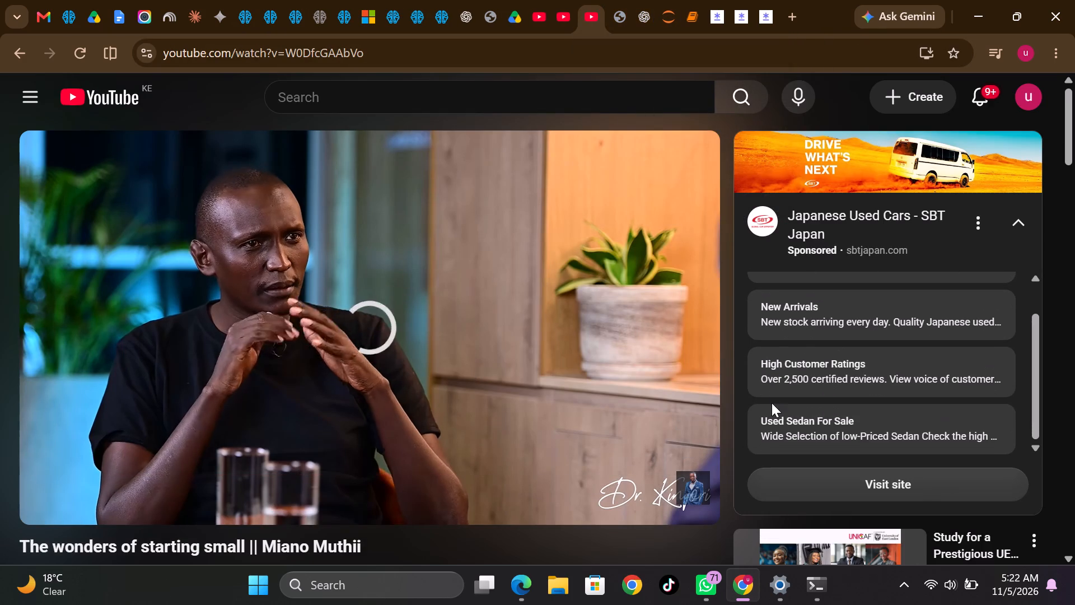
pyautogui.scroll(-2, 582, 364)
pyautogui.scroll(1, 582, 364)
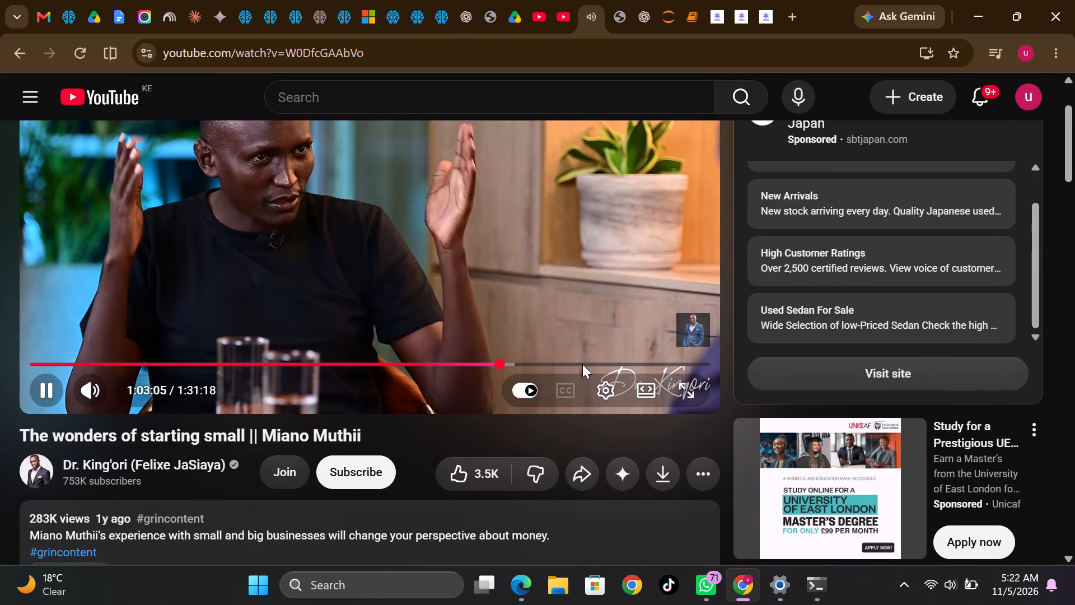
pyautogui.scroll(3, 582, 364)
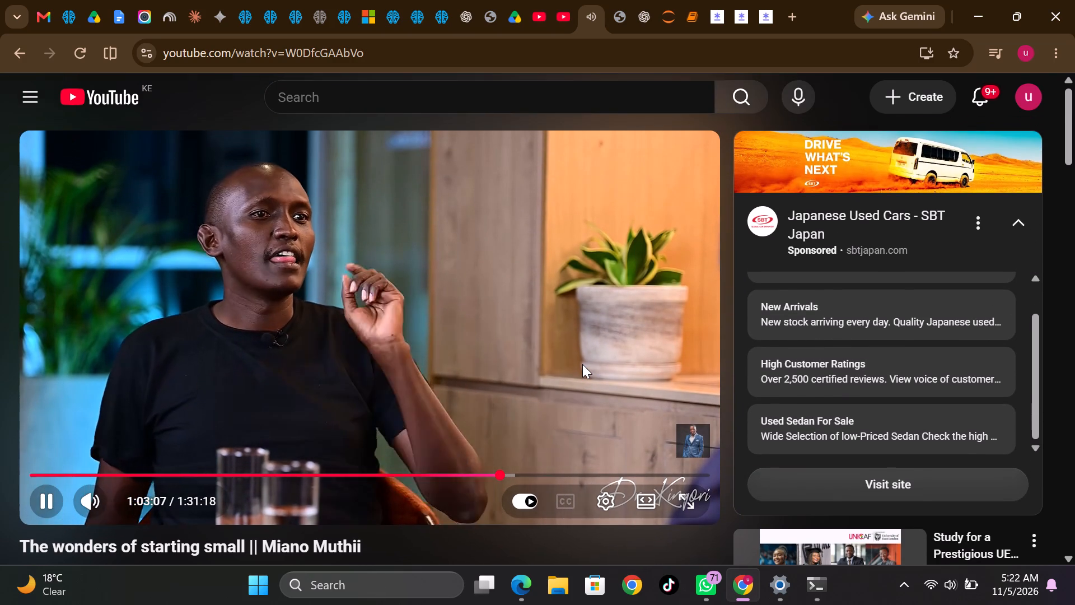
pyautogui.scroll(2, 582, 364)
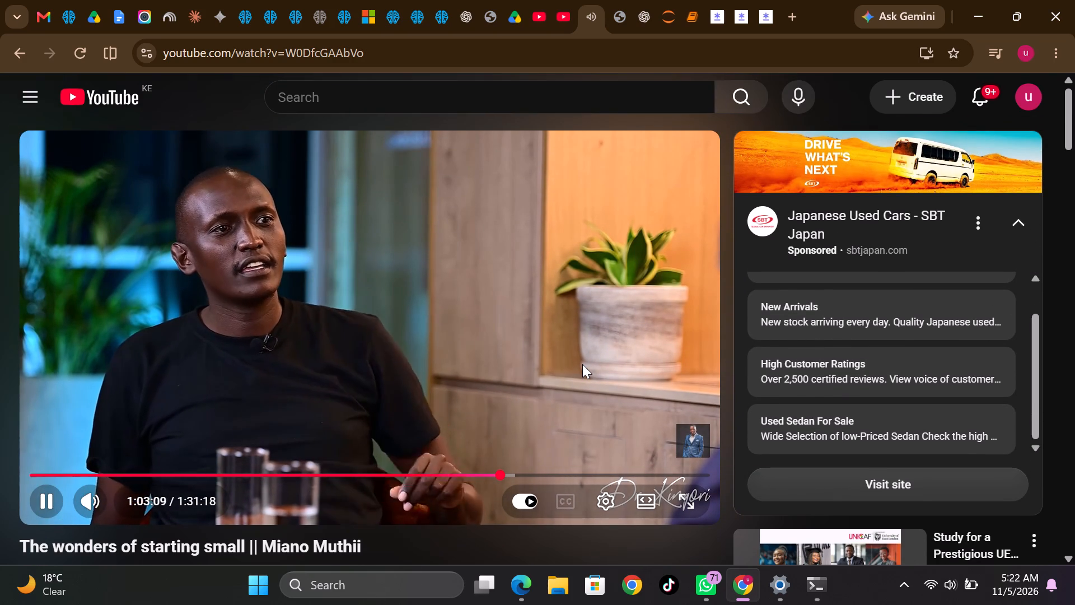
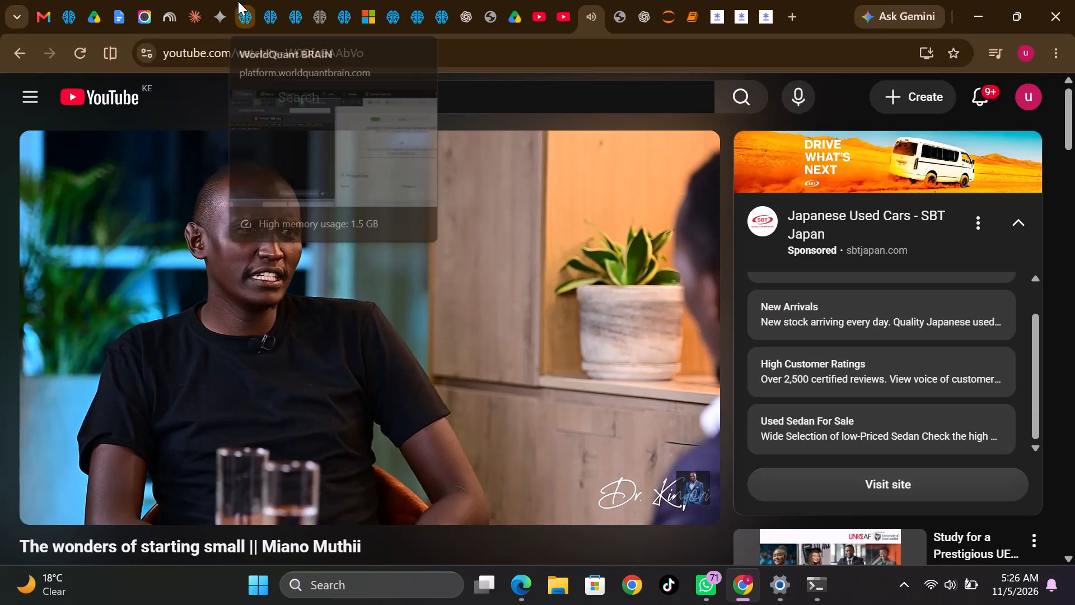
# Return to WorldQuant BRAIN, reveal Simulation 97's test period, review its TEST and IS summaries and close that simulation.
pyautogui.click(242, 5)
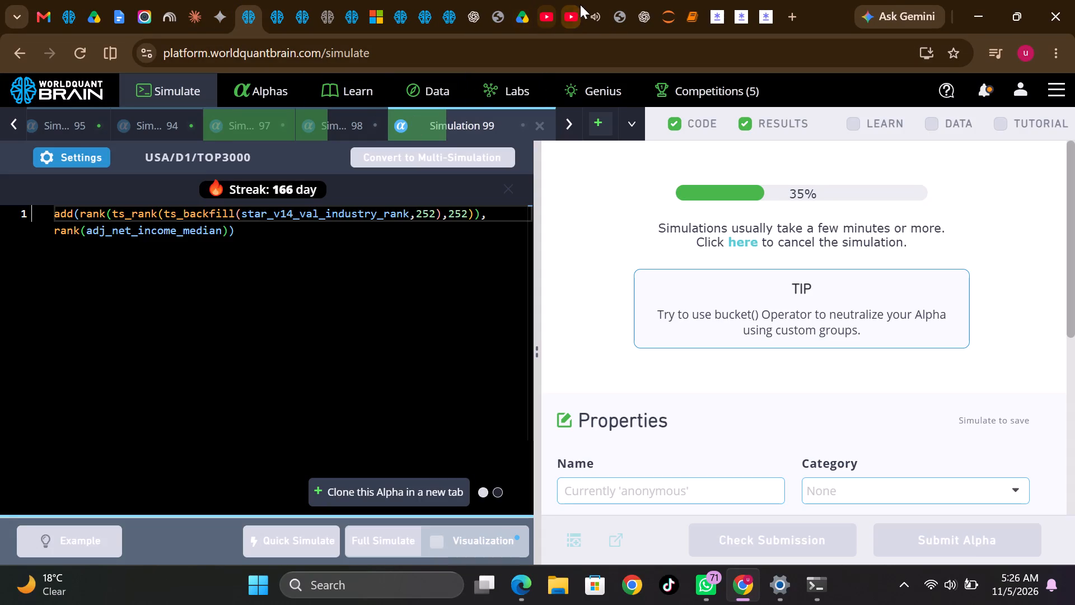
pyautogui.click(251, 122)
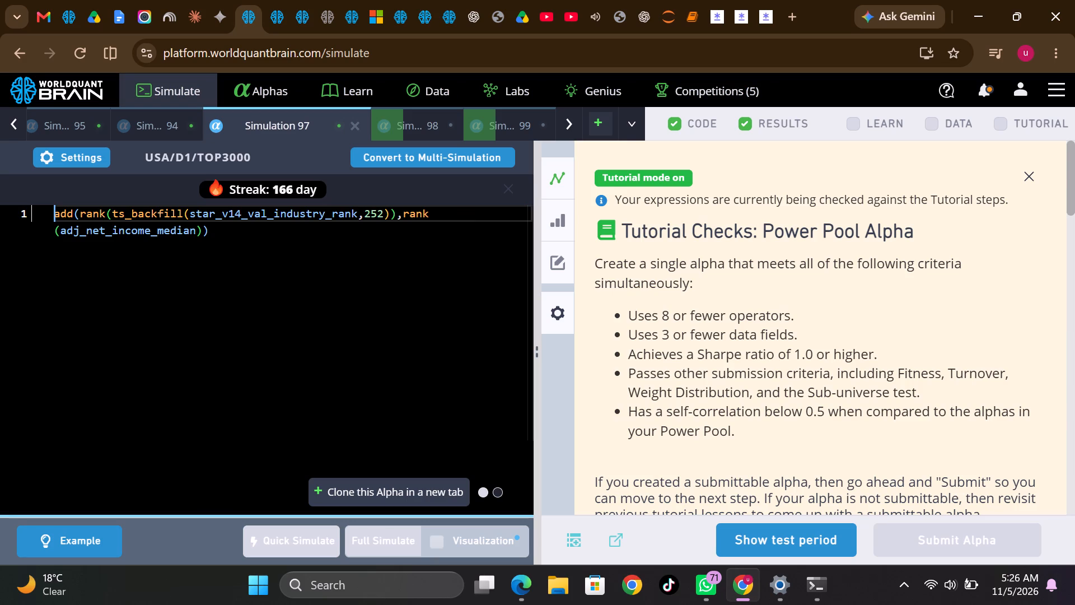
pyautogui.scroll(-5, 822, 496)
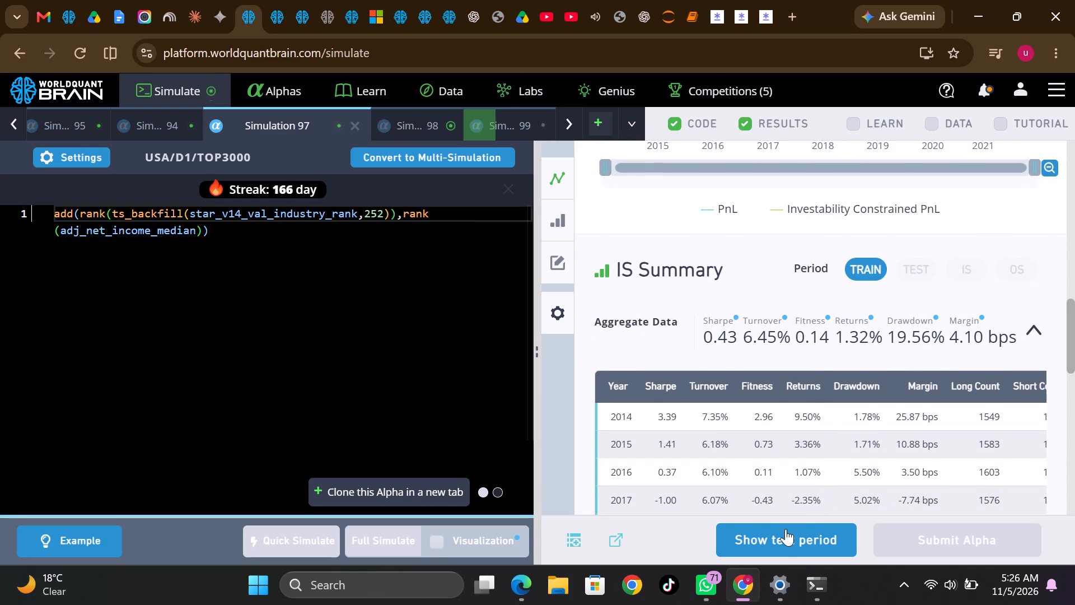
pyautogui.click(780, 541)
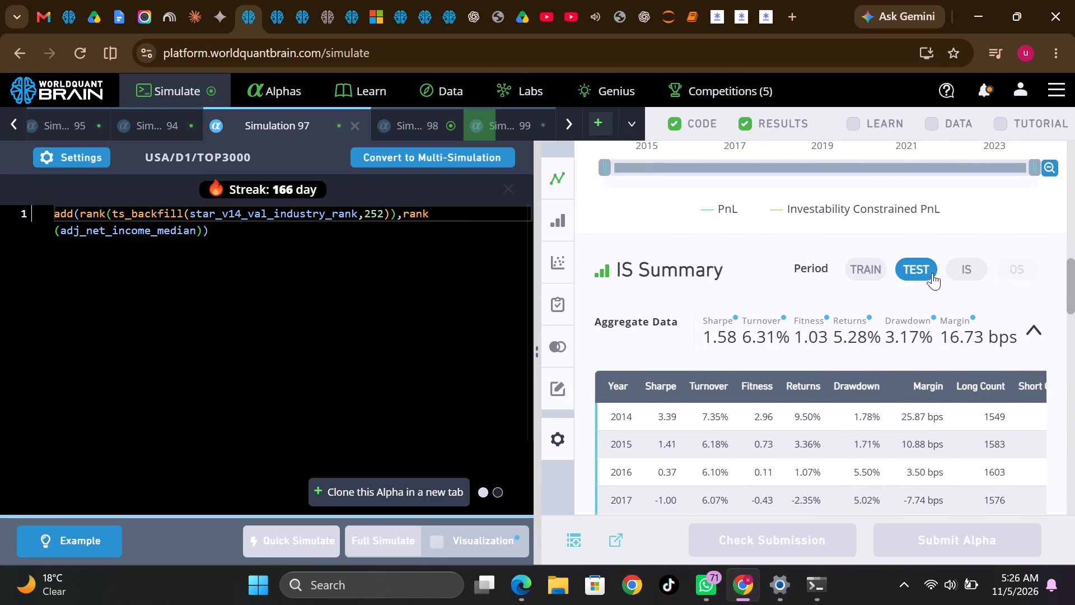
pyautogui.click(962, 270)
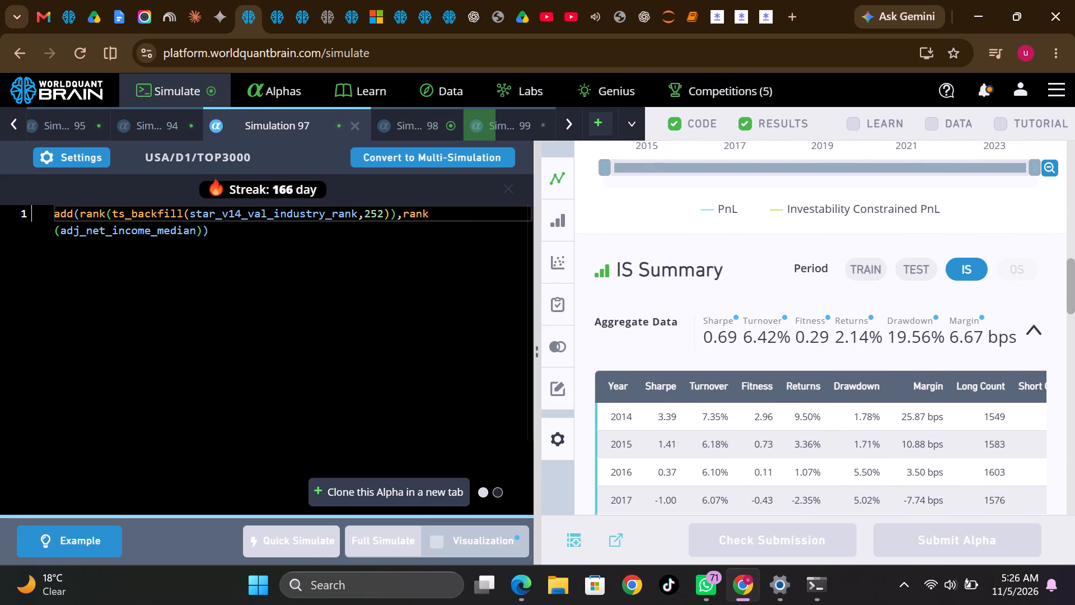
pyautogui.click(356, 124)
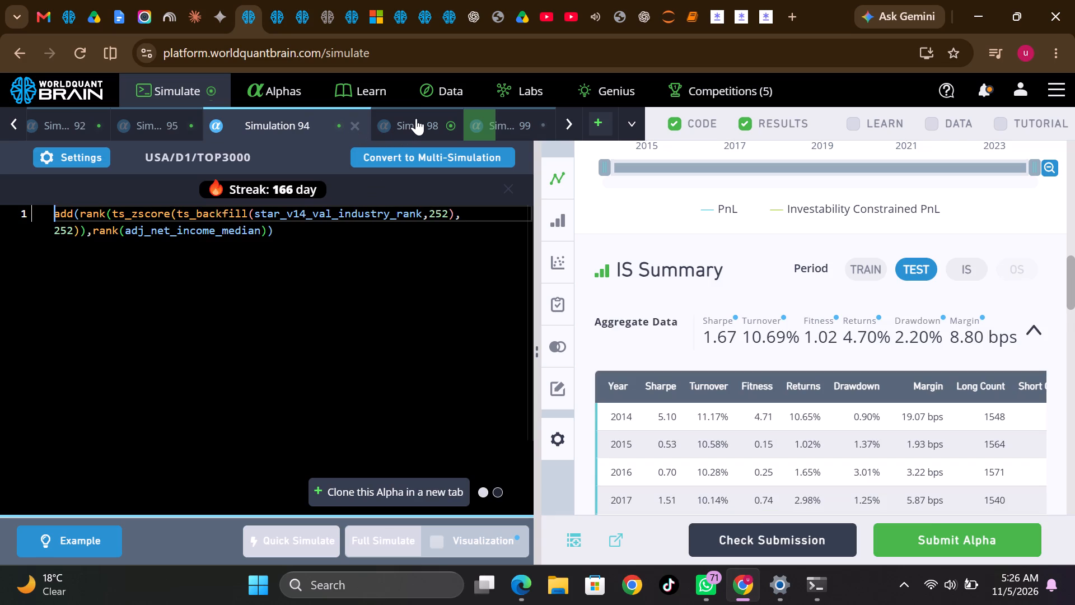
# Reveal Simulation 98's test period, review its TEST and IS summaries and run its Prod Correlation check.
pyautogui.click(416, 118)
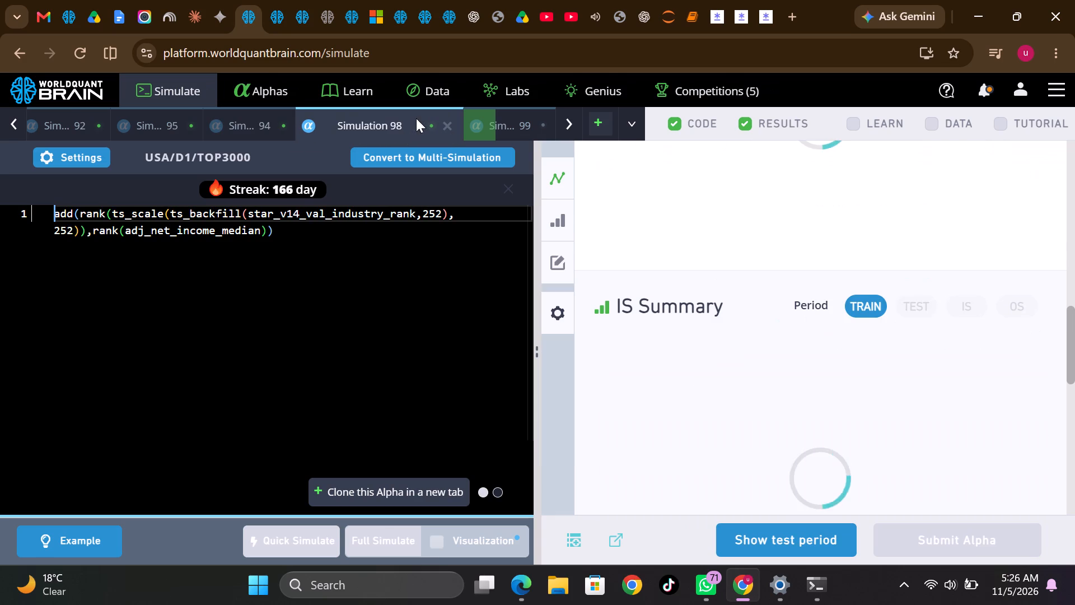
pyautogui.scroll(-2, 813, 433)
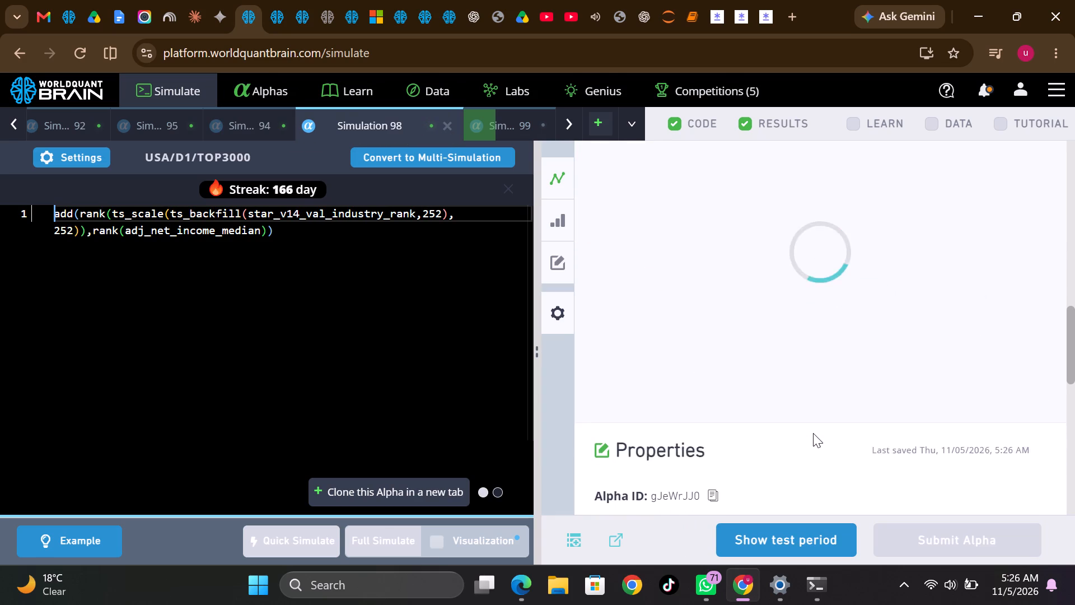
pyautogui.scroll(3, 813, 433)
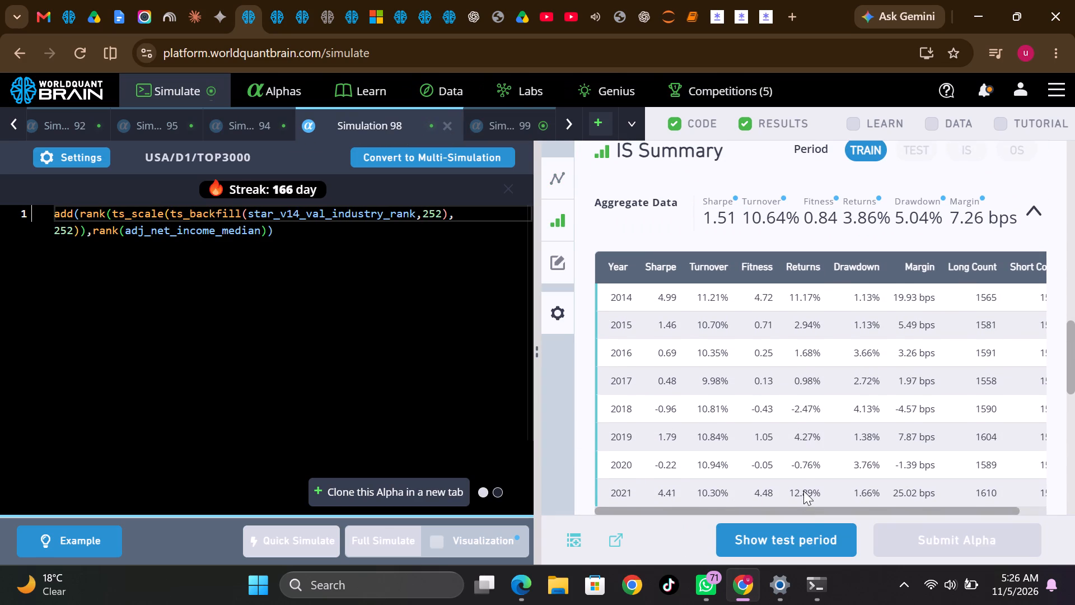
pyautogui.click(796, 539)
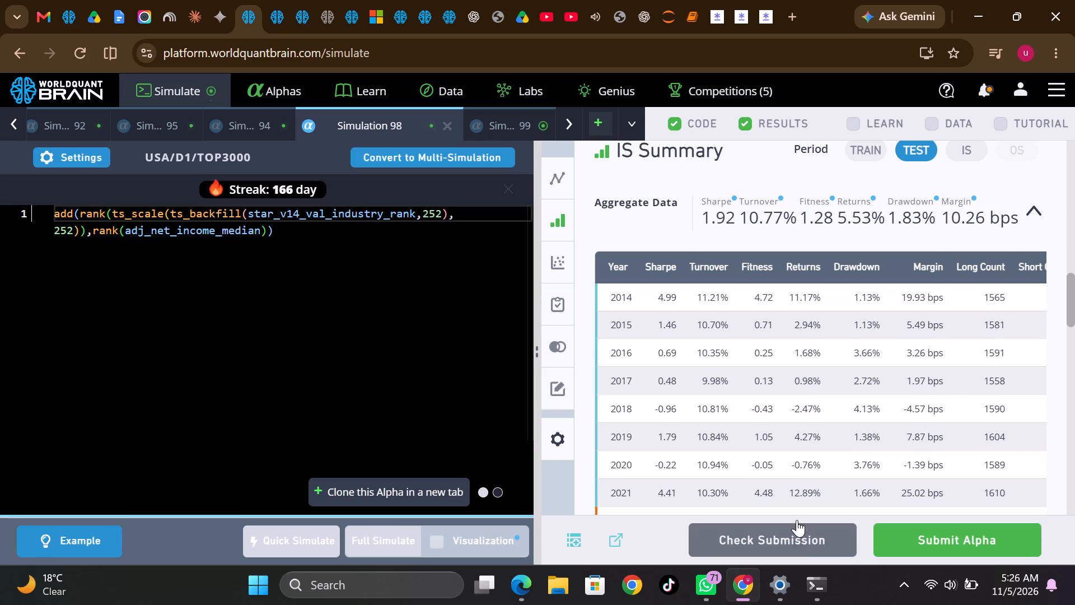
pyautogui.scroll(-2, 905, 288)
pyautogui.scroll(1, 905, 288)
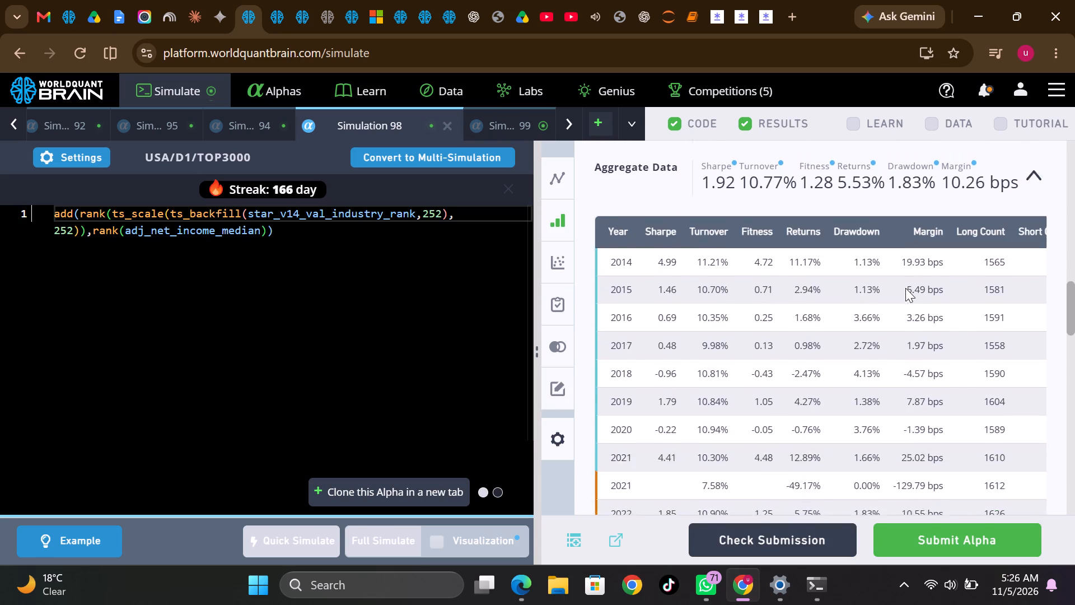
pyautogui.scroll(1, 905, 288)
pyautogui.click(958, 192)
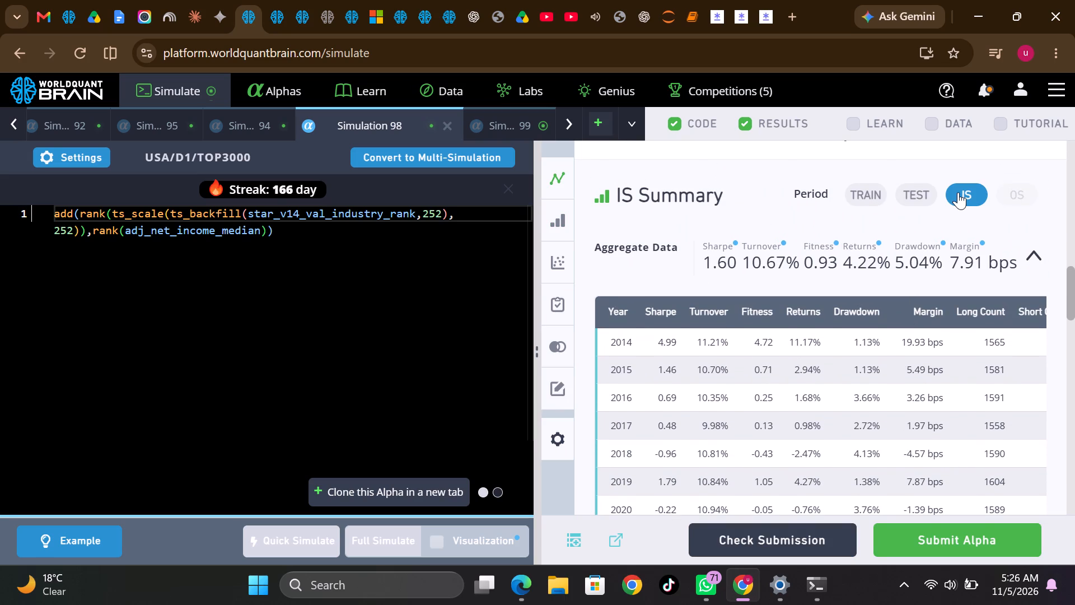
pyautogui.scroll(-3, 854, 362)
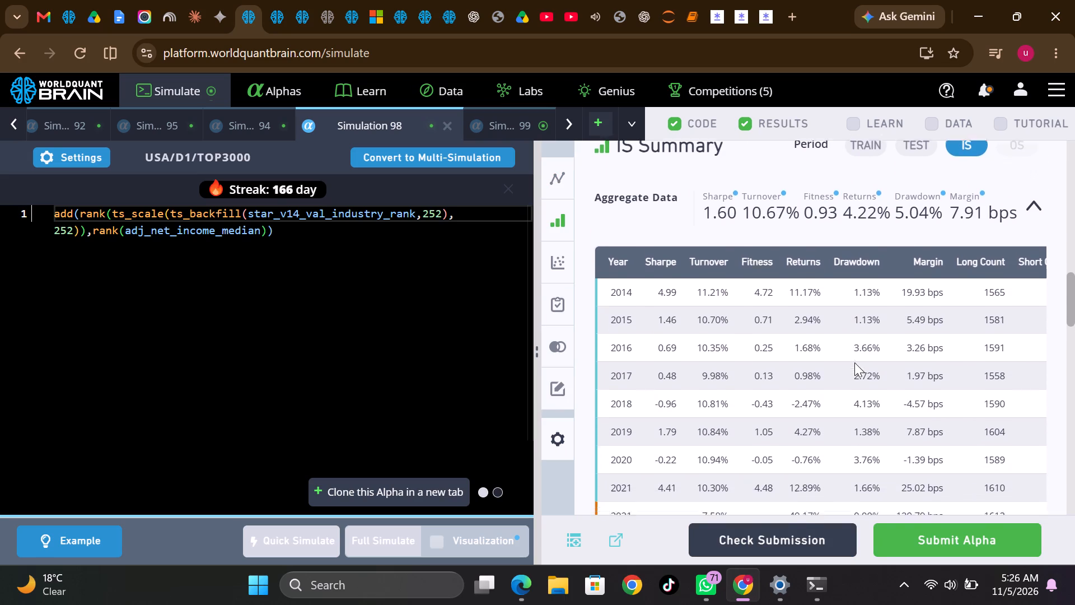
pyautogui.scroll(-3, 854, 362)
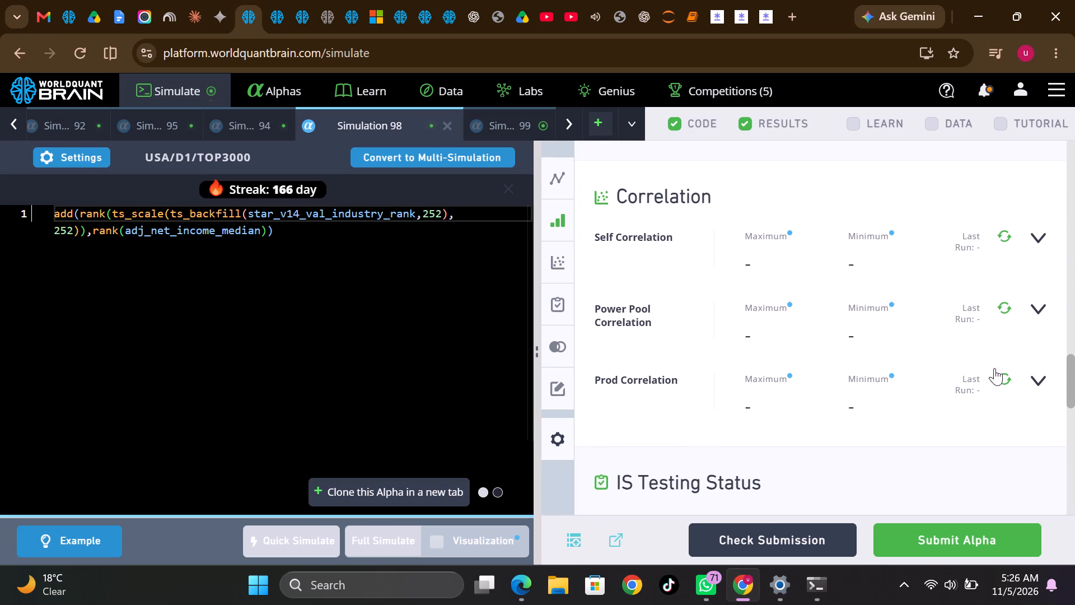
pyautogui.click(1006, 376)
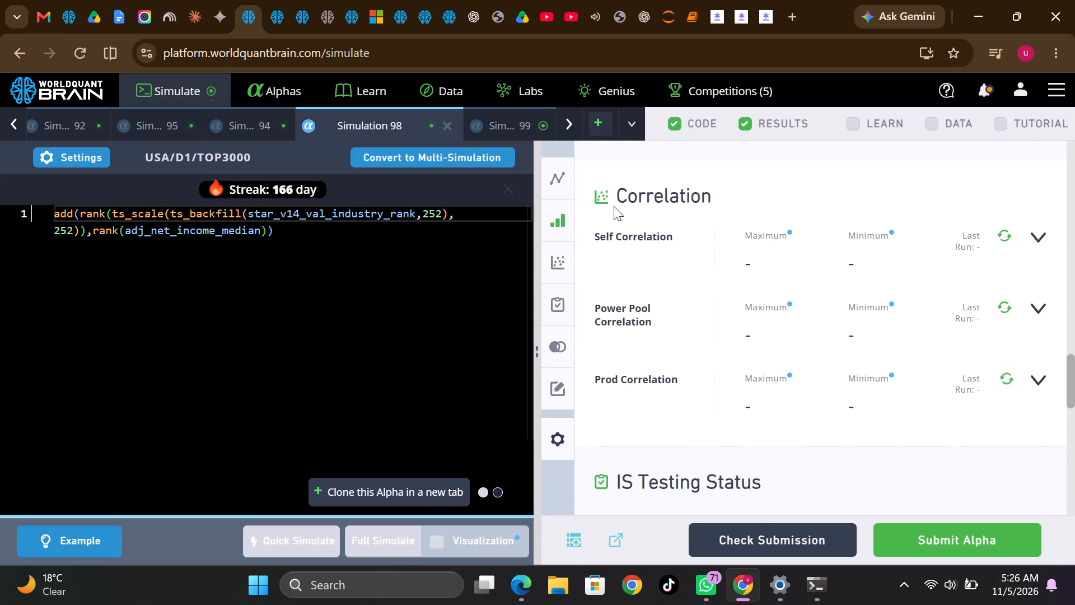
# Reveal Simulation 99's test period, review its TEST and IS summaries and run its Prod Correlation check.
pyautogui.click(525, 120)
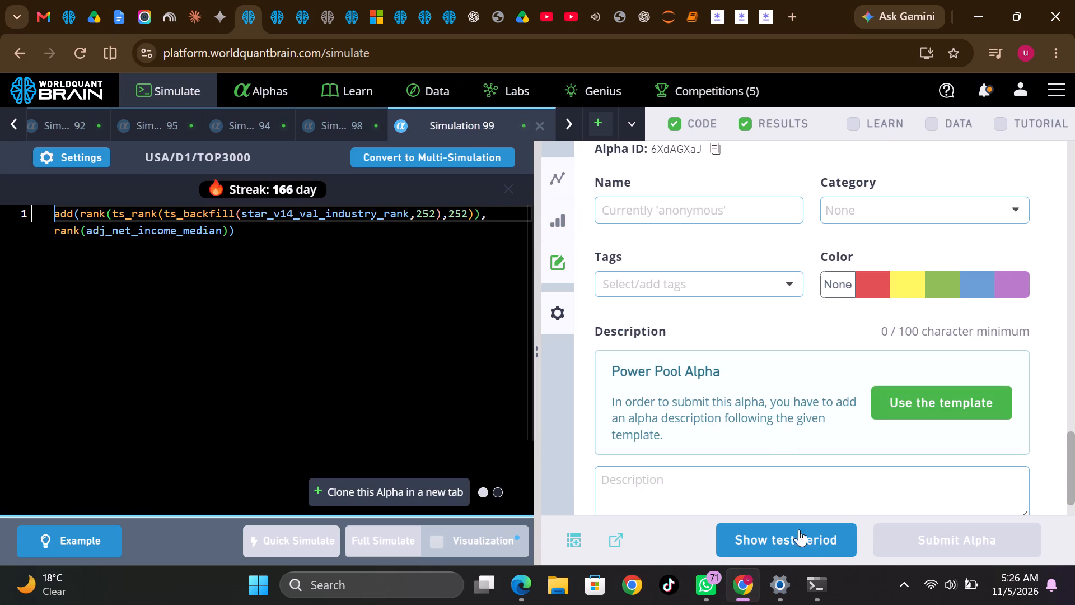
pyautogui.click(803, 538)
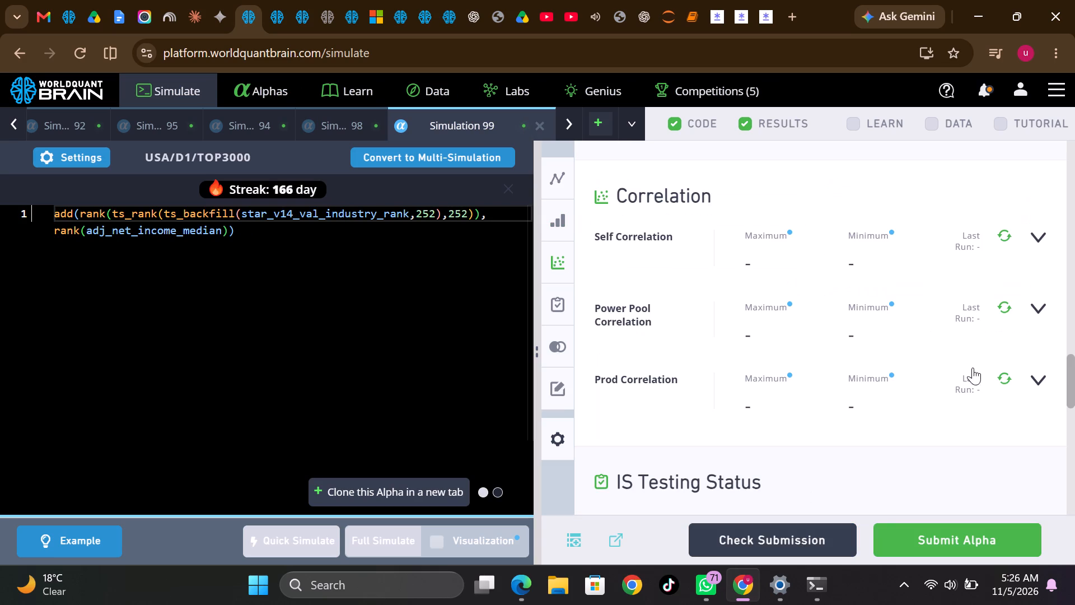
pyautogui.scroll(2, 914, 350)
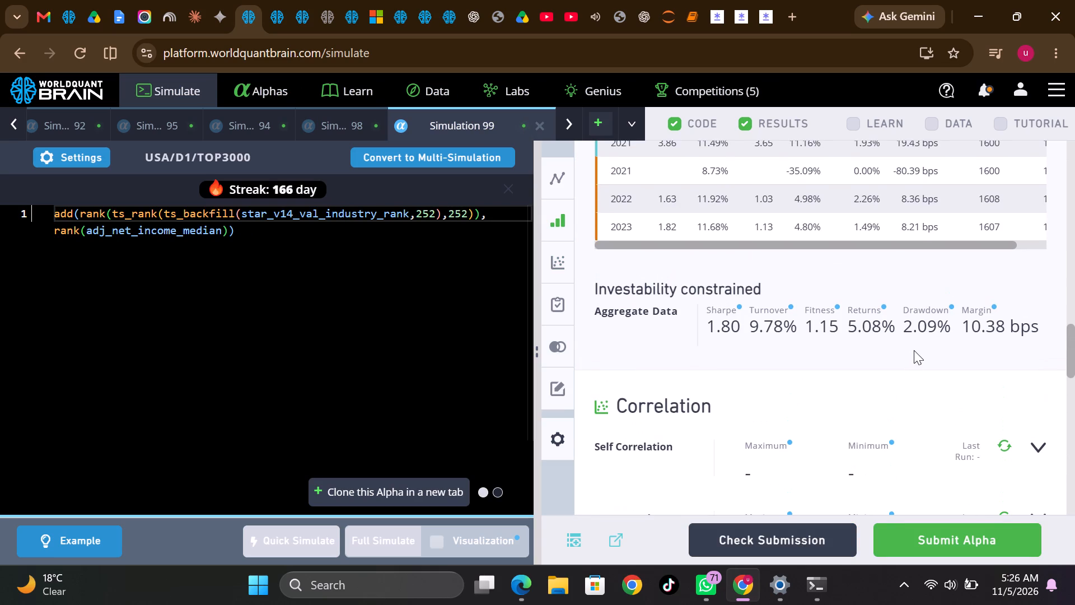
pyautogui.scroll(4, 914, 350)
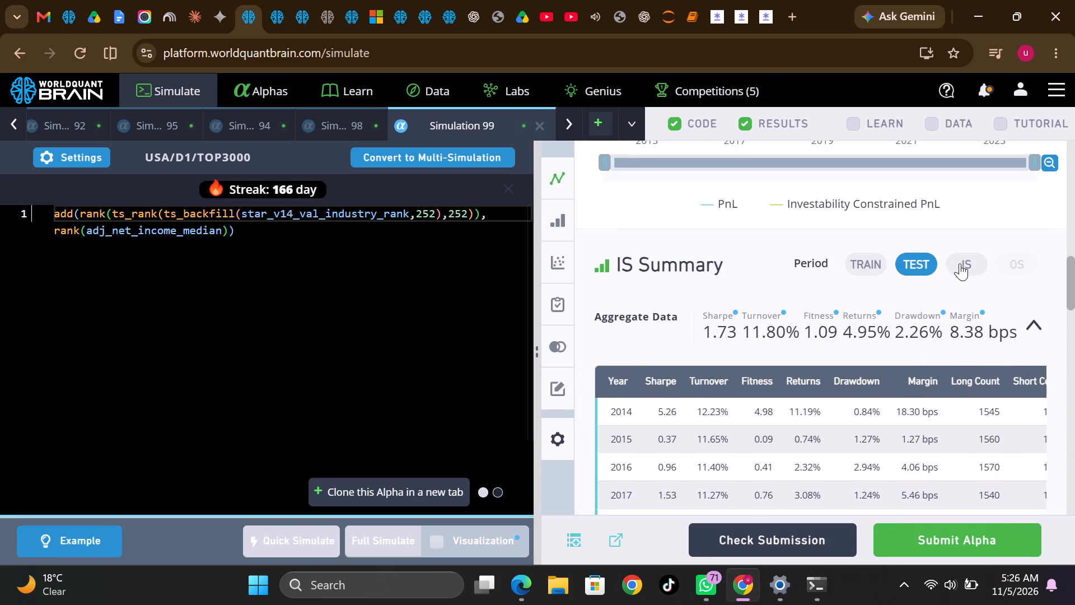
pyautogui.click(970, 261)
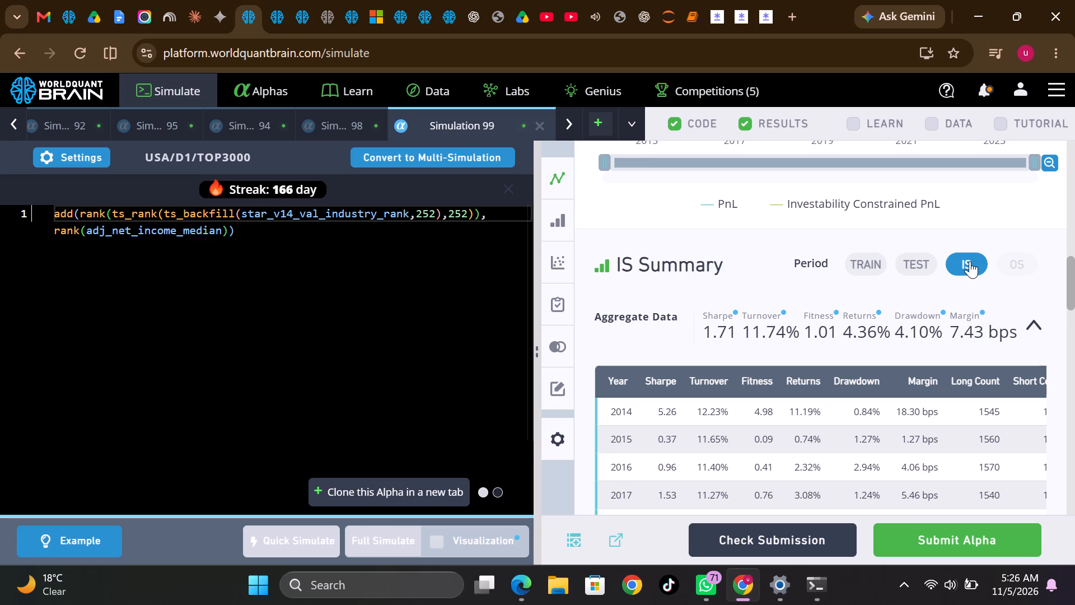
pyautogui.scroll(-2, 830, 376)
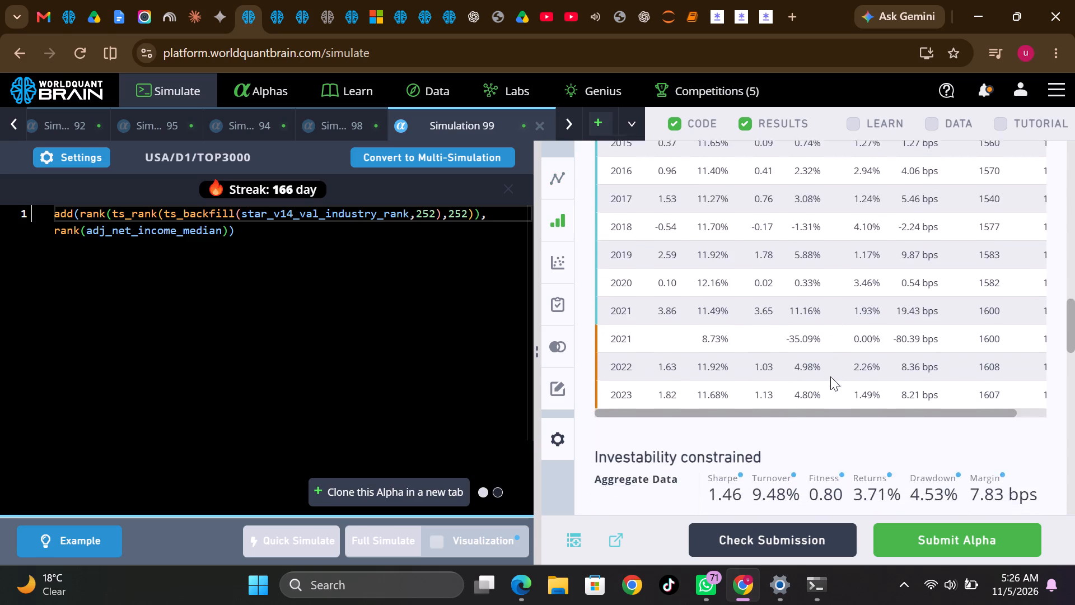
pyautogui.scroll(-3, 830, 376)
pyautogui.click(1000, 399)
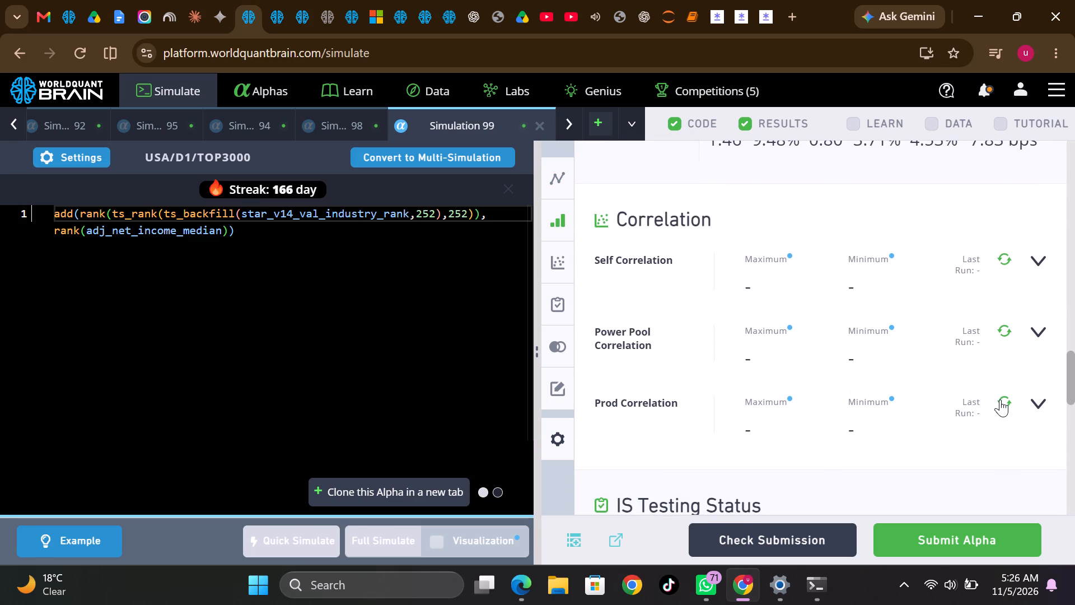
# Examine Simulation 99's IS testing warnings, yearly IS summary and Prod Correlation values.
pyautogui.scroll(-1, 892, 395)
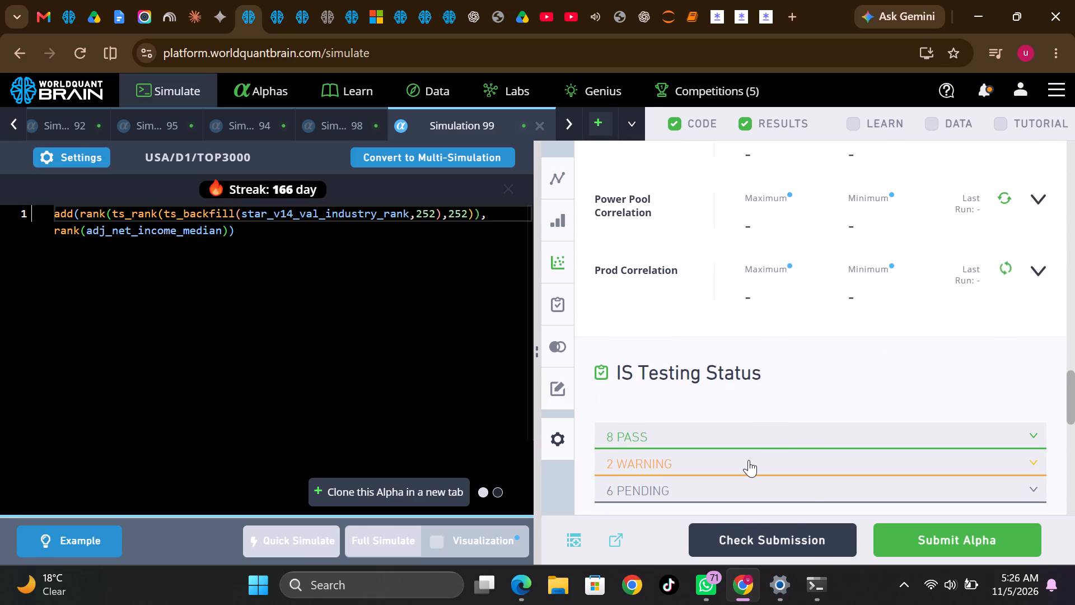
pyautogui.click(749, 460)
pyautogui.hscroll(1, 780, 389)
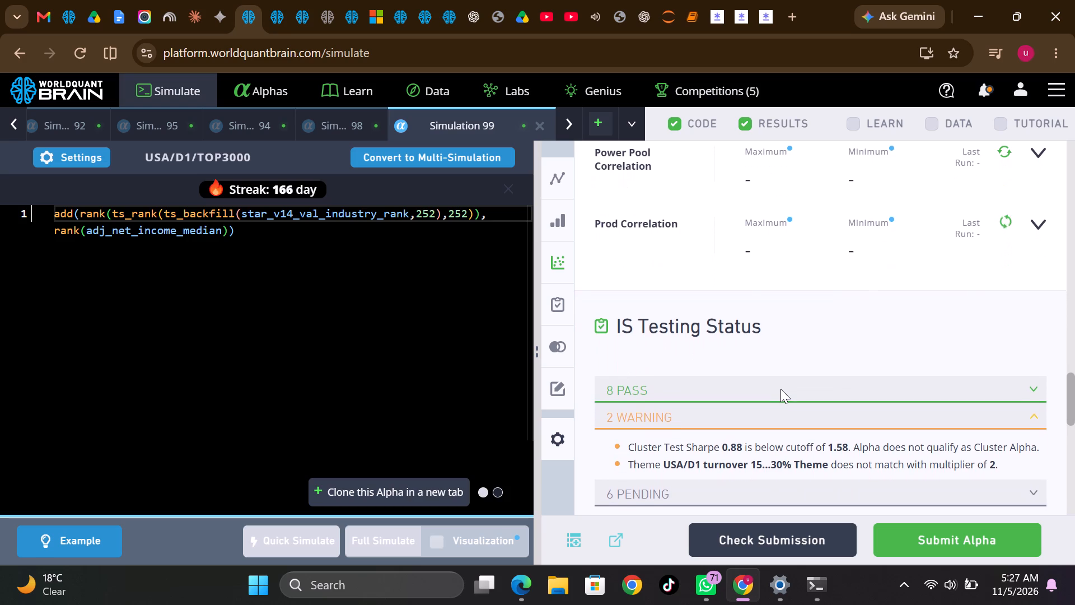
pyautogui.hscroll(1, 780, 389)
pyautogui.scroll(2, 780, 389)
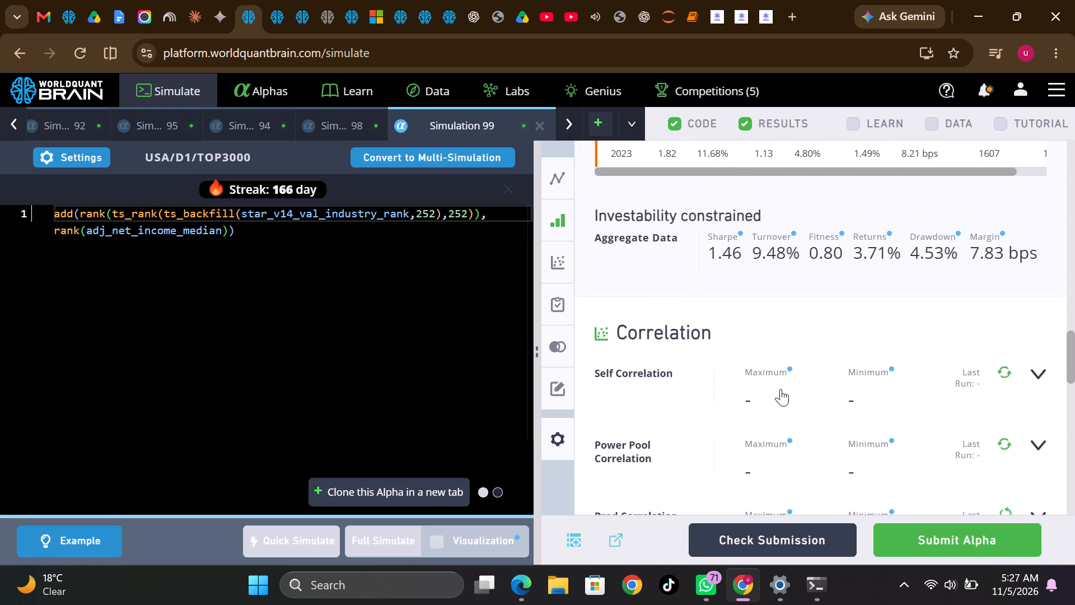
pyautogui.scroll(5, 780, 389)
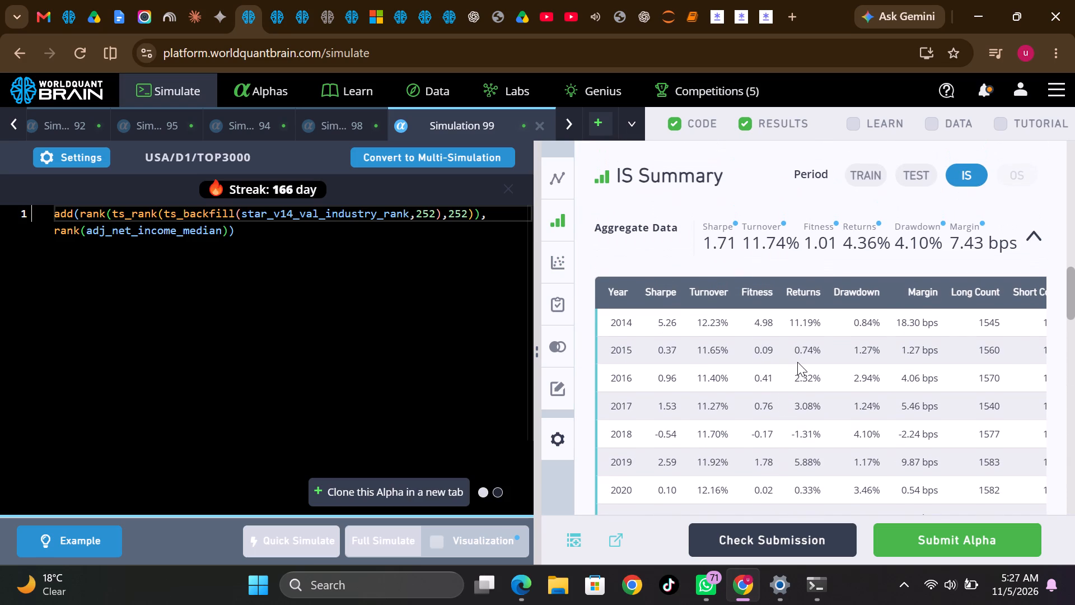
pyautogui.scroll(-2, 797, 362)
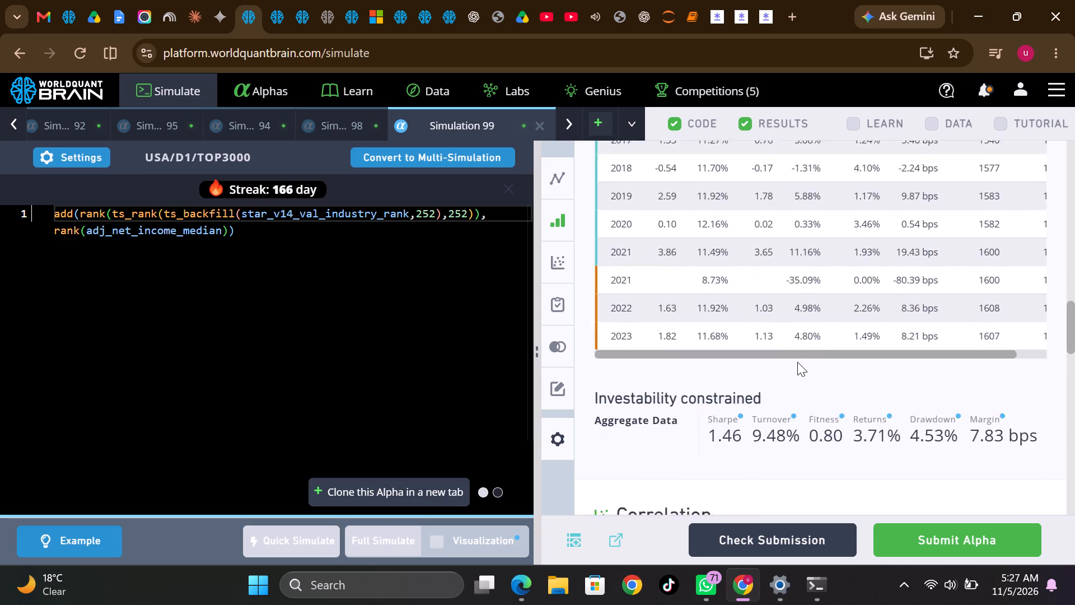
pyautogui.scroll(-4, 797, 362)
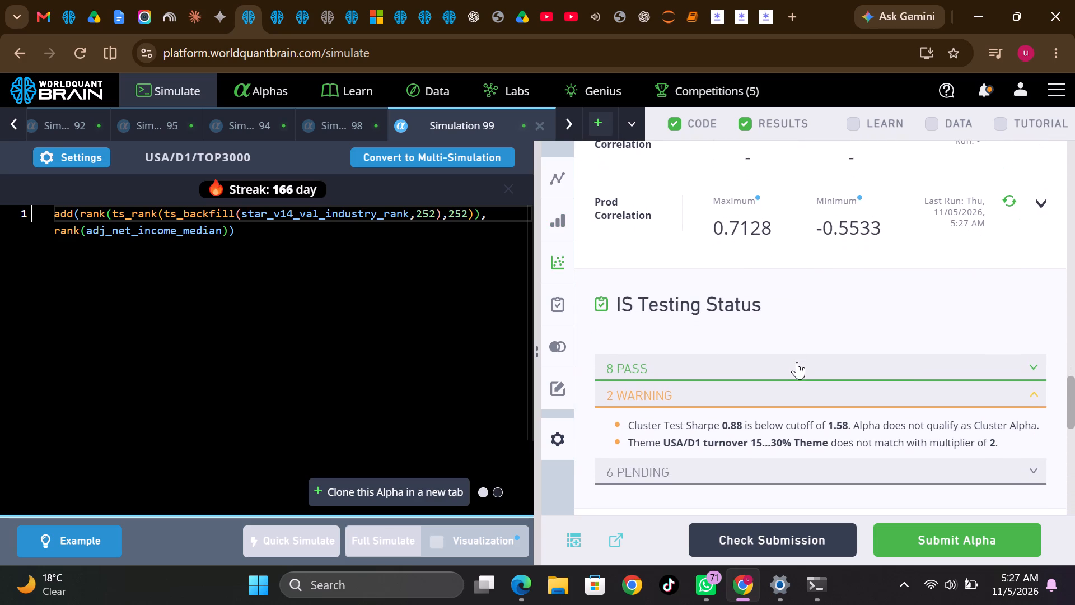
# Clone Simulation 99, set the clone's decay to 0 in its simulation settings and run a full simulation.
pyautogui.rightClick(447, 116)
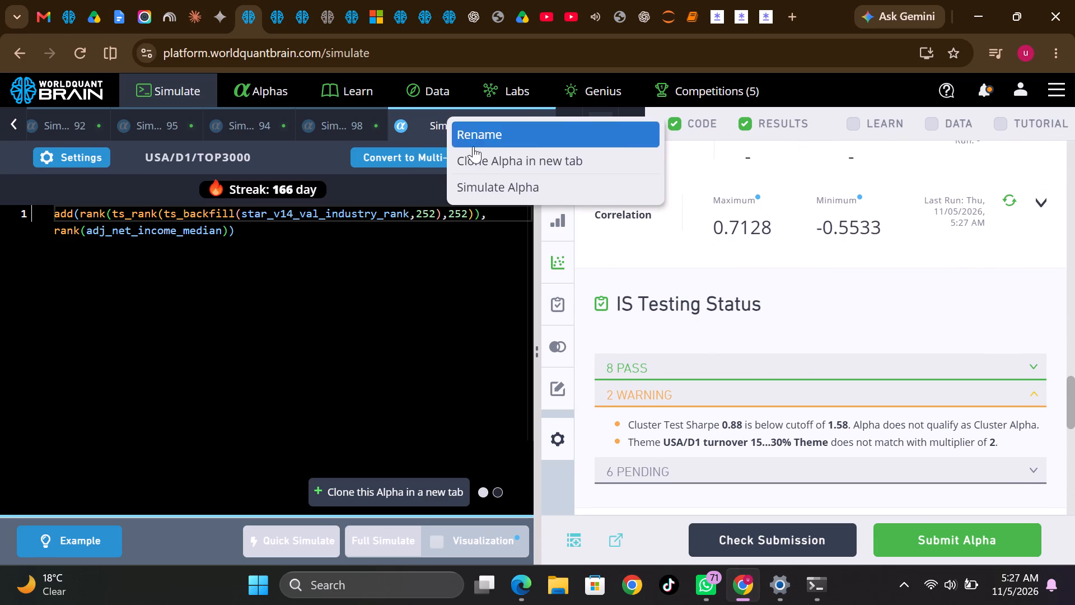
pyautogui.click(482, 159)
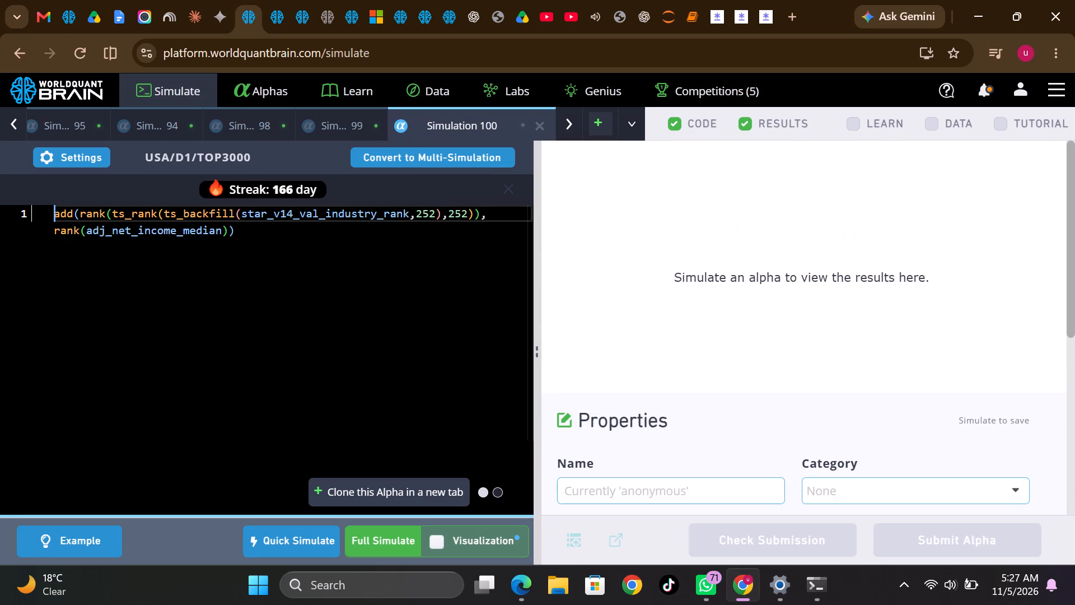
pyautogui.click(91, 160)
pyautogui.click(330, 409)
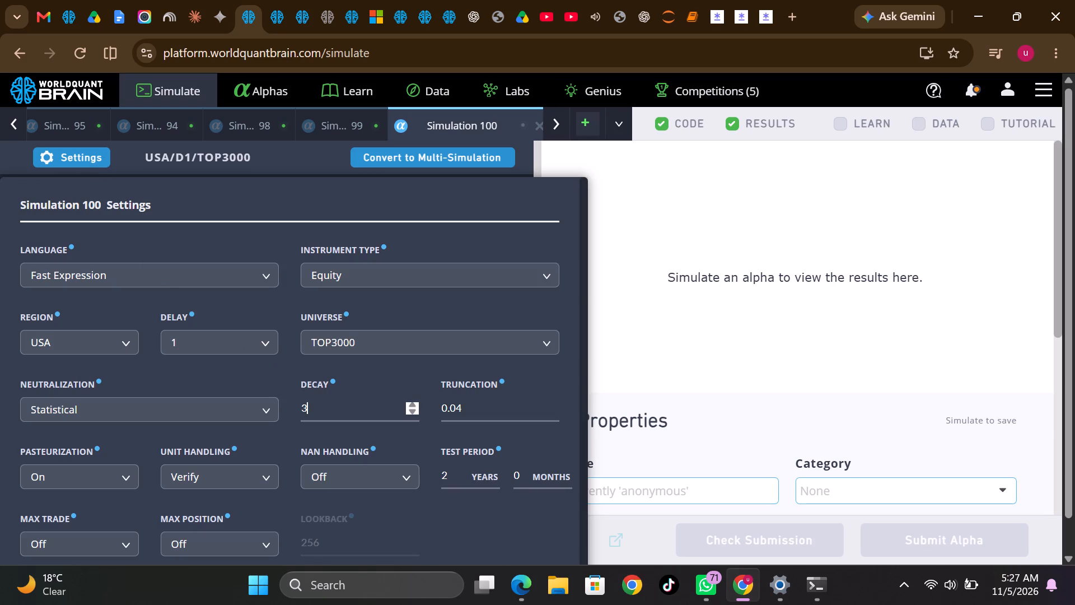
pyautogui.press('BackSpace')
pyautogui.press('0')
pyautogui.scroll(-3, 436, 525)
pyautogui.click(453, 532)
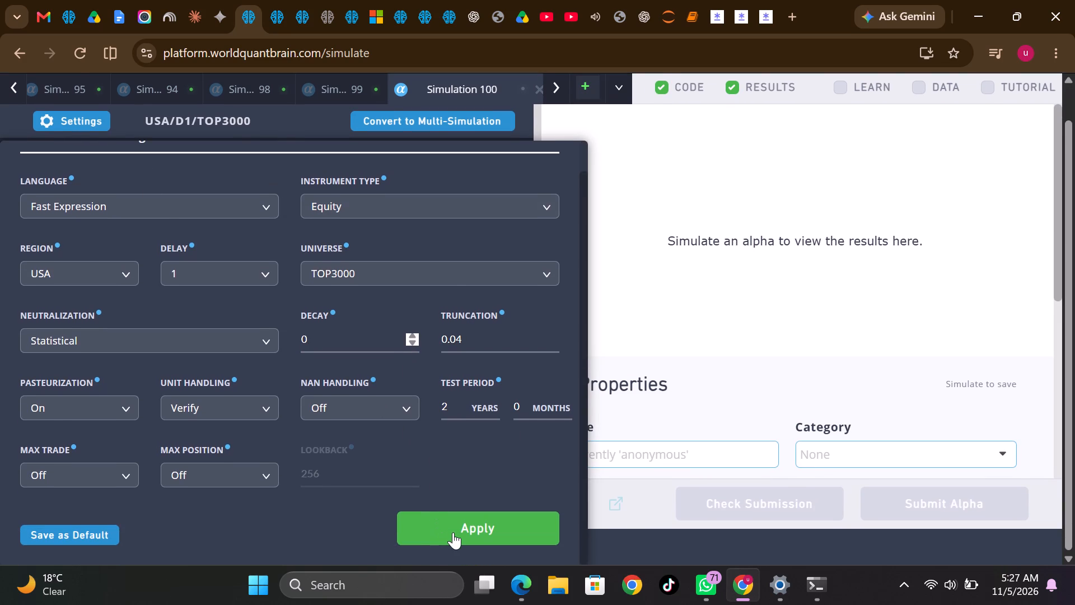
pyautogui.click(394, 530)
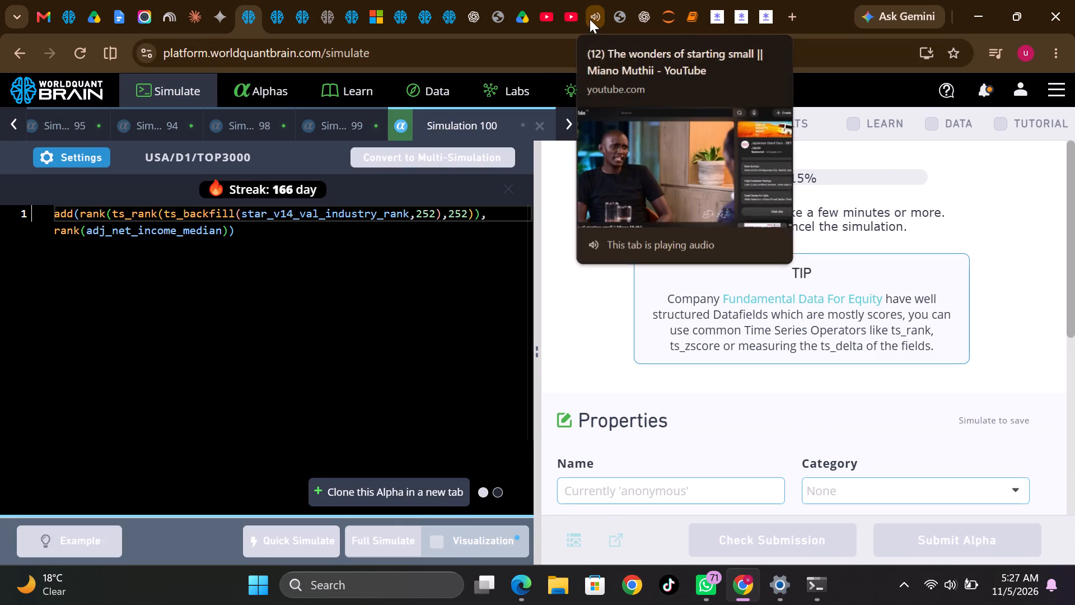
# Switch to the YouTube video "The wonders of starting small" and watch it.
pyautogui.click(590, 19)
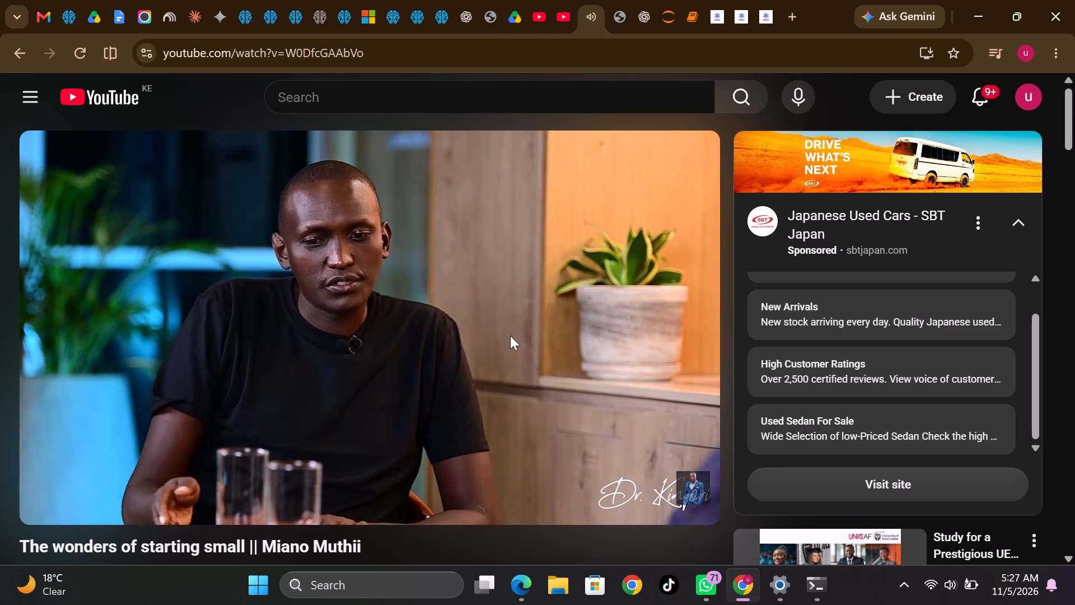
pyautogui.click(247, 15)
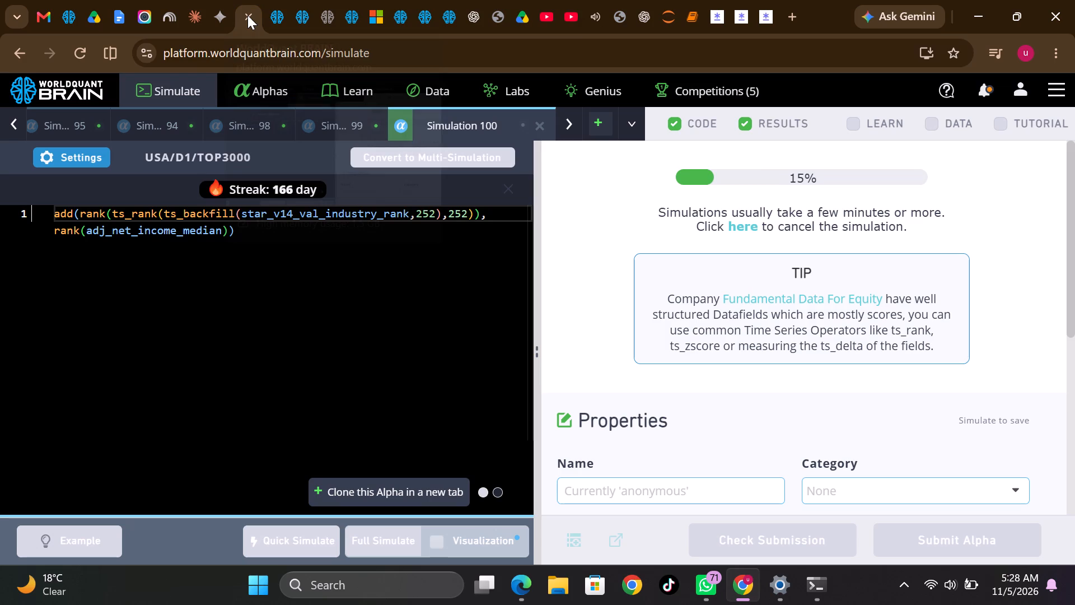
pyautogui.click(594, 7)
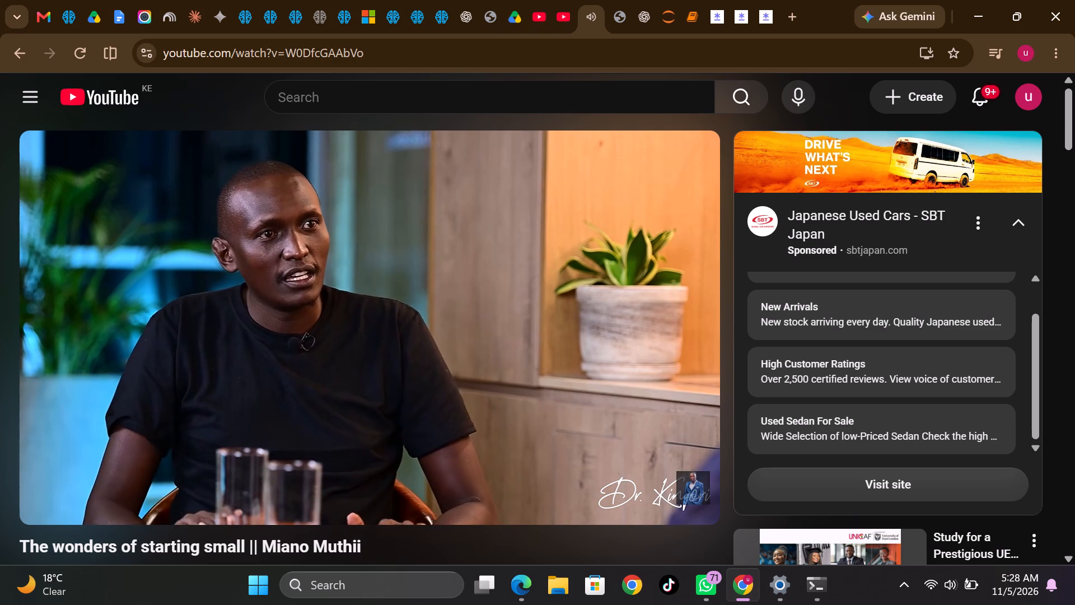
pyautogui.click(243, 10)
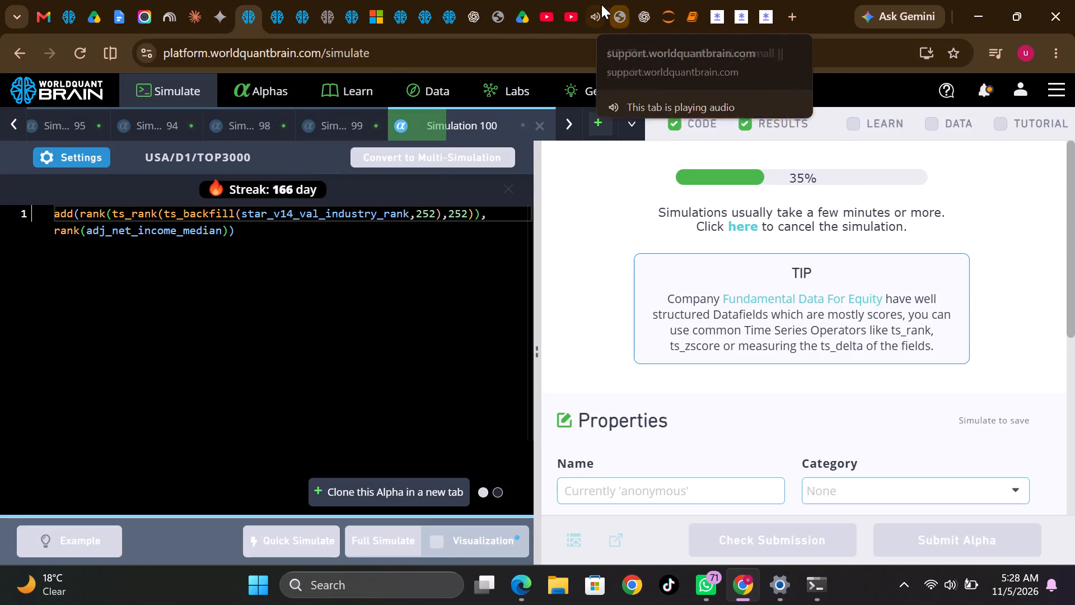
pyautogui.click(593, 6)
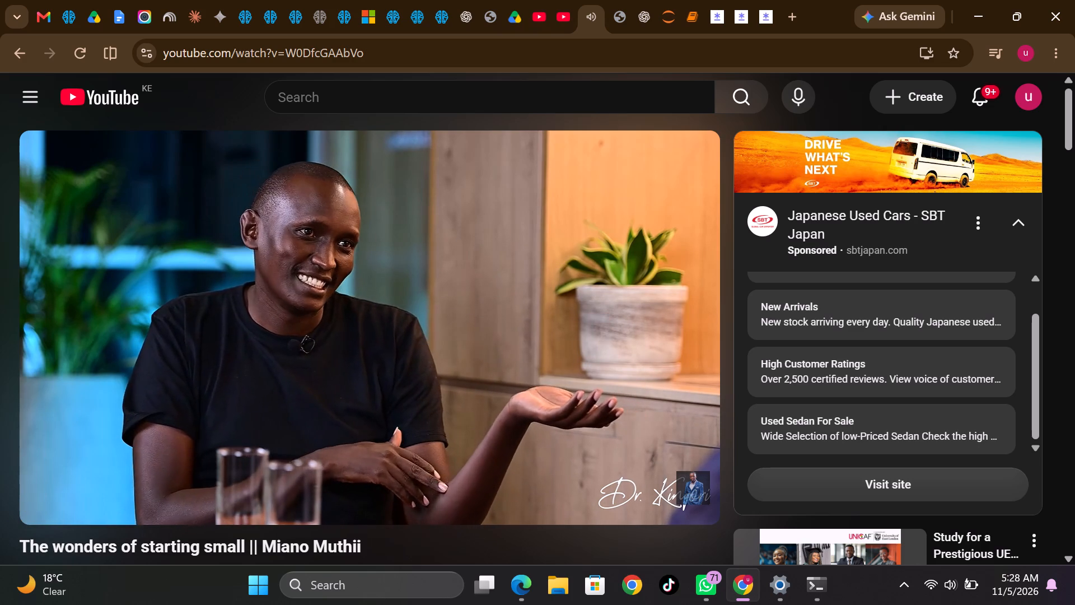
# Return to Simulation 100, reveal its test period and review the TEST and IS summaries.
pyautogui.click(240, 0)
pyautogui.scroll(-1, 833, 376)
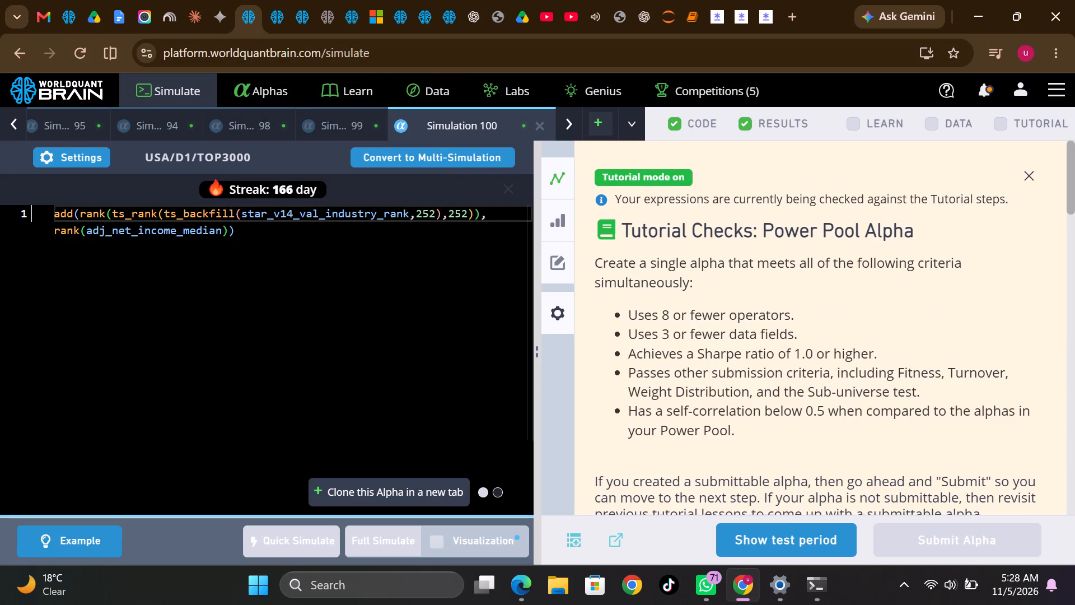
pyautogui.scroll(-4, 833, 376)
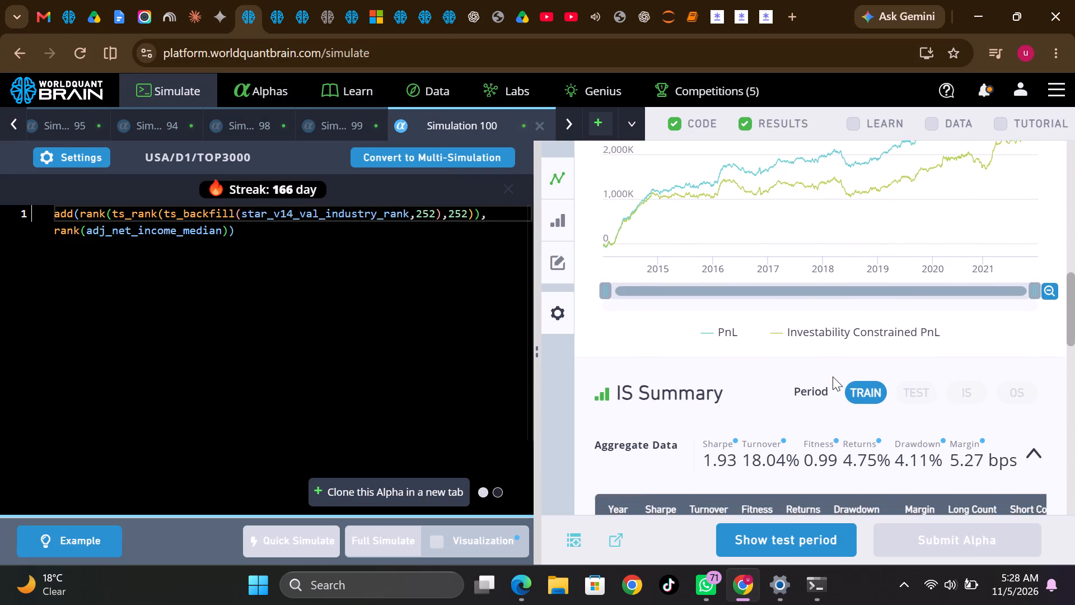
pyautogui.scroll(-1, 833, 376)
pyautogui.click(827, 544)
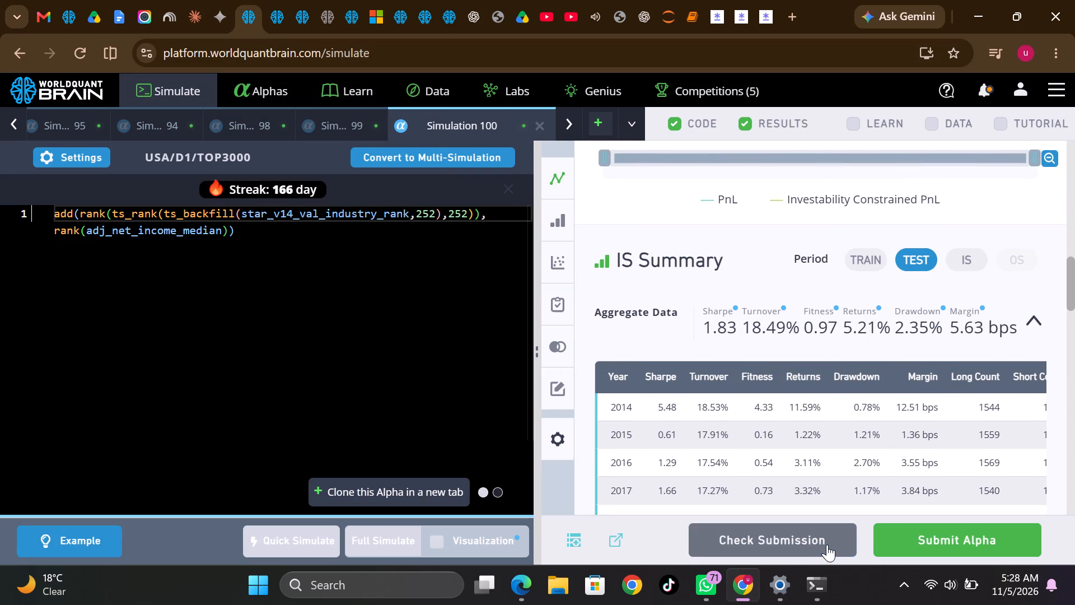
pyautogui.click(965, 255)
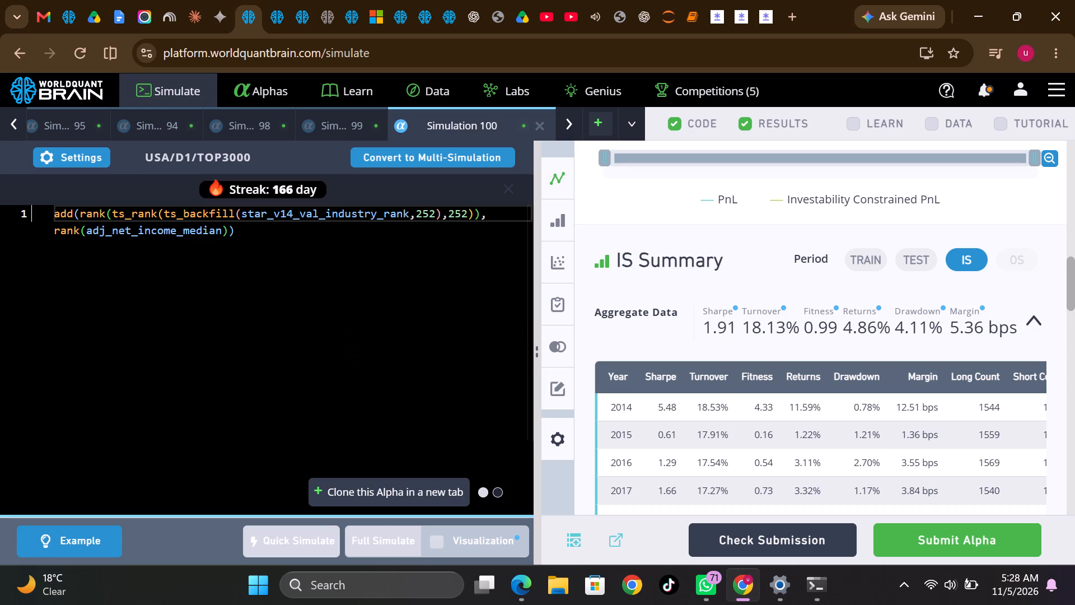
# Clone Simulation 100, change the clone's ts_rank window to 440 and run a full simulation.
pyautogui.rightClick(448, 123)
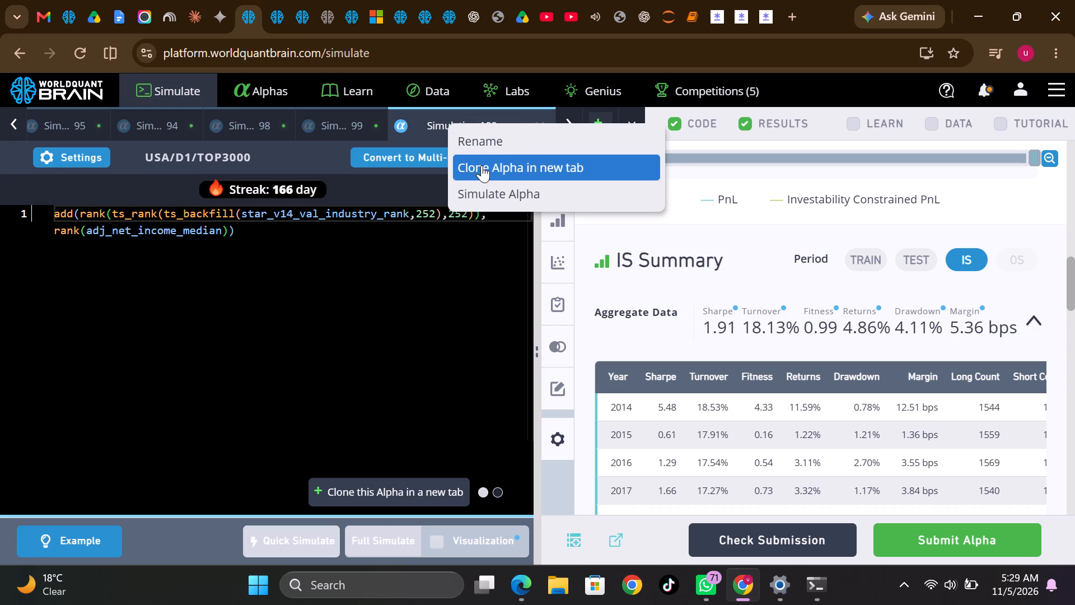
pyautogui.click(482, 165)
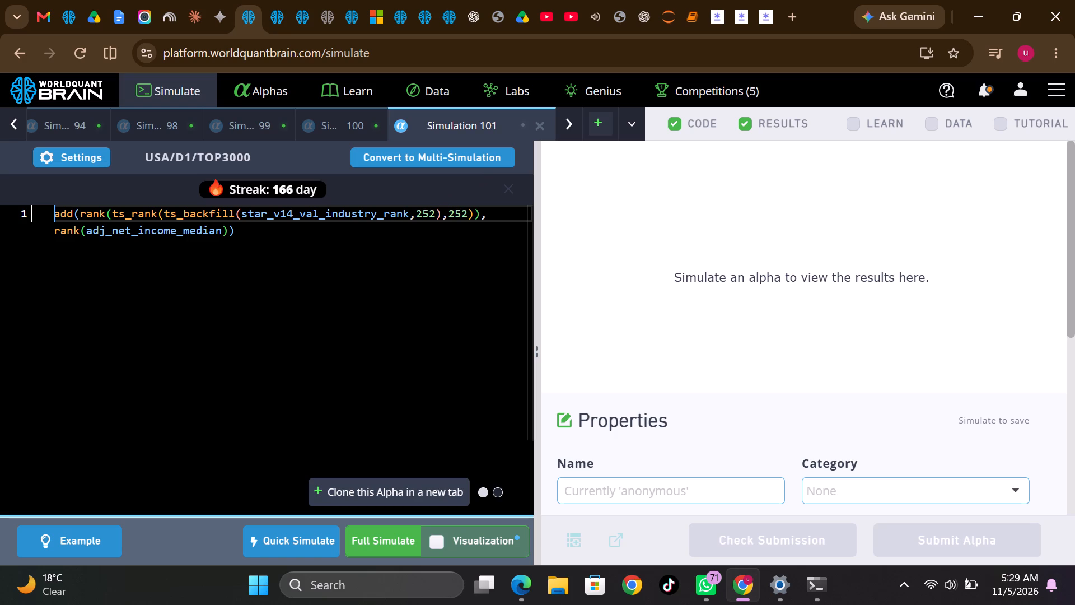
pyautogui.doubleClick(457, 213)
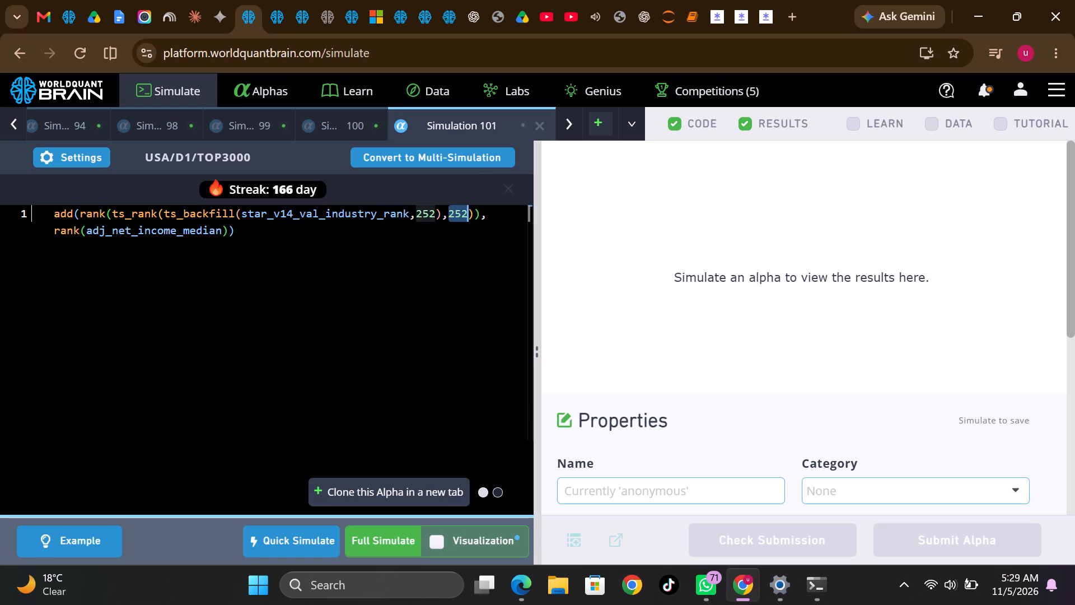
pyautogui.write('44')
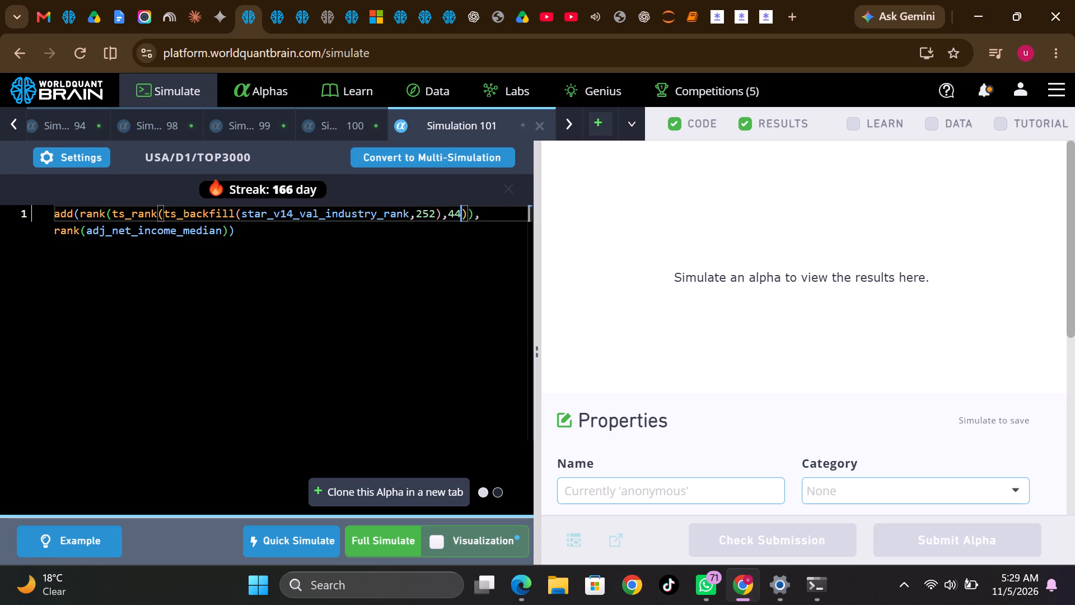
pyautogui.press('0')
pyautogui.click(402, 541)
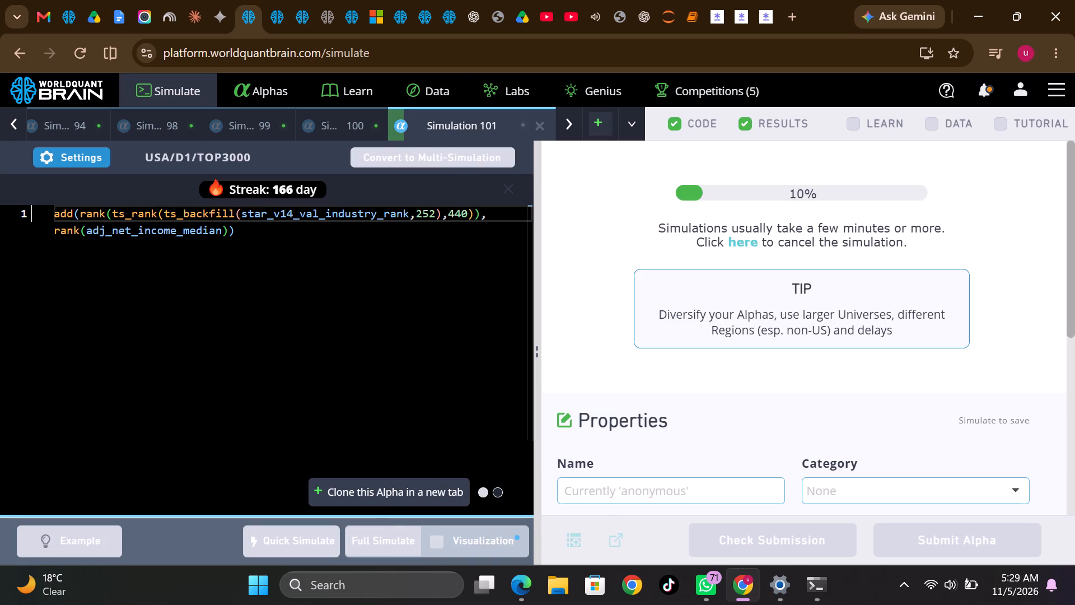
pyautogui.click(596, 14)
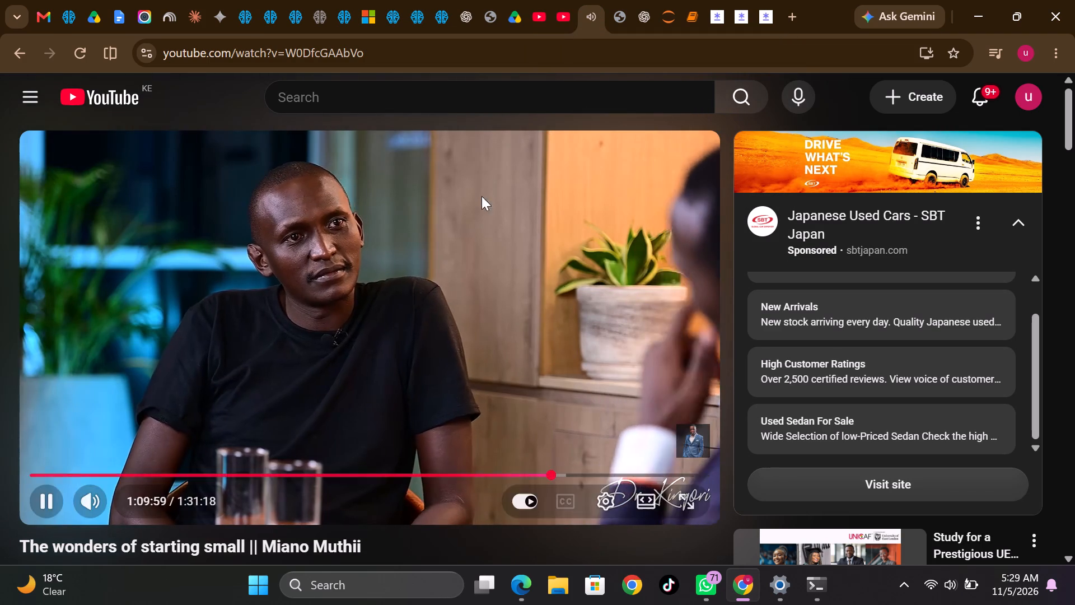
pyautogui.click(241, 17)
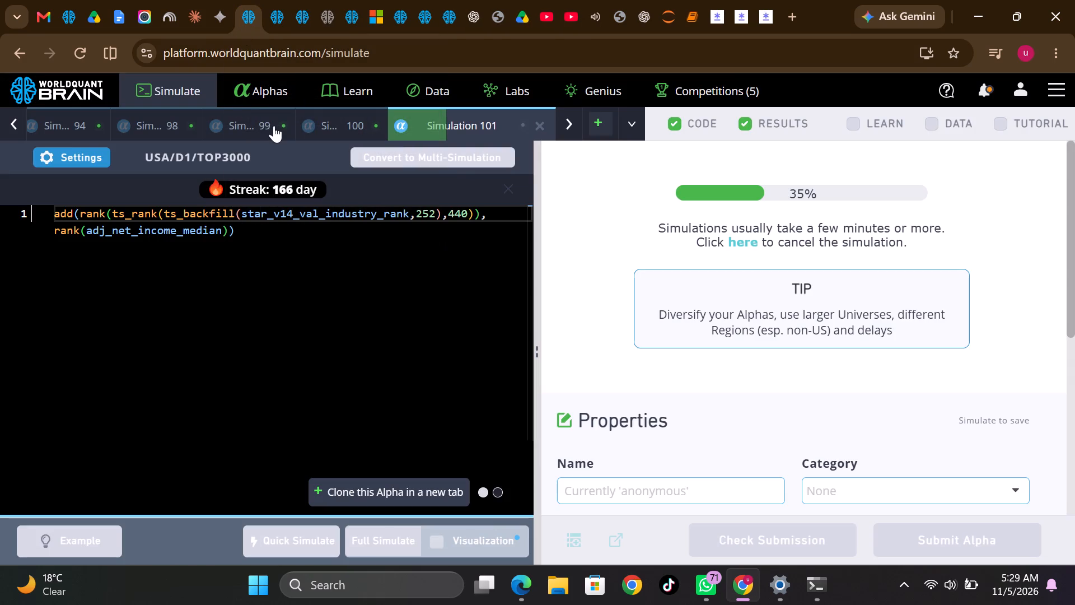
# Compare the IS-period summaries of Simulations 99 and 98, ending by closing Simulation 98.
pyautogui.click(263, 128)
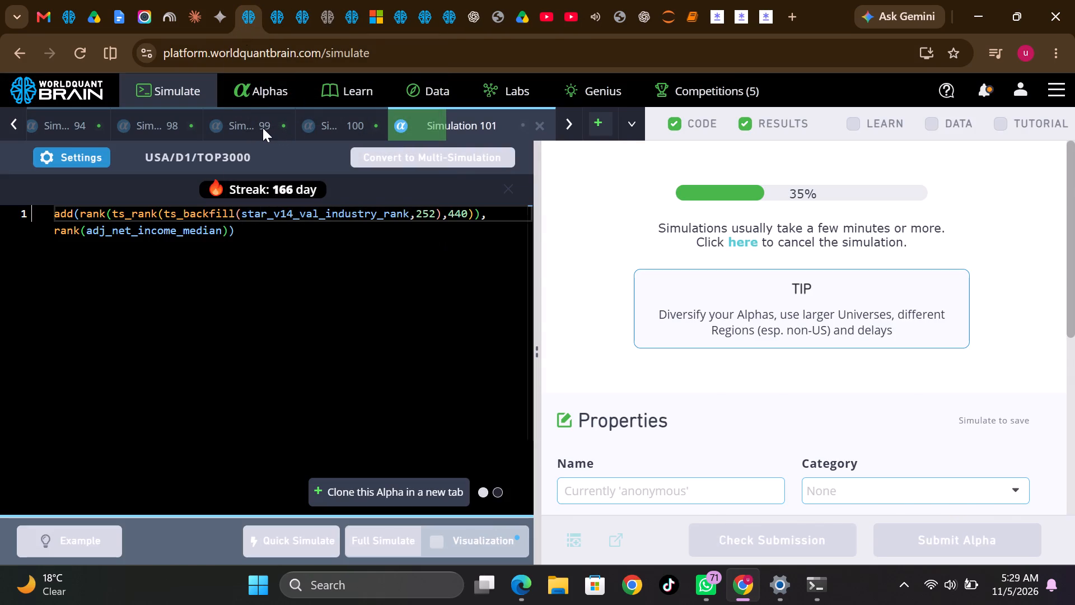
pyautogui.scroll(-2, 627, 322)
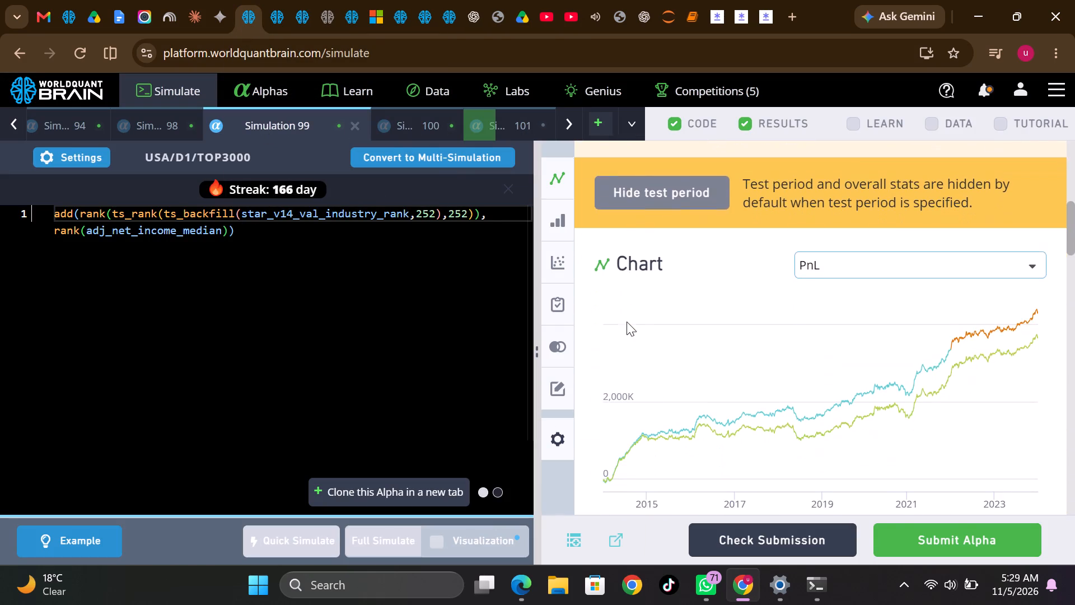
pyautogui.scroll(-2, 627, 322)
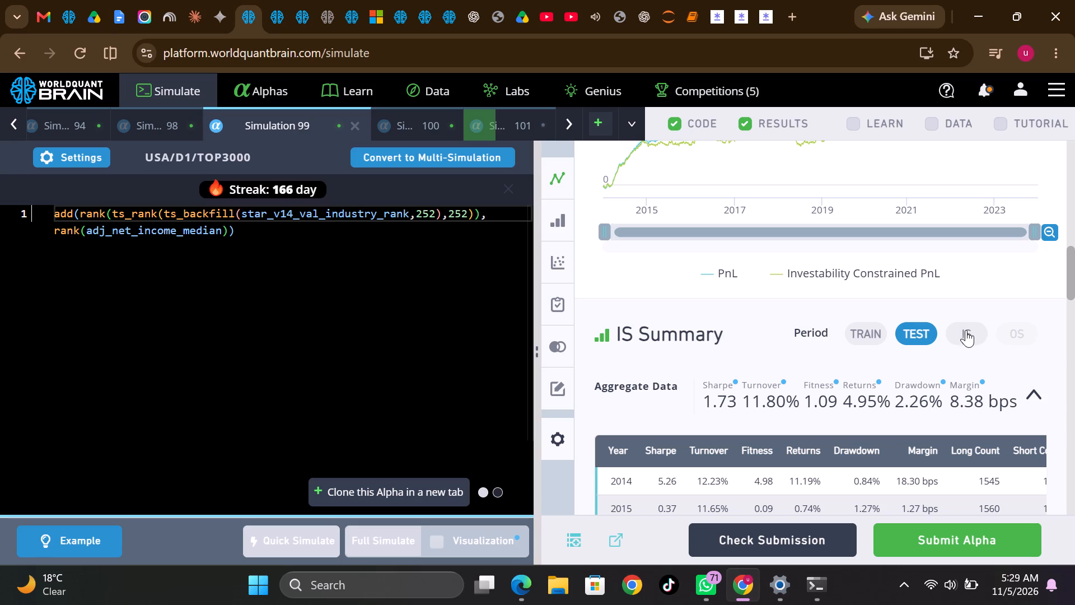
pyautogui.click(962, 329)
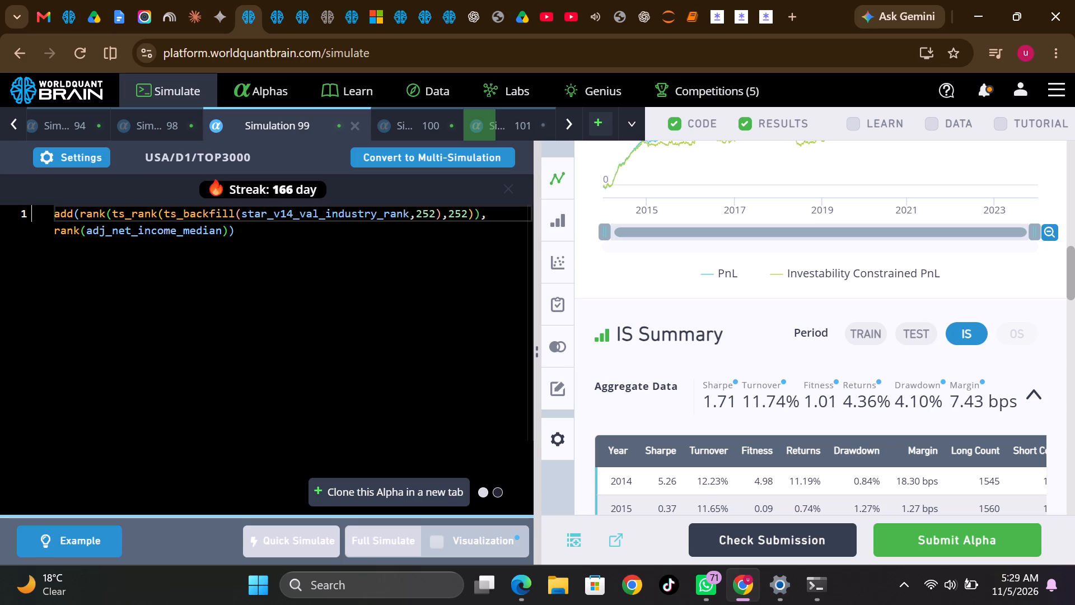
pyautogui.click(186, 123)
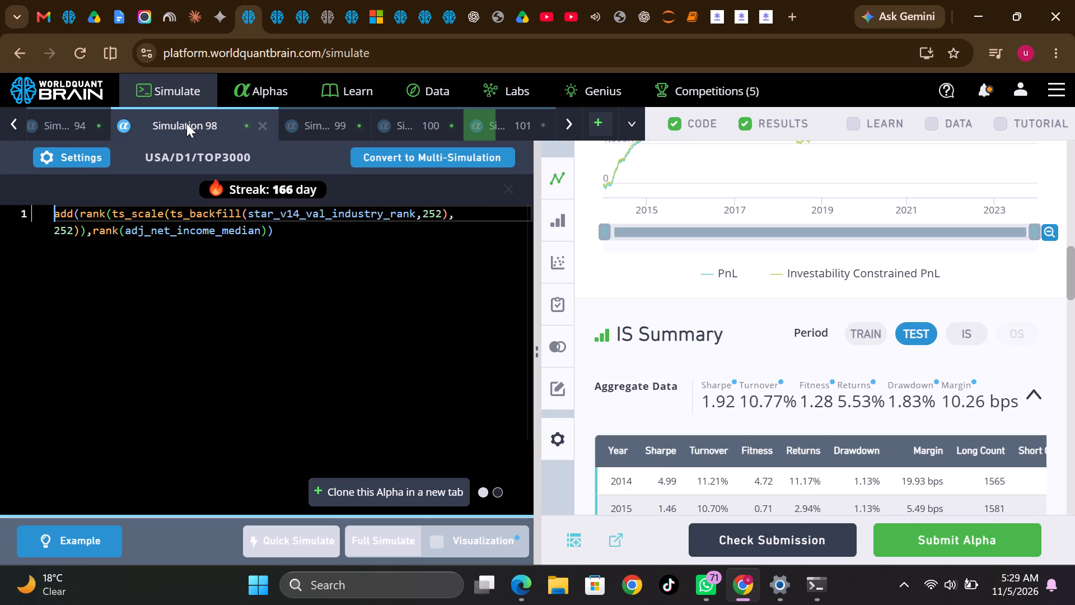
pyautogui.click(962, 339)
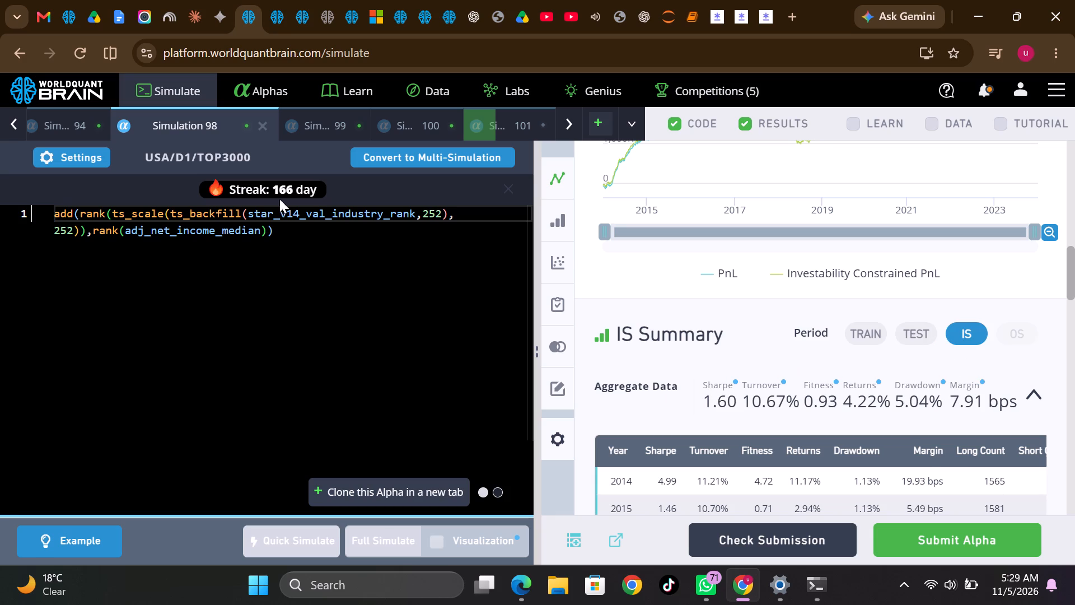
pyautogui.click(261, 121)
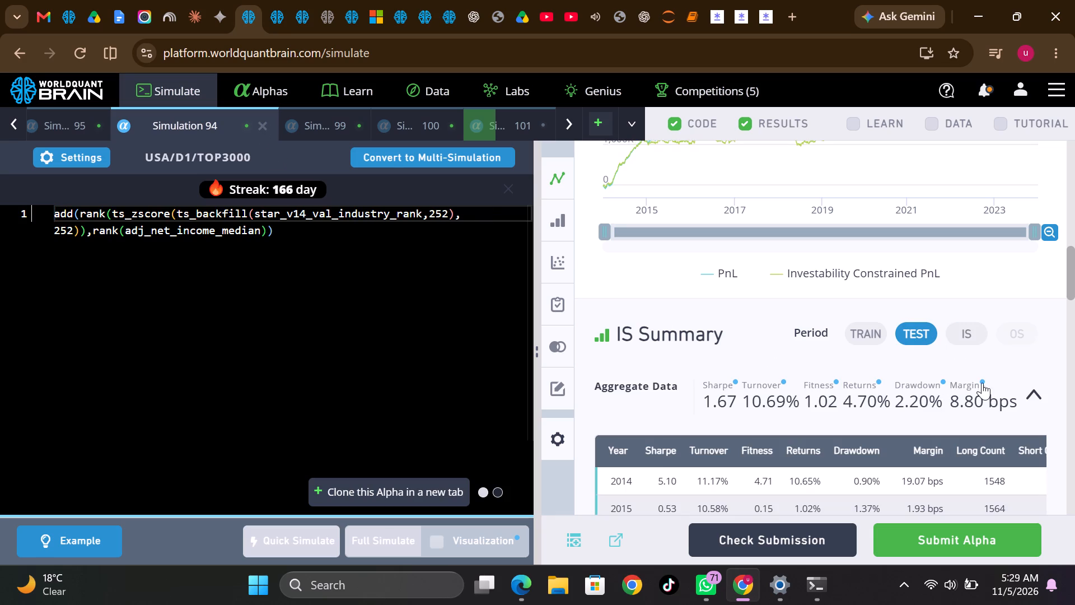
# Examine Simulation 94's IS-period summary, yearly figures, Prod Correlation and IS testing status.
pyautogui.click(968, 336)
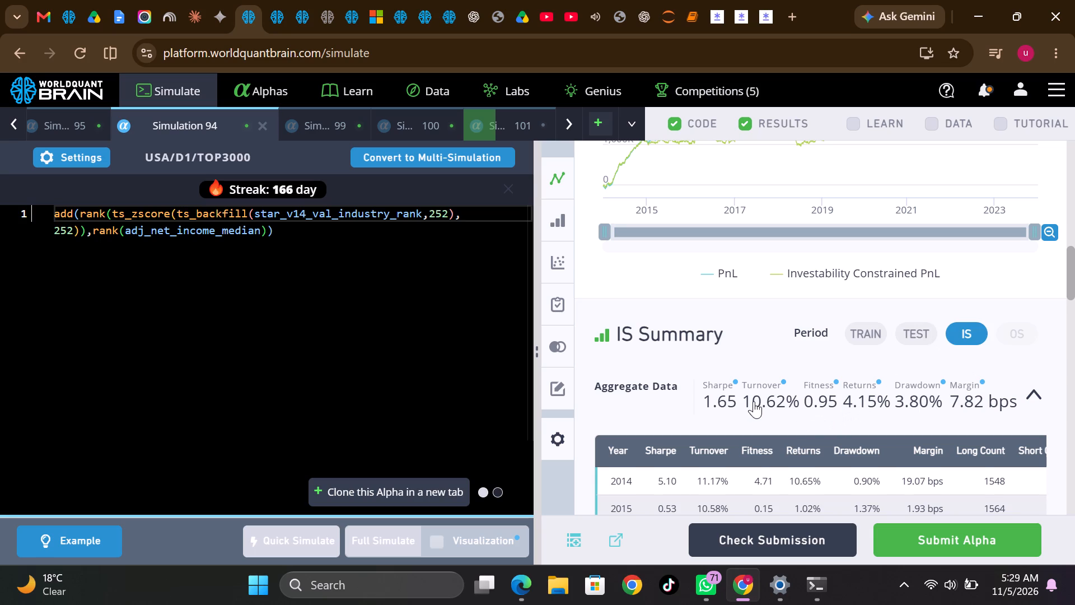
pyautogui.scroll(-2, 754, 401)
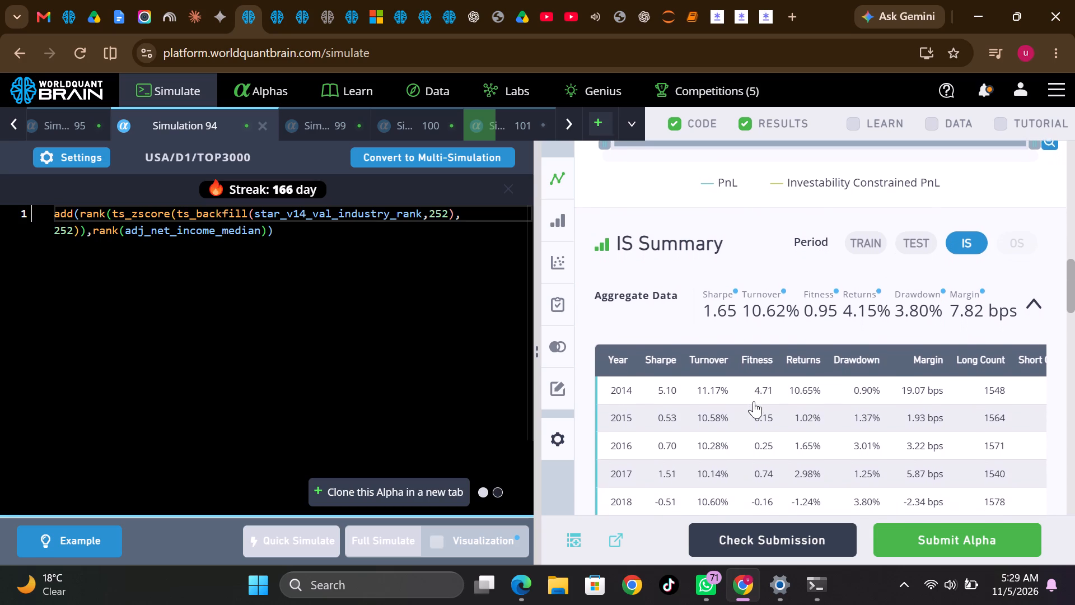
pyautogui.scroll(-3, 754, 401)
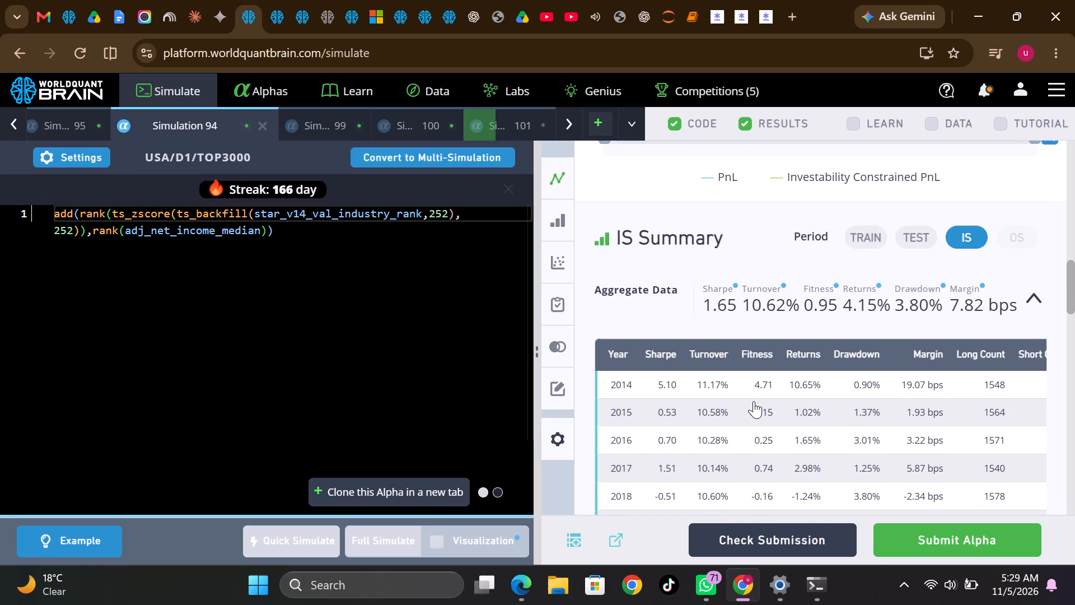
pyautogui.scroll(-5, 754, 401)
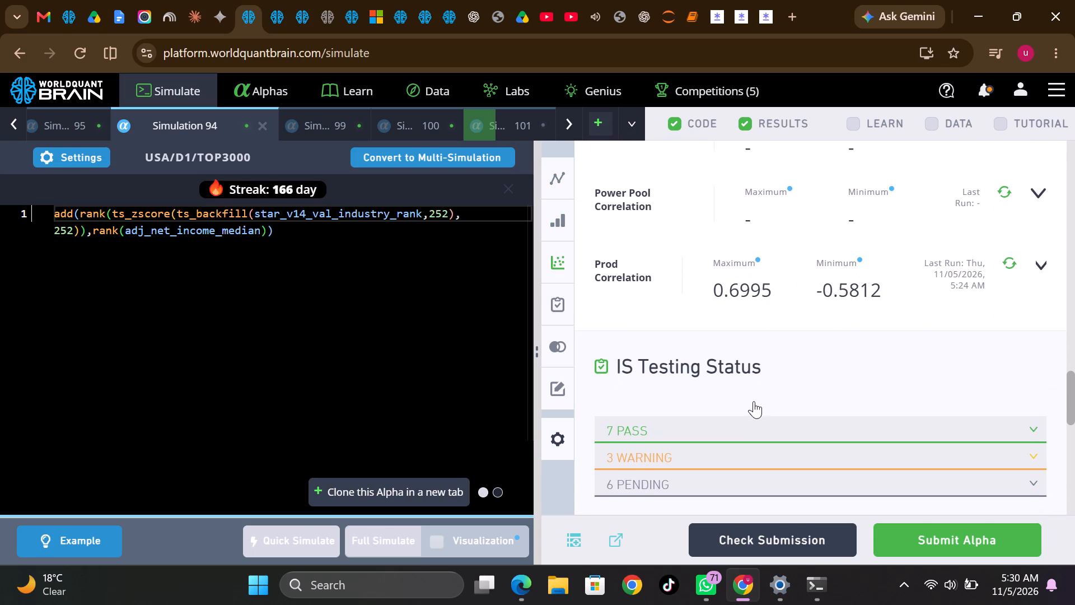
# Clone Simulation 94 and place the clone between Simulations 94 and 99.
pyautogui.rightClick(209, 124)
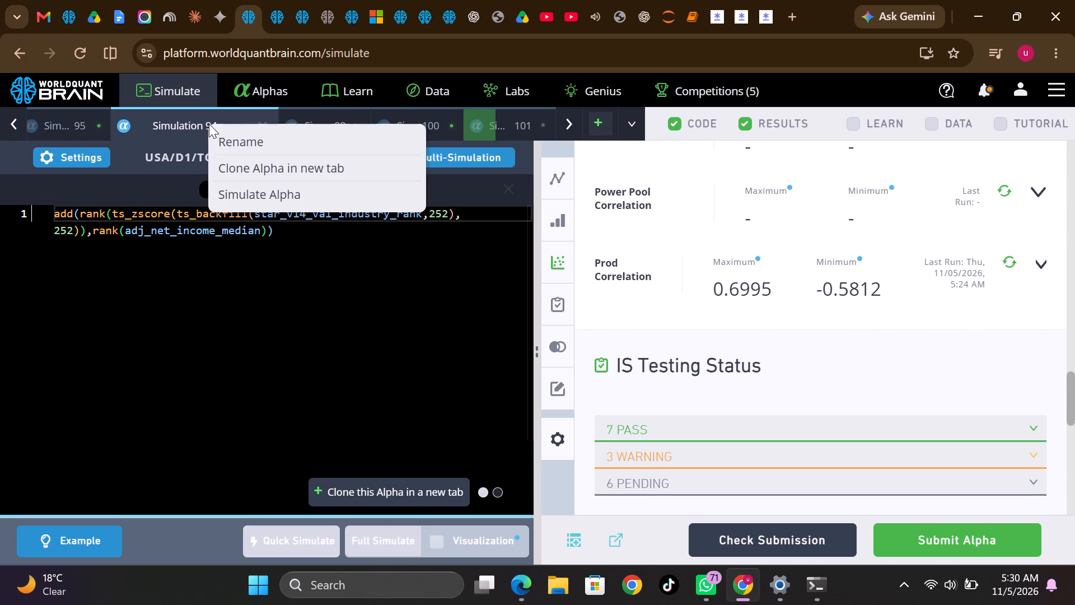
pyautogui.click(256, 164)
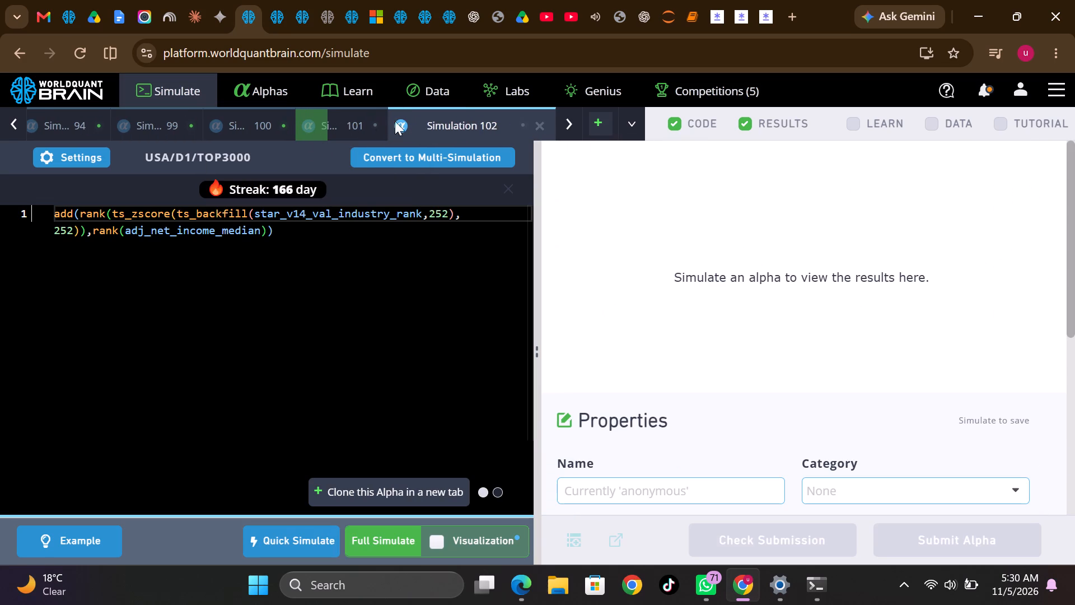
pyautogui.moveTo(453, 124); pyautogui.dragTo(176, 102)
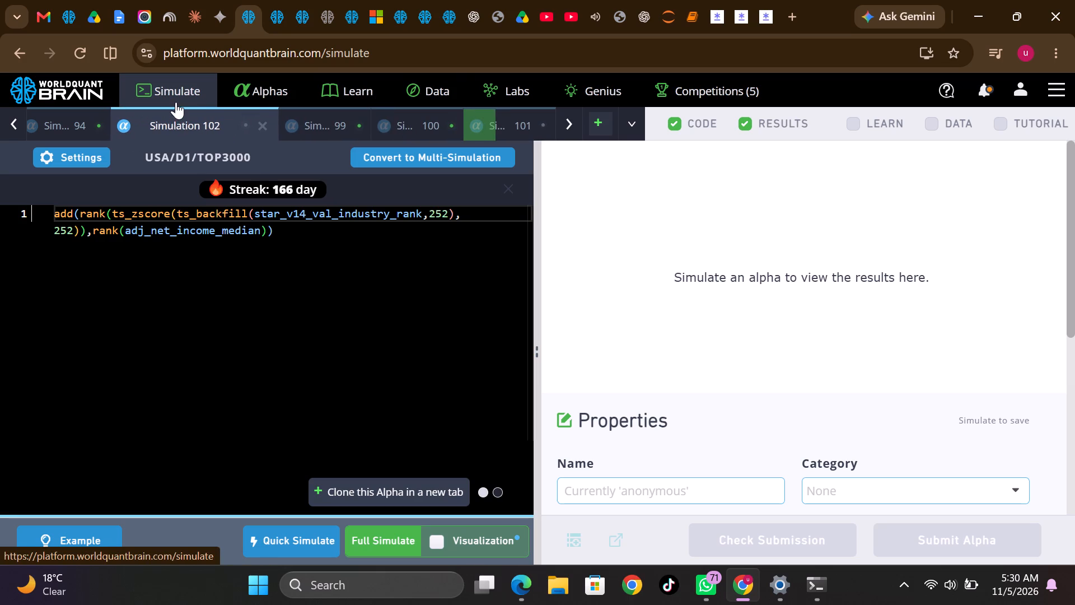
# Set the decay of Simulation 94's clone to 2, apply the settings and run a full simulation.
pyautogui.click(88, 156)
pyautogui.click(369, 415)
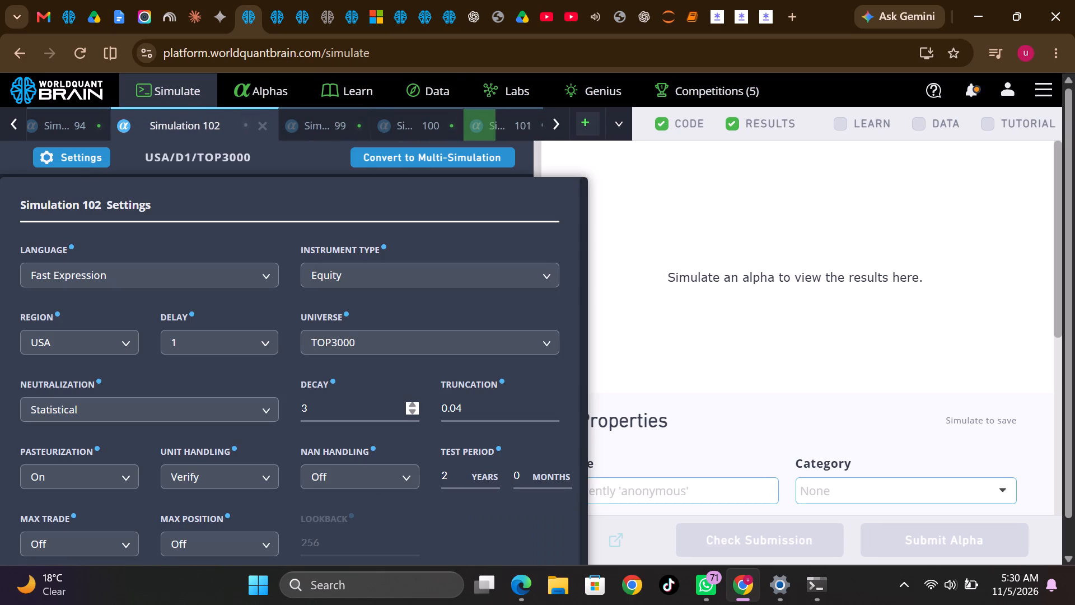
pyautogui.press('BackSpace')
pyautogui.press('0')
pyautogui.press('BackSpace')
pyautogui.press('2')
pyautogui.scroll(-3, 443, 550)
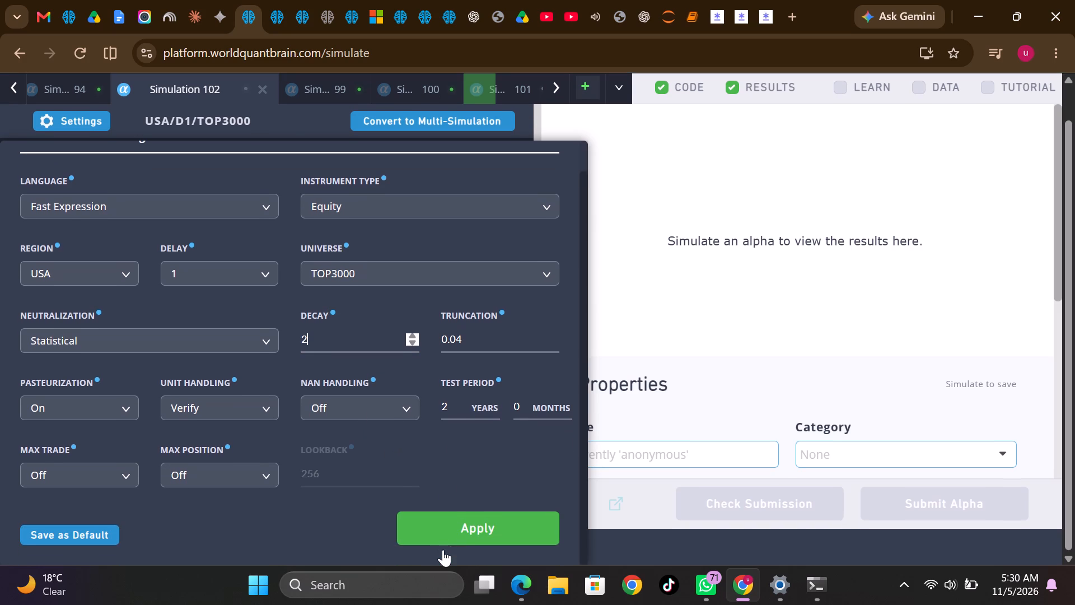
pyautogui.click(470, 521)
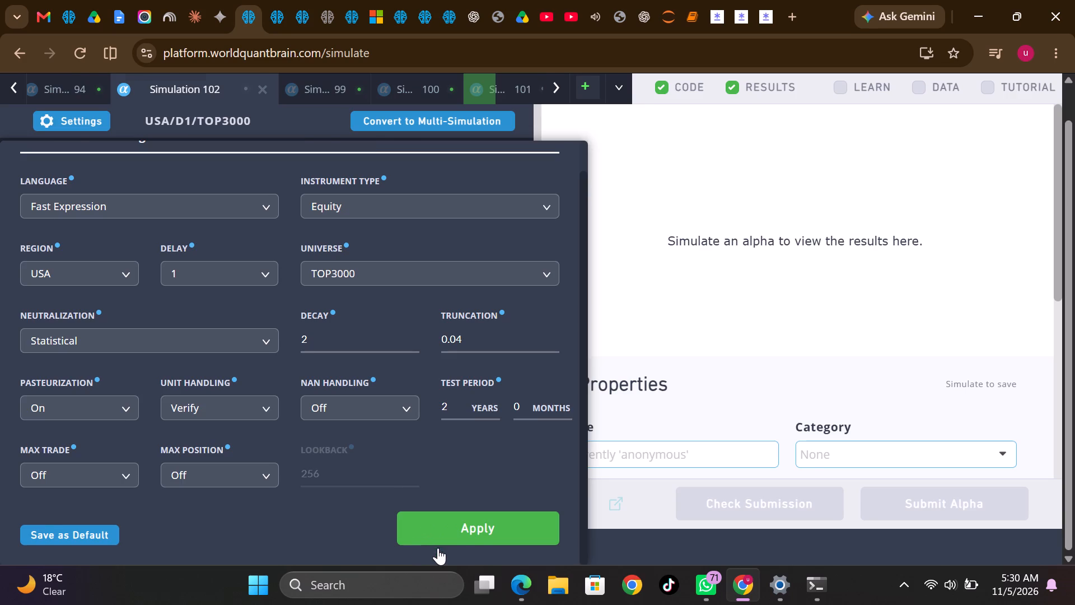
pyautogui.click(398, 538)
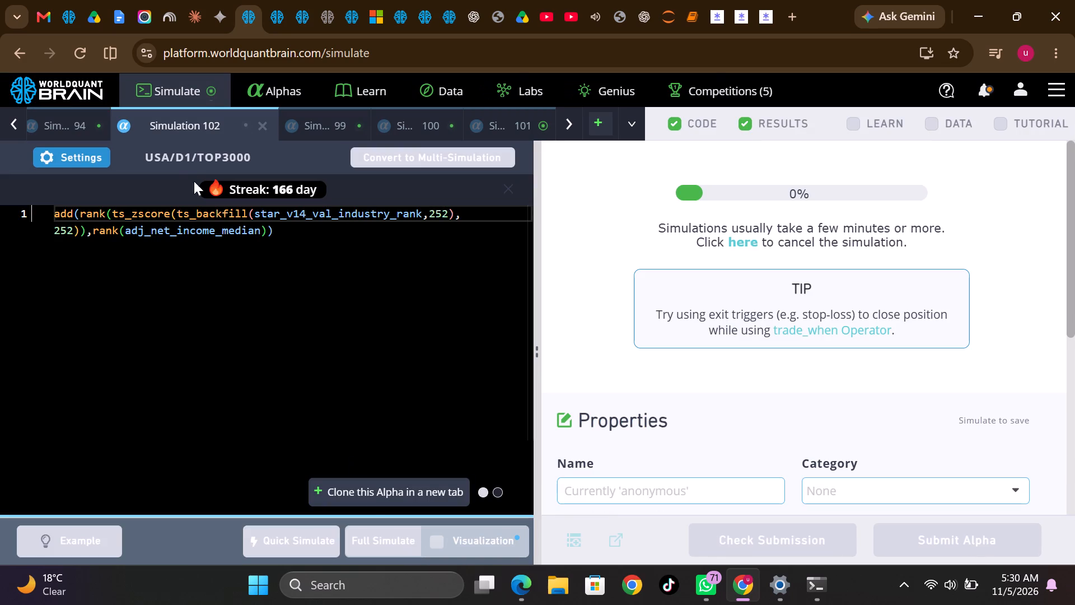
# Review Simulation 94's correlation results while its clone is simulating.
pyautogui.hscroll(1, 172, 124)
pyautogui.click(171, 123)
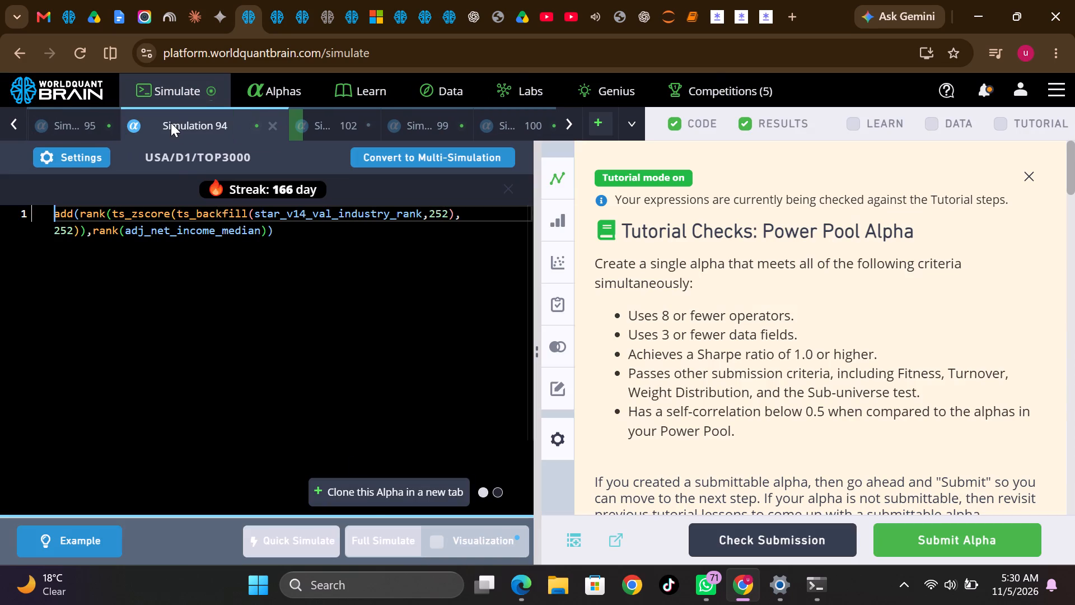
pyautogui.scroll(-10, 678, 340)
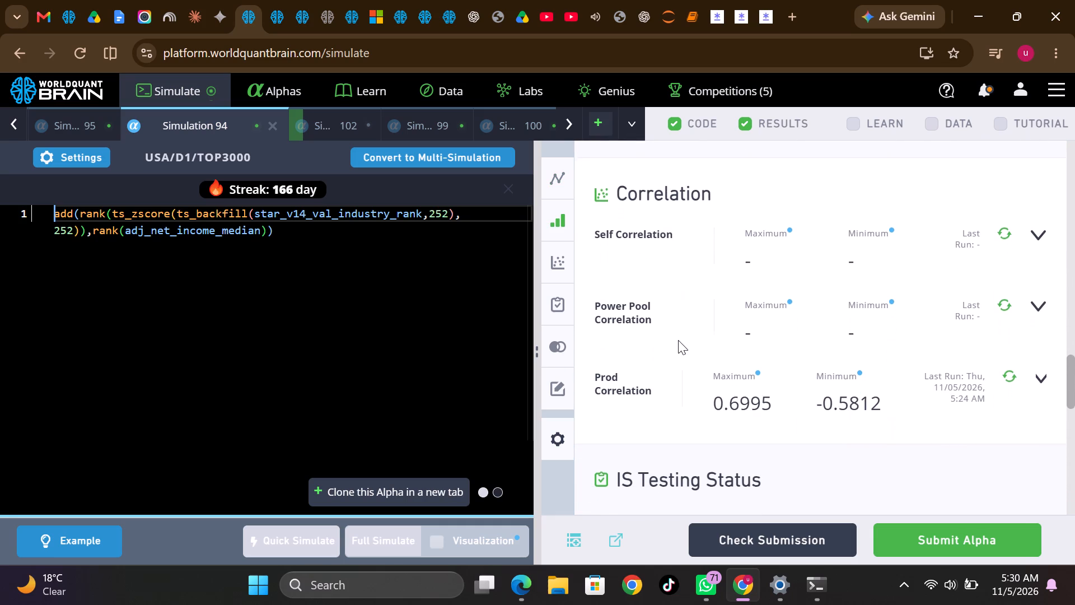
pyautogui.hscroll(-1, 463, 122)
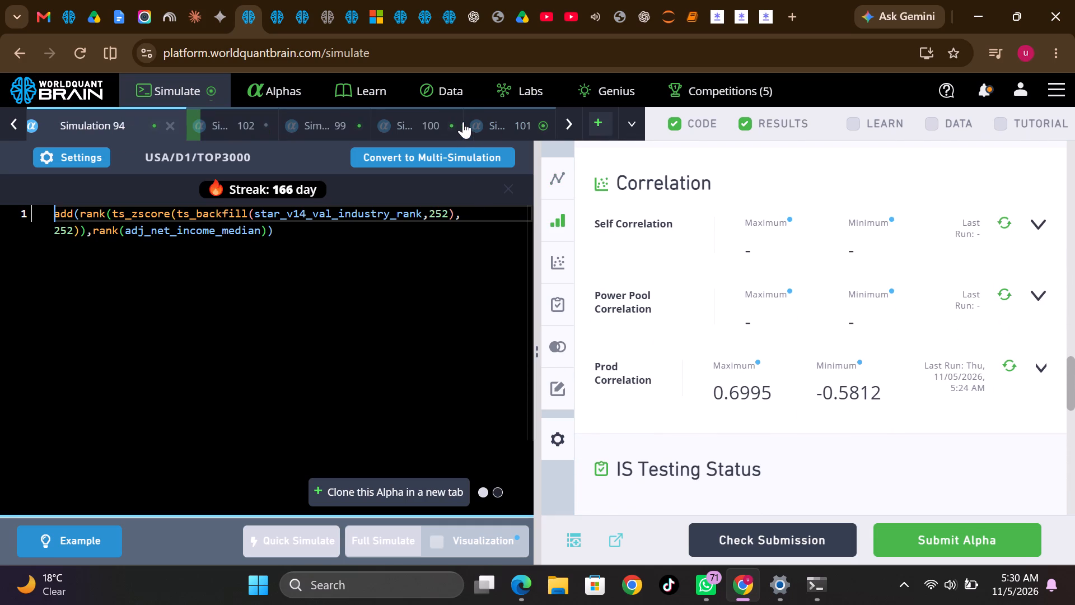
# Show Simulation 101's test period and examine its IS-period summary and yearly figures.
pyautogui.click(511, 124)
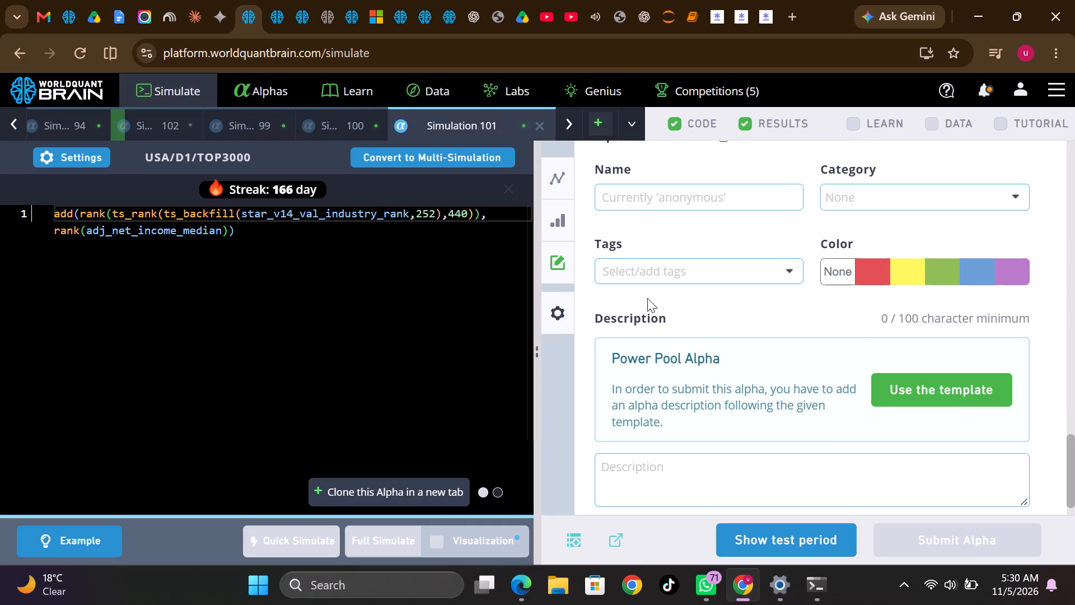
pyautogui.click(772, 532)
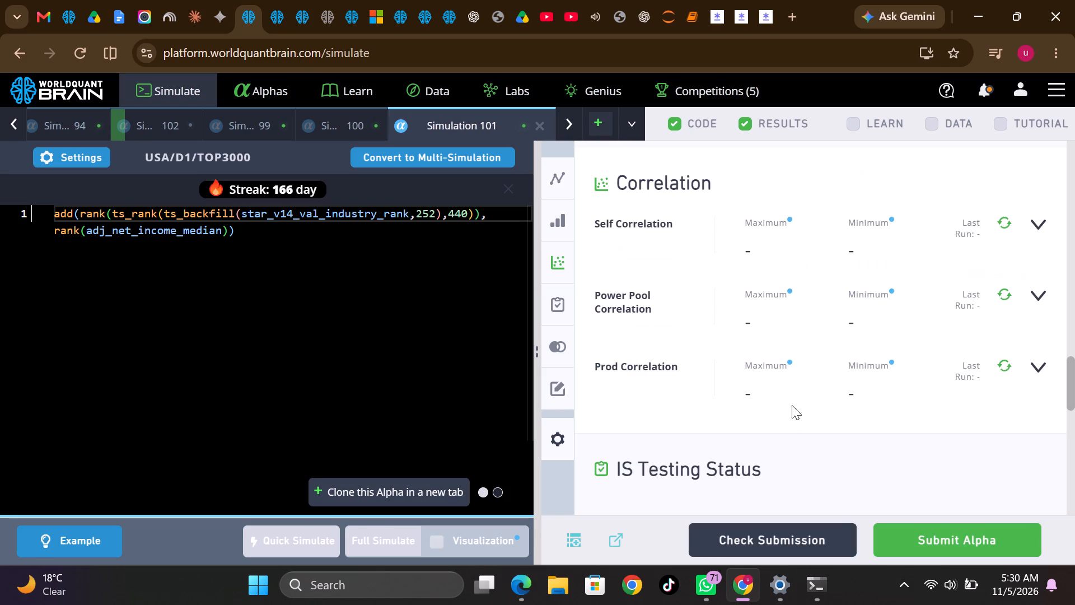
pyautogui.scroll(7, 840, 332)
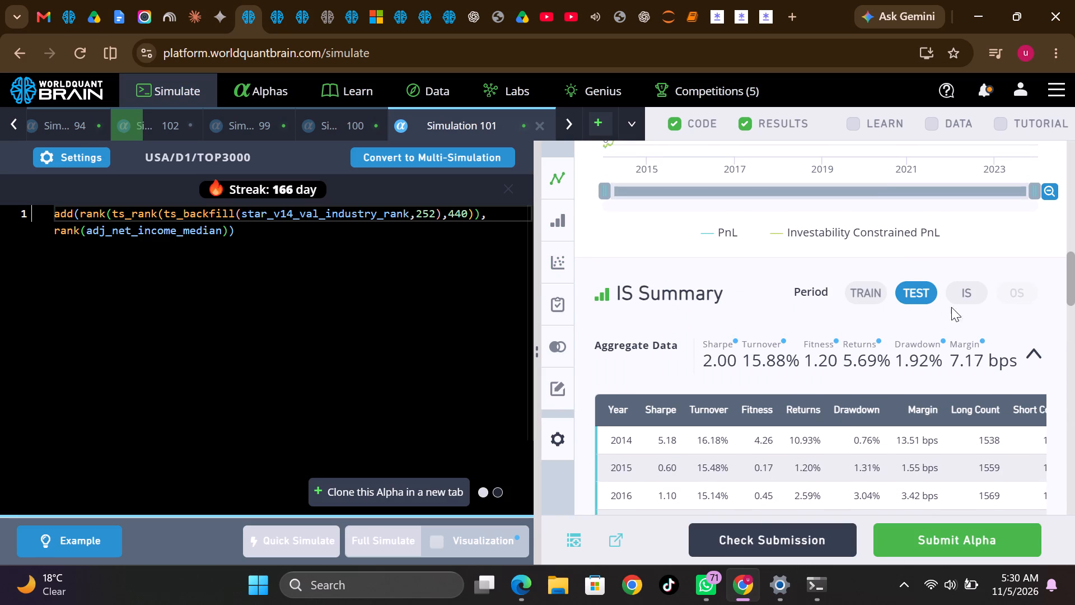
pyautogui.click(964, 291)
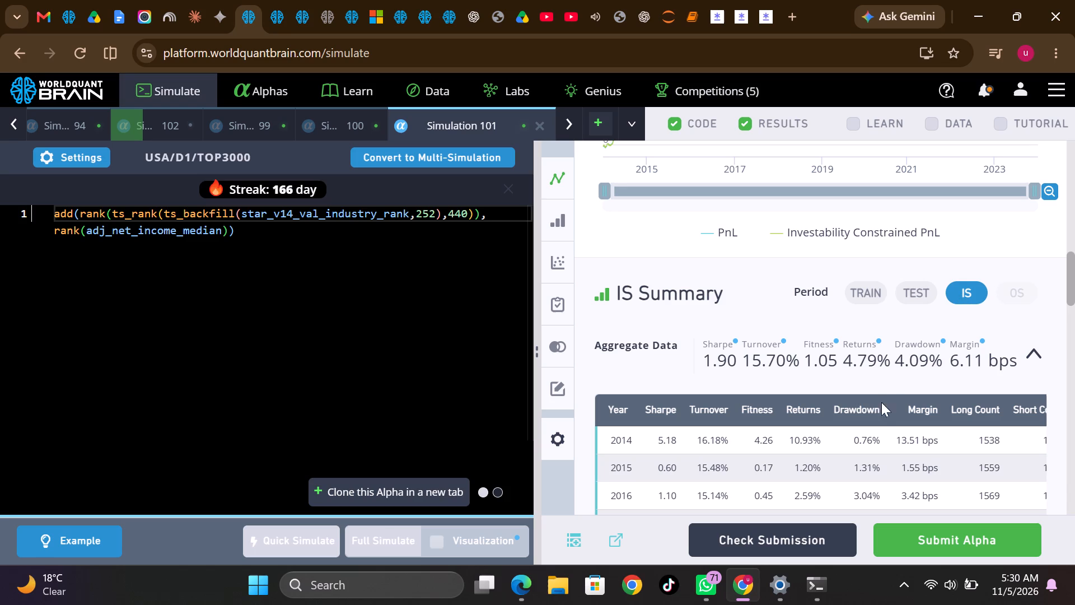
pyautogui.scroll(-2, 873, 439)
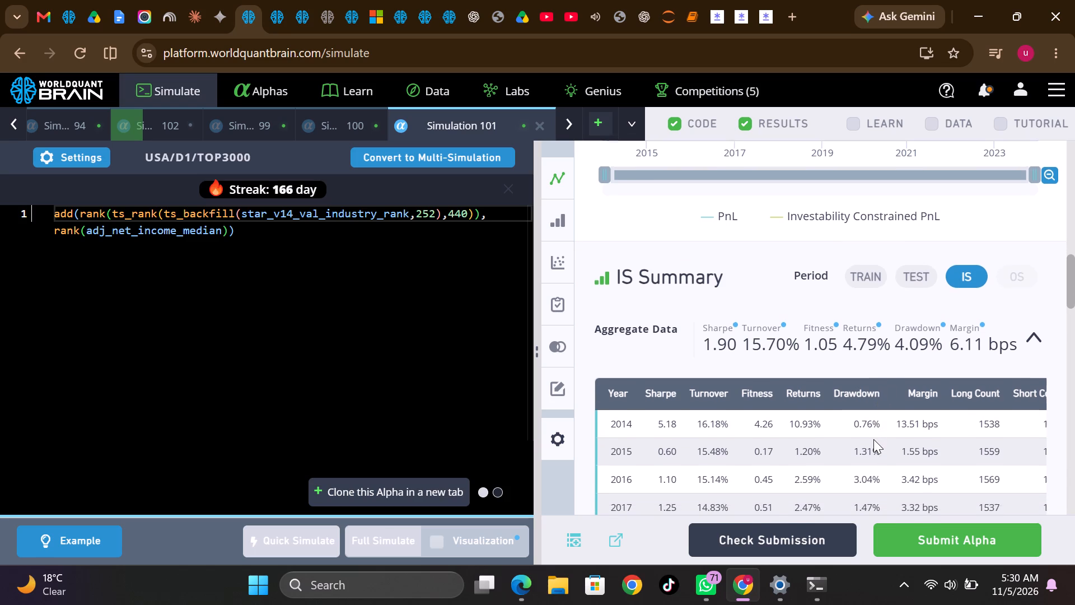
# Run the Prod Correlation for Simulation 101, and check its IS testing status and IS summary.
pyautogui.scroll(-3, 873, 439)
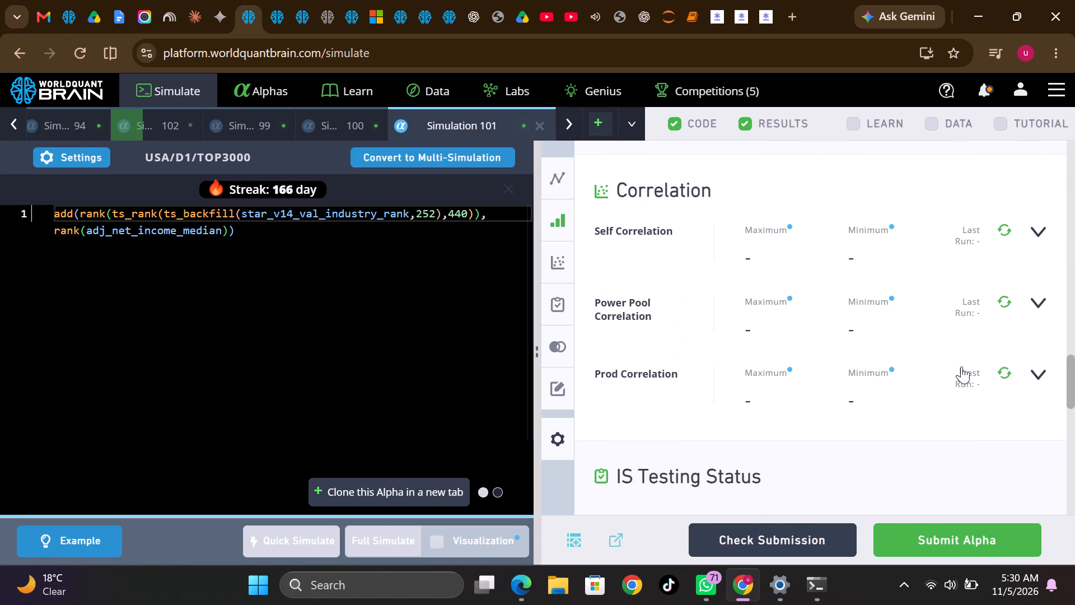
pyautogui.click(1006, 371)
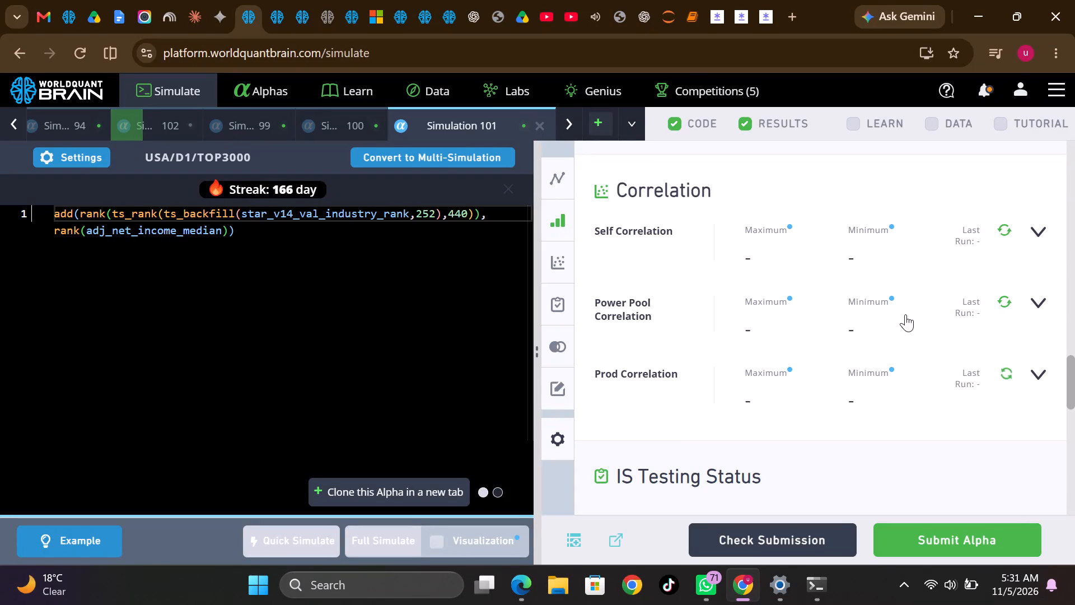
pyautogui.scroll(-2, 853, 331)
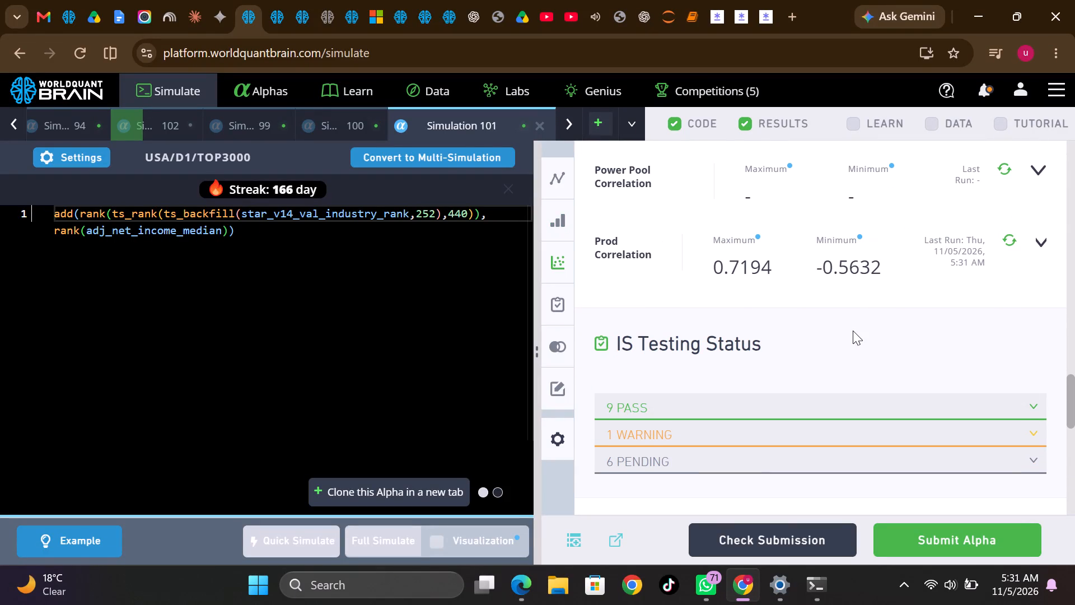
pyautogui.scroll(7, 853, 331)
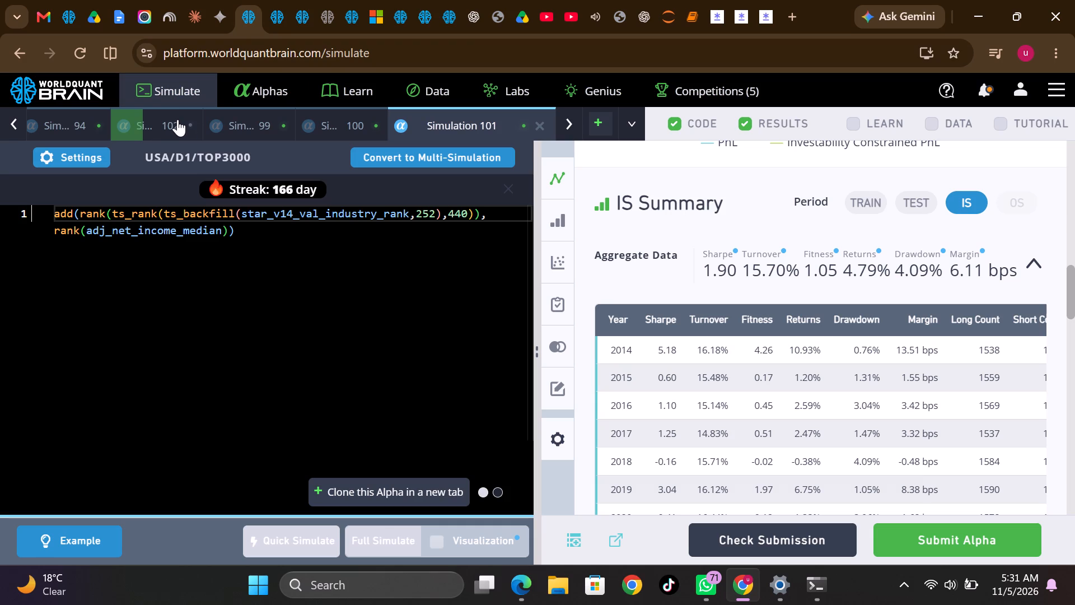
# Close Simulation 99, discarding its tab.
pyautogui.click(249, 124)
pyautogui.click(268, 120)
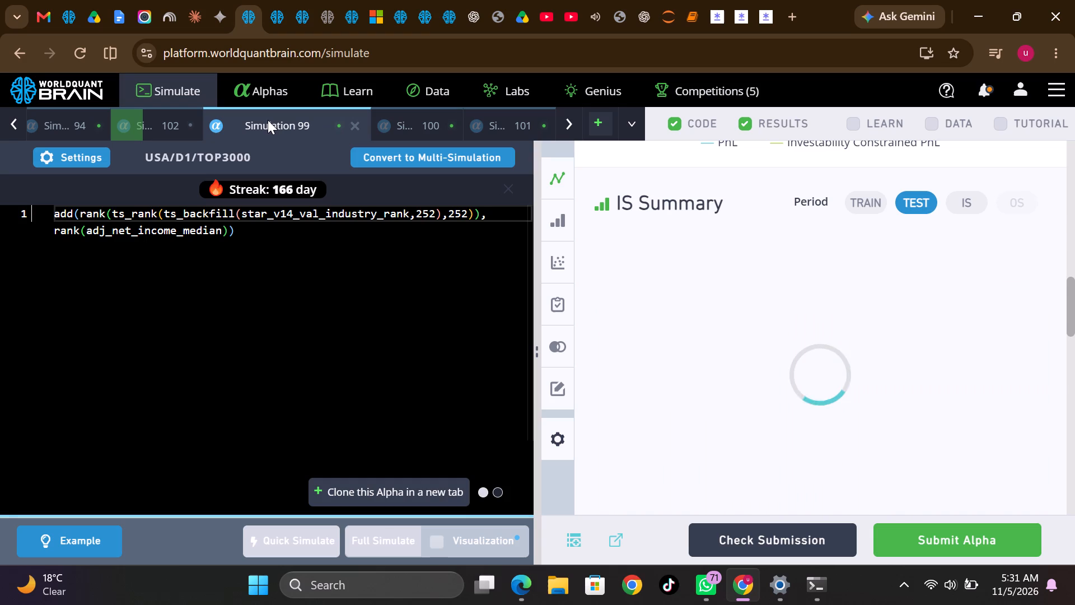
pyautogui.click(359, 127)
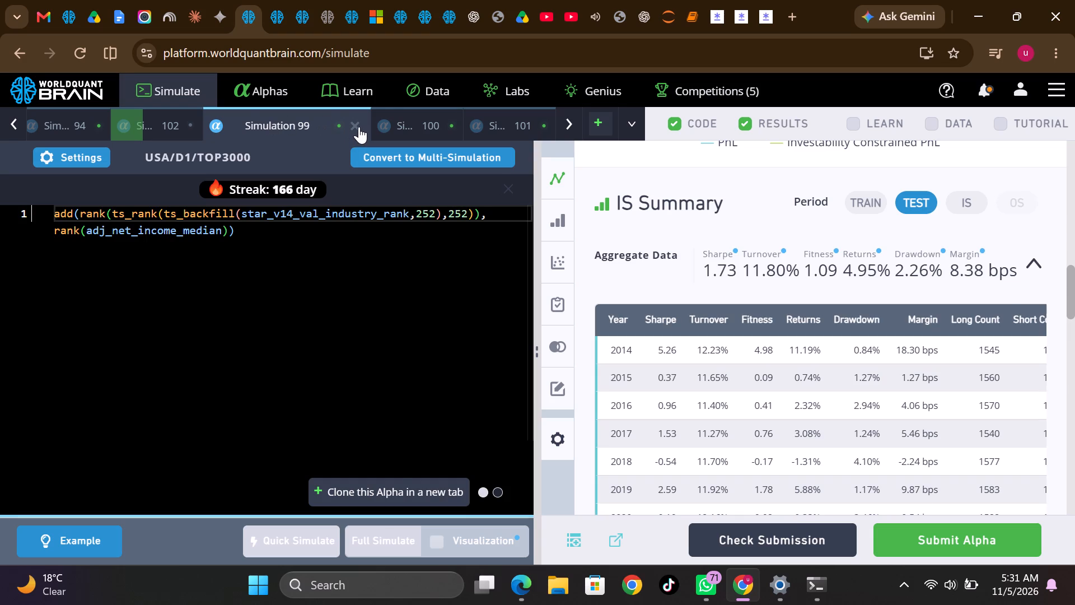
pyautogui.click(577, 397)
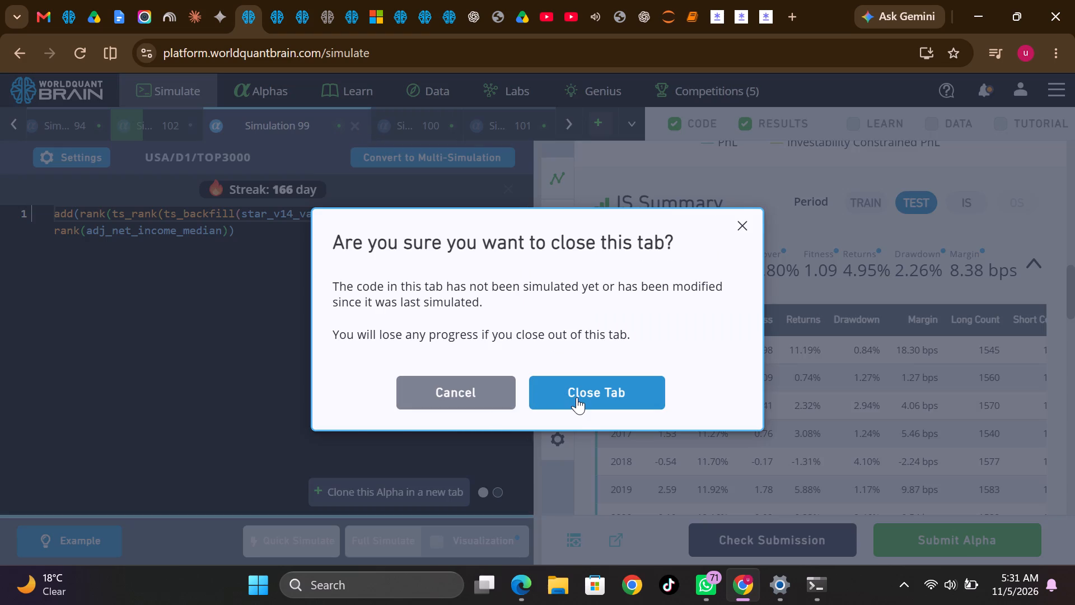
# Clone Simulation 102 and place the clone between Simulations 94 and 102.
pyautogui.rightClick(307, 121)
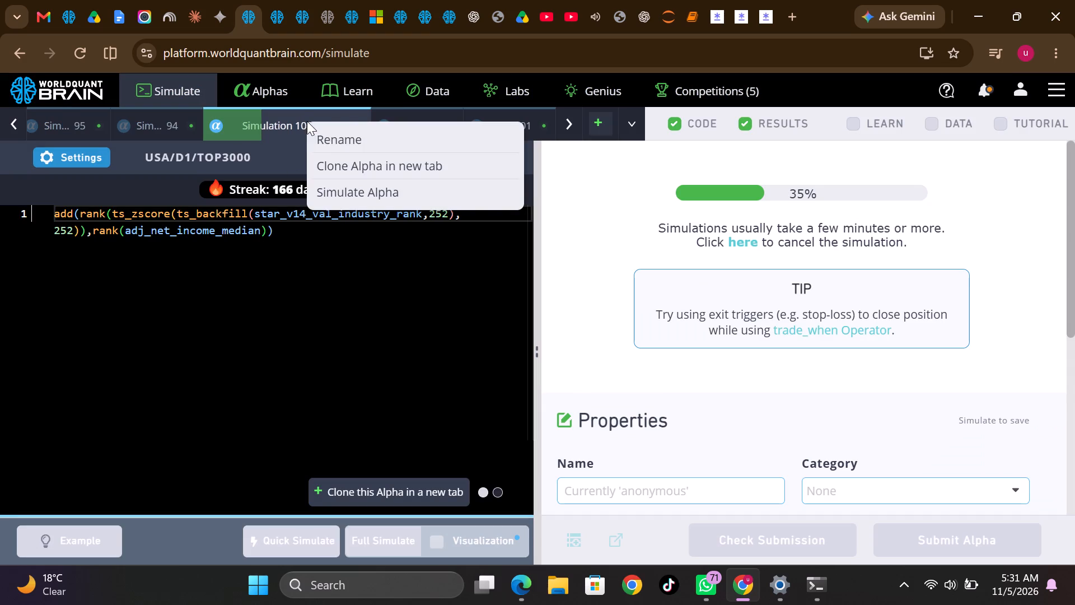
pyautogui.click(349, 163)
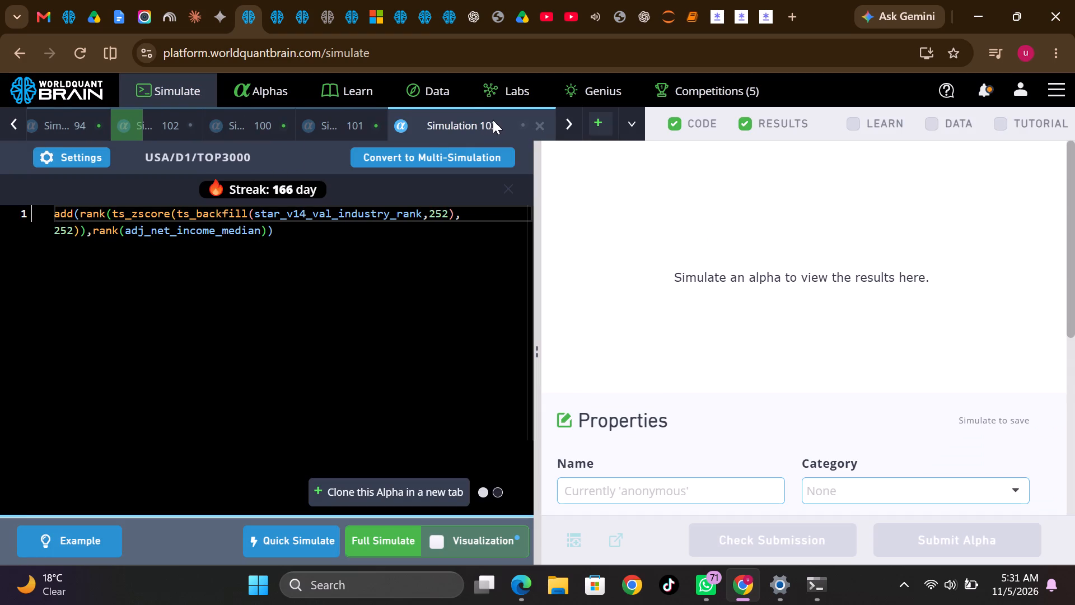
pyautogui.moveTo(493, 119); pyautogui.dragTo(212, 101)
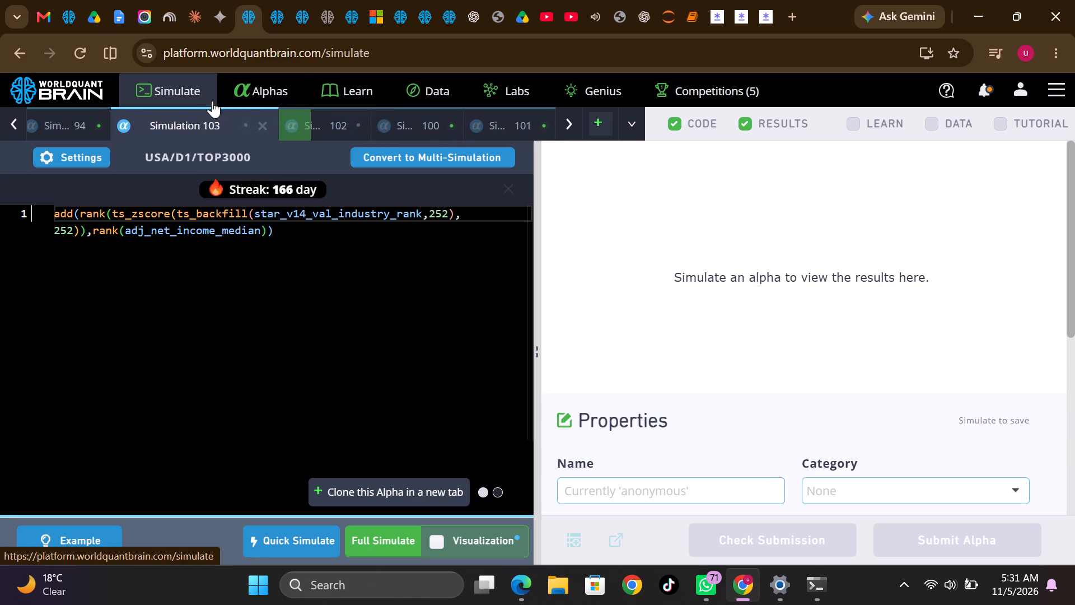
# Set the decay of Simulation 102's clone to 0, apply the settings and run a full simulation.
pyautogui.click(81, 158)
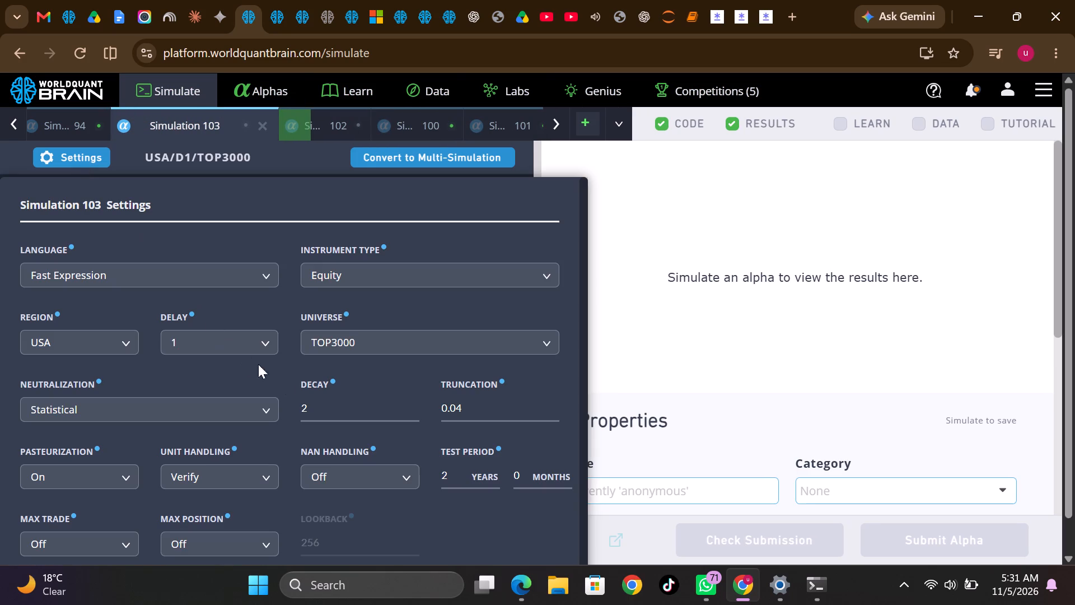
pyautogui.click(310, 407)
pyautogui.press('BackSpace')
pyautogui.press('0')
pyautogui.scroll(-2, 475, 527)
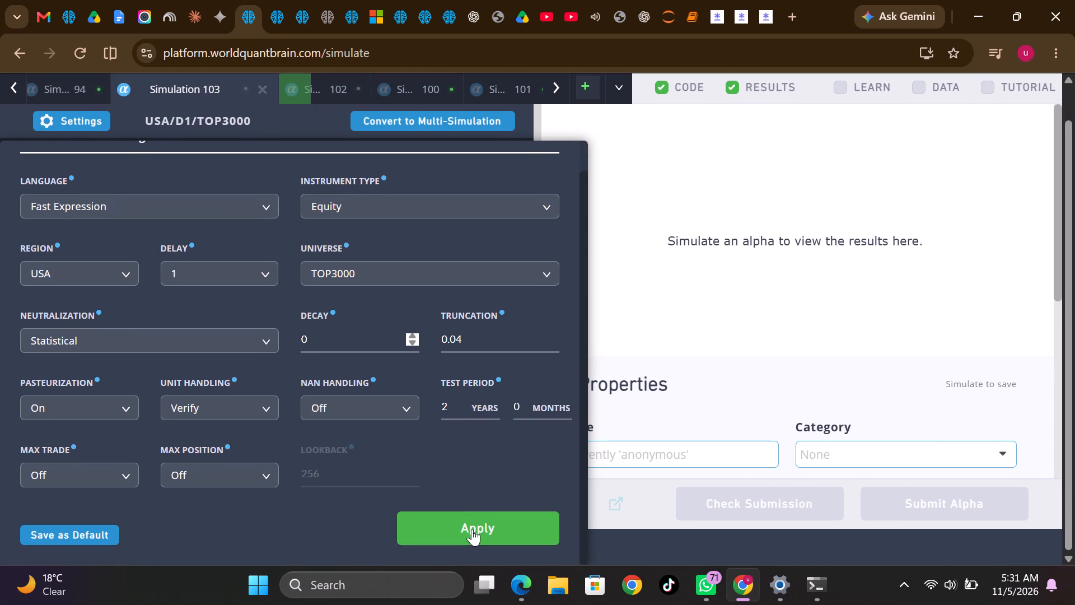
pyautogui.click(469, 533)
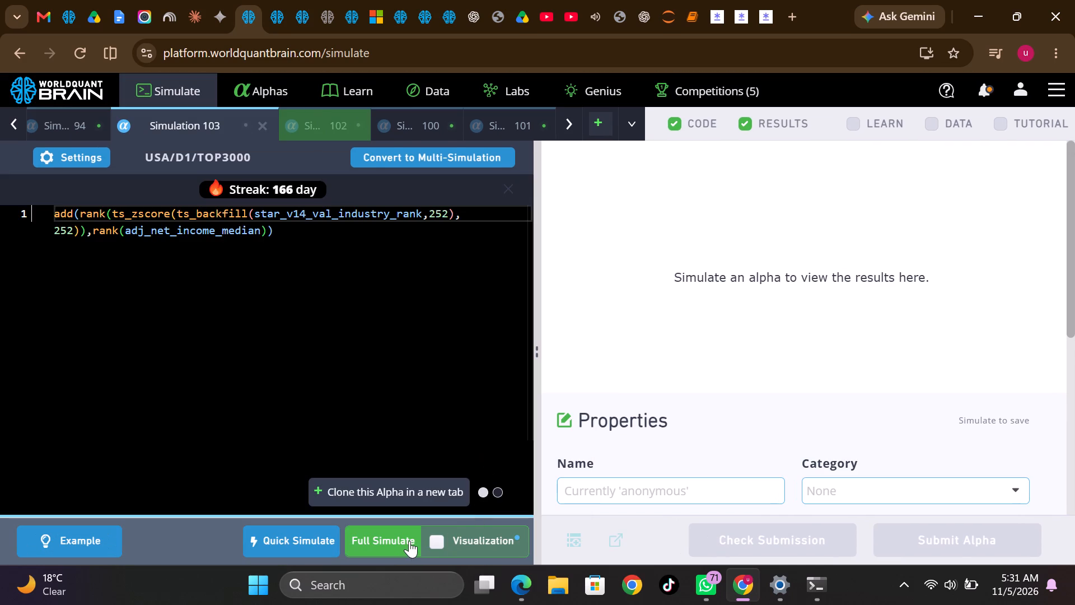
pyautogui.click(400, 539)
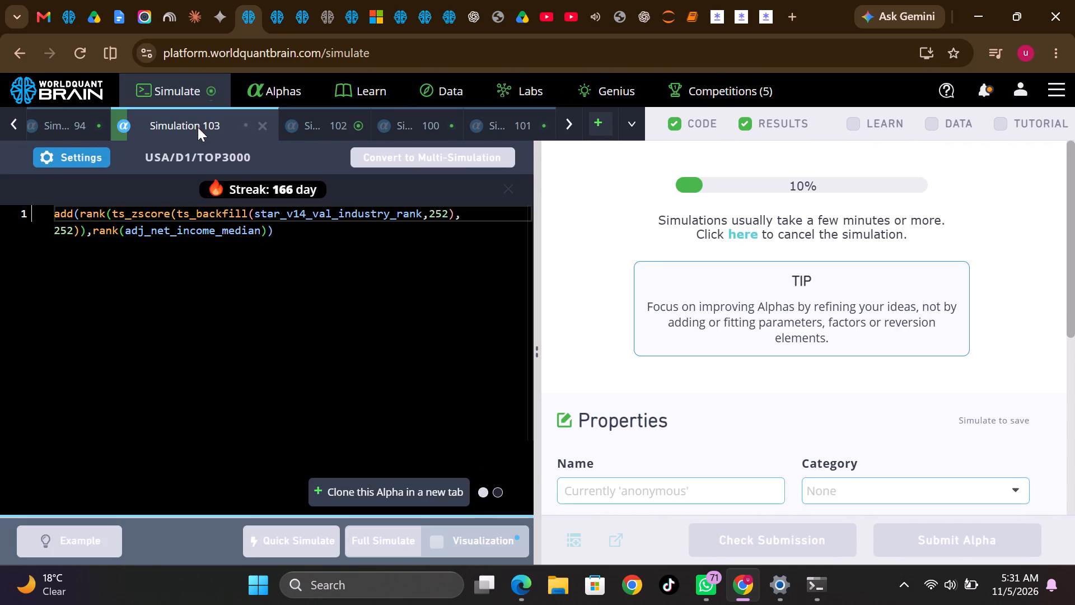
# Reorder the simulations so that Simulation 103 comes directly after Simulation 102.
pyautogui.moveTo(190, 113); pyautogui.dragTo(303, 119)
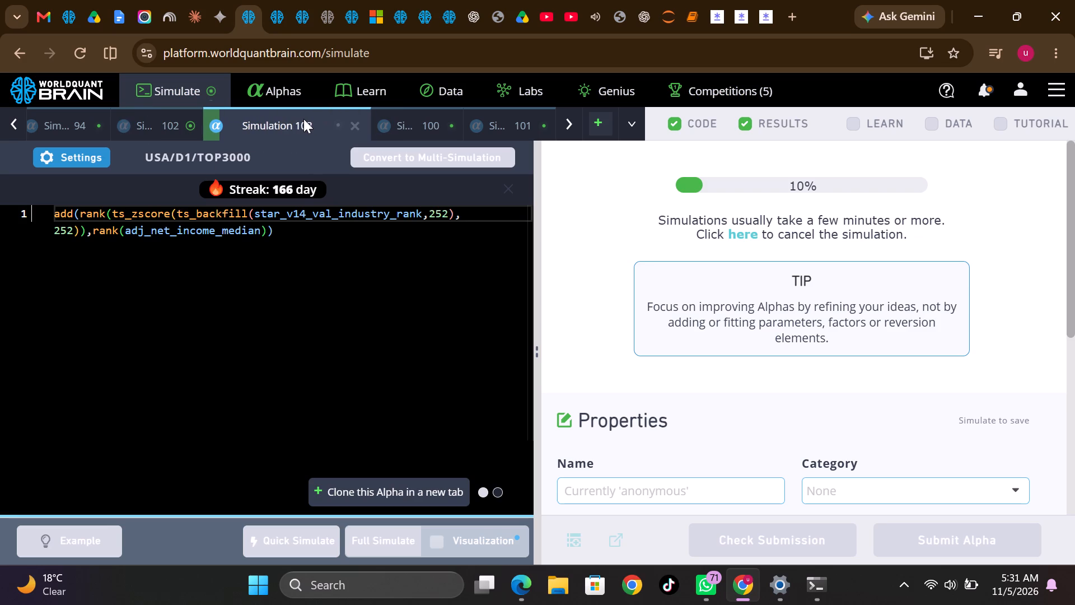
# Show Simulation 102's test period and examine its IS-period summary and yearly figures.
pyautogui.click(167, 119)
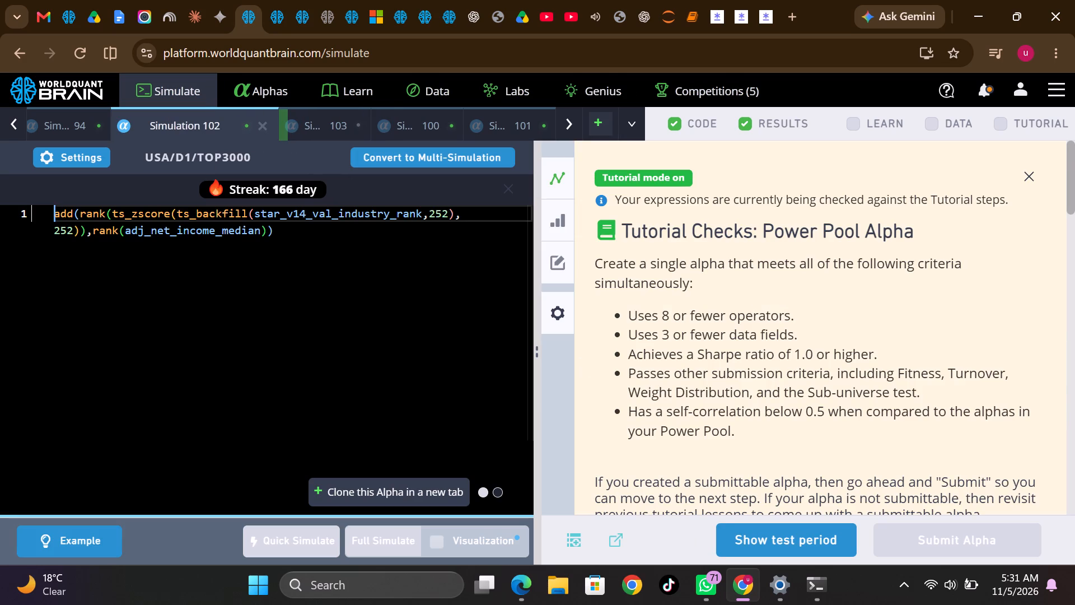
pyautogui.scroll(-6, 688, 388)
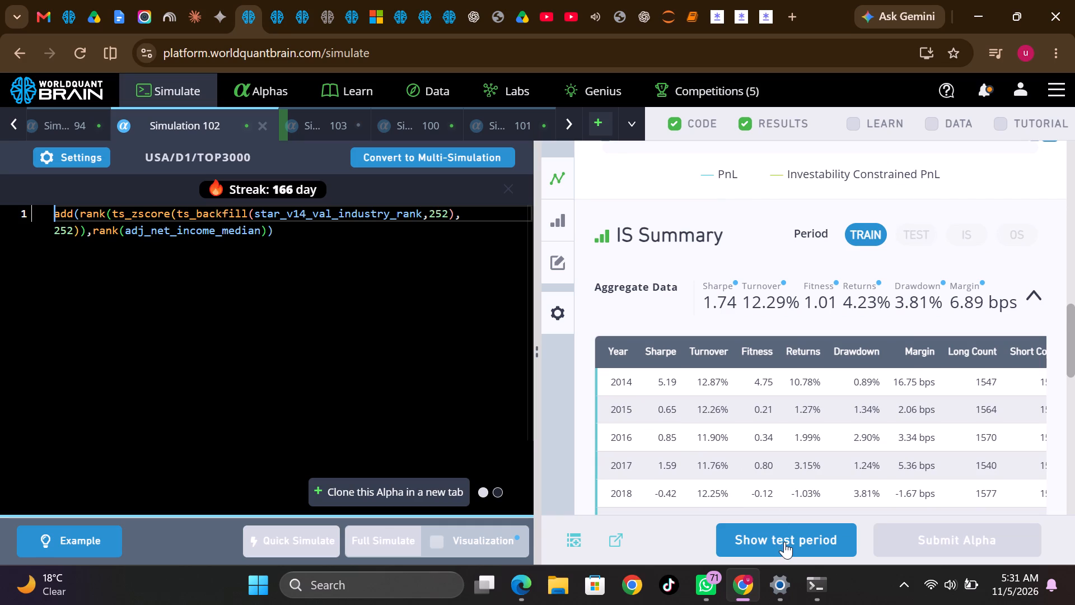
pyautogui.click(784, 542)
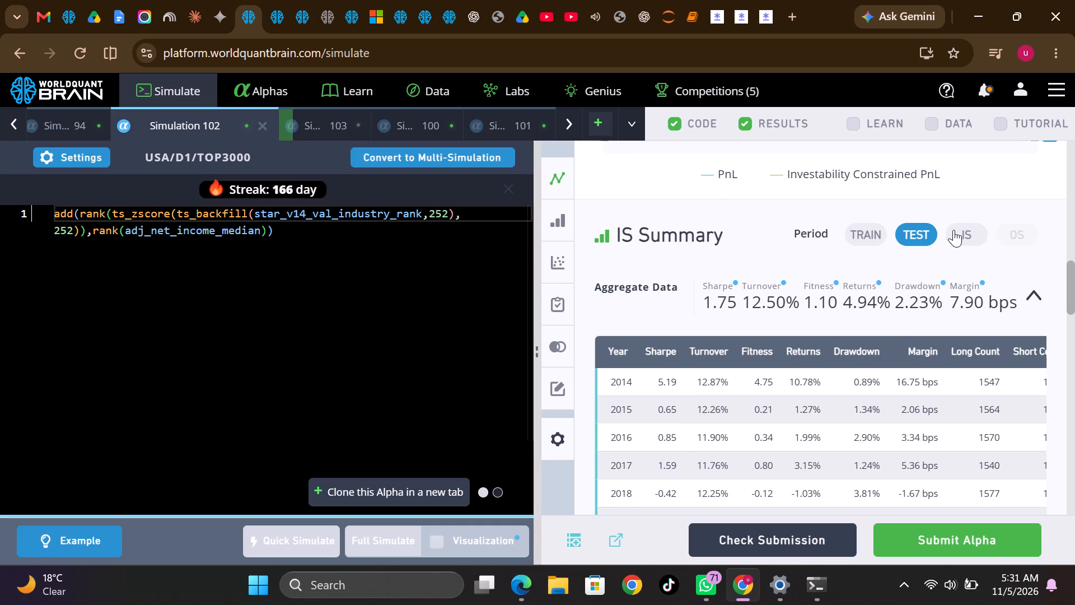
pyautogui.click(954, 230)
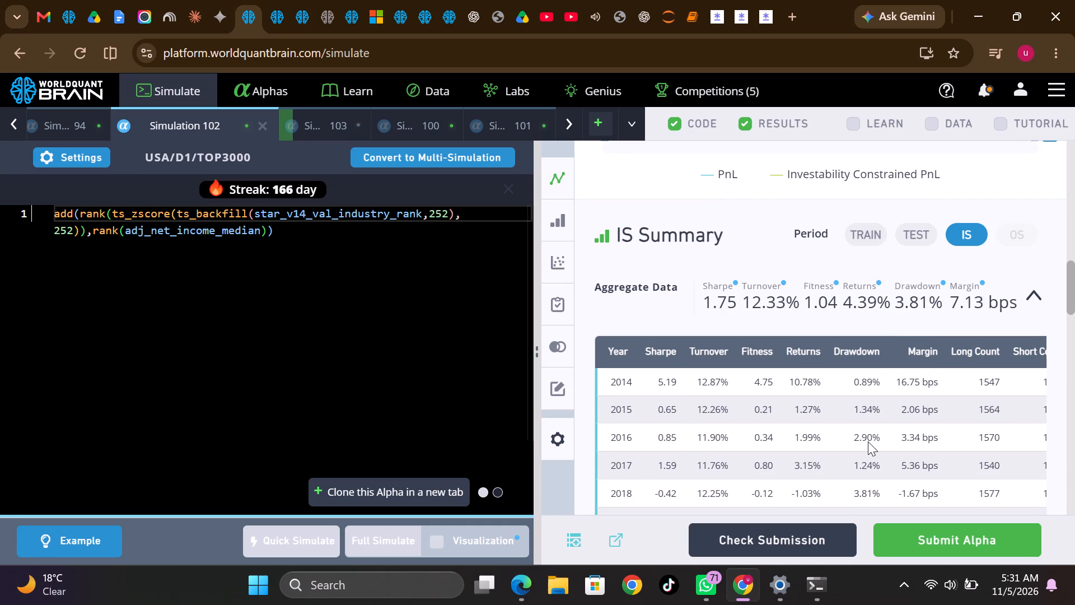
# Run the Prod Correlation for Simulation 102 and expand its IS testing warnings for review.
pyautogui.scroll(-4, 868, 441)
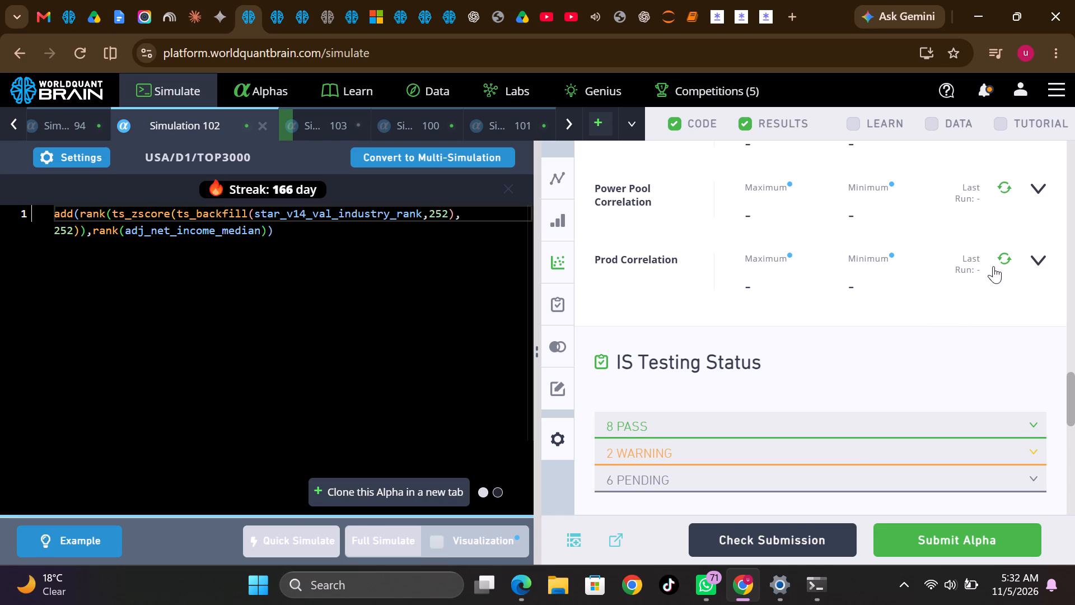
pyautogui.click(1001, 256)
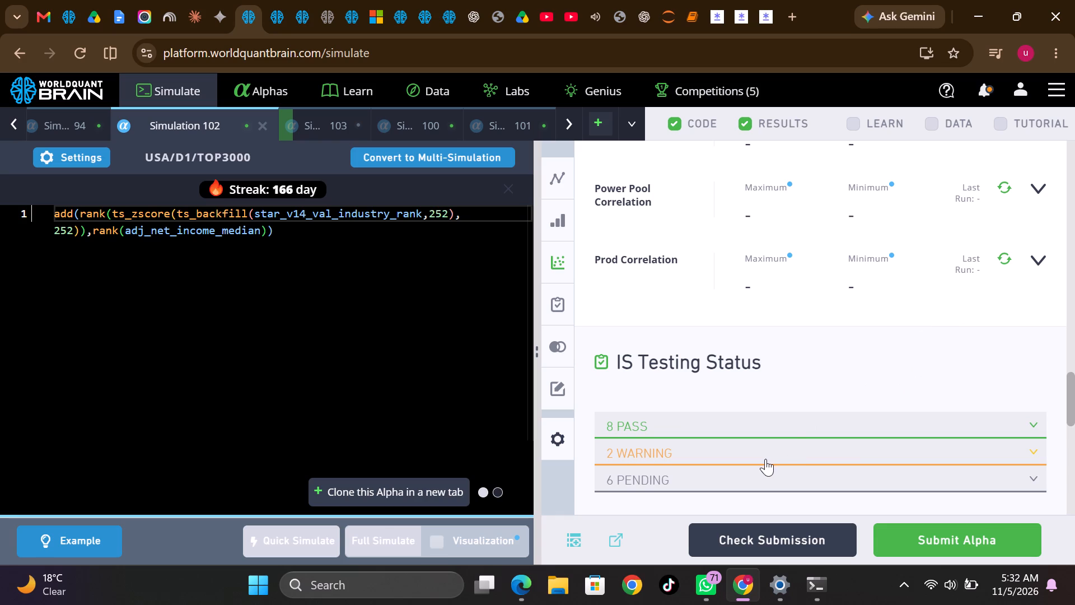
pyautogui.click(765, 459)
pyautogui.scroll(-1, 765, 459)
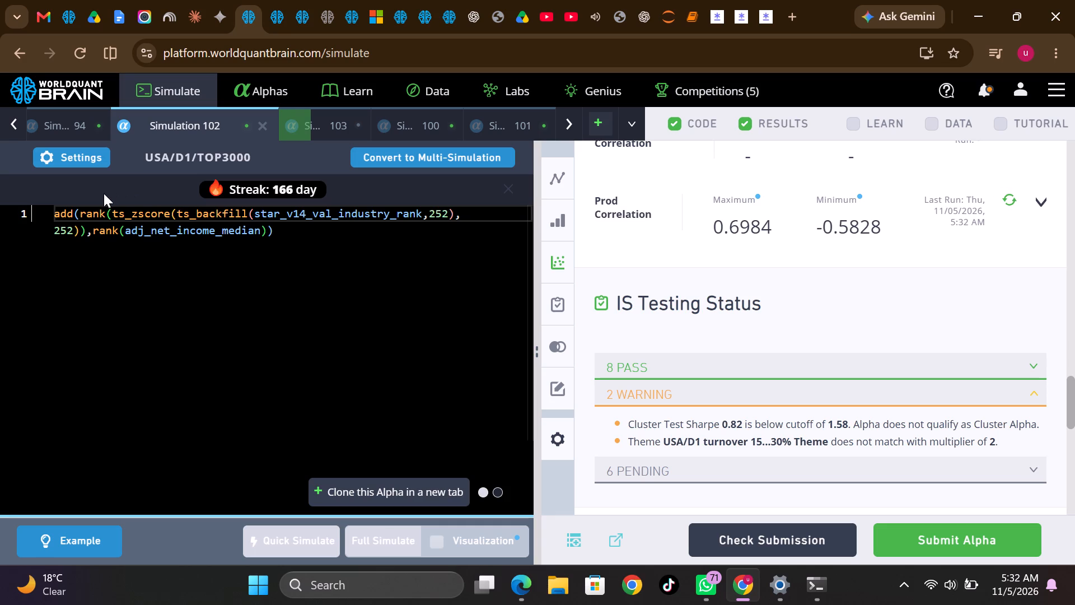
# Close Simulation 102.
pyautogui.click(263, 124)
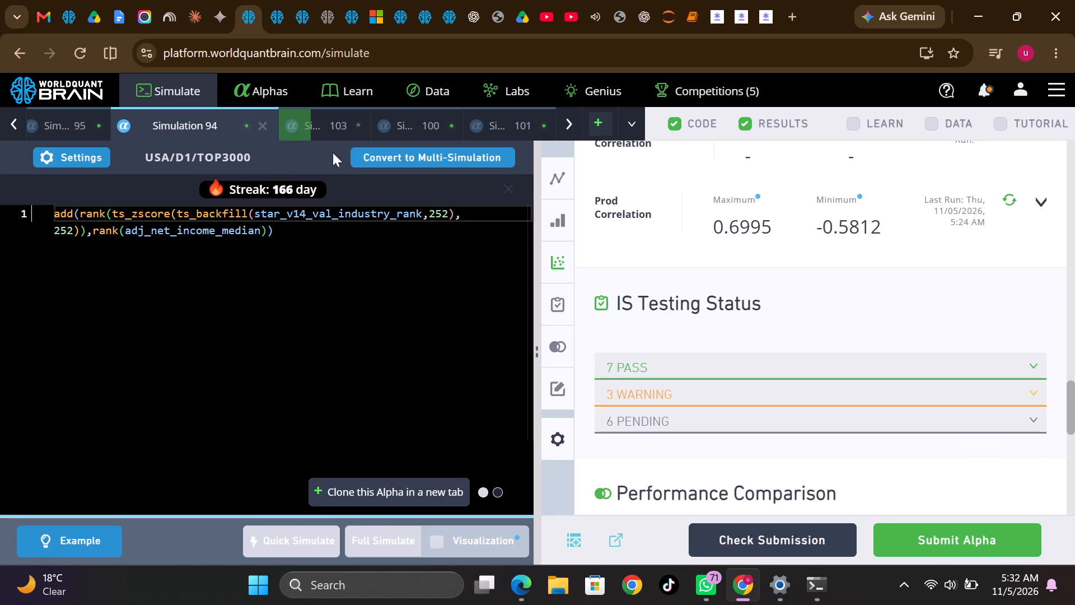
# Read Simulation 94's IS testing warnings and compare with Simulation 101's correlation and testing status.
pyautogui.click(651, 384)
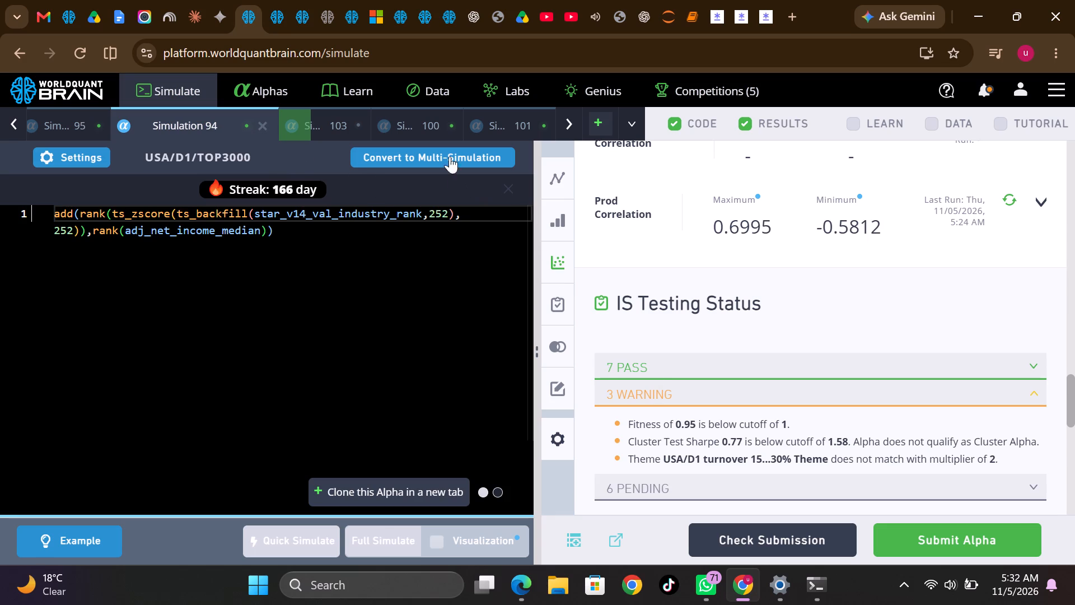
pyautogui.hscroll(-1, 448, 127)
pyautogui.click(499, 114)
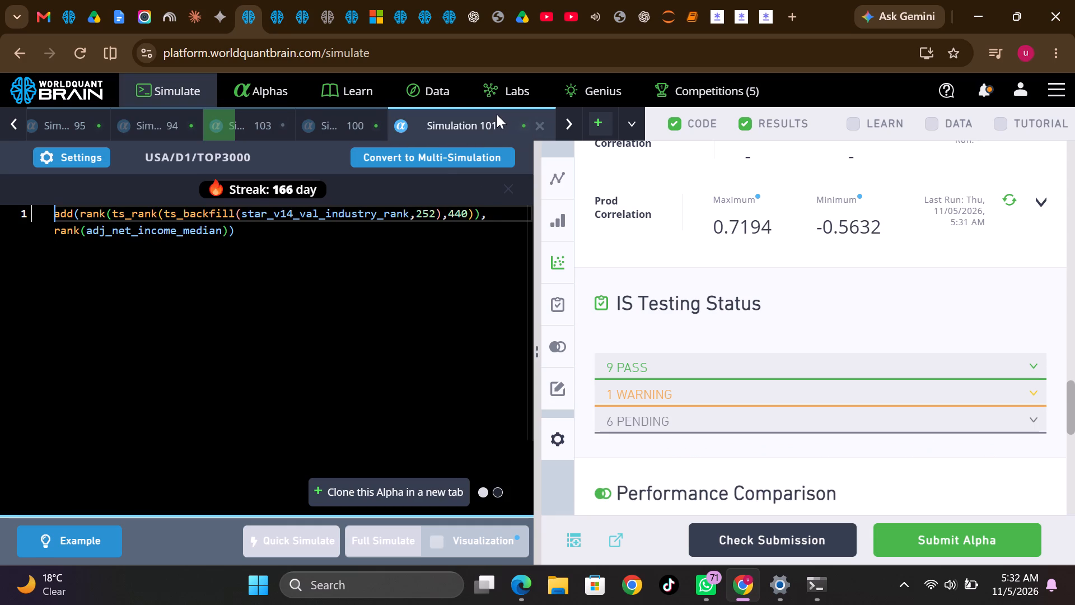
# In Simulation 101, change the rank around adj_net_income_median to ts_rank with a lookback of 252.
pyautogui.click(55, 231)
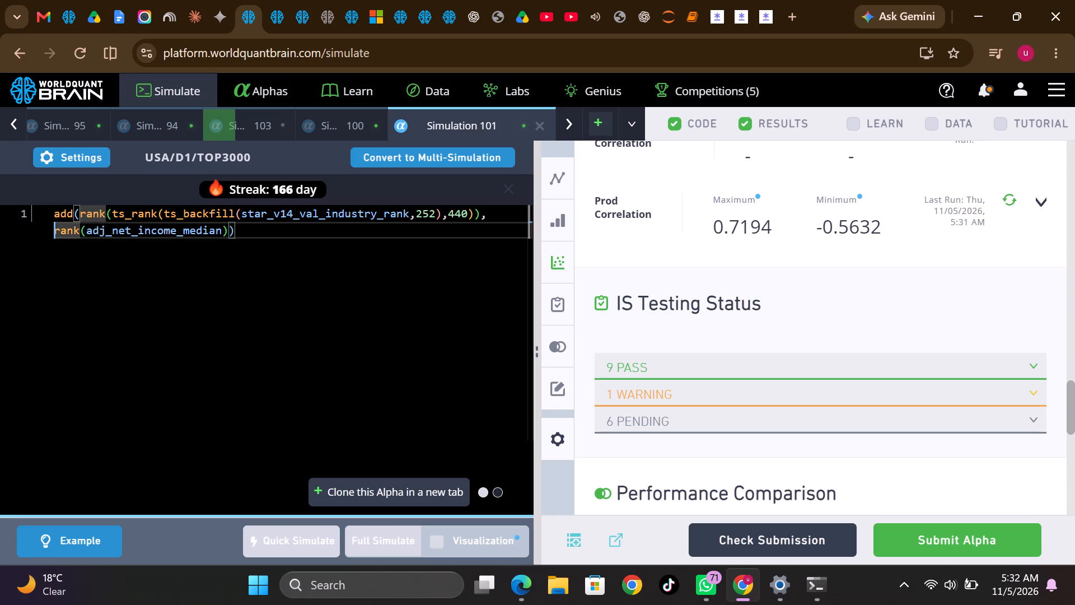
pyautogui.write('ts')
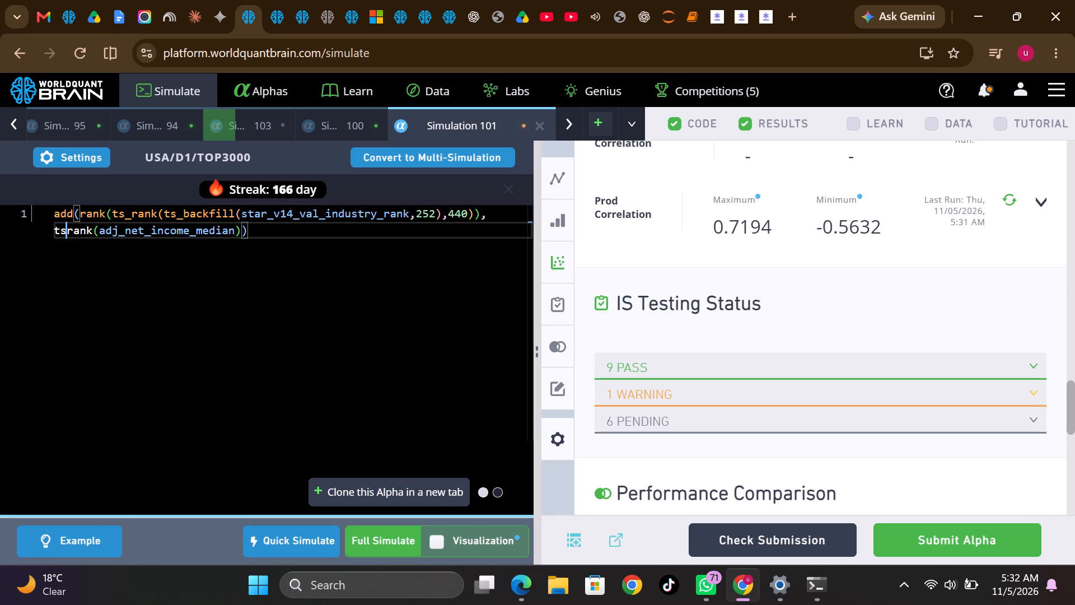
pyautogui.hotkey('shift', '_')
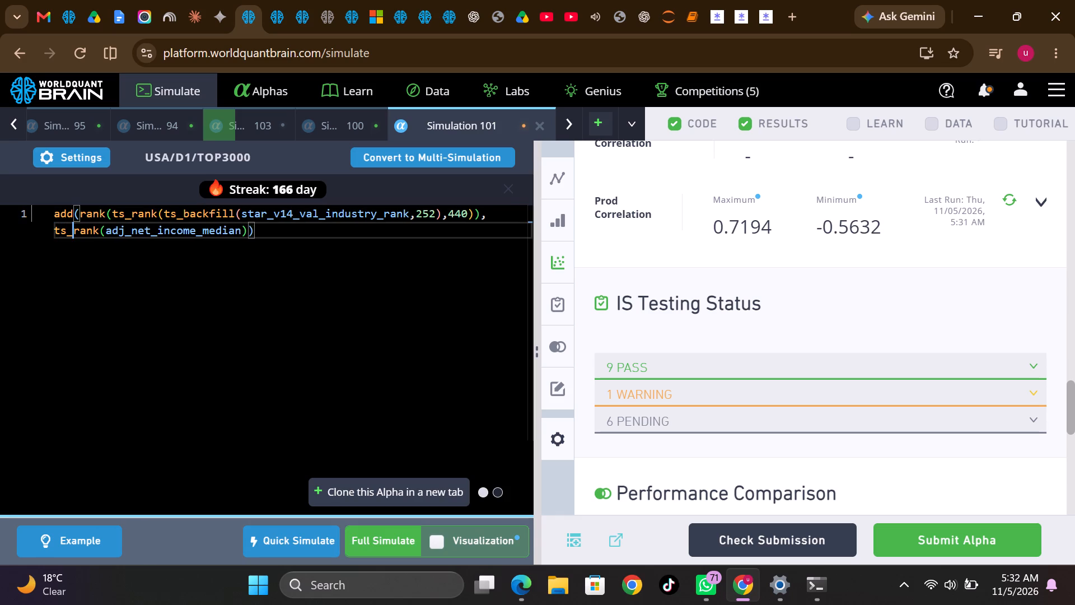
pyautogui.click(242, 231)
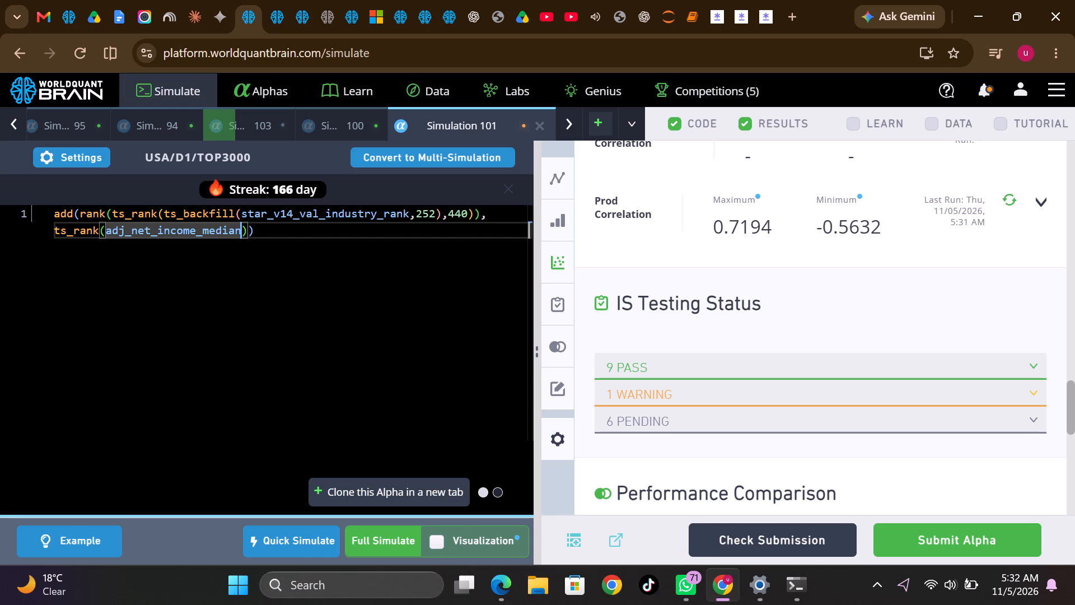
pyautogui.press(',')
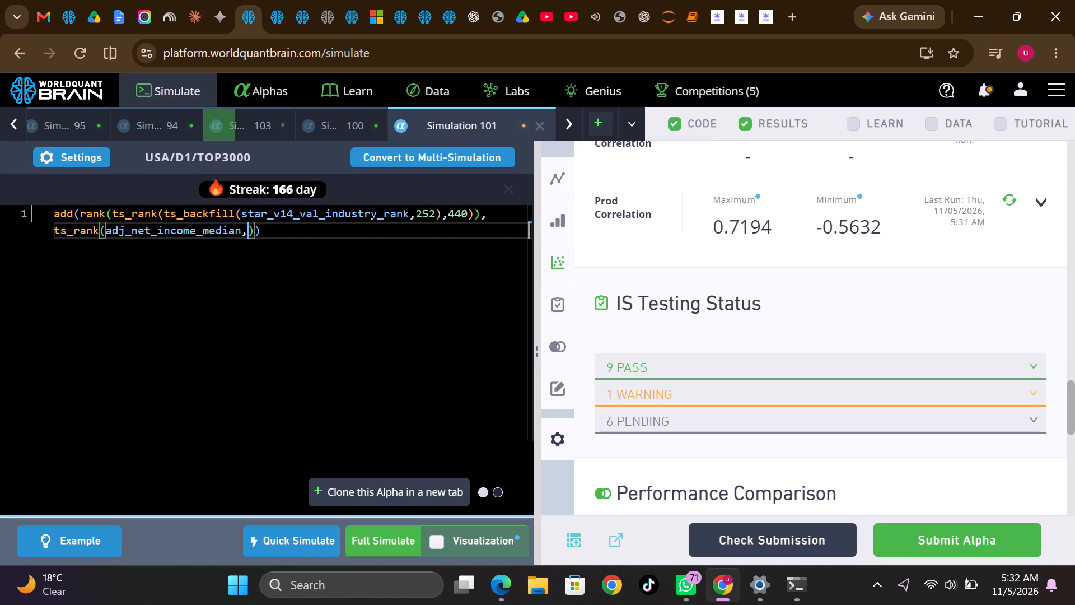
pyautogui.write('252')
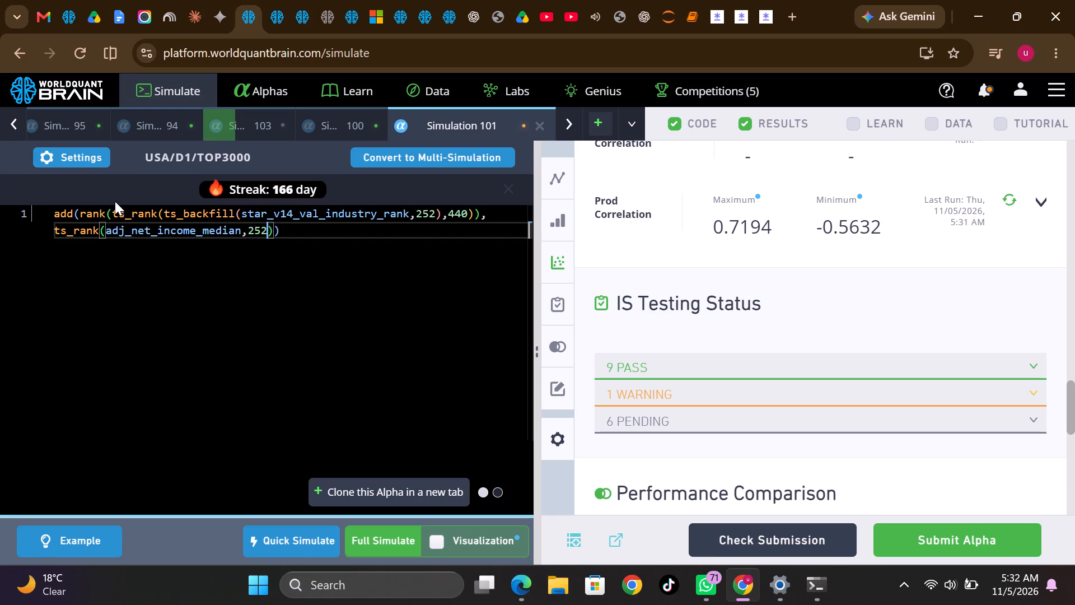
# Remove the outer rank around the star_v14_val_industry_rank term in Simulation 101 and run a full simulation.
pyautogui.doubleClick(99, 207)
pyautogui.press('BackSpace')
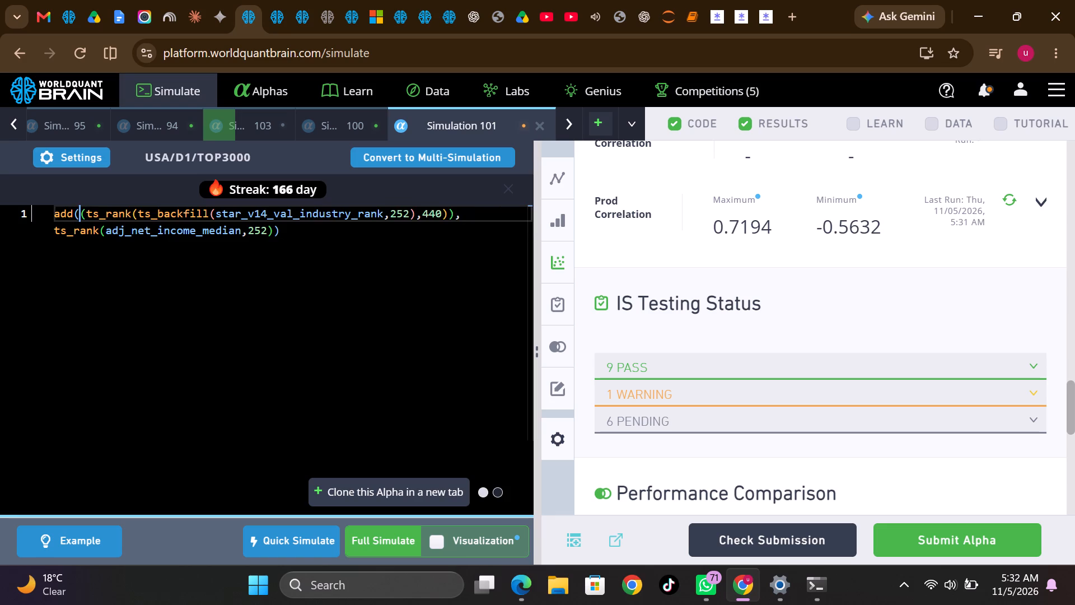
pyautogui.press('BackSpace')
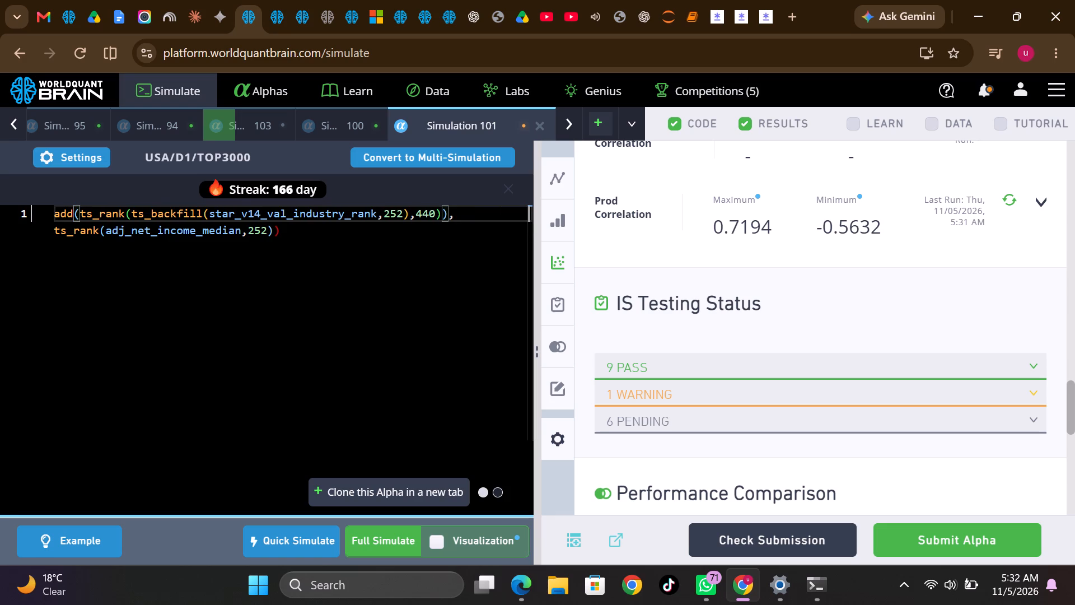
pyautogui.click(446, 213)
pyautogui.press('BackSpace')
pyautogui.click(404, 540)
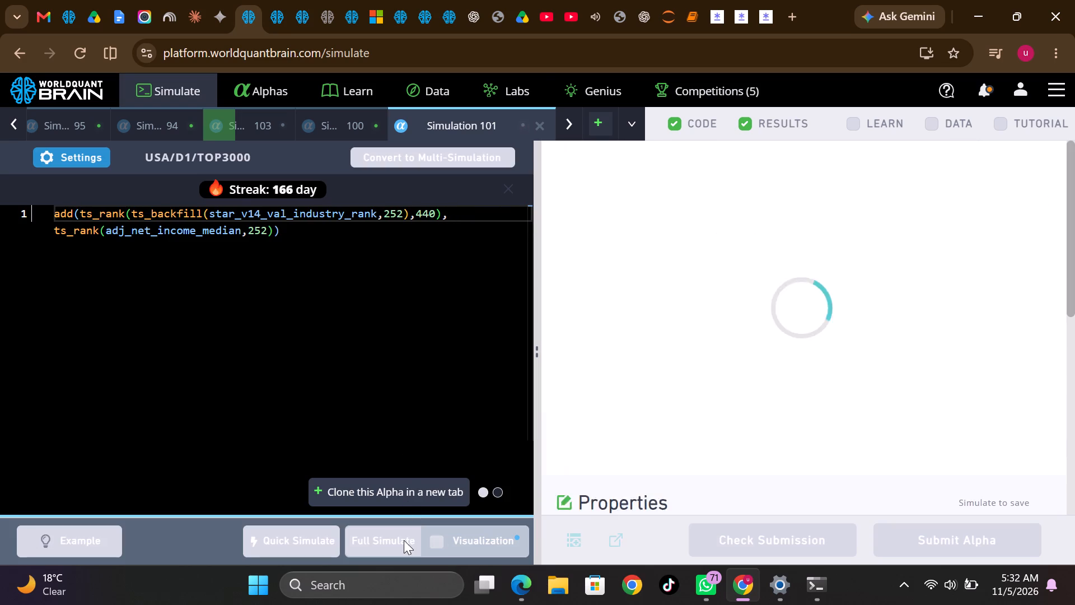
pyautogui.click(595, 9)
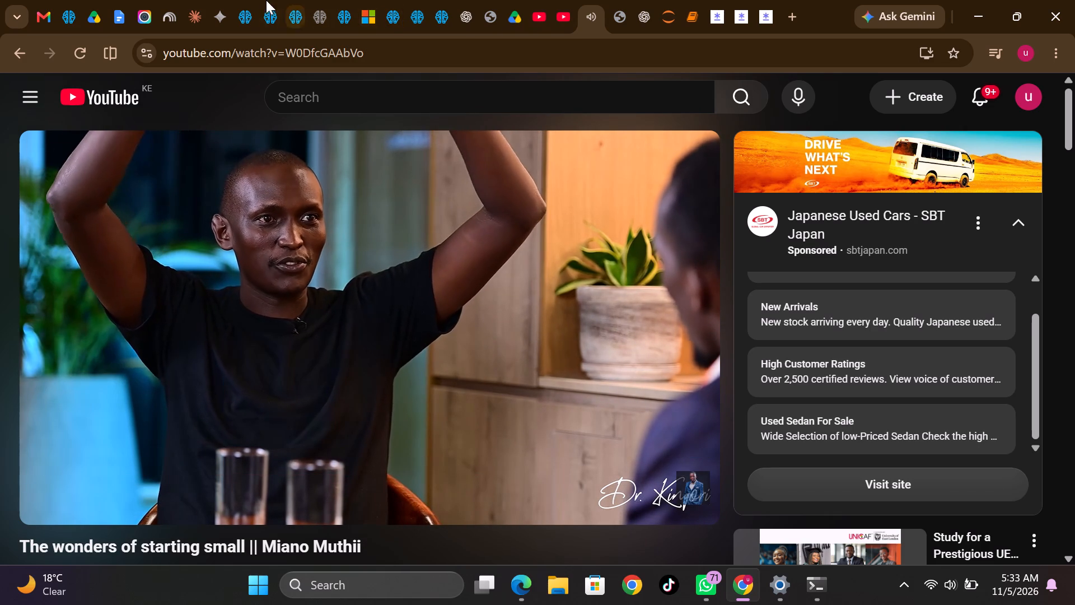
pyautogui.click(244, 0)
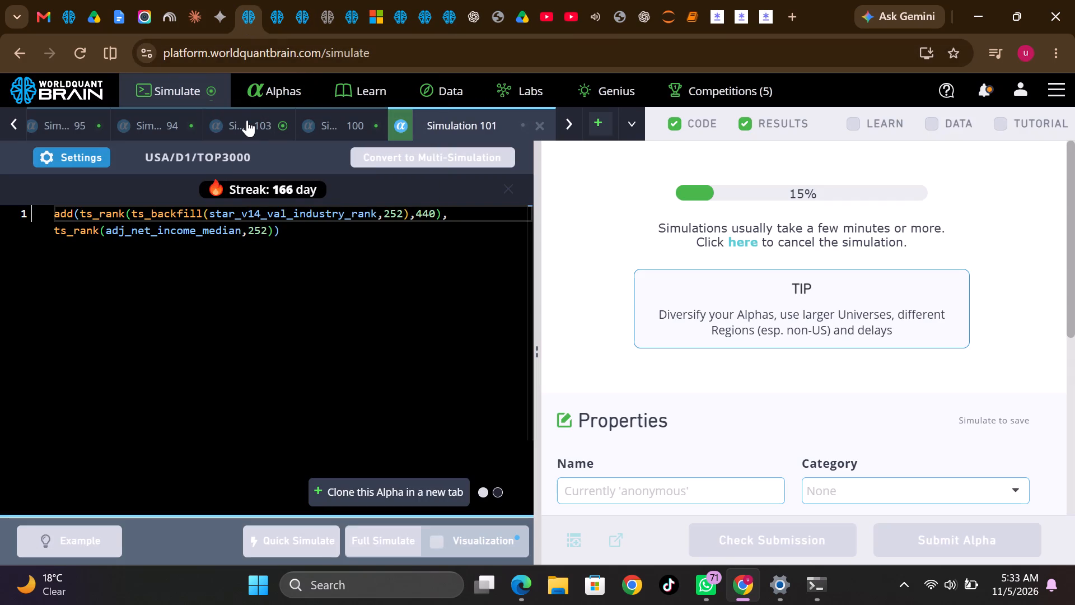
# Show Simulation 103's test period and examine its IS-period summary, yearly figures and IS testing status.
pyautogui.click(247, 120)
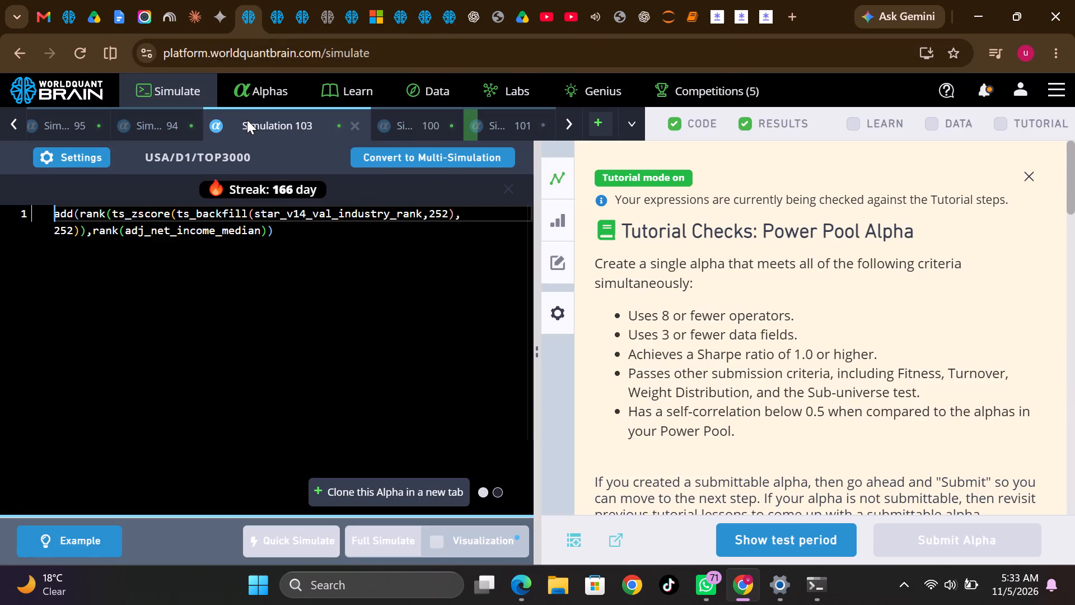
pyautogui.scroll(-5, 663, 419)
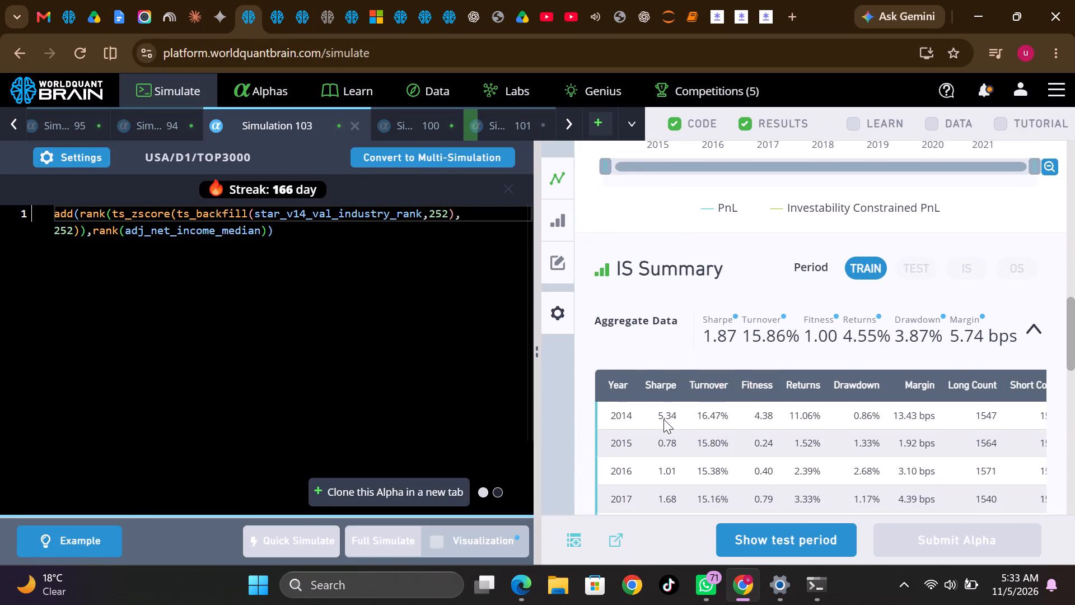
pyautogui.scroll(1, 663, 419)
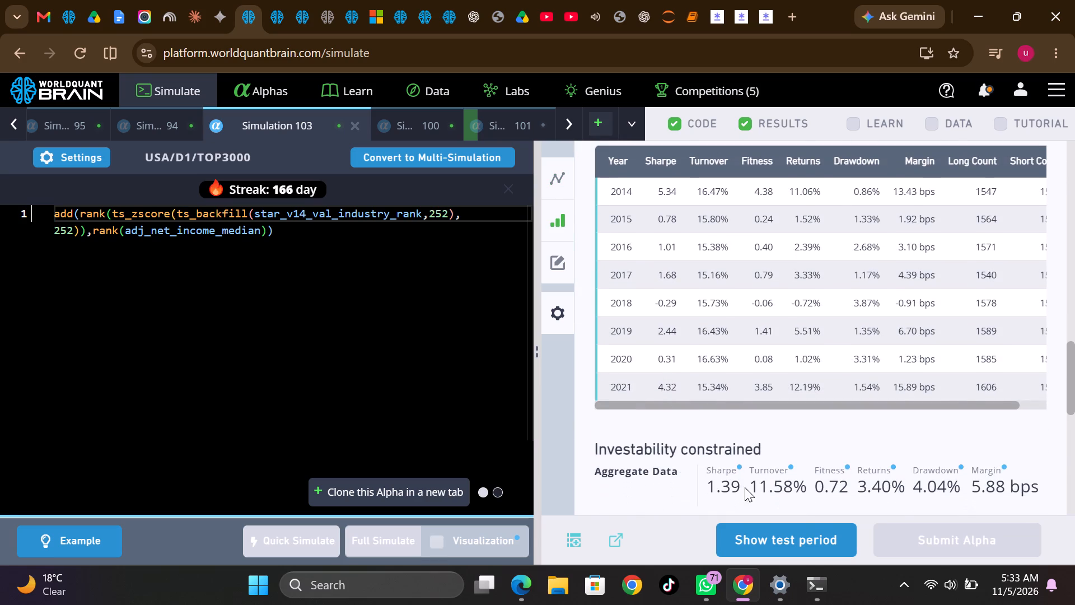
pyautogui.click(793, 545)
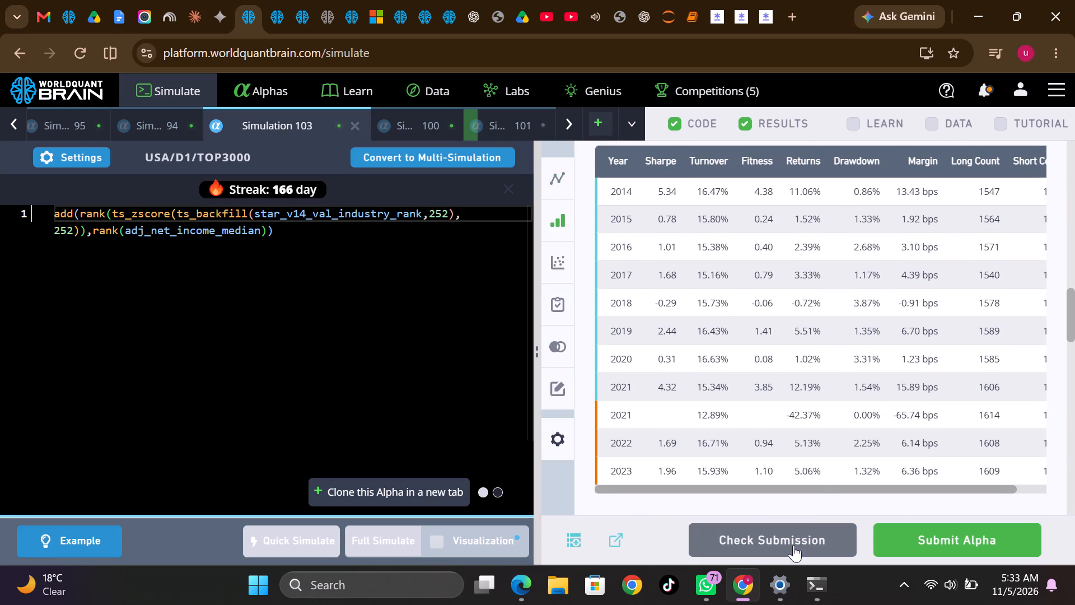
pyautogui.scroll(2, 871, 369)
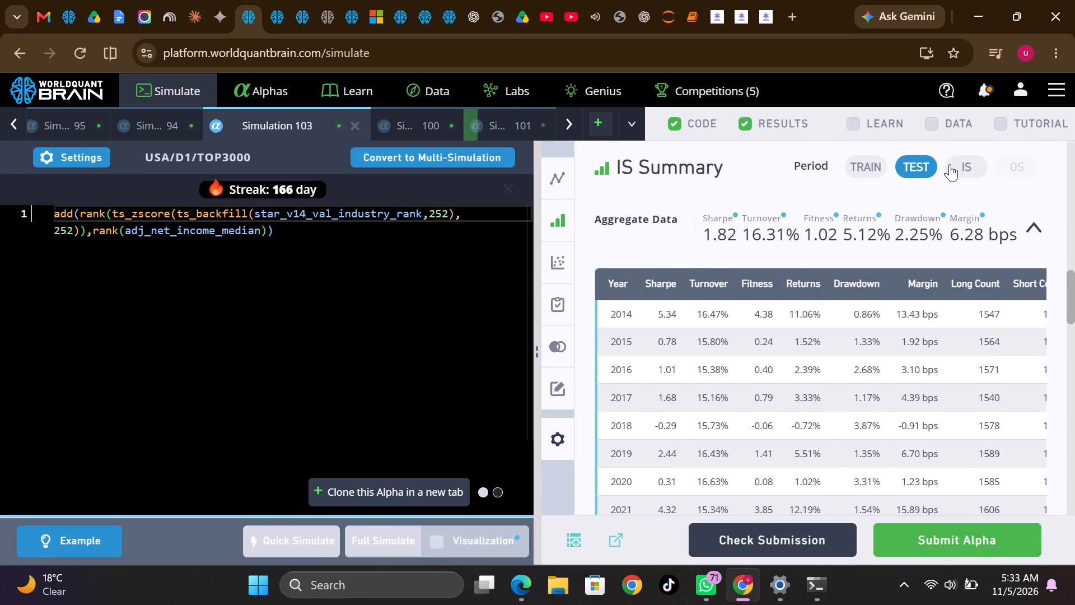
pyautogui.click(959, 162)
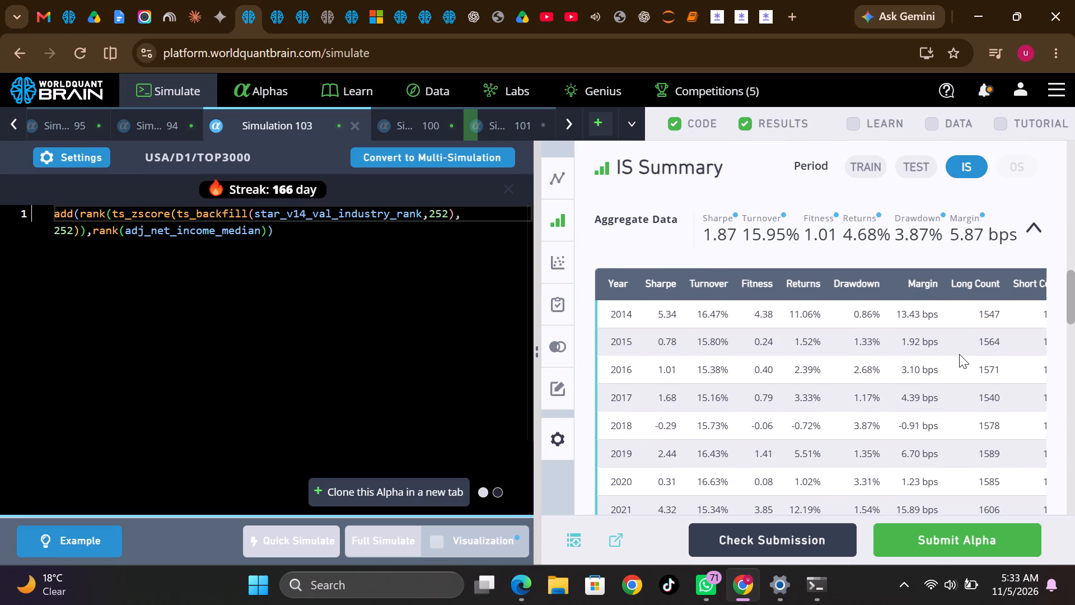
pyautogui.scroll(-4, 959, 354)
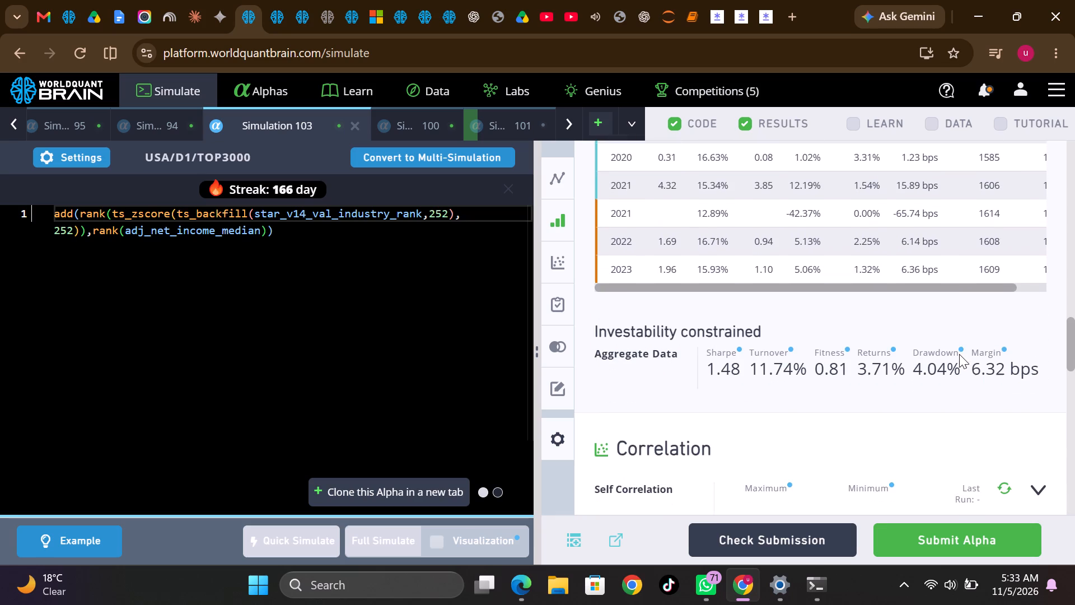
pyautogui.scroll(4, 959, 354)
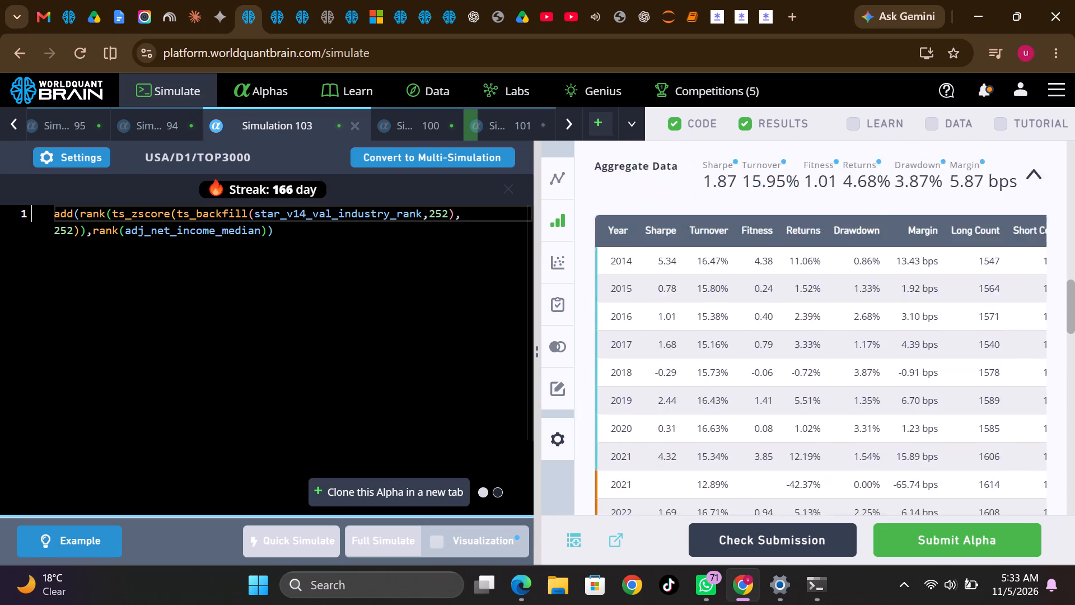
pyautogui.scroll(1, 959, 354)
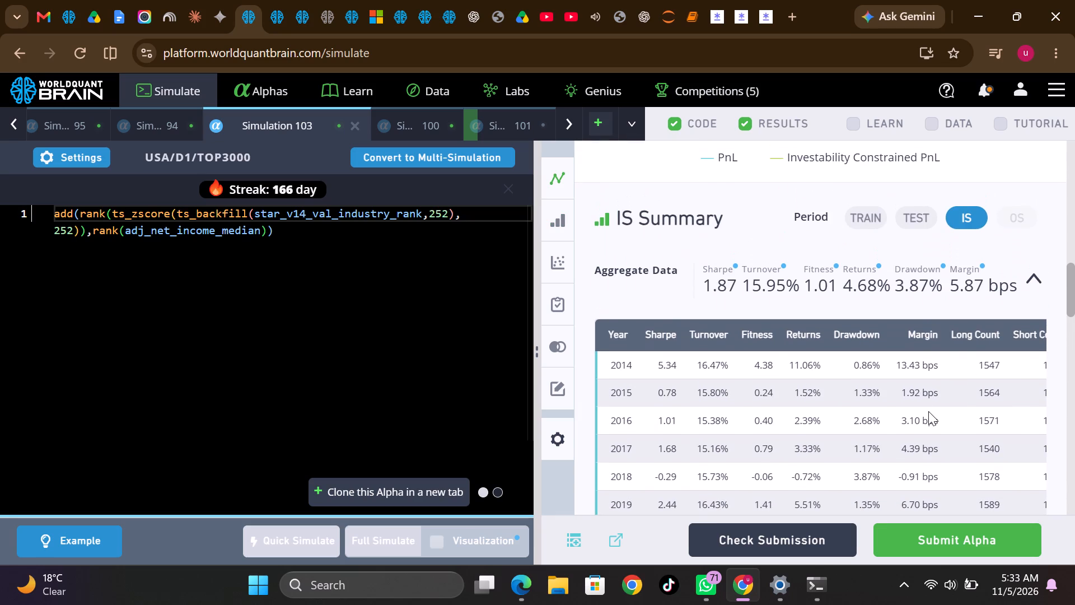
pyautogui.scroll(-10, 928, 411)
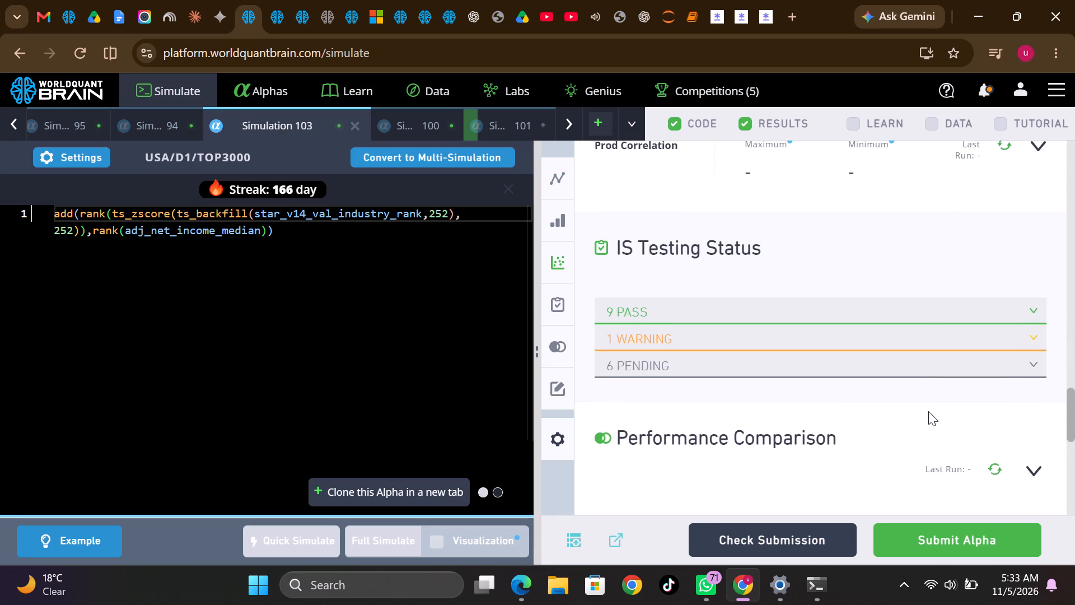
# Run the Prod Correlation for Simulation 103 and expand its IS testing warnings for review.
pyautogui.scroll(2, 935, 399)
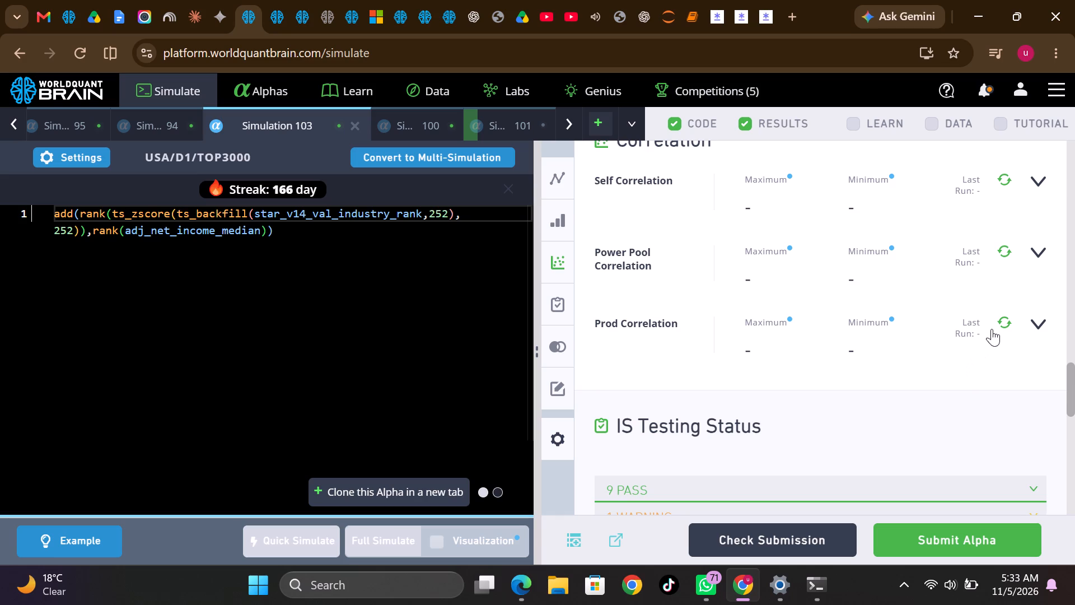
pyautogui.click(1003, 322)
pyautogui.scroll(-1, 925, 360)
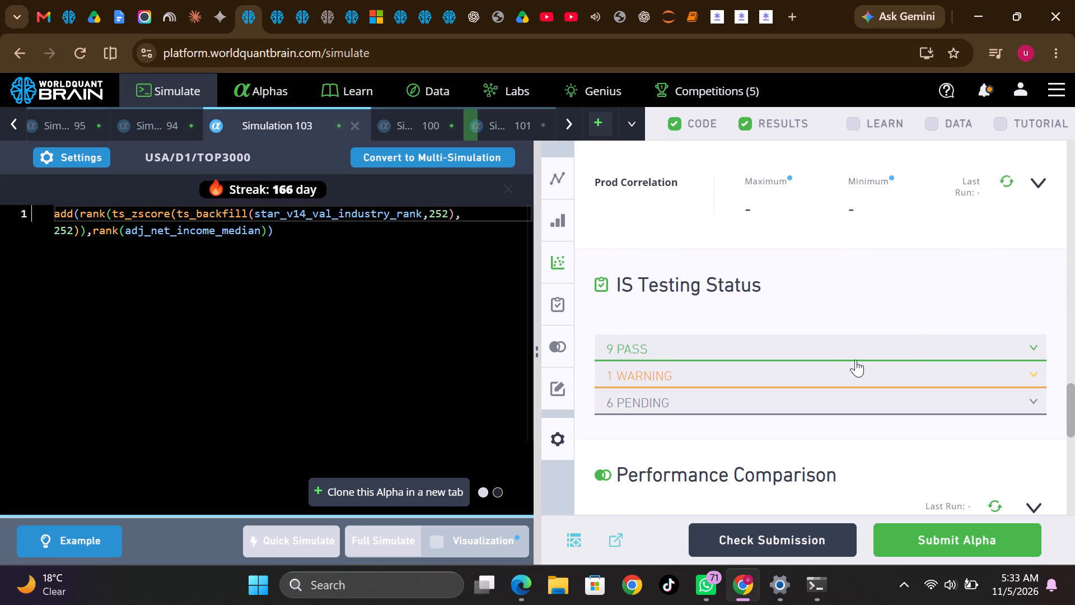
pyautogui.click(842, 368)
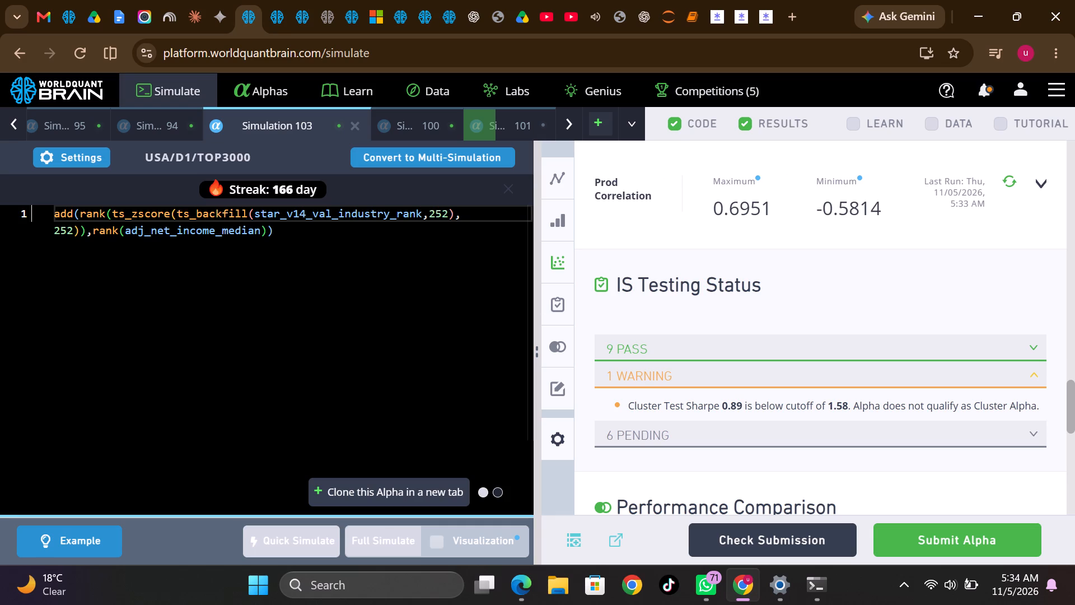
# Replace the outer add operator with multiply in Simulation 103's expression and run a full simulation.
pyautogui.doubleClick(57, 213)
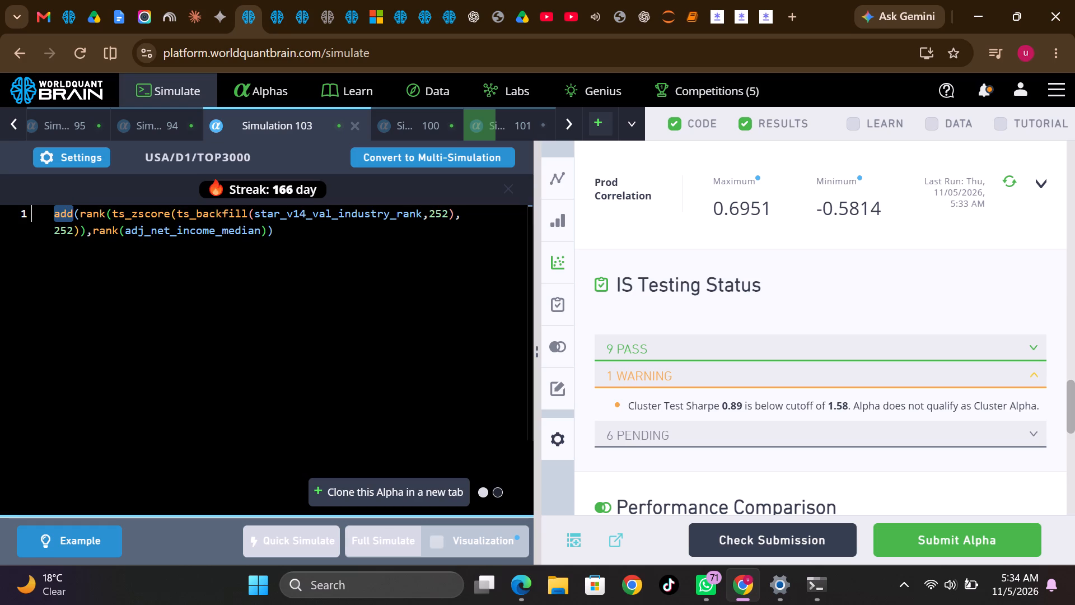
pyautogui.write('multipl')
pyautogui.press('r')
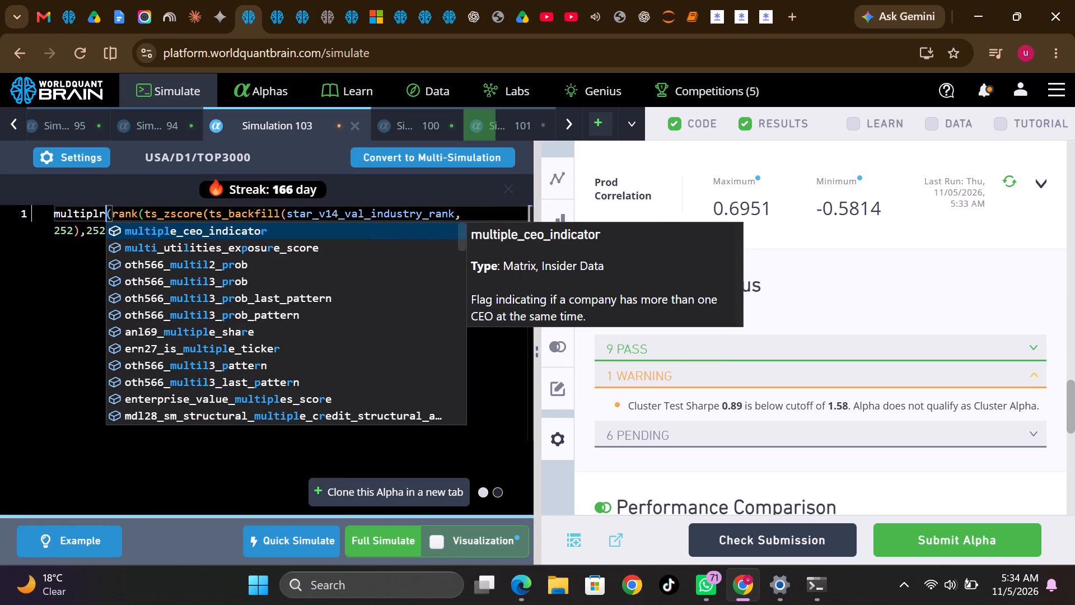
pyautogui.press('BackSpace')
pyautogui.press('y')
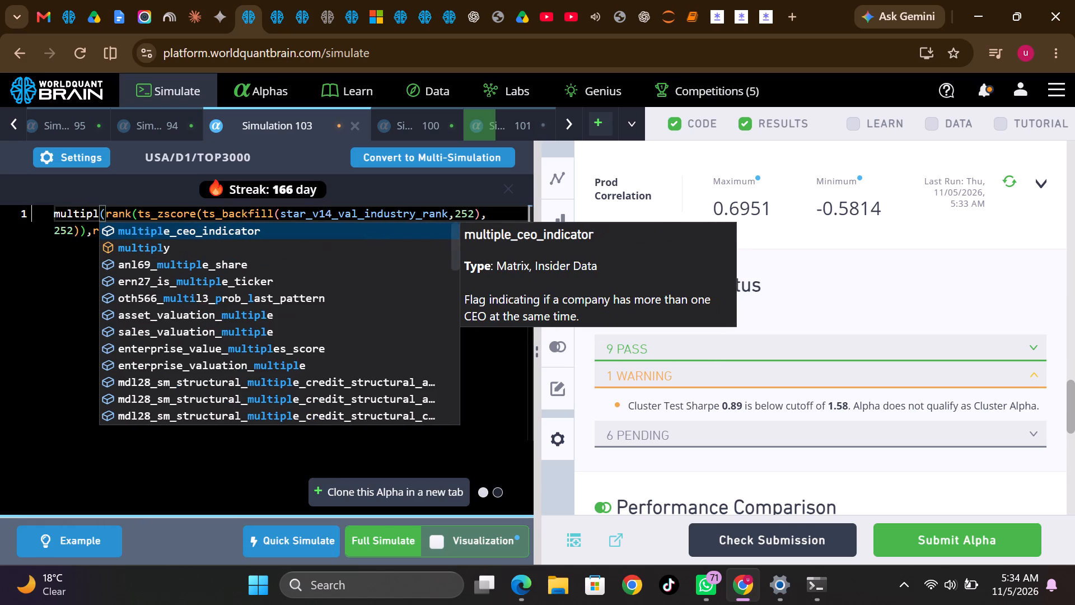
pyautogui.click(384, 530)
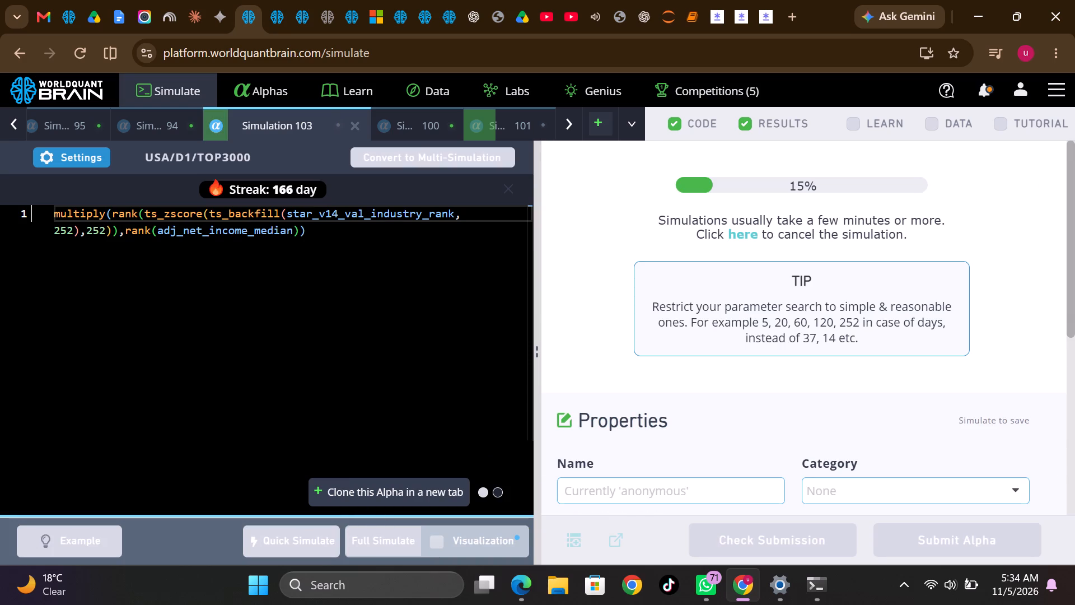
# Clone Simulation 103's alpha in a new tab and place the clone directly after Simulation 103.
pyautogui.rightClick(282, 115)
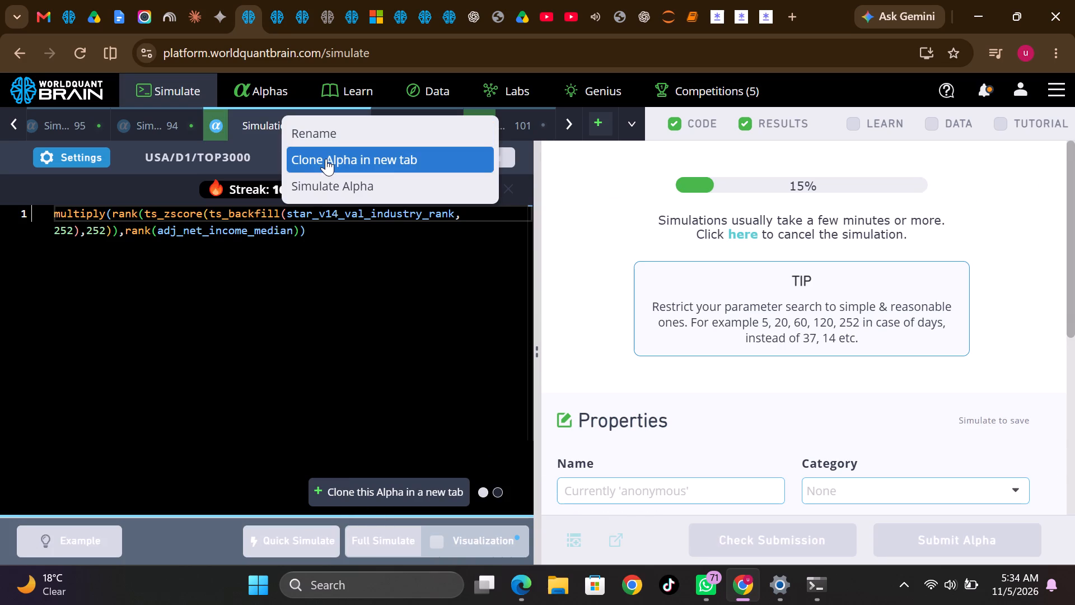
pyautogui.click(326, 159)
pyautogui.moveTo(465, 127); pyautogui.dragTo(428, 118)
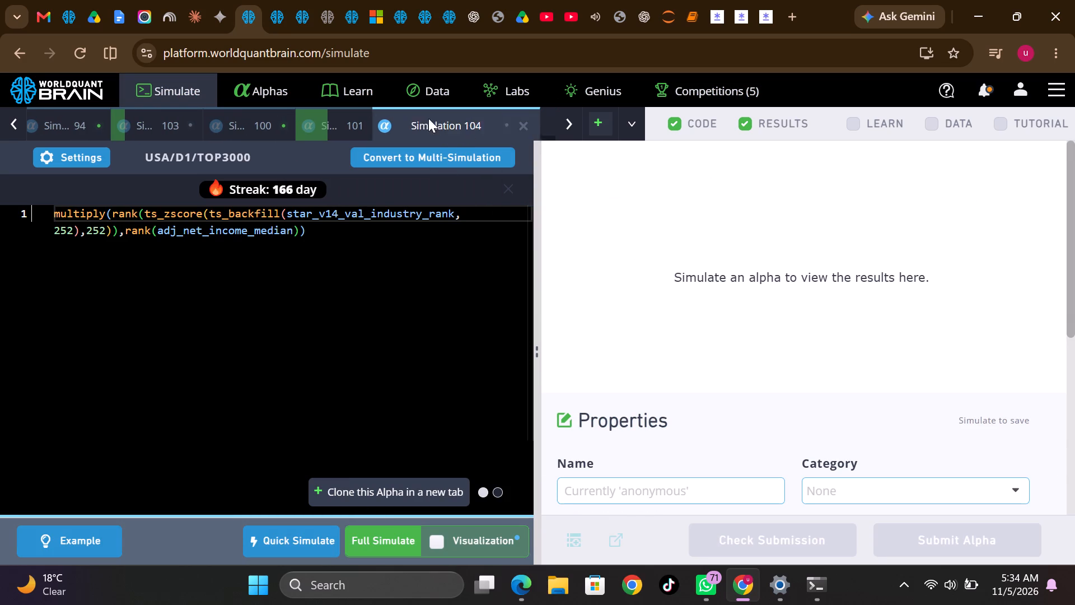
pyautogui.moveTo(428, 118); pyautogui.dragTo(275, 110)
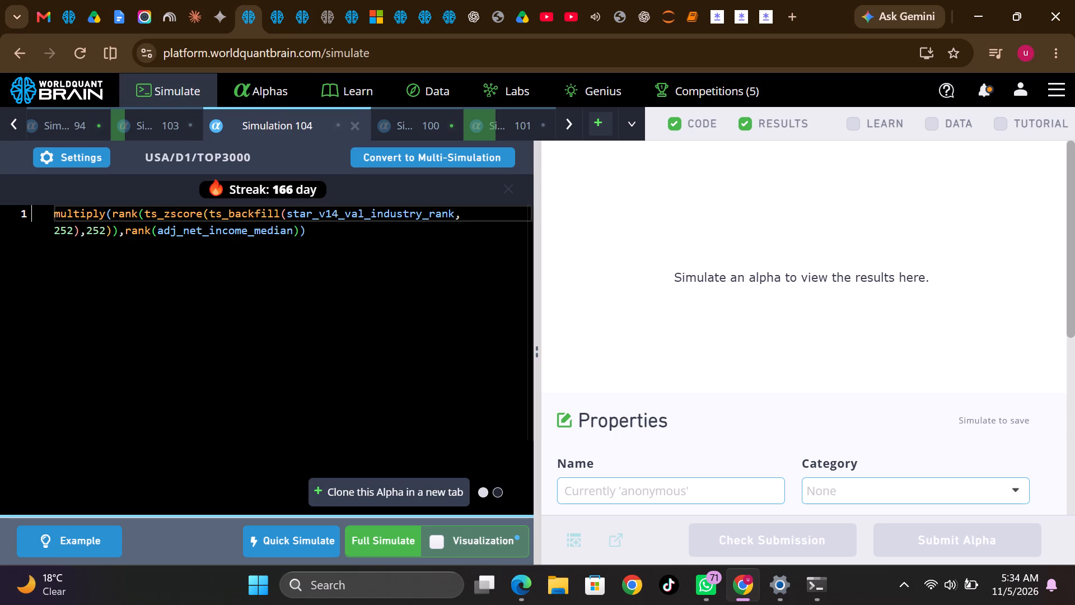
# Replace the outer multiply operator with min in the cloned alpha's expression and run a full simulation.
pyautogui.doubleClick(68, 215)
pyautogui.write('min')
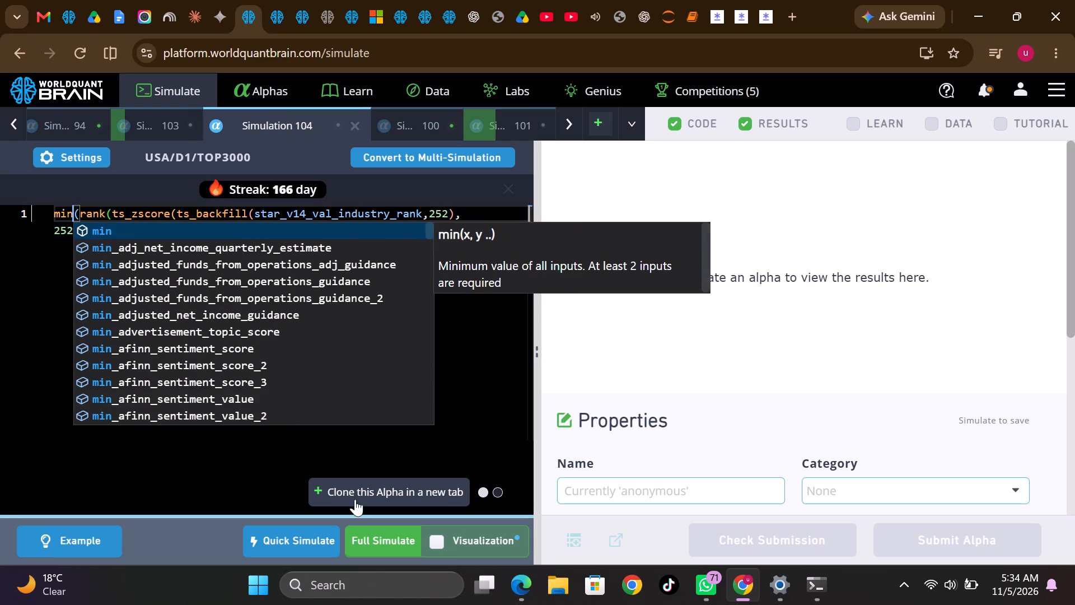
pyautogui.click(385, 536)
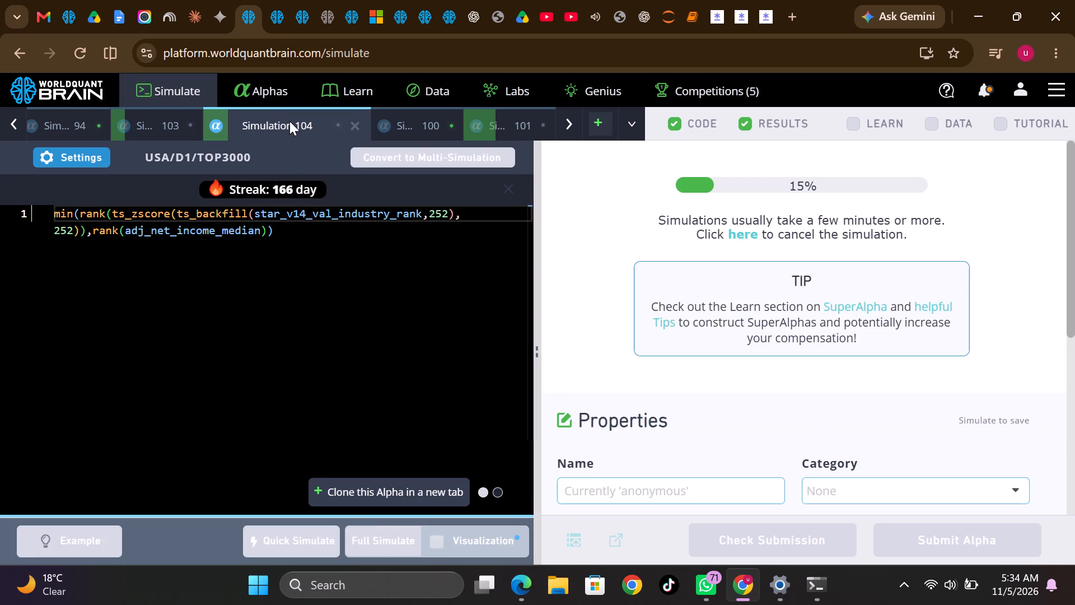
# Clone Simulation 104's min-based alpha in a new tab.
pyautogui.rightClick(289, 121)
pyautogui.click(322, 159)
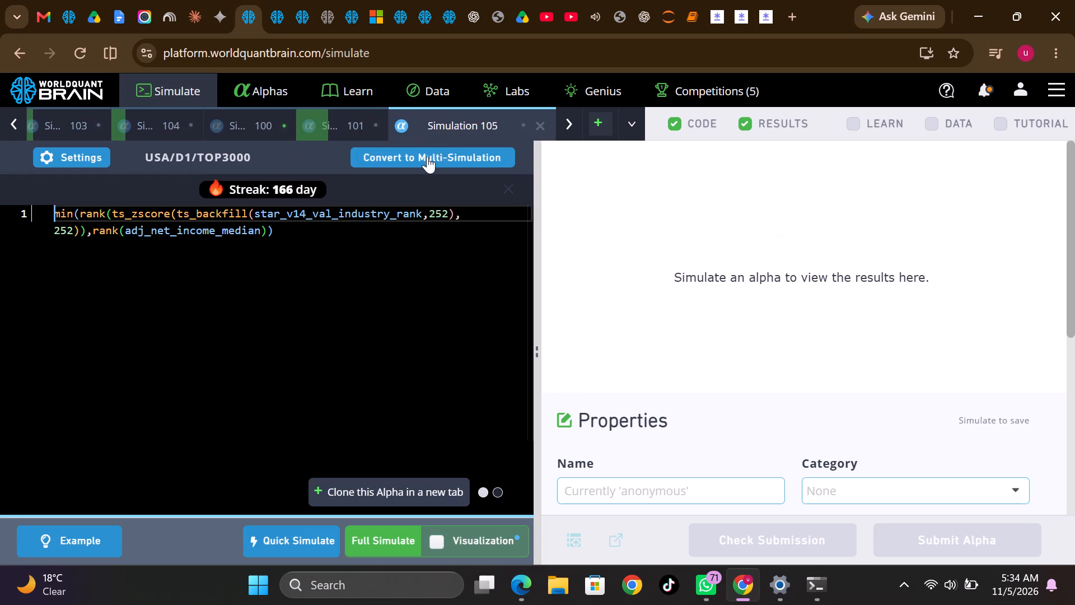
# Place the Simulation 105 clone directly after Simulation 104 in the simulation order.
pyautogui.moveTo(461, 123); pyautogui.dragTo(268, 127)
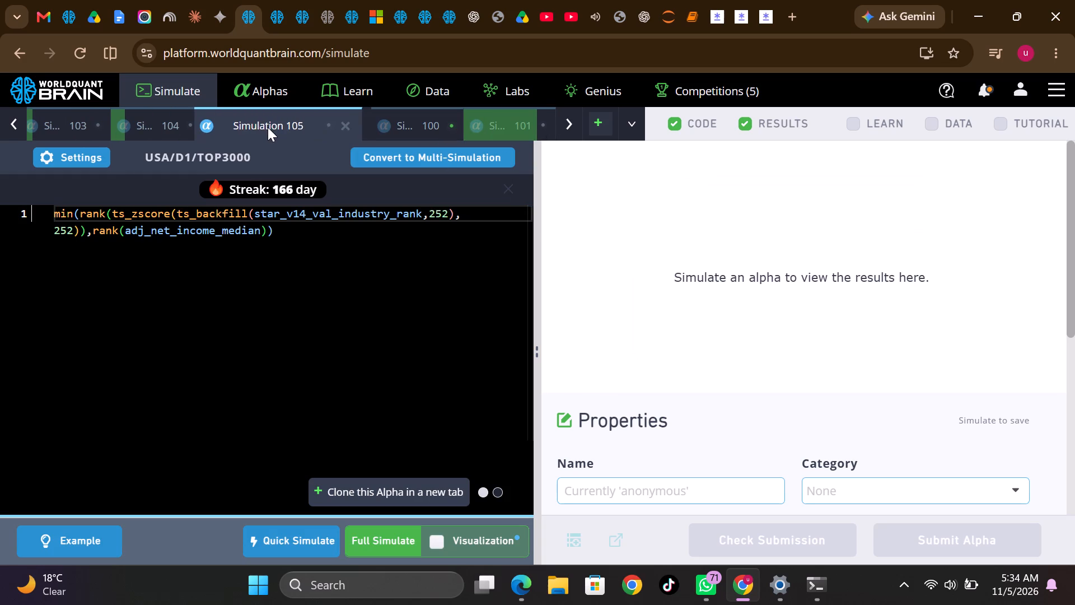
# Replace the outer min operator with max in Simulation 105's expression and run a full simulation.
pyautogui.doubleClick(60, 215)
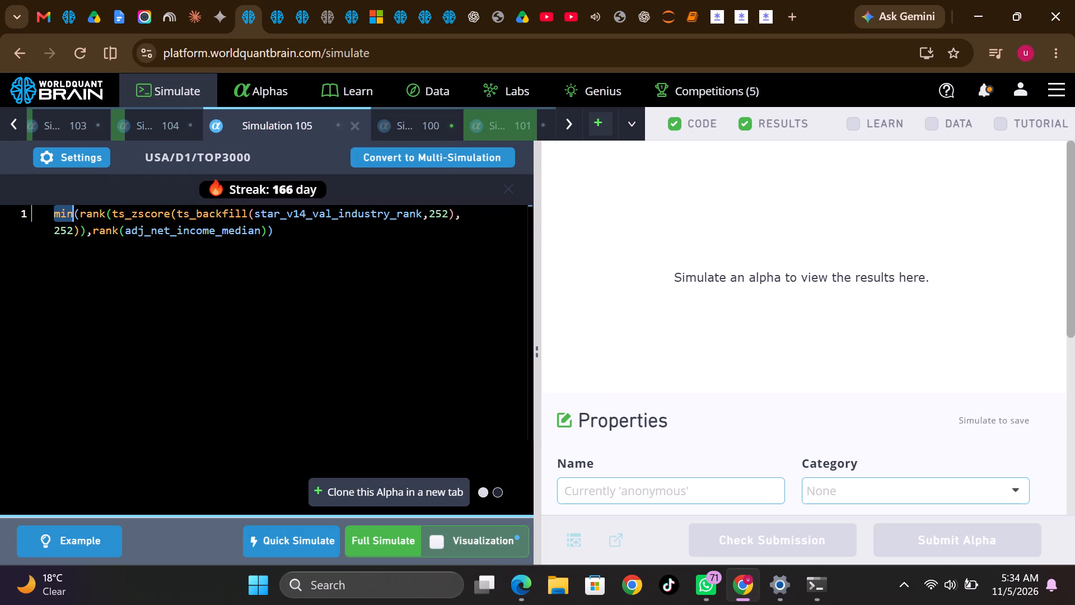
pyautogui.press('m')
pyautogui.write('ax')
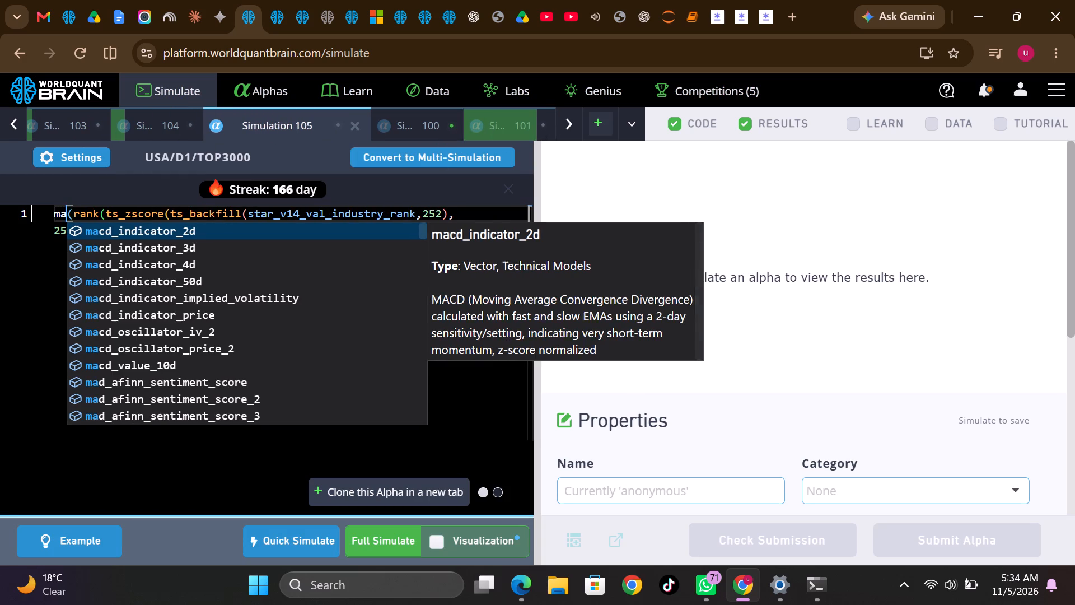
pyautogui.click(384, 548)
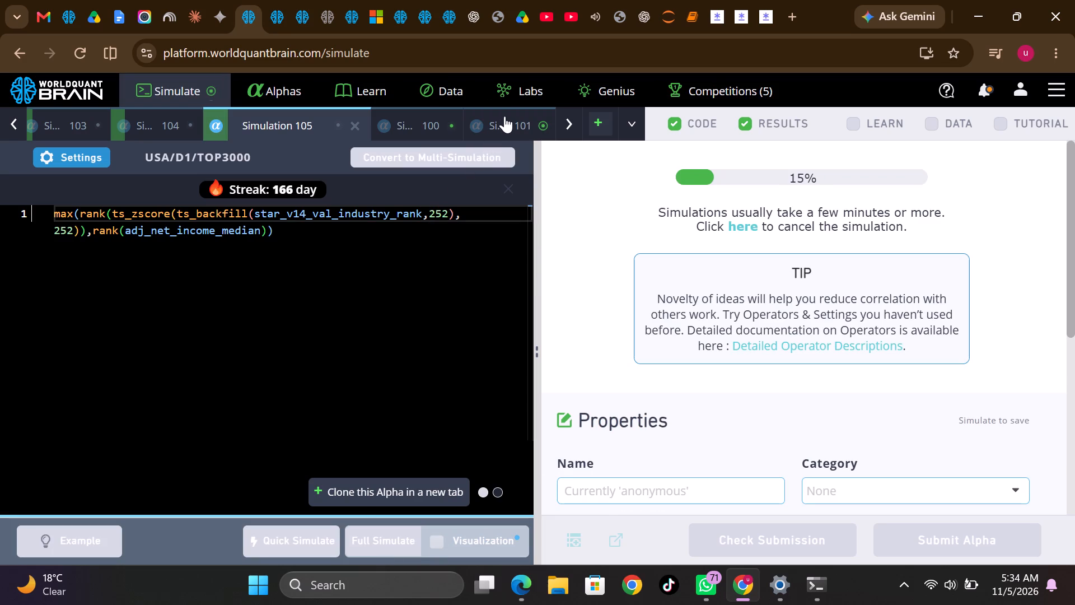
# Reveal Simulation 101's test period and show its IS Summary for the IS period.
pyautogui.click(504, 116)
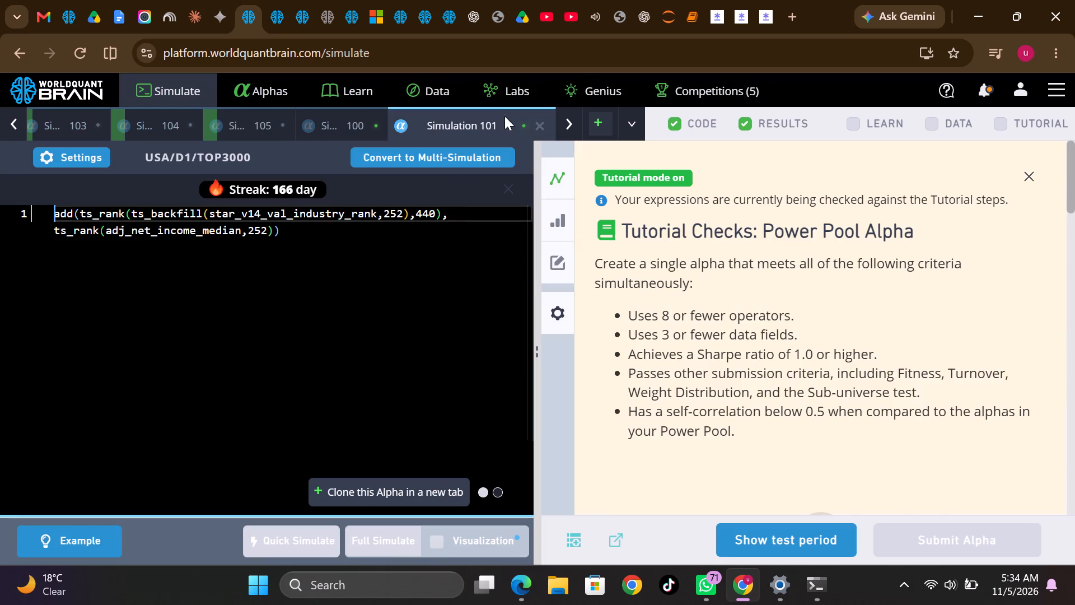
pyautogui.scroll(-2, 786, 337)
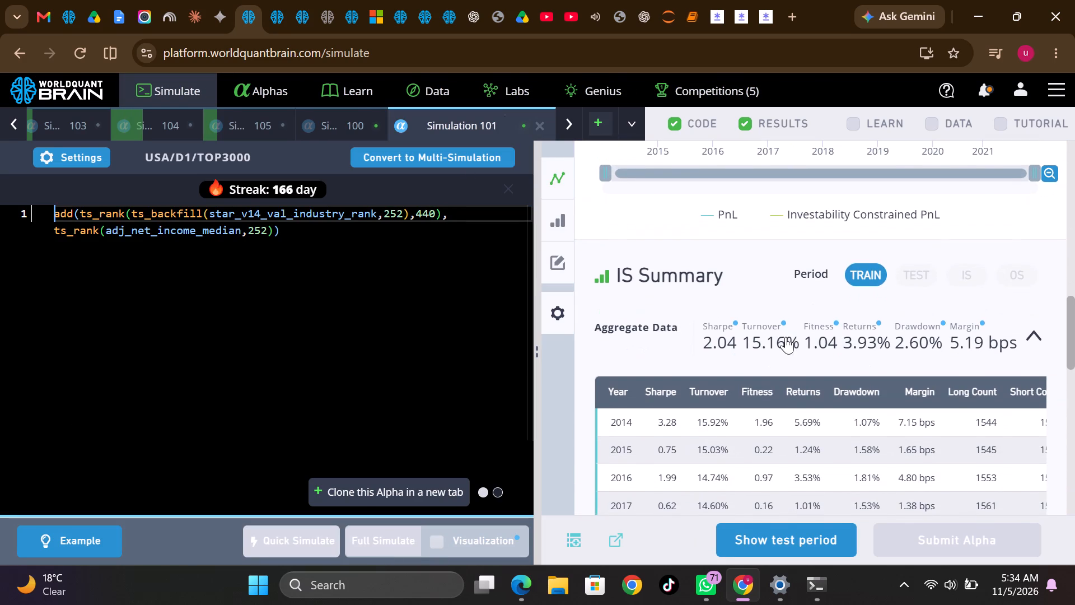
pyautogui.click(798, 543)
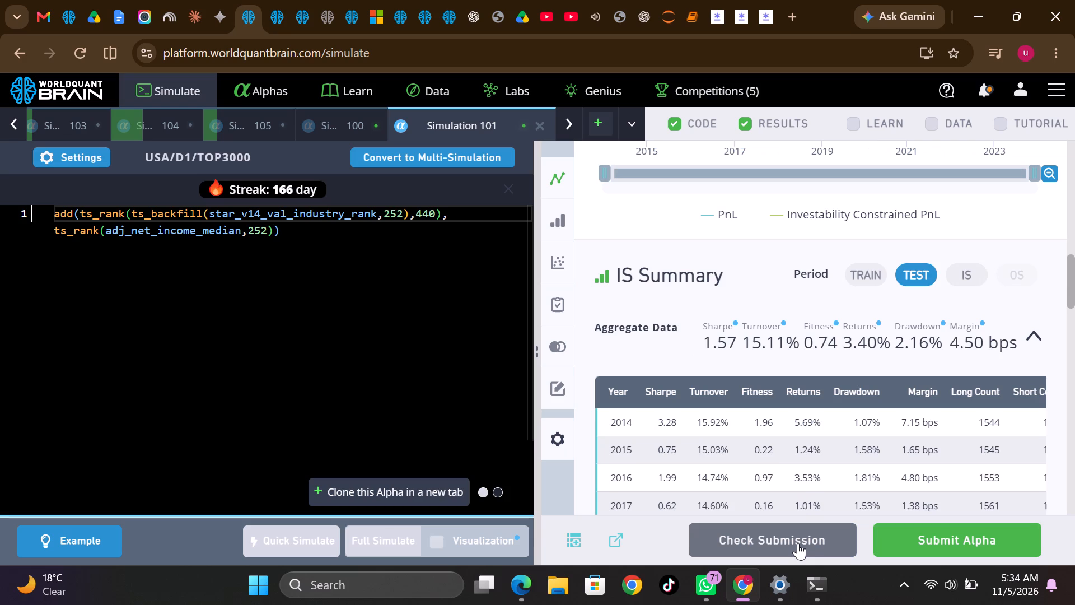
pyautogui.click(961, 281)
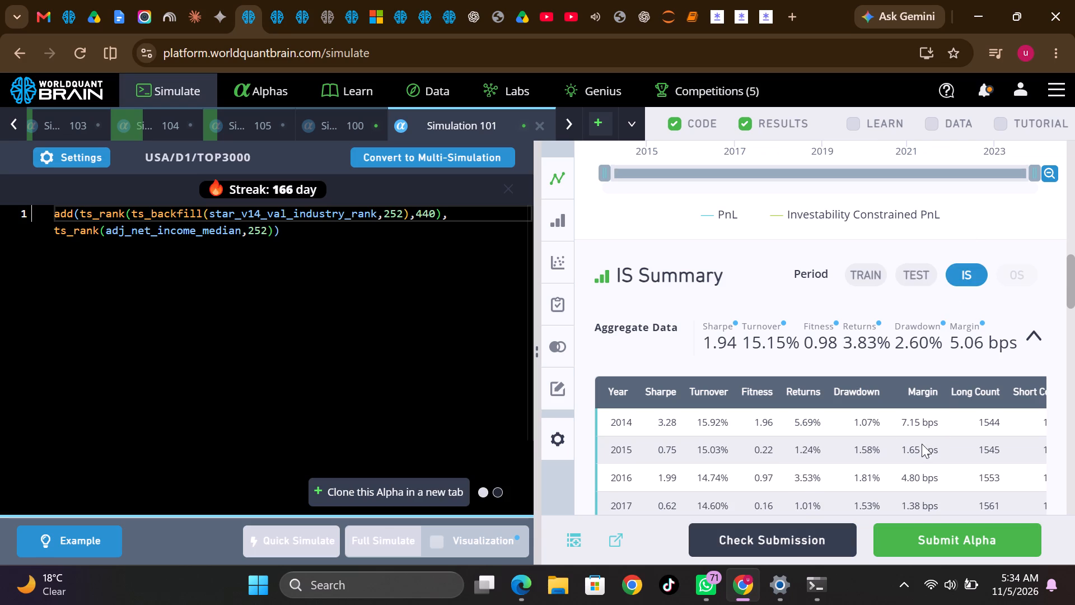
# Run the Prod Correlation check for Simulation 101 and review the warnings in its IS Testing Status.
pyautogui.scroll(-2, 829, 421)
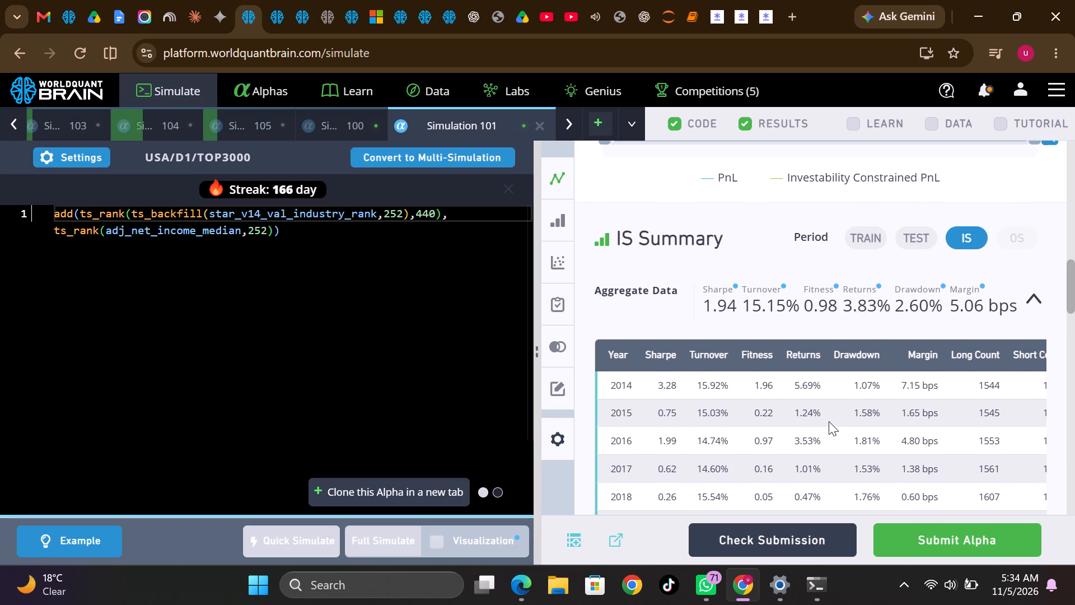
pyautogui.scroll(-5, 829, 421)
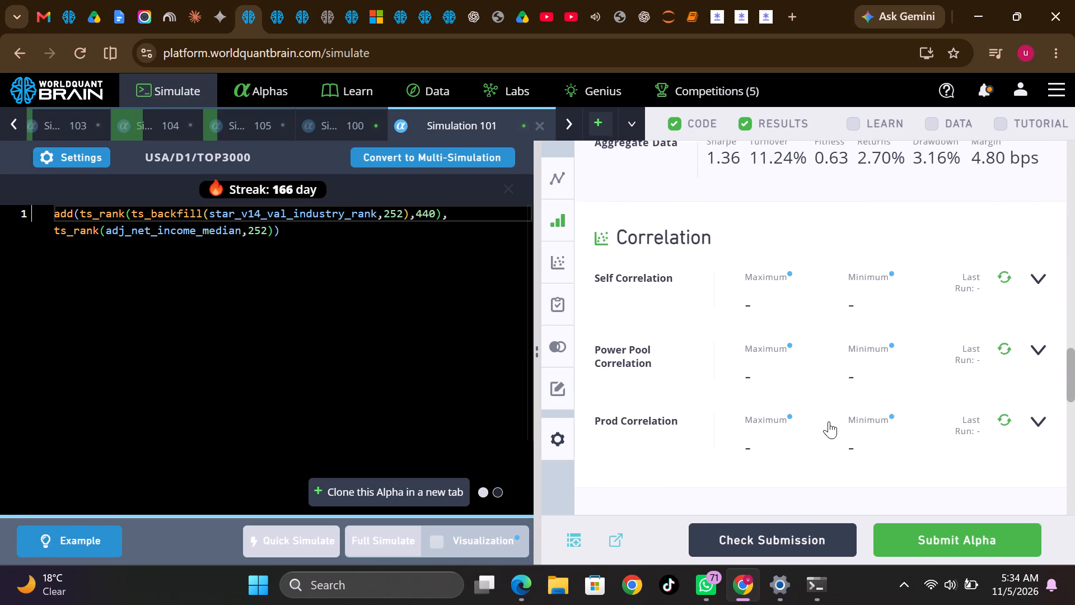
pyautogui.scroll(-1, 829, 421)
pyautogui.click(1010, 265)
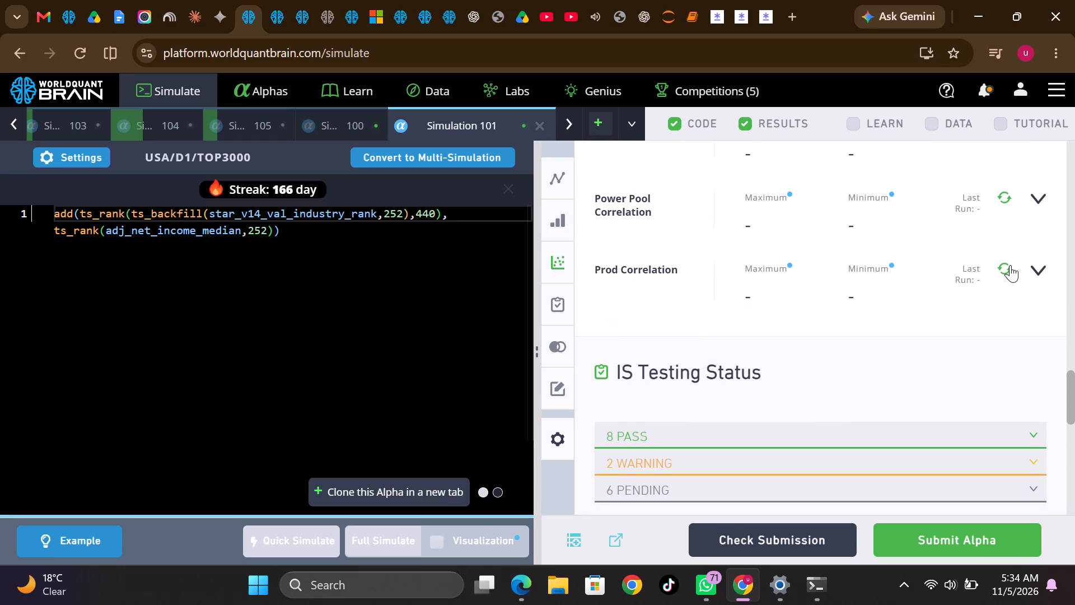
pyautogui.click(750, 459)
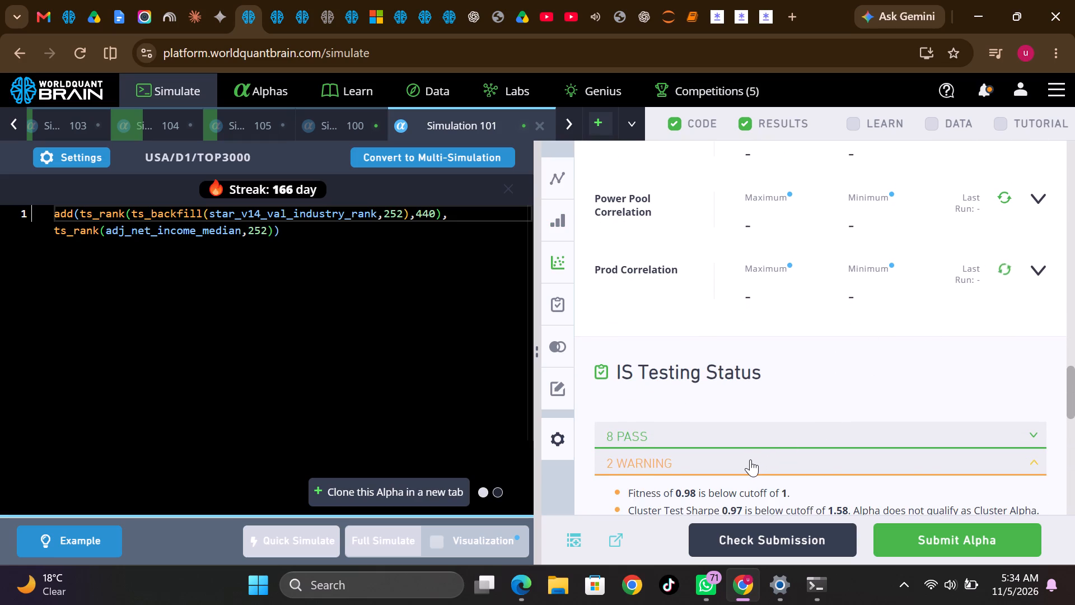
pyautogui.scroll(-1, 750, 459)
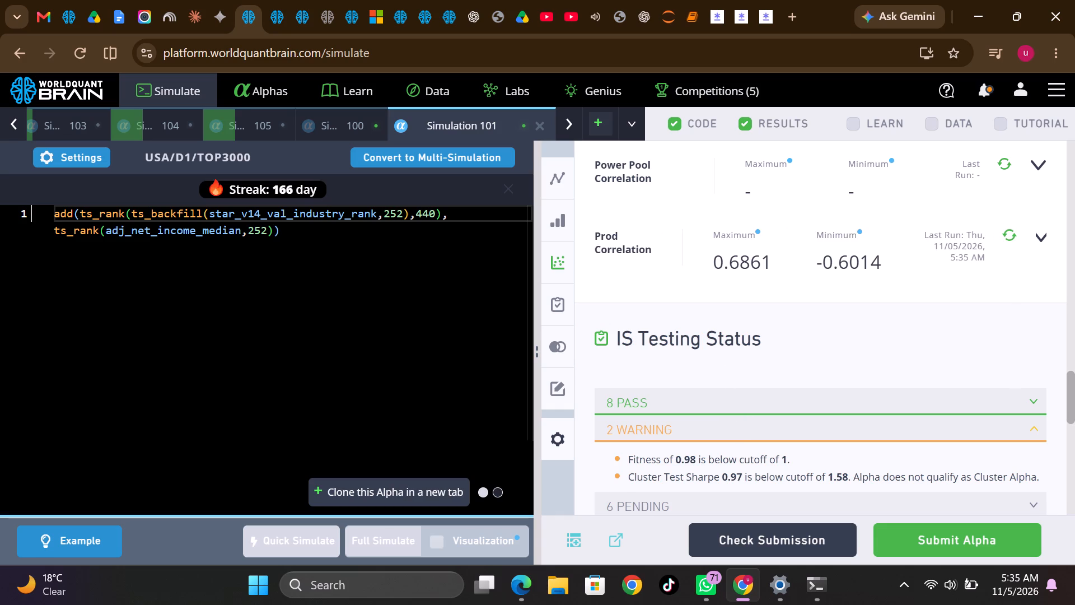
# Compare the TEST and IS period figures in Simulation 101's IS Summary.
pyautogui.scroll(7, 730, 341)
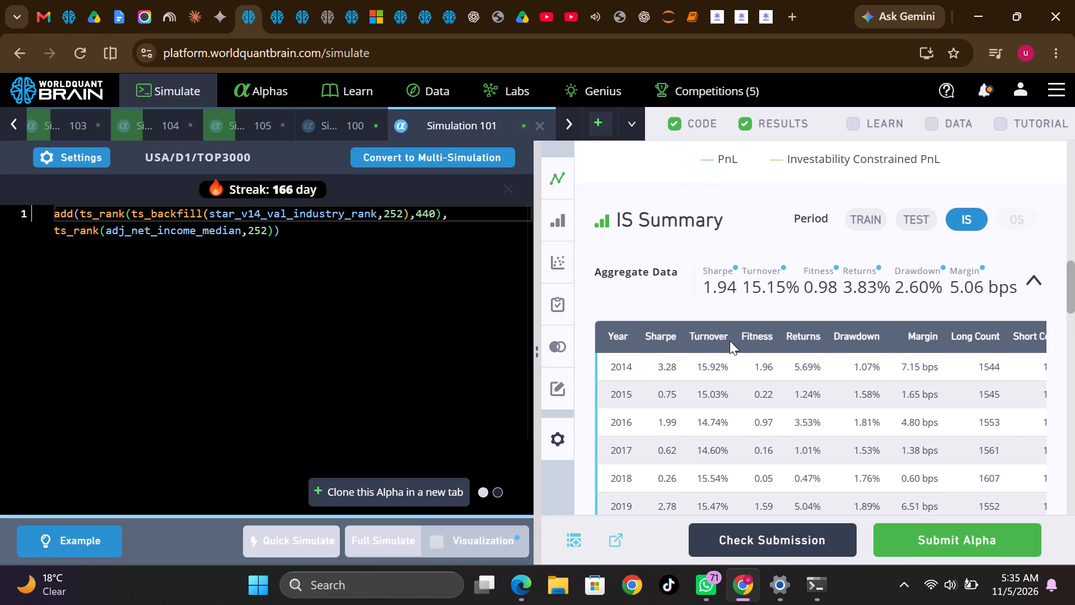
pyautogui.click(922, 213)
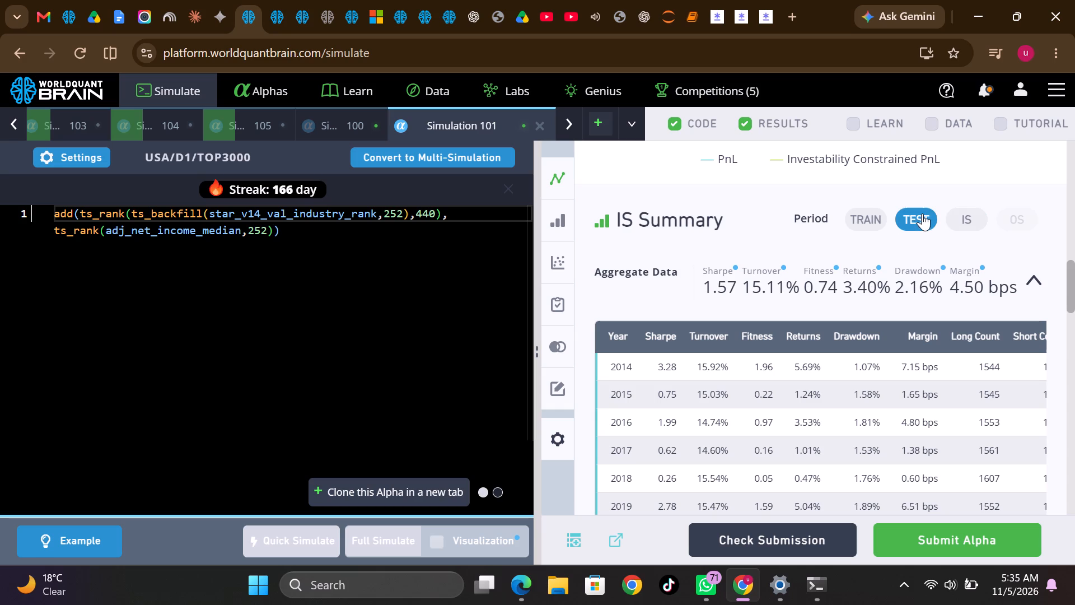
pyautogui.click(965, 217)
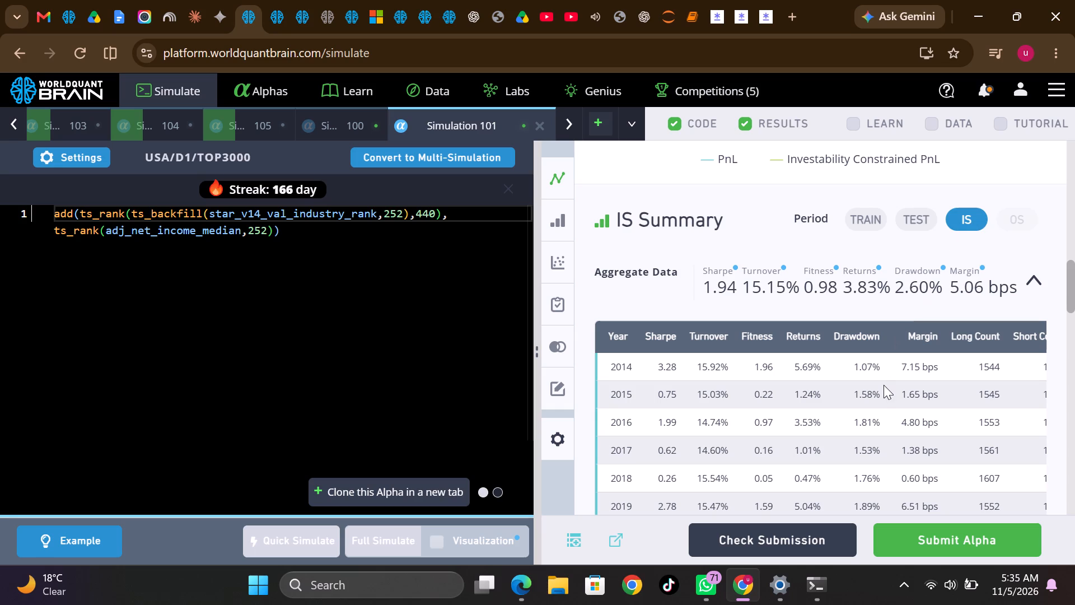
# Clone Simulation 101's ts_rank-based alpha in a new tab.
pyautogui.rightClick(468, 117)
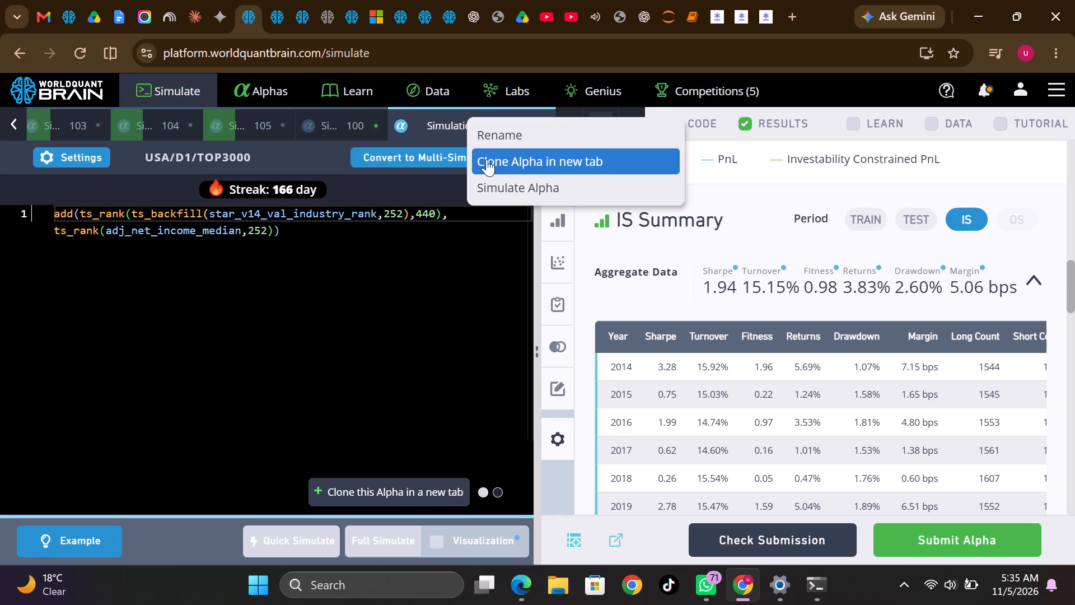
pyautogui.click(487, 159)
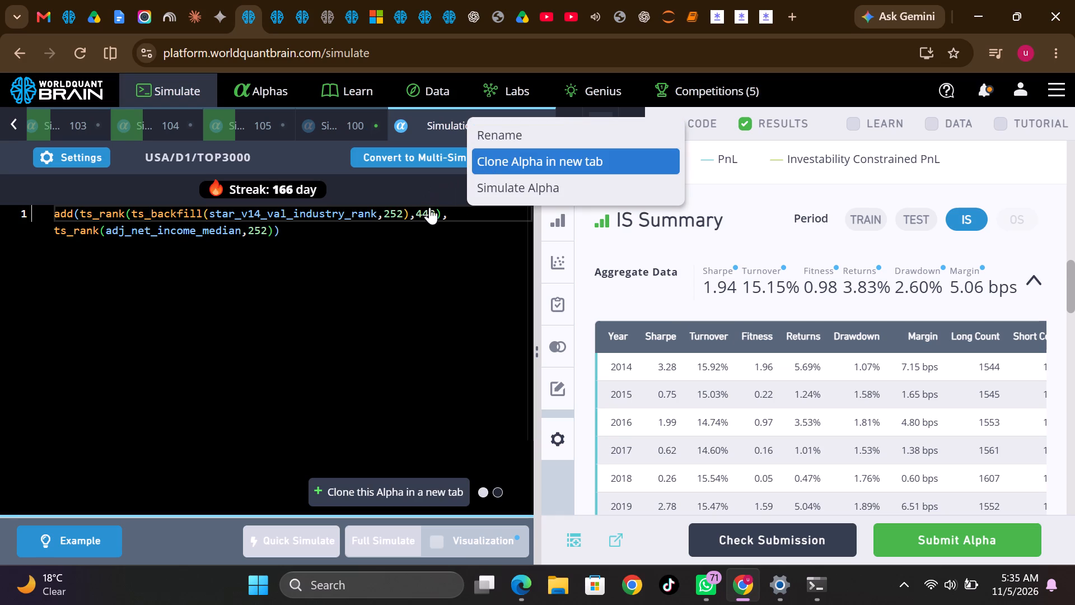
# Set the ts_rank lookback on the backfilled star_v14_val_industry_rank to 252 in the cloned alpha and run a full simulation.
pyautogui.doubleClick(426, 206)
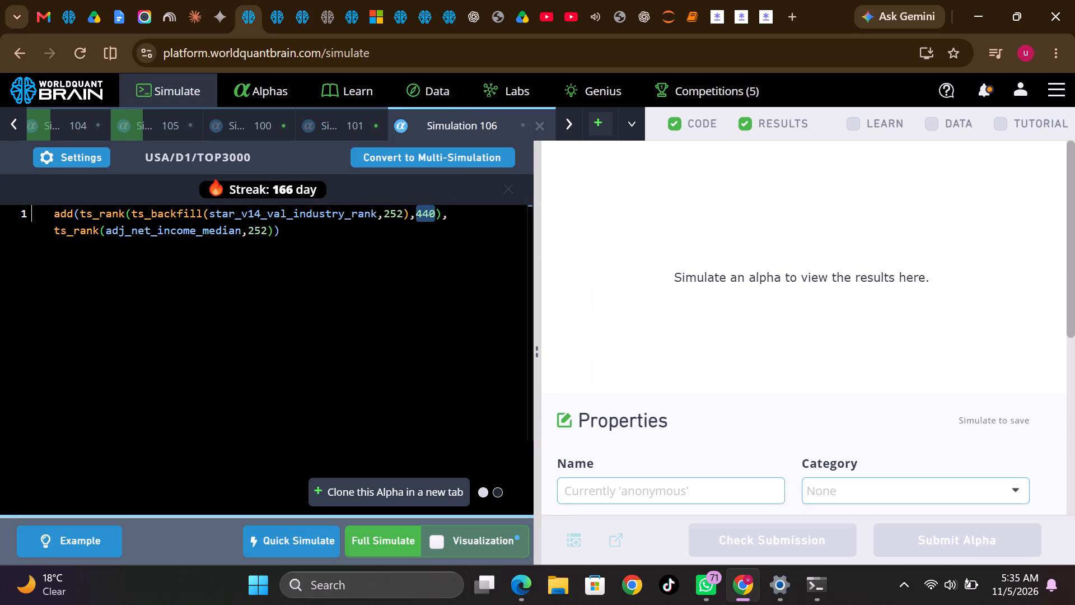
pyautogui.write('252')
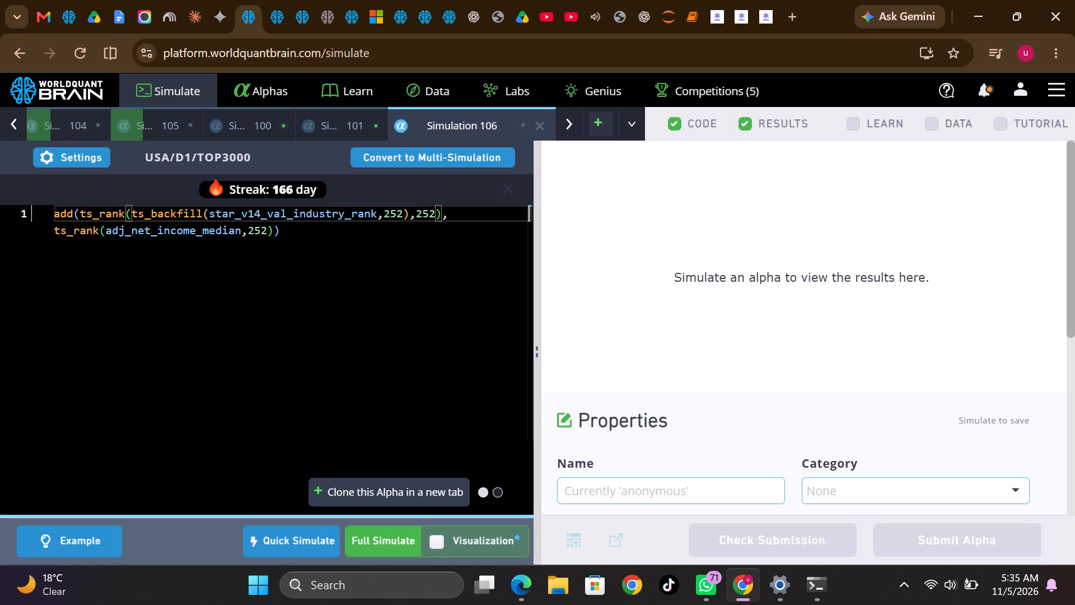
pyautogui.click(396, 538)
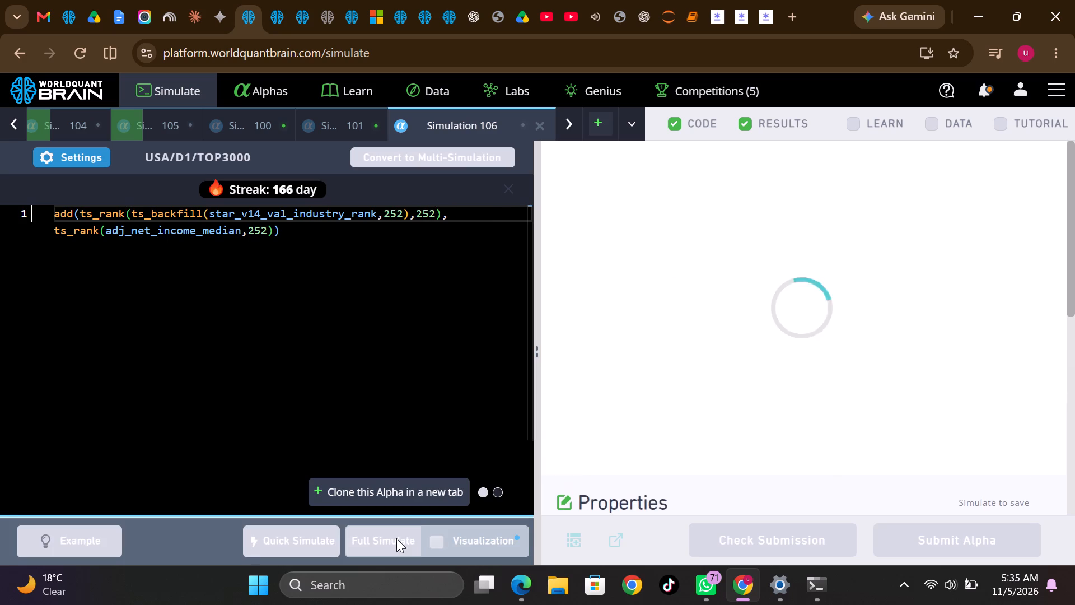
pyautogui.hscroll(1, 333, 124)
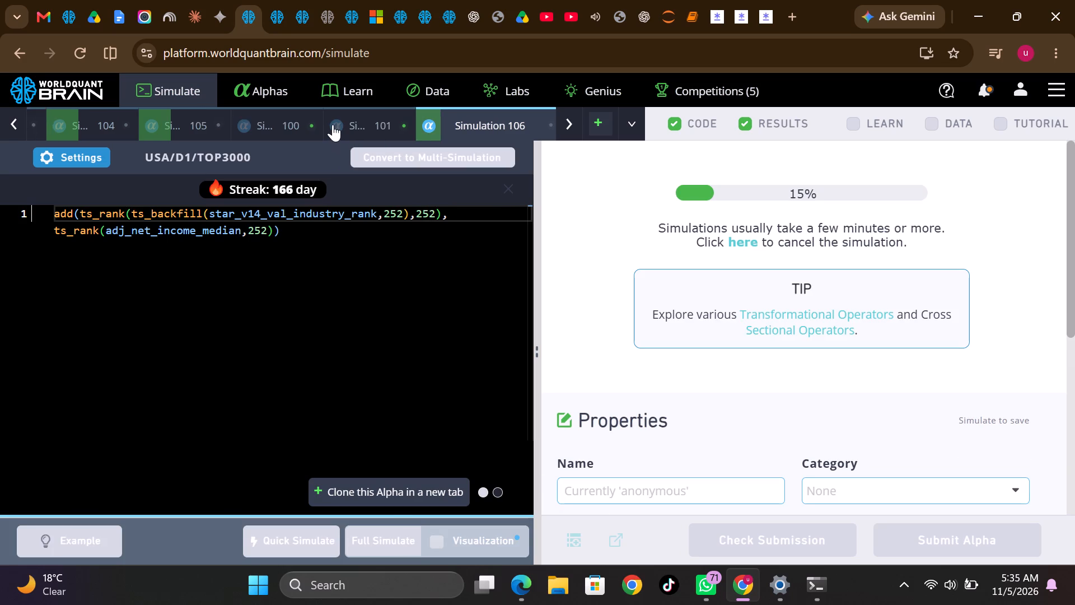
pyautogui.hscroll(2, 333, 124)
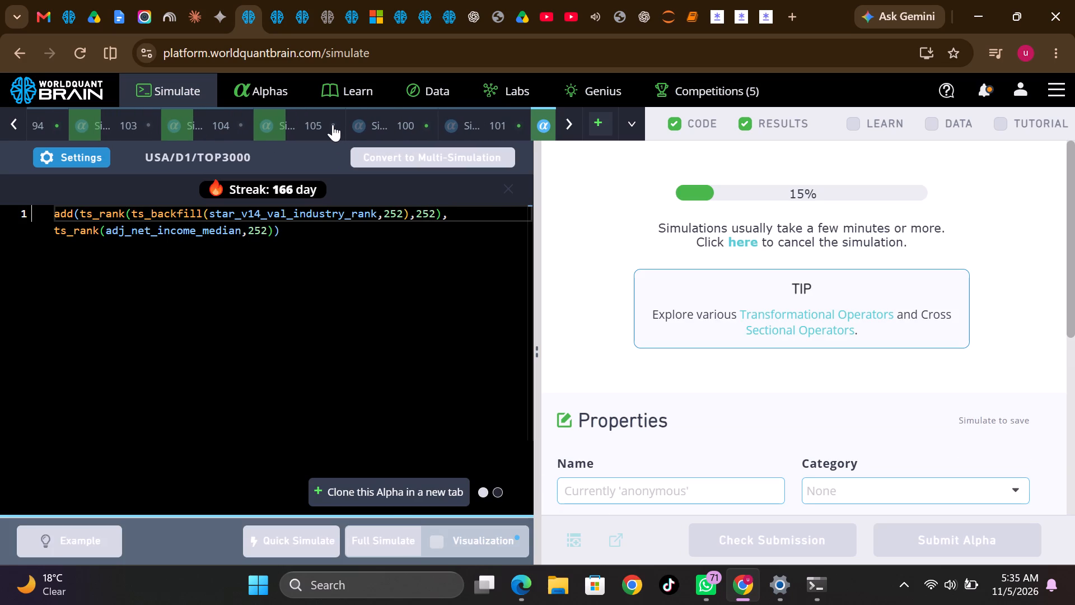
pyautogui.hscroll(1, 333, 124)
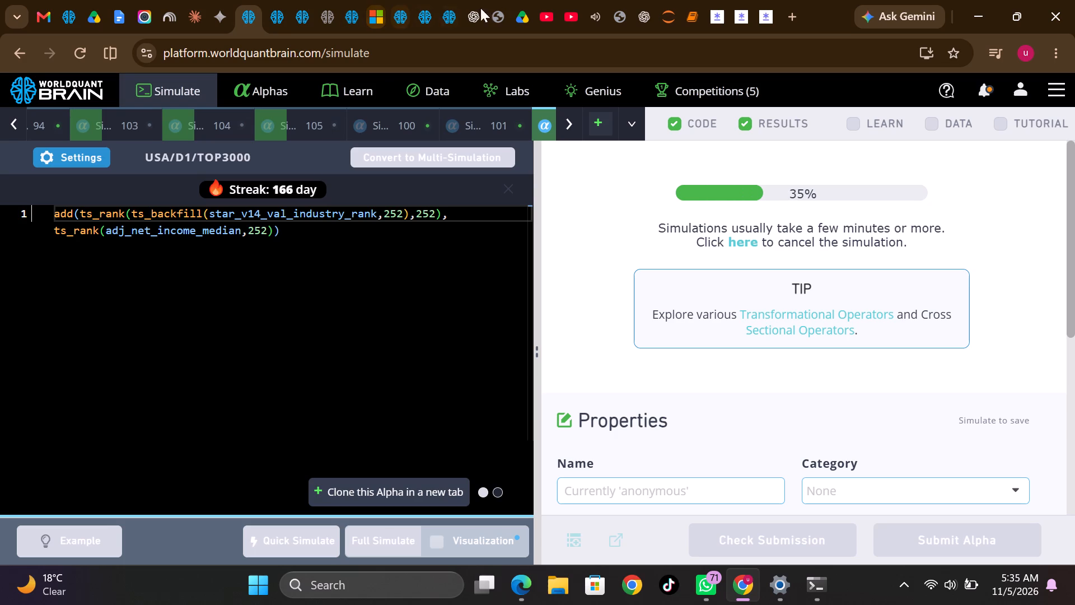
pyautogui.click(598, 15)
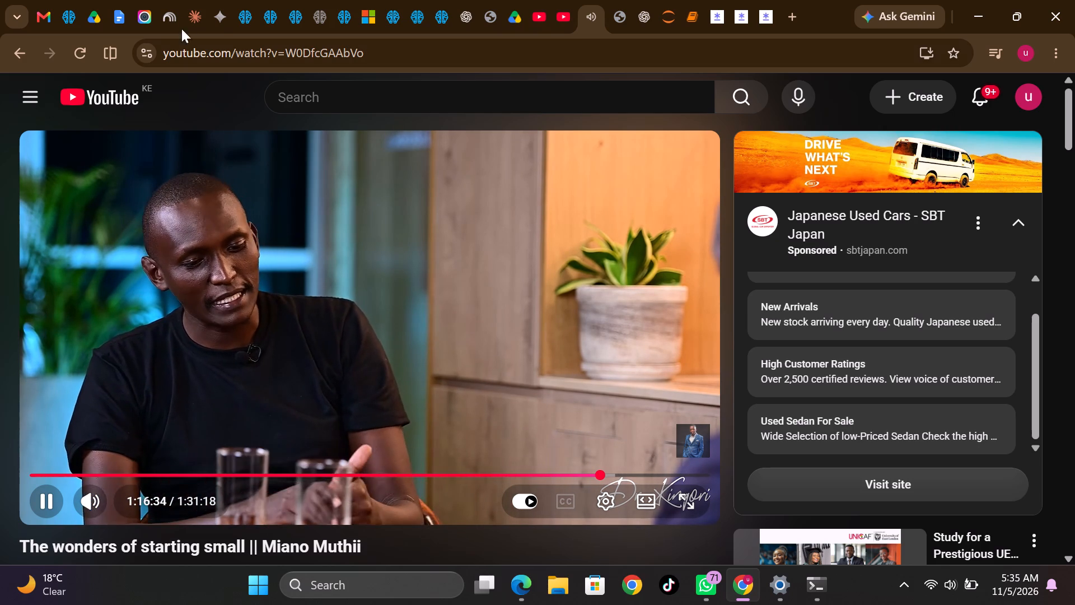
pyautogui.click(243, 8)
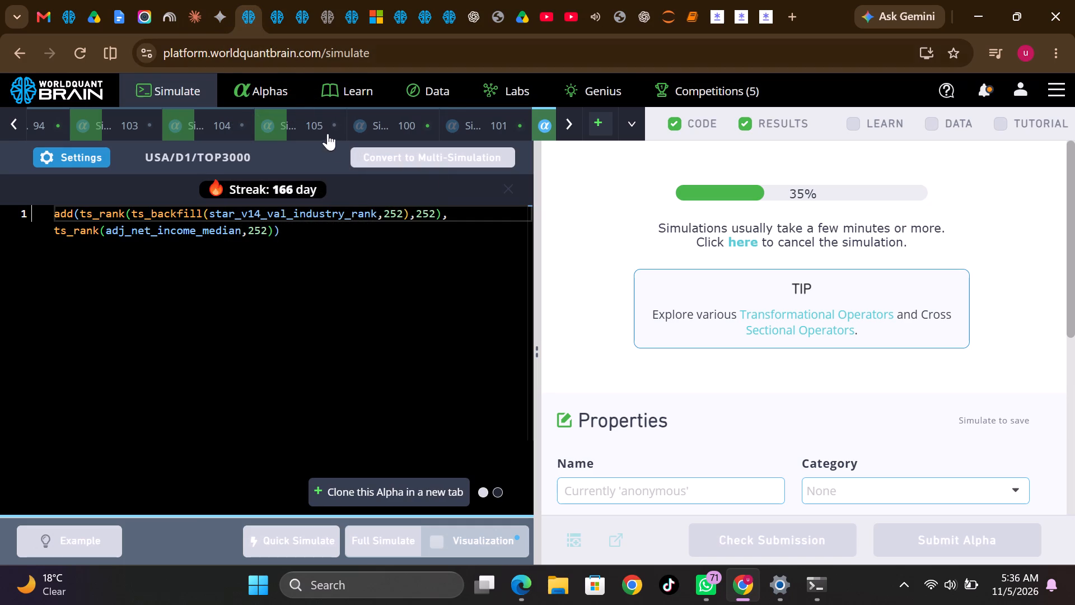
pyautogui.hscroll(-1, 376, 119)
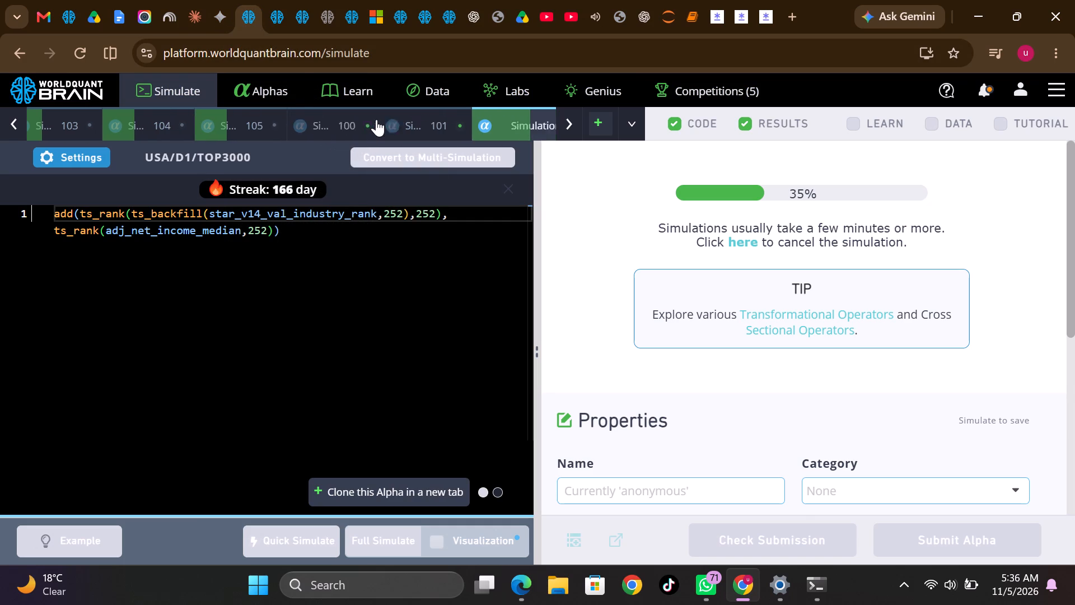
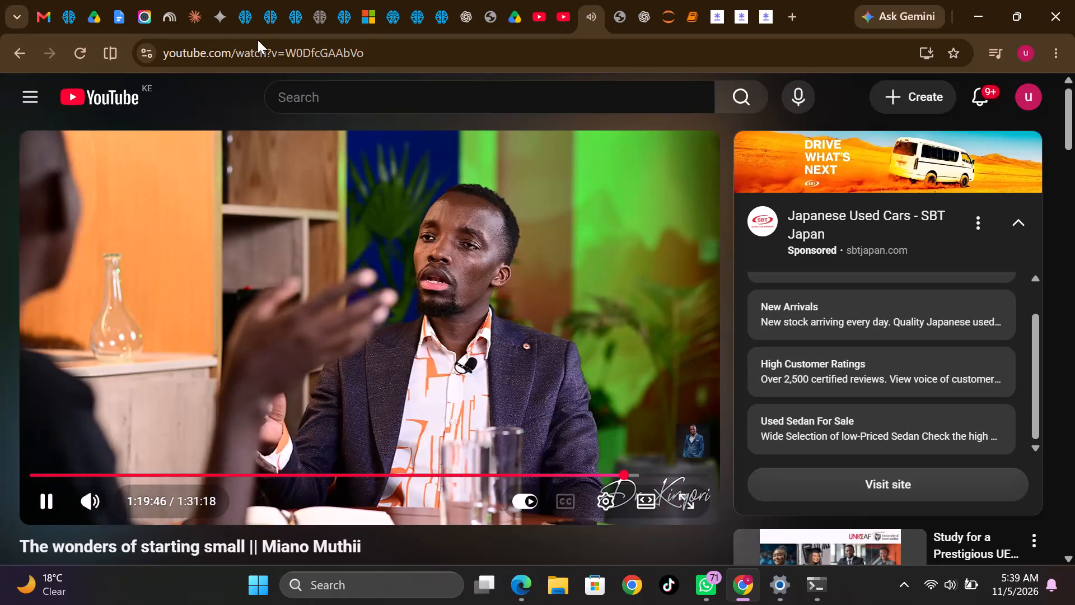
# Return to the BRAIN simulator, reveal Simulation 106's test period, and compare the TEST and IS period figures in its IS Summary.
pyautogui.click(244, 3)
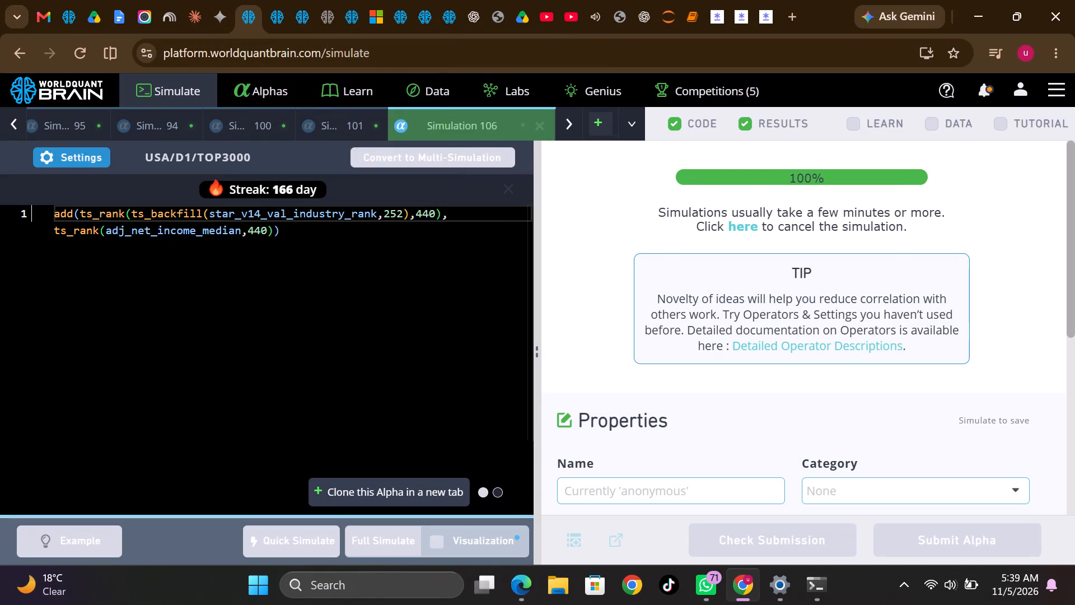
pyautogui.scroll(-1, 794, 402)
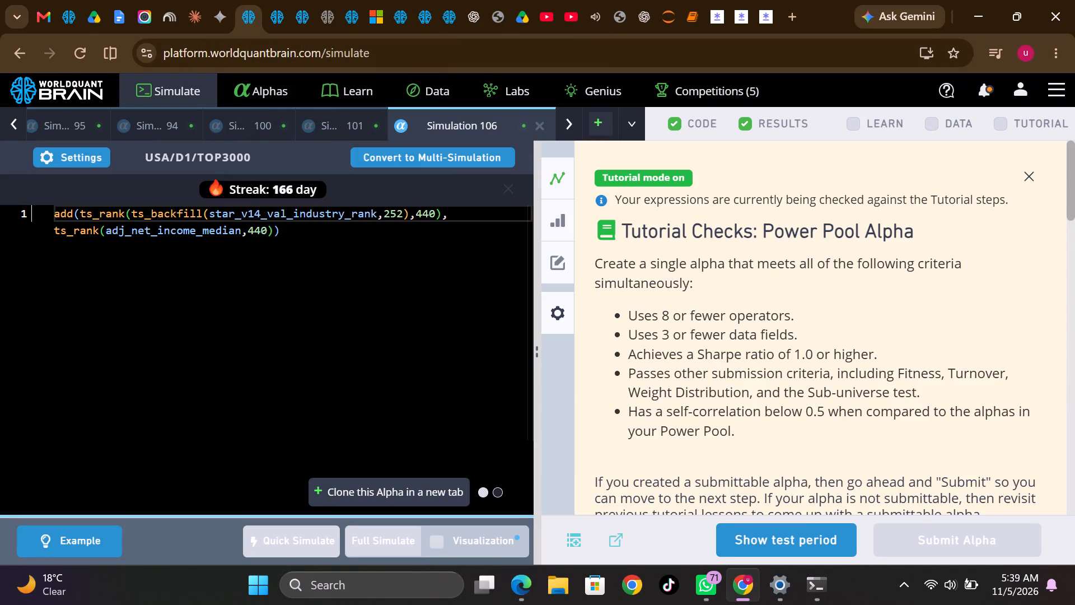
pyautogui.scroll(-7, 794, 402)
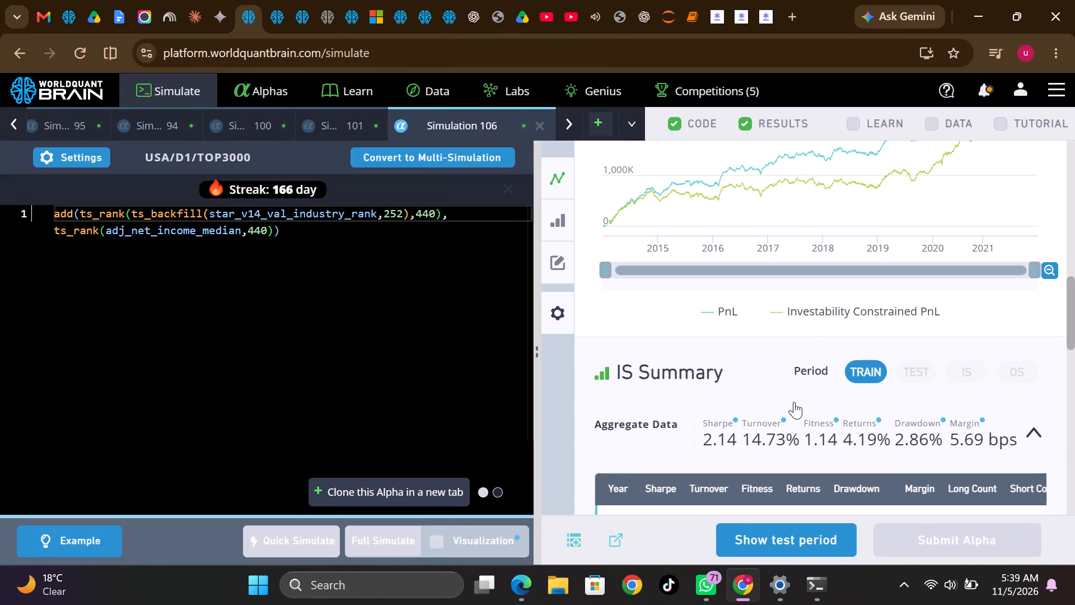
pyautogui.click(821, 542)
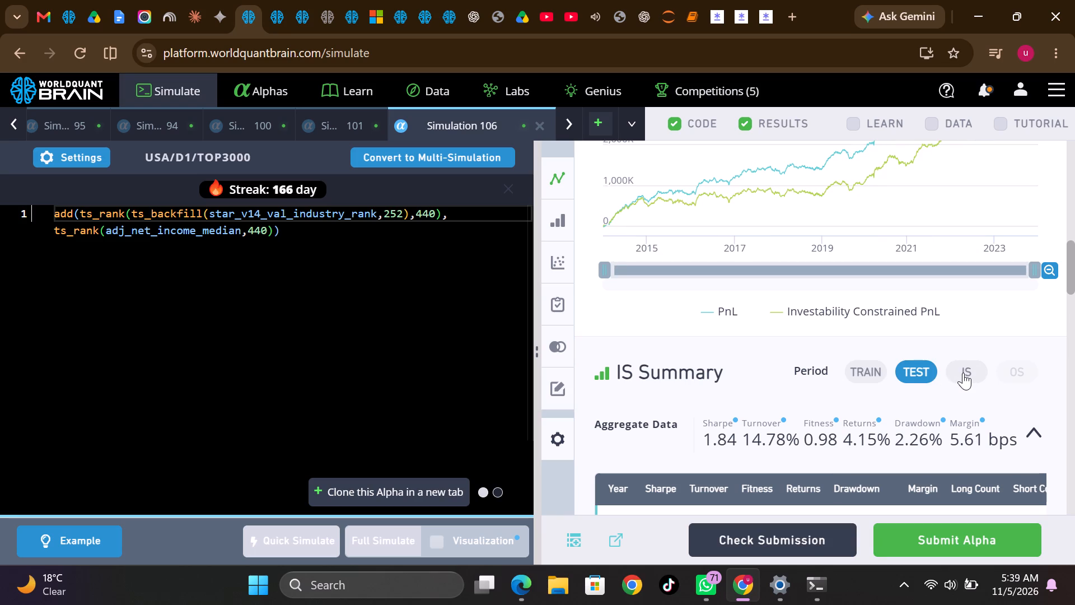
pyautogui.click(963, 373)
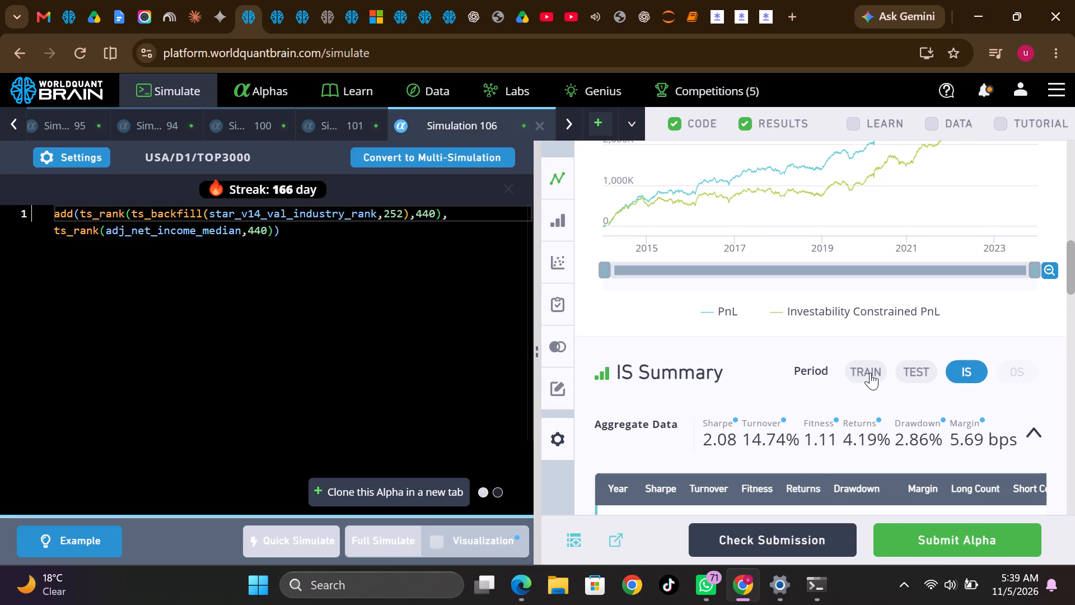
pyautogui.scroll(-2, 870, 373)
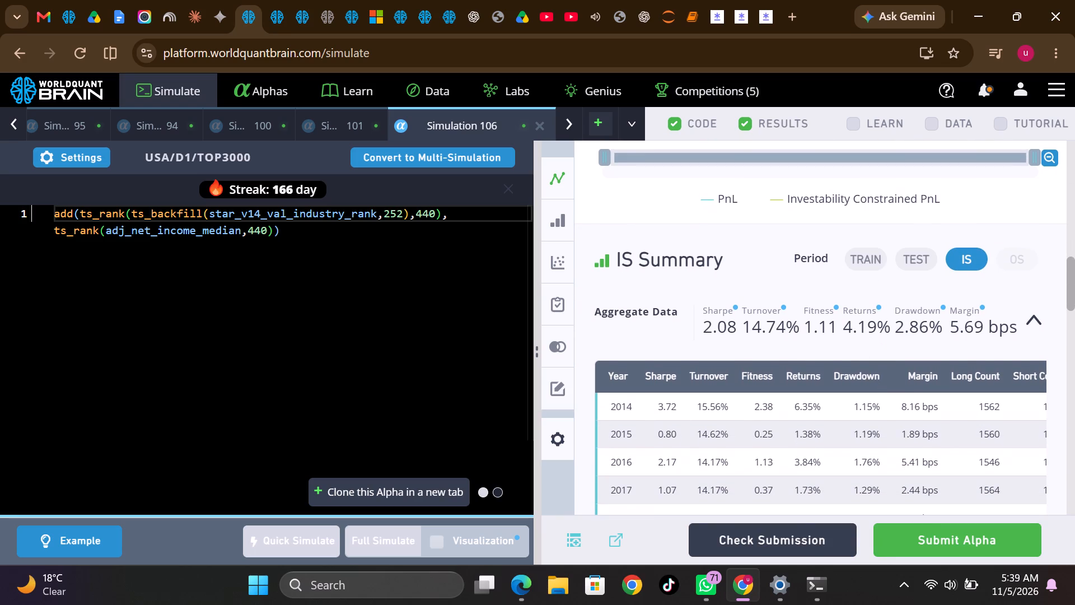
pyautogui.scroll(-4, 870, 373)
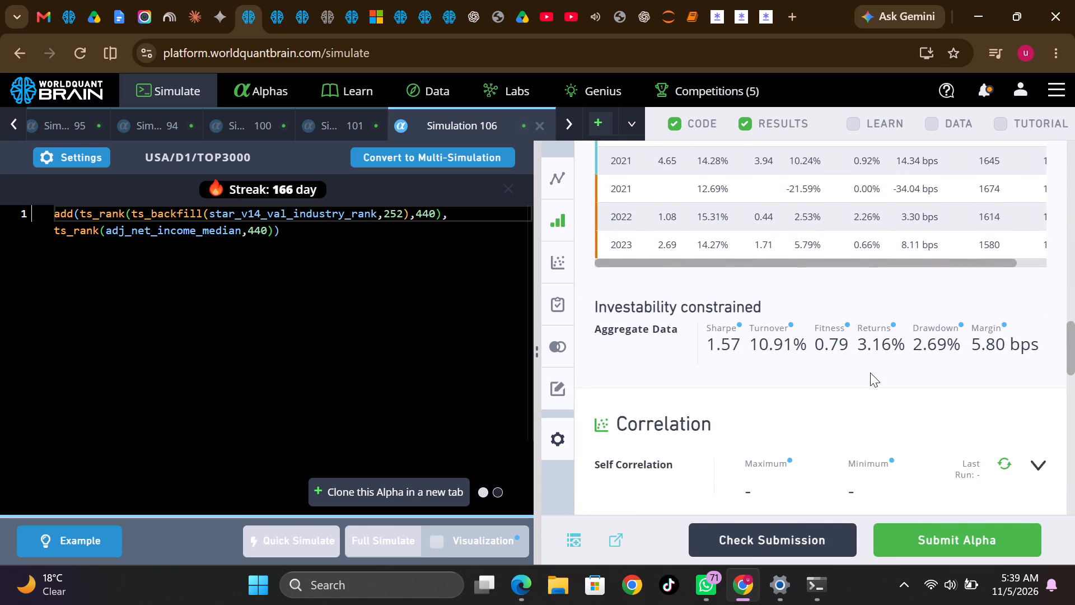
# Run the Prod Correlation check for Simulation 106, expand its IS Testing Status warnings, and recheck the yearly IS Summary and correlation.
pyautogui.scroll(-1, 870, 373)
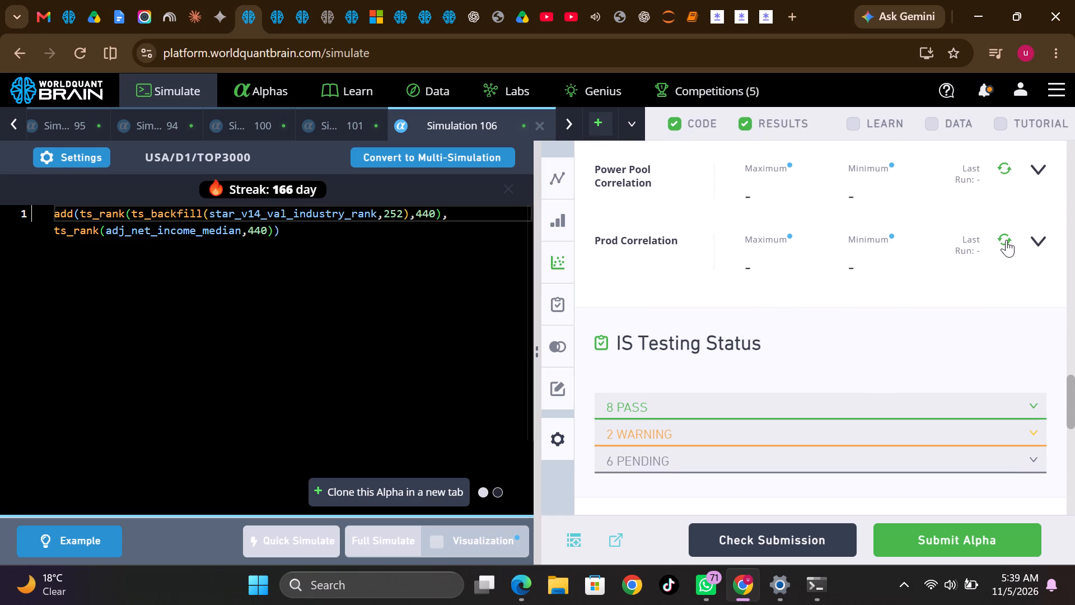
pyautogui.click(1006, 240)
pyautogui.click(800, 437)
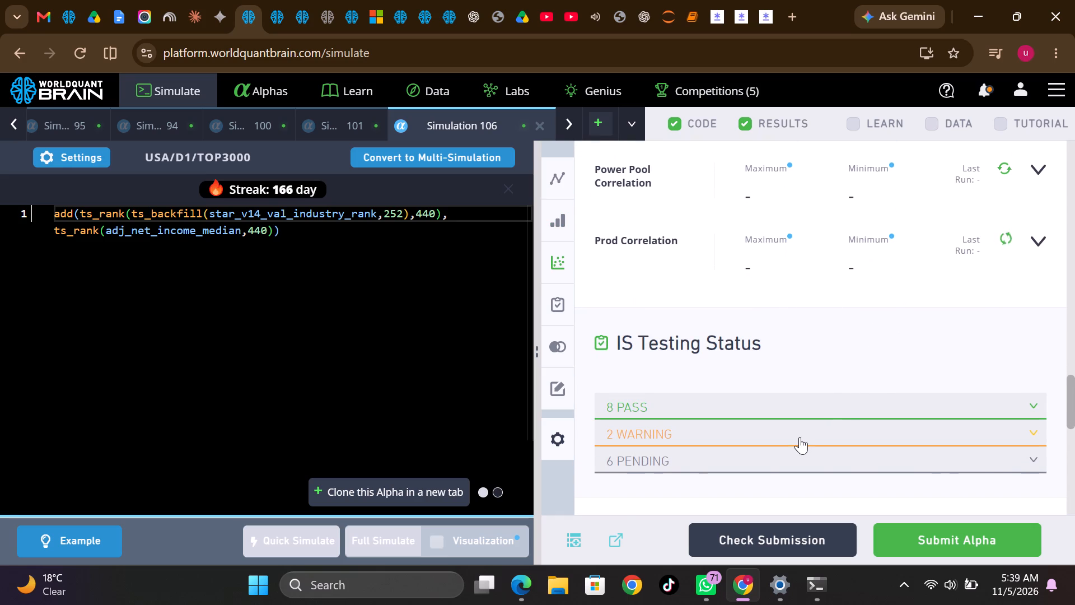
pyautogui.scroll(1, 800, 437)
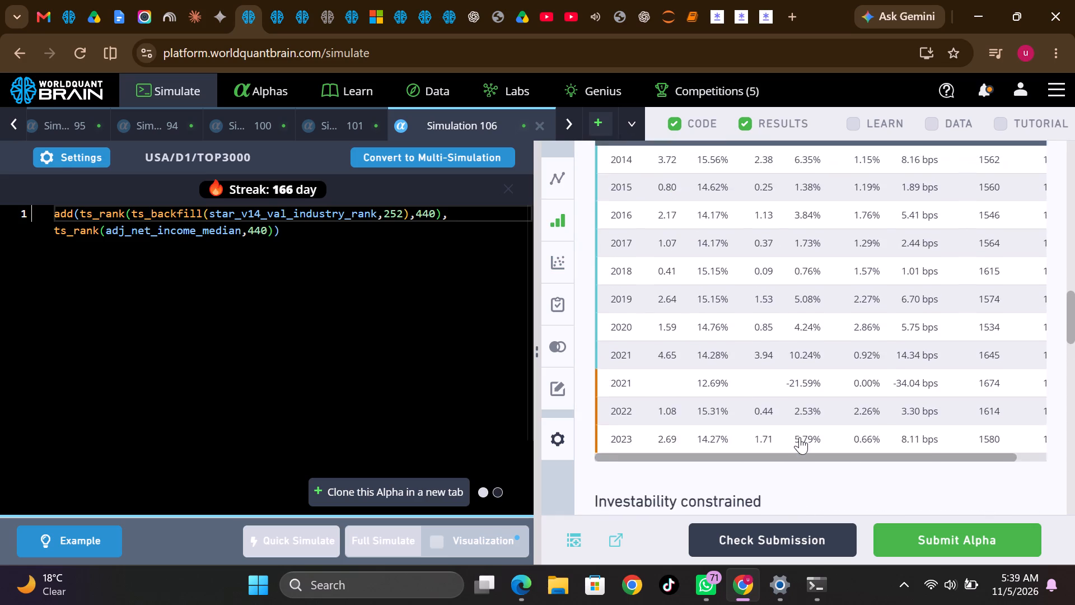
pyautogui.scroll(3, 800, 437)
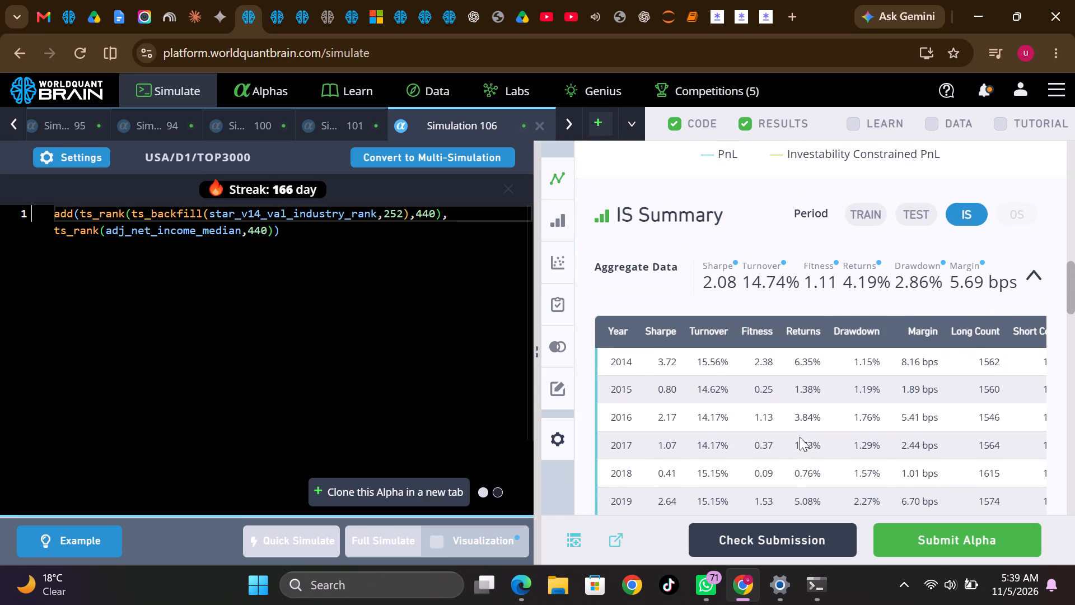
pyautogui.scroll(-1, 800, 437)
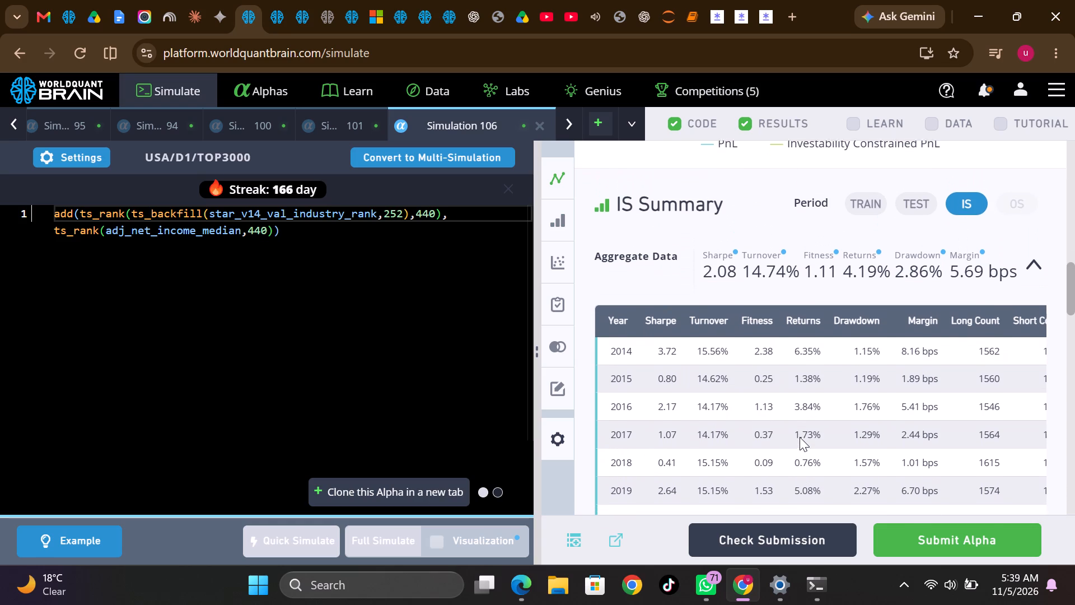
pyautogui.scroll(-5, 800, 437)
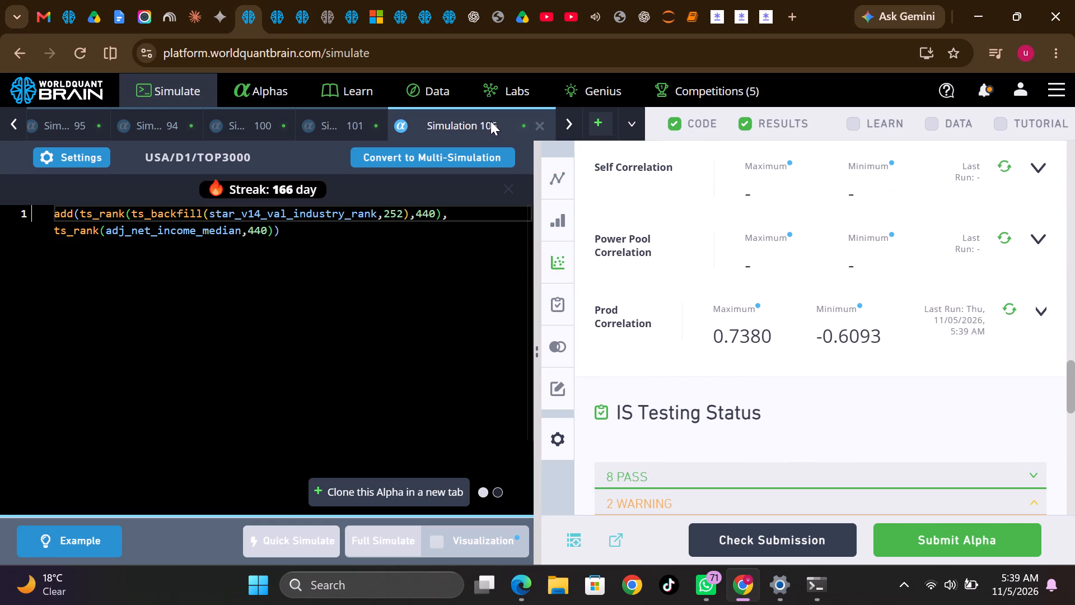
# Clone Simulation 106's alpha in a new tab.
pyautogui.rightClick(484, 121)
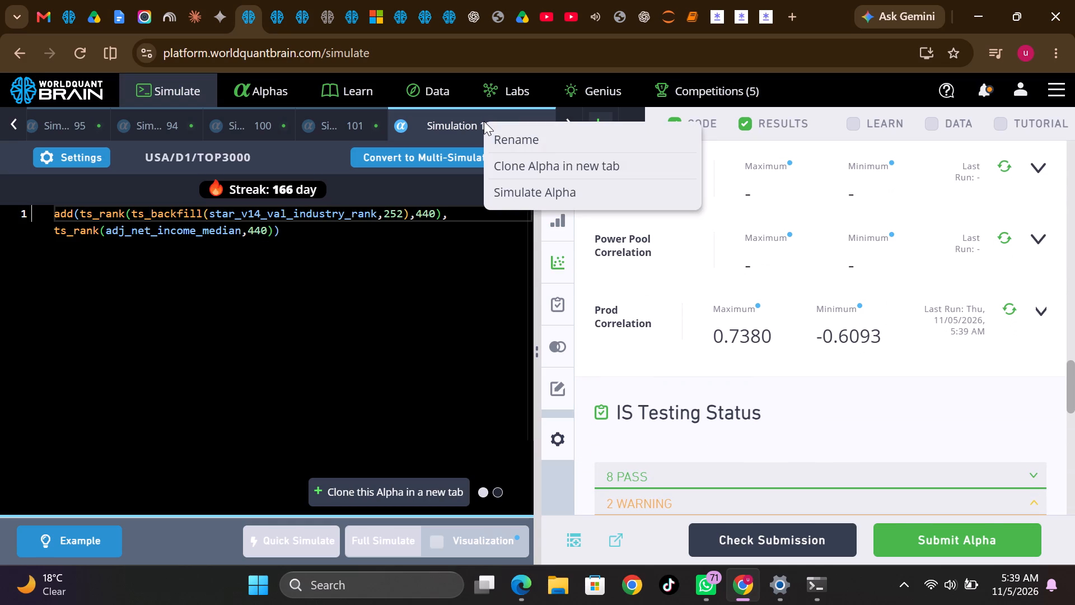
pyautogui.click(521, 158)
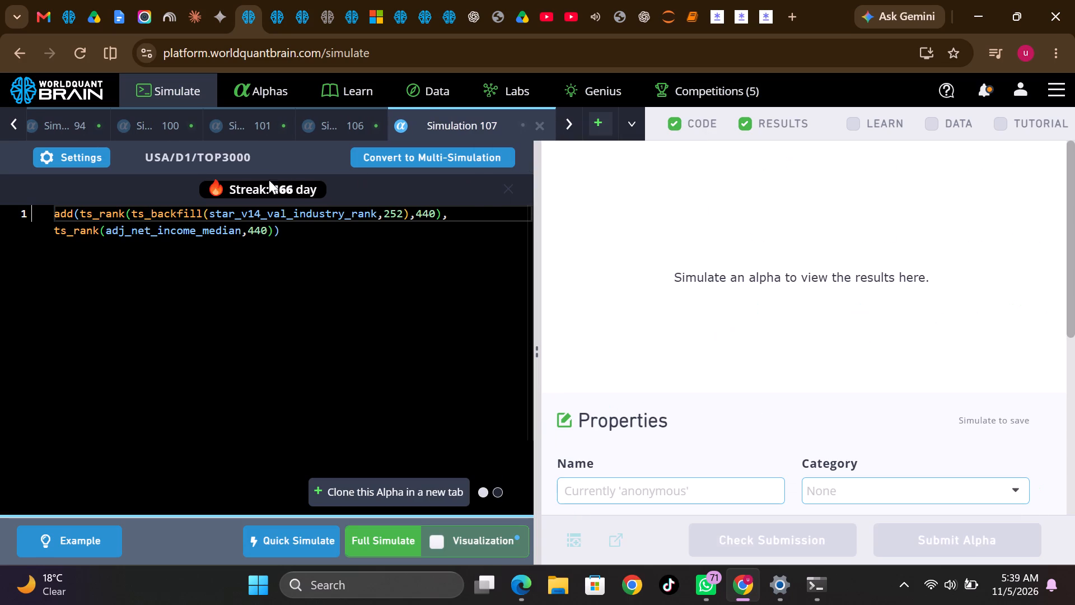
# Review the cloned alpha's simulation settings, such as neutralization, decay and truncation.
pyautogui.click(97, 155)
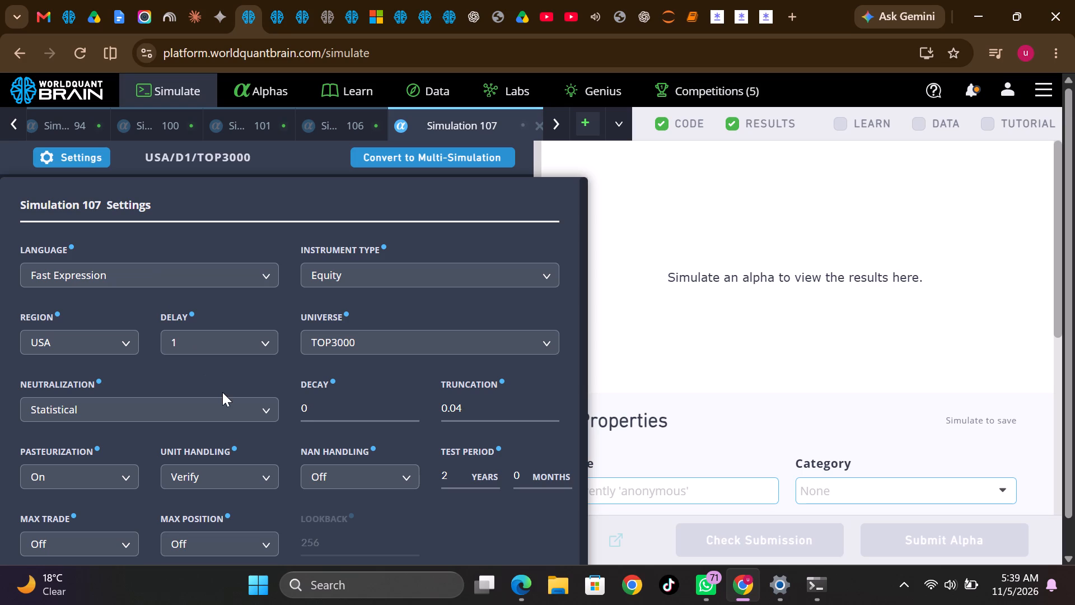
pyautogui.scroll(-2, 222, 392)
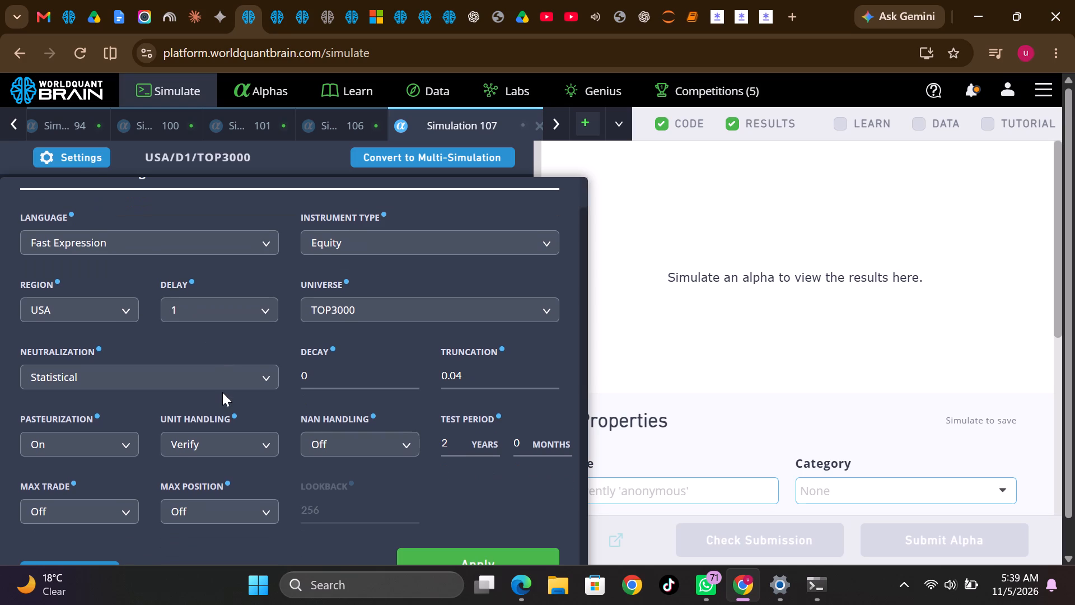
pyautogui.scroll(2, 222, 392)
pyautogui.click(99, 155)
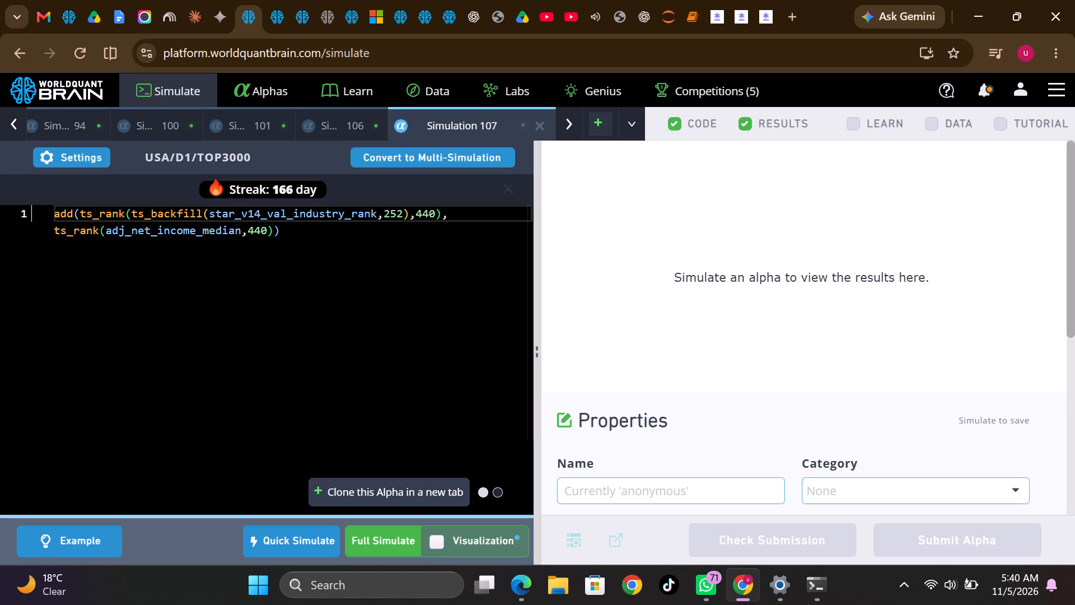
# Wrap the whole add expression in group_neutralize with country as the group and run a full simulation.
pyautogui.click(288, 233)
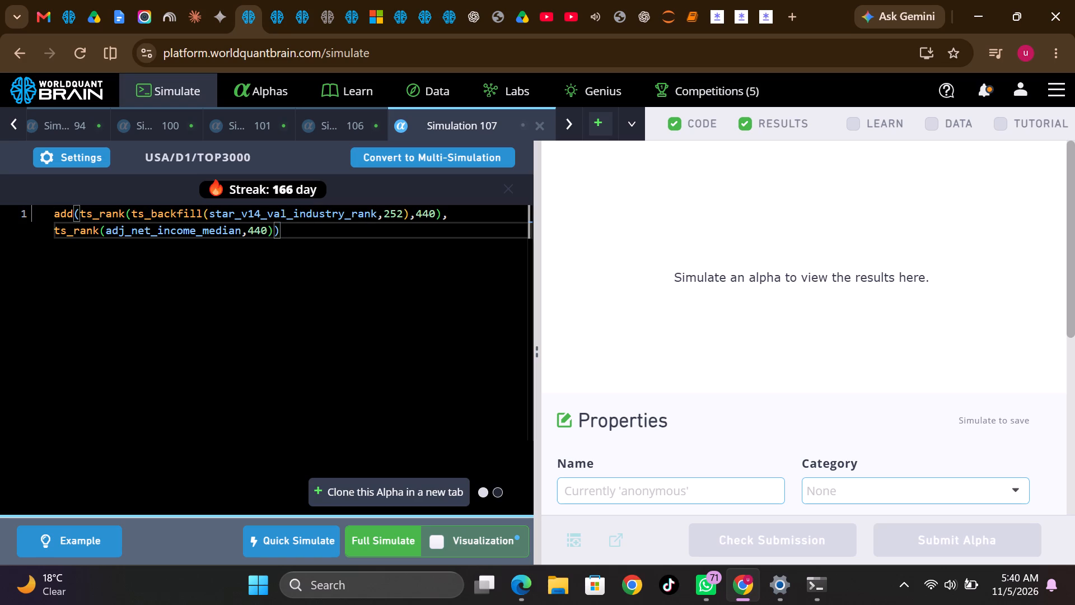
pyautogui.write(',country')
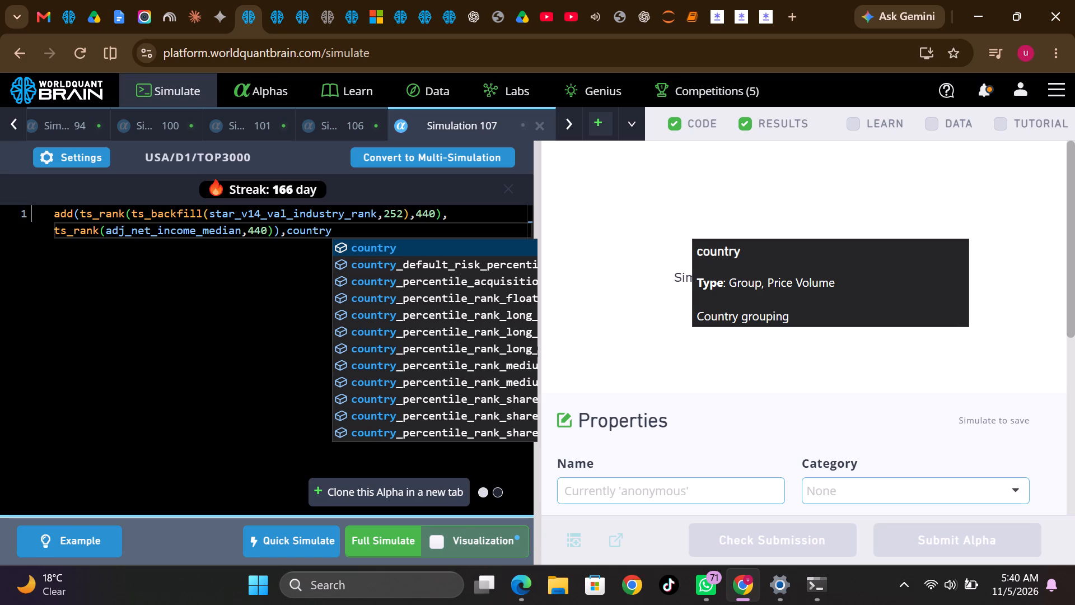
pyautogui.hotkey('shift', '}')
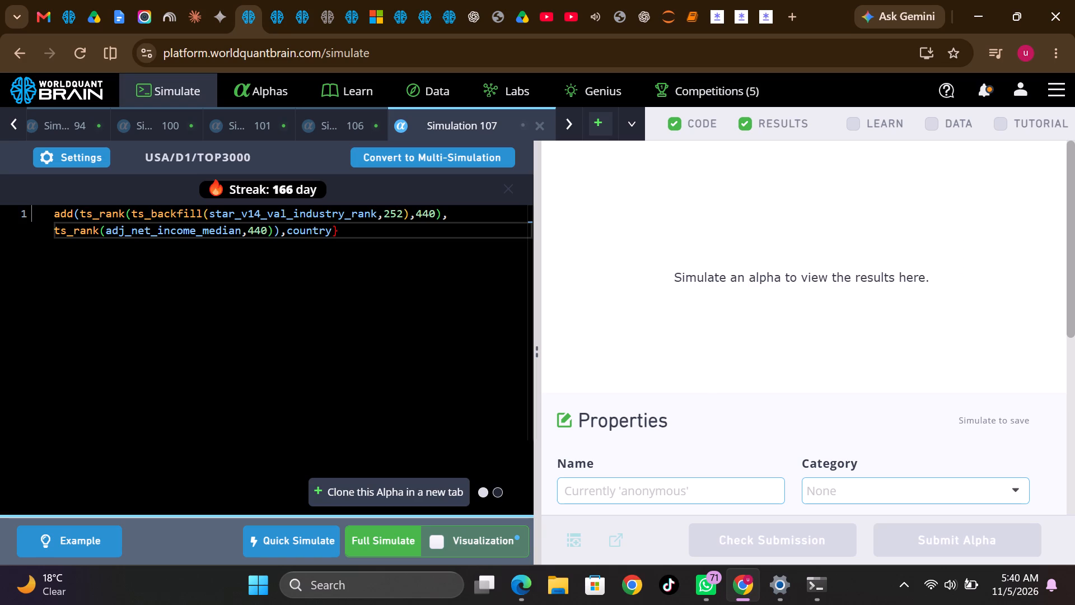
pyautogui.press('BackSpace')
pyautogui.hotkey('shift', ')')
pyautogui.click(56, 211)
pyautogui.hotkey('shift', '(')
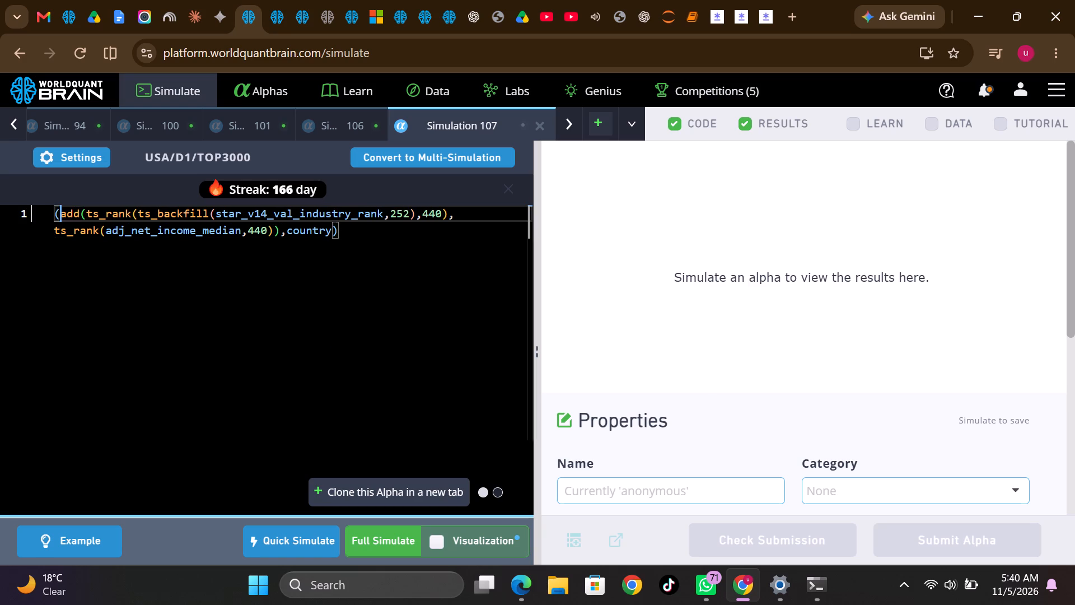
pyautogui.press('Left')
pyautogui.write('group')
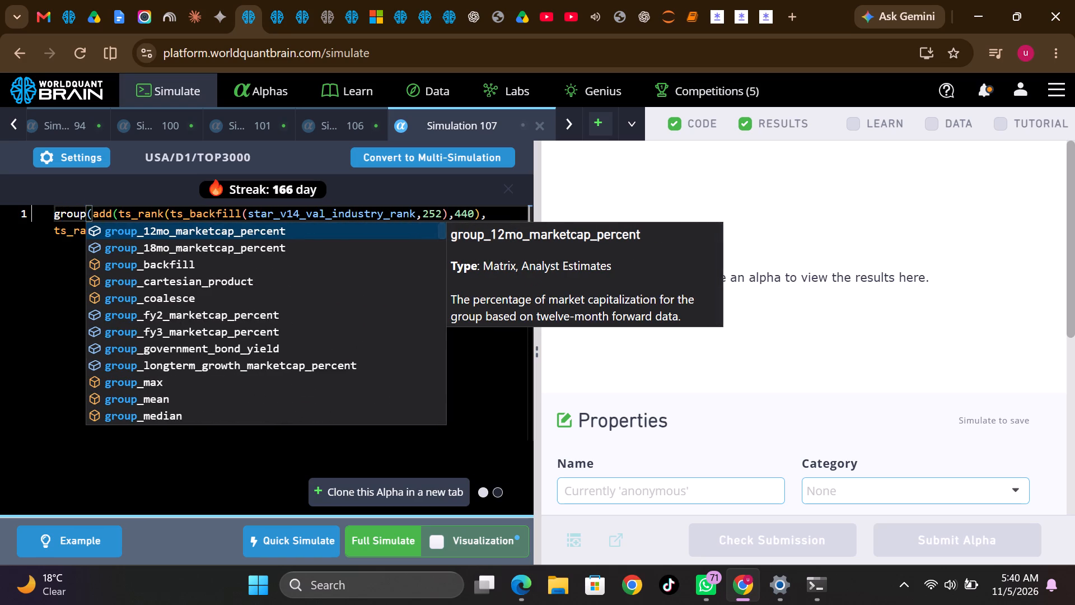
pyautogui.write('_neutralize')
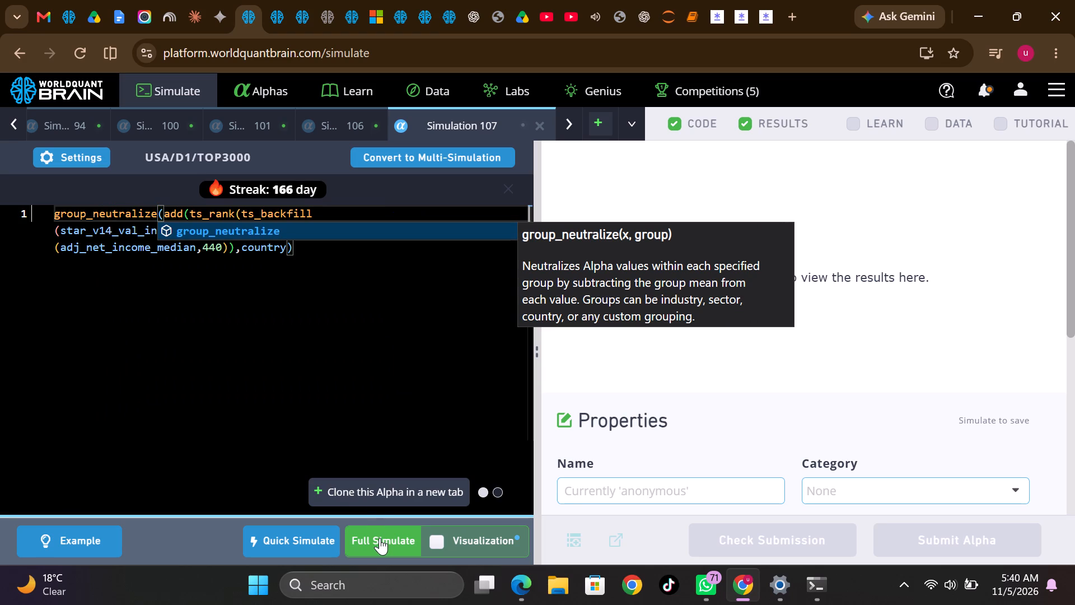
pyautogui.click(380, 538)
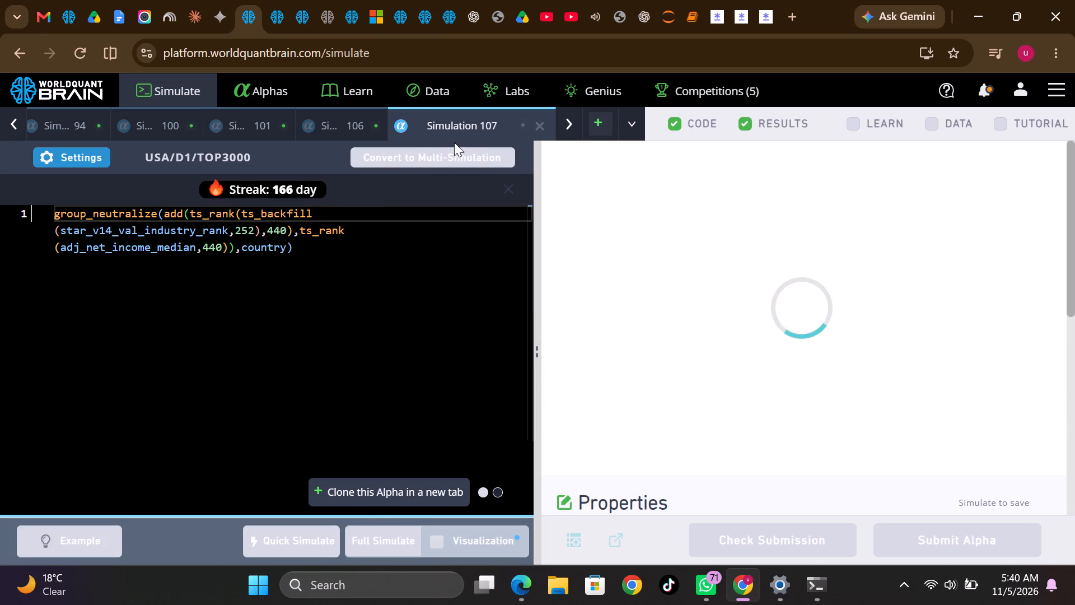
# Clone Simulation 107's group_neutralize alpha in a new tab.
pyautogui.rightClick(465, 119)
pyautogui.click(507, 159)
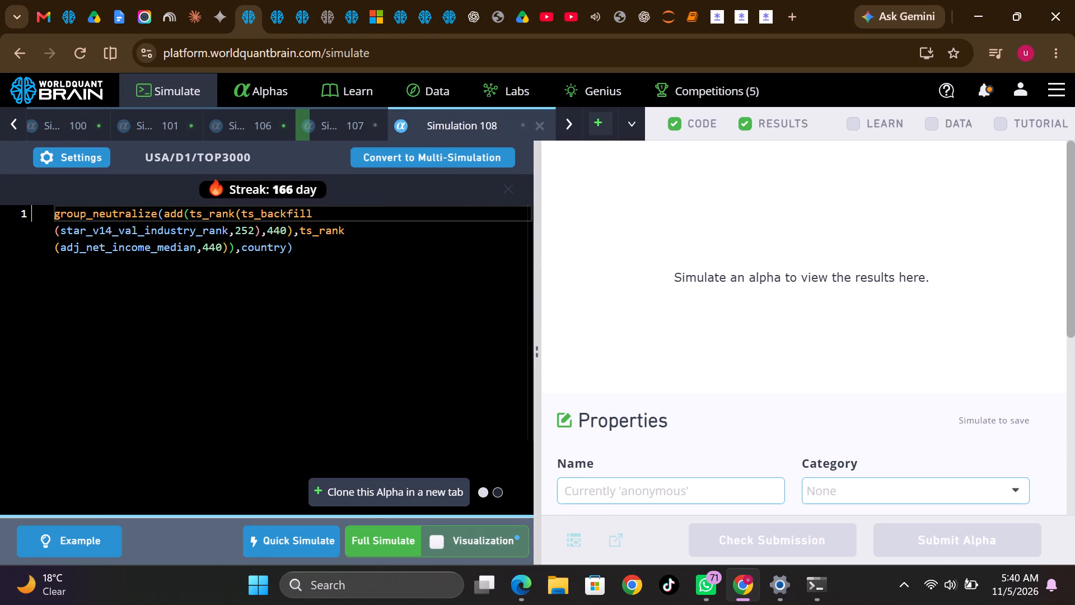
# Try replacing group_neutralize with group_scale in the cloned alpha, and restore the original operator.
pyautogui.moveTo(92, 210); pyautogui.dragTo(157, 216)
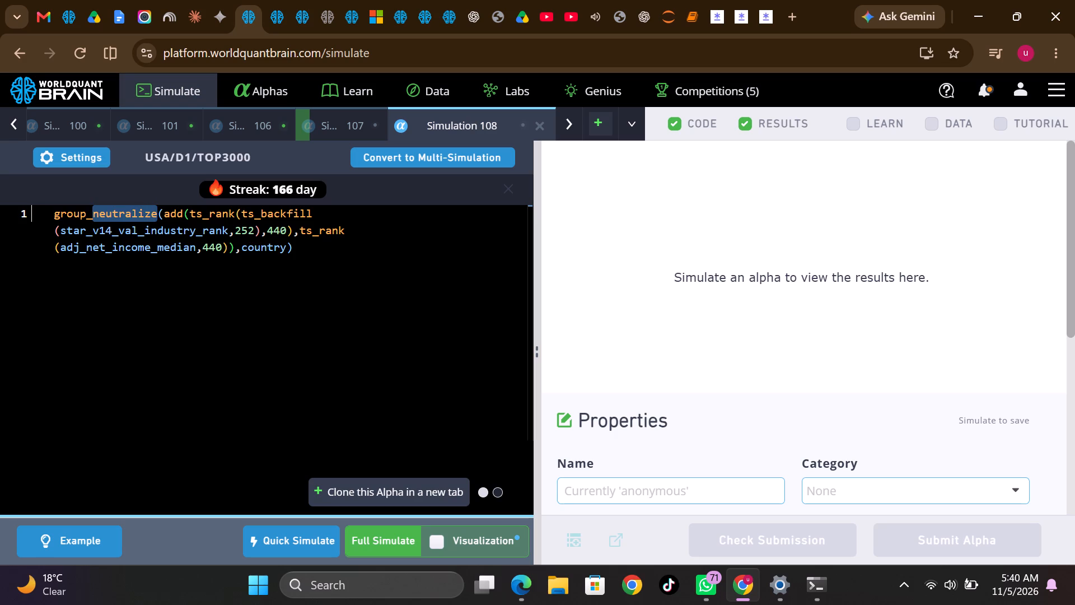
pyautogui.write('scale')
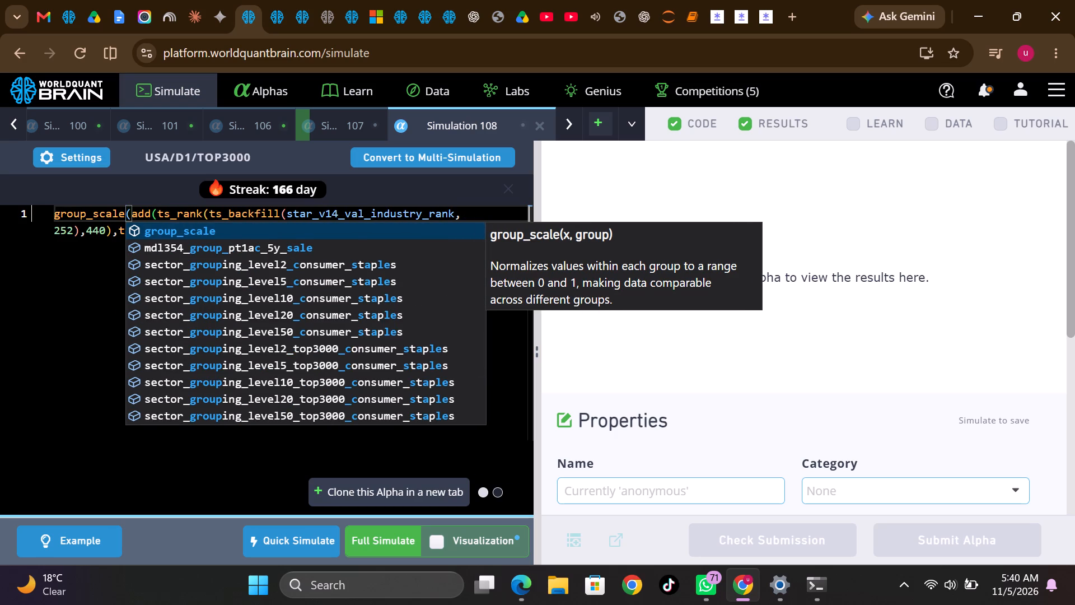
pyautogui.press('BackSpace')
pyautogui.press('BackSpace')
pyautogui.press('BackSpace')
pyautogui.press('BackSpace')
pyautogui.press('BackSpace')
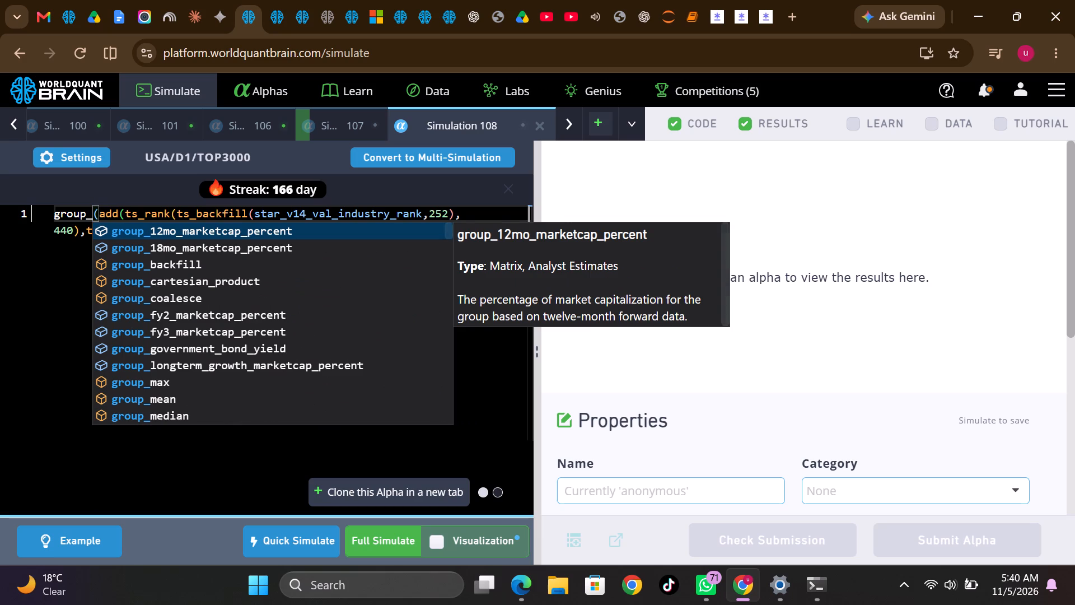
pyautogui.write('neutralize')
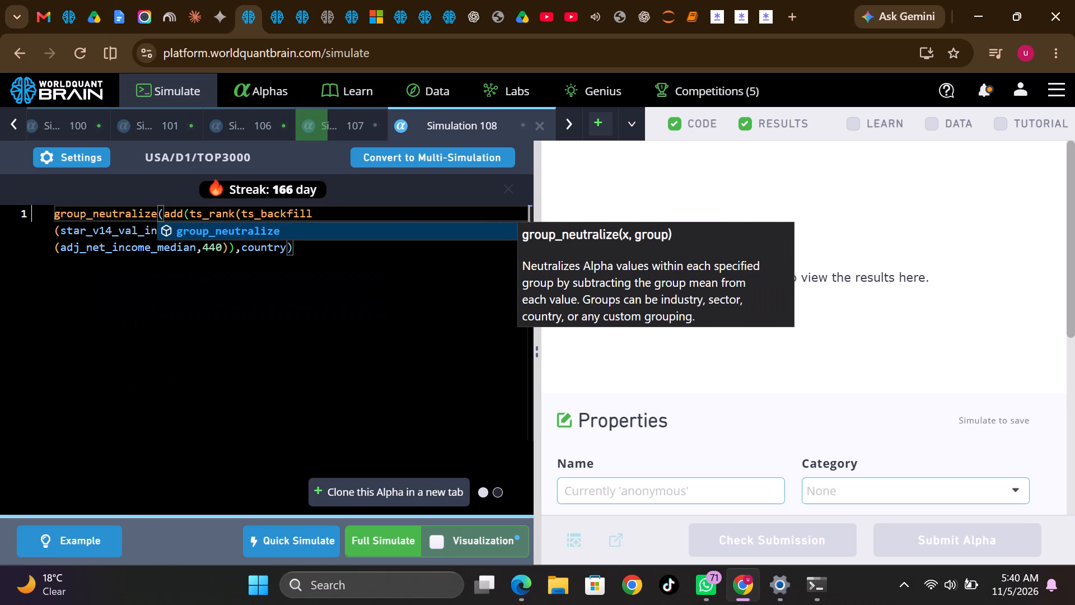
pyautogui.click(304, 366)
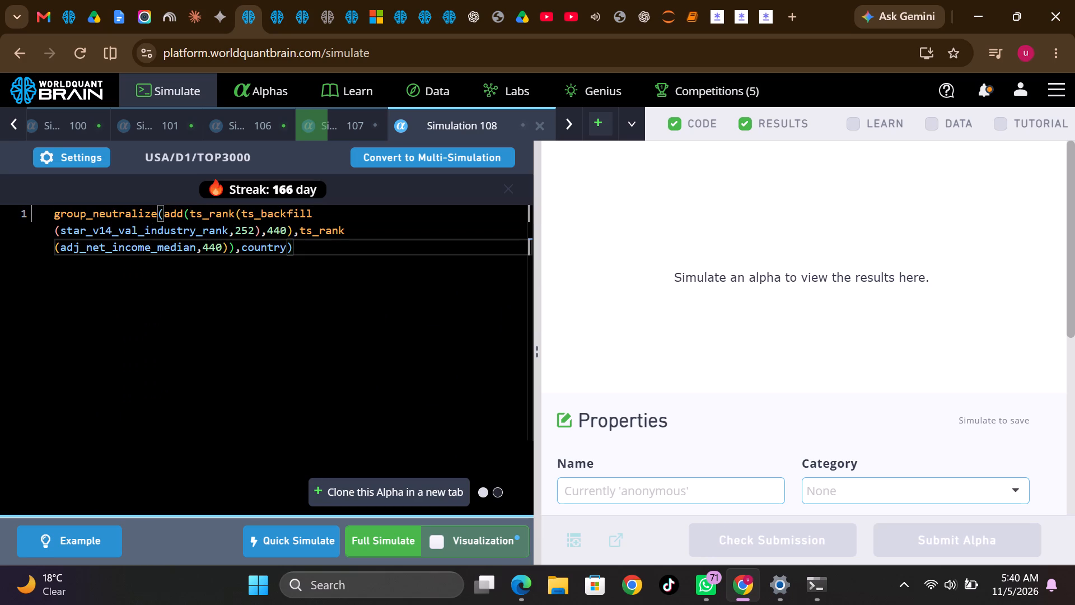
# Change the group_neutralize grouping from country to industry in Simulation 108.
pyautogui.doubleClick(261, 246)
pyautogui.write('in')
pyautogui.write('duztry')
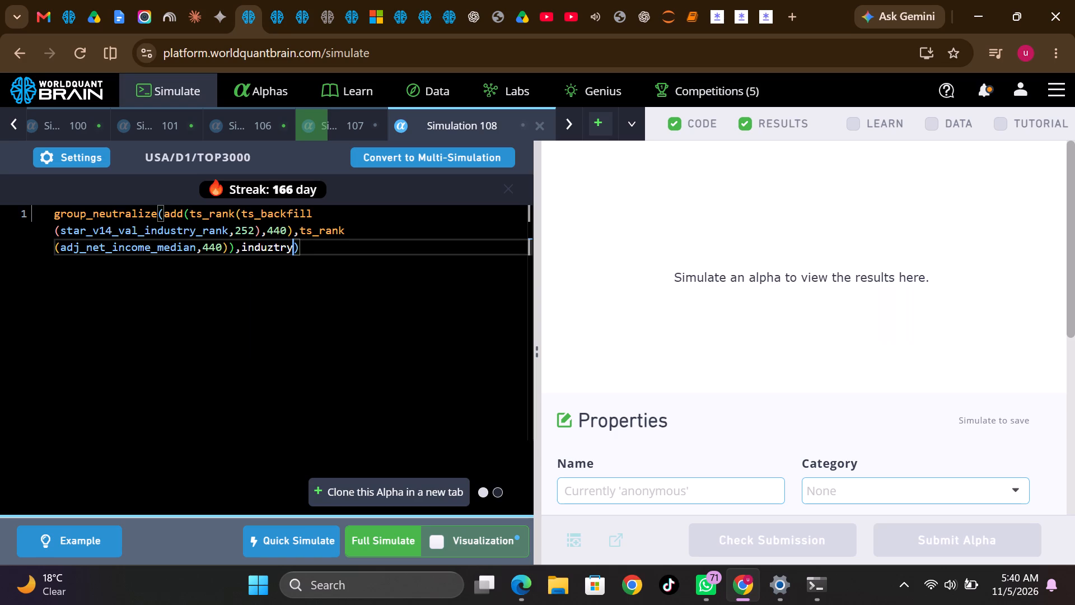
pyautogui.click(274, 246)
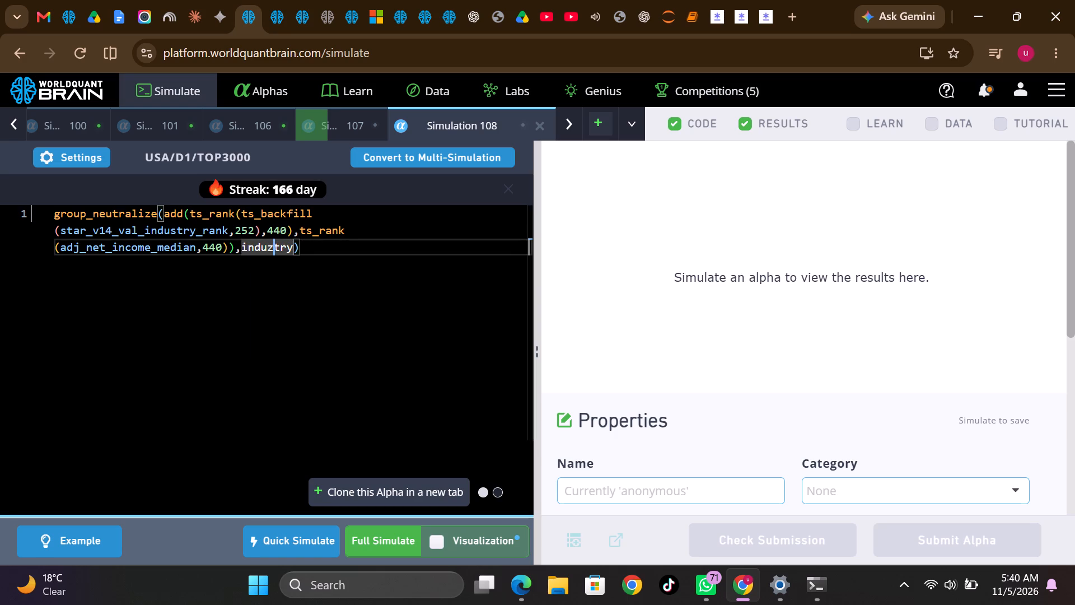
pyautogui.press('BackSpace')
pyautogui.press('s')
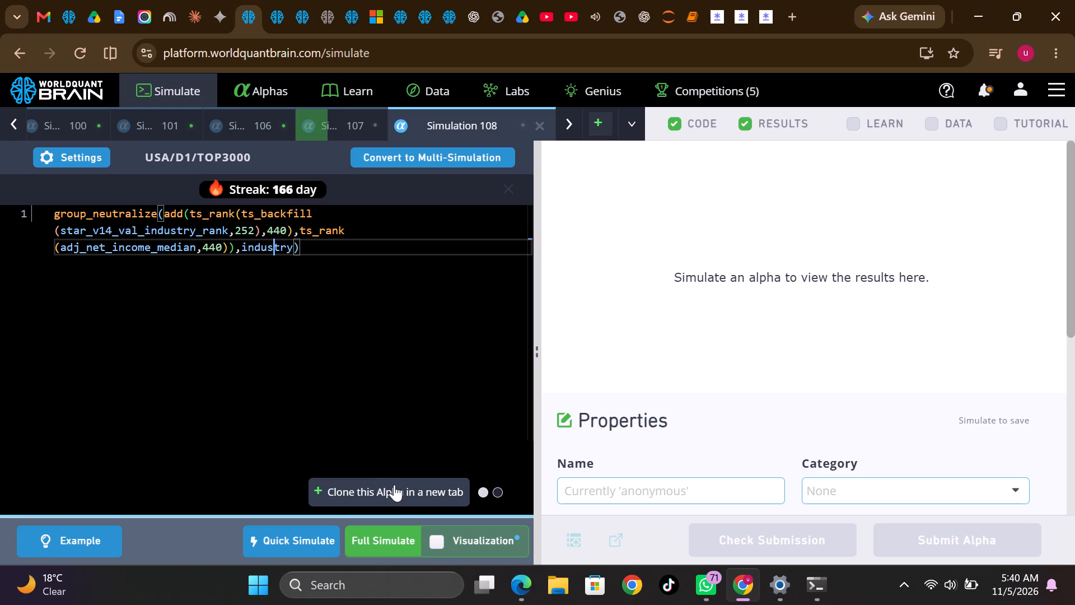
# Run a full simulation of the industry-neutralized alpha in Simulation 108.
pyautogui.click(401, 544)
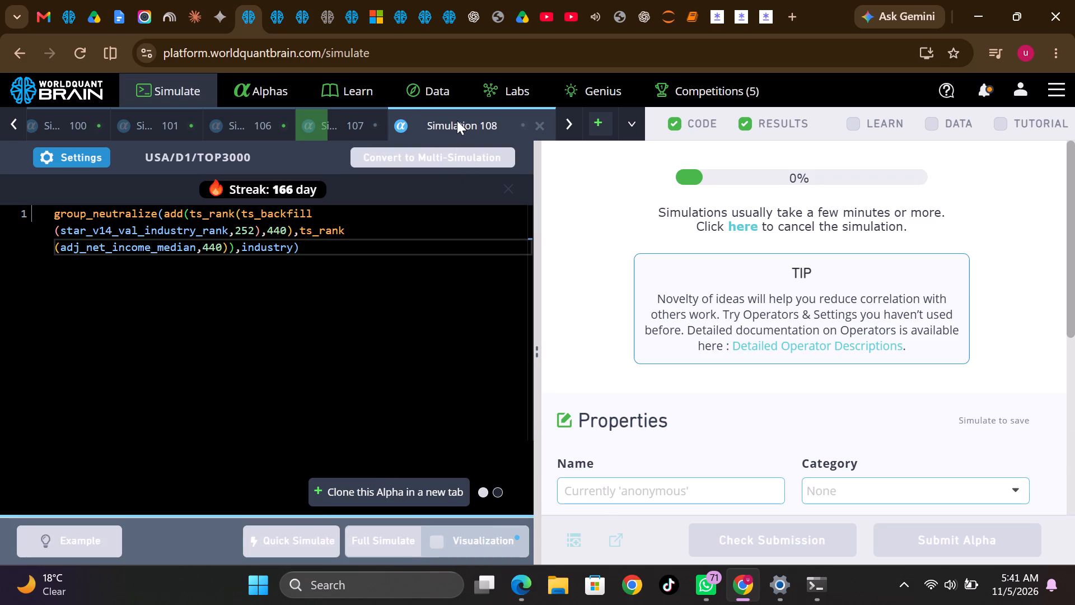
# Clone the industry alpha in a new tab with its group_neutralize grouping changed to subindustry, and run a full simulation.
pyautogui.rightClick(457, 117)
pyautogui.click(492, 159)
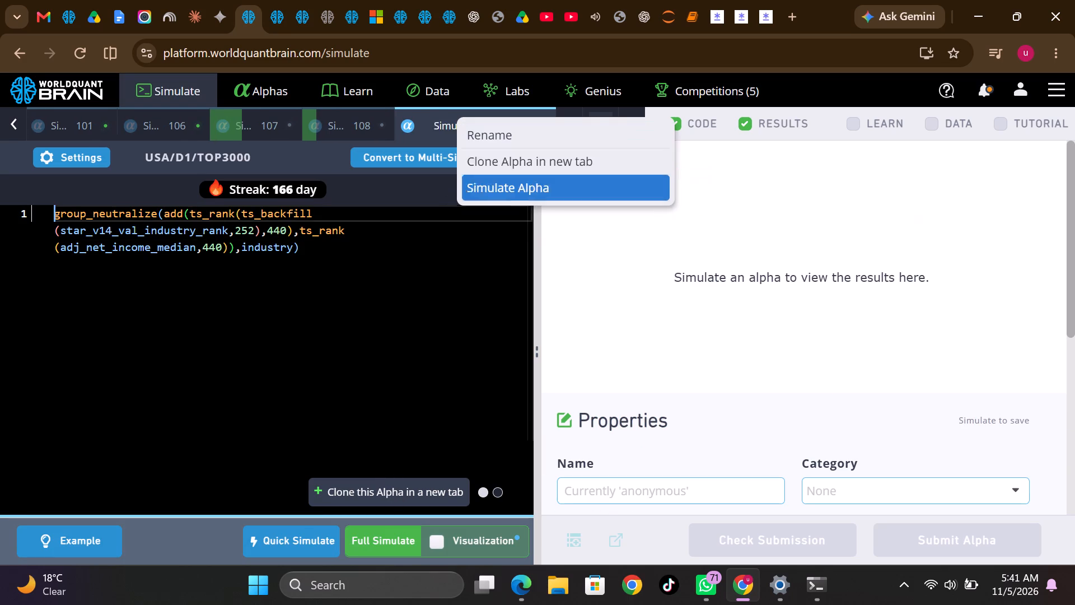
pyautogui.click(243, 247)
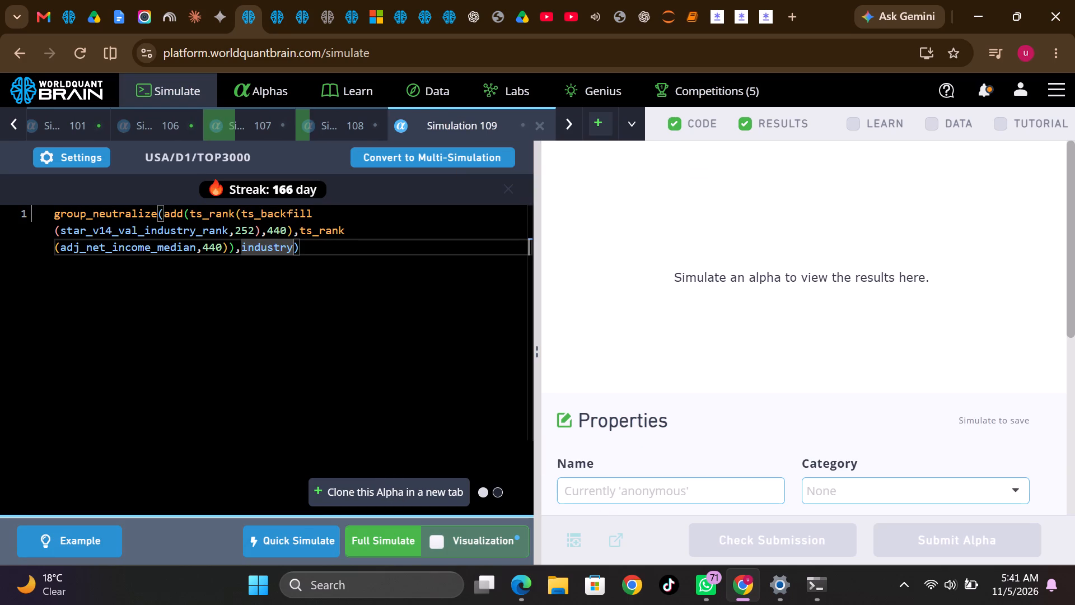
pyautogui.write('sub')
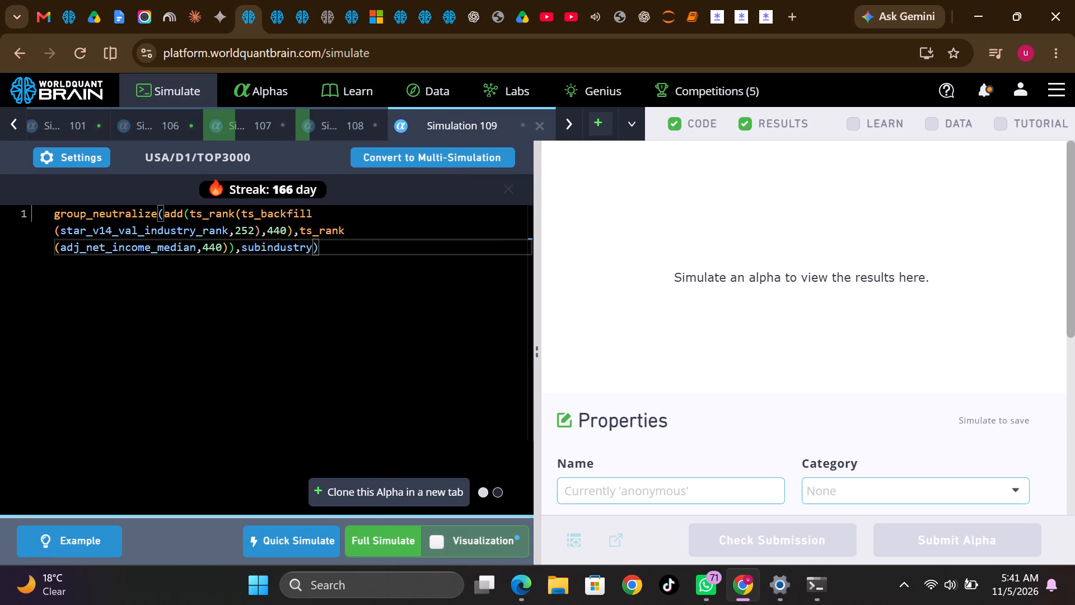
pyautogui.click(403, 539)
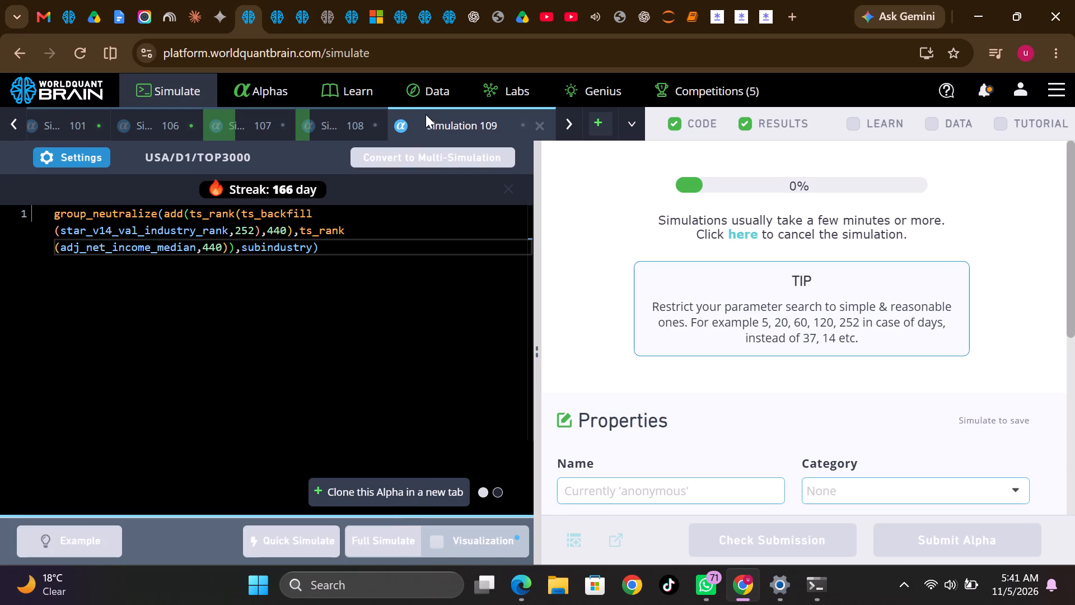
# Clone the subindustry alpha in a new tab with its group_neutralize grouping changed to market, and run a full simulation.
pyautogui.rightClick(427, 119)
pyautogui.click(457, 157)
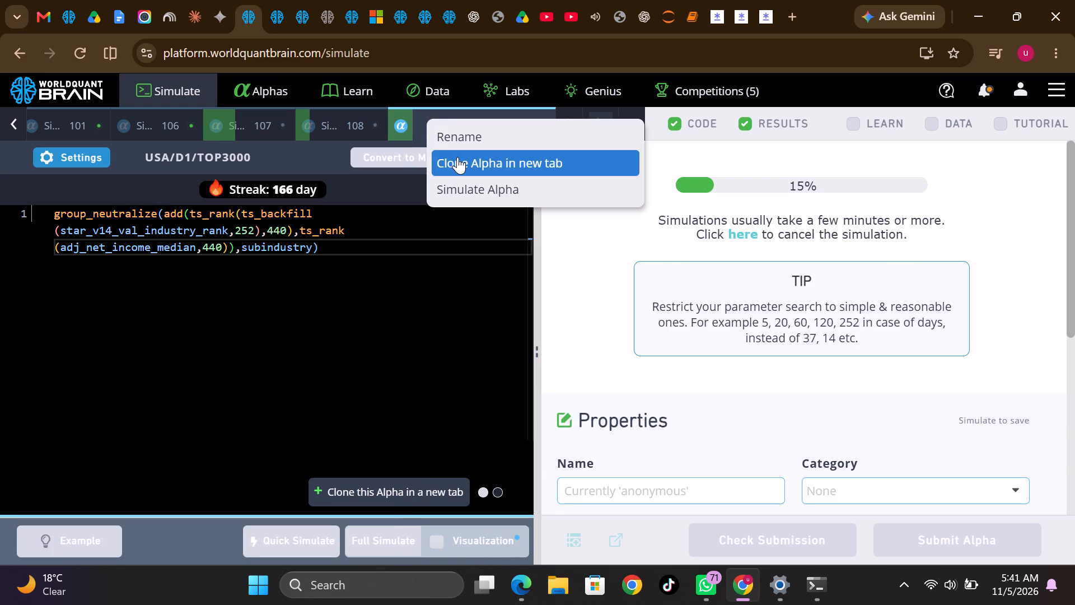
pyautogui.doubleClick(279, 250)
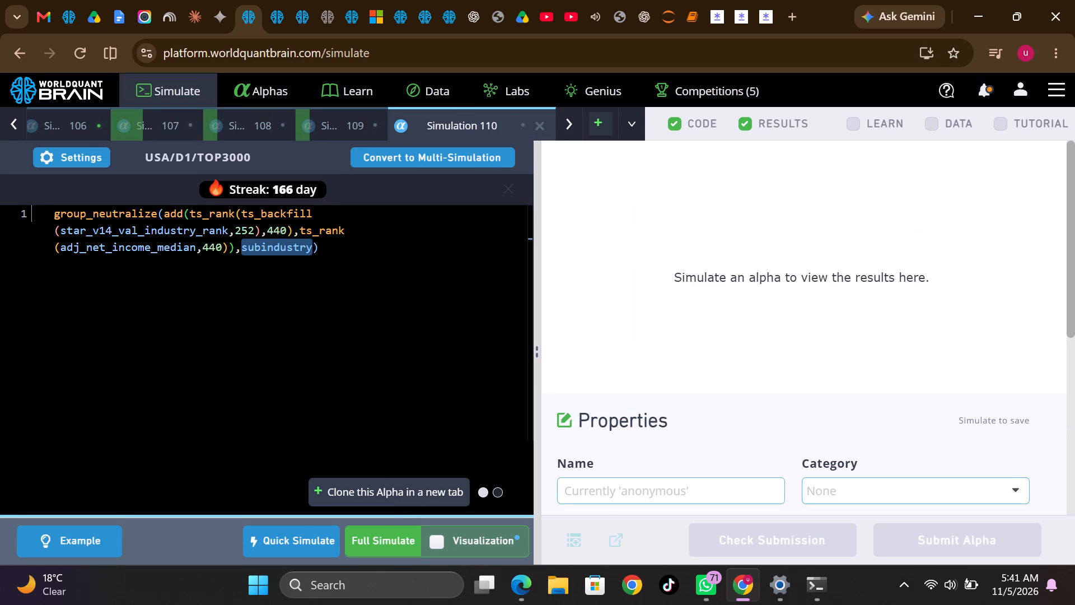
pyautogui.write('market')
pyautogui.click(401, 539)
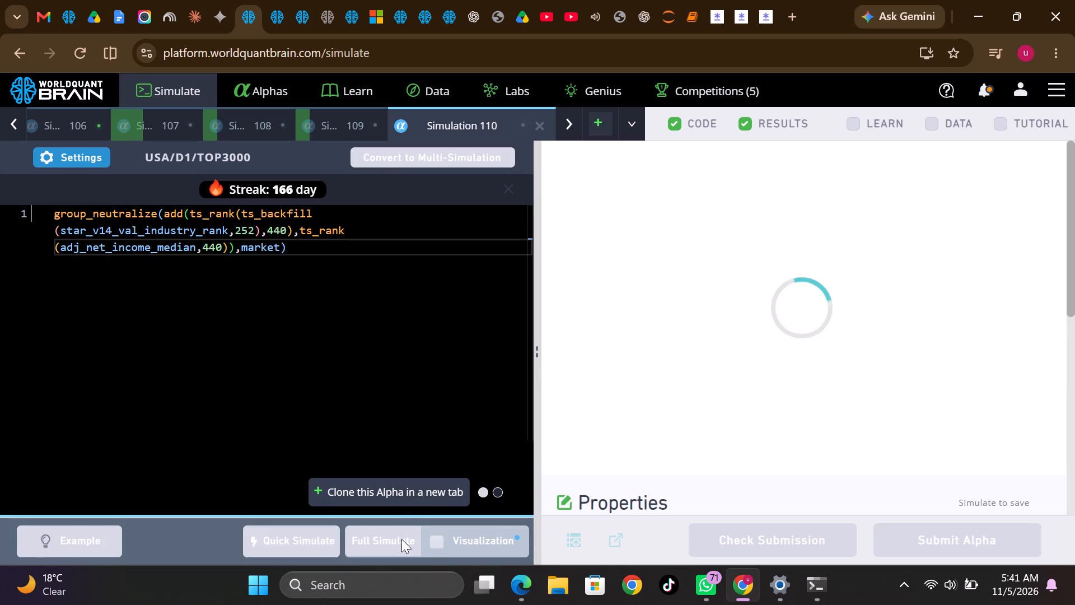
# Clone the market alpha in a new tab with its group_neutralize grouping changed to sector, and run a full simulation.
pyautogui.rightClick(438, 119)
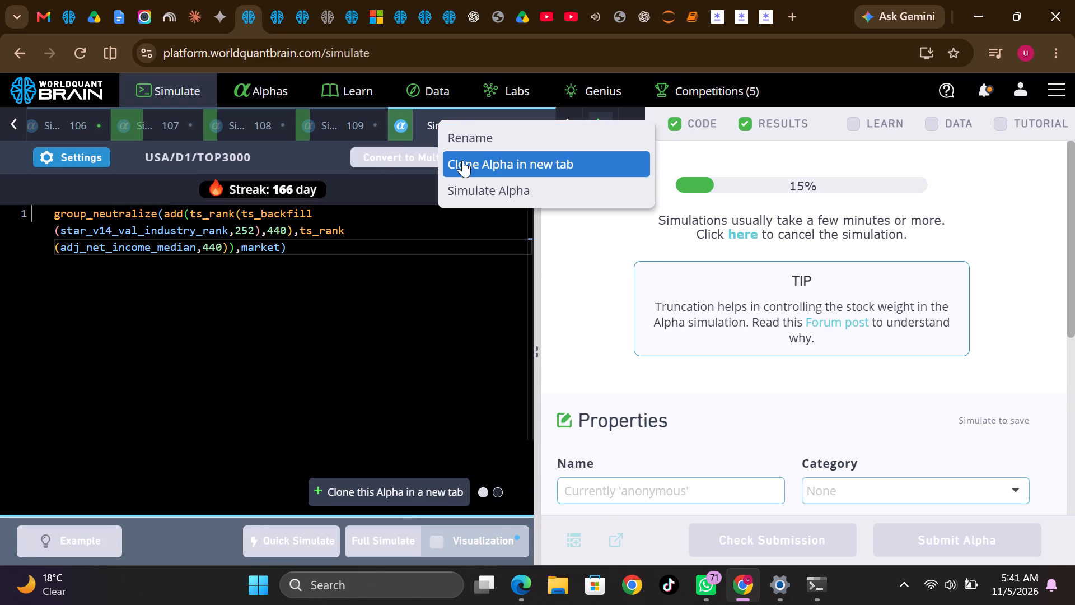
pyautogui.click(462, 160)
pyautogui.doubleClick(263, 248)
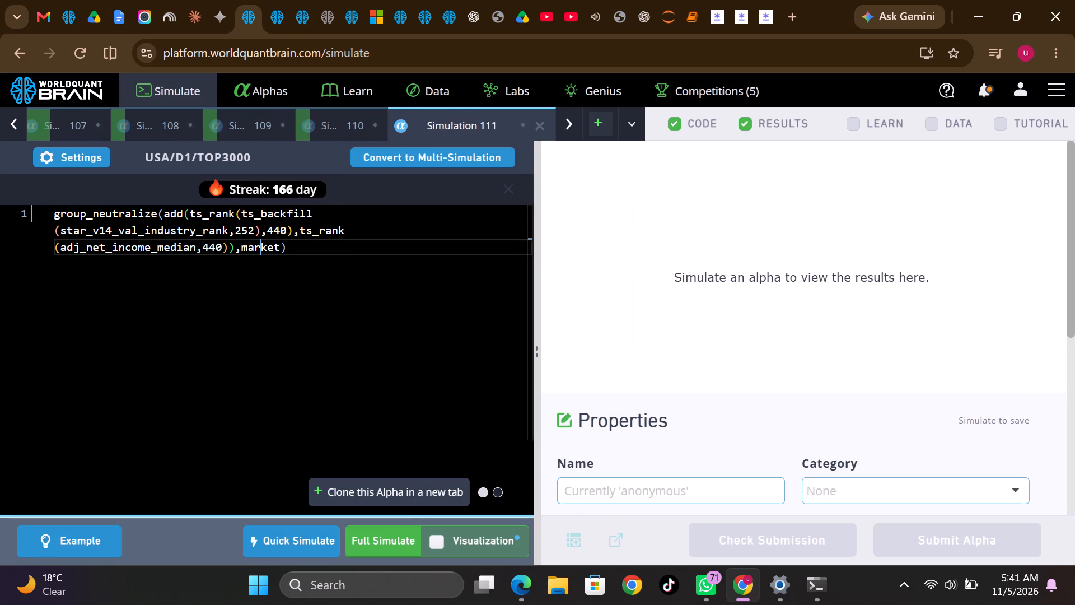
pyautogui.write('sector')
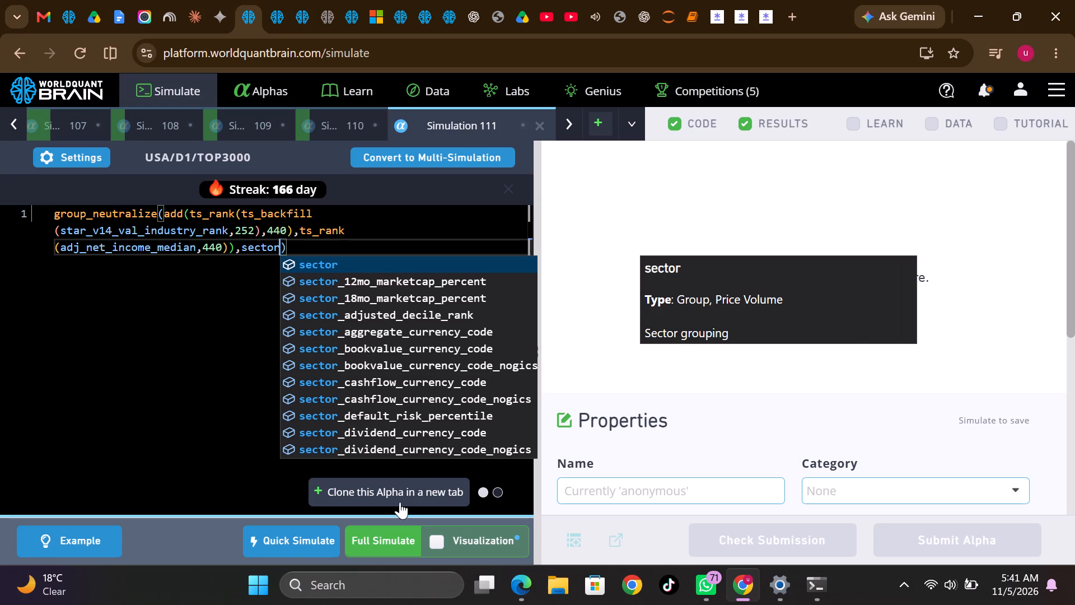
pyautogui.click(396, 540)
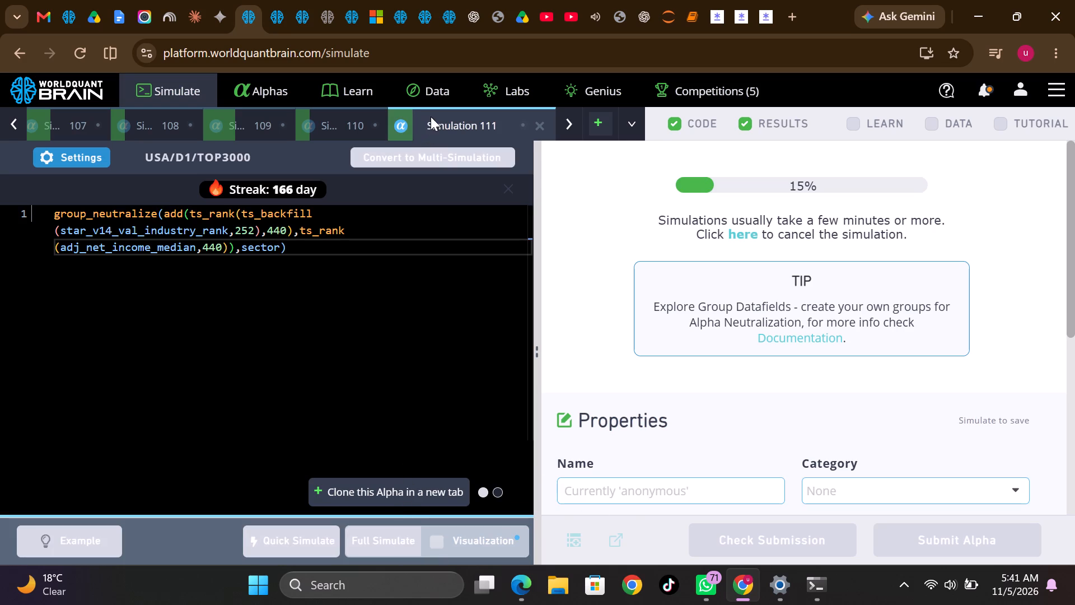
# Clone the sector alpha in a new tab with its group_neutralize grouping changed to currency, and run a full simulation.
pyautogui.rightClick(431, 117)
pyautogui.click(465, 163)
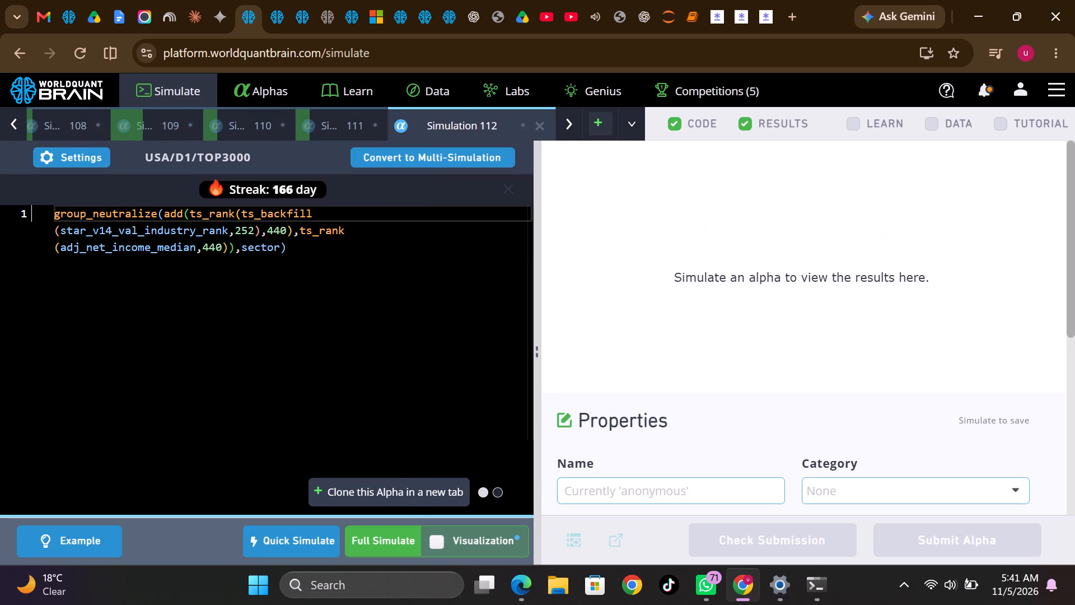
pyautogui.doubleClick(250, 251)
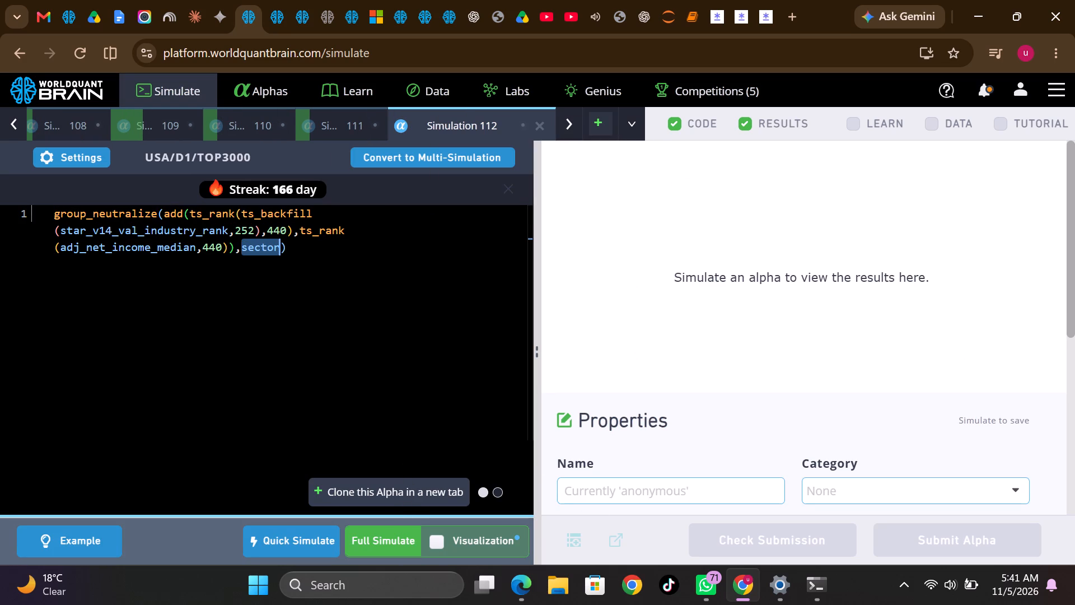
pyautogui.write('cu')
pyautogui.write('rrency')
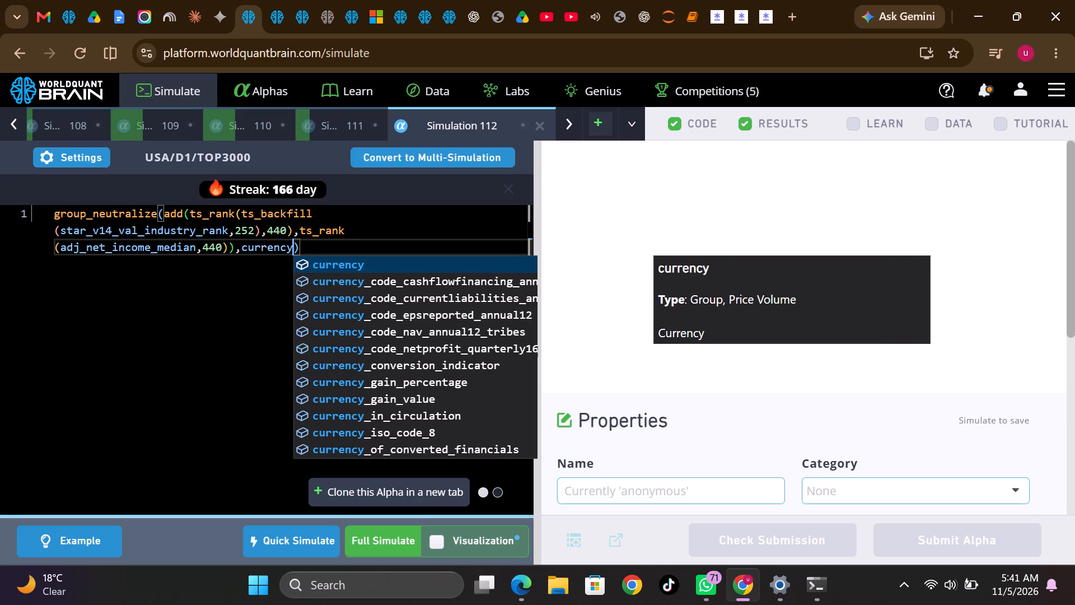
pyautogui.click(392, 537)
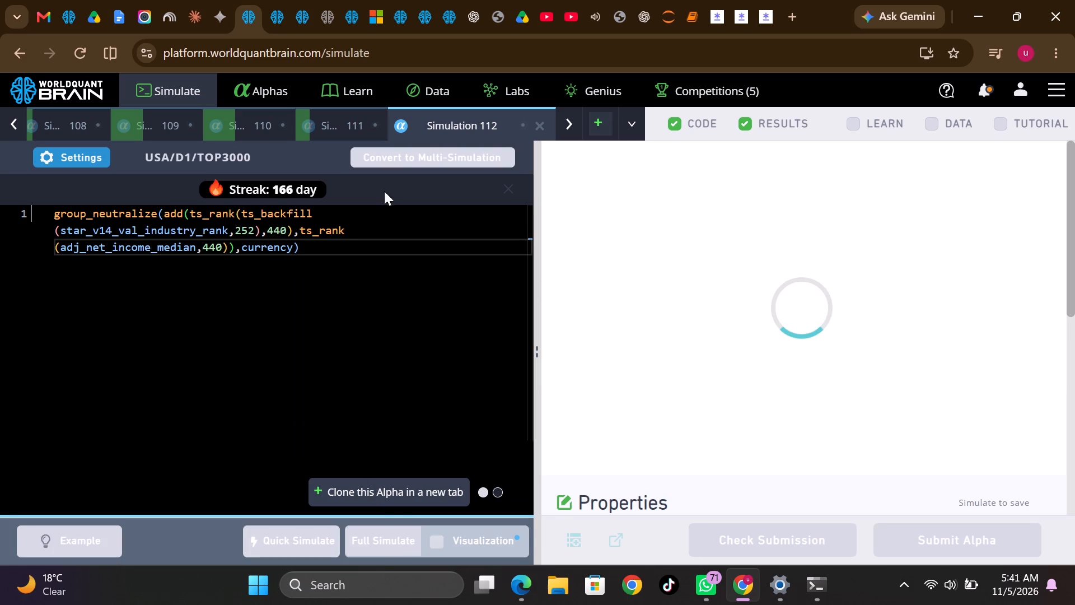
# Clone the currency alpha in a new tab with its group_neutralize grouping changed to exchange, and run a full simulation.
pyautogui.rightClick(443, 120)
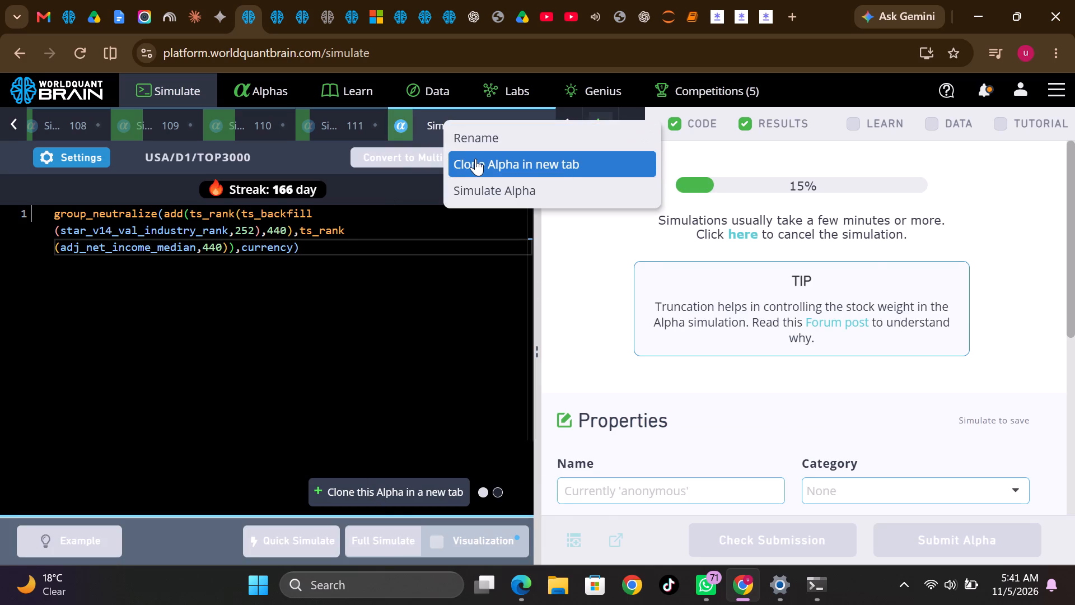
pyautogui.click(475, 159)
pyautogui.doubleClick(270, 246)
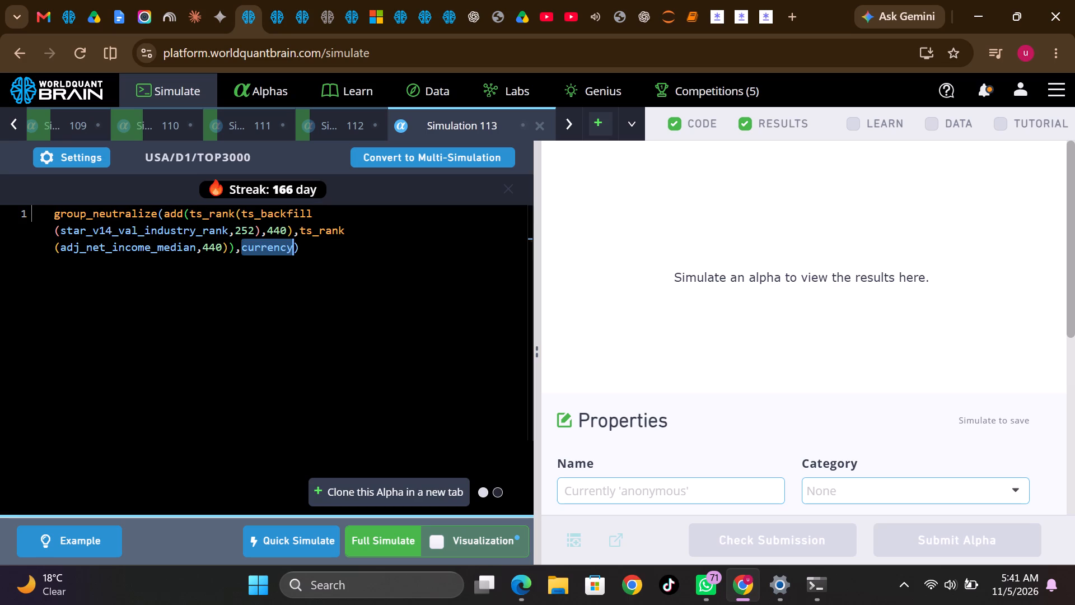
pyautogui.write('exchange')
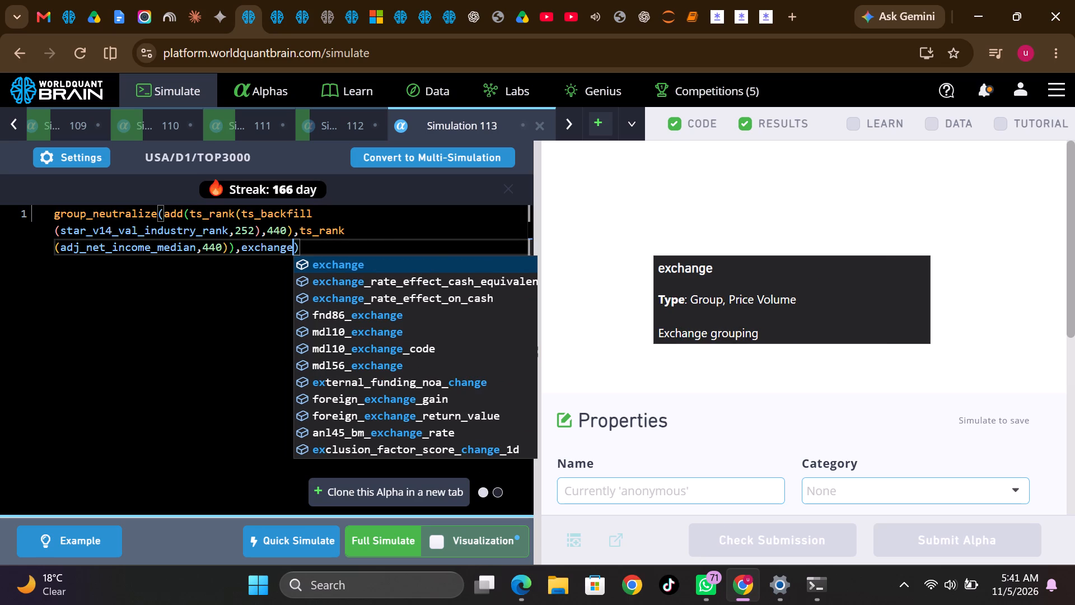
pyautogui.click(396, 548)
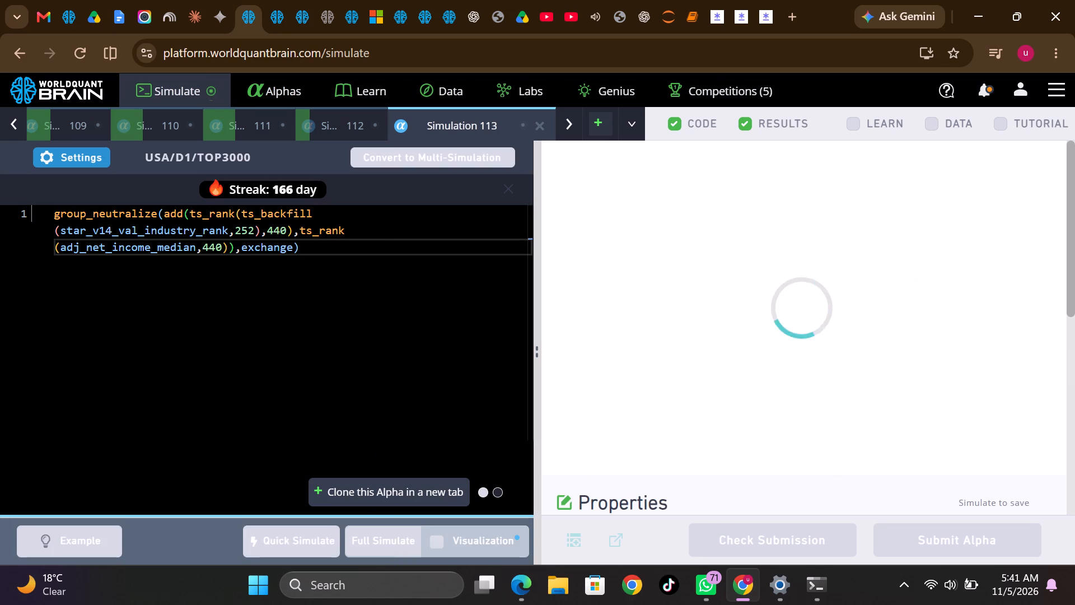
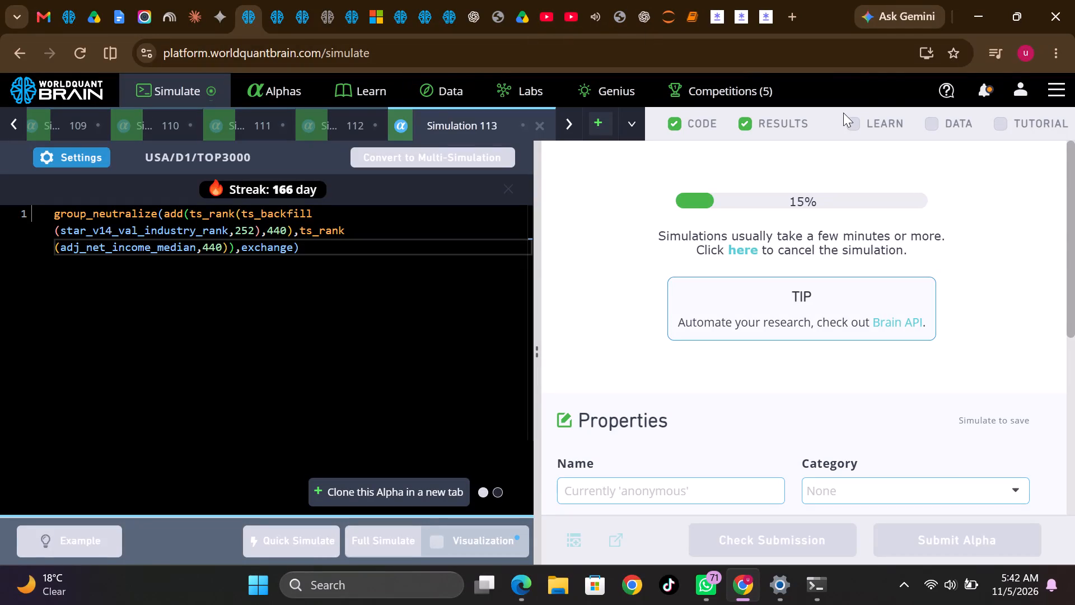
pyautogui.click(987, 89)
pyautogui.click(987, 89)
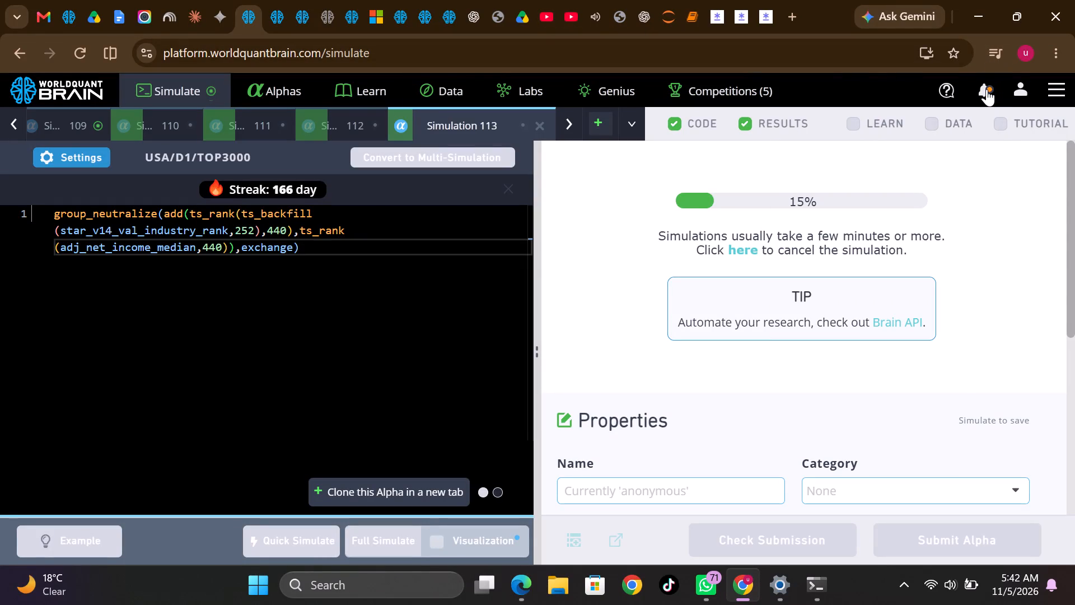
# Reveal the subindustry alpha's test period, review its IS-period summary, and close its simulation tab.
pyautogui.click(82, 122)
pyautogui.scroll(-2, 666, 415)
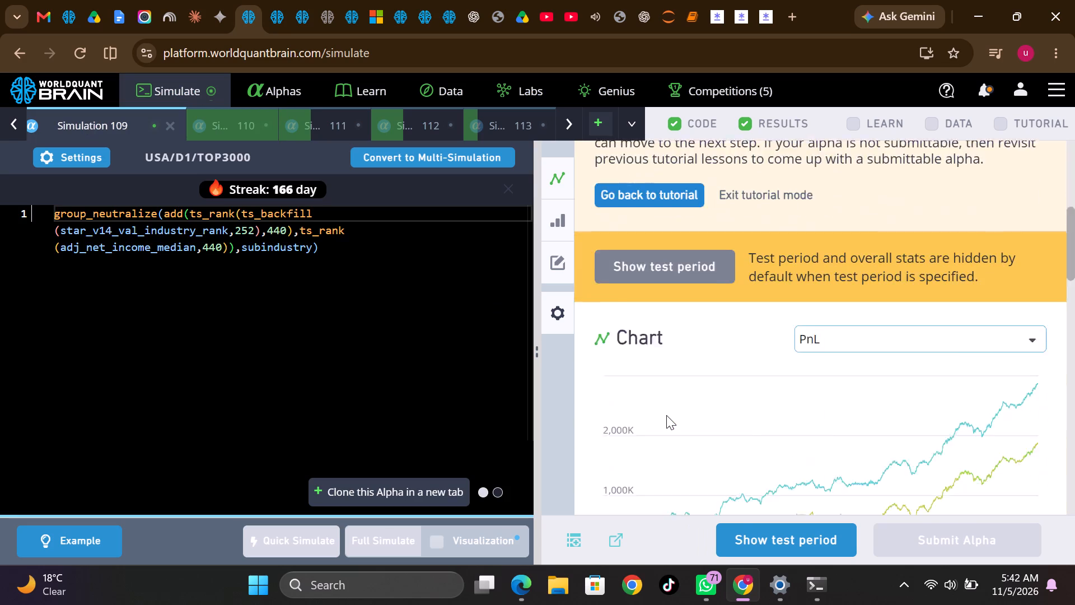
pyautogui.scroll(-1, 666, 415)
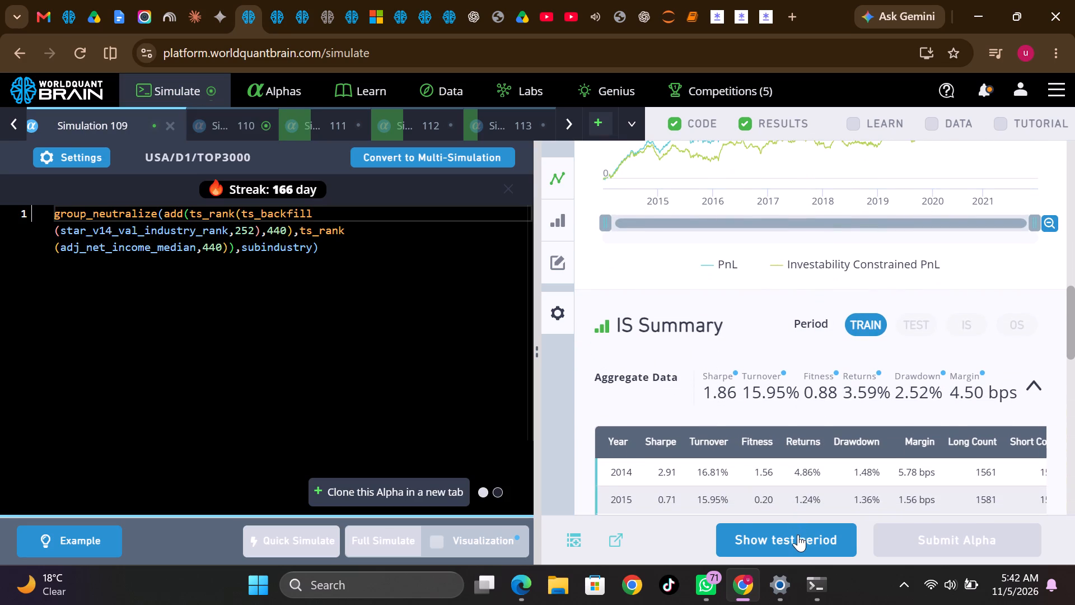
pyautogui.click(798, 537)
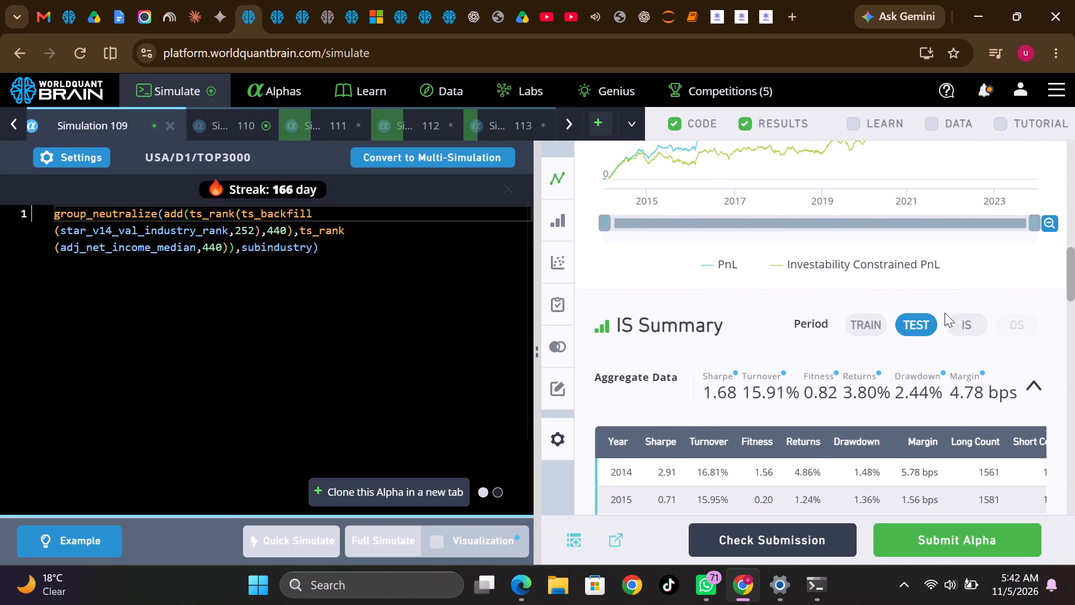
pyautogui.click(968, 318)
pyautogui.click(169, 125)
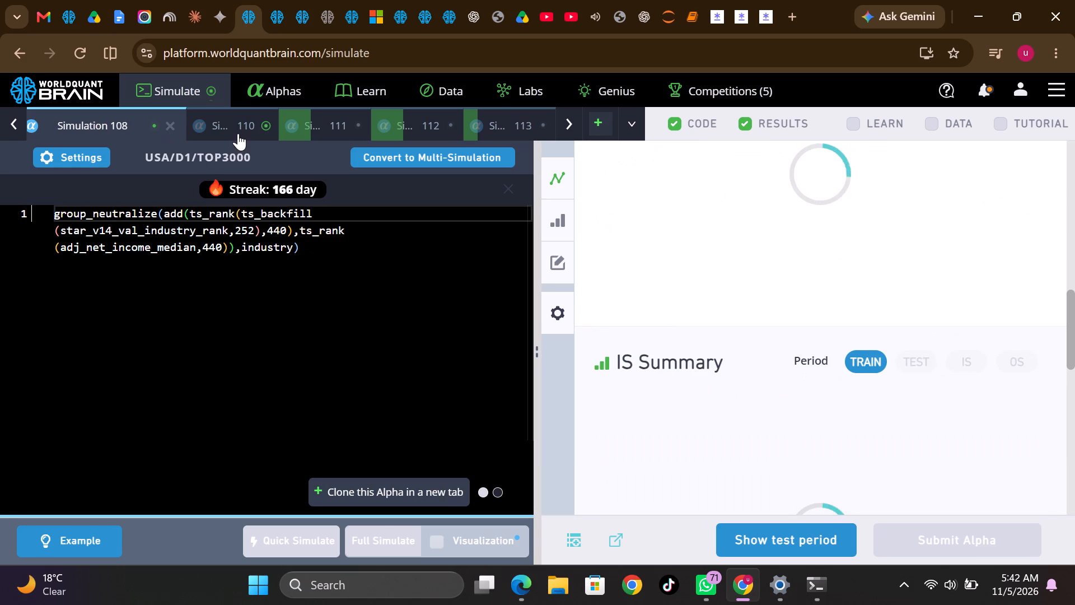
# Reveal the industry alpha's test period and switch its summary to the IS period.
pyautogui.scroll(-1, 793, 414)
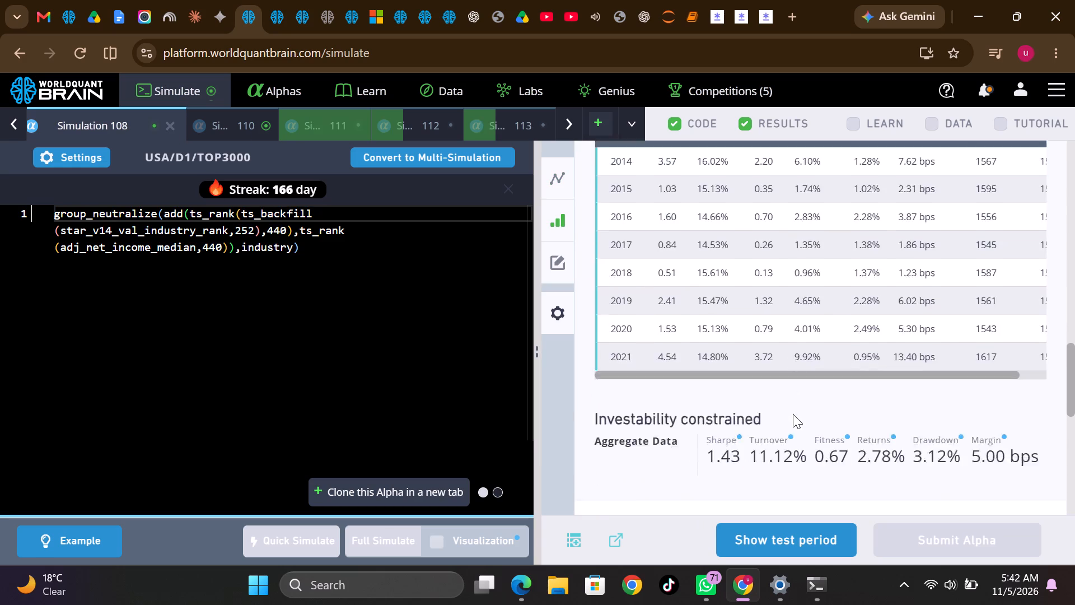
pyautogui.click(780, 541)
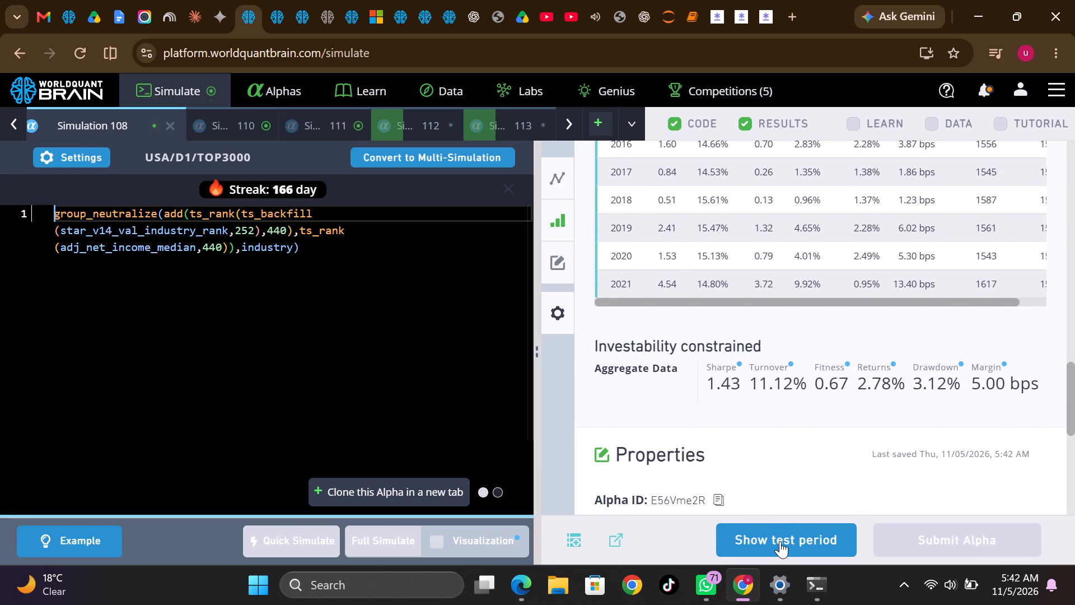
pyautogui.scroll(3, 893, 317)
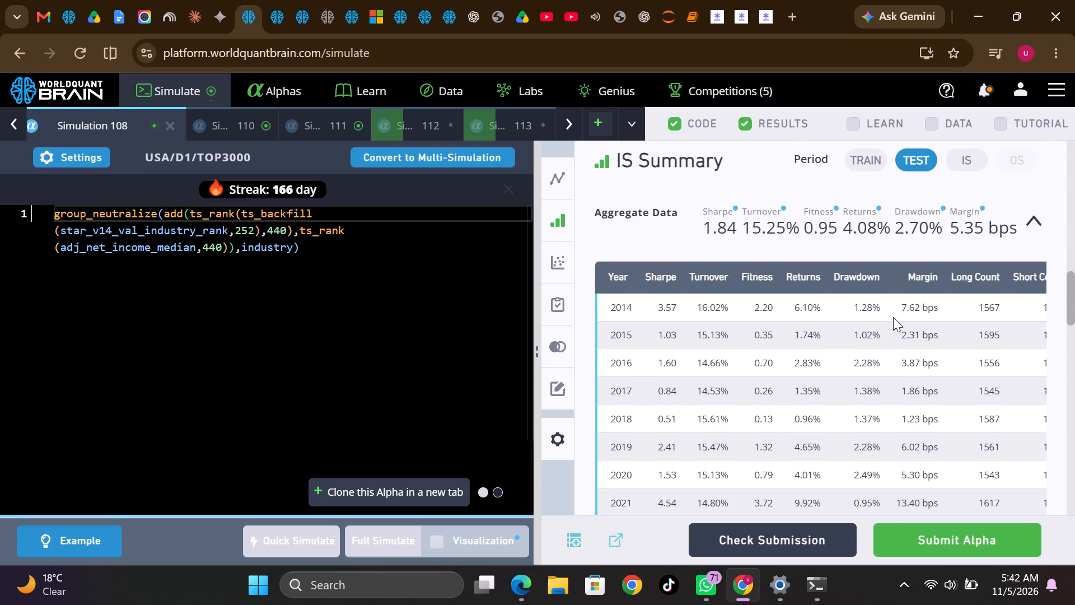
pyautogui.click(970, 165)
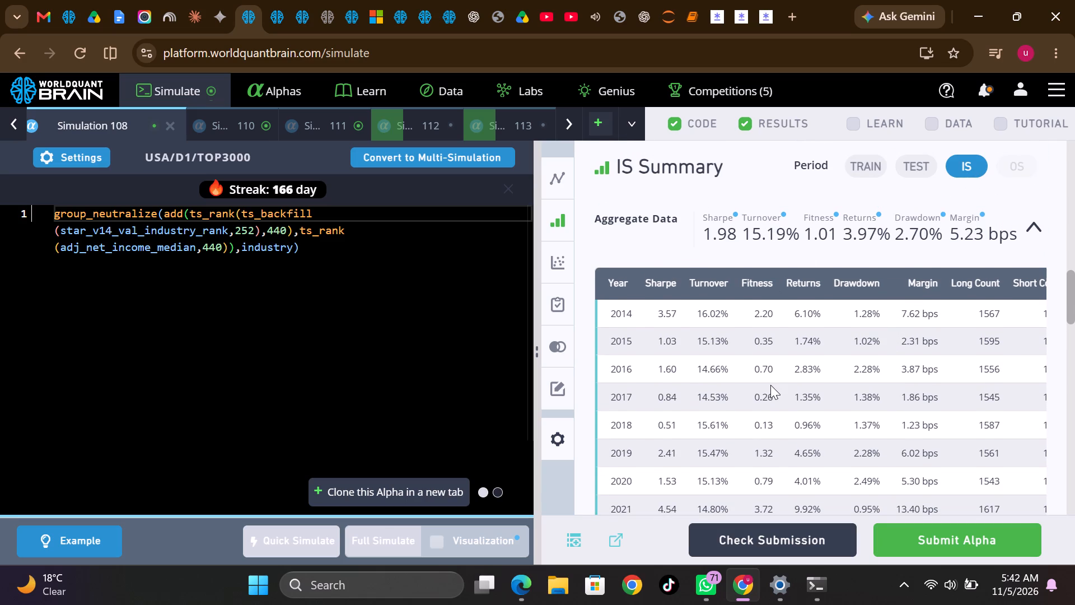
# Run the Prod Correlation check for the industry alpha and review its IS testing warning, correlation result and IS summary.
pyautogui.scroll(-4, 770, 385)
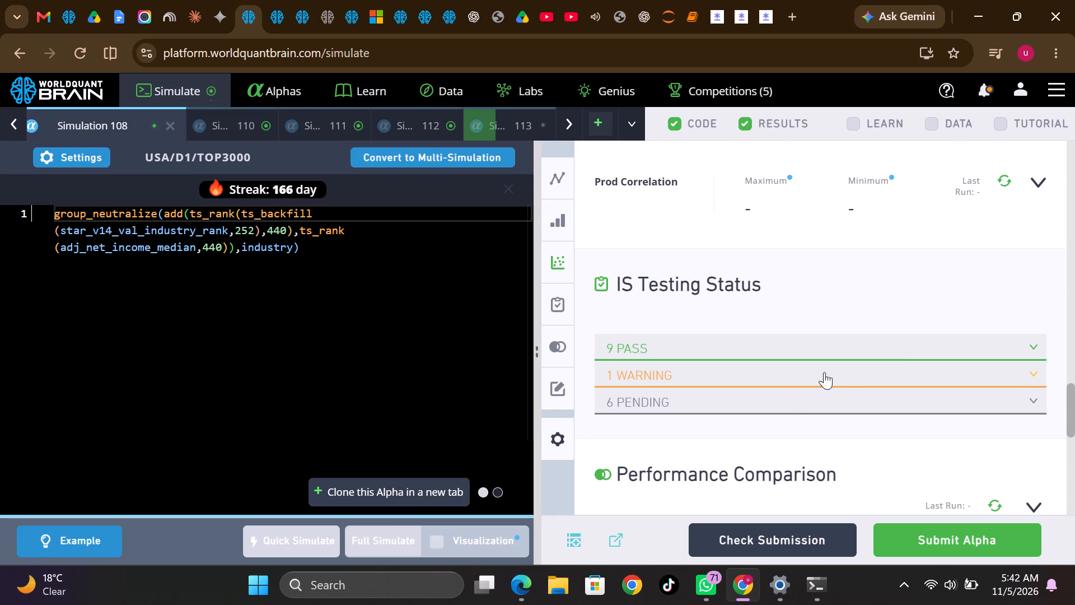
pyautogui.click(1003, 179)
pyautogui.click(827, 376)
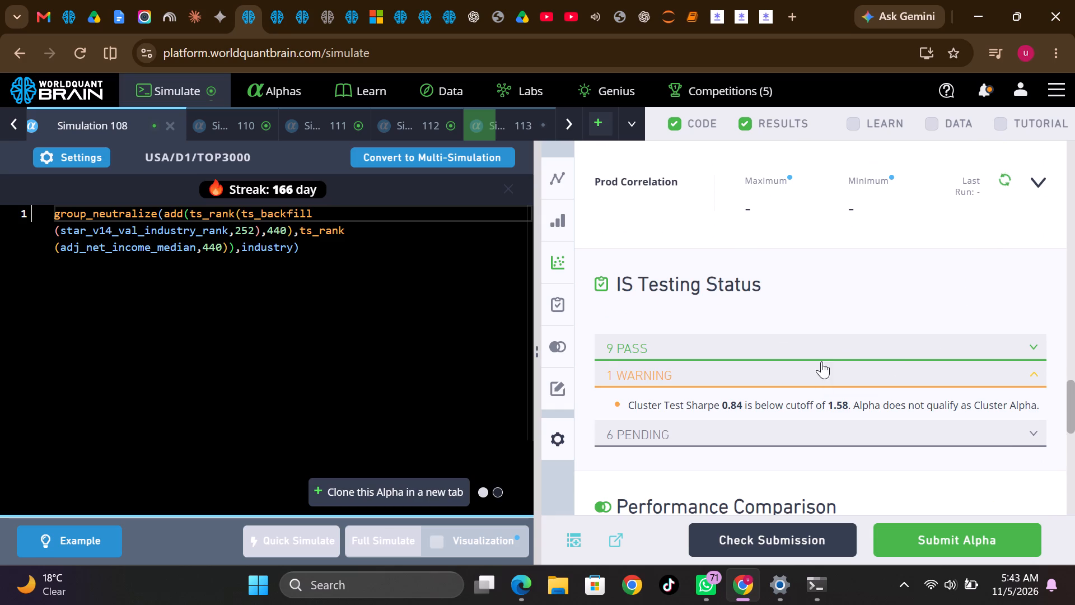
pyautogui.scroll(1, 806, 311)
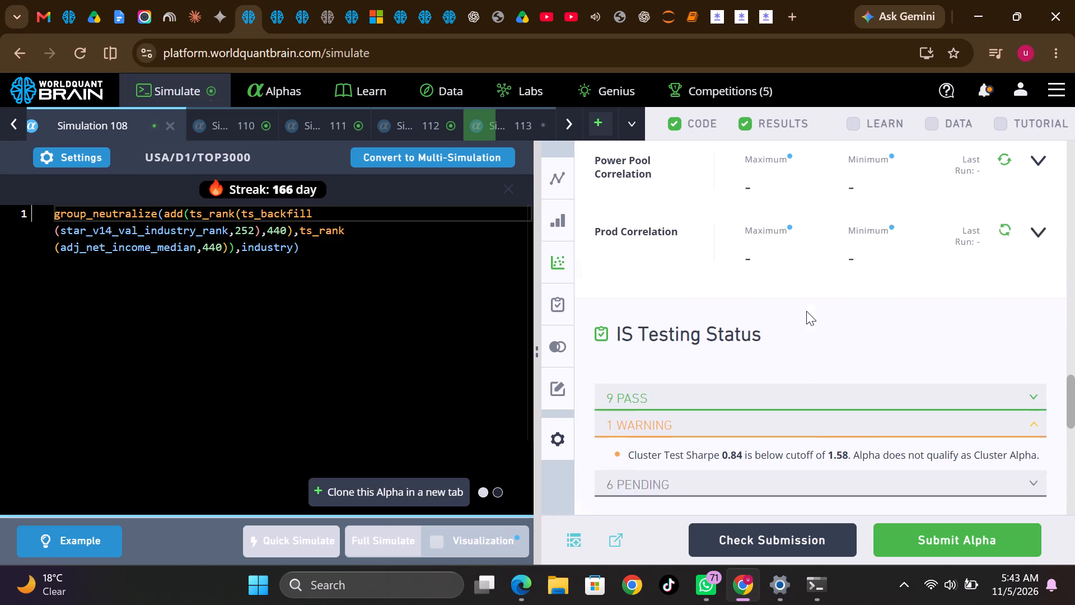
pyautogui.scroll(5, 806, 311)
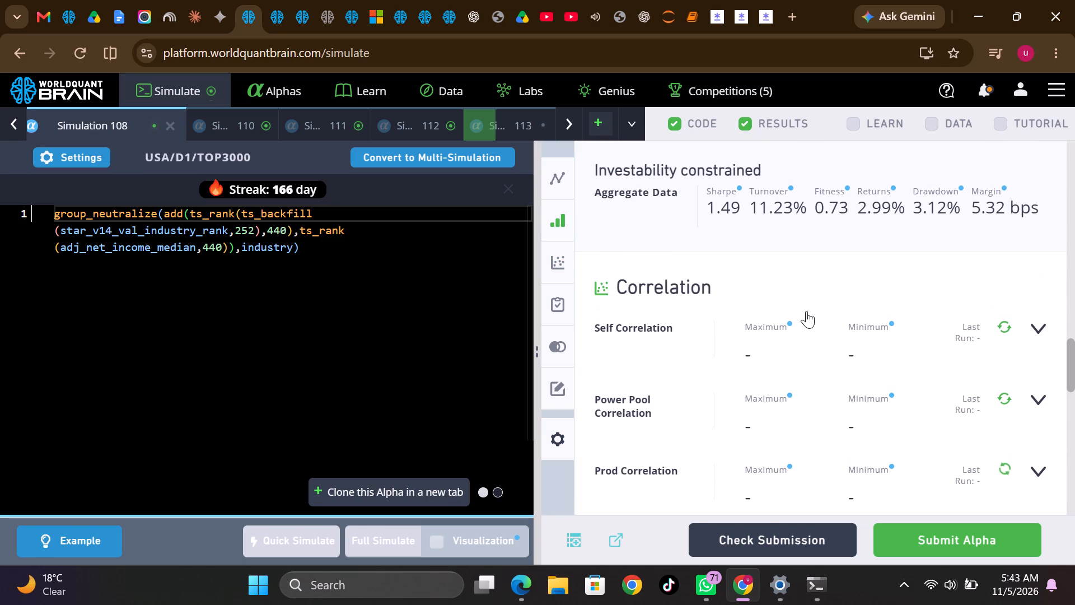
pyautogui.scroll(2, 806, 311)
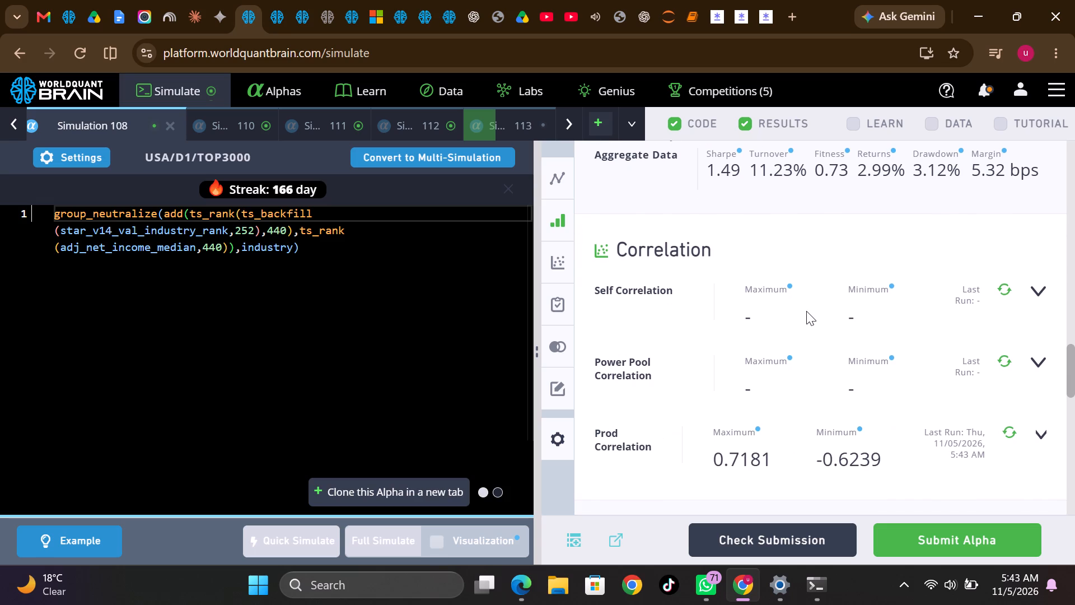
pyautogui.scroll(4, 806, 311)
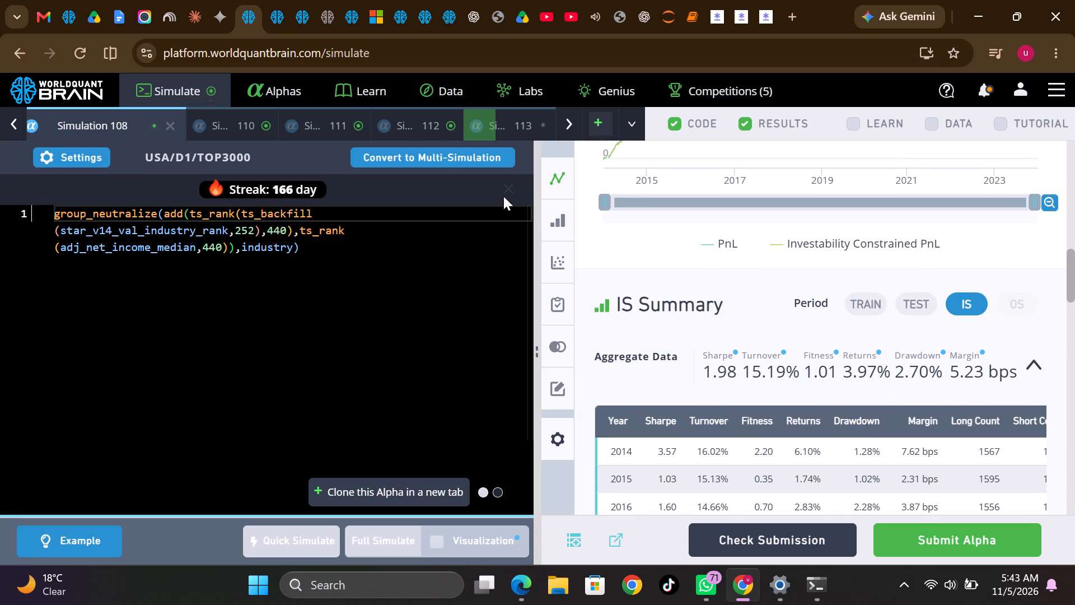
# Reveal the currency alpha's test period and compare its TEST and IS period summaries.
pyautogui.click(432, 127)
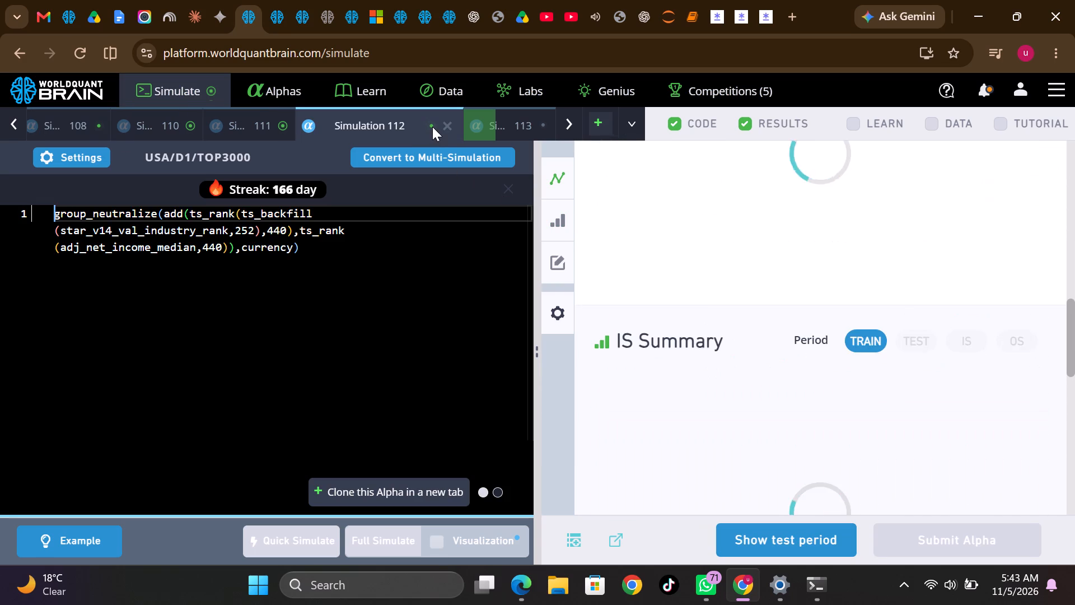
pyautogui.click(797, 539)
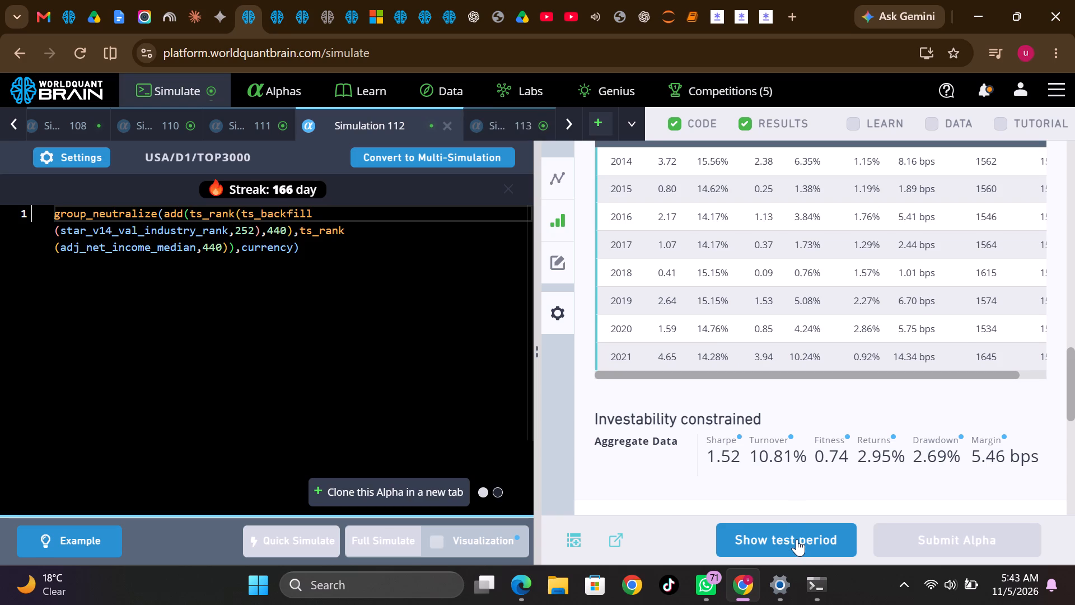
pyautogui.scroll(3, 796, 356)
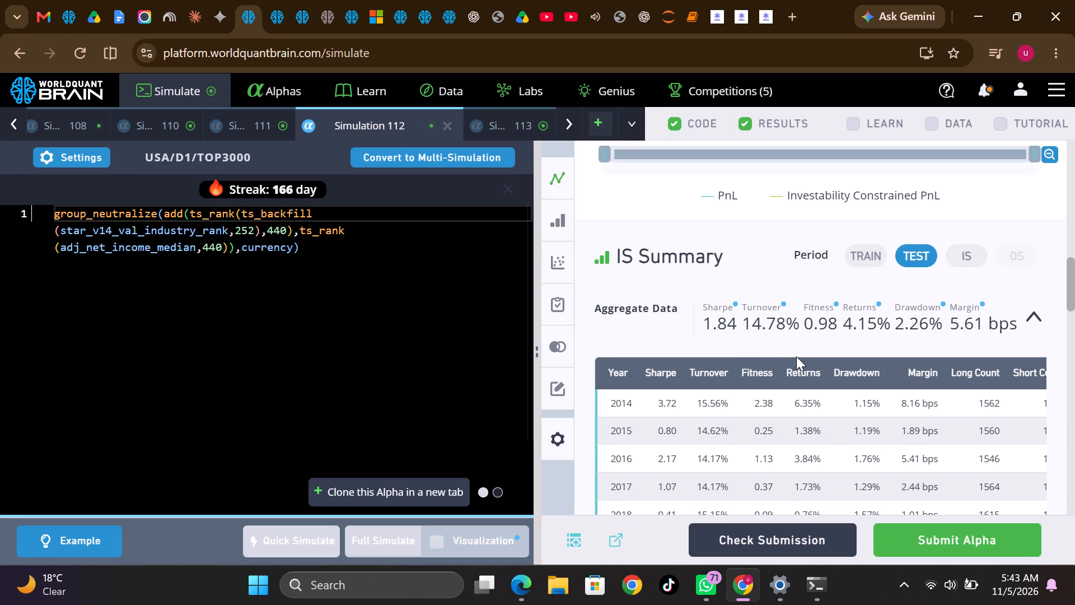
pyautogui.click(965, 249)
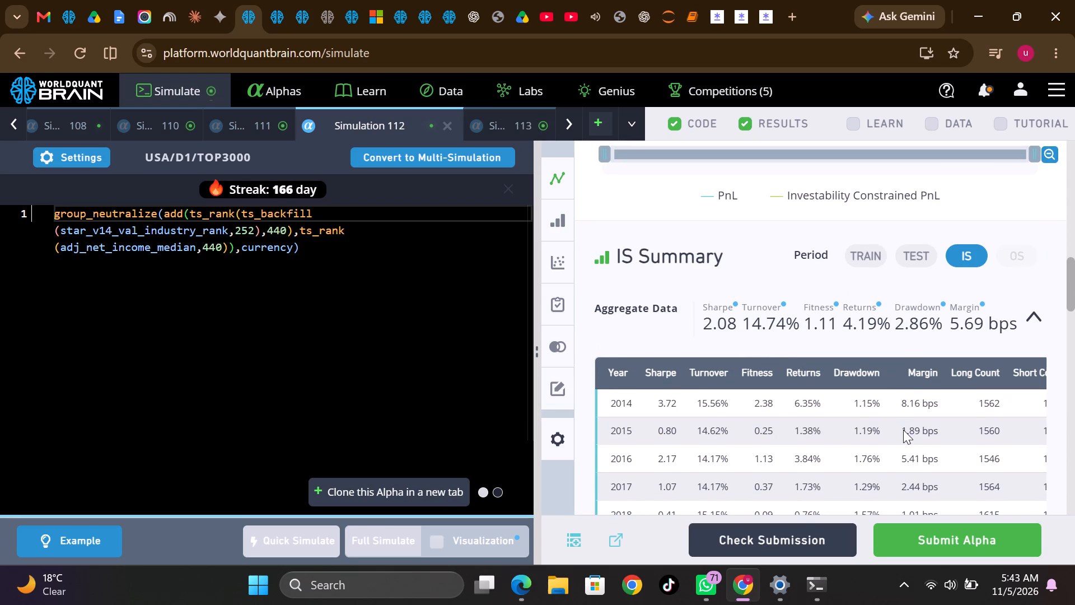
pyautogui.click(917, 255)
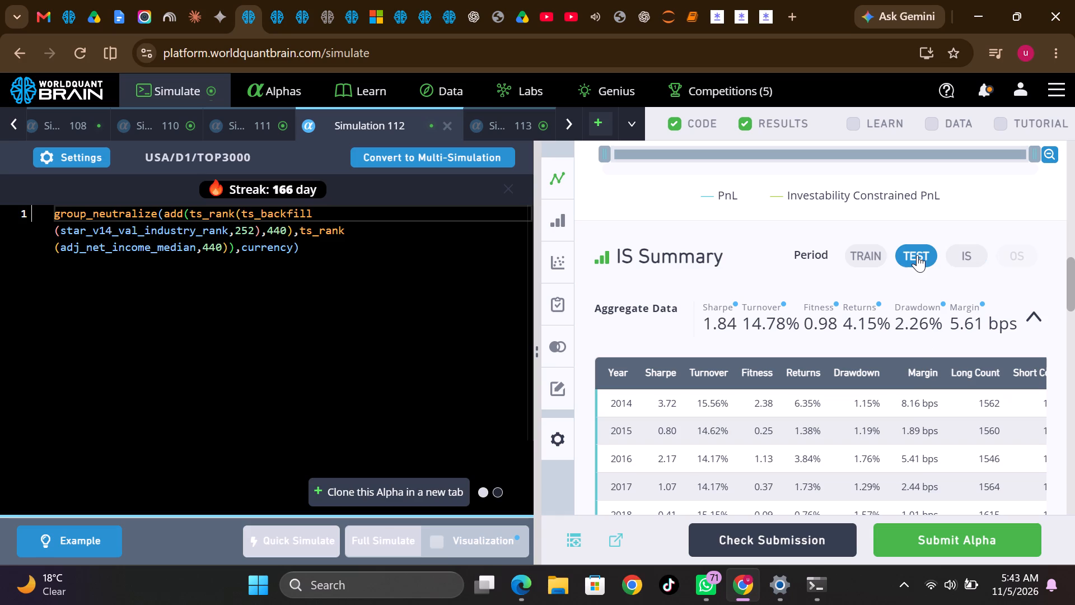
pyautogui.click(971, 255)
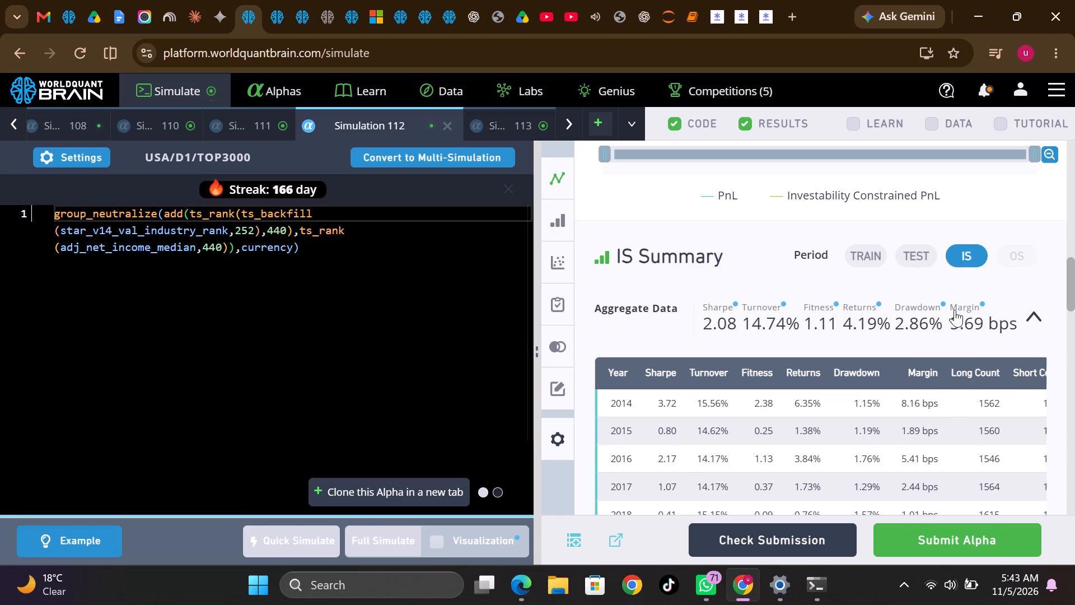
# Run the Prod Correlation check for the currency alpha.
pyautogui.scroll(-2, 948, 410)
pyautogui.scroll(1, 953, 318)
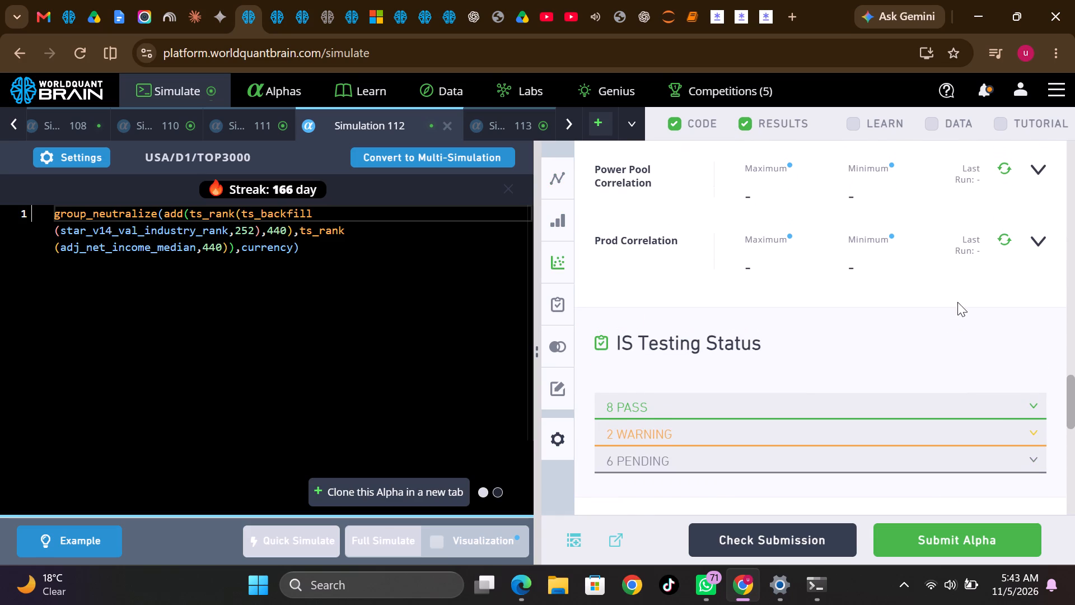
pyautogui.click(1001, 236)
# Reveal the exchange alpha's test period and view its IS-period summary.
pyautogui.click(517, 120)
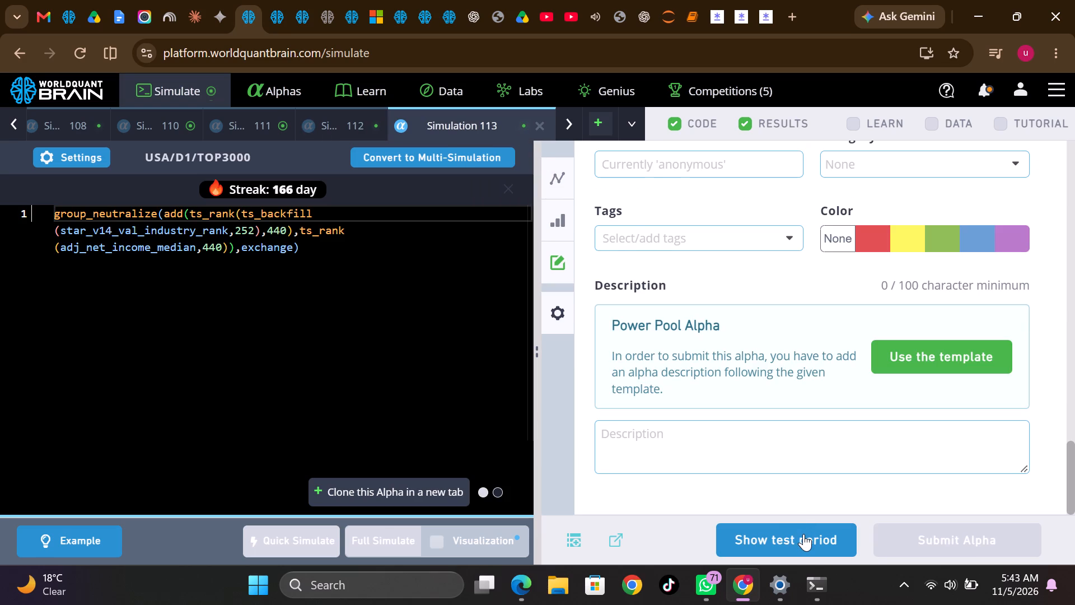
pyautogui.click(803, 534)
pyautogui.scroll(3, 825, 344)
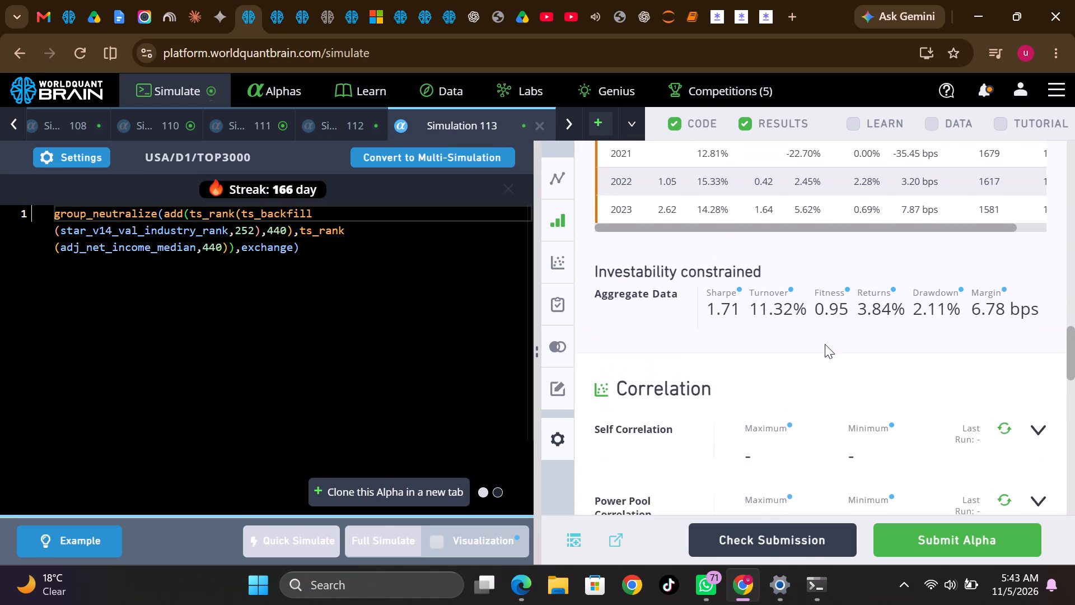
pyautogui.scroll(3, 825, 344)
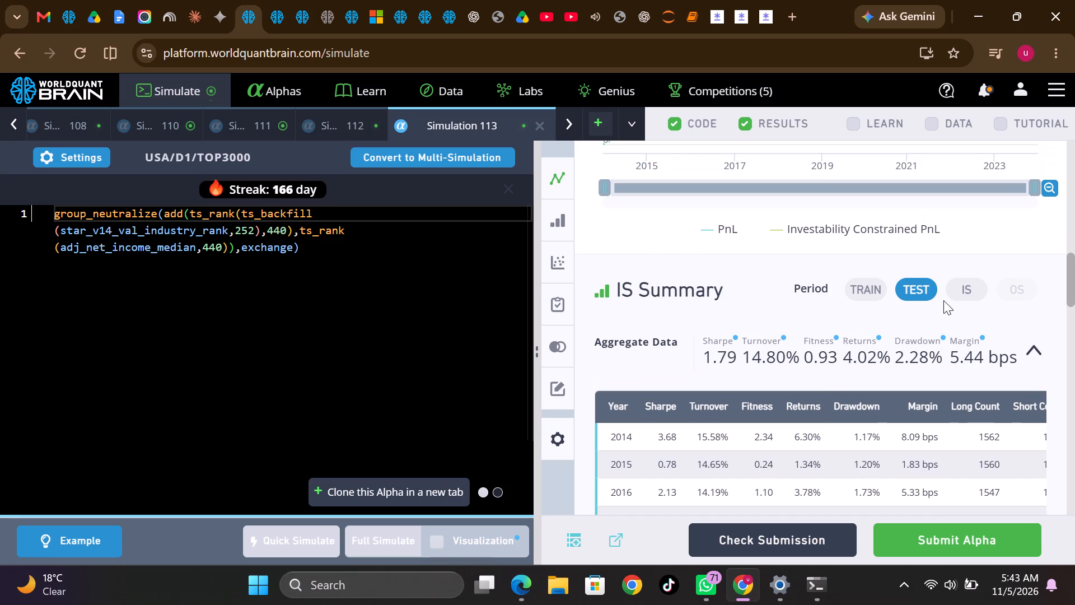
pyautogui.click(966, 288)
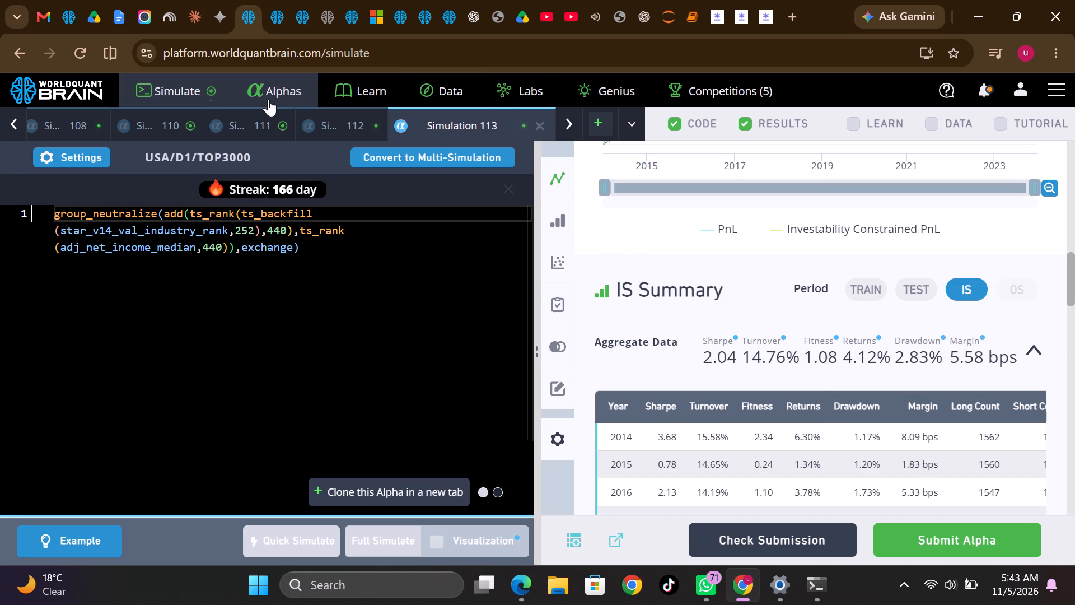
# Reveal the sector alpha's test period and view its IS-period summary.
pyautogui.click(269, 122)
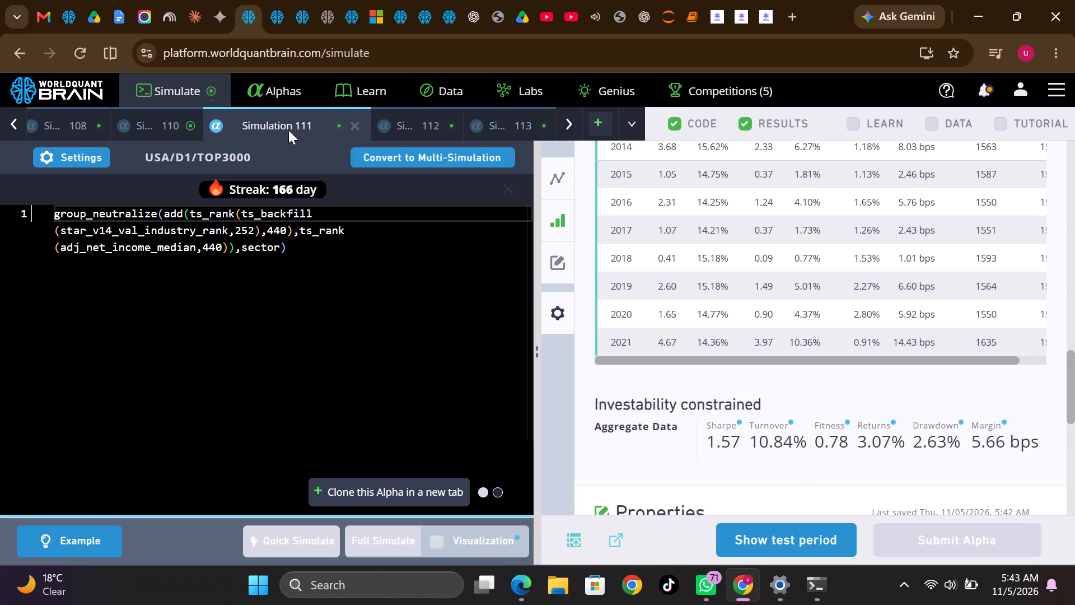
pyautogui.click(810, 541)
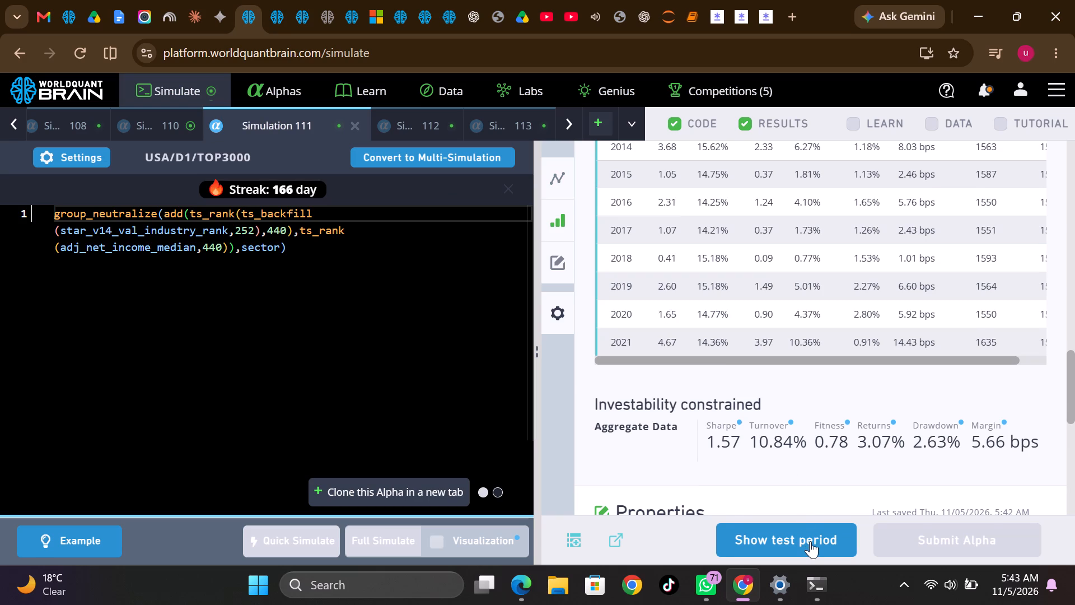
pyautogui.scroll(4, 886, 322)
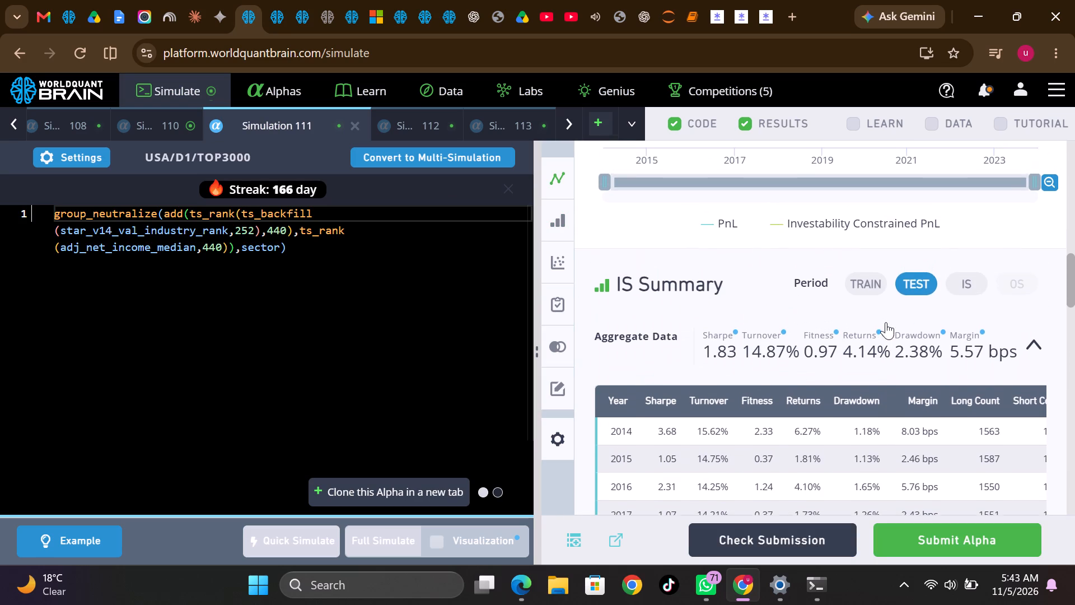
pyautogui.click(969, 290)
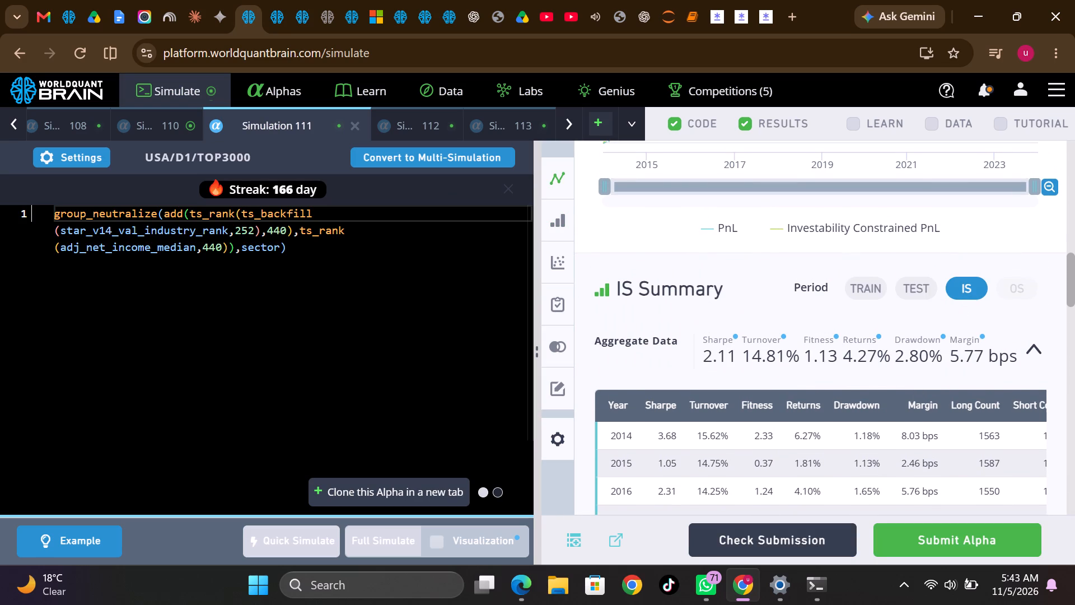
# Reveal the market alpha's test period and view its IS-period summary.
pyautogui.click(182, 122)
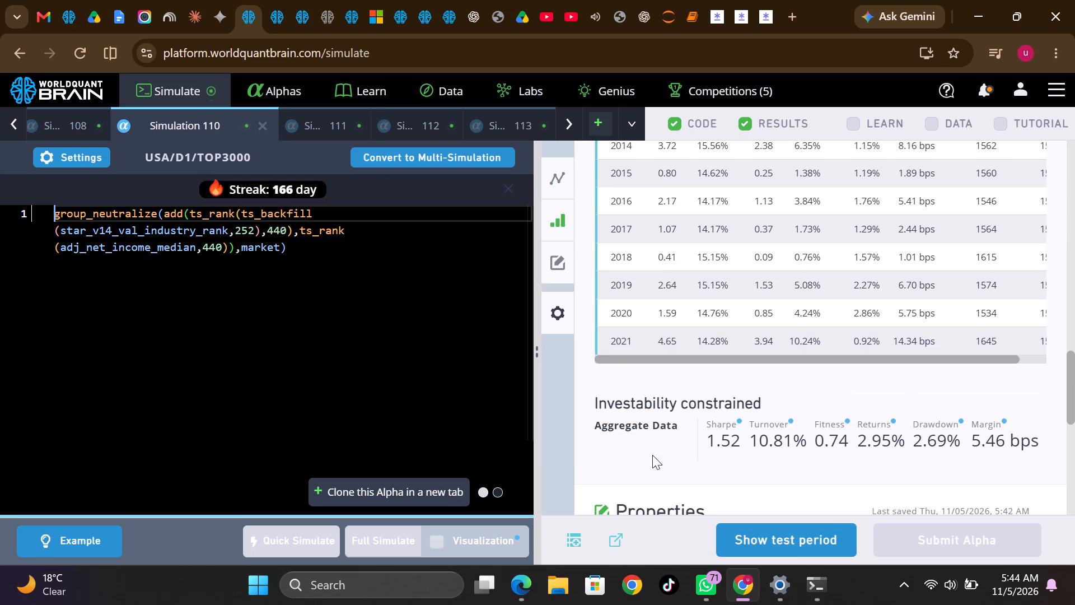
pyautogui.click(810, 542)
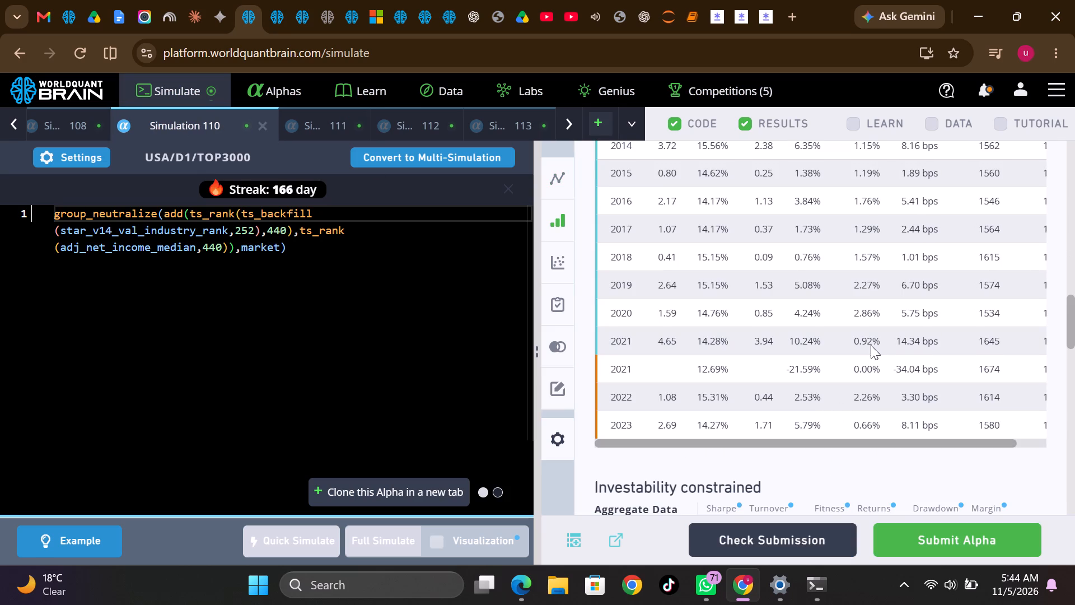
pyautogui.scroll(2, 871, 345)
pyautogui.click(962, 236)
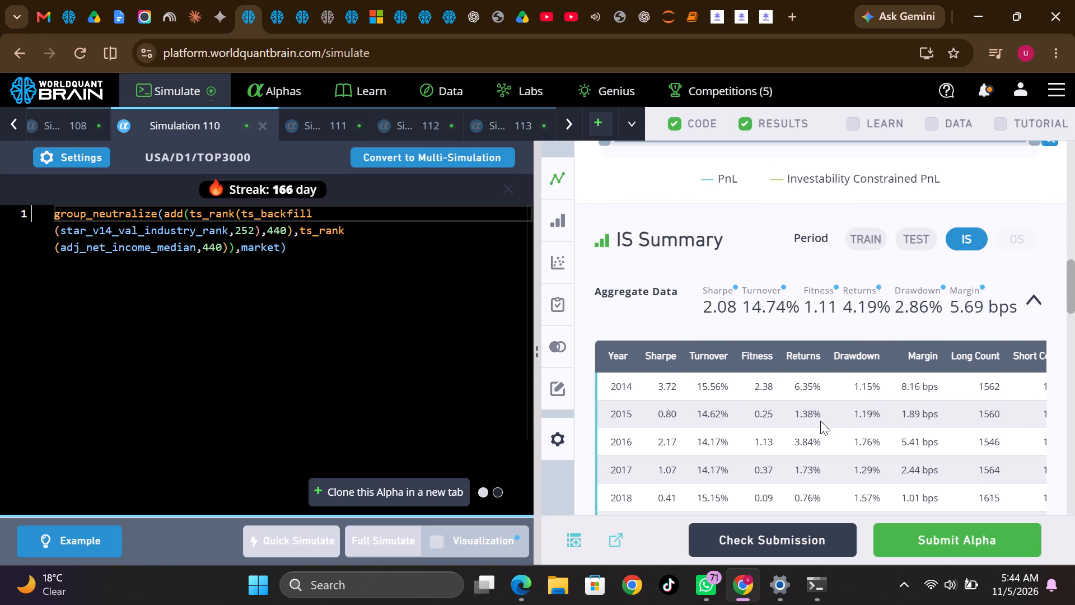
# Close the market alpha's simulation, Simulation 110.
pyautogui.click(261, 128)
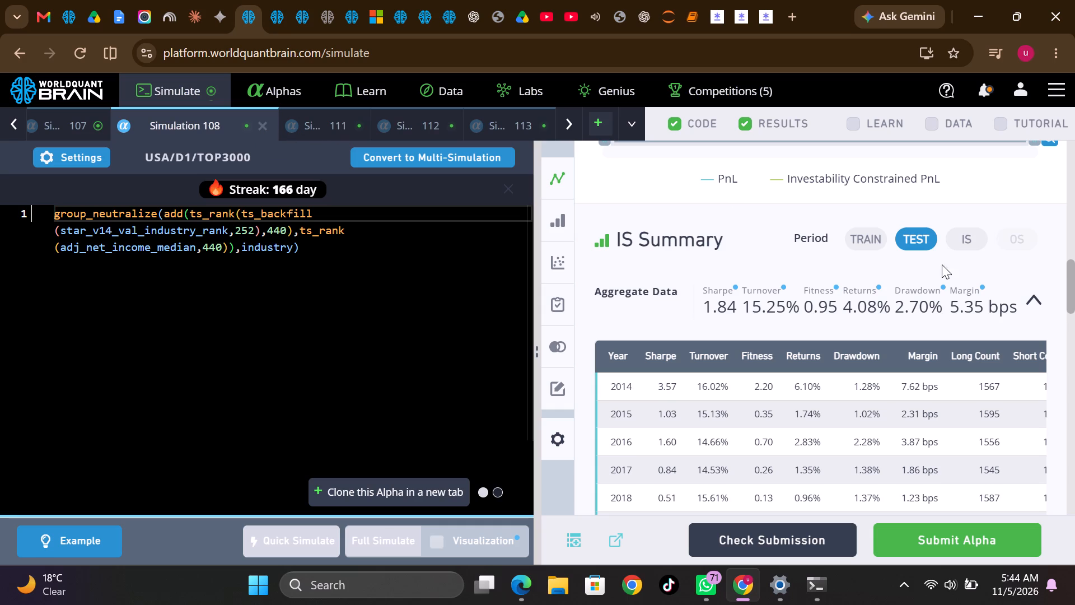
# Review the industry alpha's IS-period summary and its Prod Correlation.
pyautogui.click(969, 234)
pyautogui.scroll(-4, 864, 401)
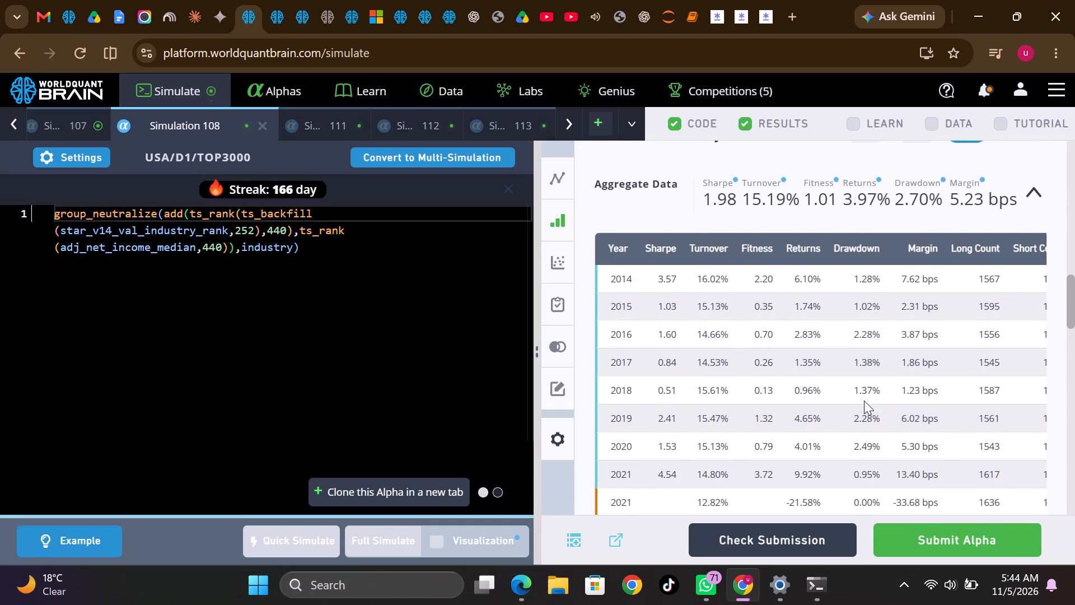
pyautogui.scroll(-4, 864, 401)
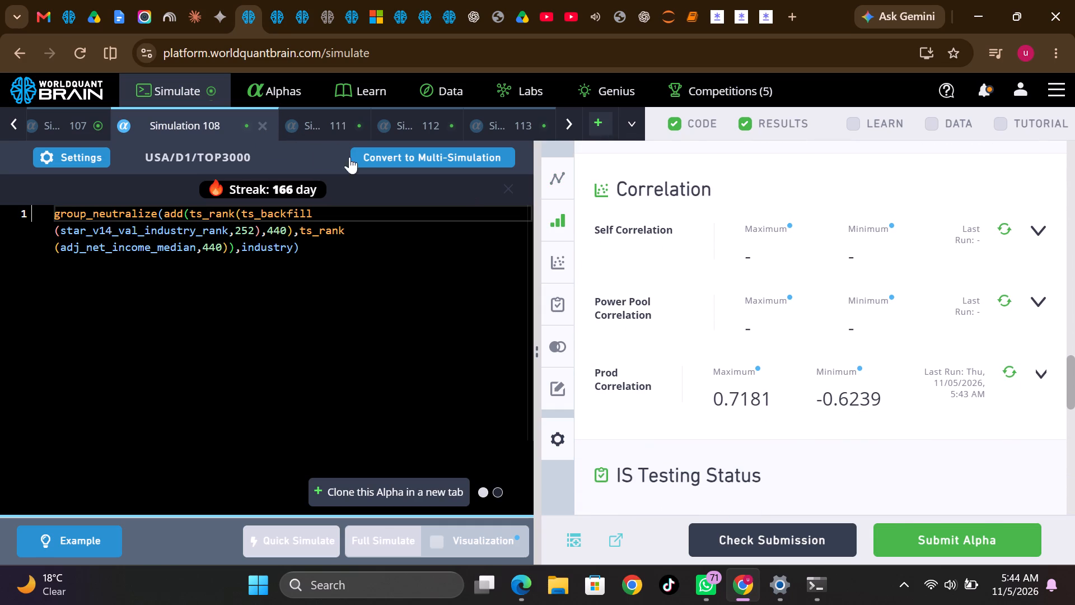
# Reveal the country alpha's test period and run its Prod Correlation check.
pyautogui.click(85, 119)
pyautogui.hscroll(1, 85, 119)
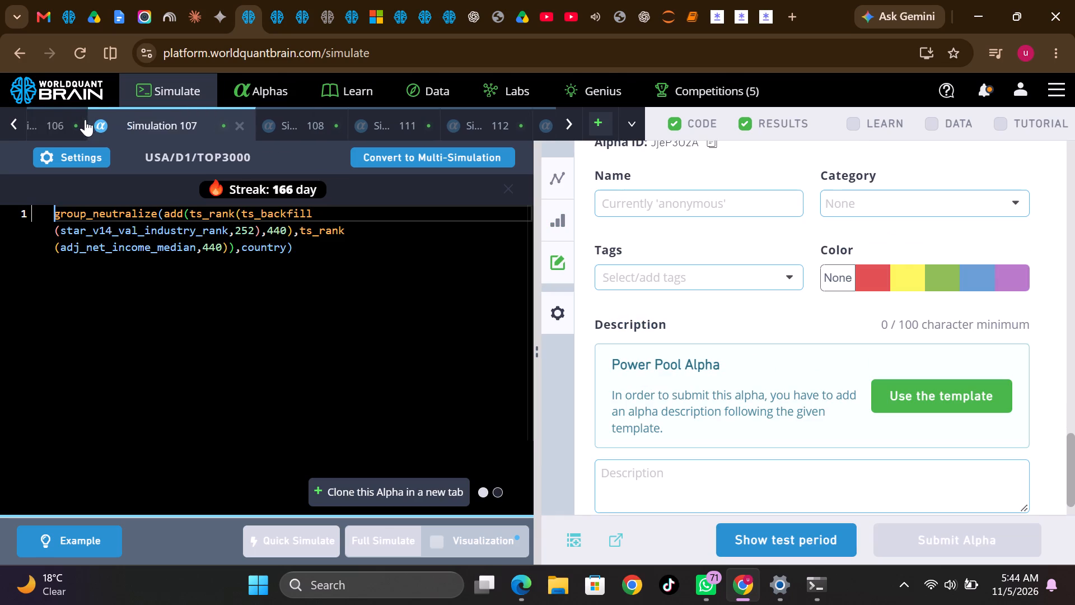
pyautogui.hscroll(1, 85, 119)
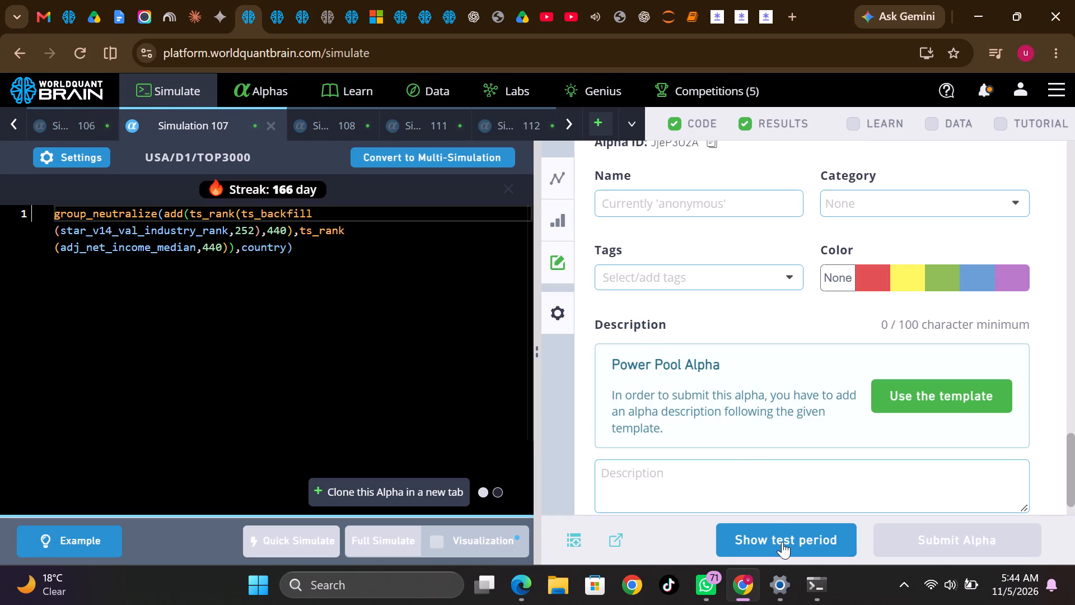
pyautogui.click(782, 542)
pyautogui.click(1006, 370)
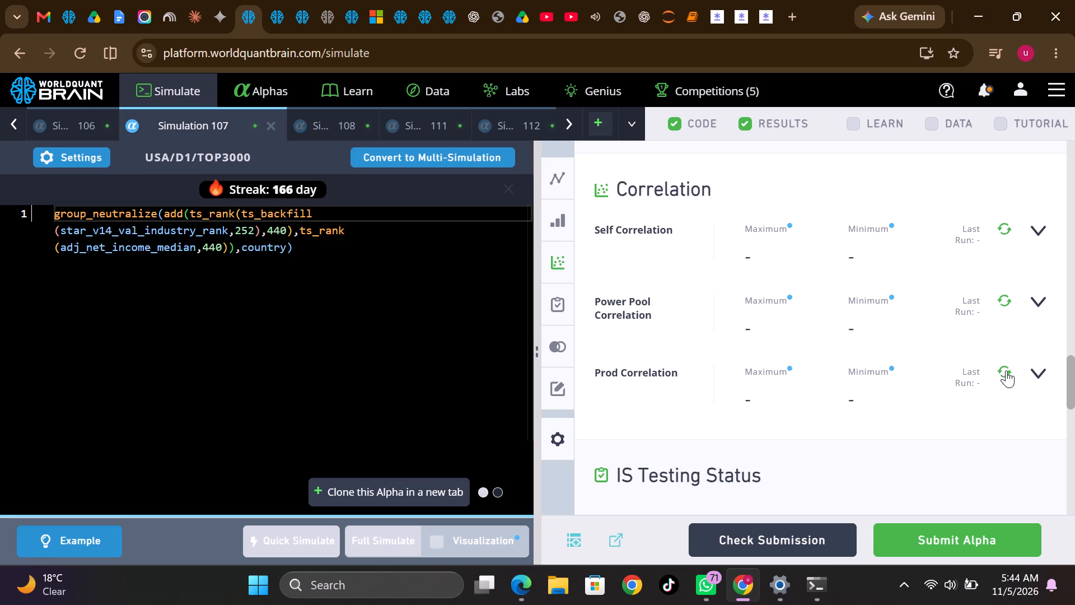
# Review the country alpha's IS-period summary and its Prod Correlation.
pyautogui.scroll(2, 933, 350)
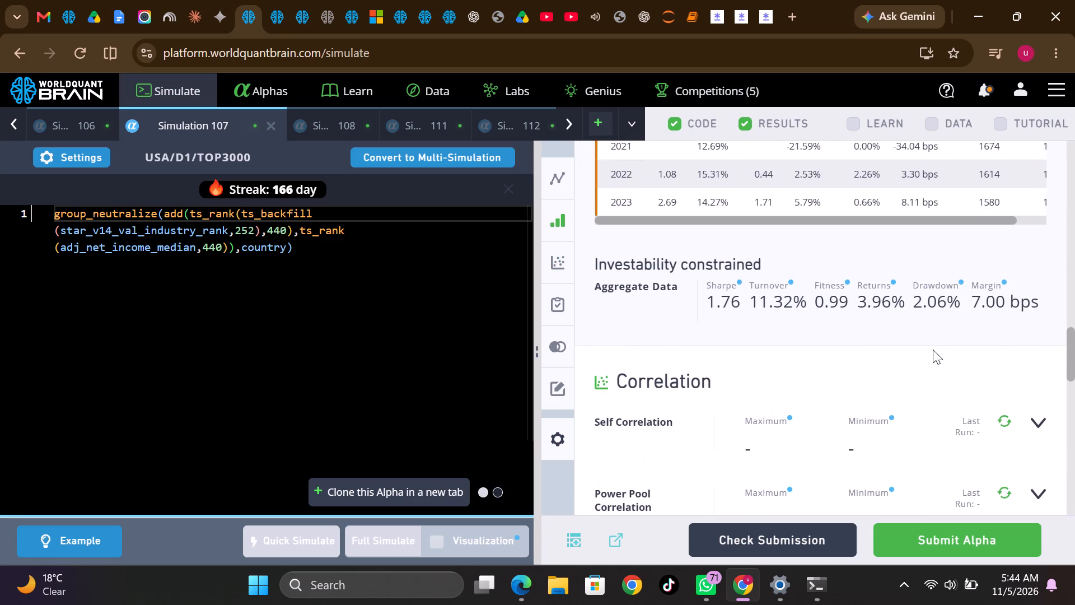
pyautogui.scroll(4, 933, 350)
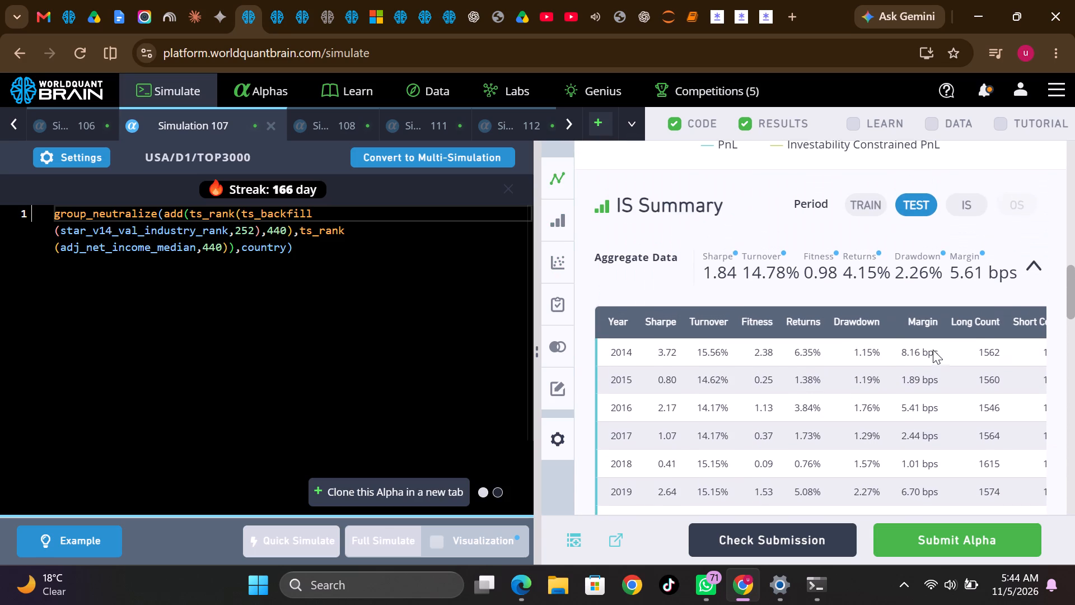
pyautogui.click(971, 206)
pyautogui.scroll(-3, 870, 367)
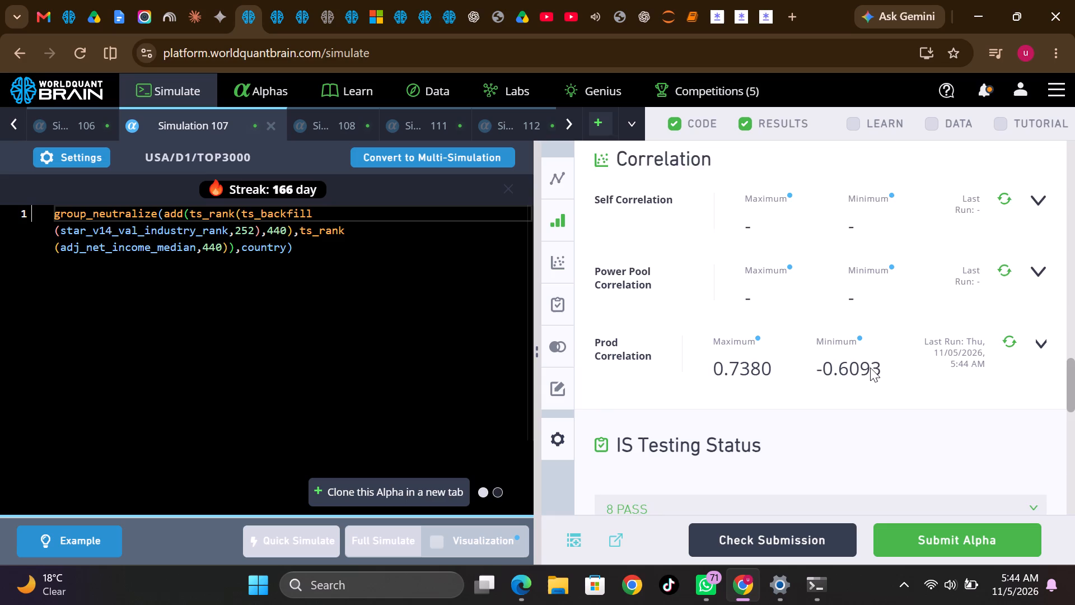
pyautogui.scroll(-1, 870, 367)
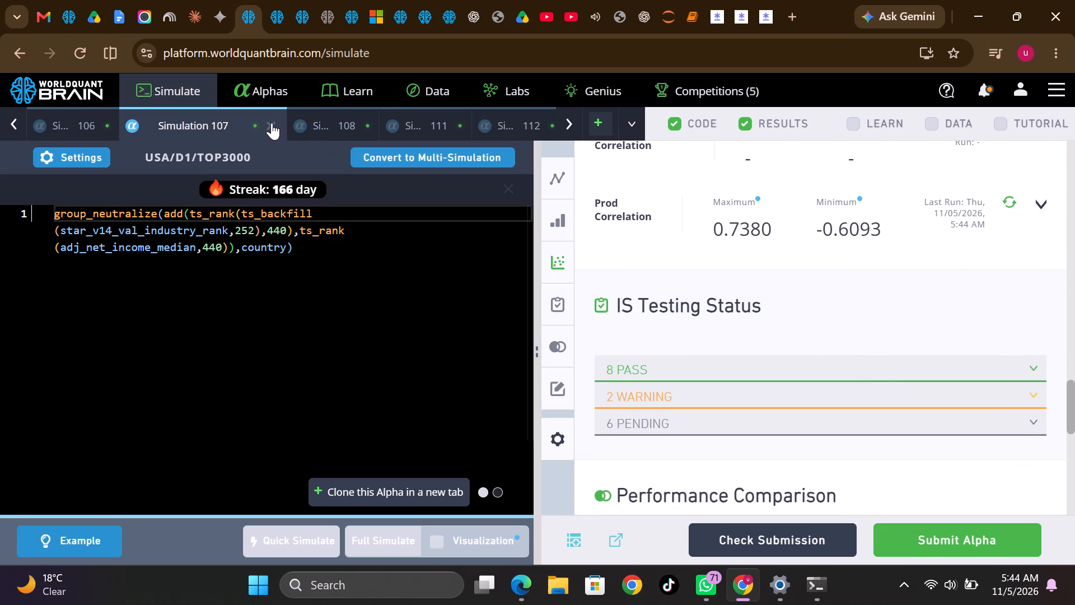
# Close the country alpha's simulation, Simulation 107.
pyautogui.click(272, 123)
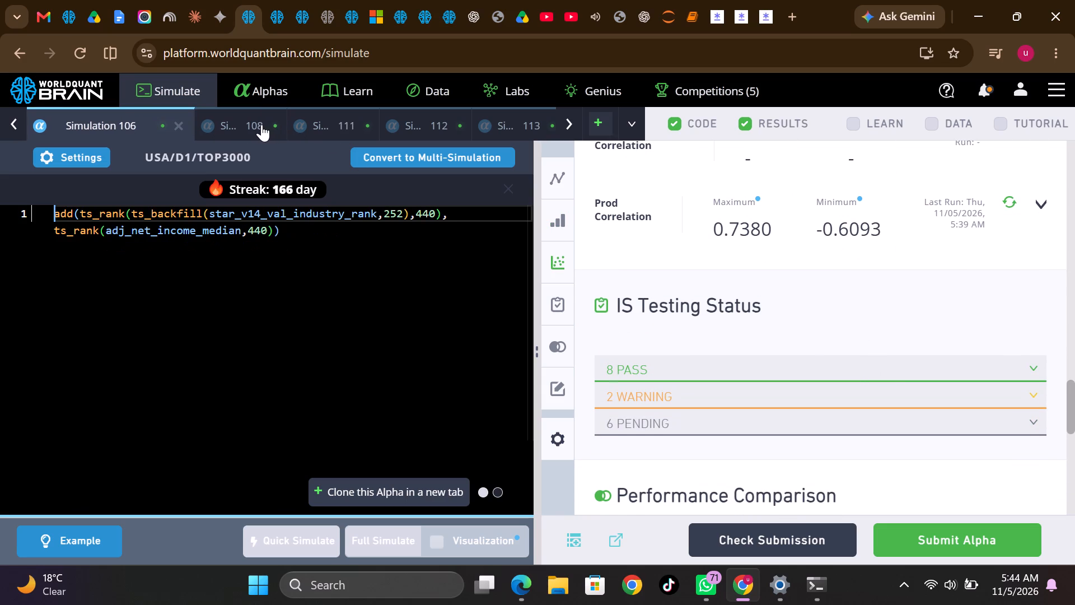
# Move the industry alpha's simulation, Simulation 108, behind Simulation 113 in the order of open simulations.
pyautogui.click(261, 124)
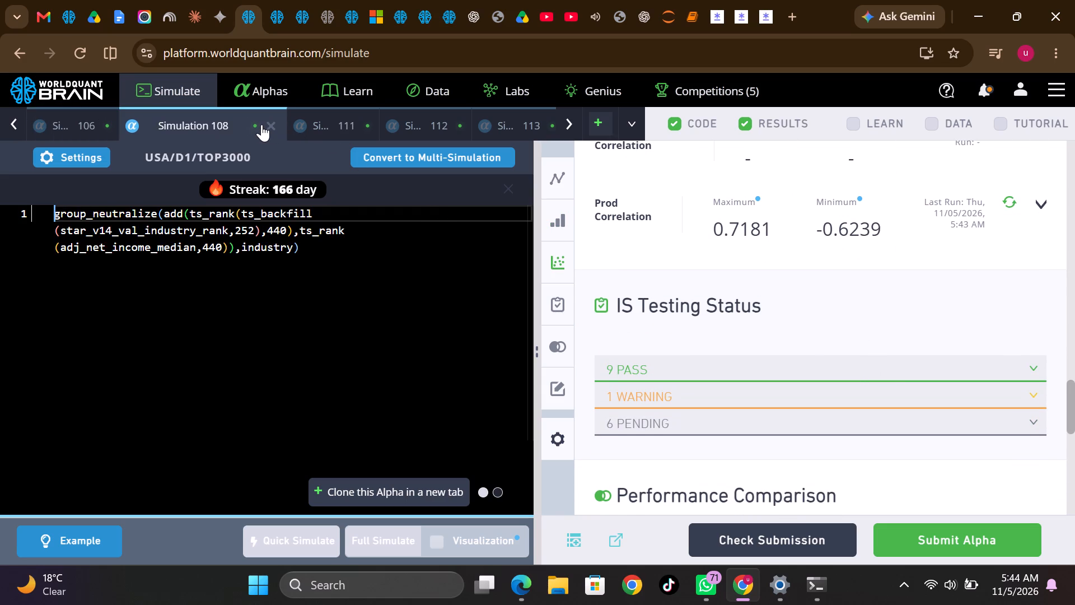
pyautogui.scroll(5, 706, 262)
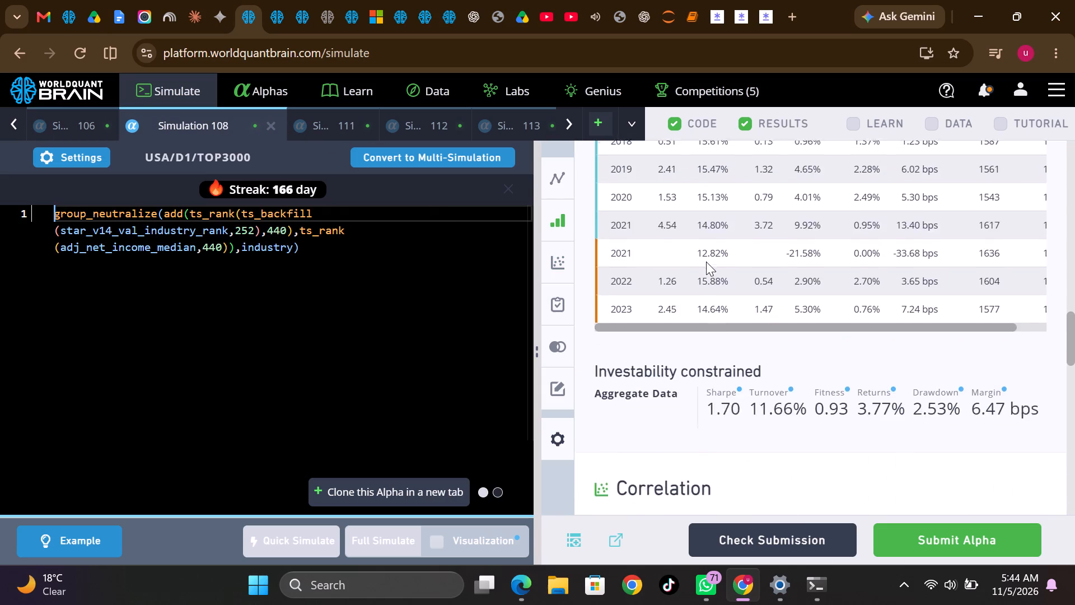
pyautogui.scroll(2, 706, 262)
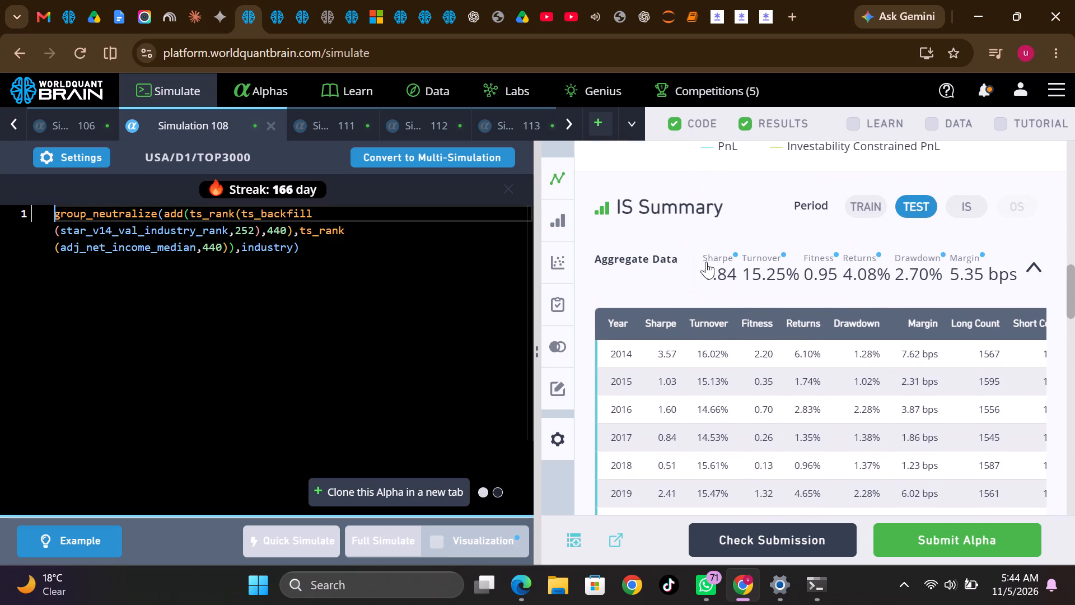
pyautogui.moveTo(230, 118); pyautogui.dragTo(320, 113)
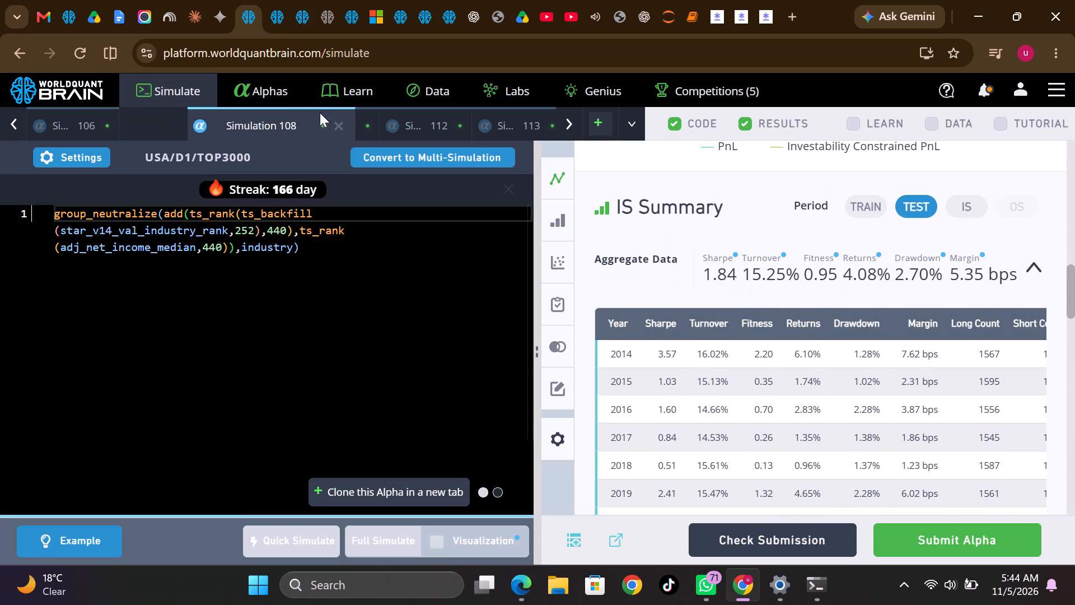
pyautogui.moveTo(320, 113); pyautogui.dragTo(507, 117)
pyautogui.hscroll(-2, 507, 117)
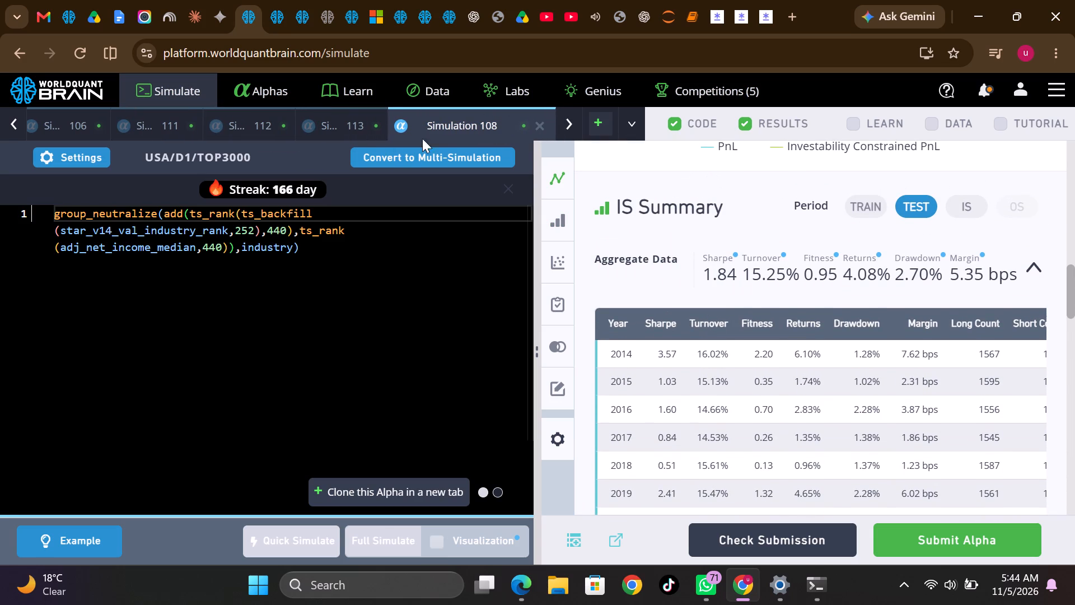
# Clone the industry alpha, replace group_neutralize with group_rank in the copy, and run a full simulation.
pyautogui.rightClick(445, 124)
pyautogui.click(496, 167)
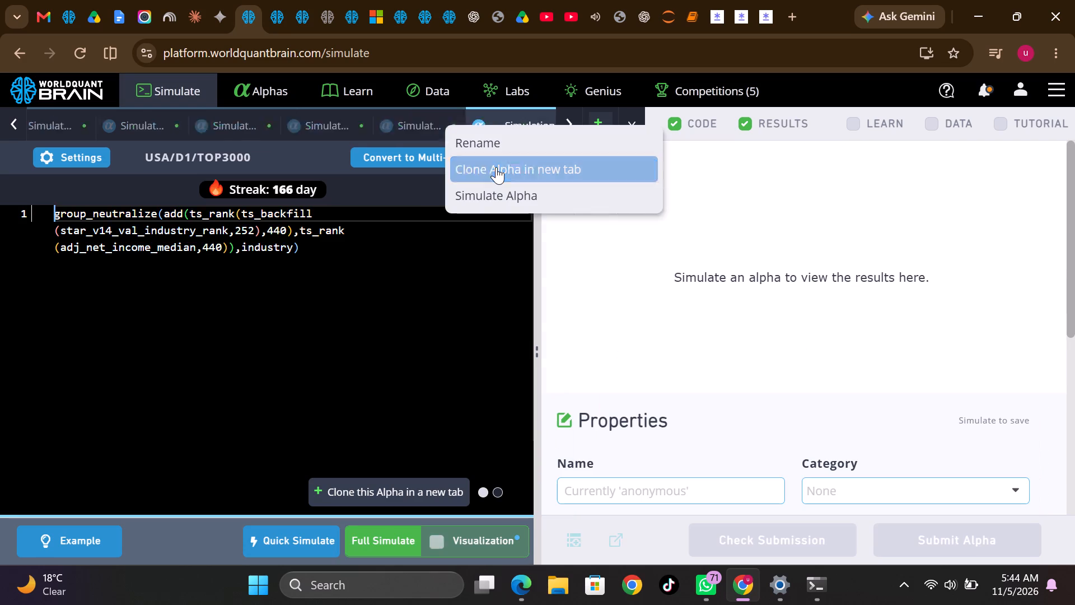
pyautogui.moveTo(94, 215); pyautogui.dragTo(125, 211)
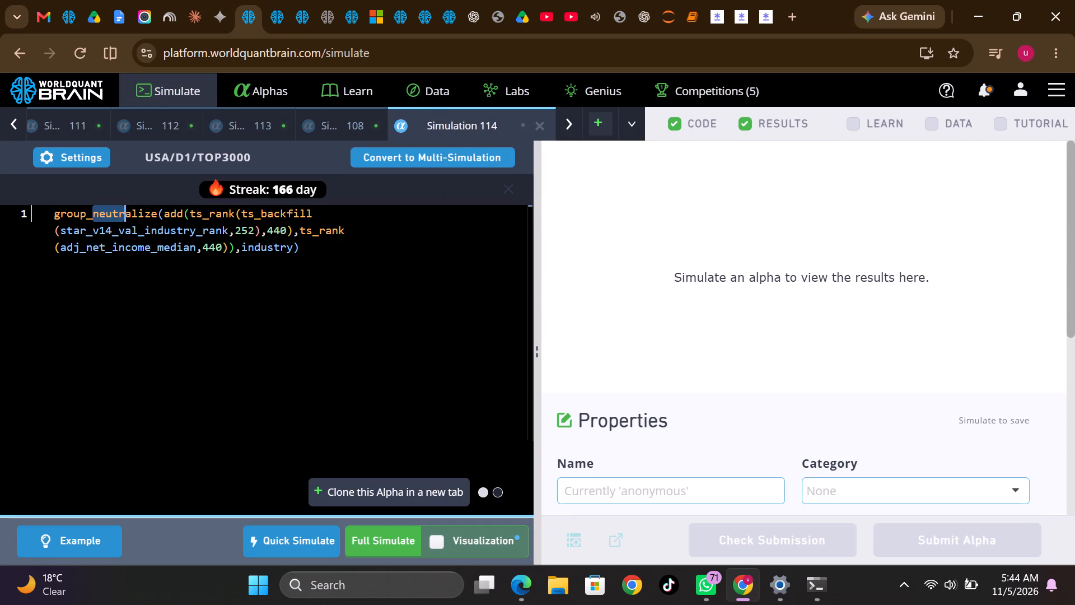
pyautogui.moveTo(125, 211); pyautogui.dragTo(154, 208)
pyautogui.write('rank')
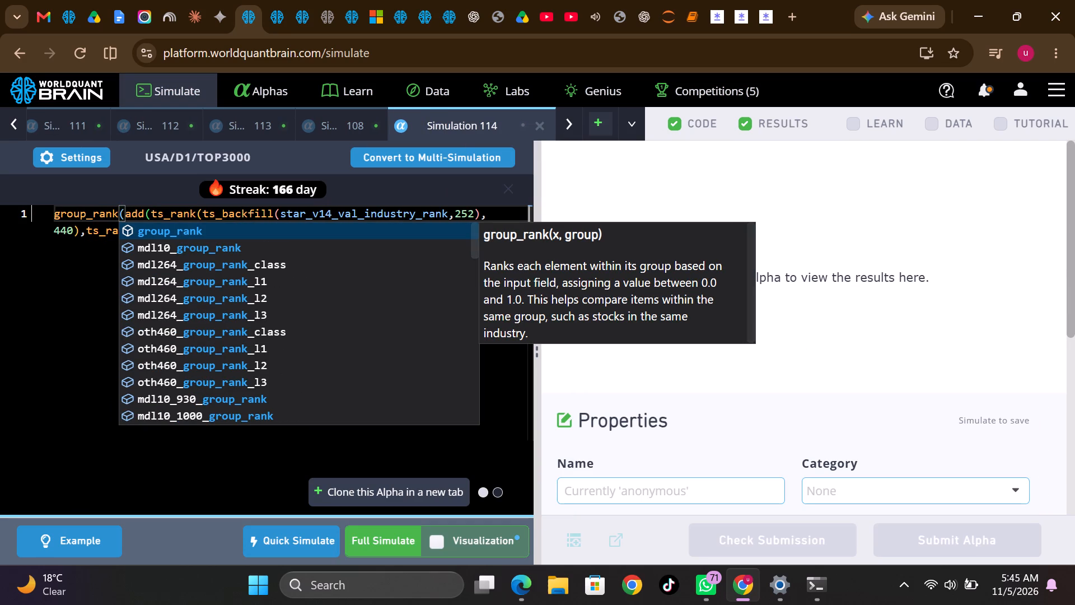
pyautogui.click(364, 539)
# Clone the group_rank alpha, change its operator to group_scale in the copy, and run a full simulation.
pyautogui.rightClick(451, 119)
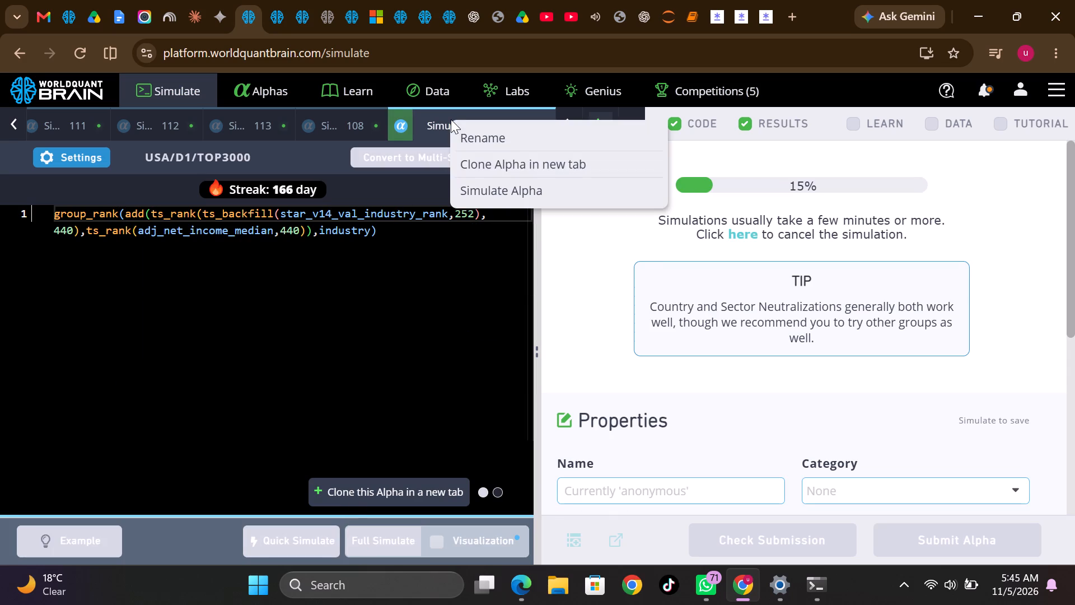
pyautogui.click(489, 160)
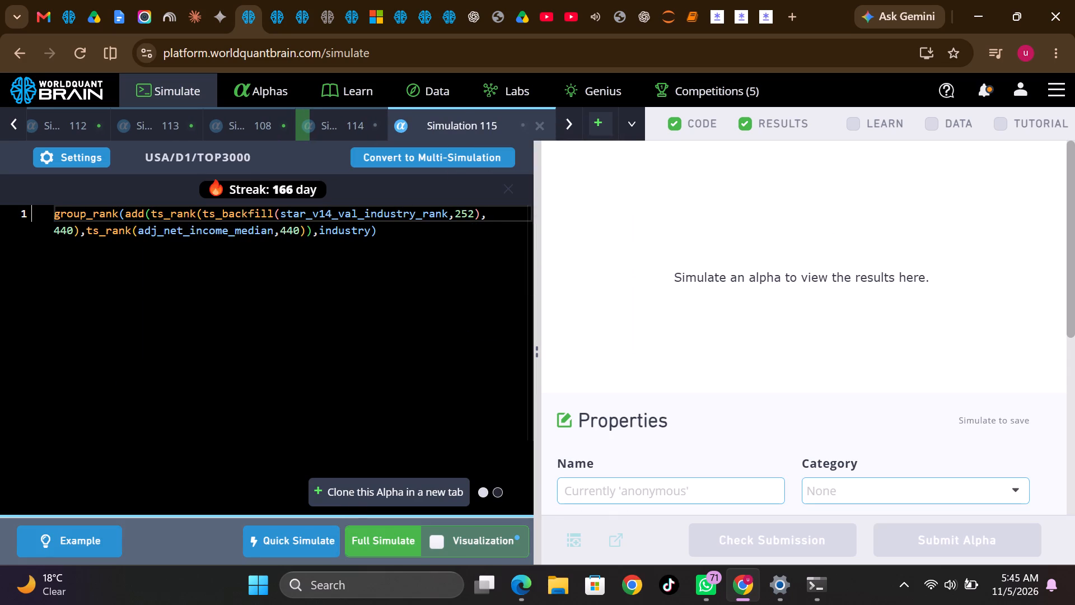
pyautogui.moveTo(92, 212); pyautogui.dragTo(122, 211)
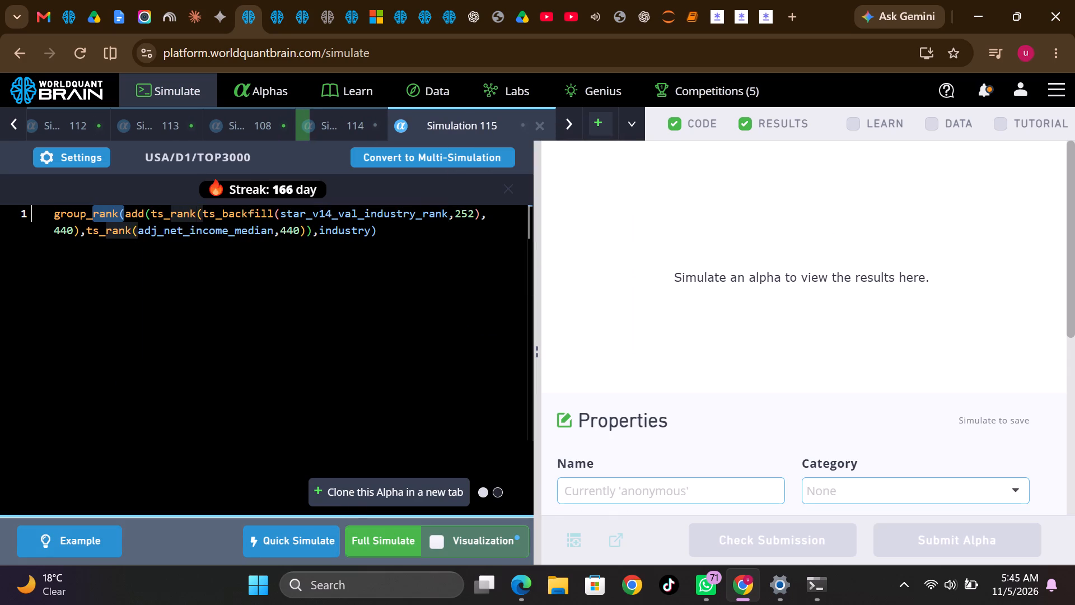
pyautogui.moveTo(122, 211); pyautogui.dragTo(119, 209)
pyautogui.write('scale')
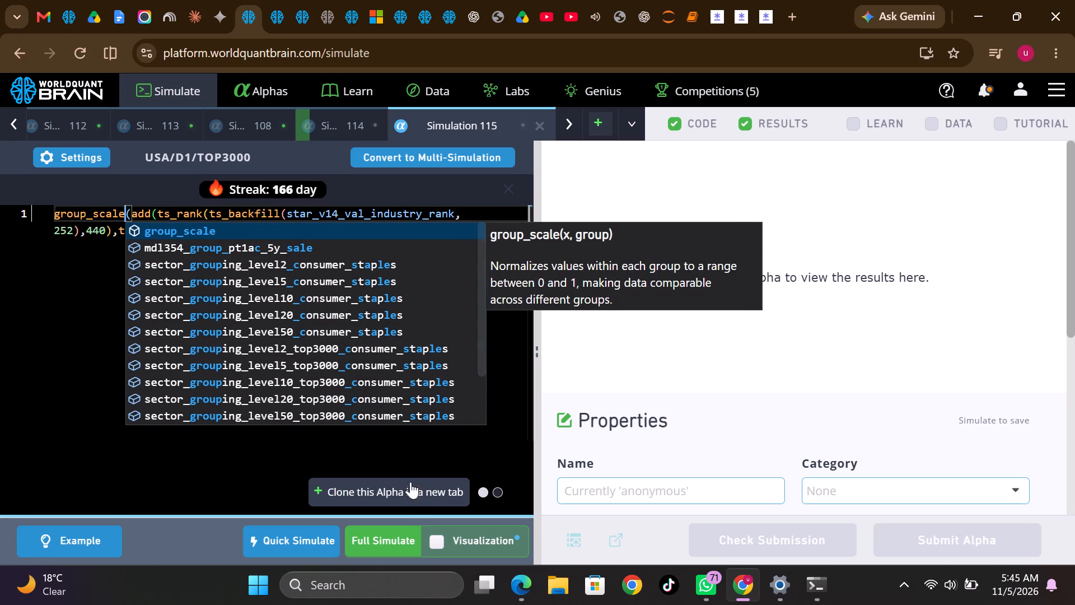
pyautogui.click(398, 537)
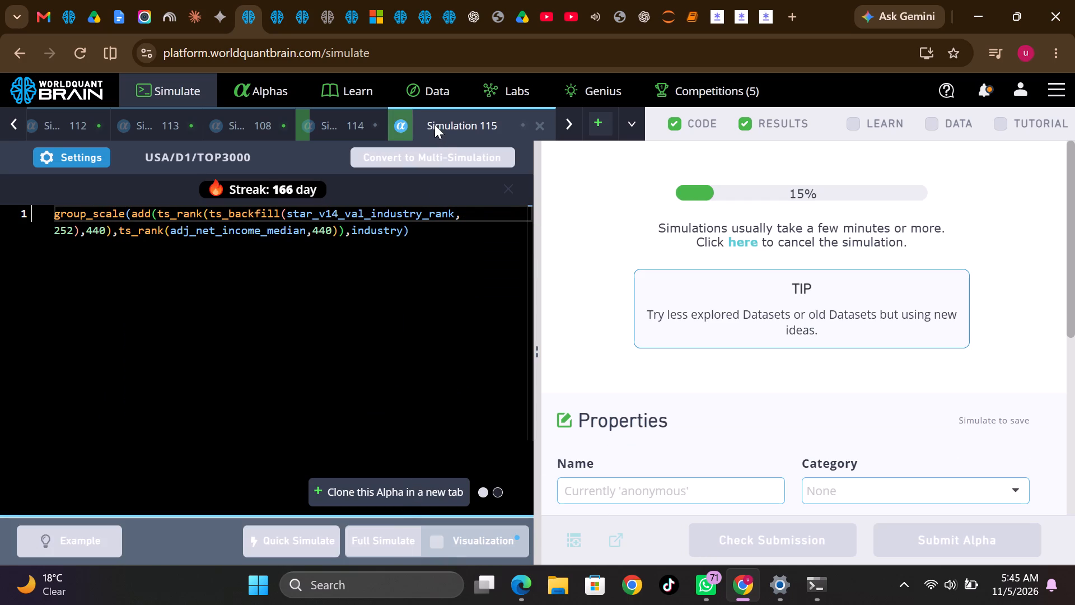
# Clone the group_scale alpha, change its operator to group_zscore in the copy, and run a full simulation.
pyautogui.rightClick(436, 122)
pyautogui.click(482, 166)
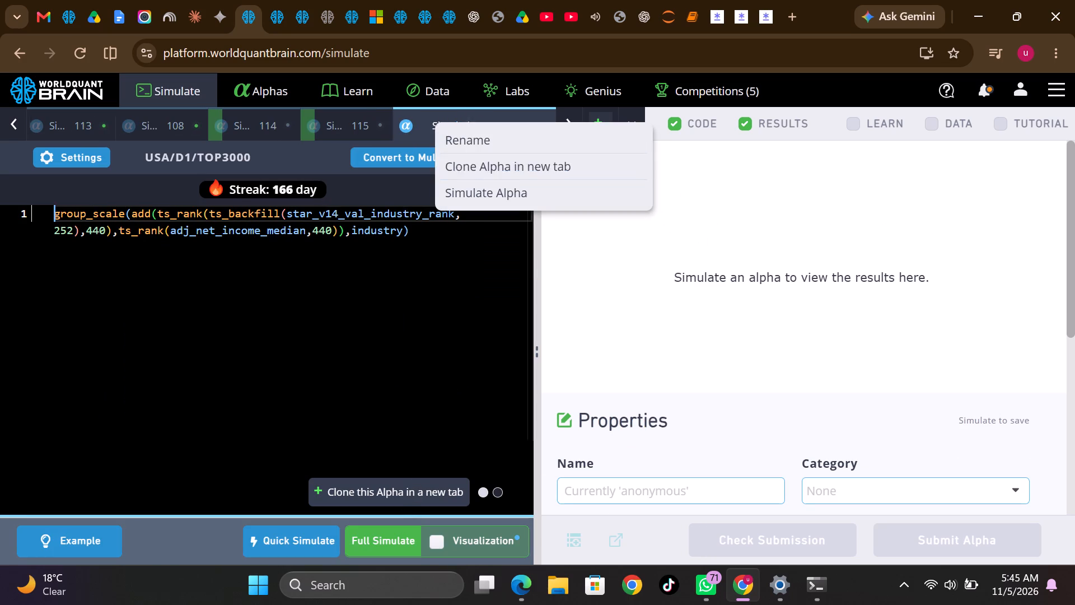
pyautogui.moveTo(93, 211); pyautogui.dragTo(123, 214)
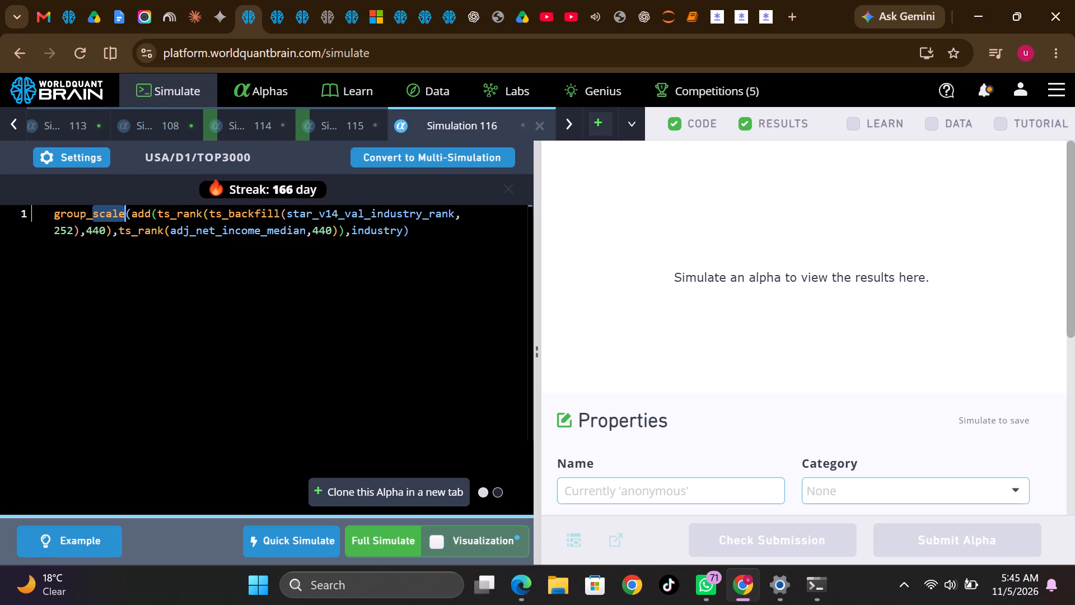
pyautogui.write('zsco')
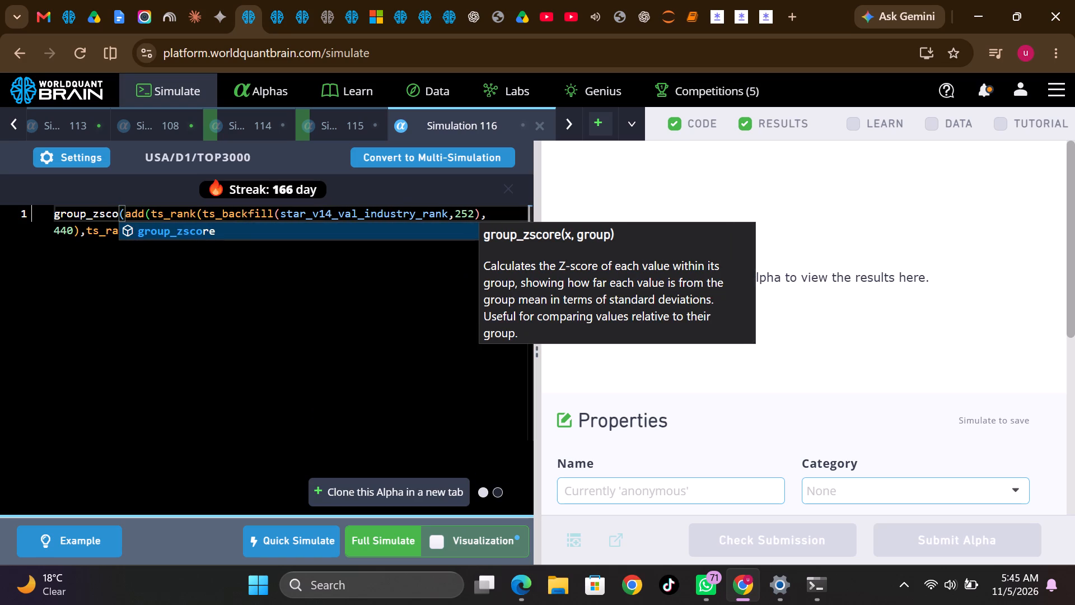
pyautogui.write('re')
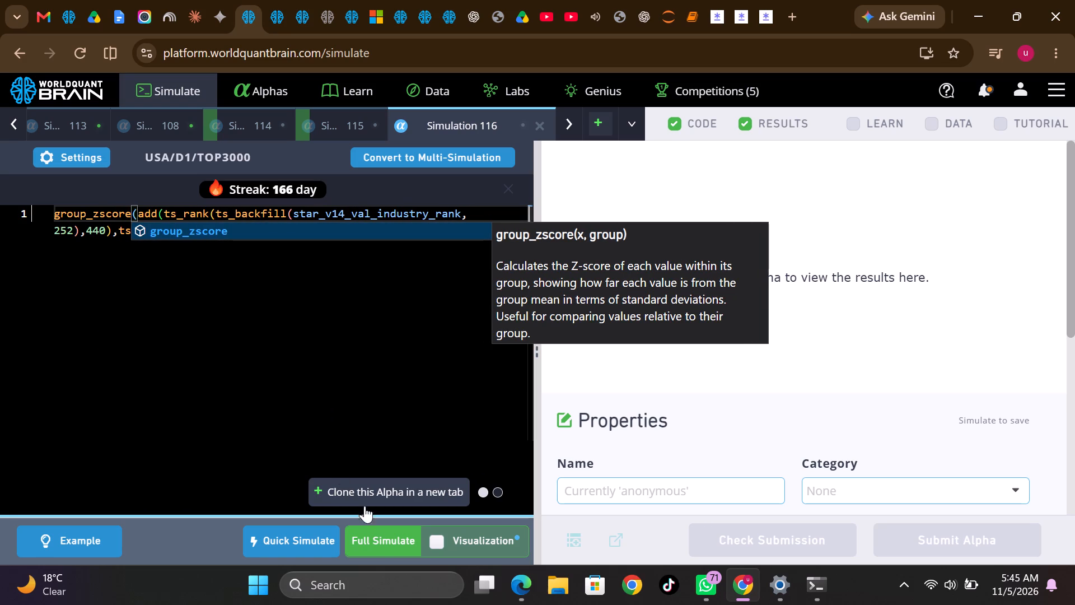
pyautogui.click(378, 544)
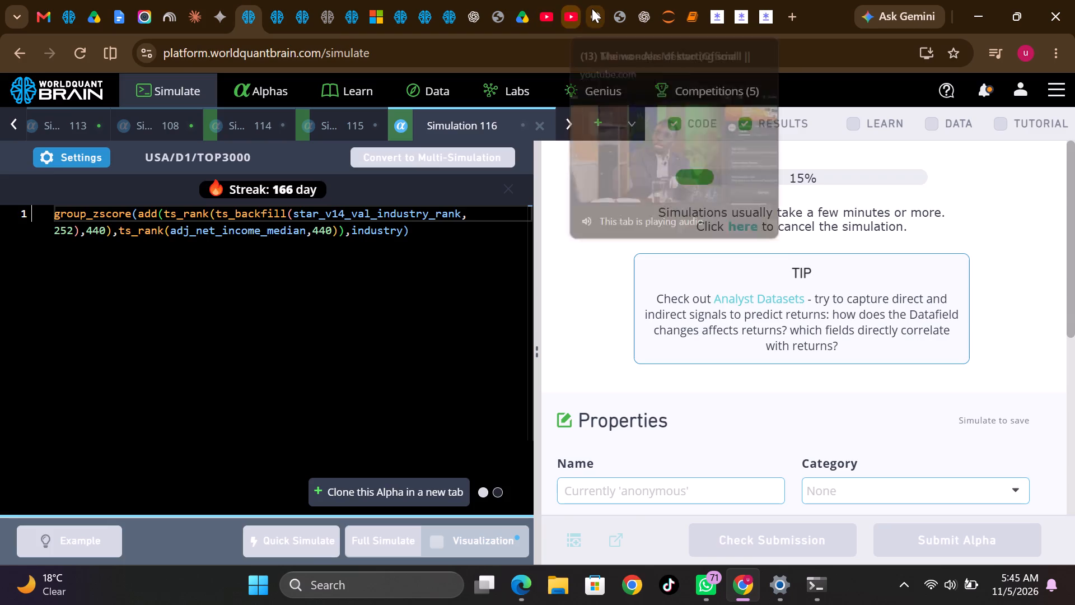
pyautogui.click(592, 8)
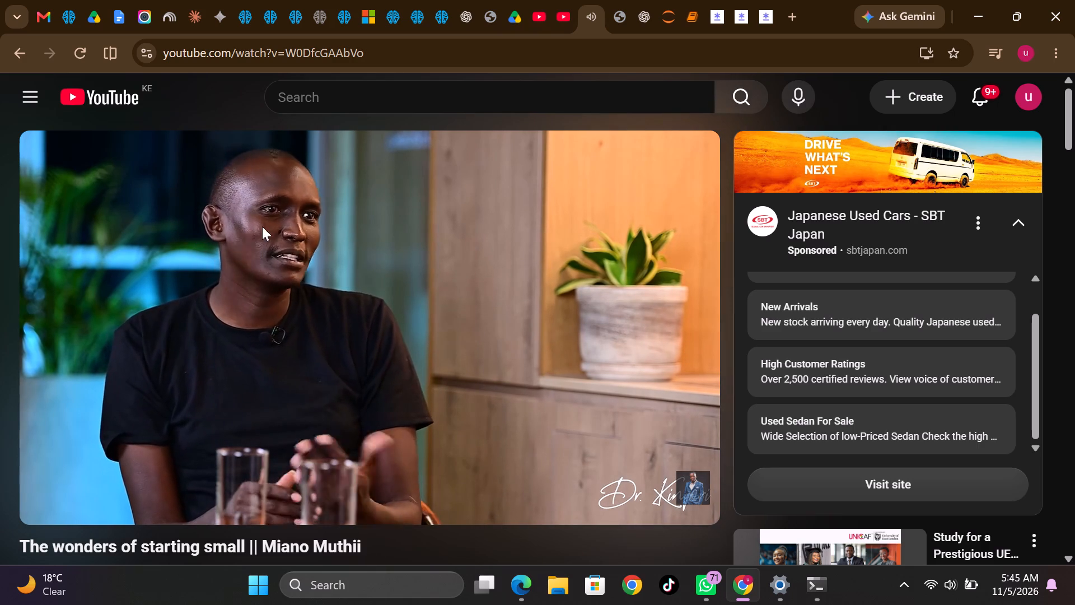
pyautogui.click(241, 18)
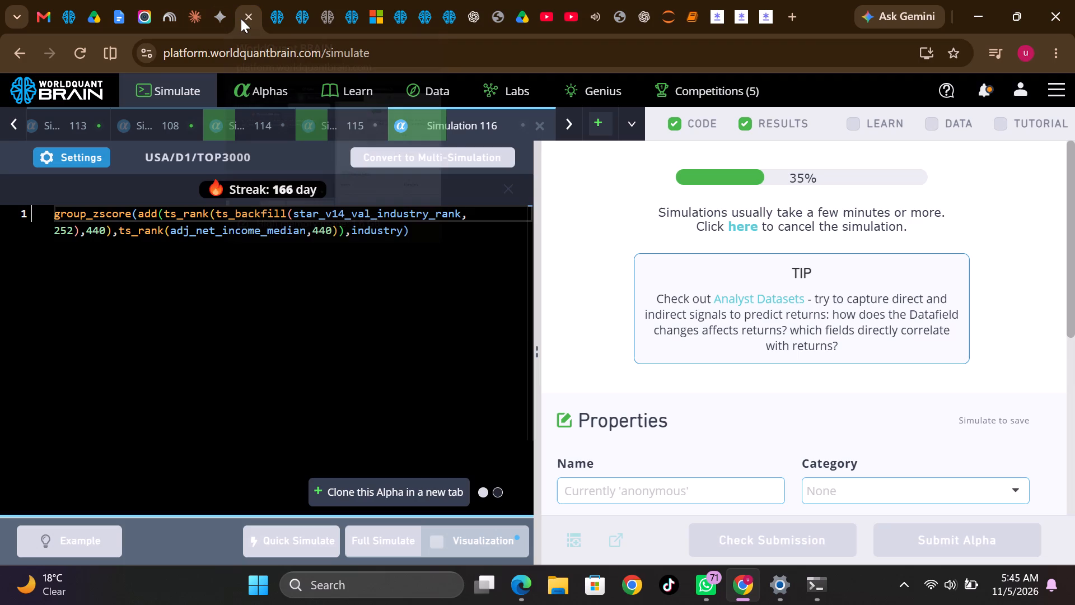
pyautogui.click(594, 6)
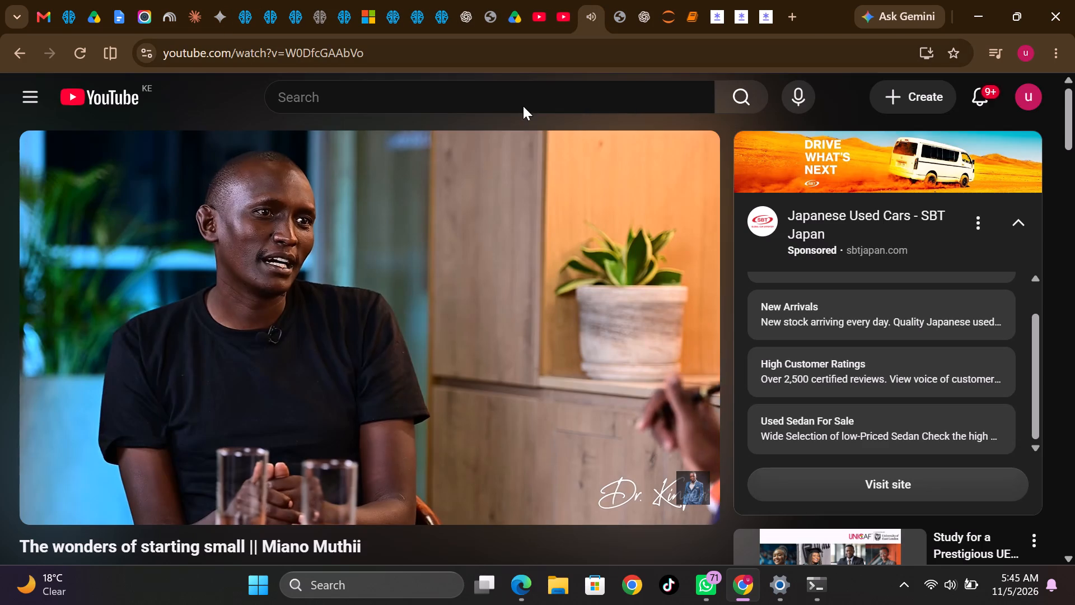
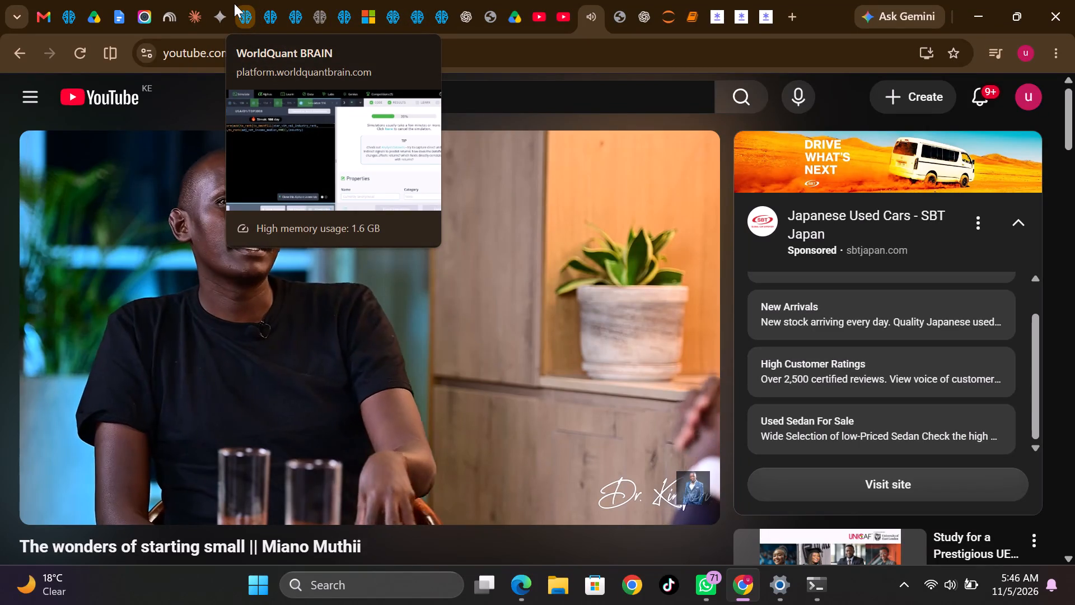
# Switch to WorldQuant BRAIN, reveal the group_zscore alpha's test period, view its IS-period summary and run its Prod Correlation check.
pyautogui.click(234, 3)
pyautogui.scroll(-3, 749, 376)
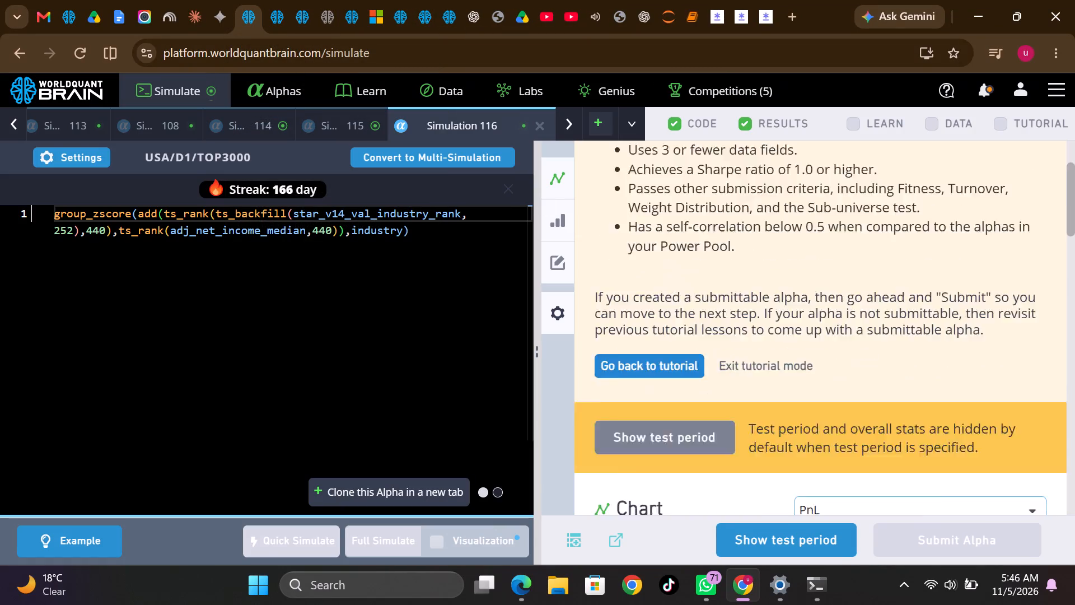
pyautogui.scroll(-4, 749, 376)
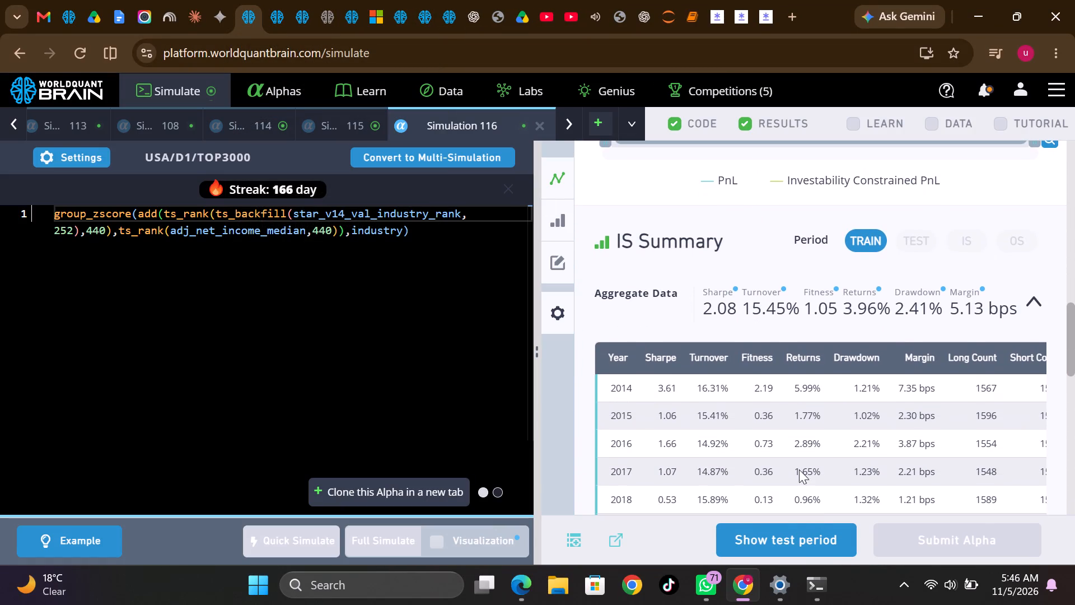
pyautogui.click(822, 542)
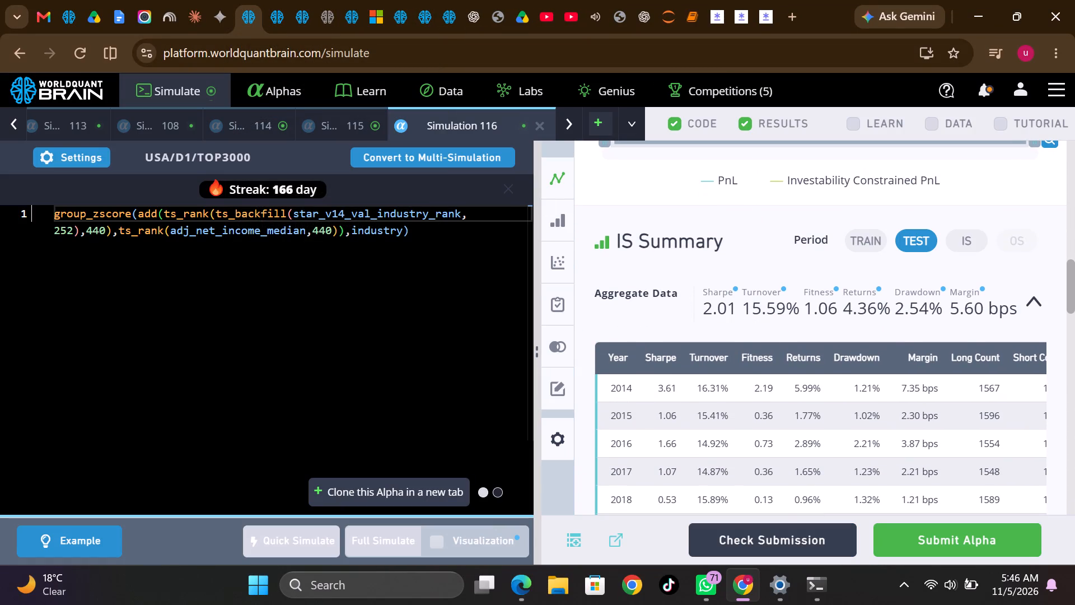
pyautogui.click(969, 245)
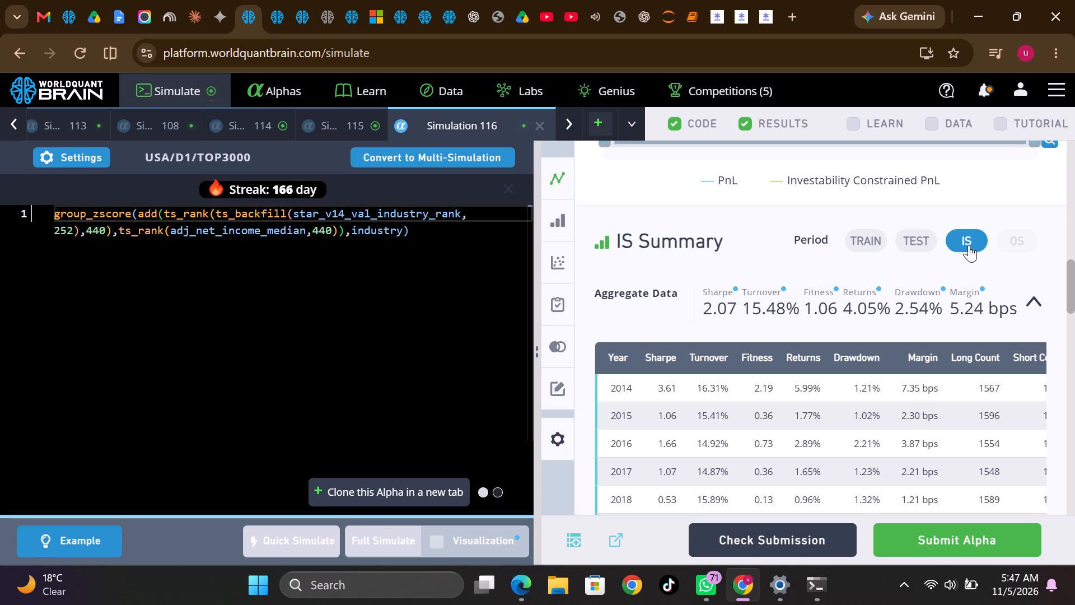
pyautogui.scroll(-4, 942, 411)
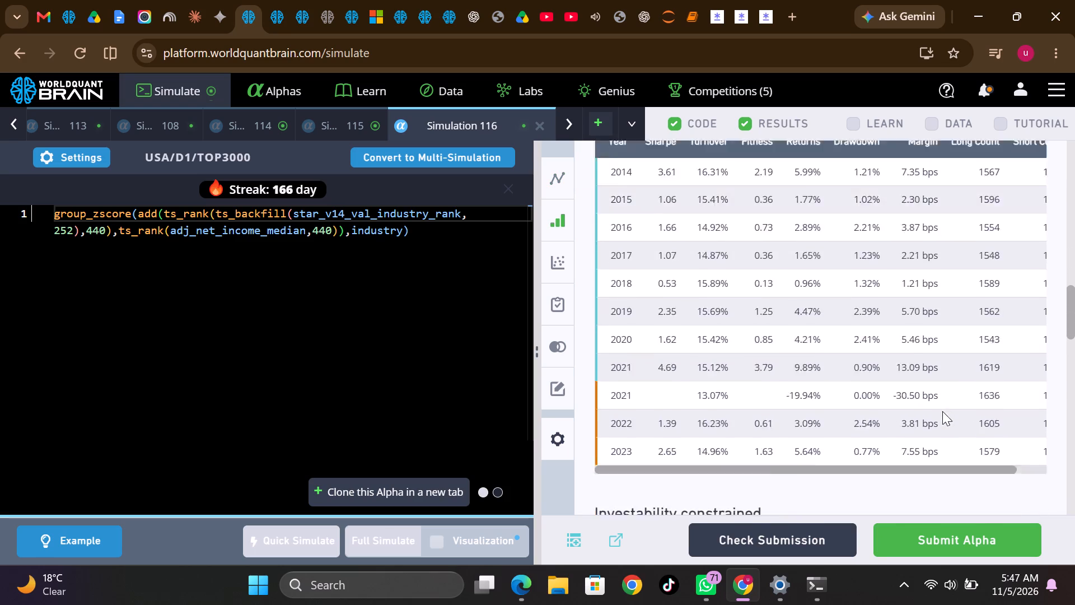
pyautogui.scroll(-1, 942, 411)
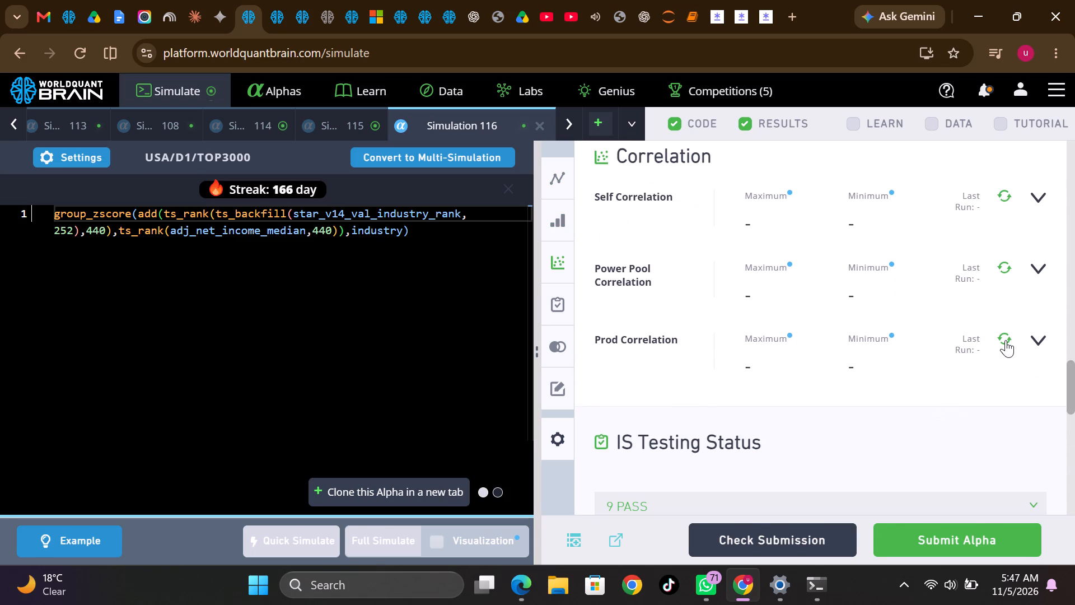
pyautogui.click(1006, 340)
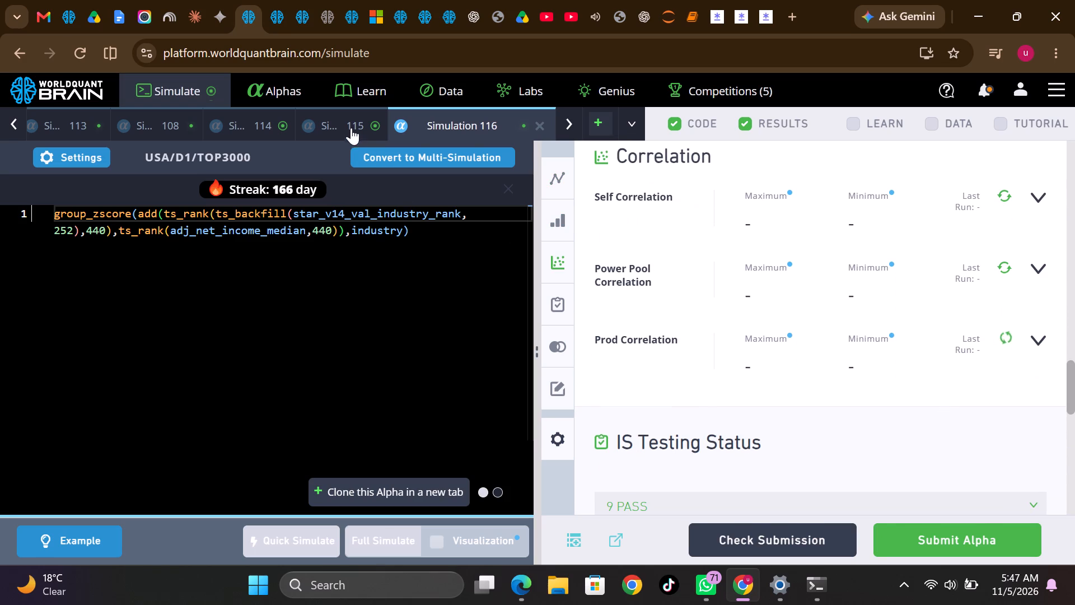
# Reveal the group_scale alpha's test period in Simulation 115, run its Prod Correlation check, and examine its testing warning and IS-period summary.
pyautogui.click(351, 123)
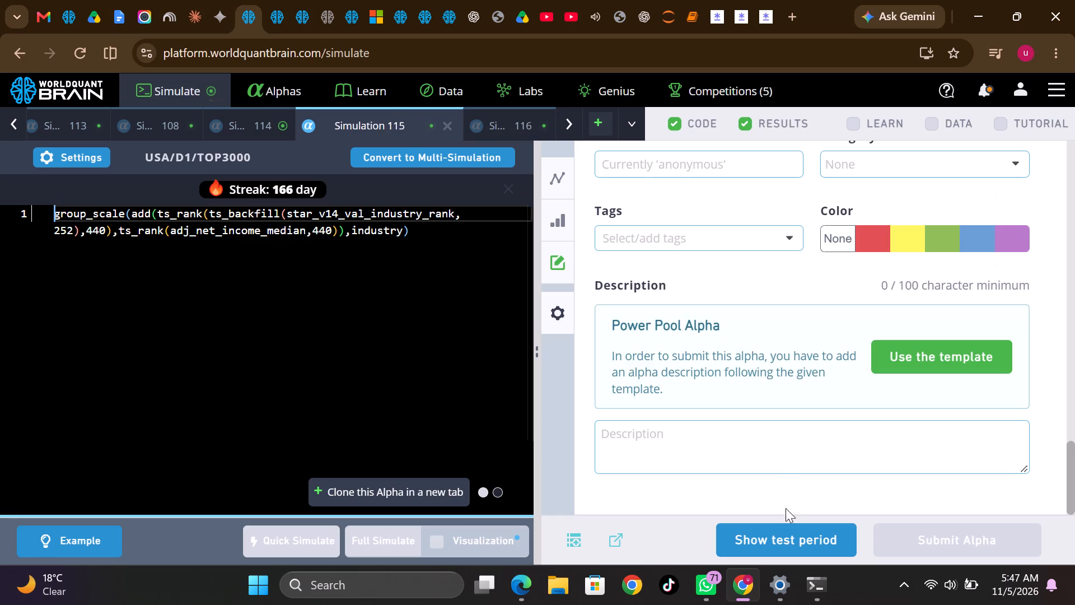
pyautogui.click(786, 538)
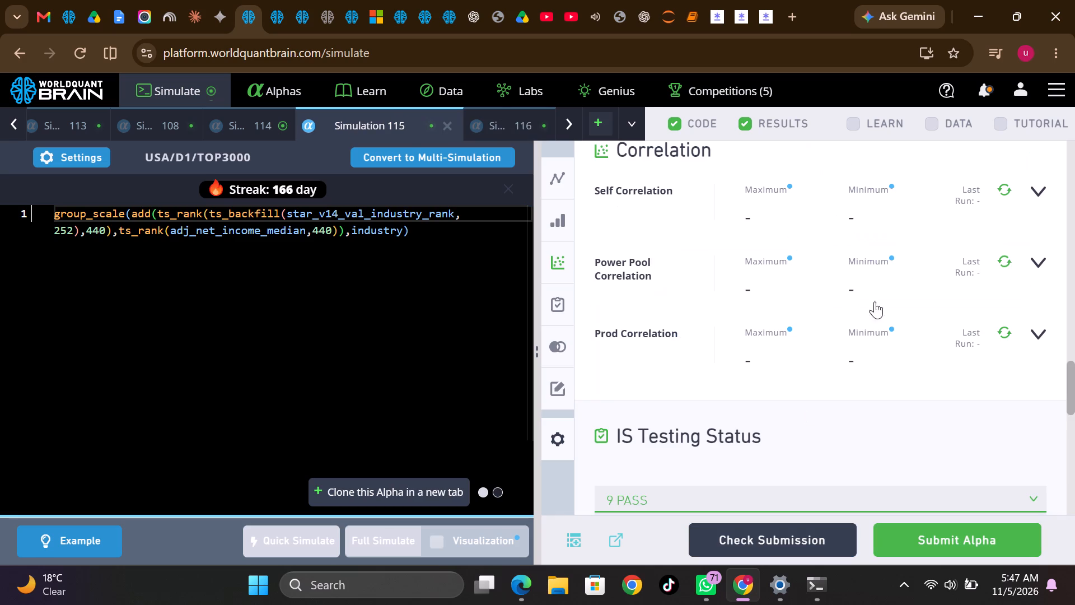
pyautogui.click(1006, 333)
pyautogui.scroll(-2, 909, 356)
pyautogui.click(807, 378)
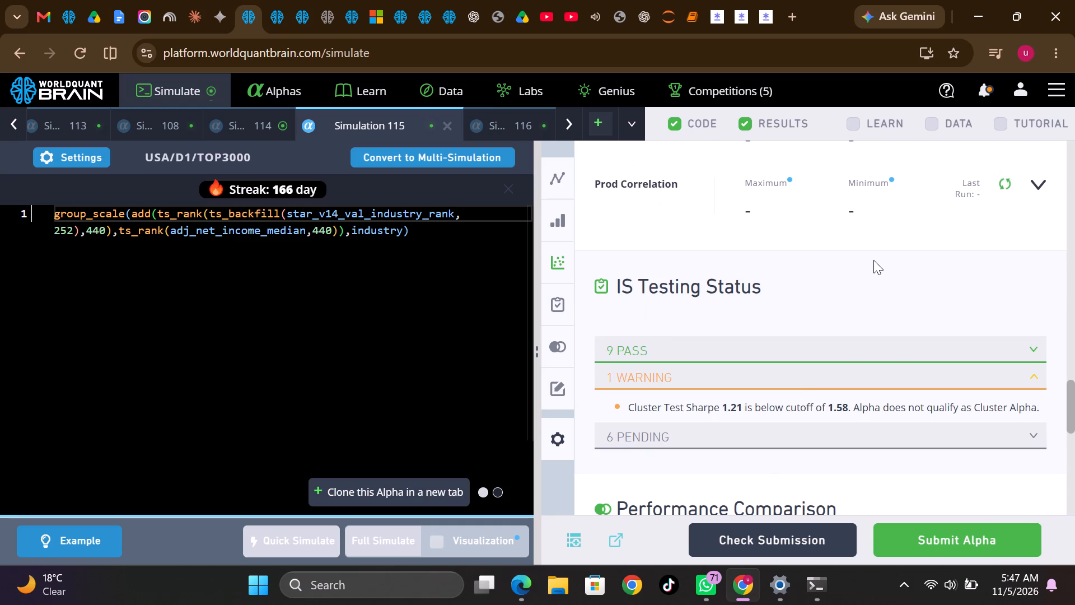
pyautogui.scroll(5, 873, 260)
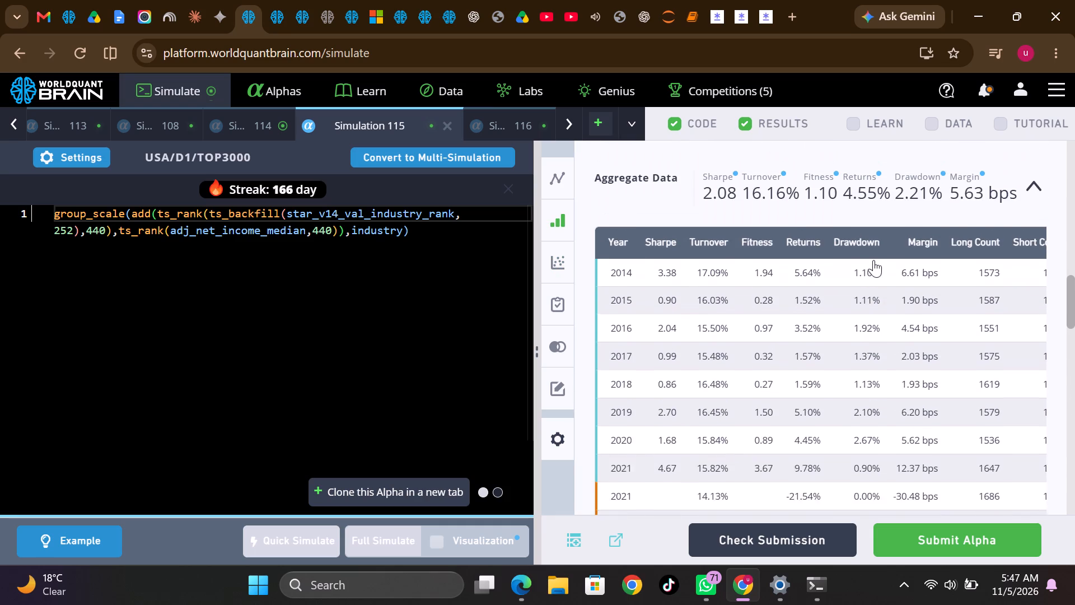
pyautogui.scroll(1, 873, 260)
pyautogui.click(971, 160)
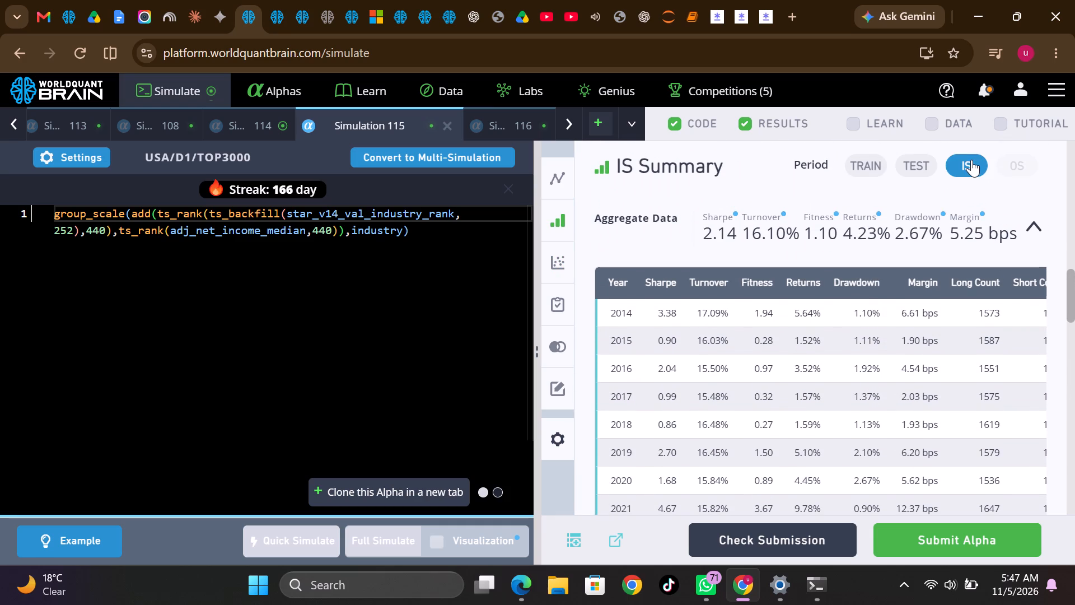
pyautogui.scroll(-6, 794, 315)
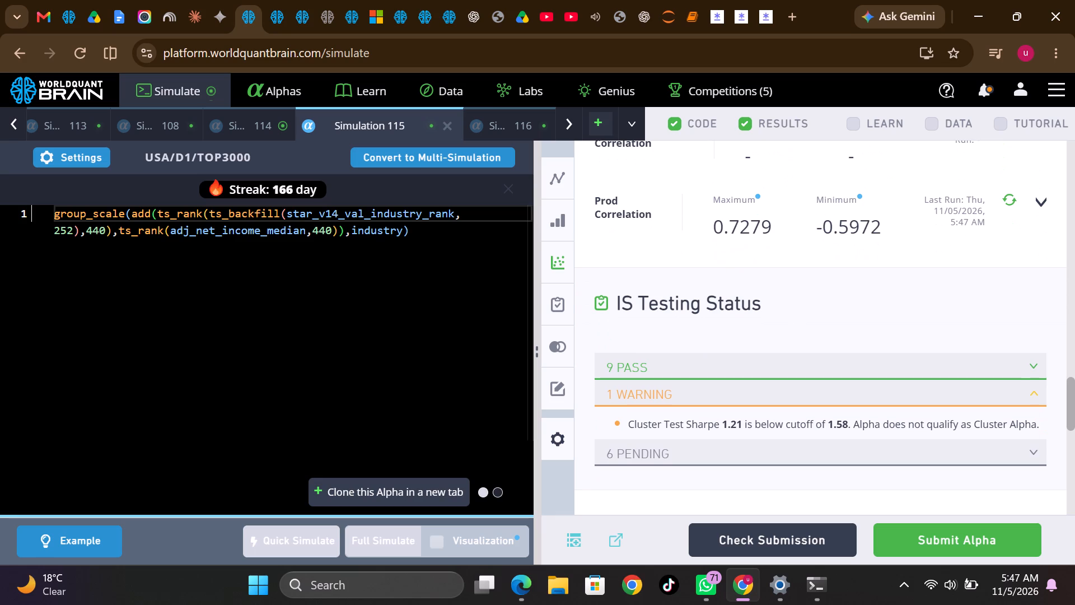
# Reveal the group_rank alpha's test period in Simulation 114, run its Prod Correlation check and examine its IS-period summary.
pyautogui.click(254, 124)
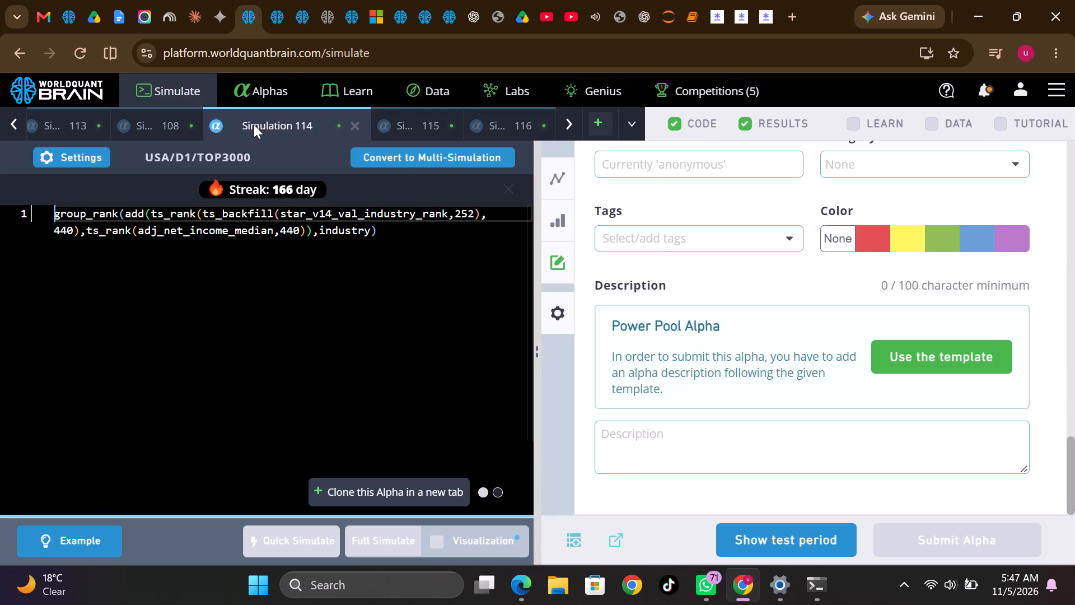
pyautogui.click(783, 537)
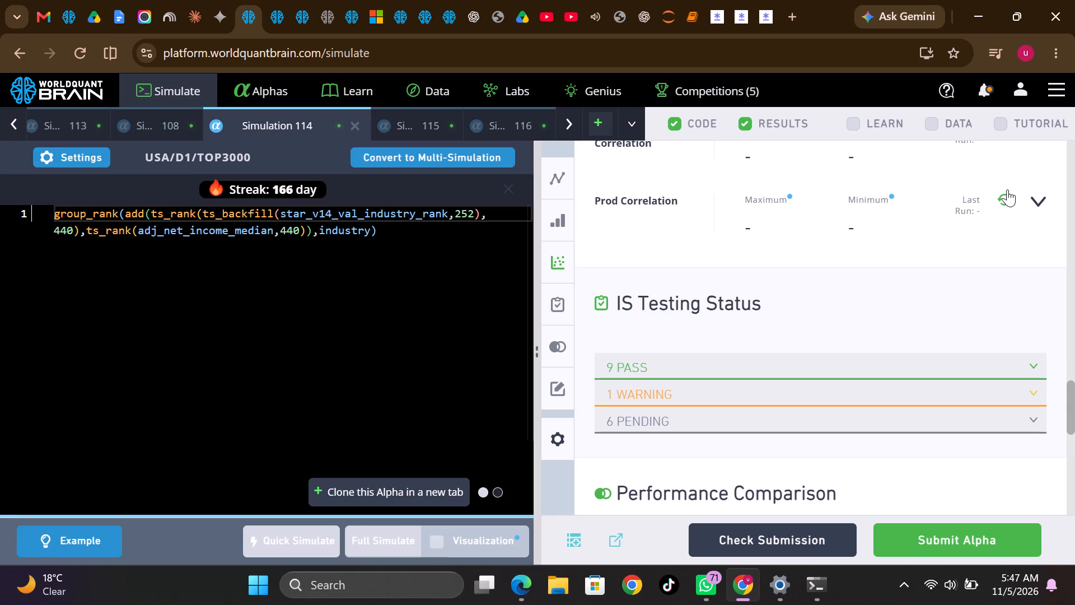
pyautogui.click(1007, 189)
pyautogui.click(1003, 196)
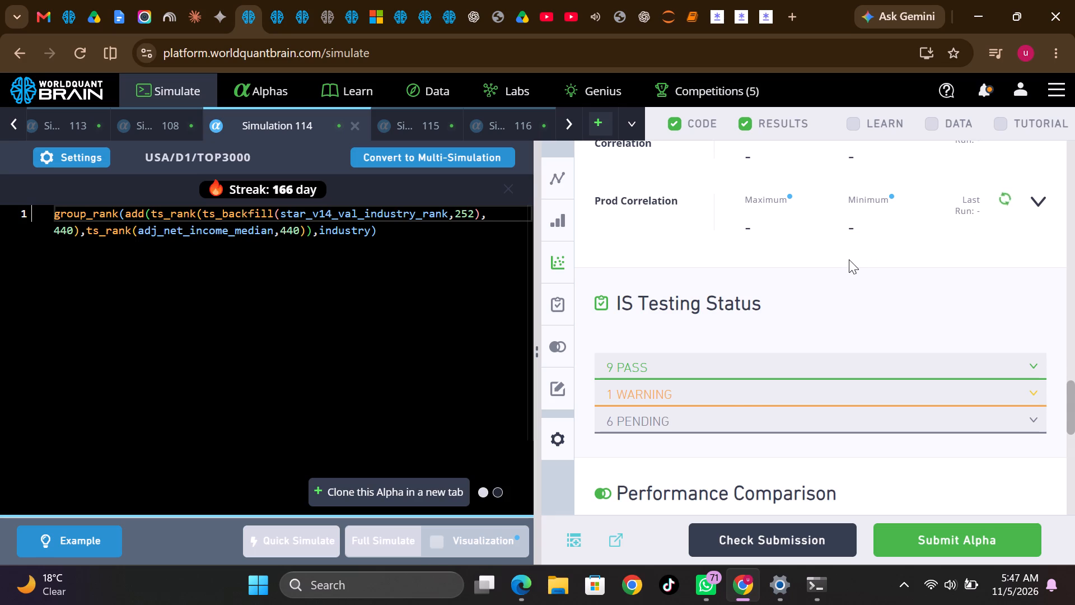
pyautogui.scroll(5, 849, 259)
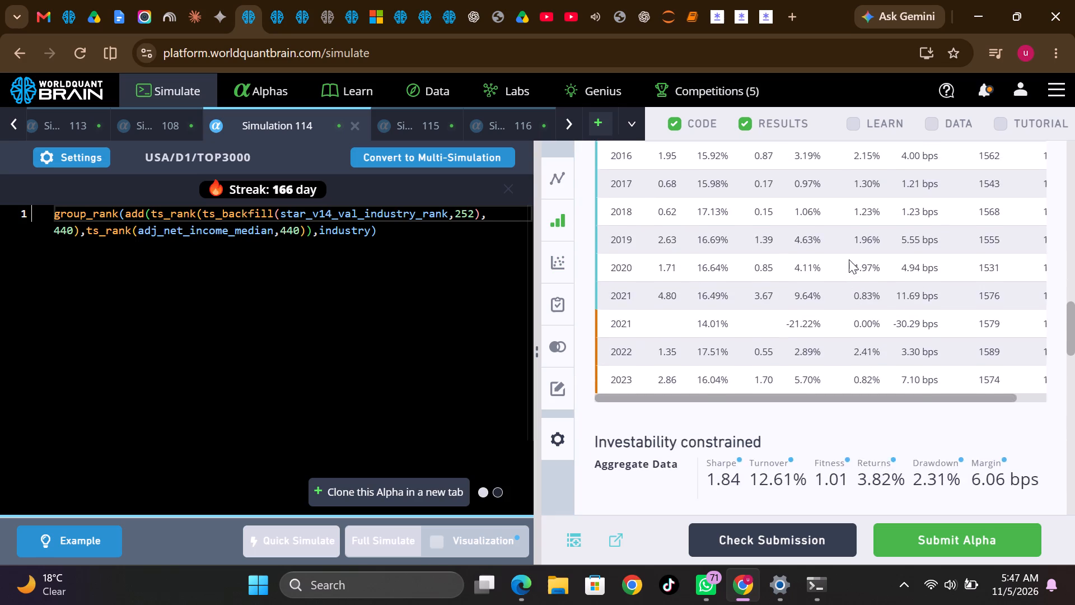
pyautogui.scroll(4, 849, 259)
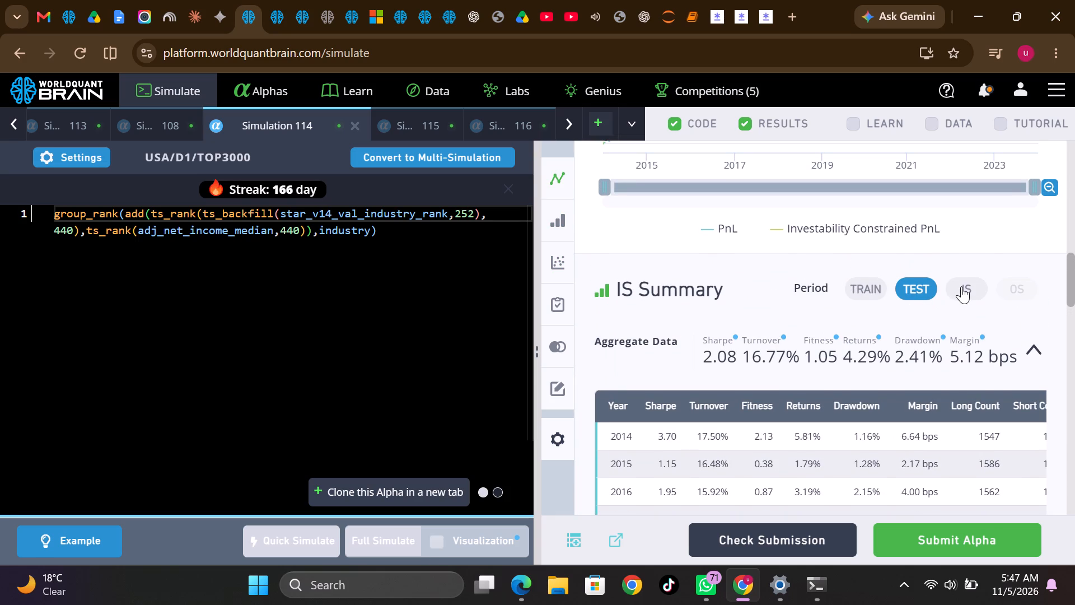
pyautogui.click(964, 283)
pyautogui.scroll(-4, 937, 381)
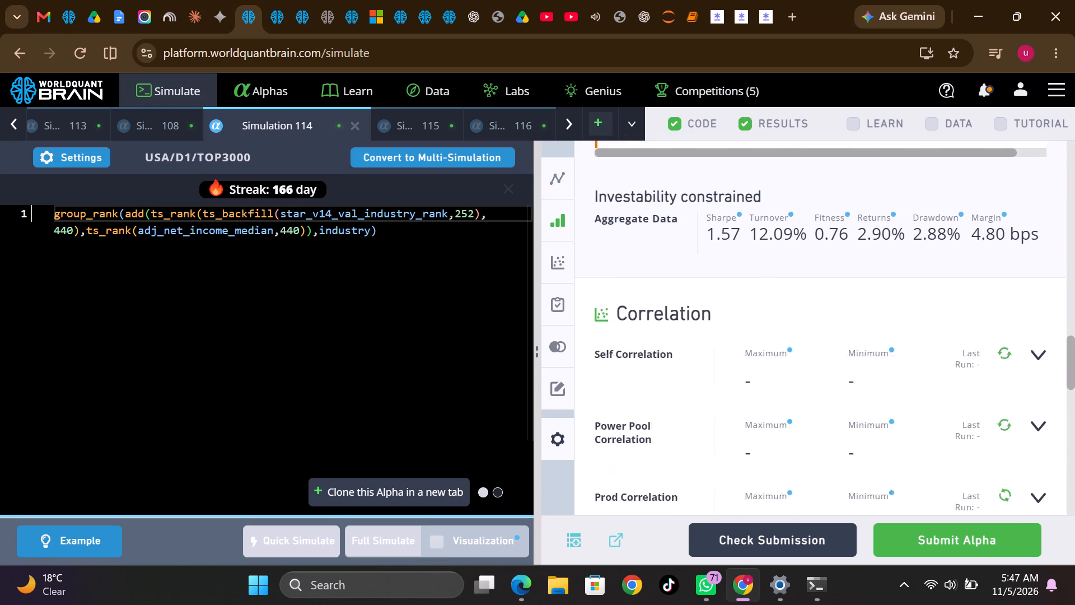
pyautogui.scroll(-2, 937, 381)
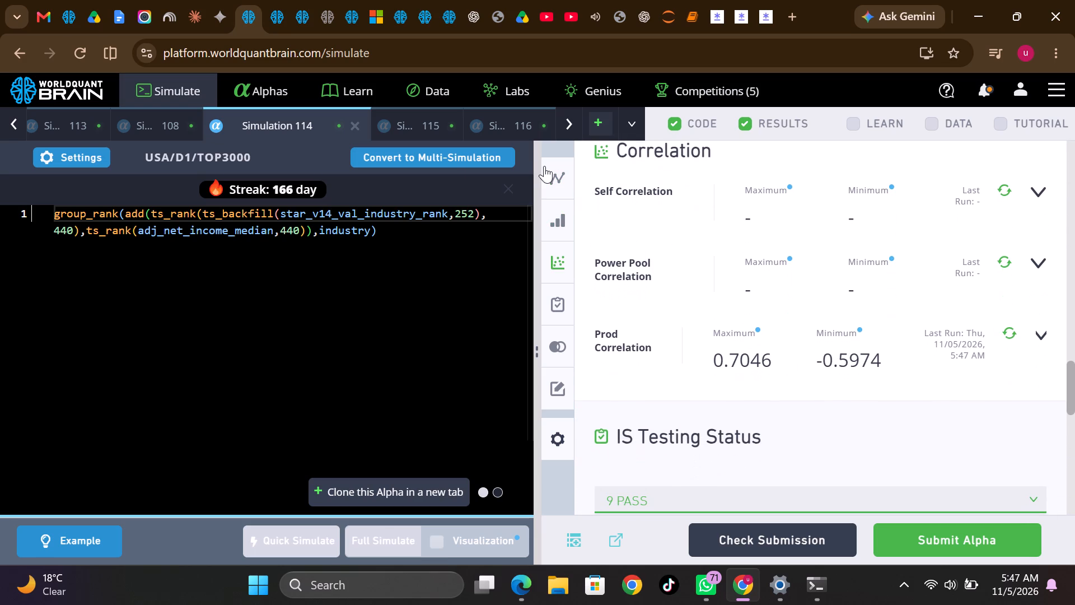
# Compare the IS-period summaries of the group_zscore, group_rank and group_scale alphas, also checking group_rank's TEST-period figures.
pyautogui.click(512, 122)
pyautogui.scroll(5, 751, 356)
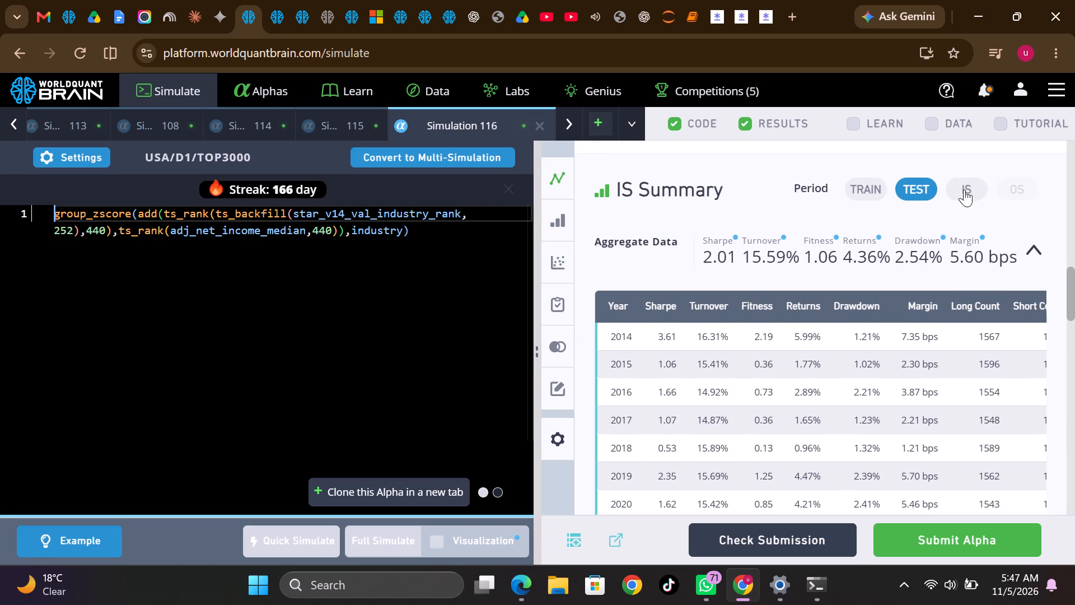
pyautogui.click(966, 188)
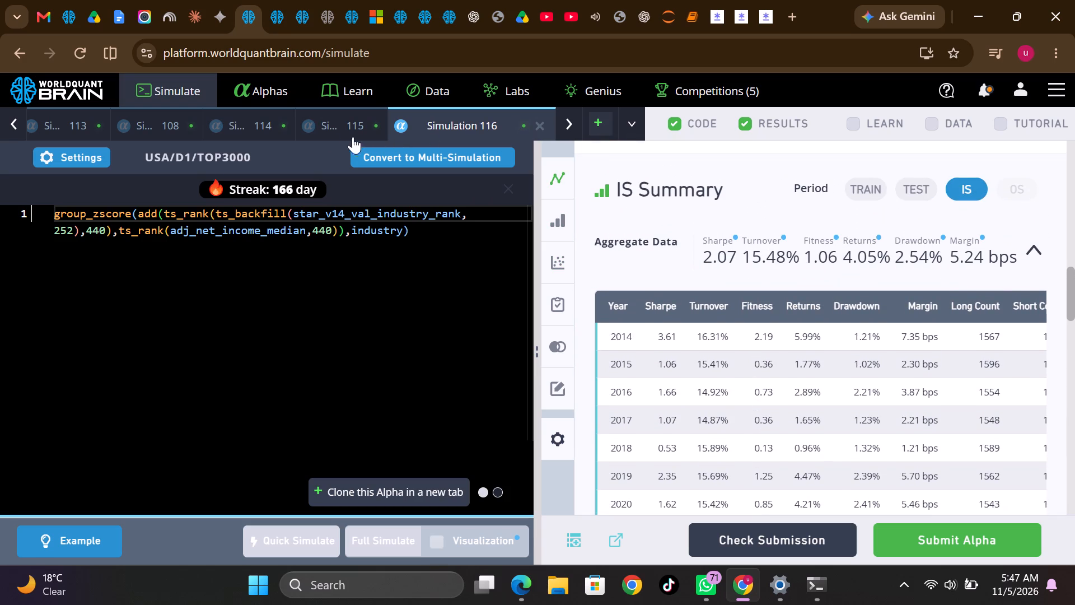
pyautogui.click(258, 122)
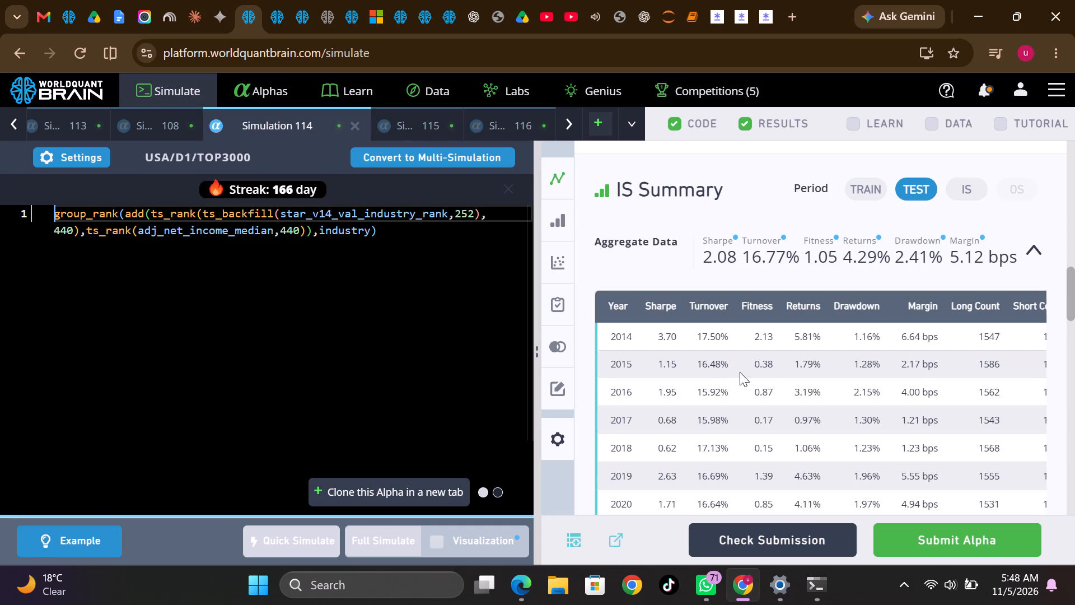
pyautogui.scroll(-1, 853, 414)
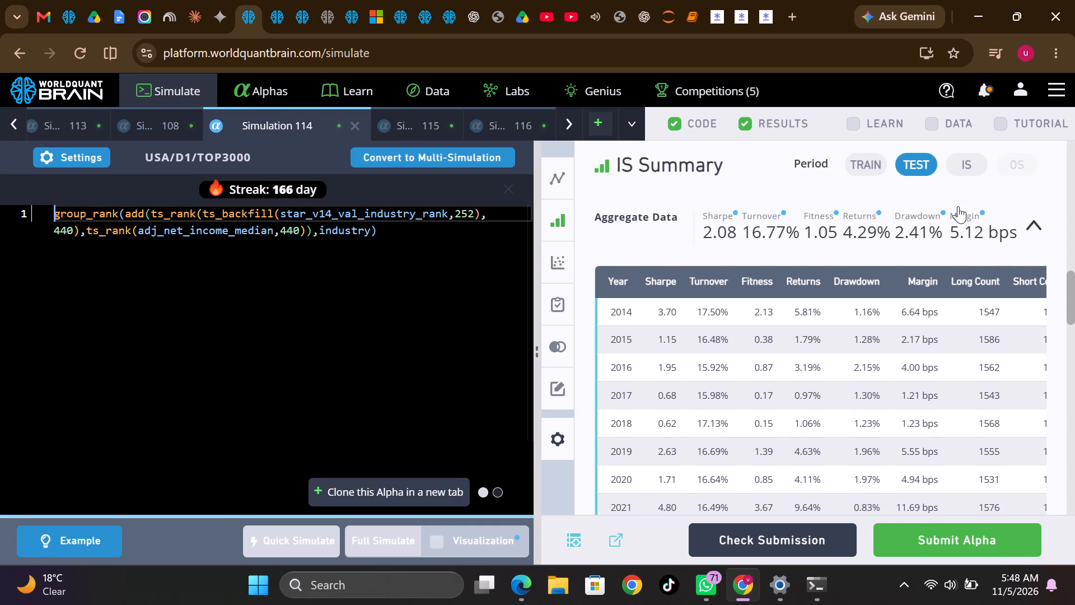
pyautogui.click(965, 162)
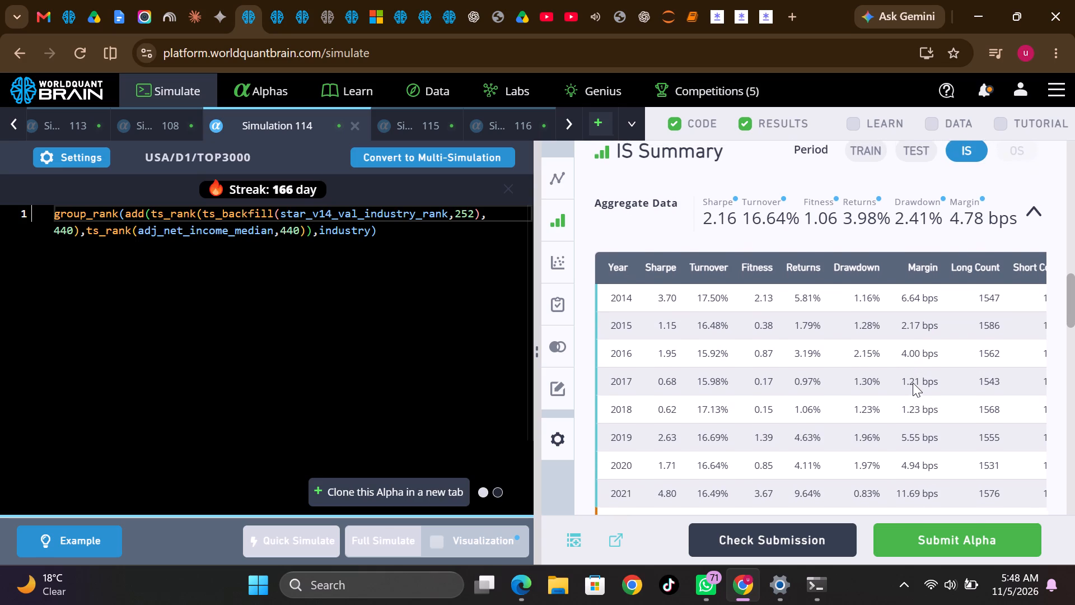
pyautogui.click(919, 192)
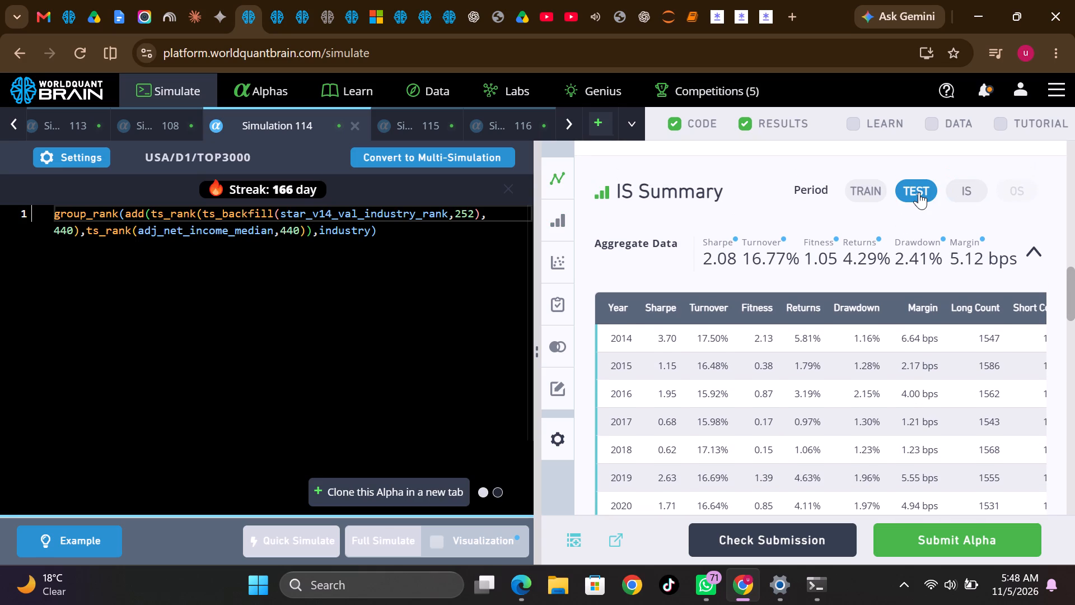
pyautogui.click(969, 189)
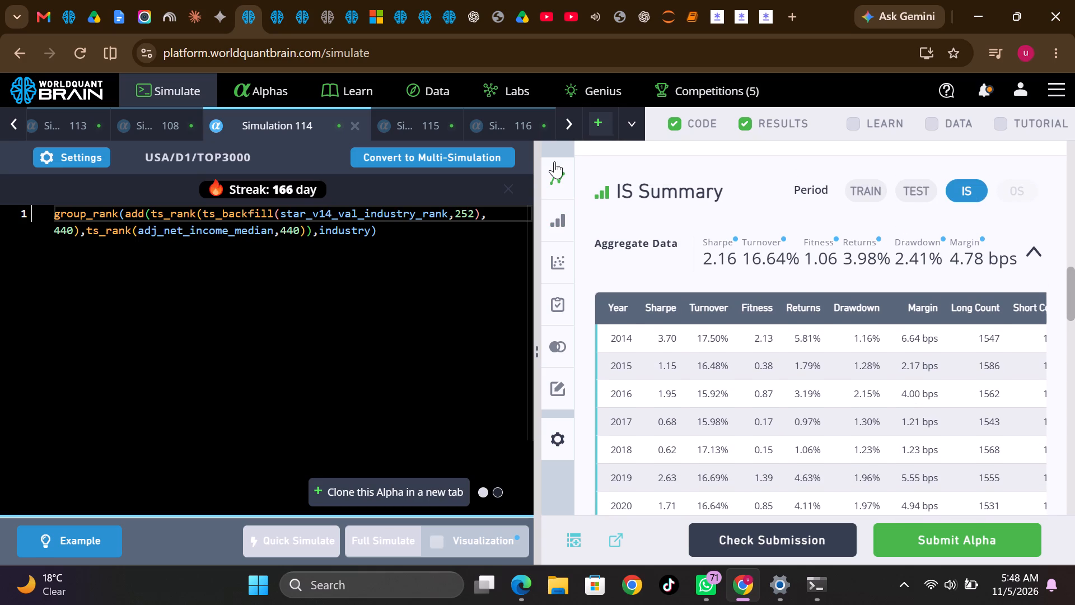
pyautogui.click(431, 122)
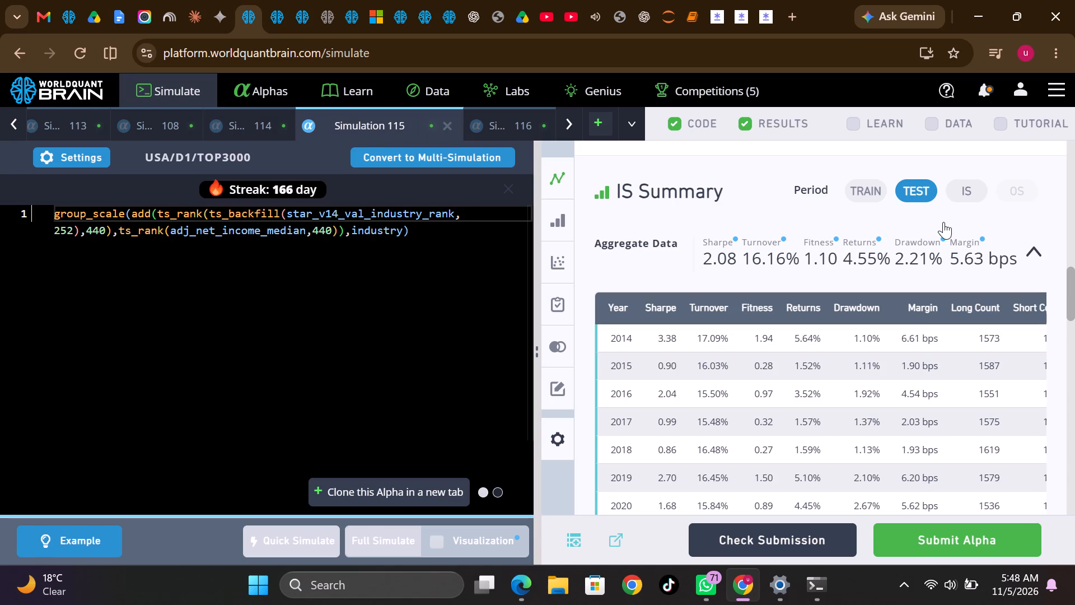
pyautogui.click(969, 187)
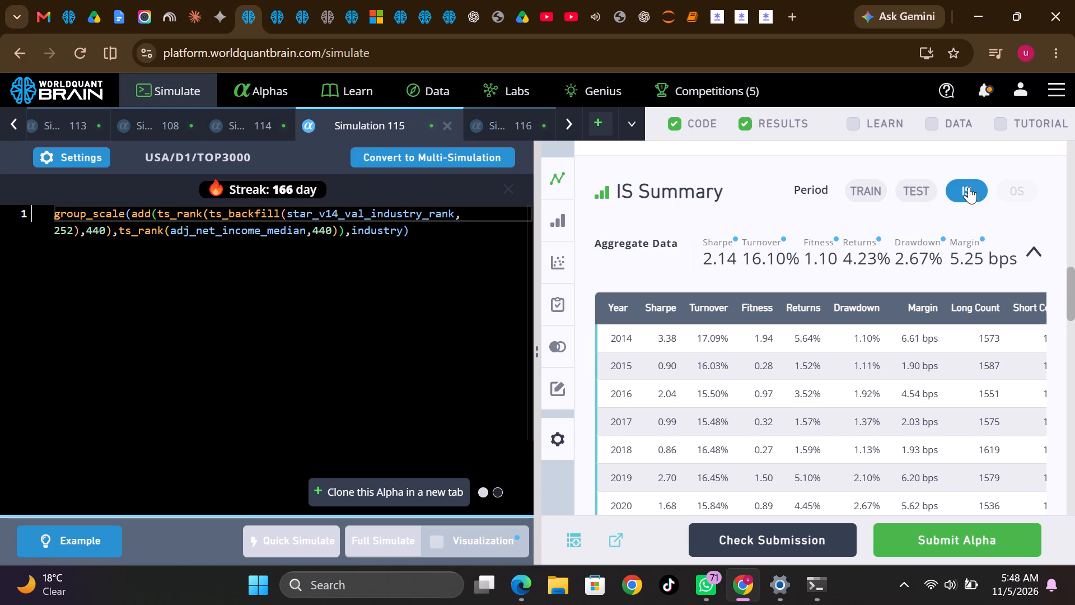
# Examine the group_zscore alpha's IS-period summary and Prod Correlation in Simulation 116.
pyautogui.click(517, 122)
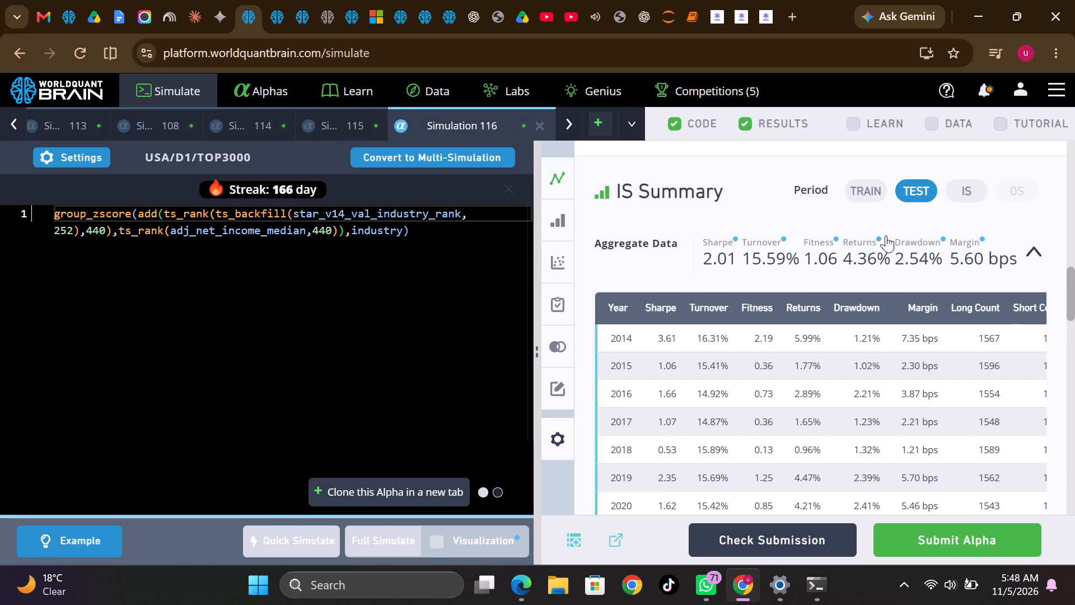
pyautogui.click(969, 189)
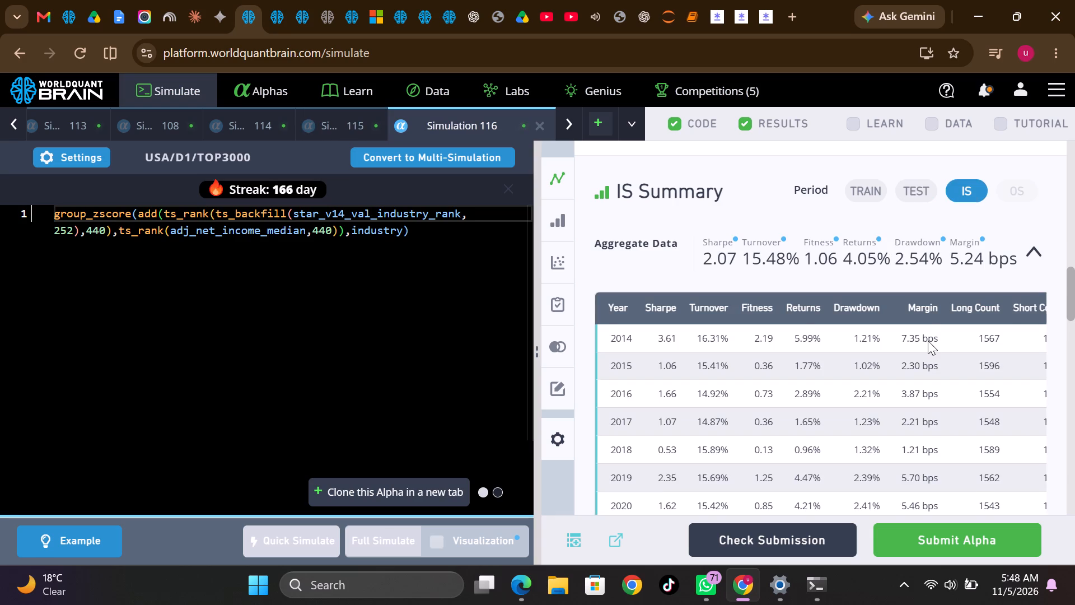
pyautogui.scroll(-4, 928, 341)
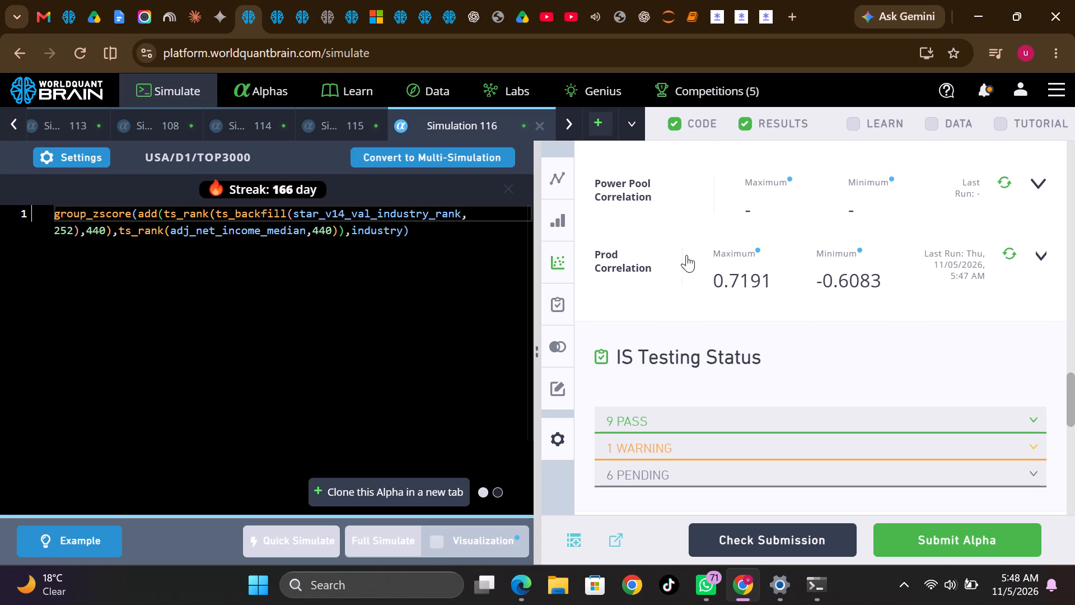
pyautogui.scroll(4, 782, 272)
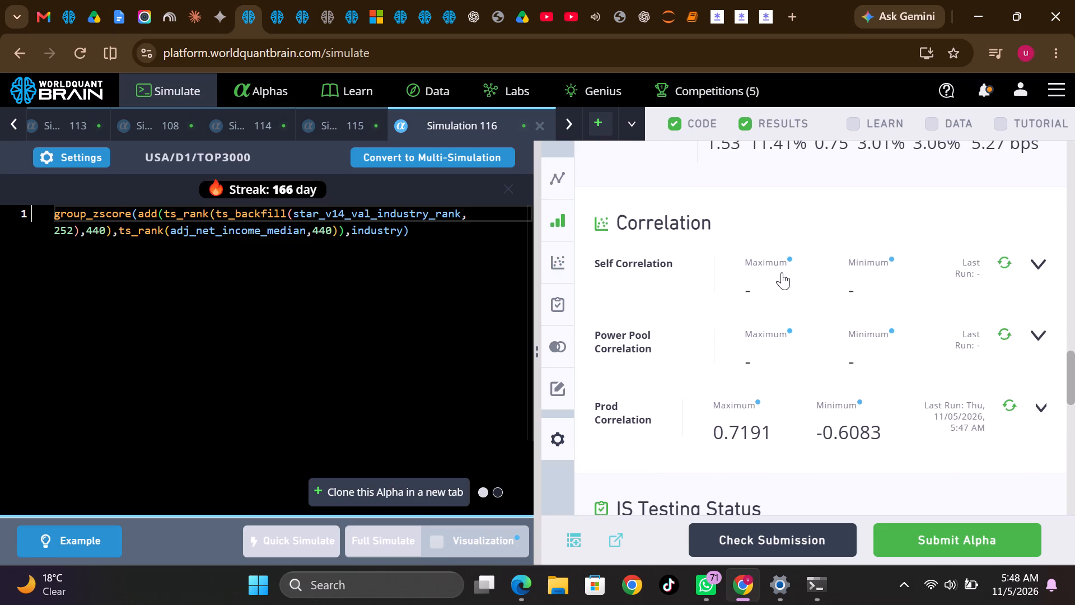
# Review the data fields of the Growth Valuation Model dataset, including the last page of the list.
pyautogui.scroll(3, 782, 272)
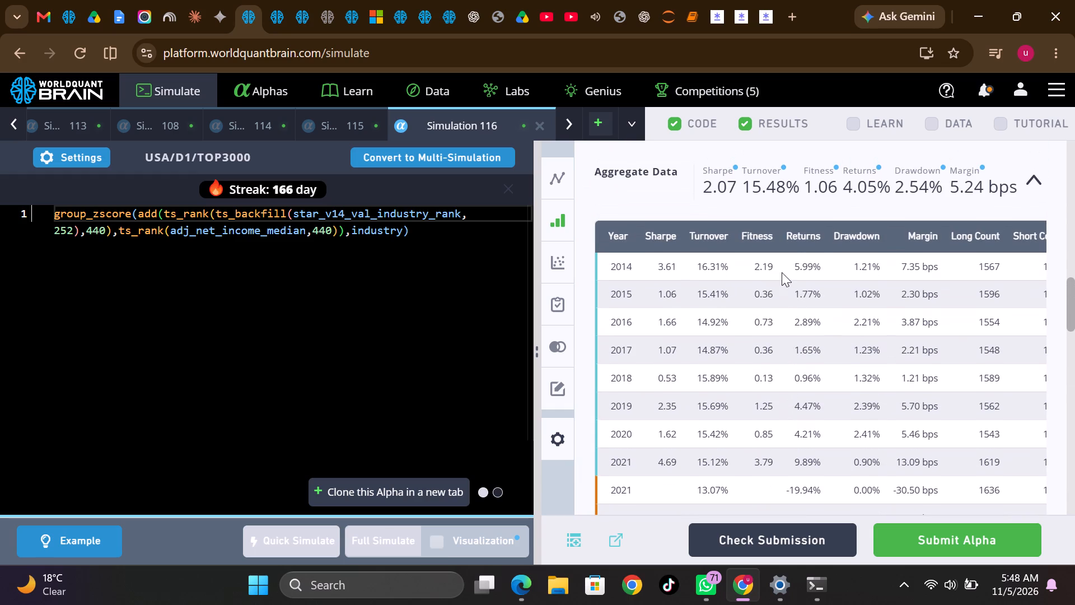
pyautogui.click(278, 8)
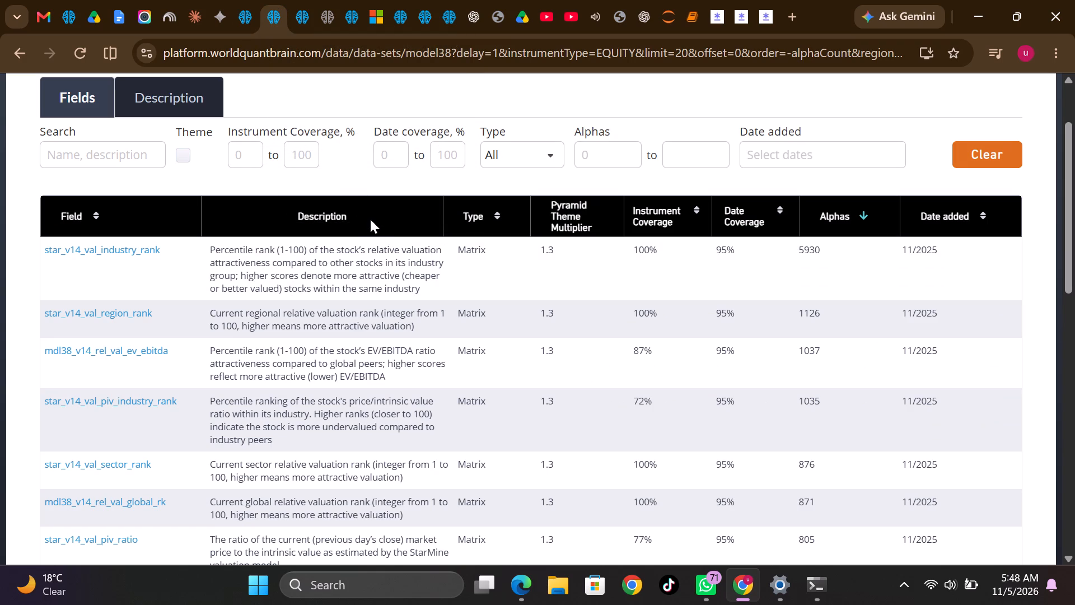
pyautogui.scroll(-4, 359, 304)
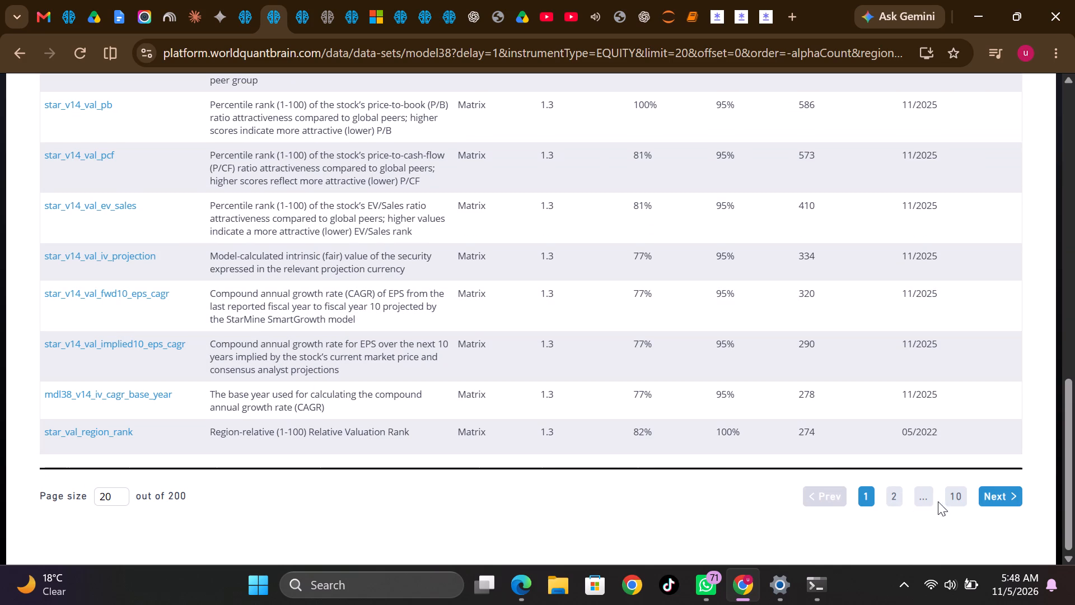
pyautogui.click(957, 493)
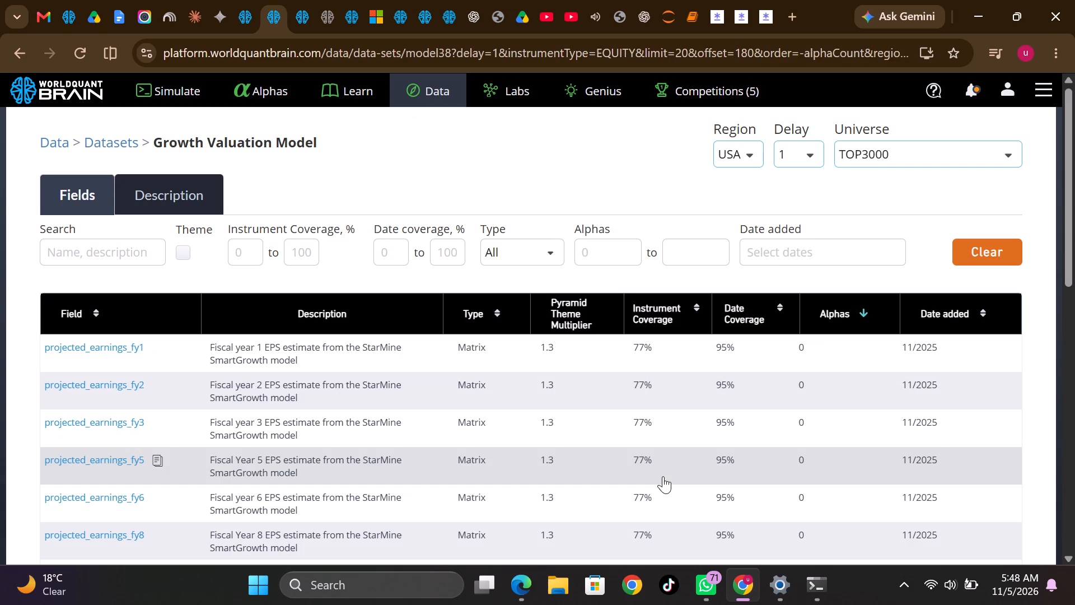
pyautogui.scroll(-3, 663, 476)
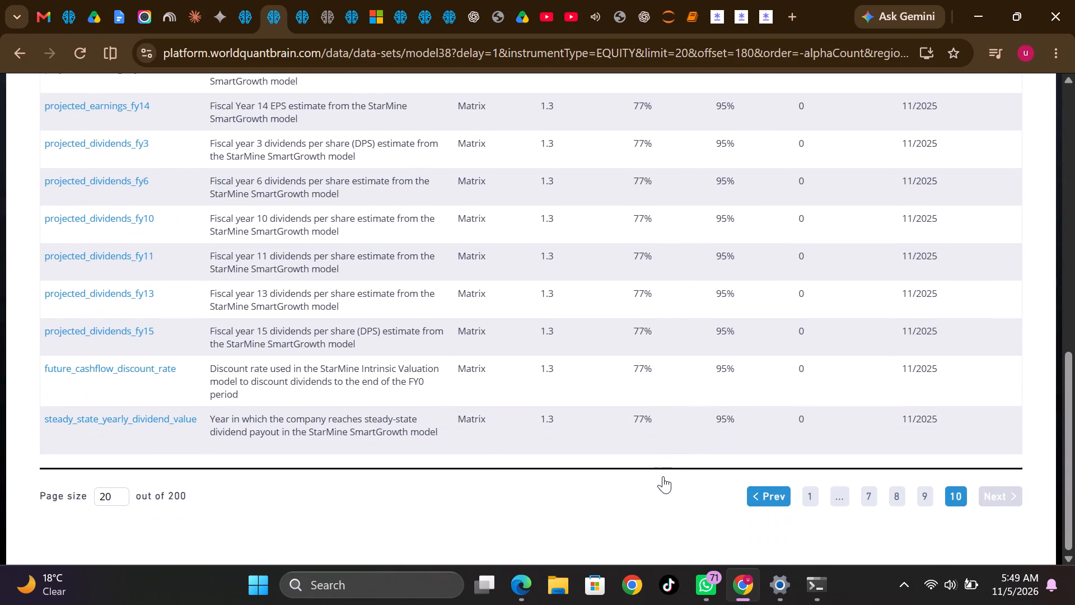
pyautogui.scroll(5, 663, 476)
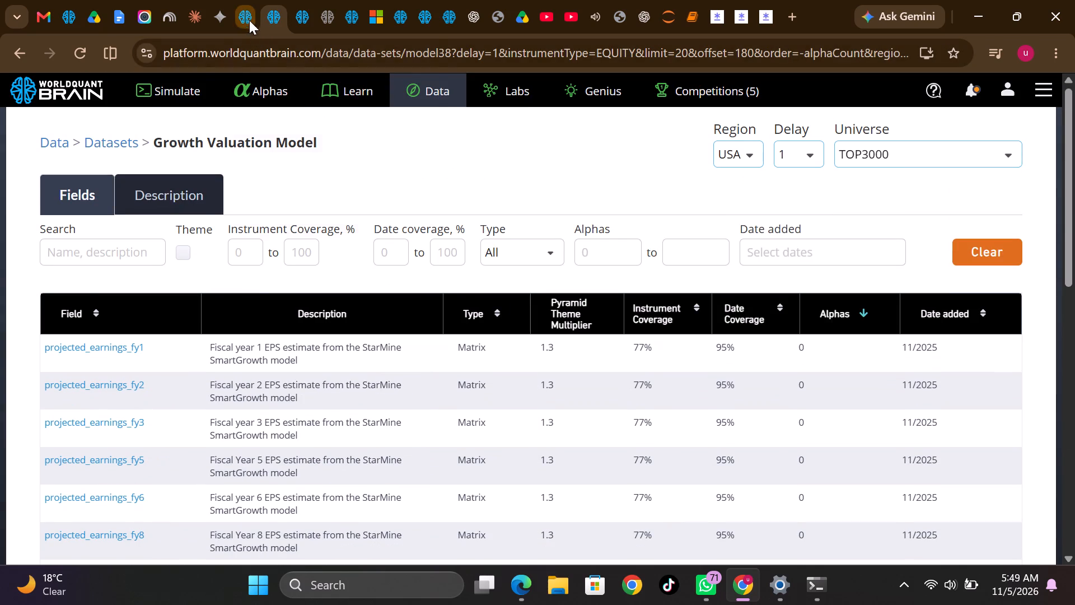
# Copy the entire group_zscore expression from Simulation 116.
pyautogui.click(244, 13)
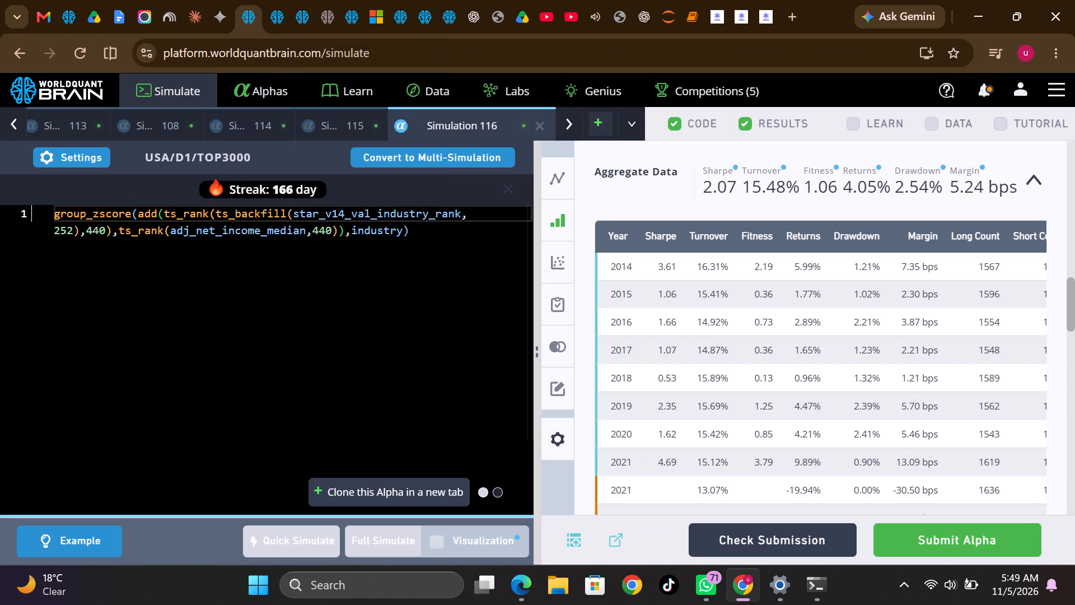
pyautogui.click(421, 235)
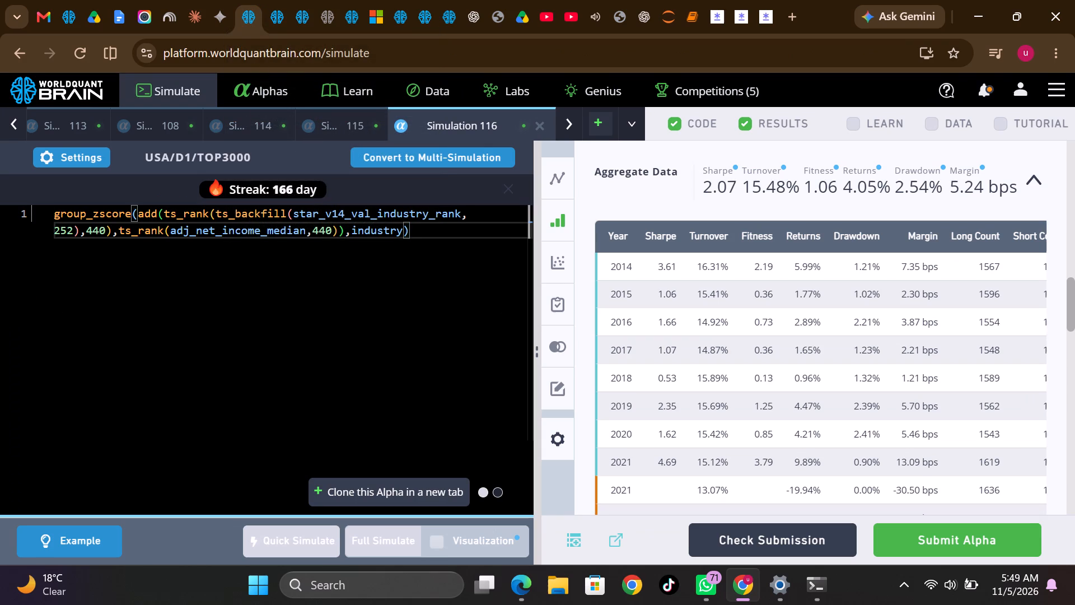
pyautogui.moveTo(415, 234); pyautogui.dragTo(94, 207)
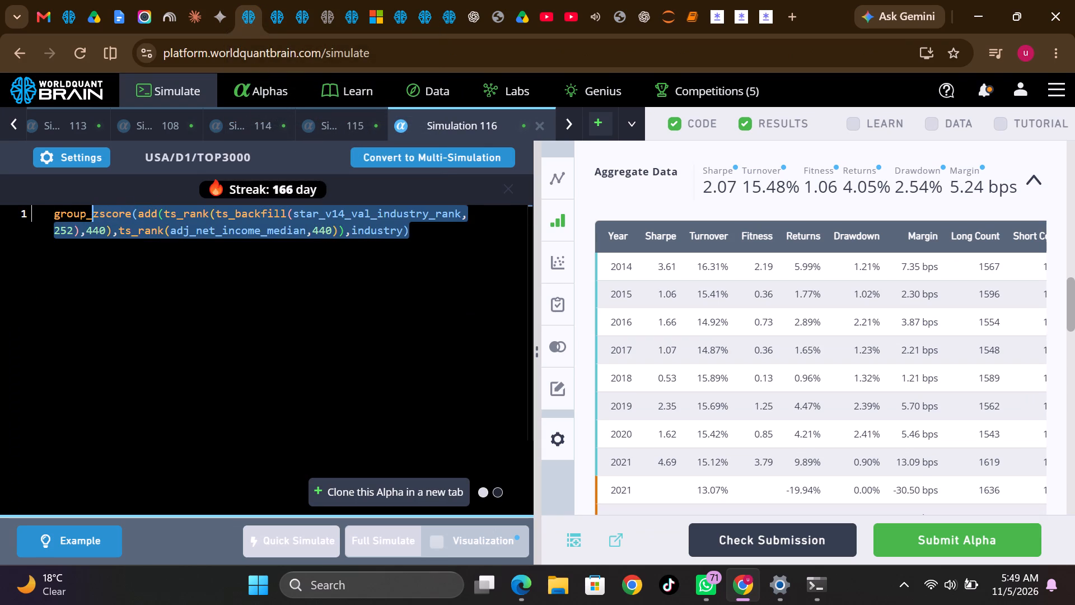
pyautogui.moveTo(94, 207); pyautogui.dragTo(48, 205)
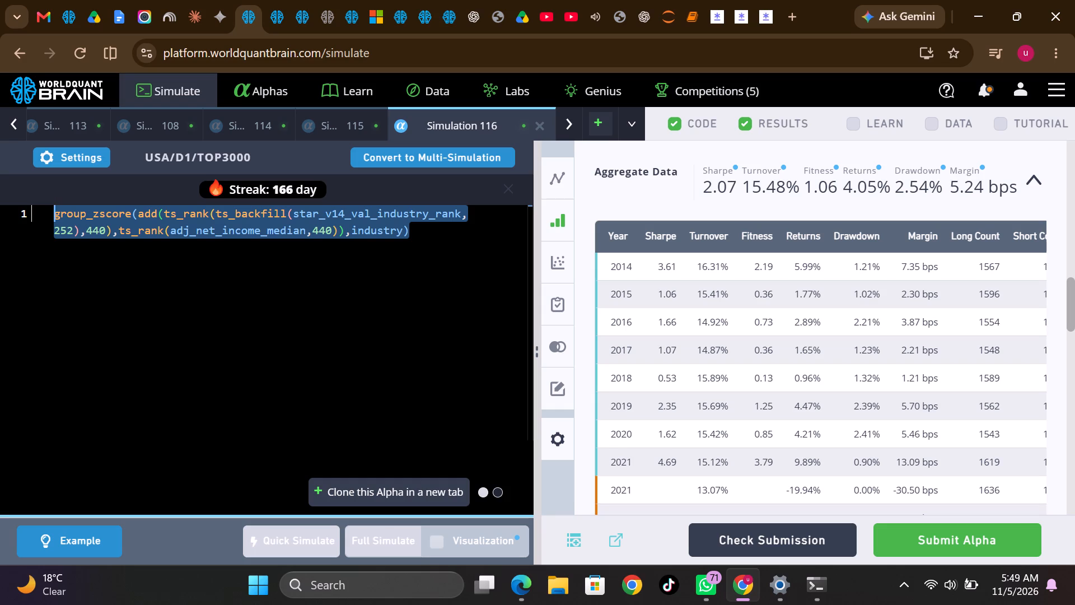
pyautogui.rightClick(251, 223)
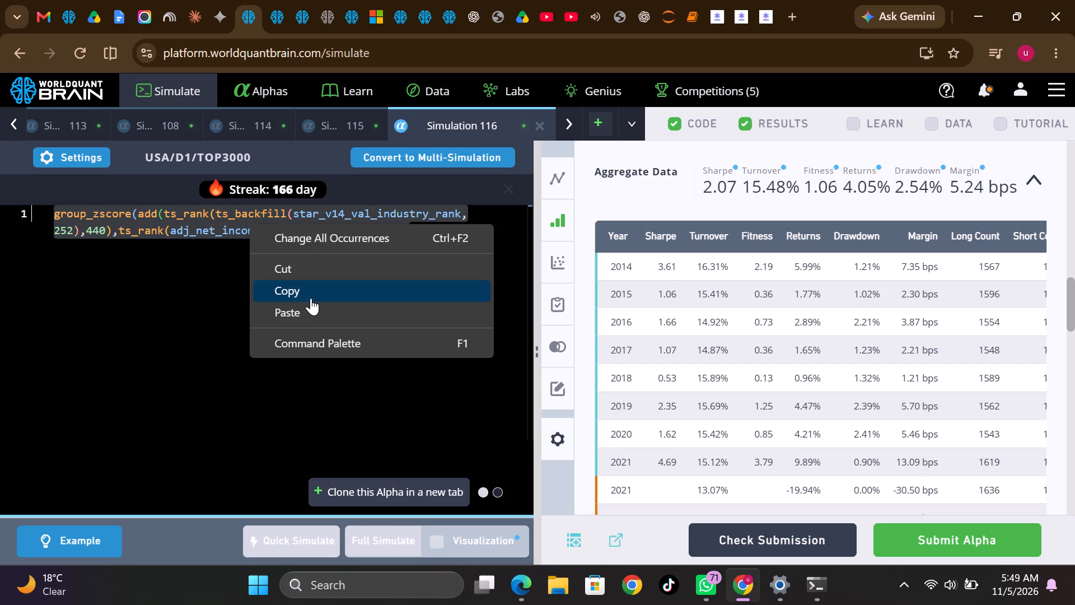
pyautogui.click(311, 298)
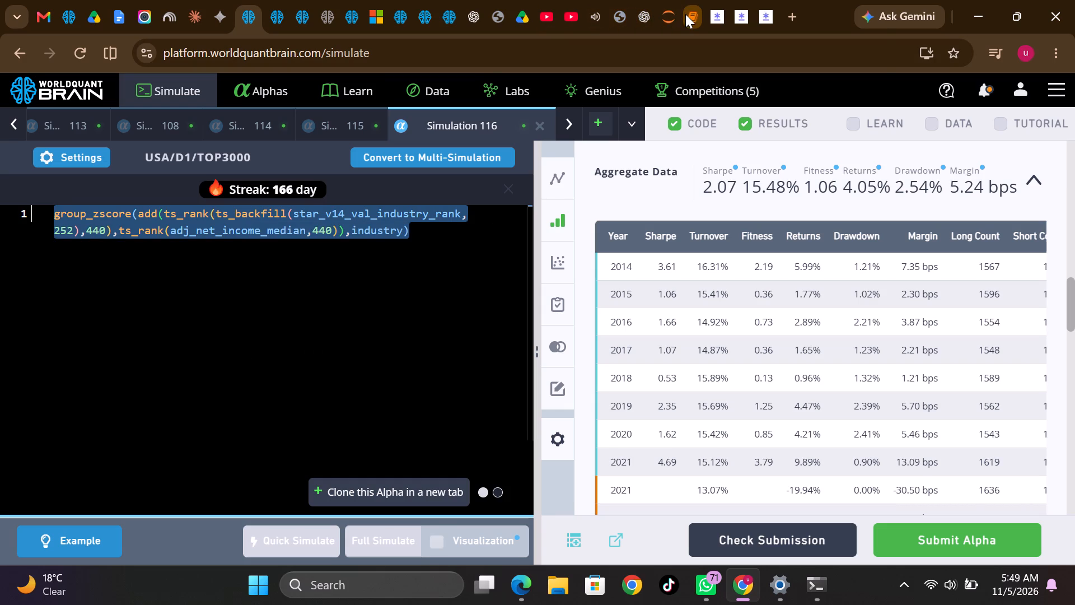
pyautogui.click(685, 14)
pyautogui.scroll(2, 638, 426)
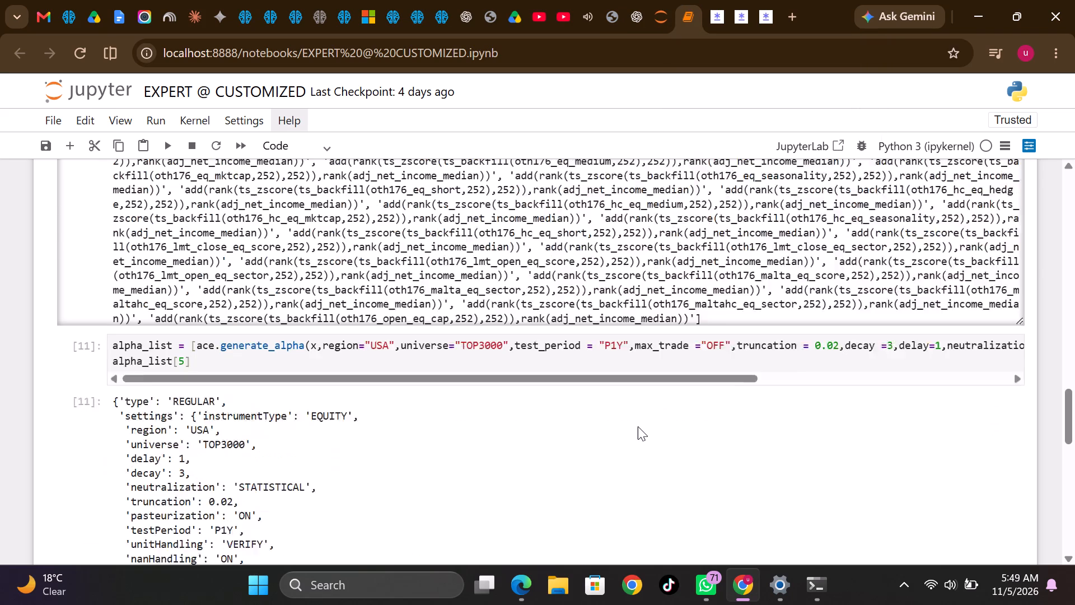
pyautogui.scroll(8, 638, 426)
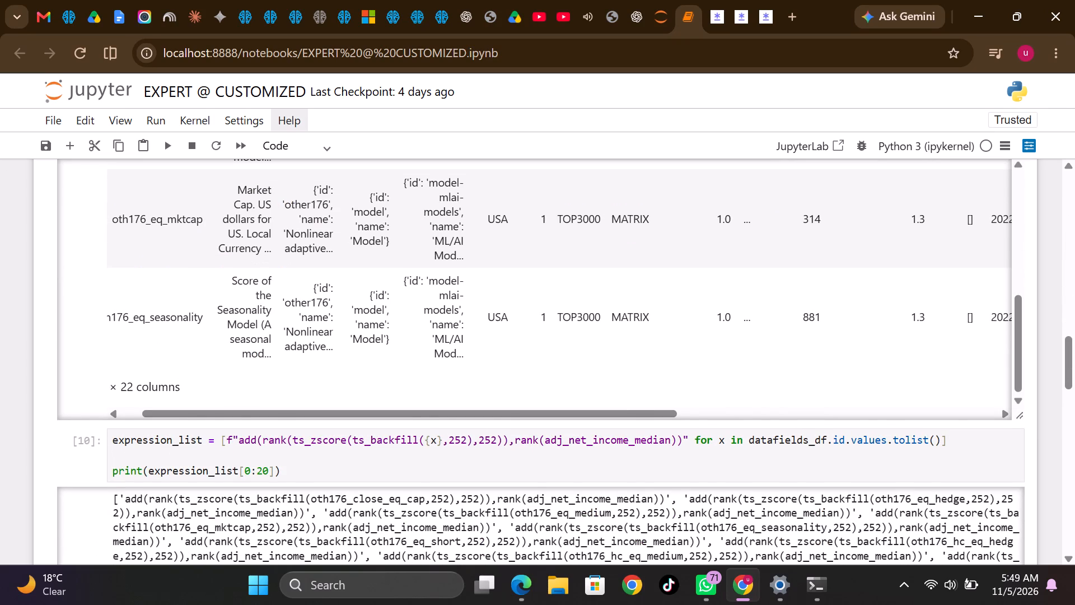
pyautogui.moveTo(683, 439); pyautogui.dragTo(469, 445)
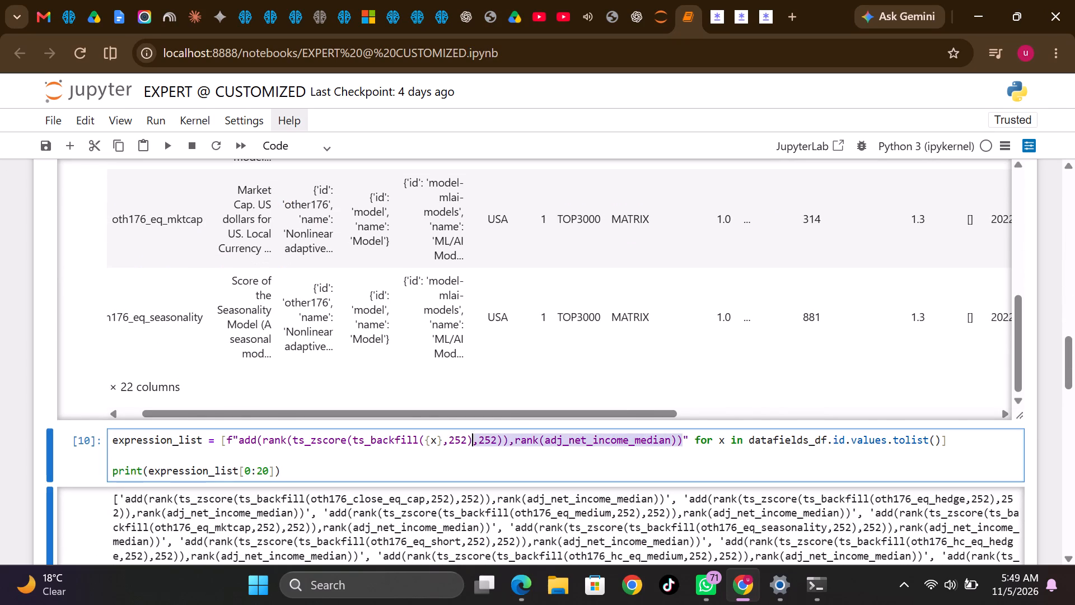
pyautogui.moveTo(469, 445); pyautogui.dragTo(255, 444)
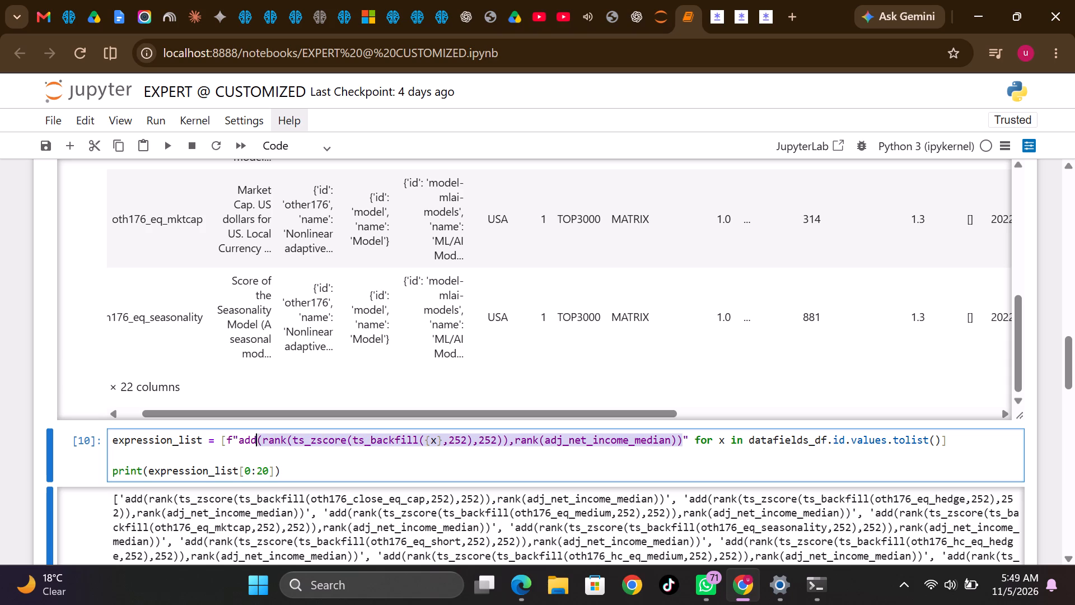
pyautogui.moveTo(255, 444); pyautogui.dragTo(239, 444)
pyautogui.press('BackSpace')
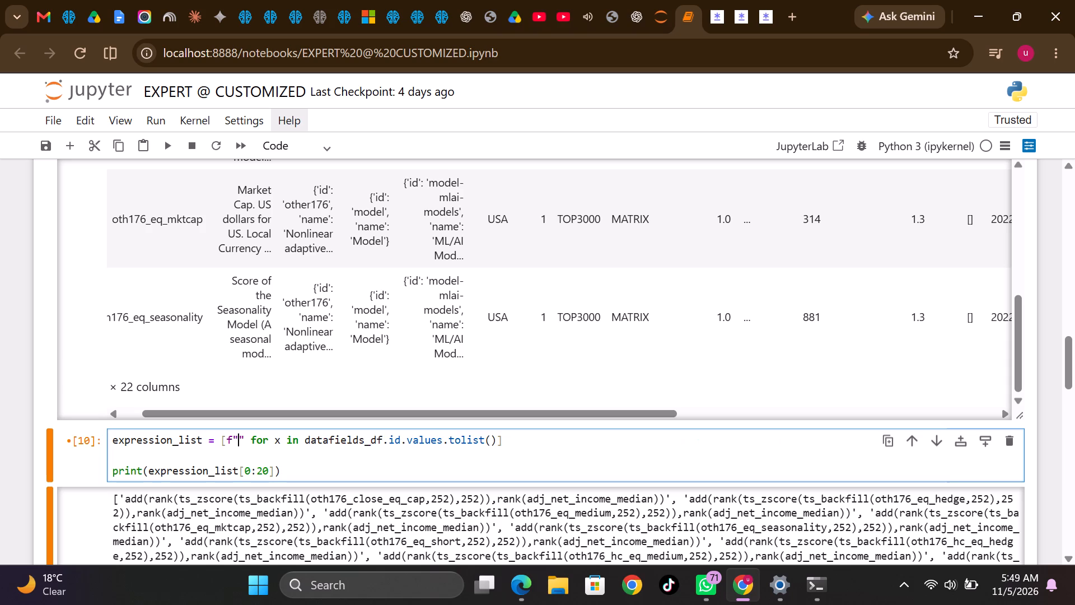
pyautogui.hotkey('ctrl', 'v')
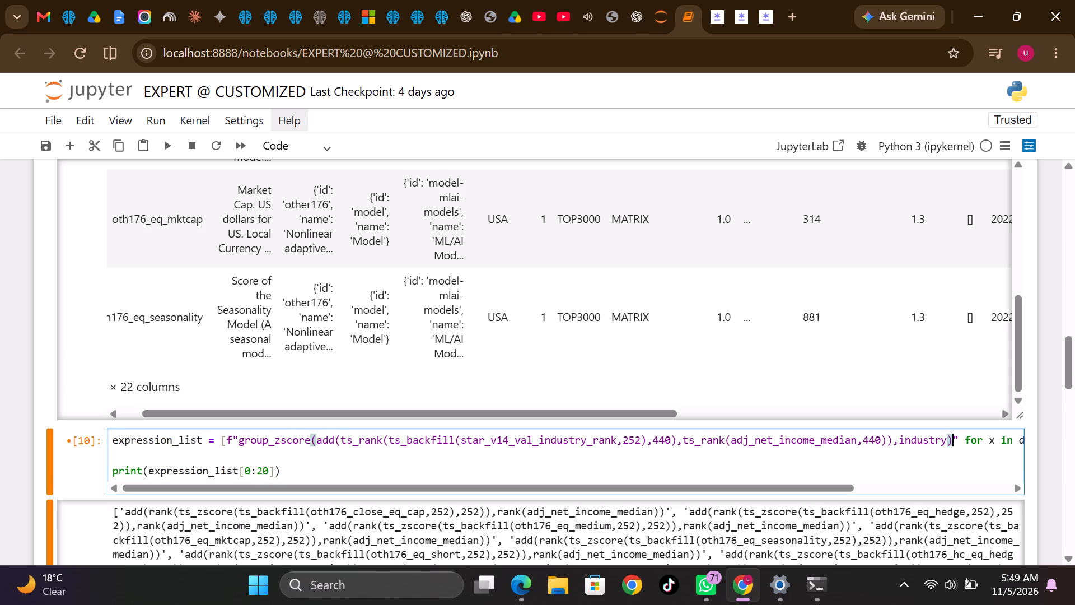
# Replace star_v14_val_industry_rank in the expression_list template with the placeholder {x}.
pyautogui.doubleClick(524, 436)
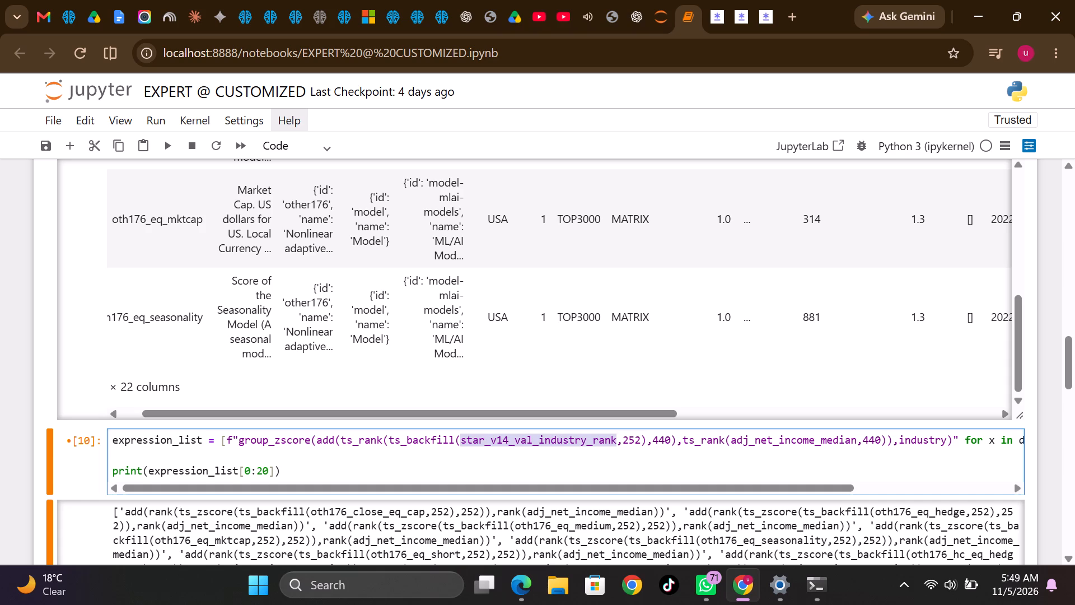
pyautogui.hotkey('shift', '{')
pyautogui.press('x')
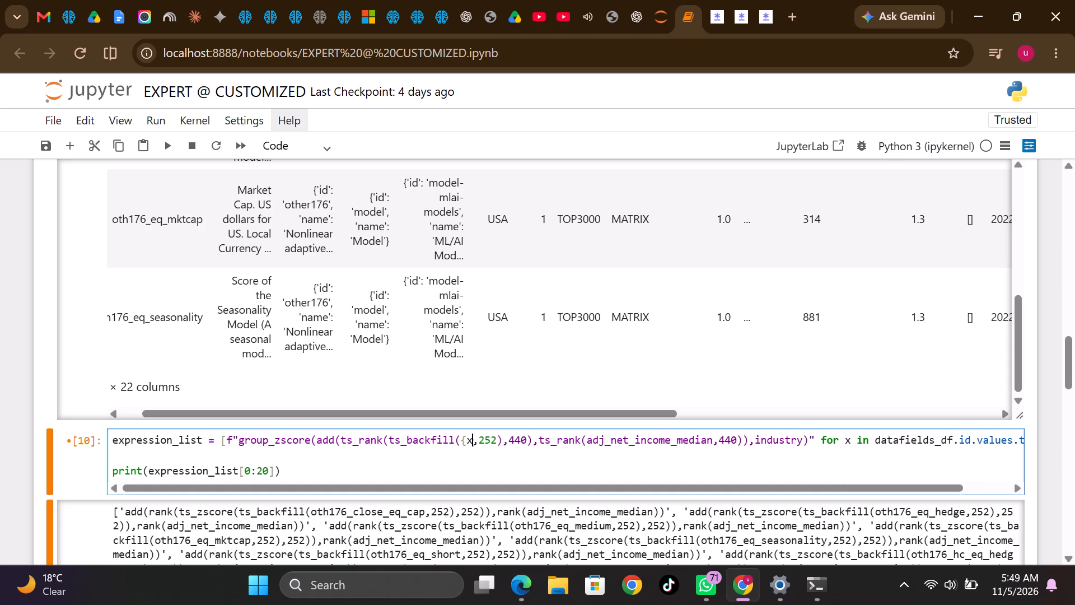
pyautogui.hotkey('shift', '}')
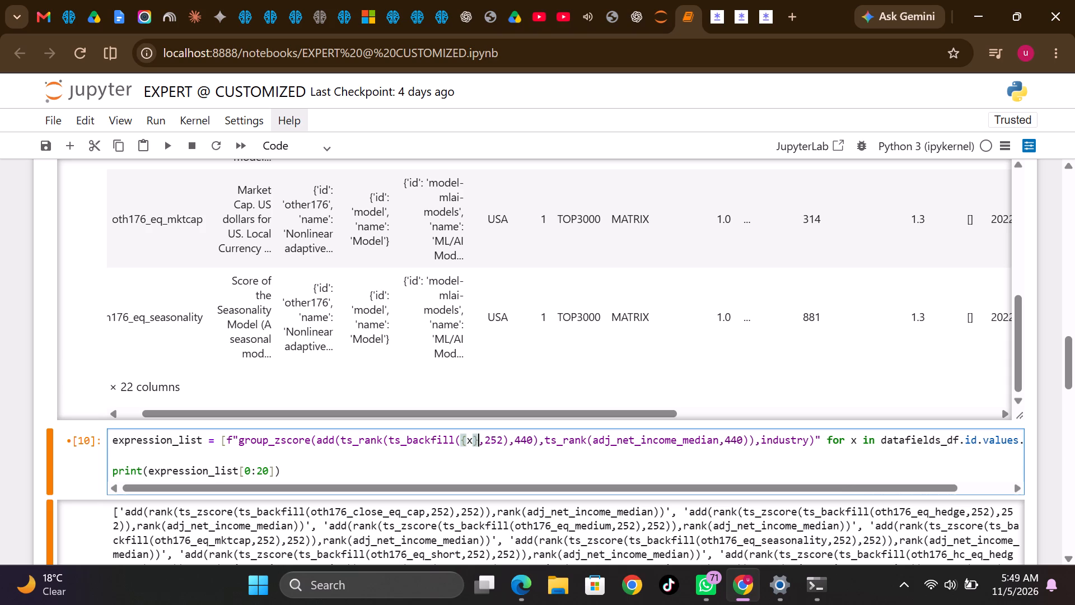
# Copy the dataset ID model38 from the Growth Valuation Model description on WorldQuant BRAIN.
pyautogui.scroll(4, 547, 415)
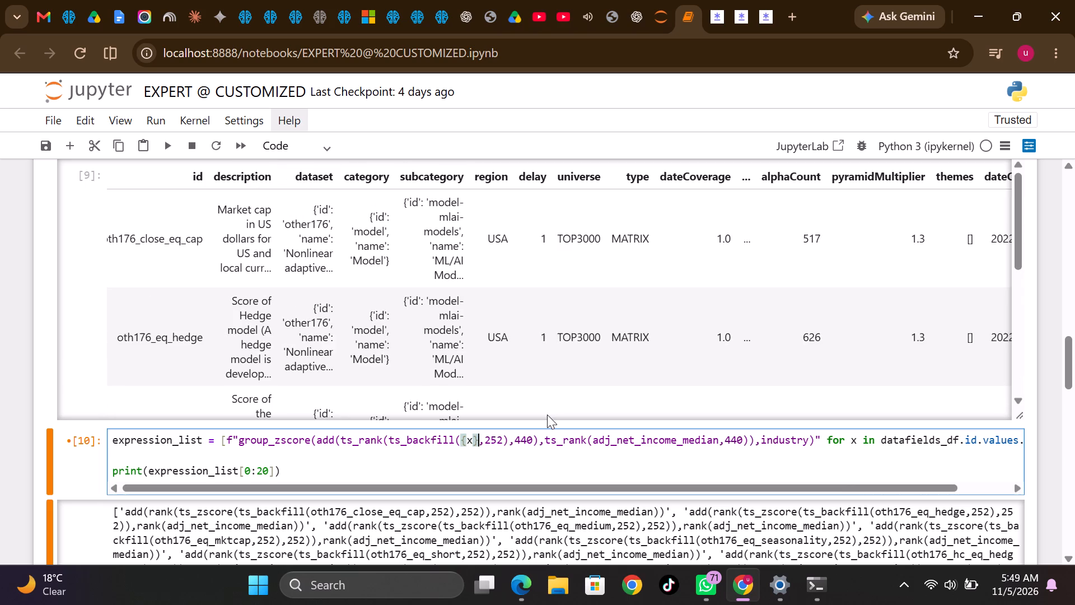
pyautogui.scroll(3, 547, 415)
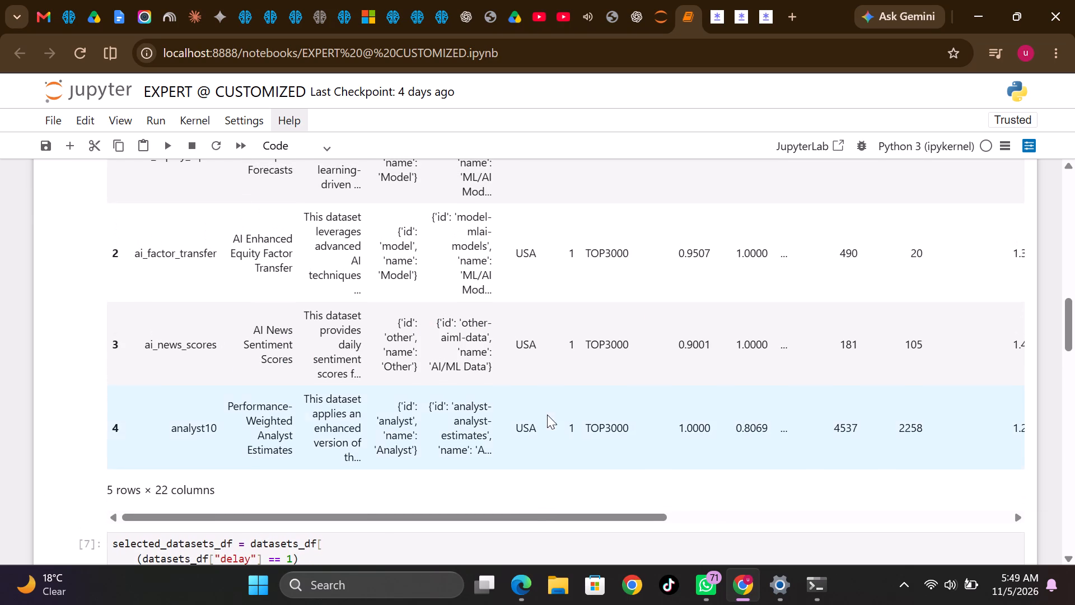
pyautogui.scroll(-1, 555, 518)
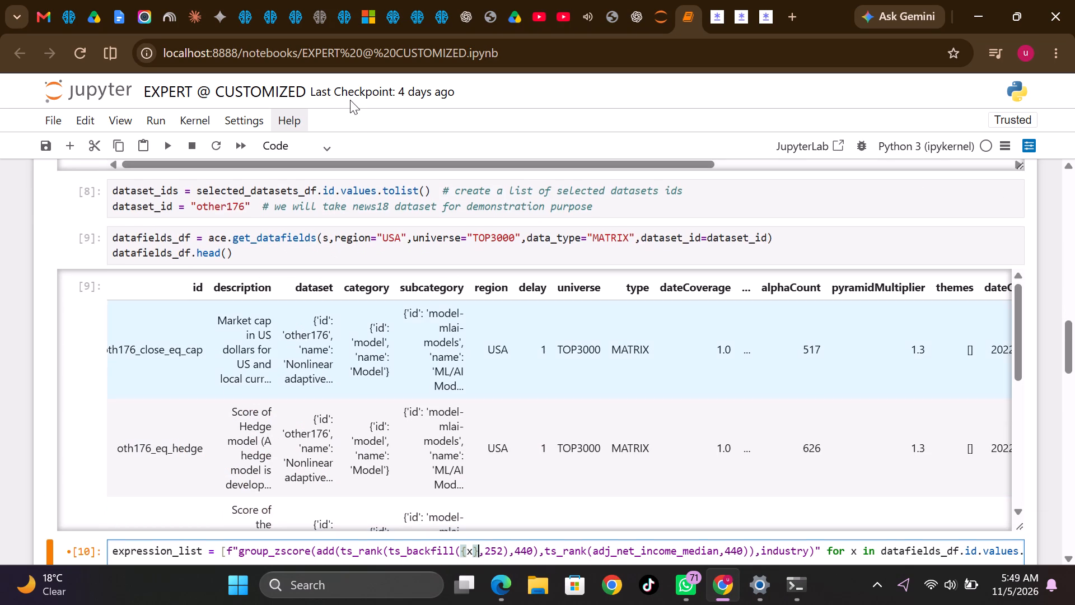
pyautogui.click(245, 0)
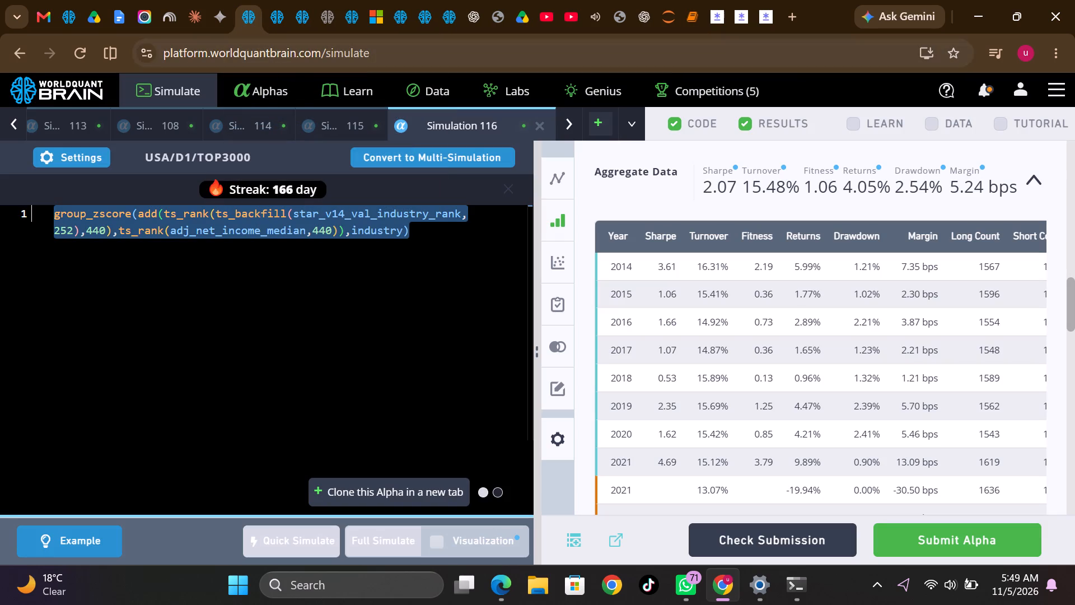
pyautogui.click(273, 12)
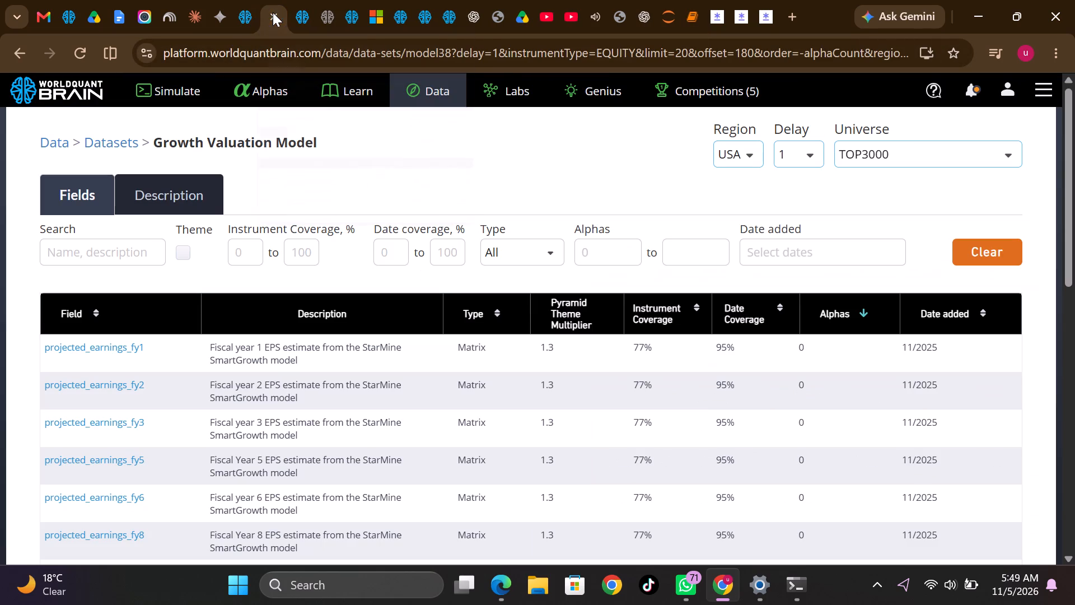
pyautogui.click(174, 196)
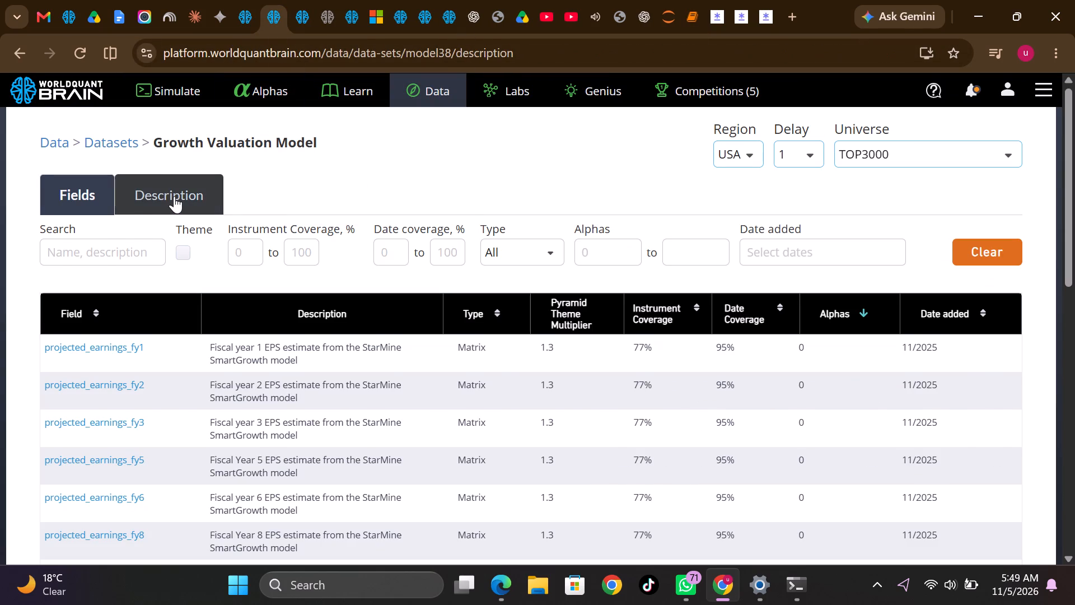
pyautogui.click(183, 303)
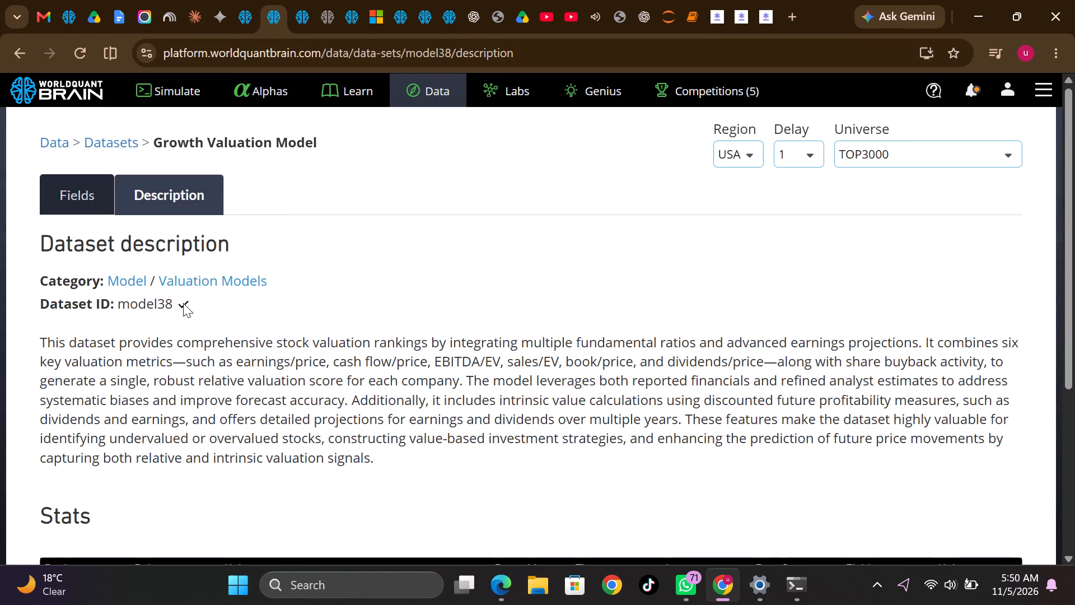
# Back in the notebook, set decay to 0 in the generate_alpha call that builds alpha_list.
pyautogui.click(689, 15)
pyautogui.scroll(-1, 512, 410)
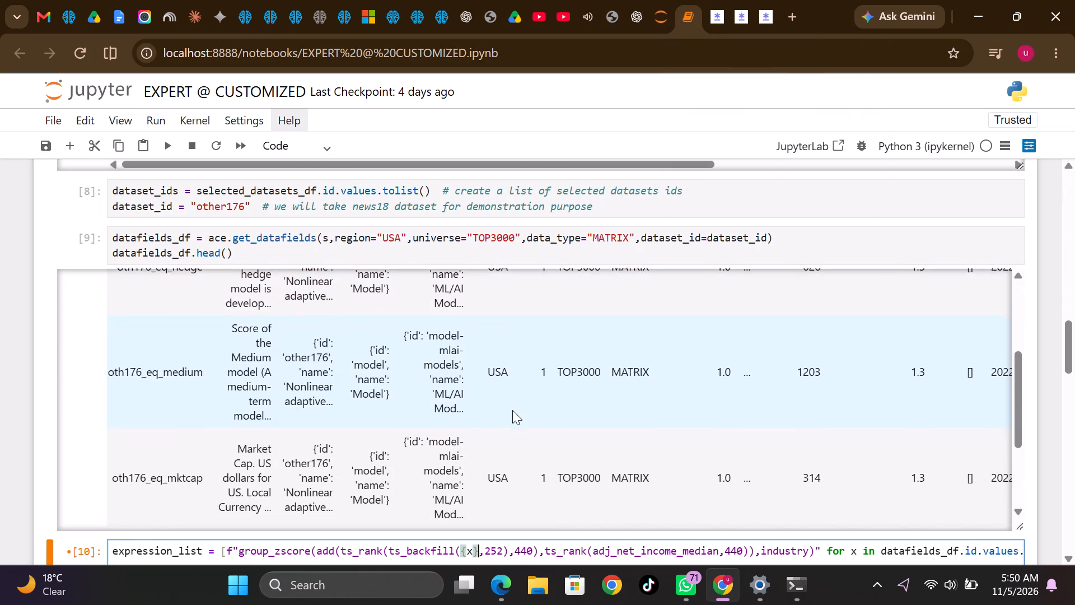
pyautogui.scroll(-3, 515, 466)
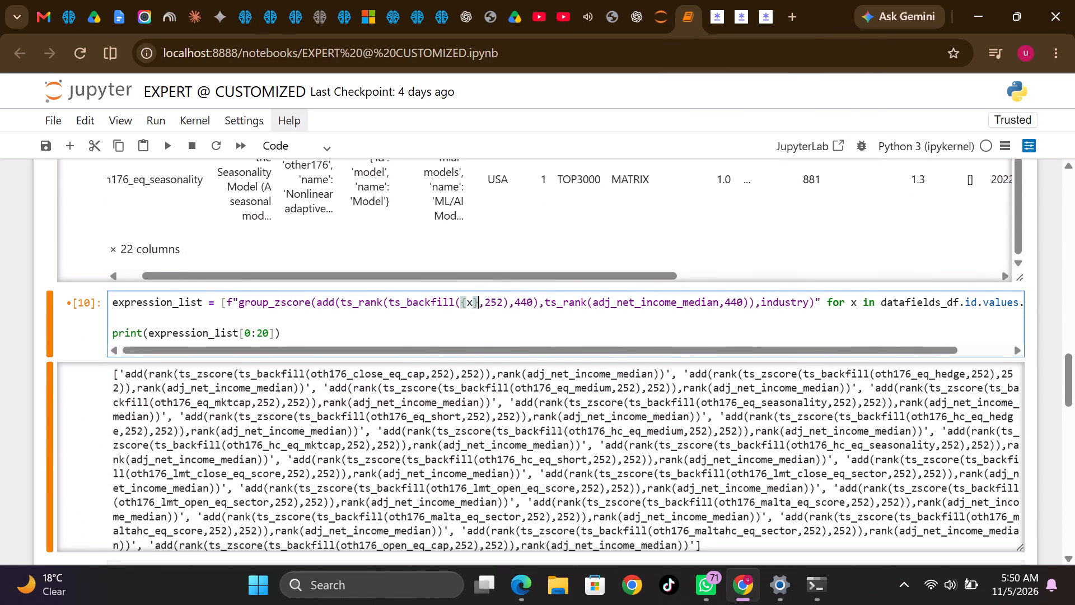
pyautogui.scroll(-2, 515, 466)
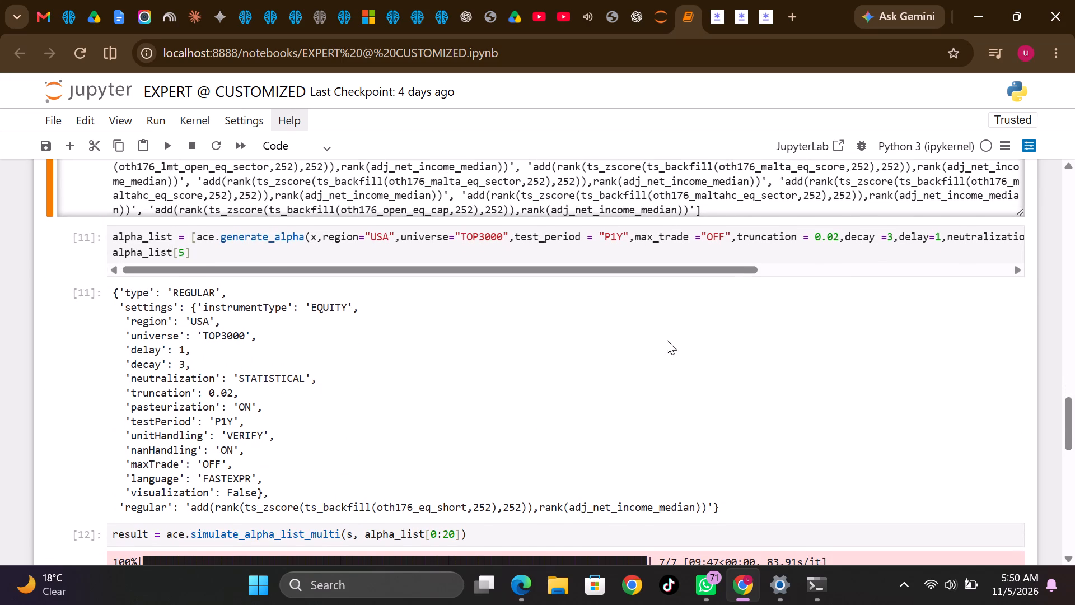
pyautogui.click(895, 236)
pyautogui.press('BackSpace')
pyautogui.press('0')
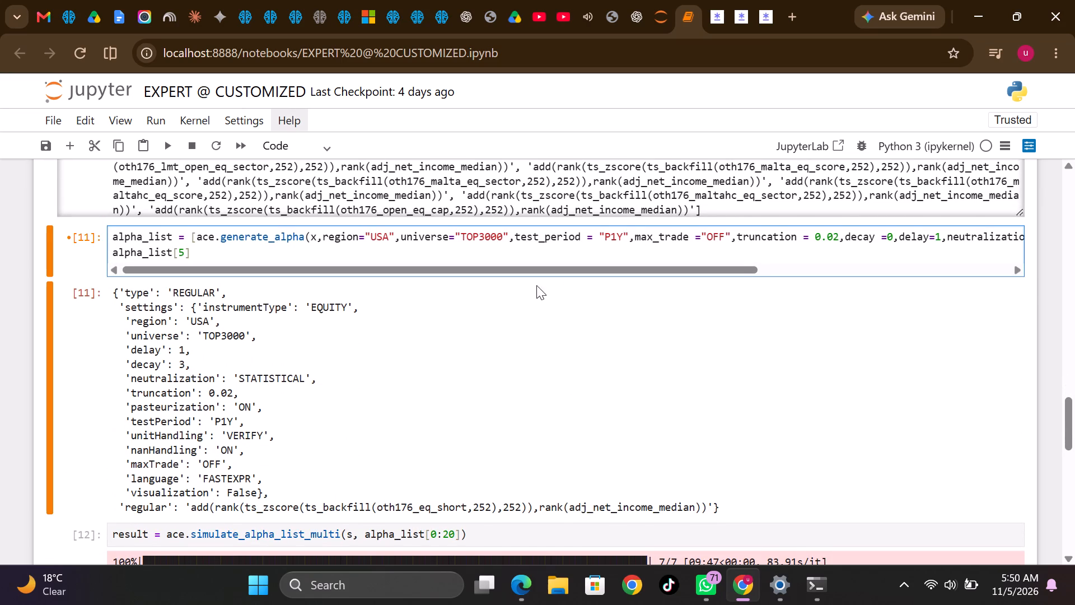
pyautogui.scroll(-2, 494, 302)
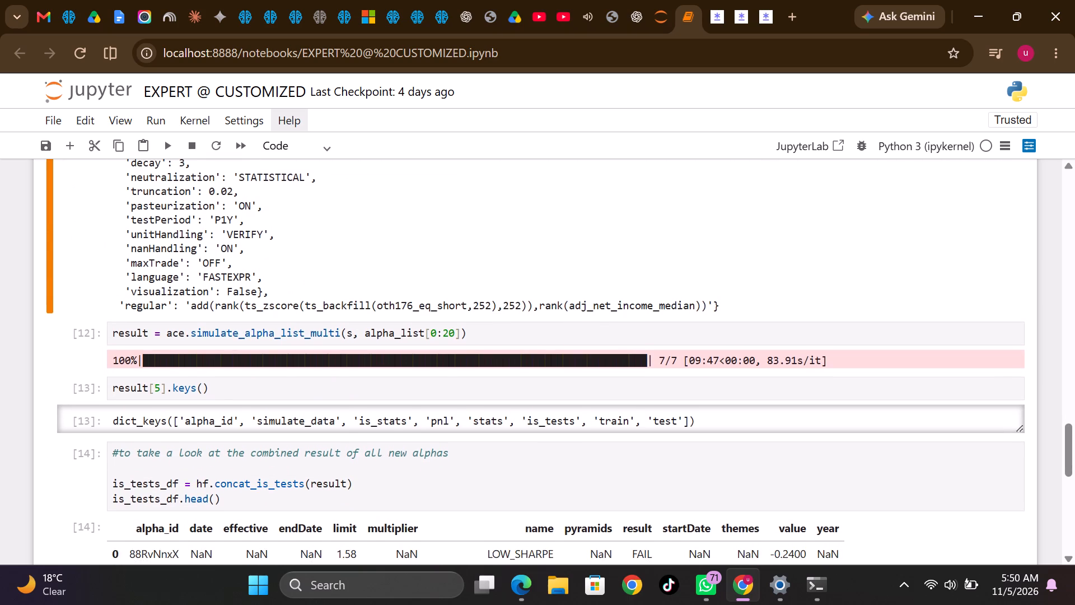
pyautogui.scroll(-2, 494, 302)
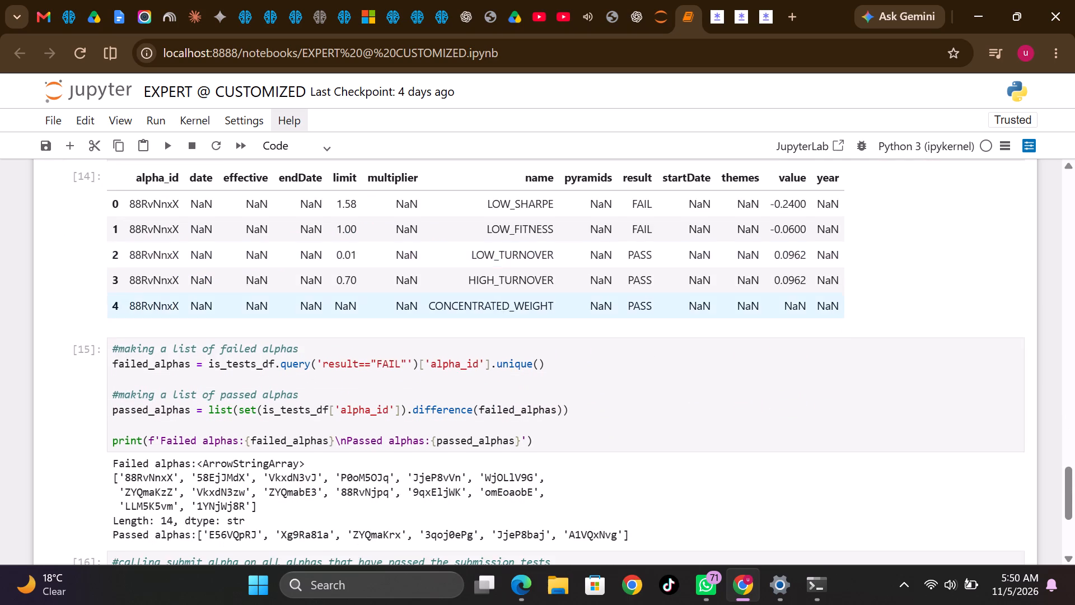
pyautogui.scroll(-1, 494, 302)
pyautogui.scroll(4, 494, 302)
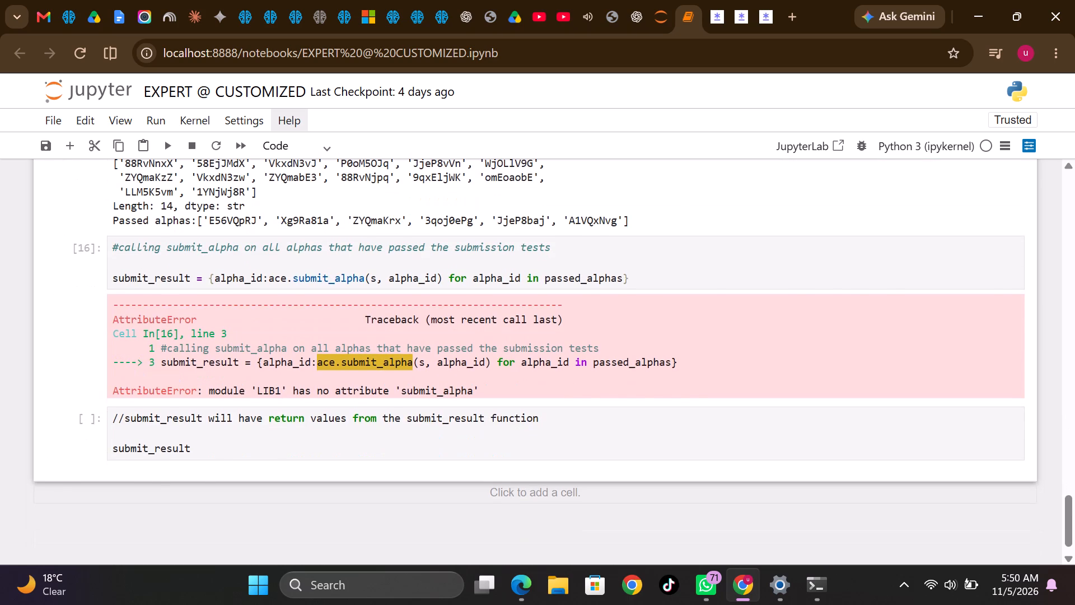
pyautogui.scroll(3, 492, 260)
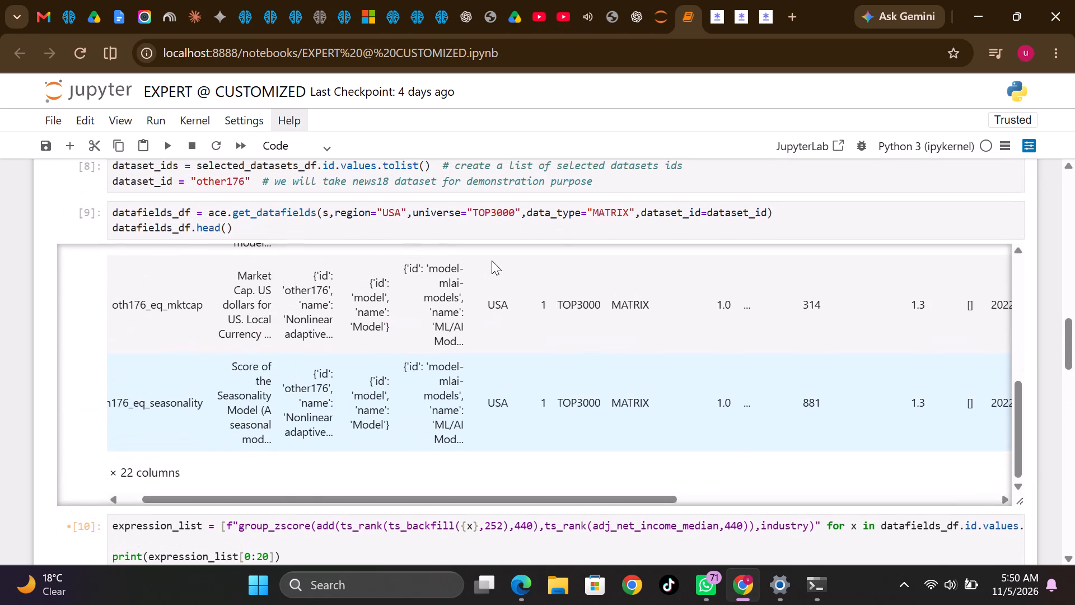
pyautogui.scroll(7, 492, 260)
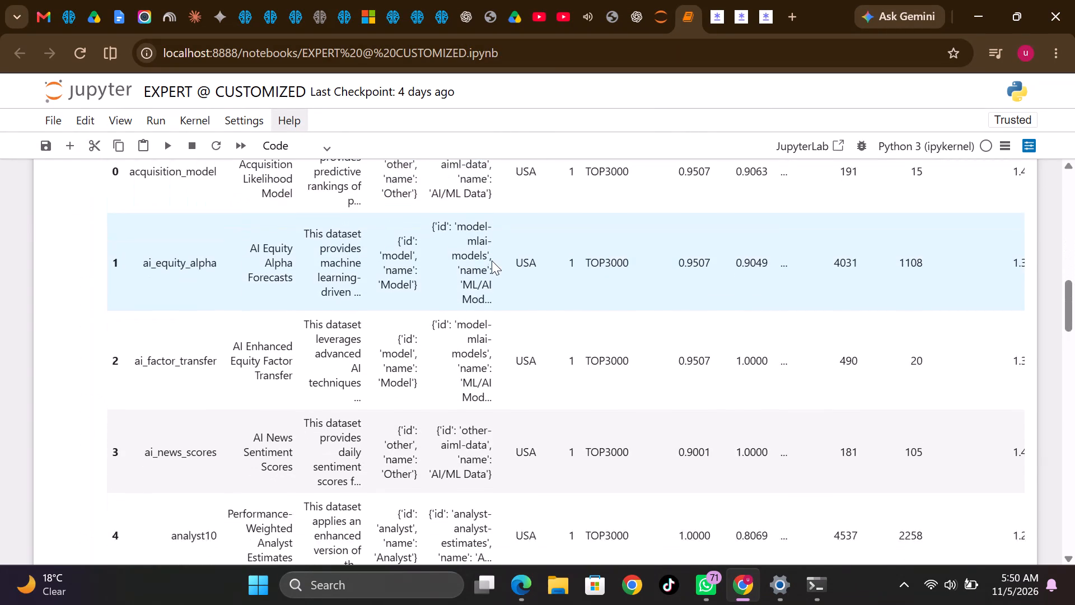
pyautogui.scroll(-4, 492, 260)
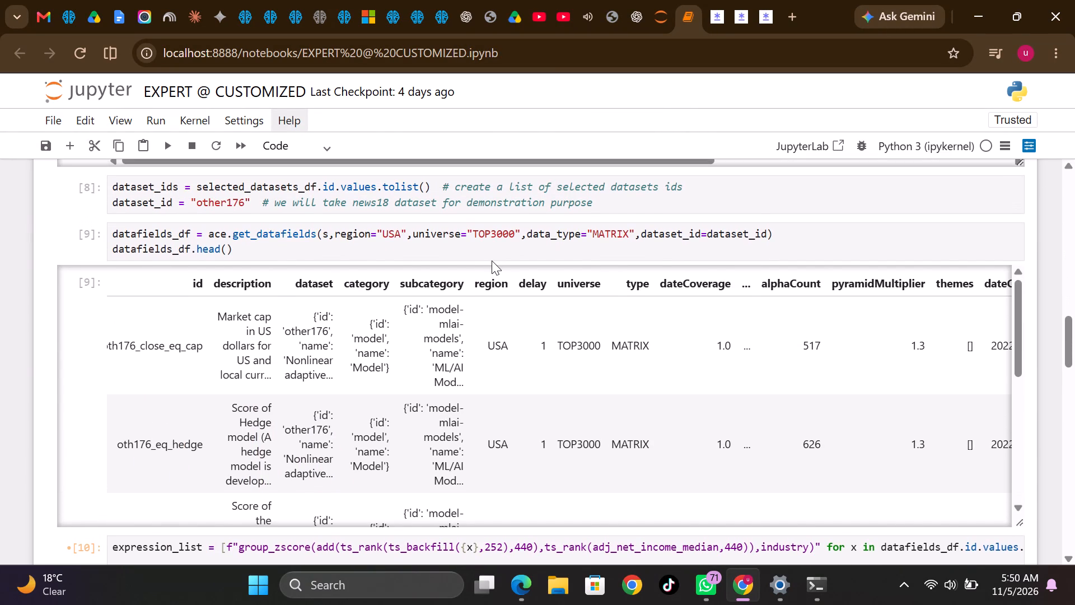
pyautogui.scroll(-1, 492, 260)
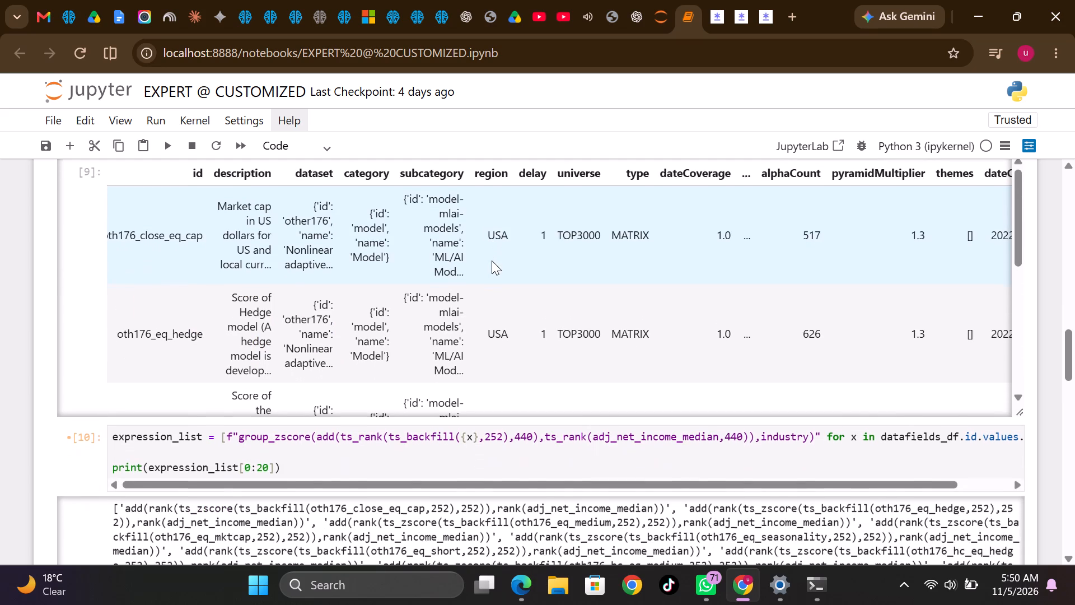
pyautogui.scroll(1, 291, 412)
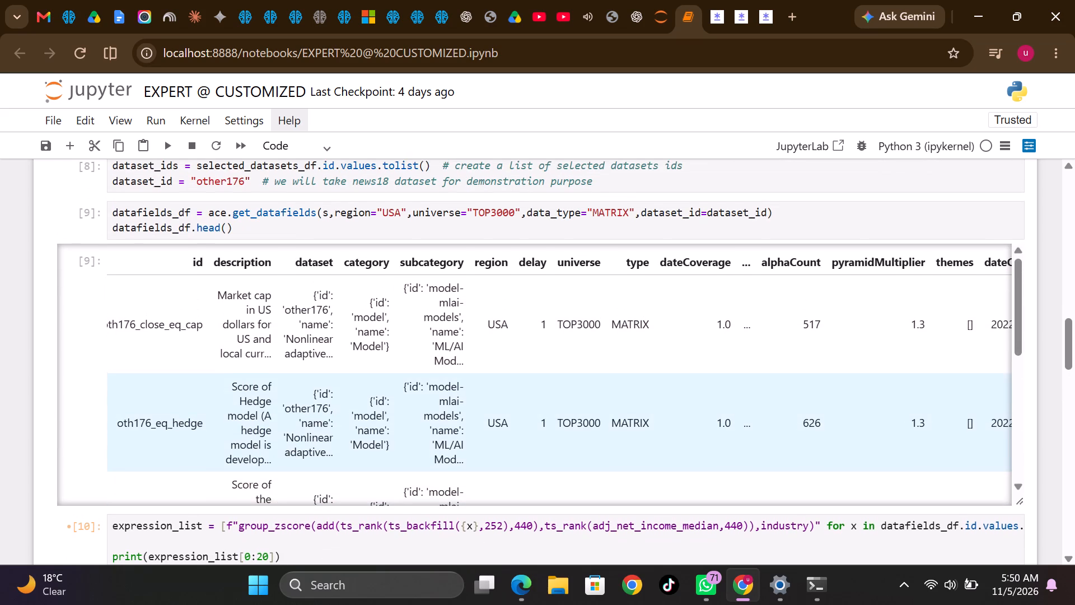
pyautogui.scroll(1, 291, 412)
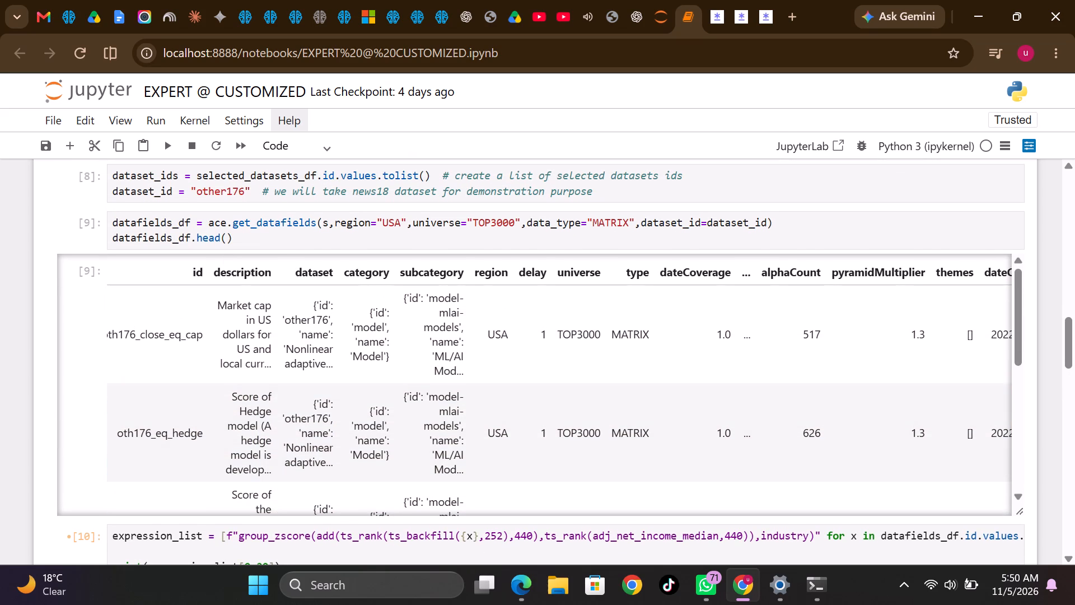
pyautogui.doubleClick(218, 192)
pyautogui.hotkey('ctrl', 'v')
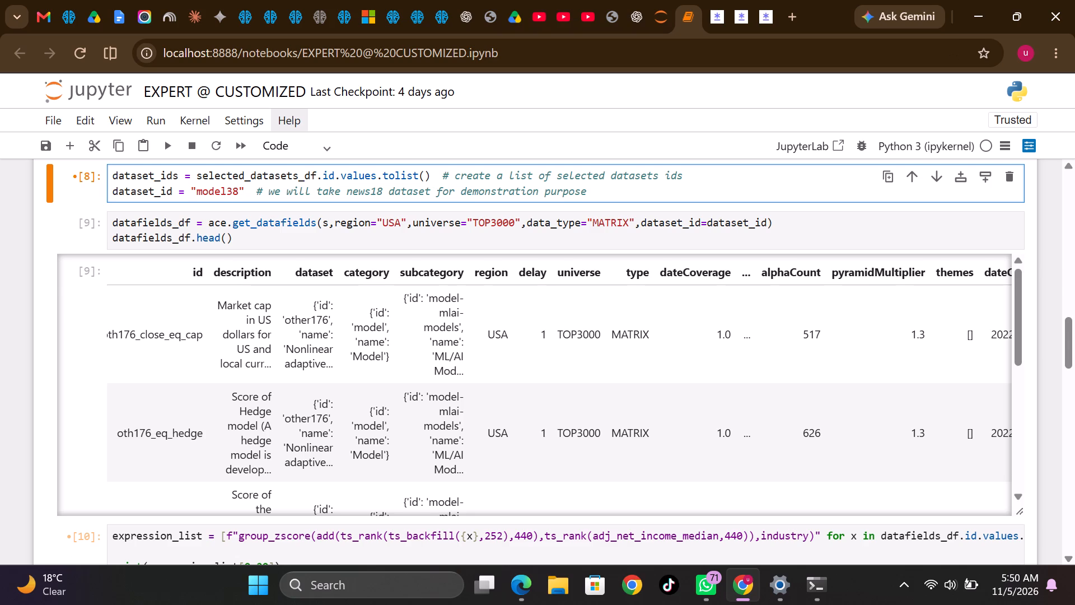
# Examine the notebook from the session cells through to submit_result, checking the expression, alpha generation, simulation and results cells.
pyautogui.scroll(3, 338, 241)
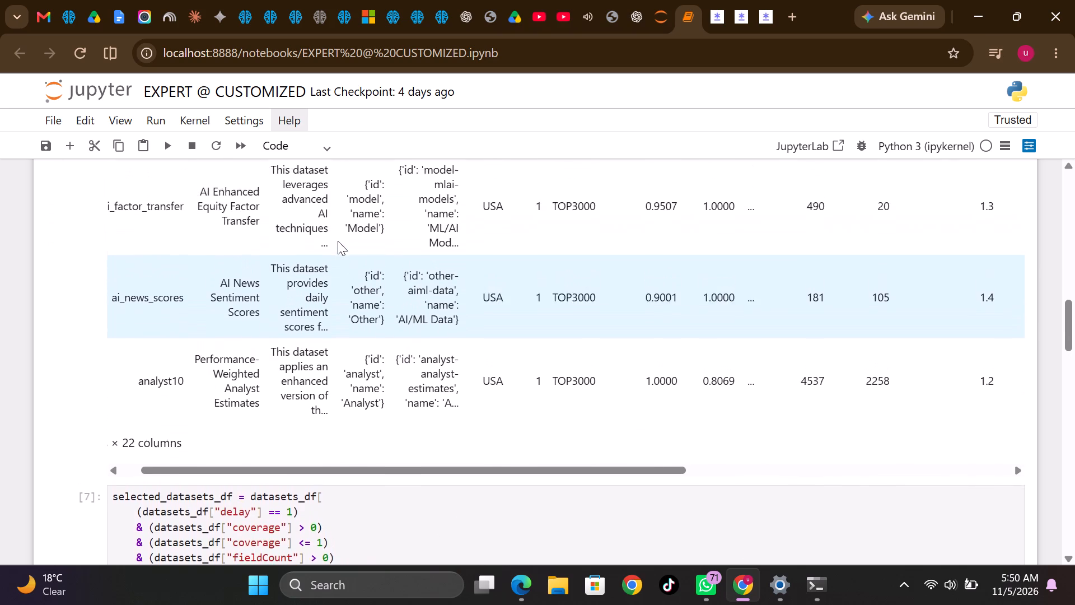
pyautogui.scroll(8, 338, 241)
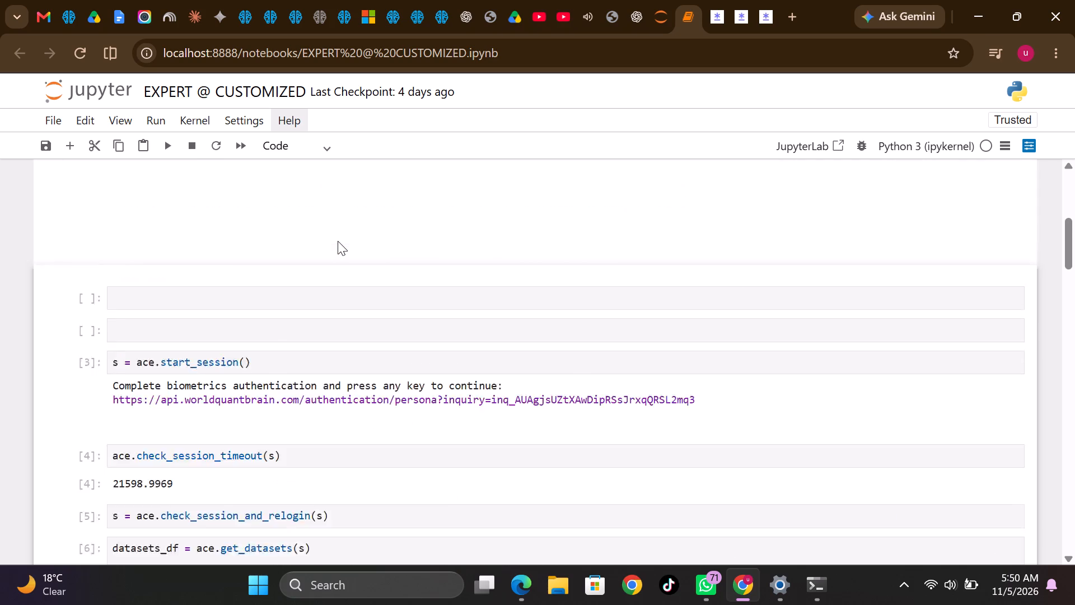
pyautogui.scroll(4, 338, 241)
pyautogui.scroll(-6, 338, 241)
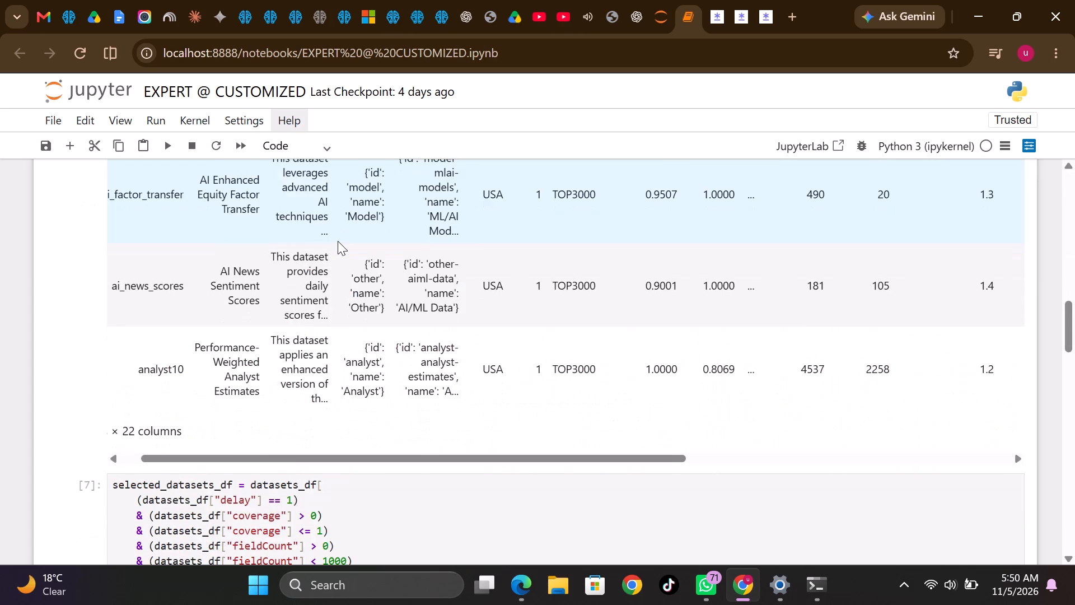
pyautogui.scroll(-2, 373, 424)
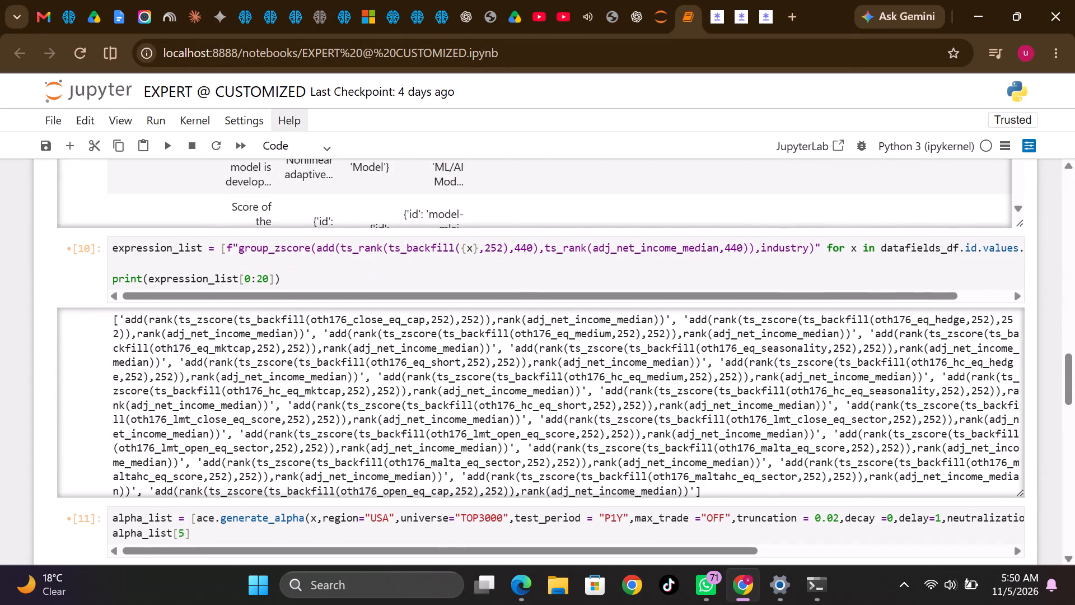
pyautogui.scroll(-1, 373, 424)
pyautogui.scroll(-1, 375, 534)
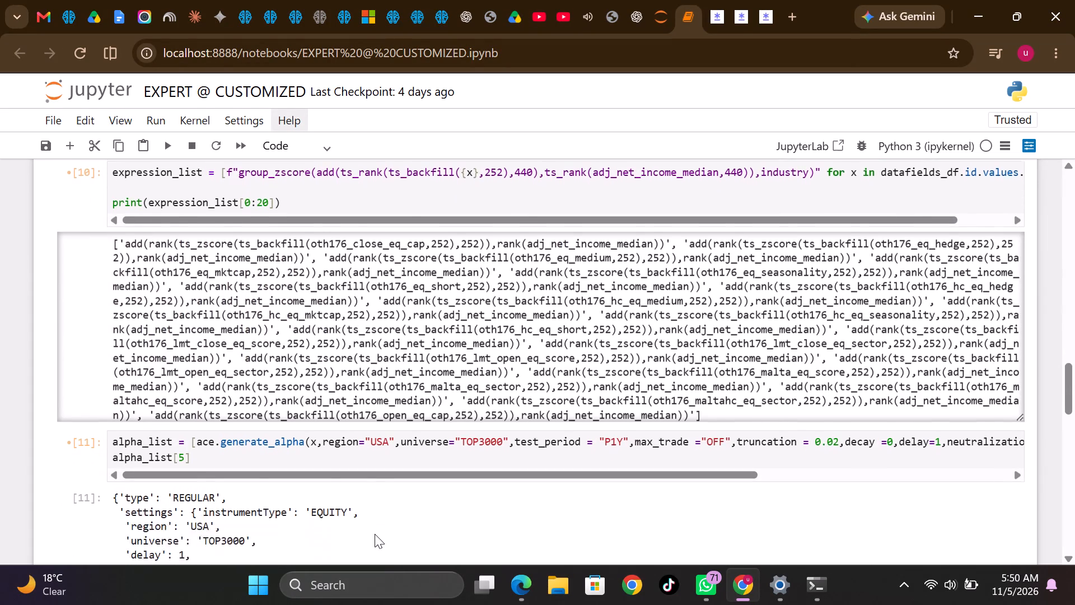
pyautogui.scroll(-1, 375, 534)
pyautogui.scroll(-2, 353, 460)
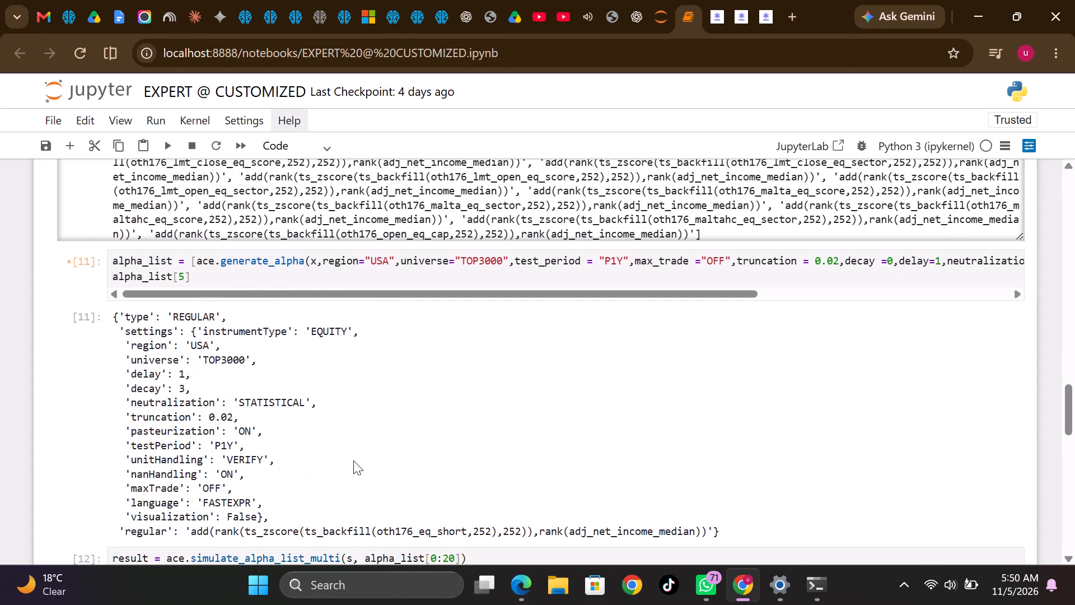
pyautogui.scroll(-3, 353, 460)
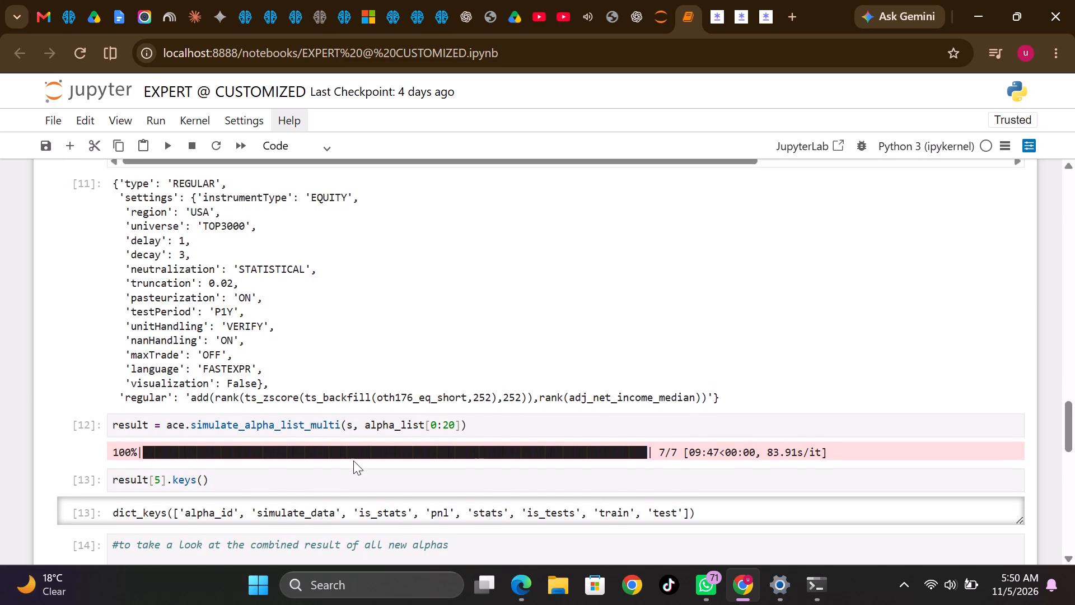
pyautogui.scroll(-3, 353, 460)
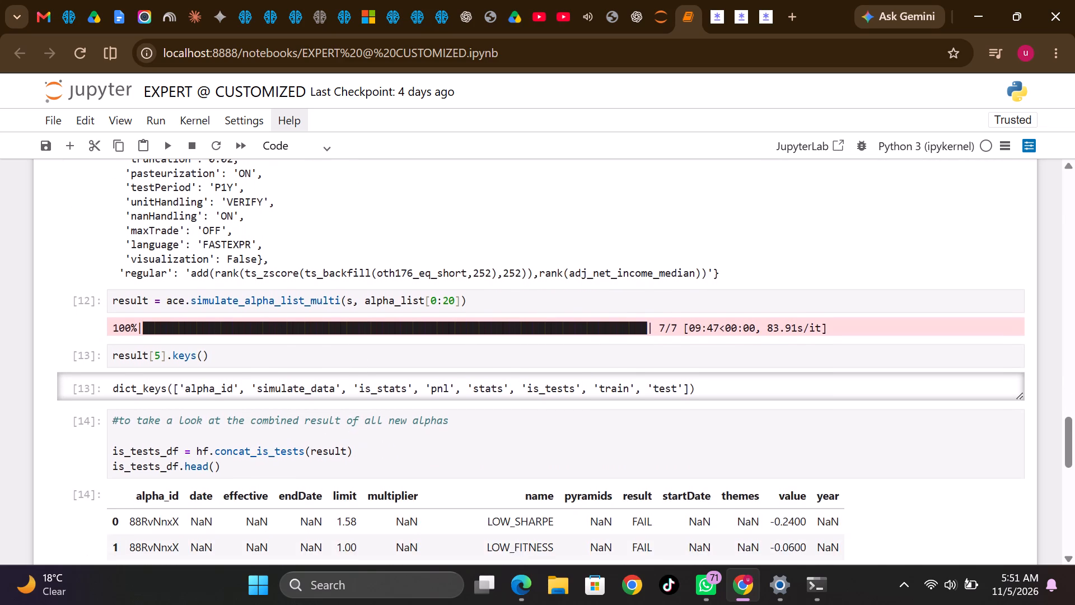
pyautogui.scroll(-4, 353, 460)
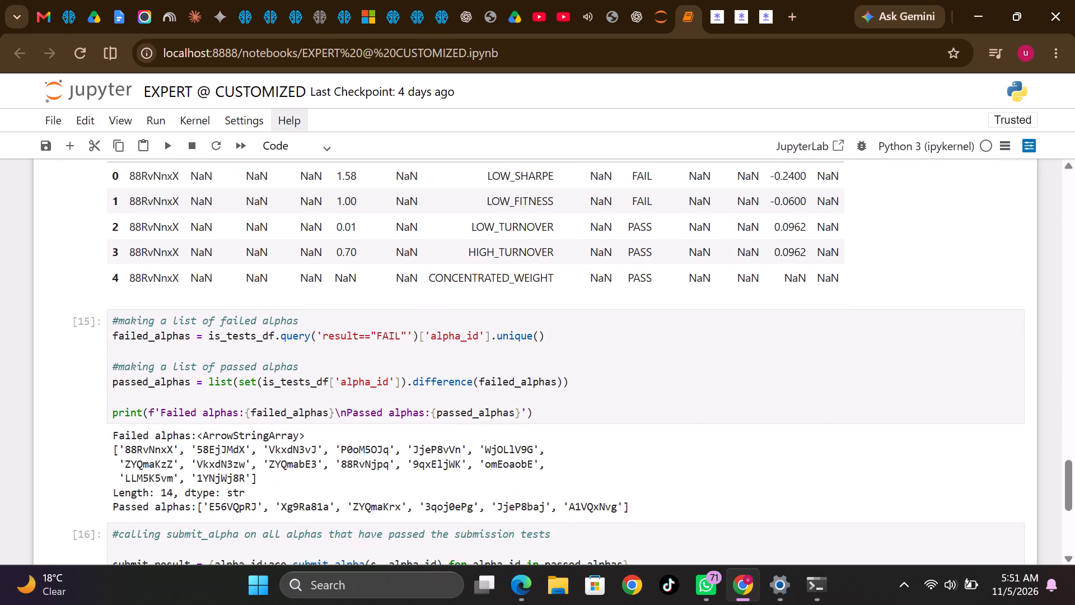
pyautogui.scroll(-6, 353, 460)
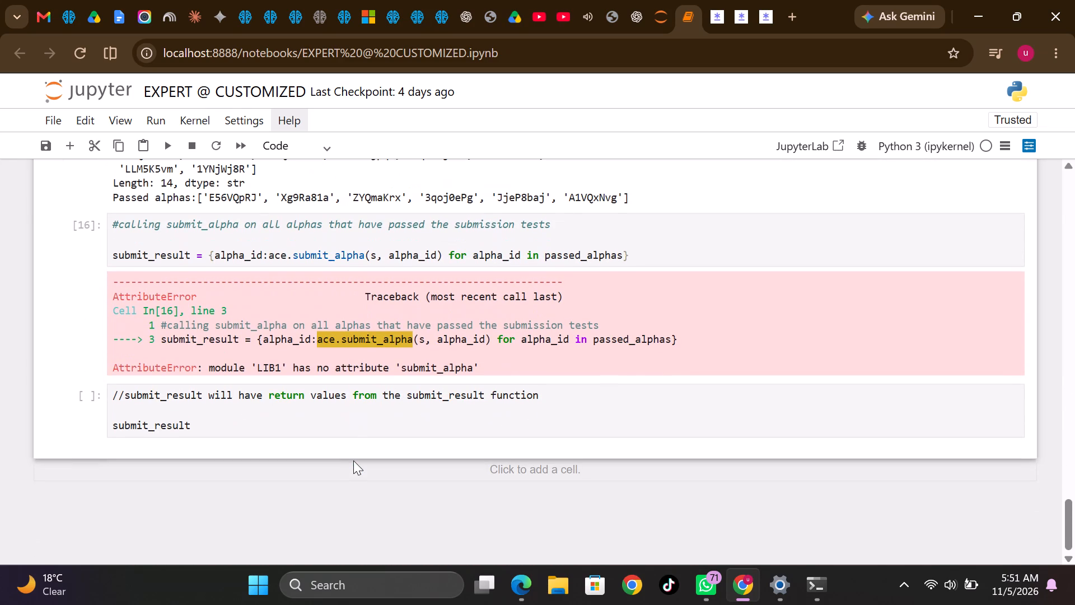
# Check the field count in the Growth Valuation Model stats on WorldQuant BRAIN, and extend the notebook's simulate_alpha_list_multi slice to alpha_list[0:200].
pyautogui.click(245, 0)
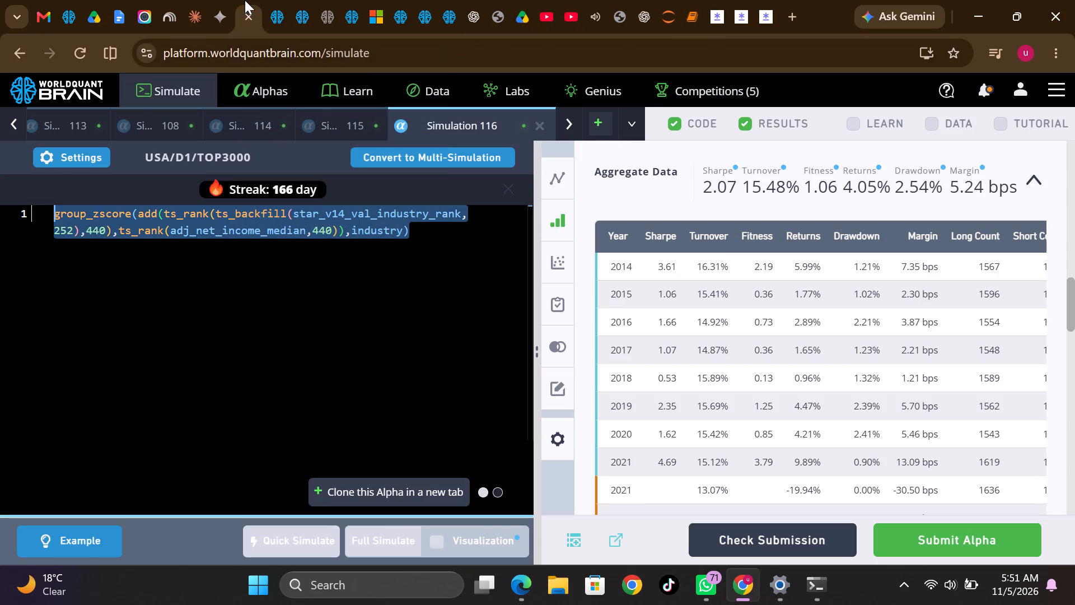
pyautogui.click(269, 15)
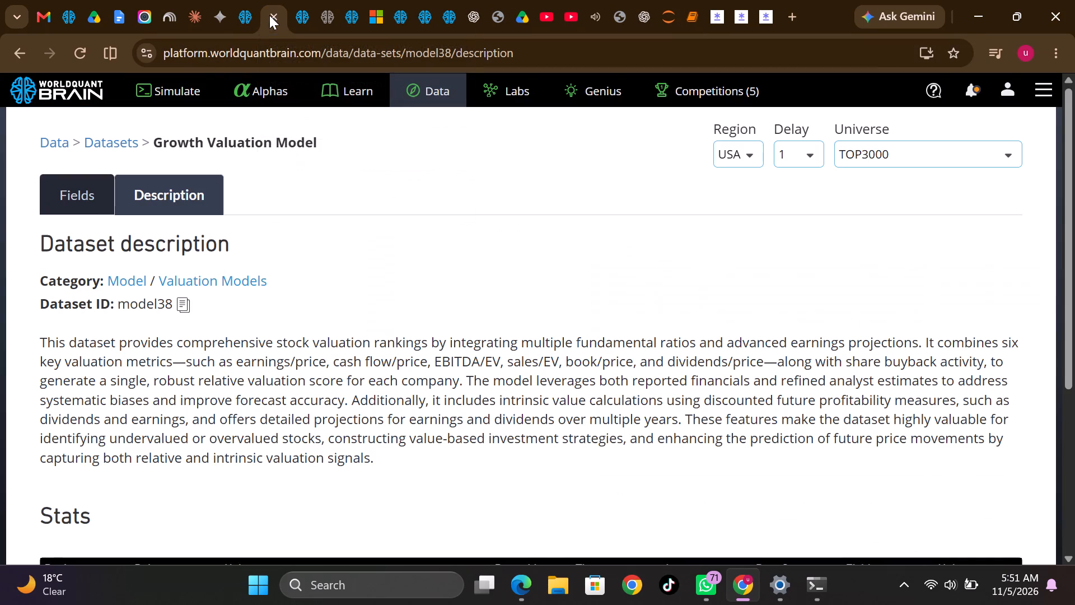
pyautogui.scroll(-4, 386, 367)
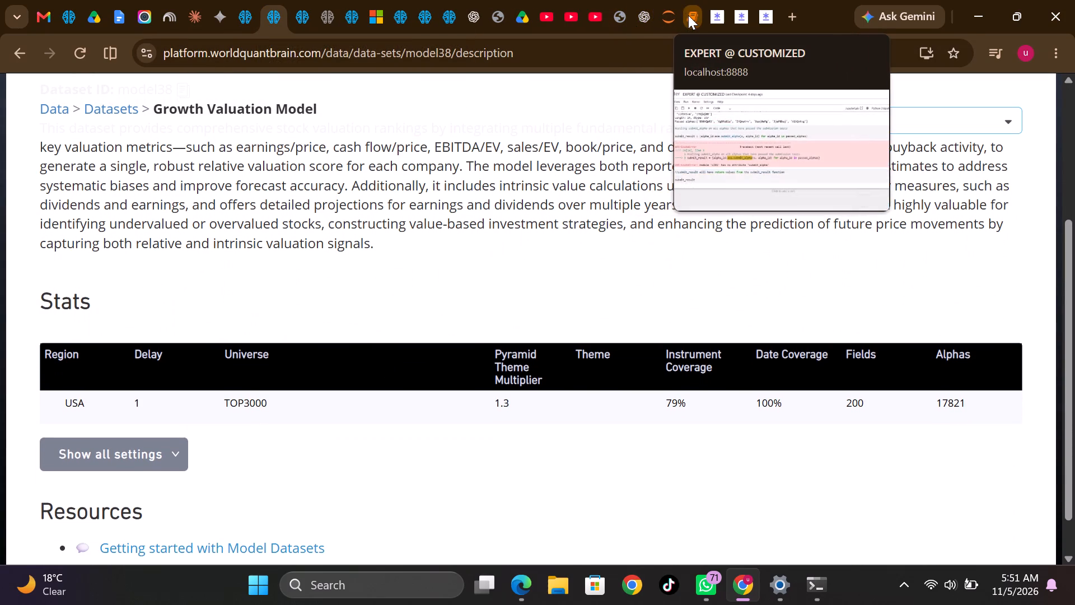
pyautogui.click(690, 16)
pyautogui.scroll(1, 603, 296)
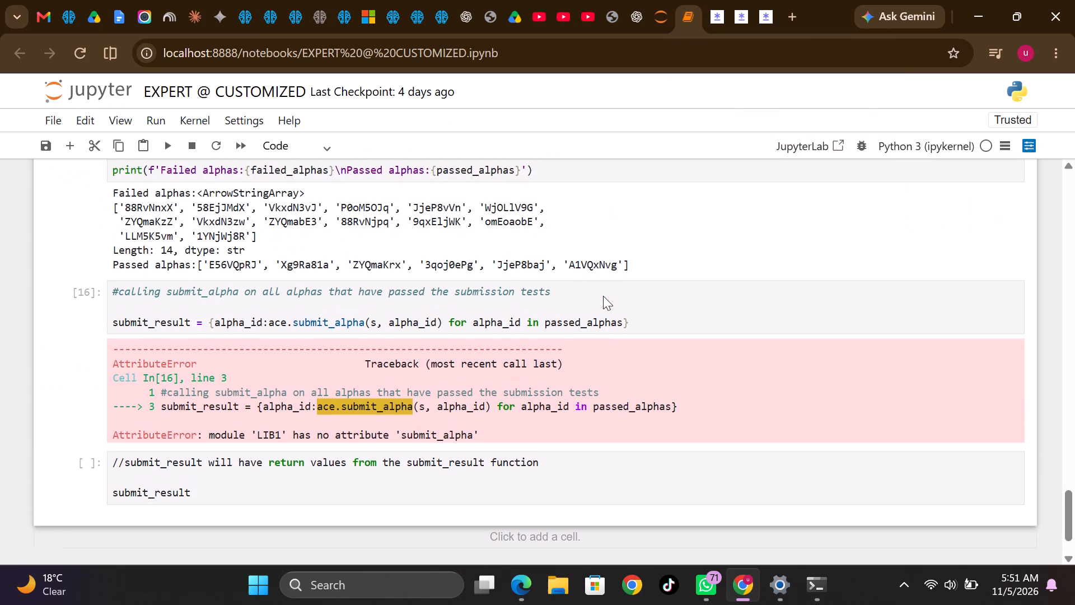
pyautogui.scroll(3, 603, 296)
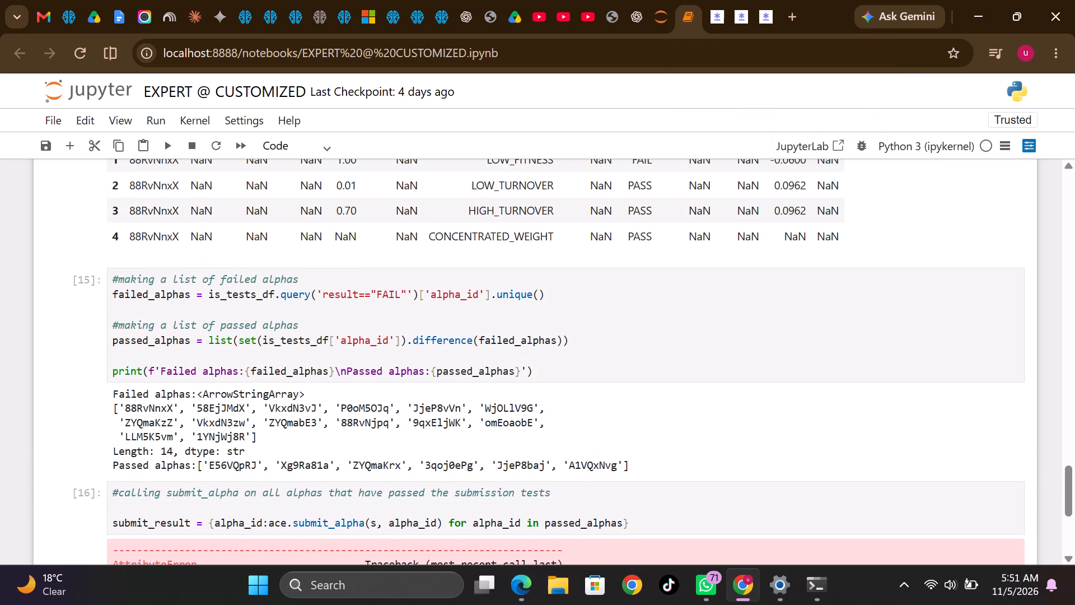
pyautogui.scroll(4, 592, 327)
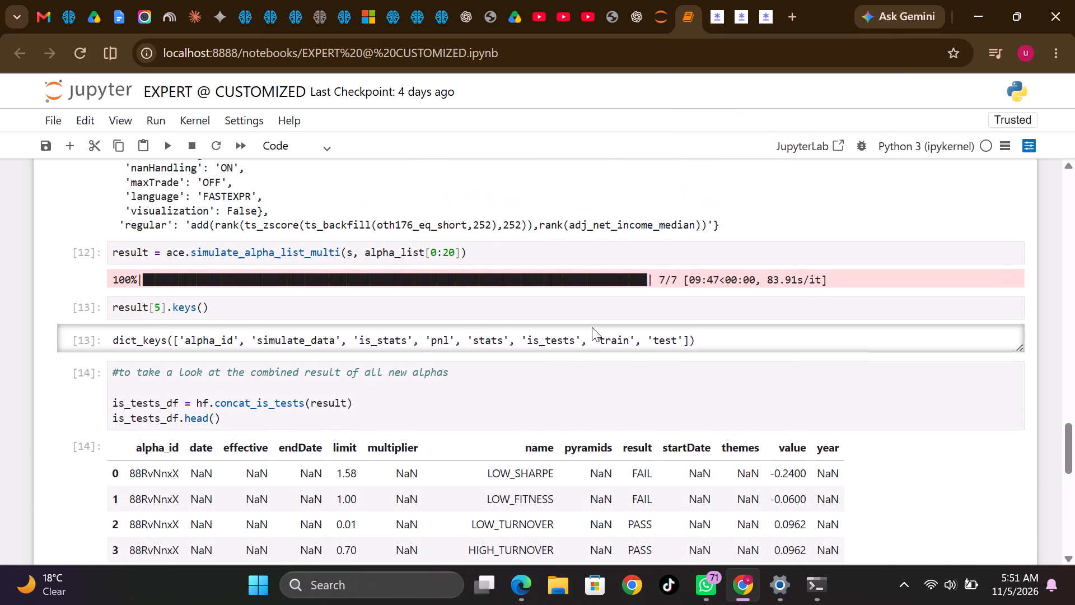
pyautogui.click(453, 262)
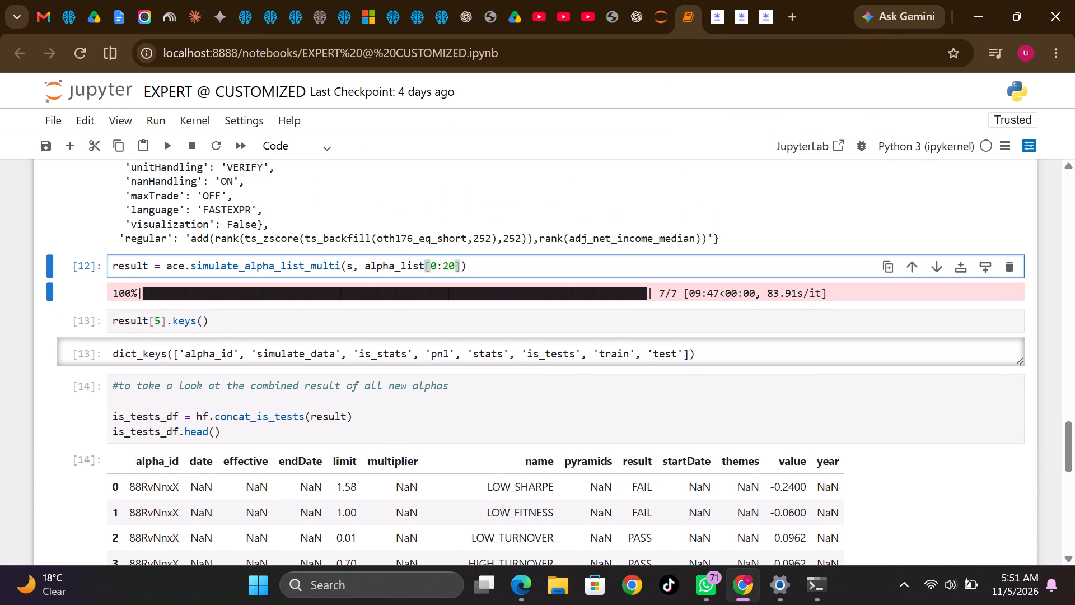
pyautogui.press('0')
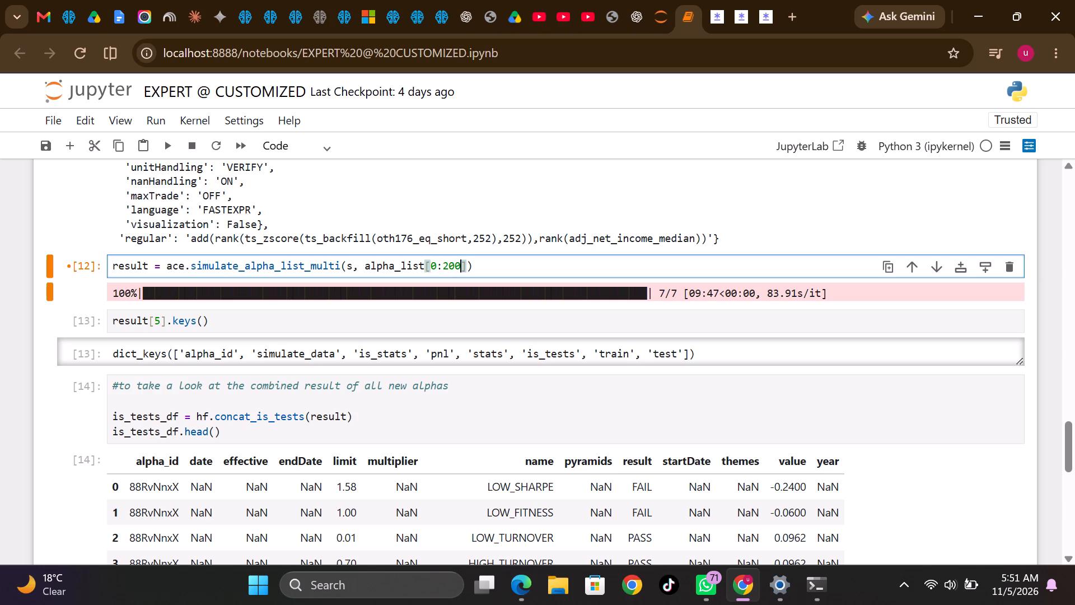
# Extend the printed slice in the expression_list cell to expression_list[0:200].
pyautogui.scroll(3, 479, 329)
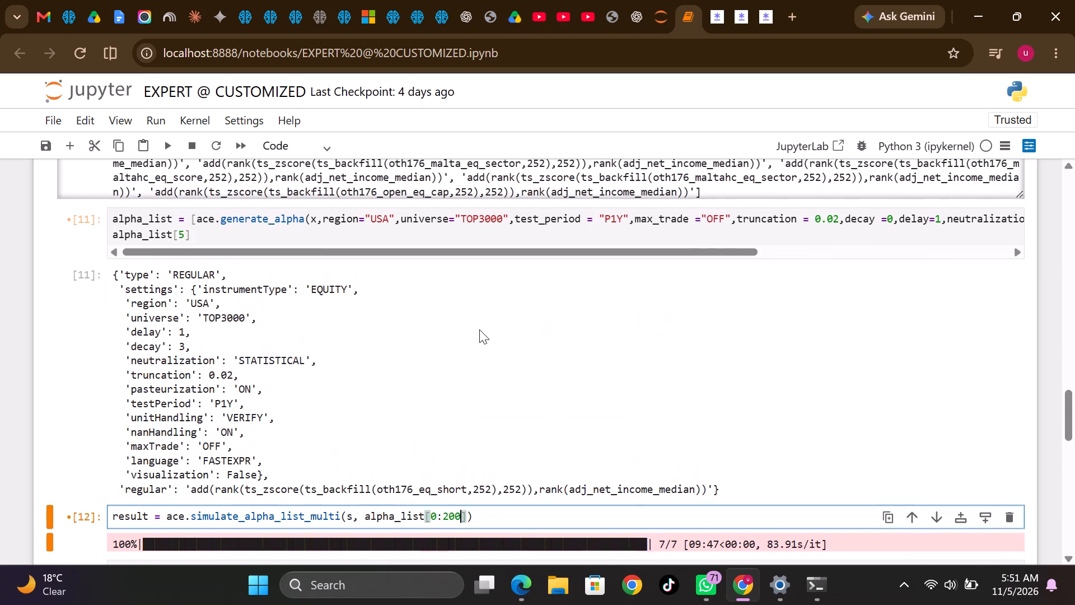
pyautogui.scroll(1, 479, 329)
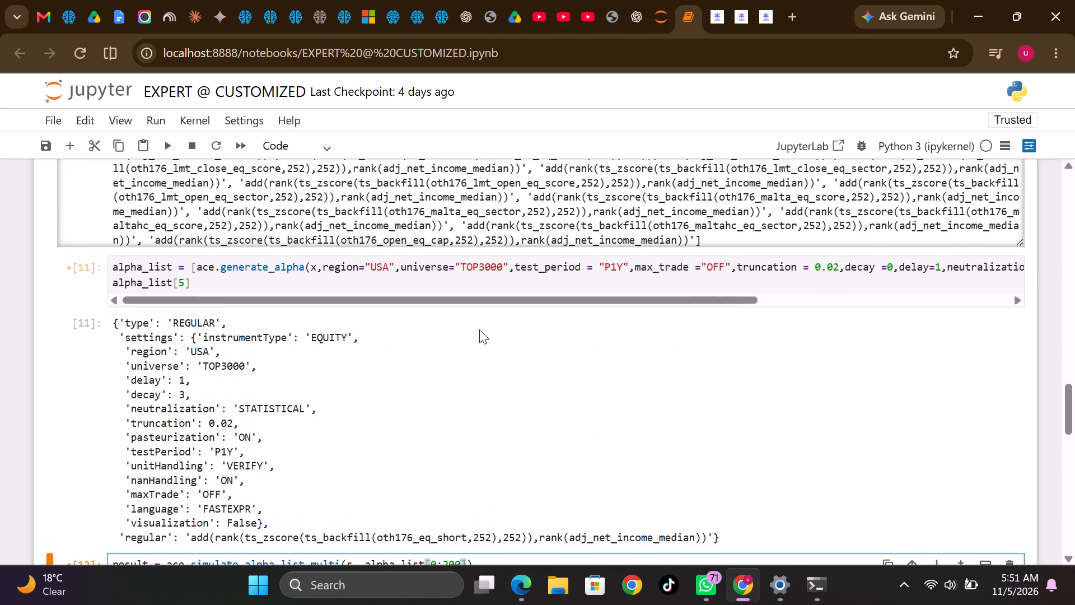
pyautogui.scroll(3, 479, 329)
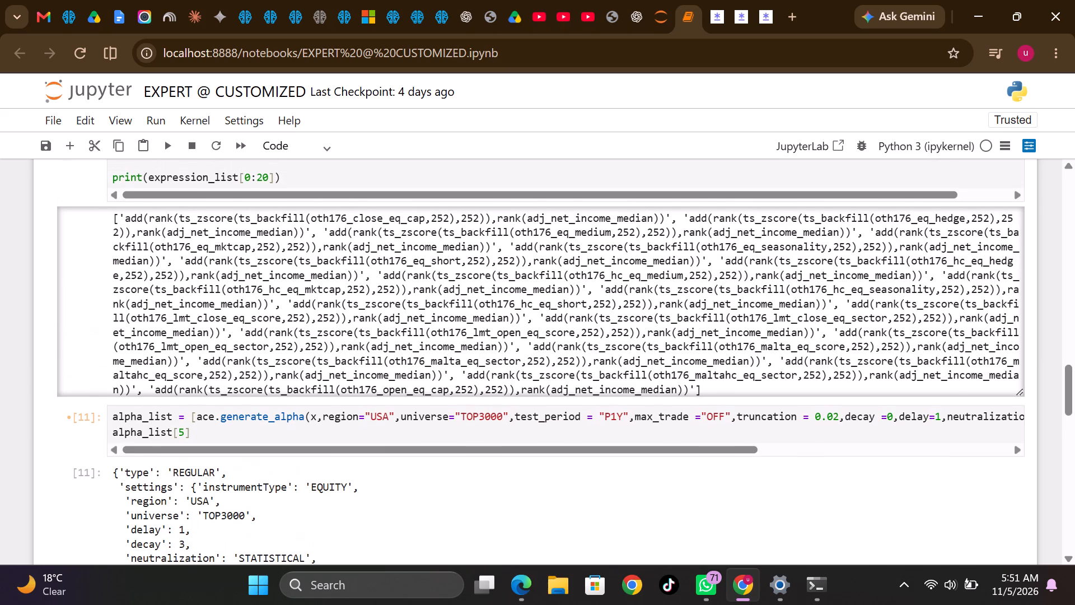
pyautogui.hscroll(-6, 541, 427)
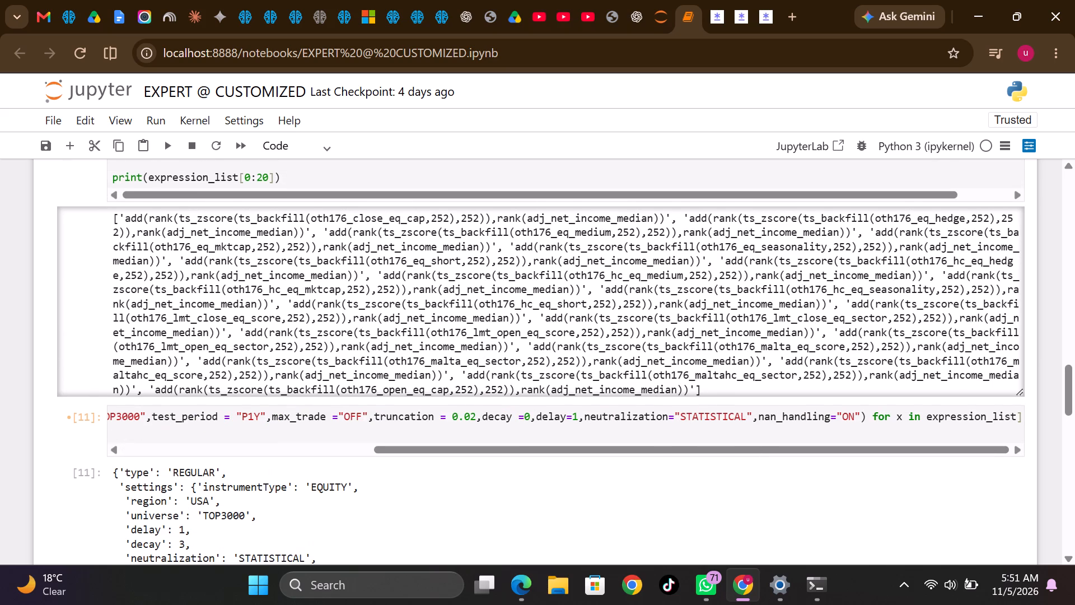
pyautogui.click(270, 170)
pyautogui.press('0')
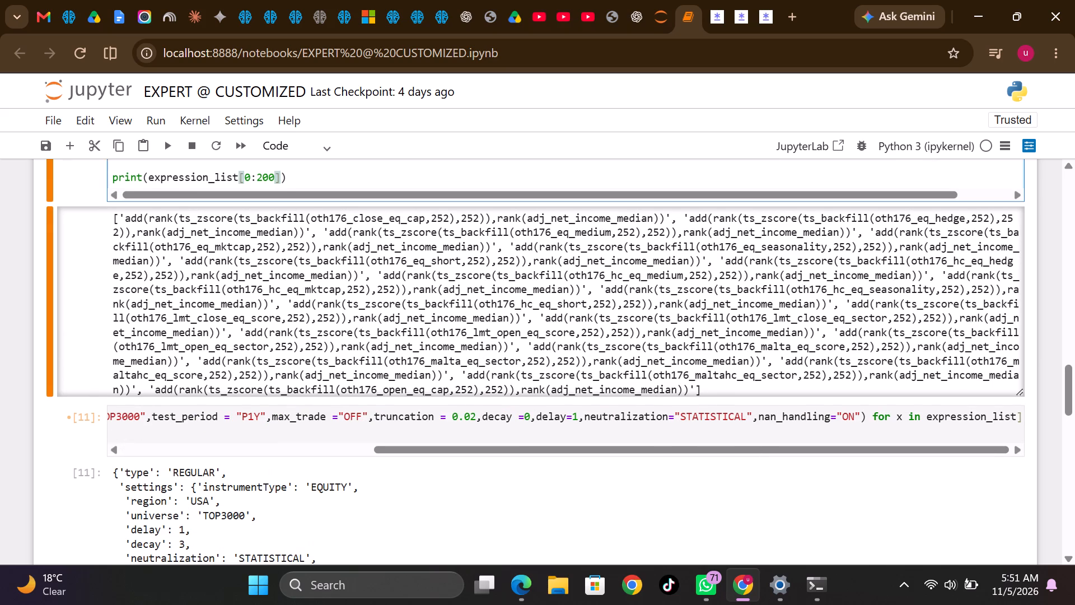
pyautogui.click(388, 166)
# Run the expression_list, alpha_list and simulate_alpha_list_multi cells in order to launch the batch simulation.
pyautogui.hotkey('shift', 'Return')
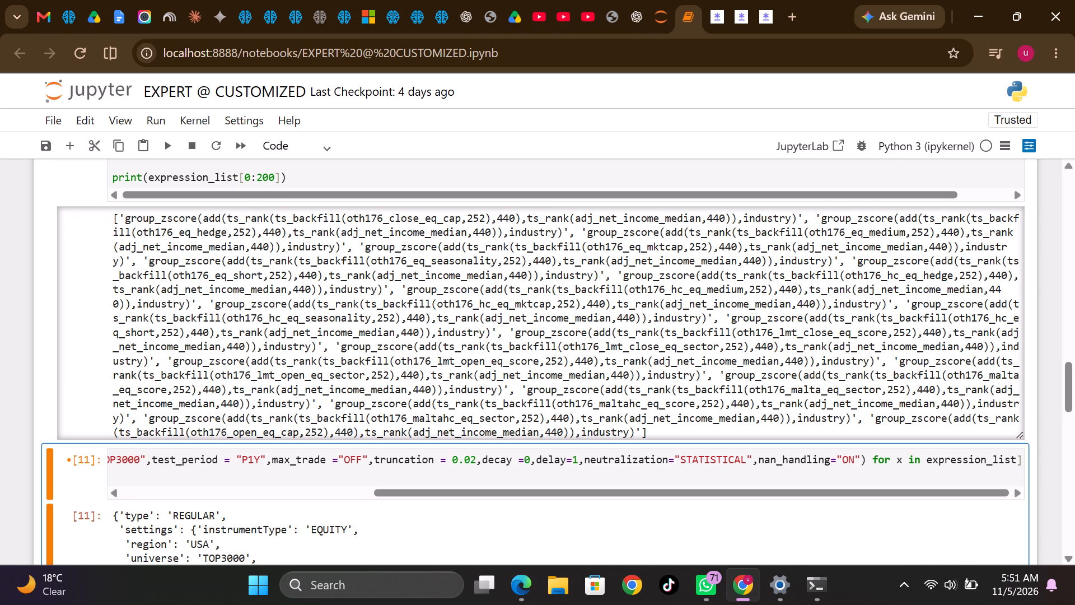
pyautogui.hotkey('shift', 'Return')
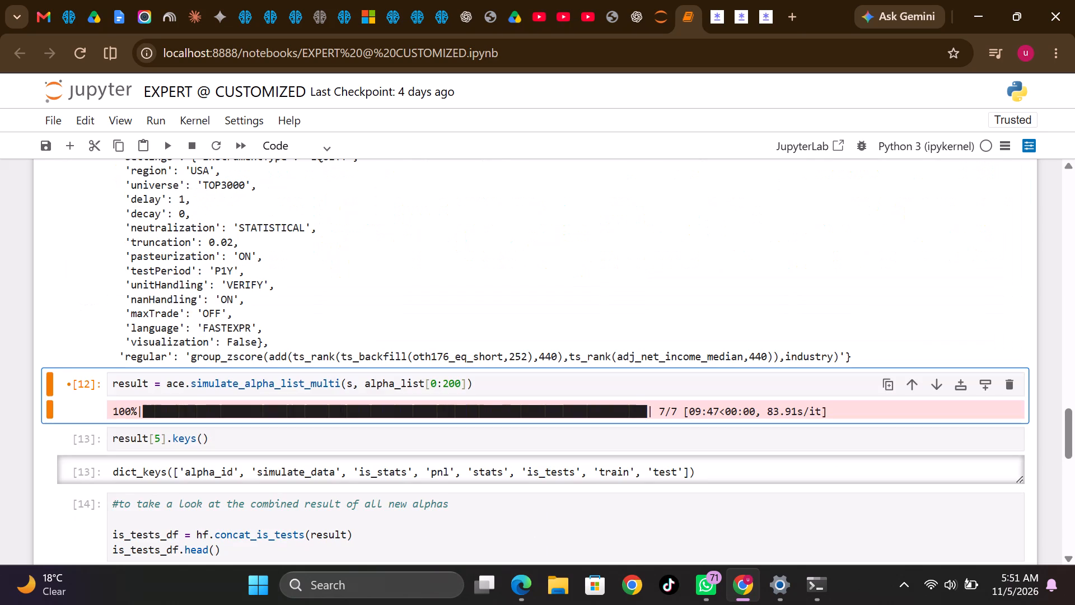
pyautogui.hotkey('shift', 'Return')
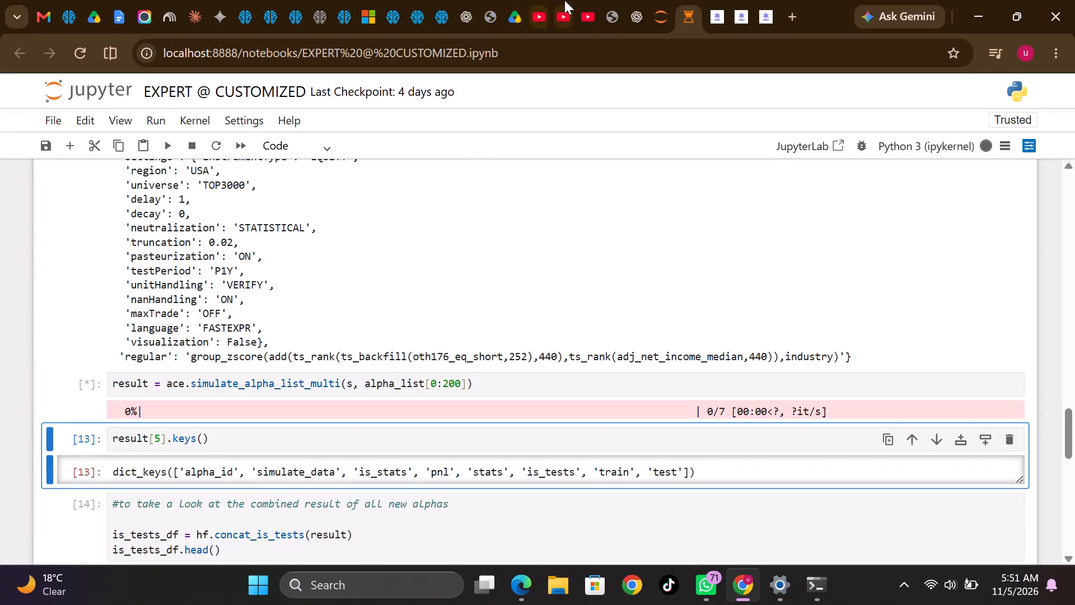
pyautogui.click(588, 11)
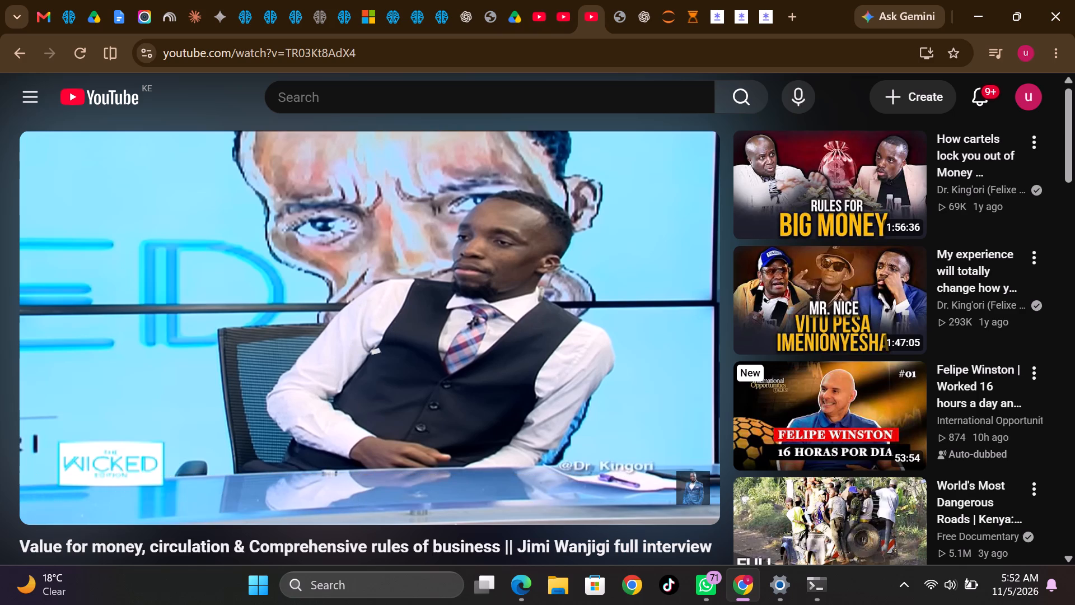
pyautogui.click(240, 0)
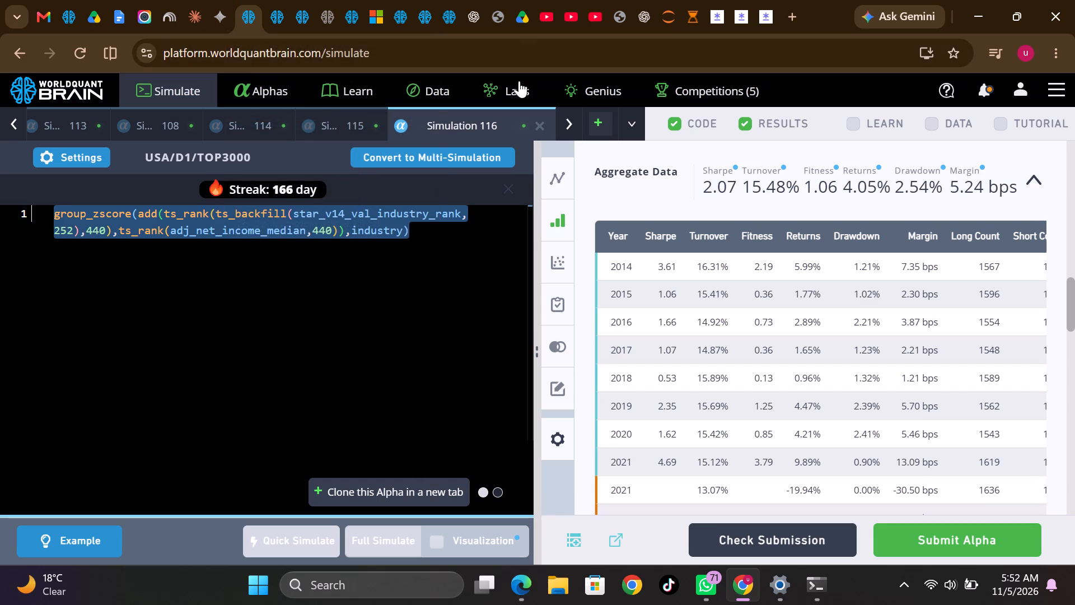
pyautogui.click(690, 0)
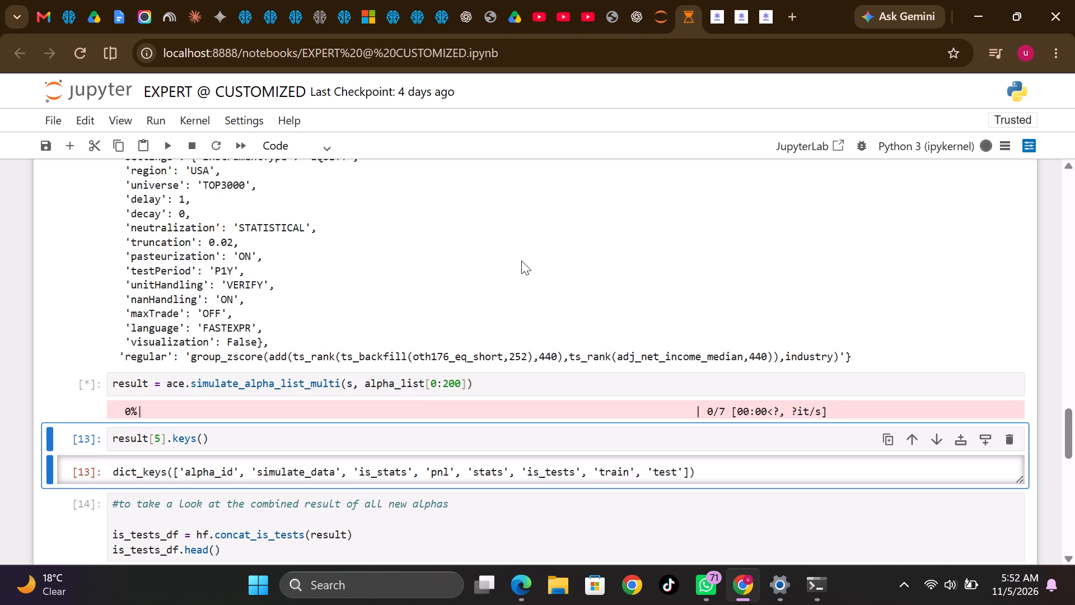
pyautogui.scroll(7, 521, 260)
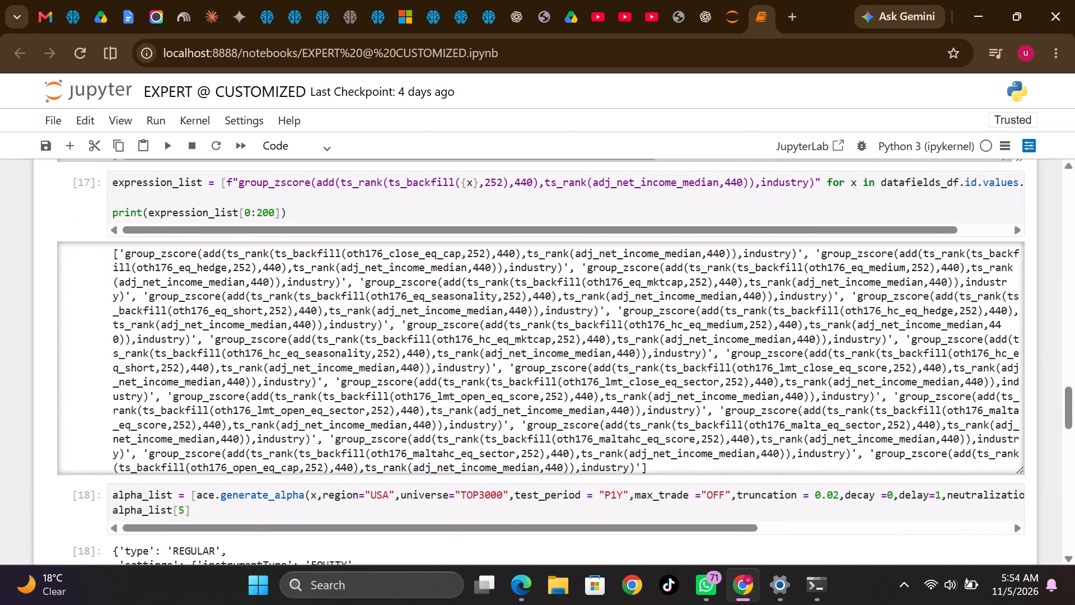
pyautogui.scroll(-1, 415, 384)
pyautogui.scroll(2, 415, 384)
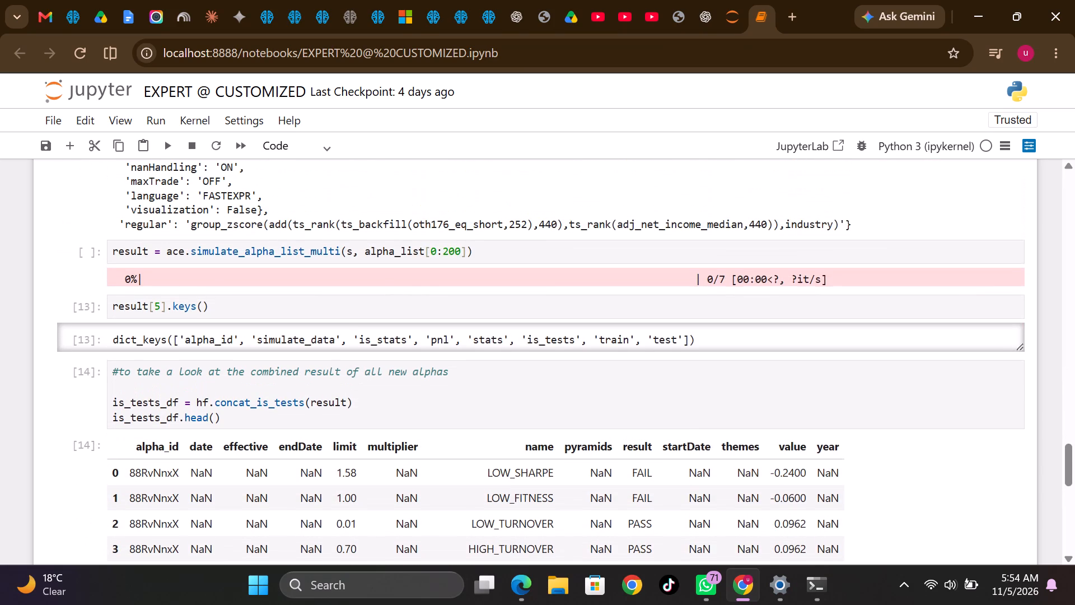
pyautogui.scroll(1, 415, 384)
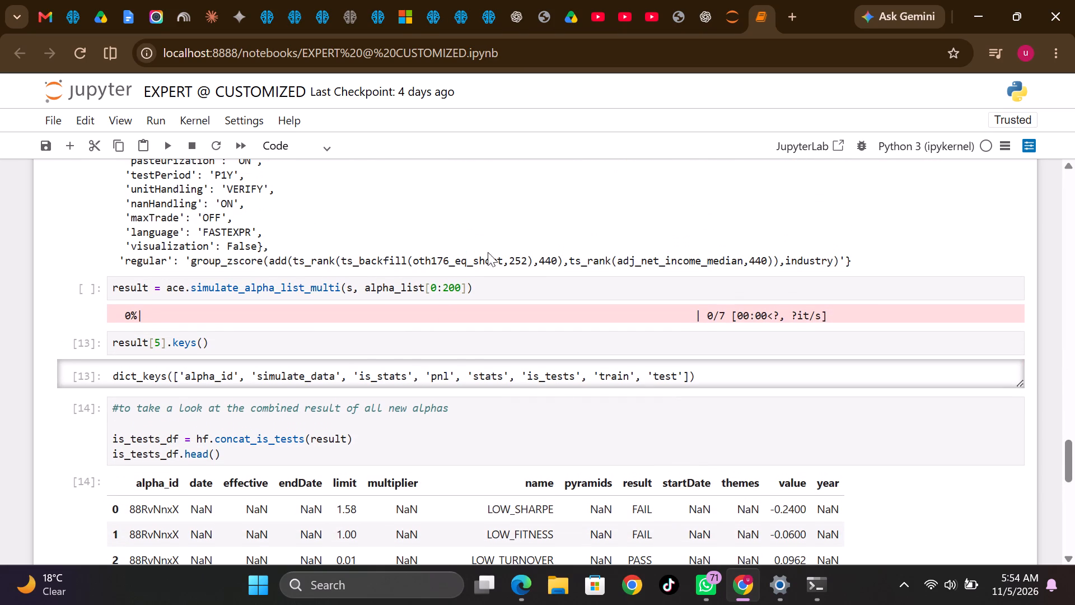
pyautogui.click(83, 52)
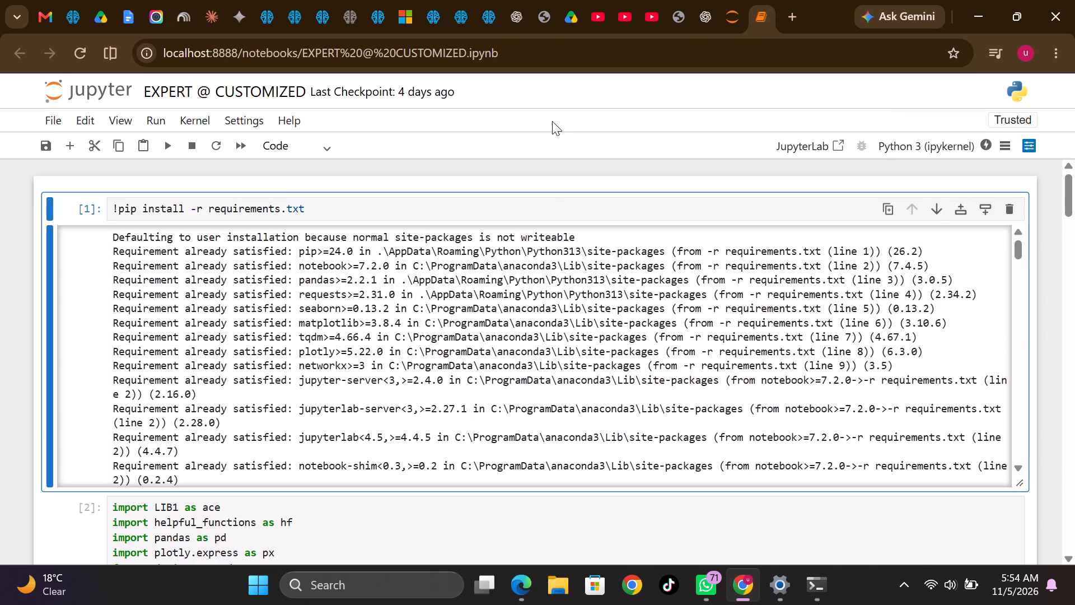
# Examine the reloaded notebook's import, dataset, data field, alpha settings and simulation cells.
pyautogui.scroll(-5, 503, 479)
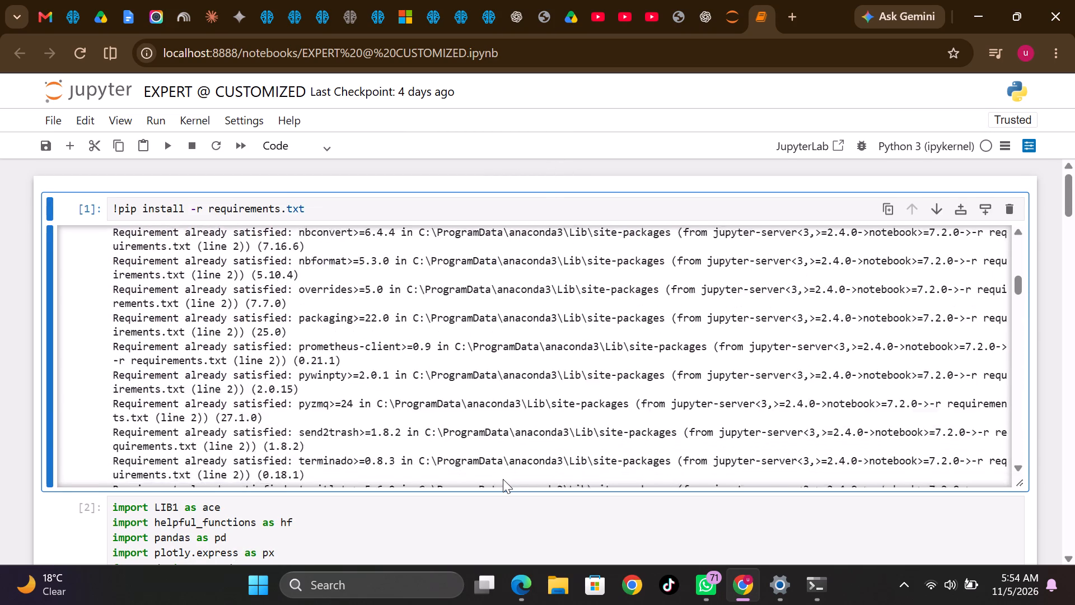
pyautogui.scroll(-13, 503, 479)
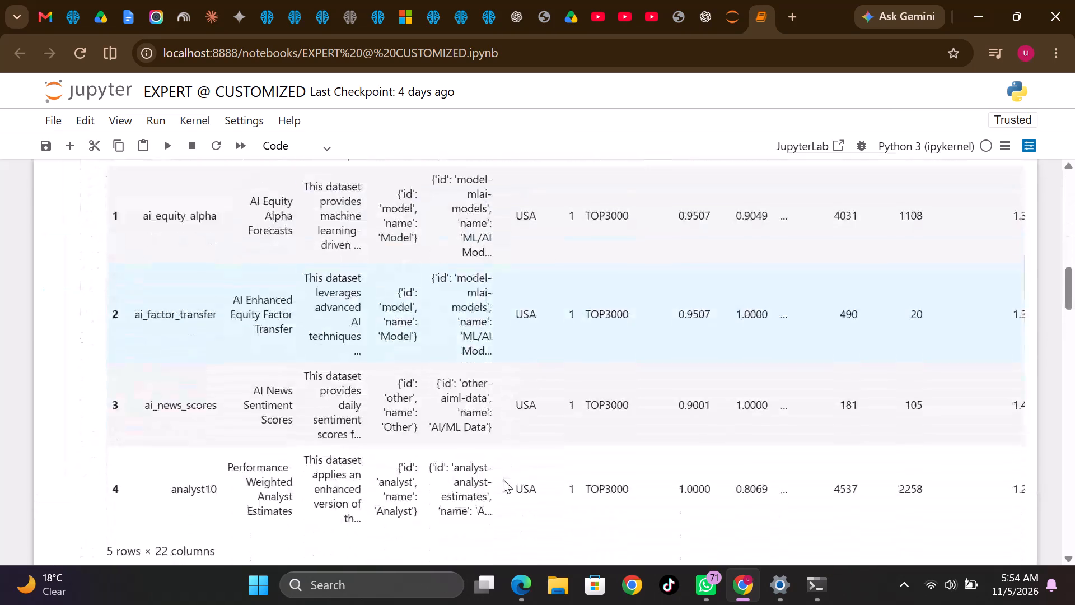
pyautogui.scroll(7, 503, 479)
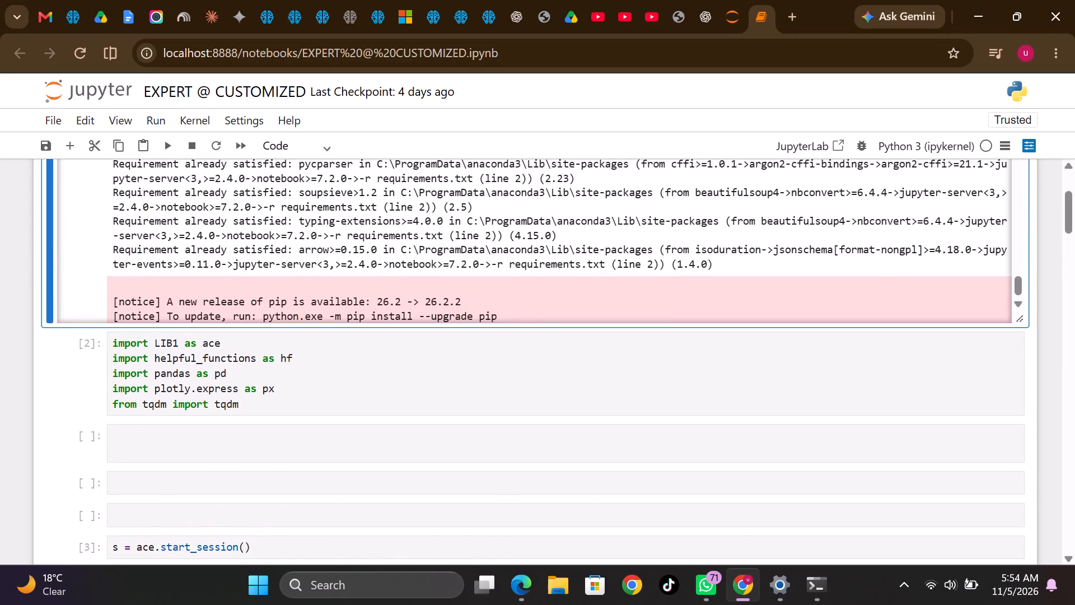
pyautogui.scroll(-4, 503, 479)
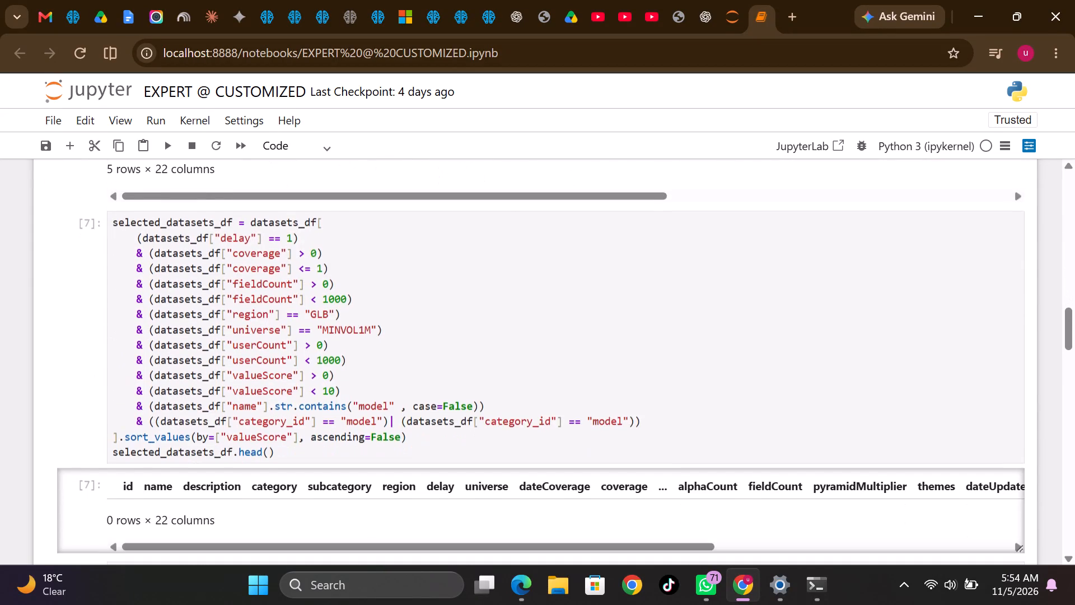
pyautogui.scroll(-4, 503, 479)
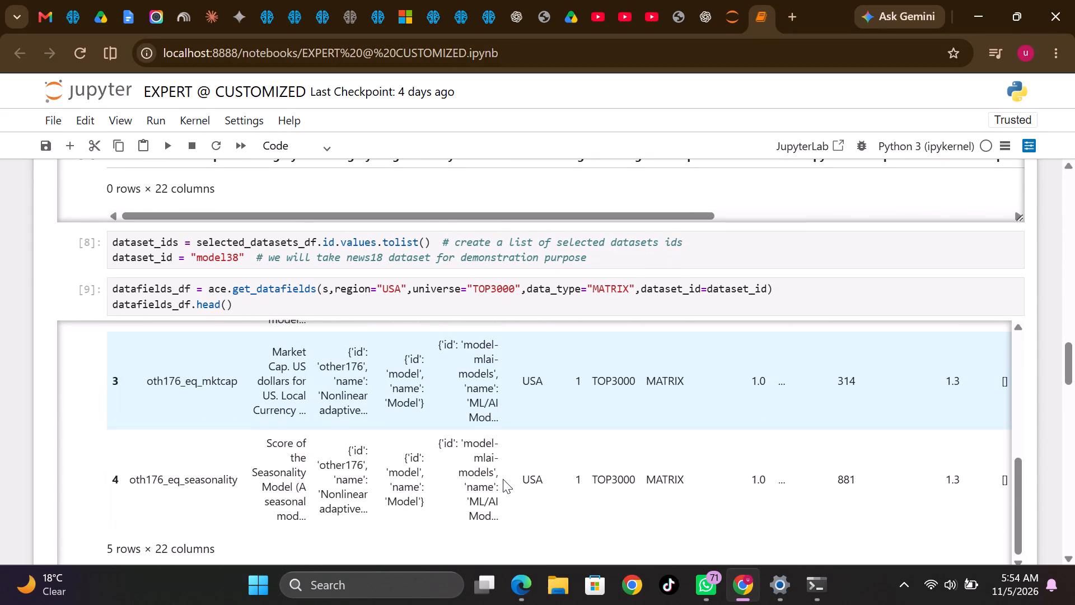
pyautogui.scroll(-6, 503, 479)
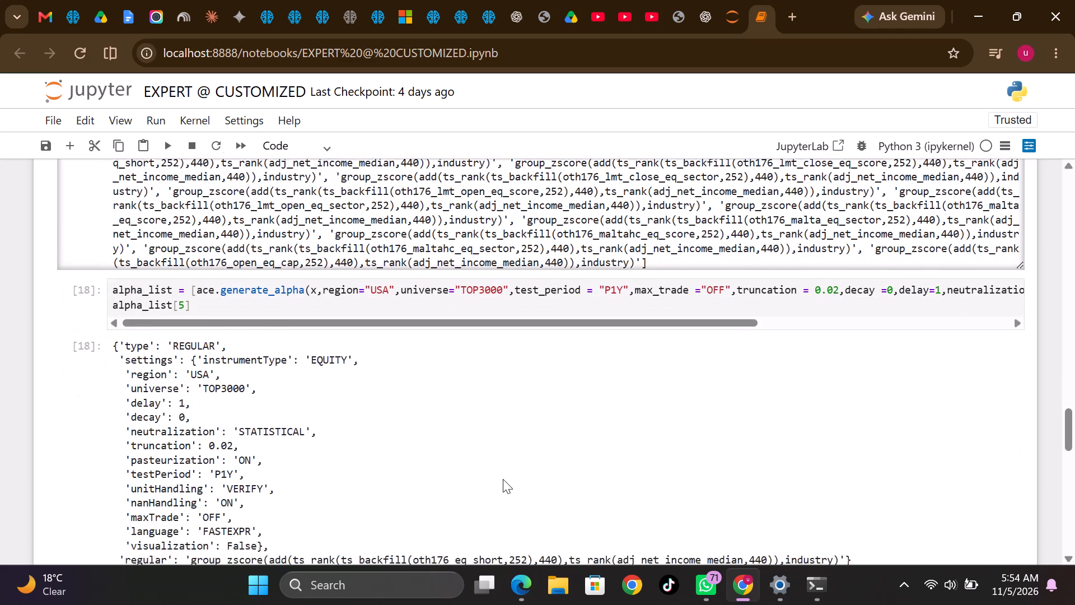
pyautogui.scroll(-1, 503, 479)
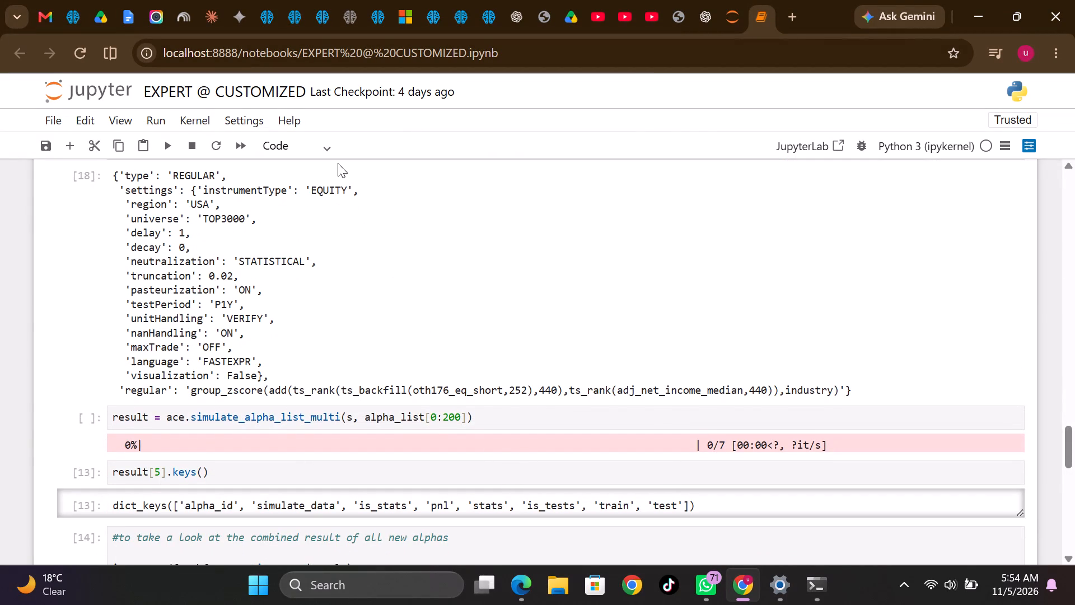
# Restart the EXPERT @ CUSTOMIZED.ipynb kernel and run all cells.
pyautogui.click(246, 150)
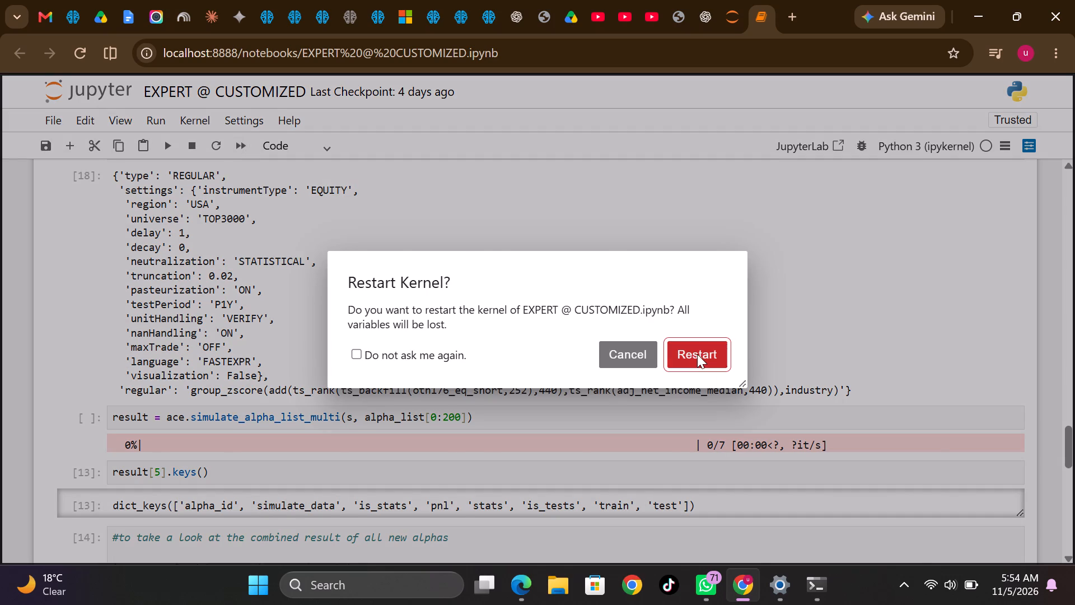
pyautogui.click(697, 354)
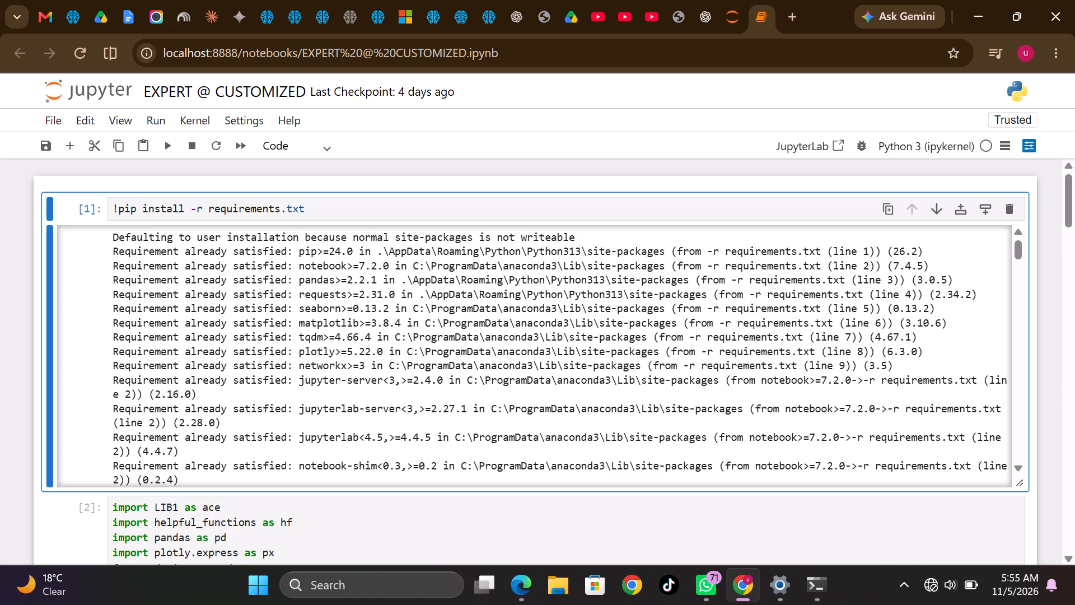
# Lower the display brightness to near its minimum in the Windows quick settings.
pyautogui.hscroll(1, 849, 538)
pyautogui.click(934, 573)
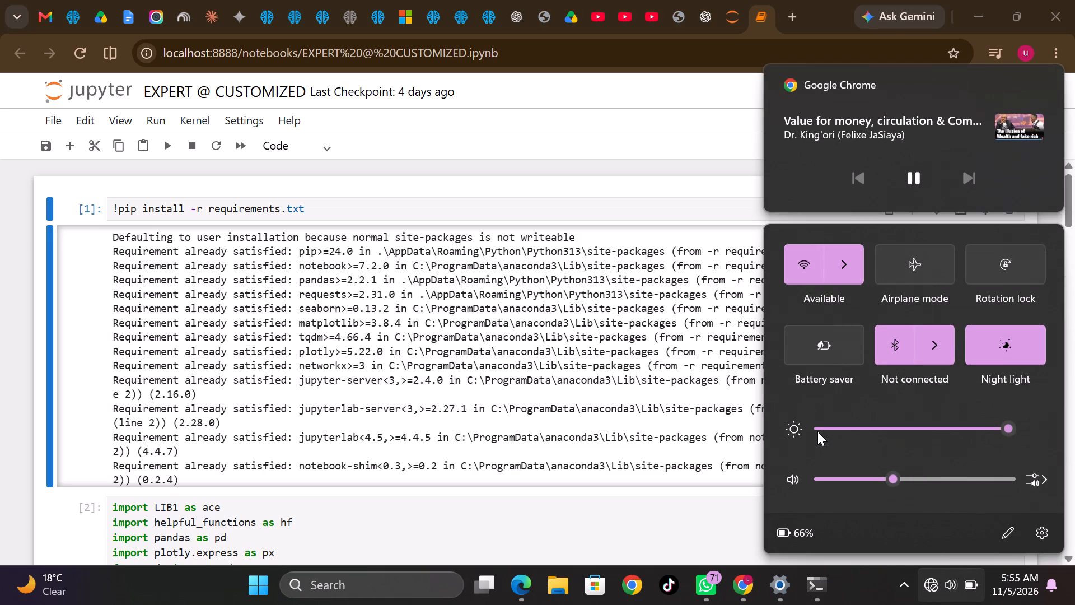
pyautogui.click(817, 426)
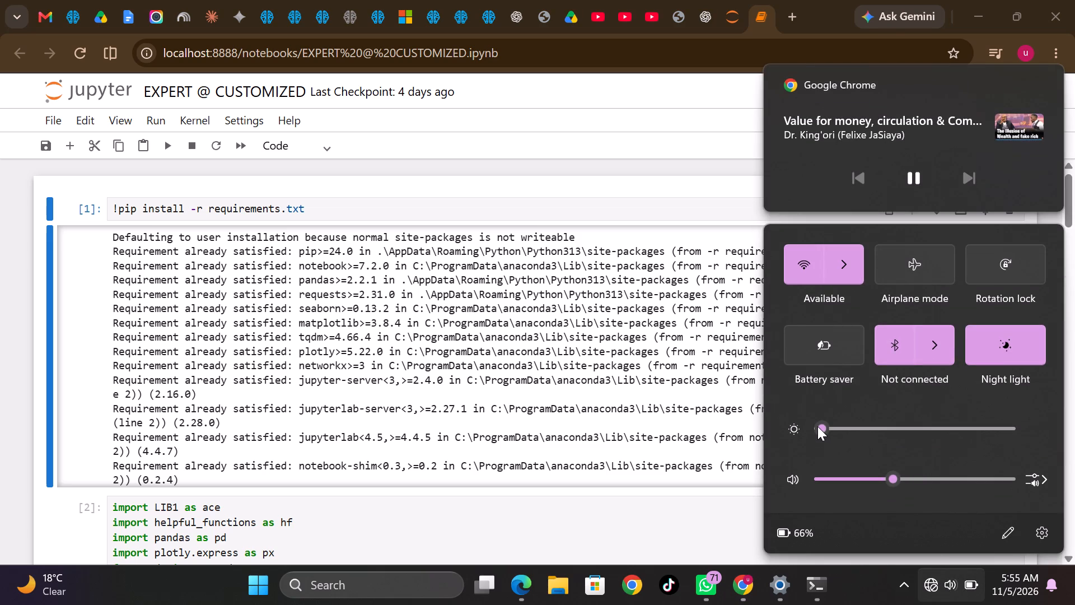